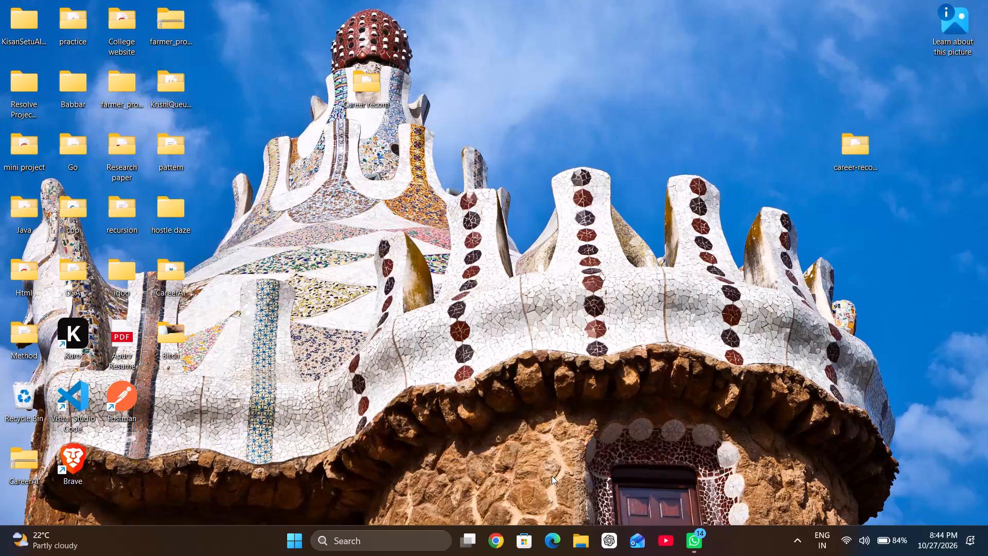
Launch Google Chrome from the desktop.
click(490, 545)
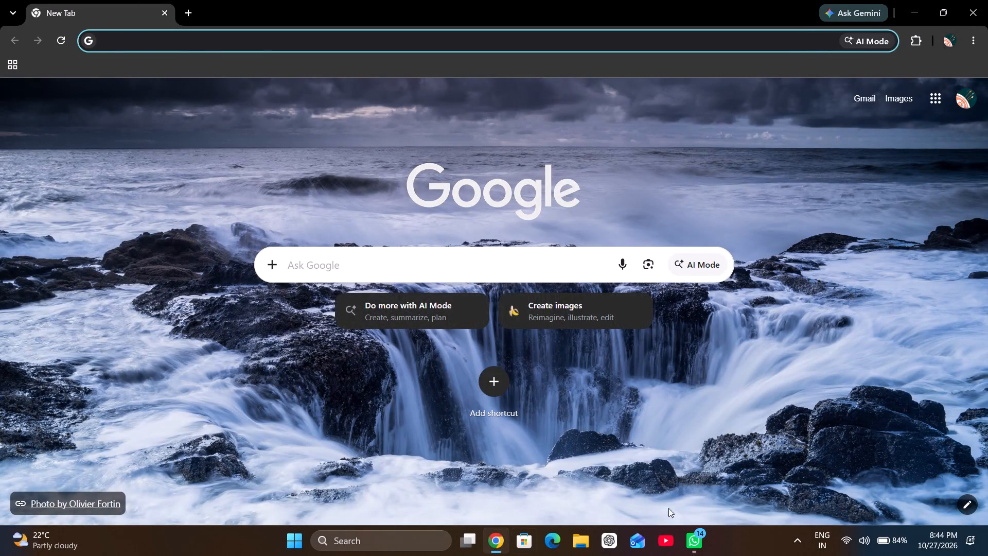
Open the Google account options from the profile picture on the new tab page.
click(964, 94)
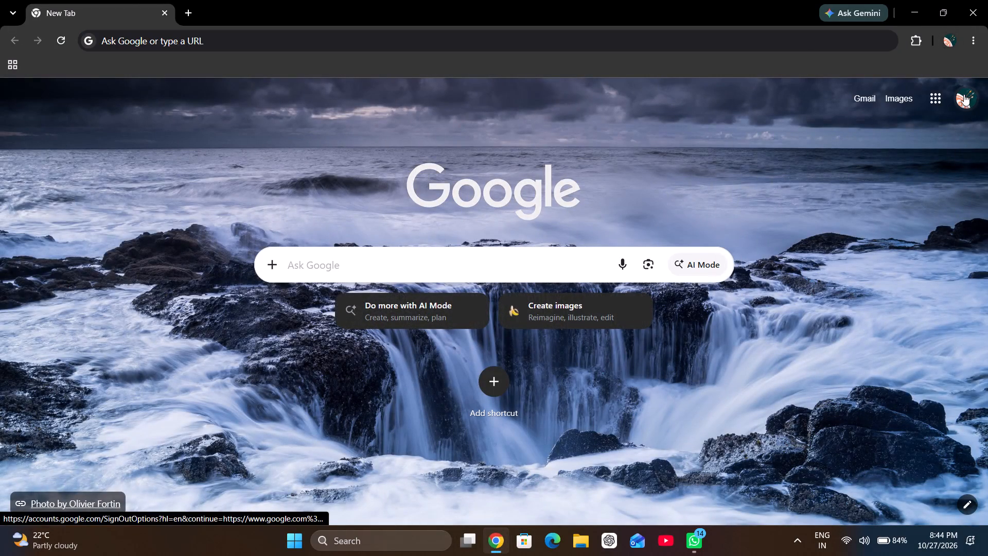
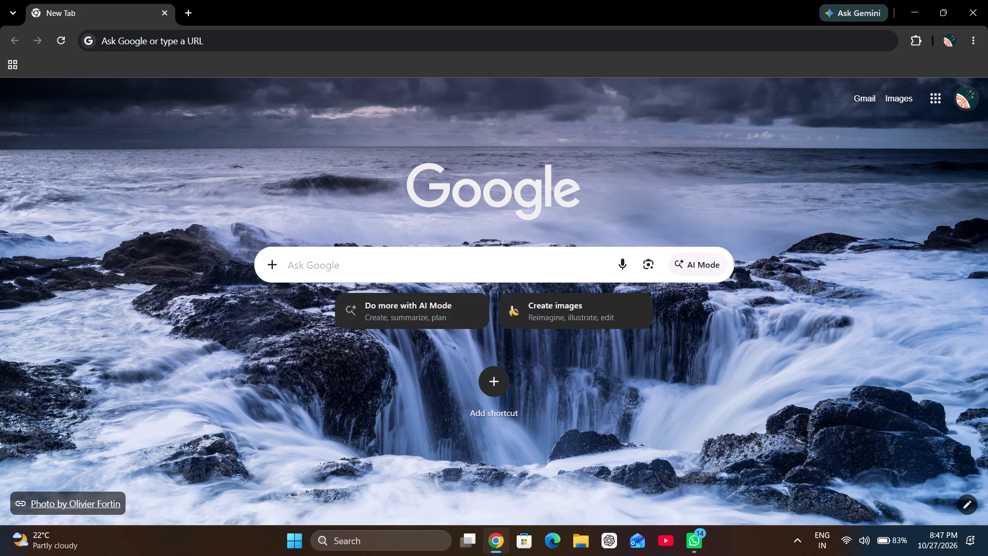
Enter a Google search for gmail in the new tab page's search box.
click(424, 267)
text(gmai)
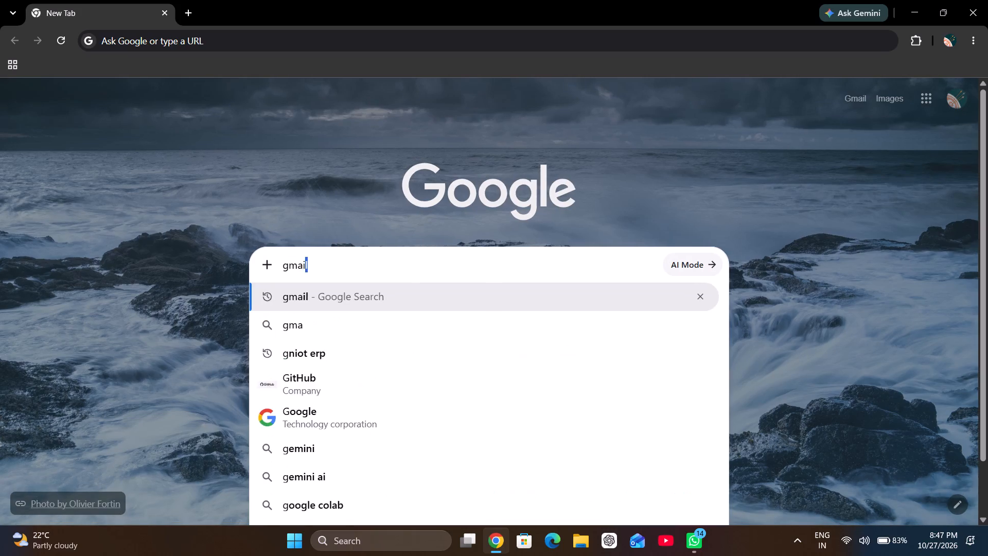
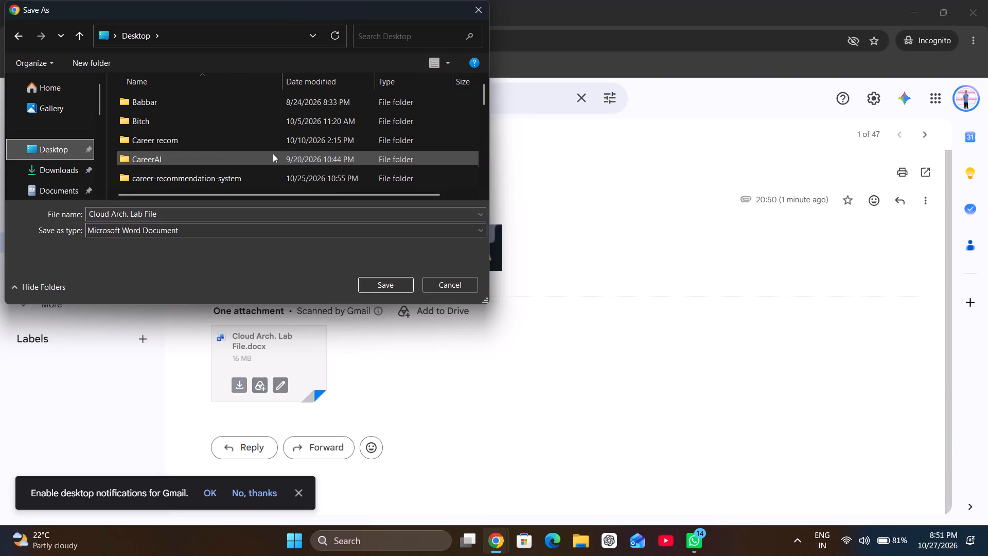
Choose the Downloads folder as the save location for the Cloud Arch. Lab File Word attachment.
scroll(273, 153, up, 2)
click(44, 173)
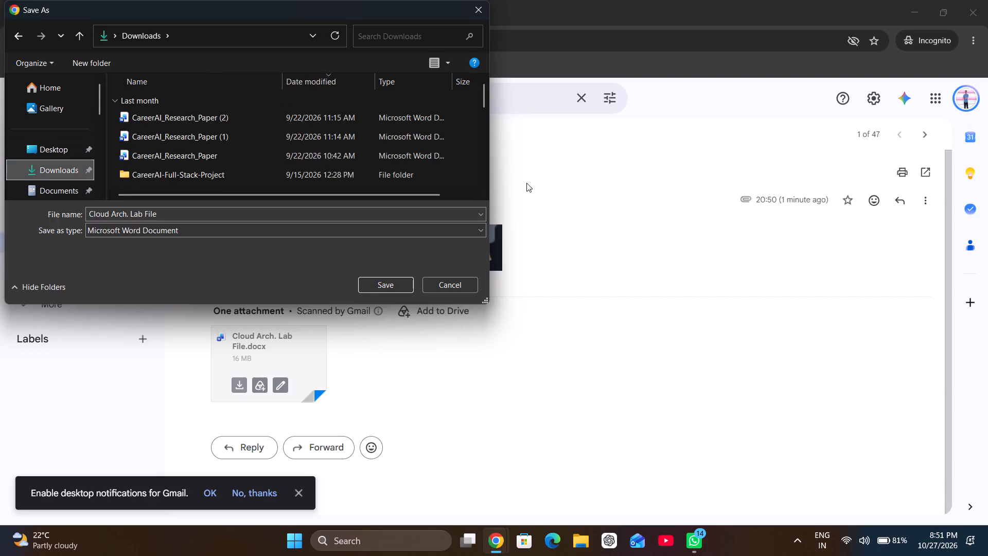
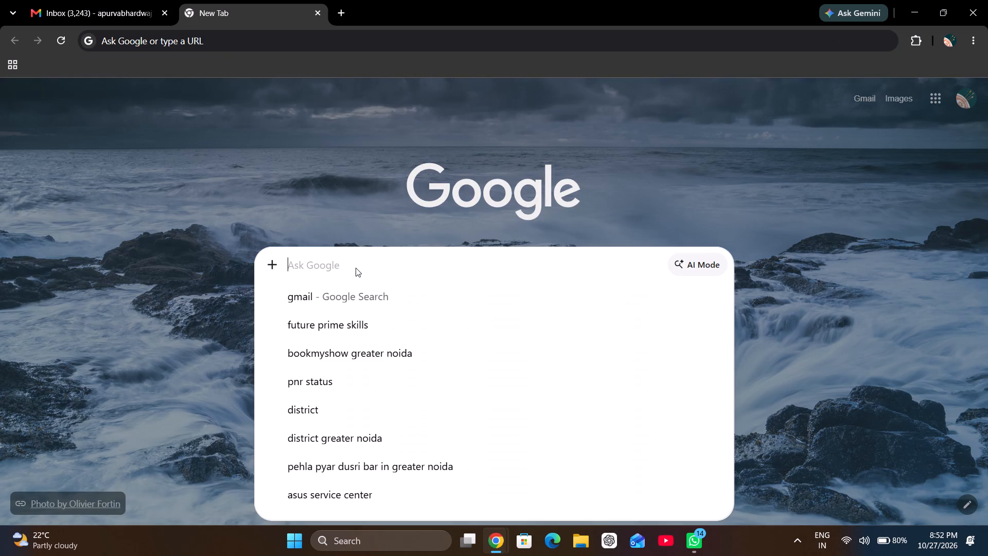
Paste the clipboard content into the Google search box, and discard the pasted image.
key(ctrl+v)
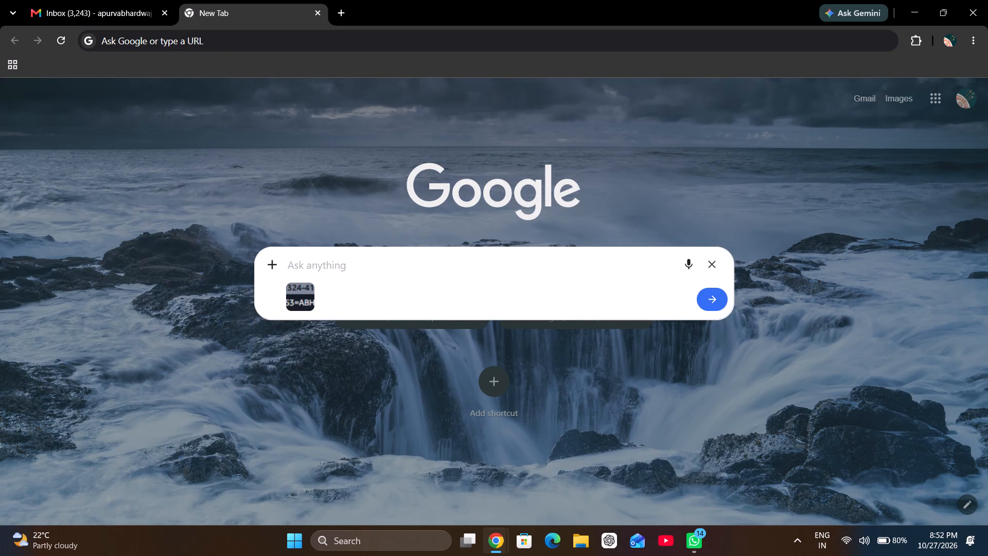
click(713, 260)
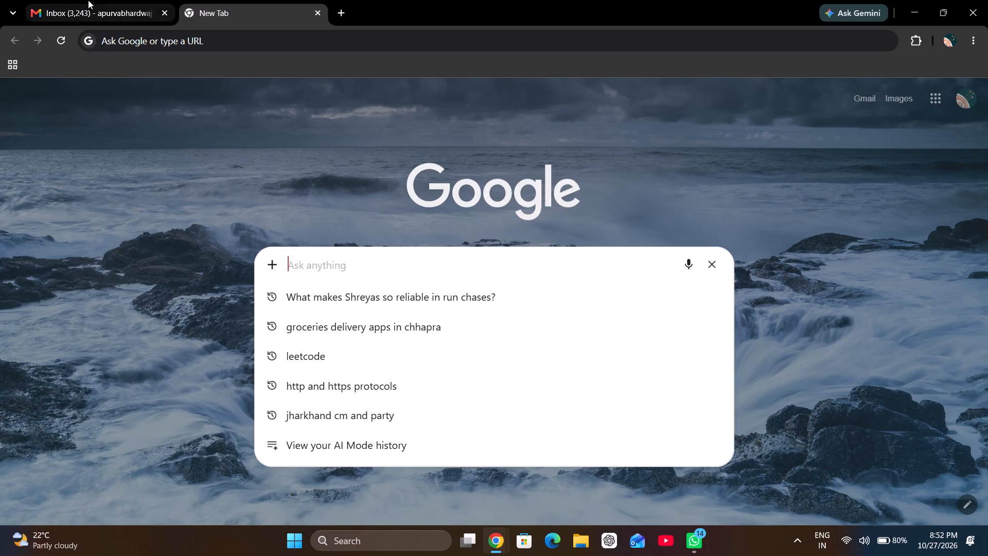
Open Chrome's customization and control options from the new tab page.
click(976, 41)
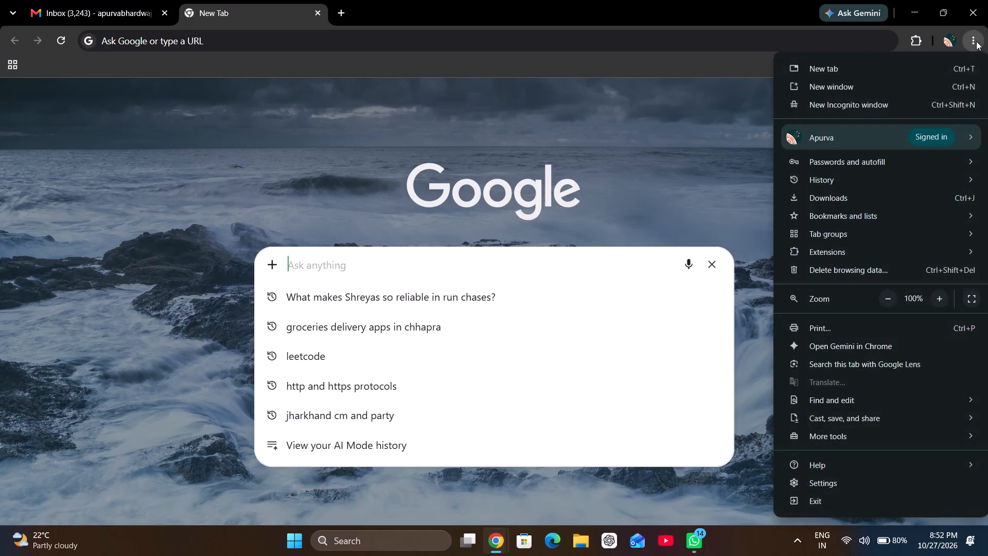
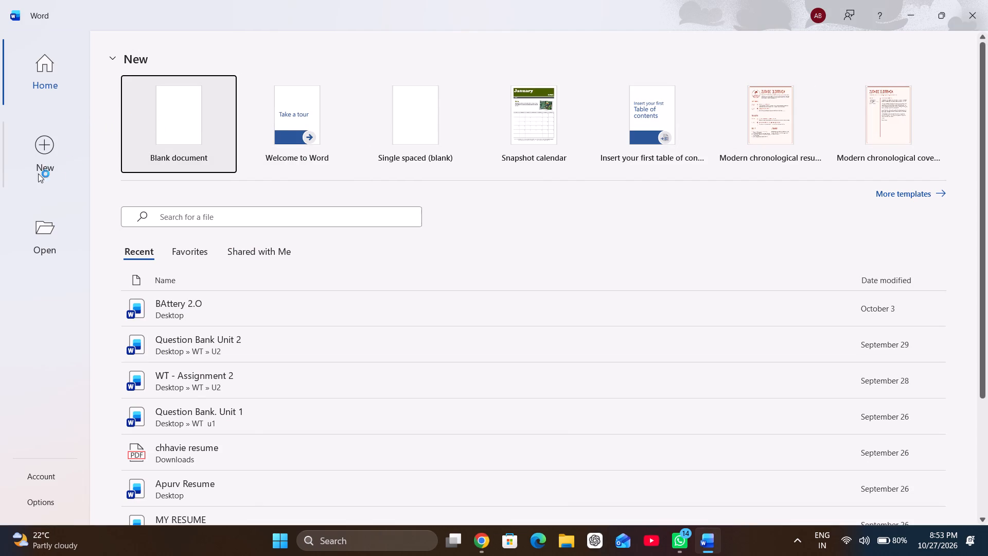
Browse the local Downloads folder from Word's recent folders to look for the document to open.
click(37, 237)
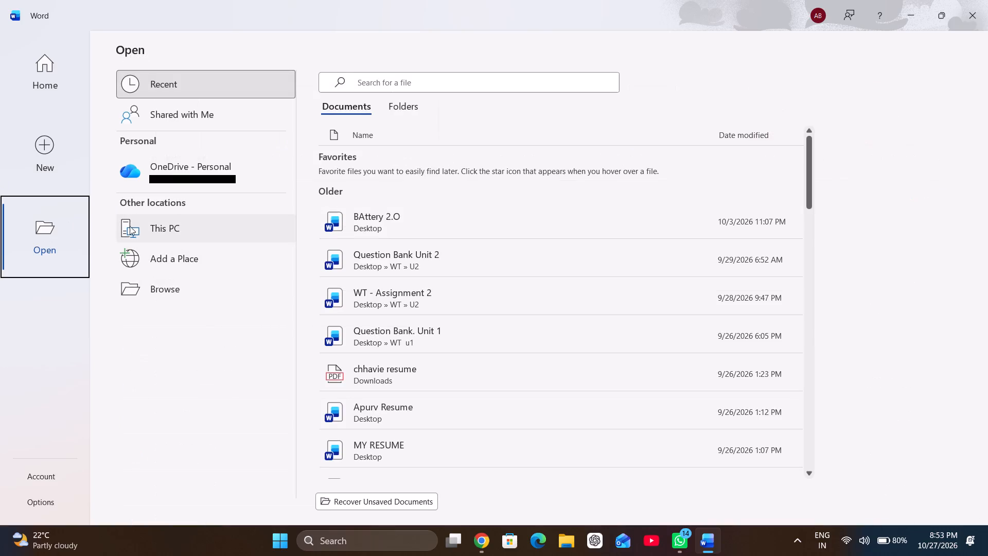
click(392, 105)
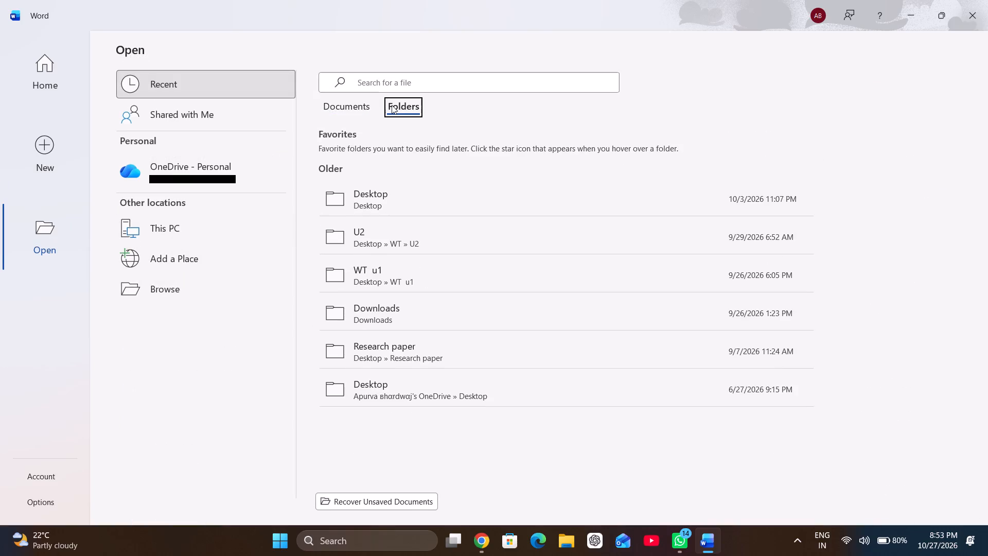
click(380, 316)
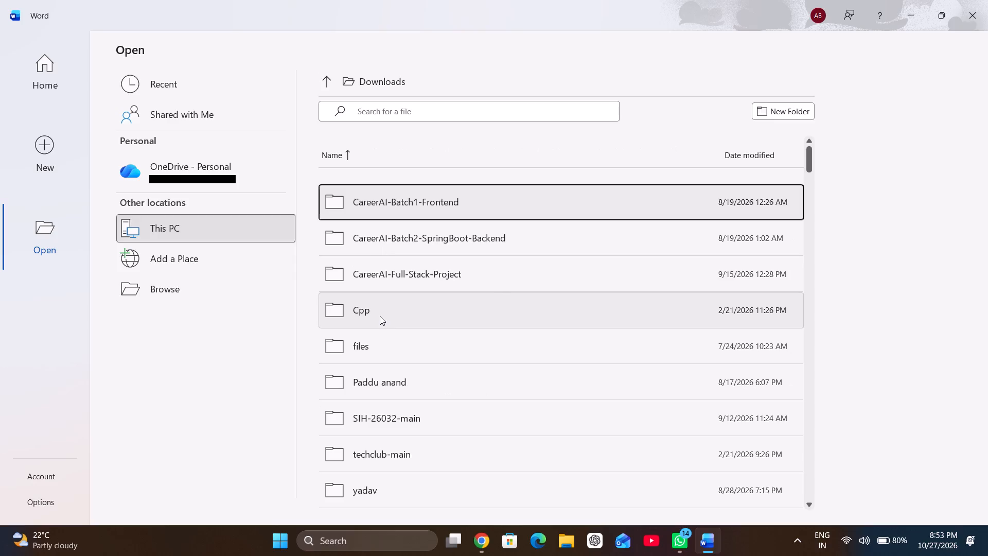
scroll(499, 292, up, 2)
scroll(499, 292, down, 1)
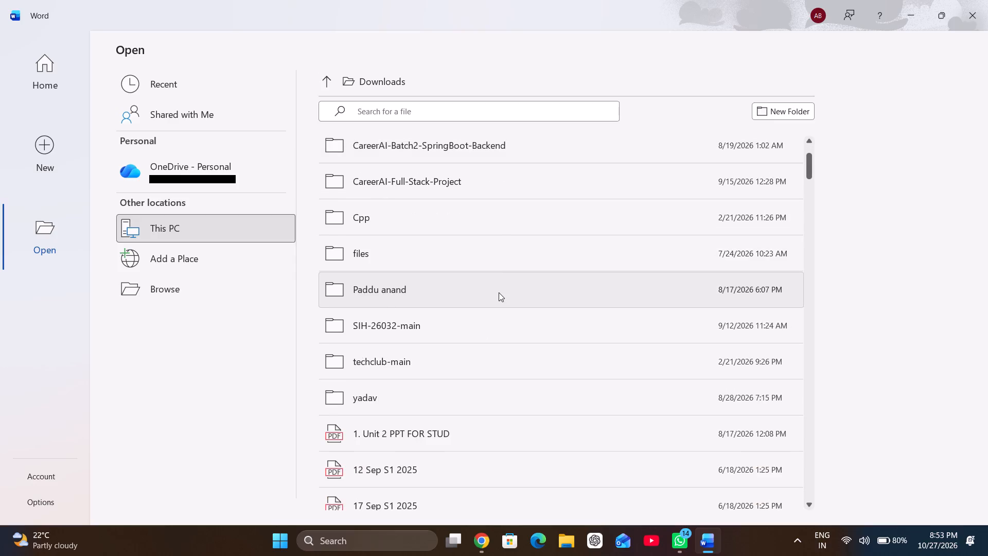
scroll(499, 292, up, 3)
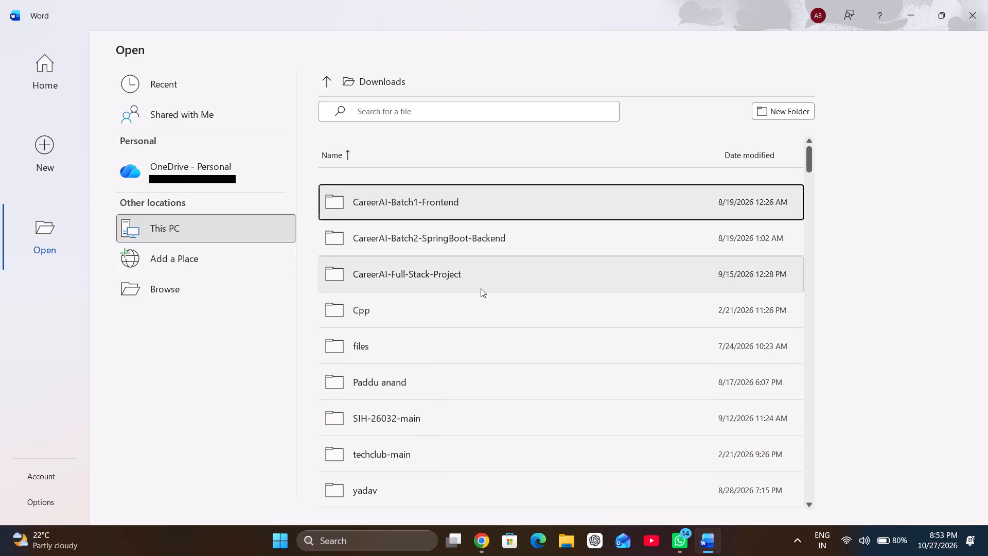
scroll(481, 288, down, 2)
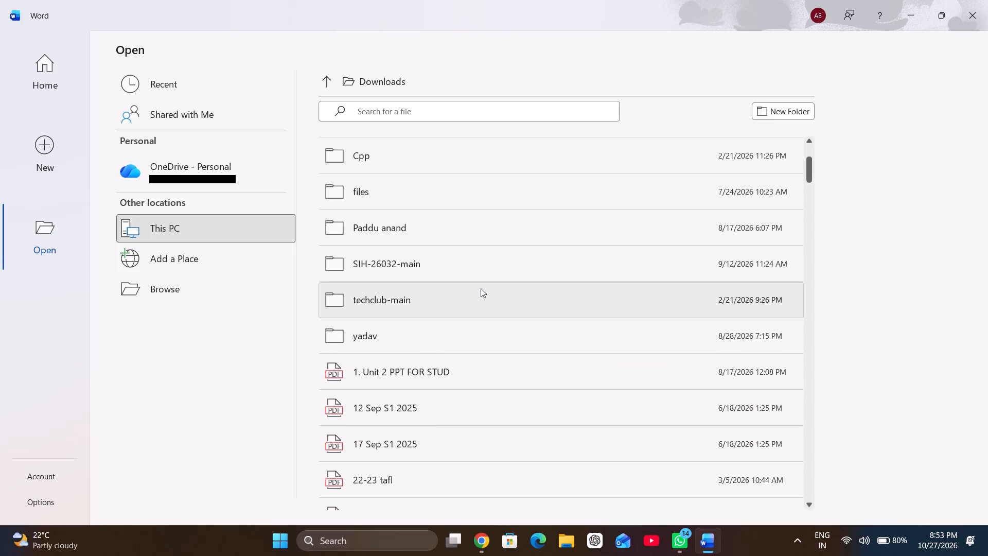
scroll(481, 288, down, 2)
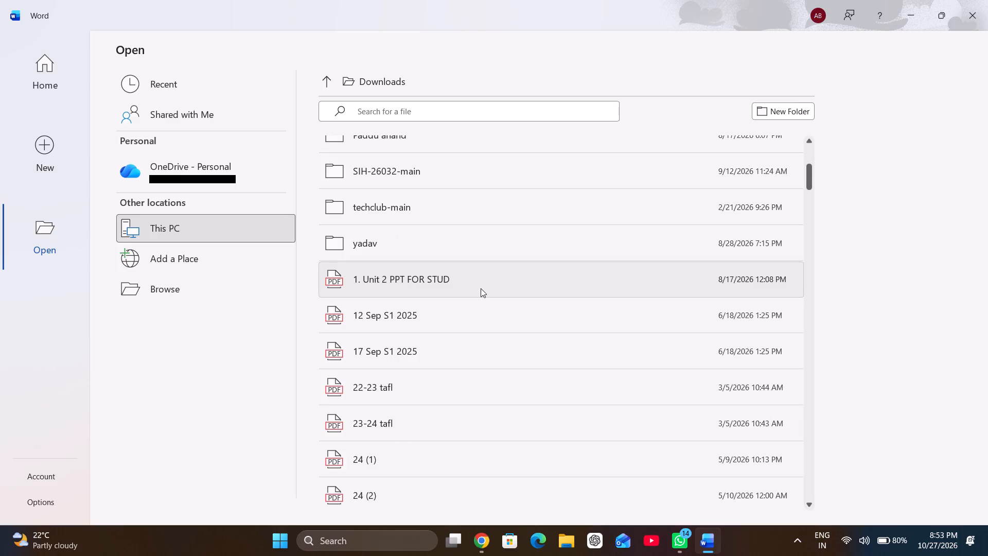
scroll(481, 288, down, 1)
scroll(481, 288, up, 8)
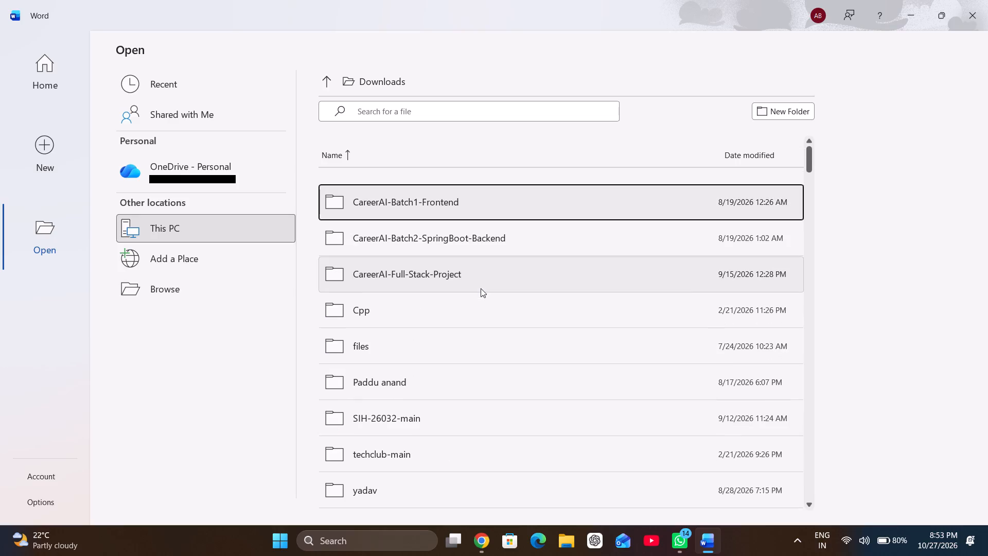
Switch to File Explorer, open Cloud Arch. Lab File from the Downloads folder, and enable editing.
click(572, 541)
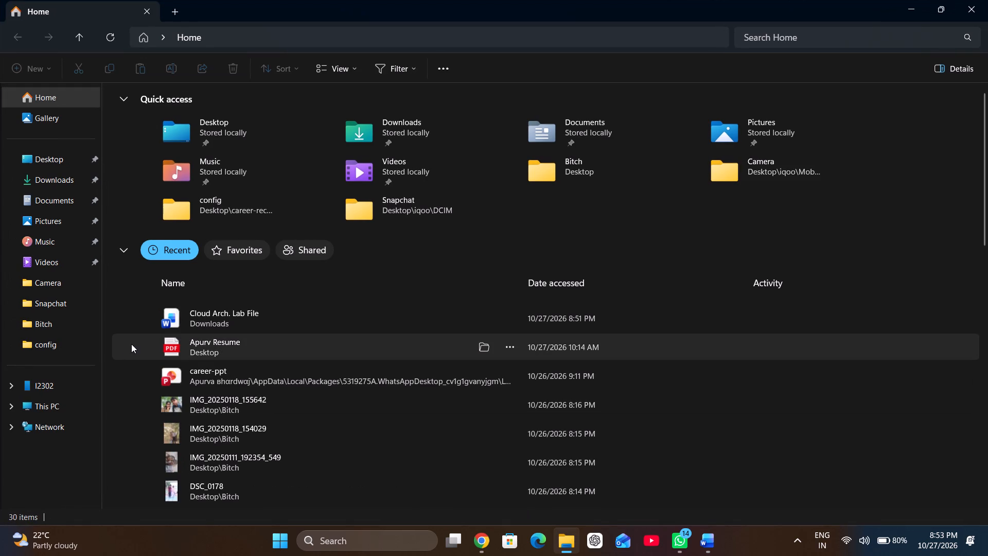
click(40, 180)
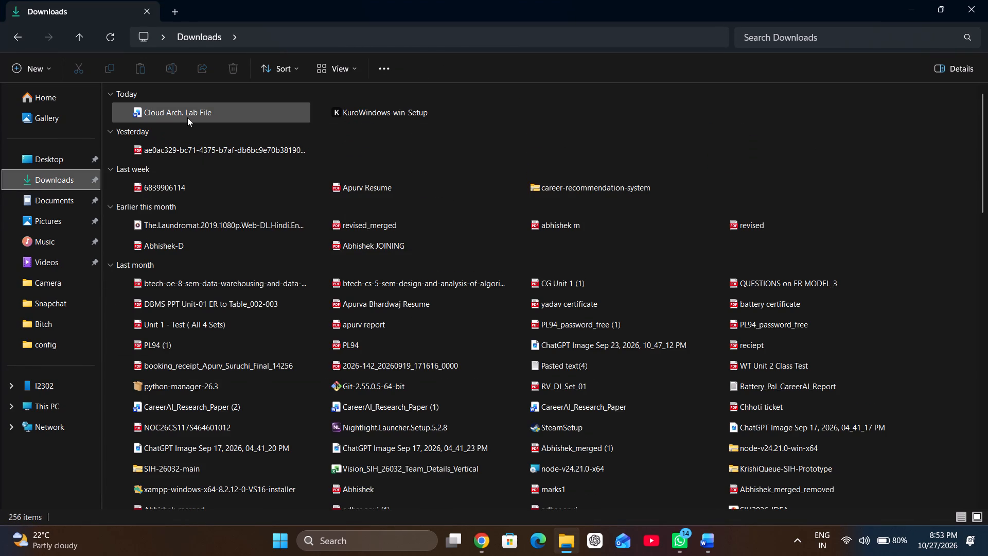
double_click(187, 117)
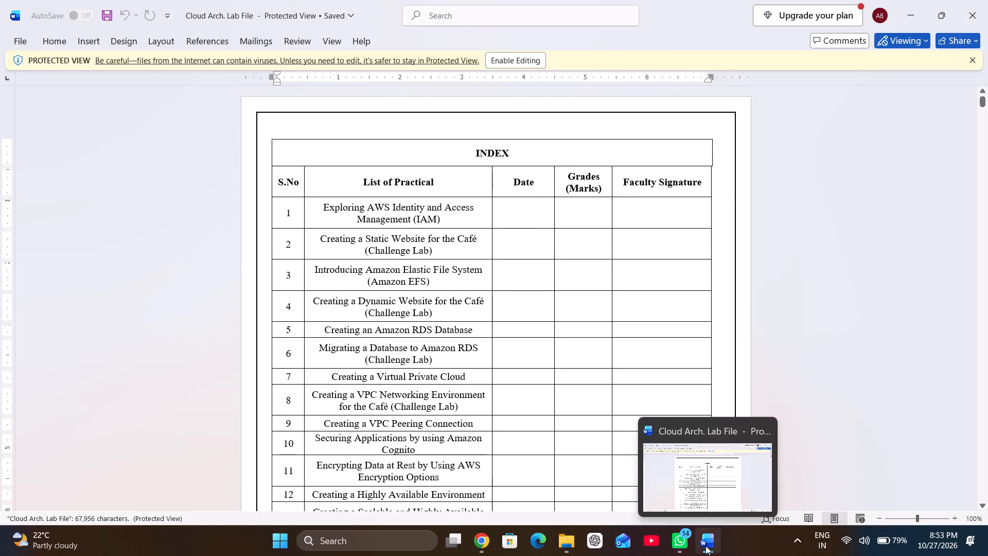
click(514, 62)
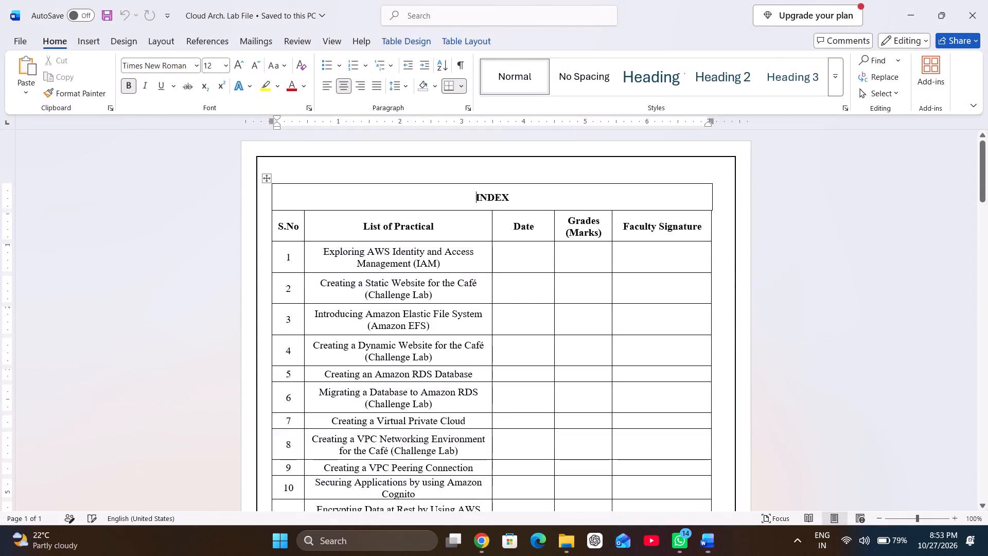
Paste the copied account label image right after the IAM users screenshot in Lab 1, Task 1.
scroll(529, 332, down, 8)
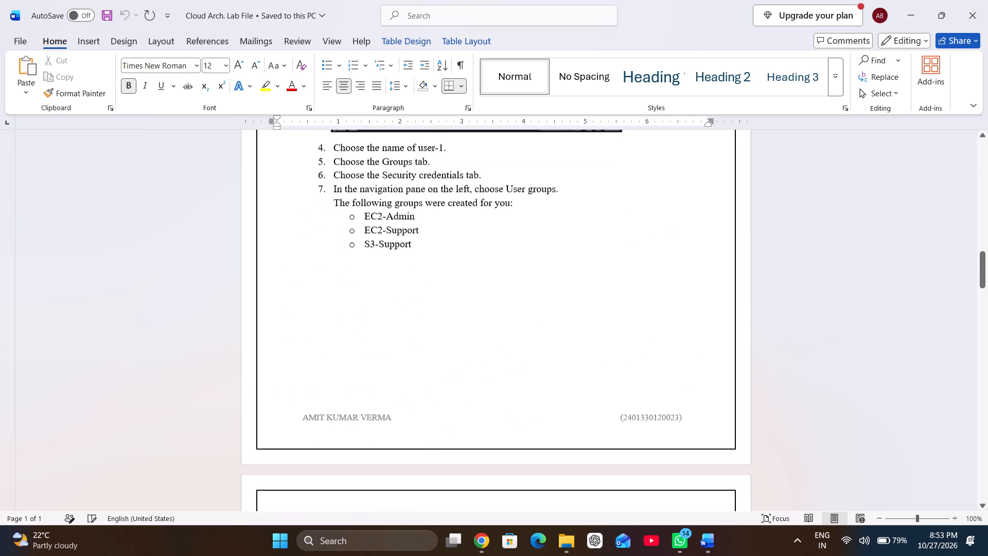
scroll(529, 332, up, 4)
scroll(529, 332, right, 1)
scroll(529, 332, up, 1)
scroll(529, 332, down, 1)
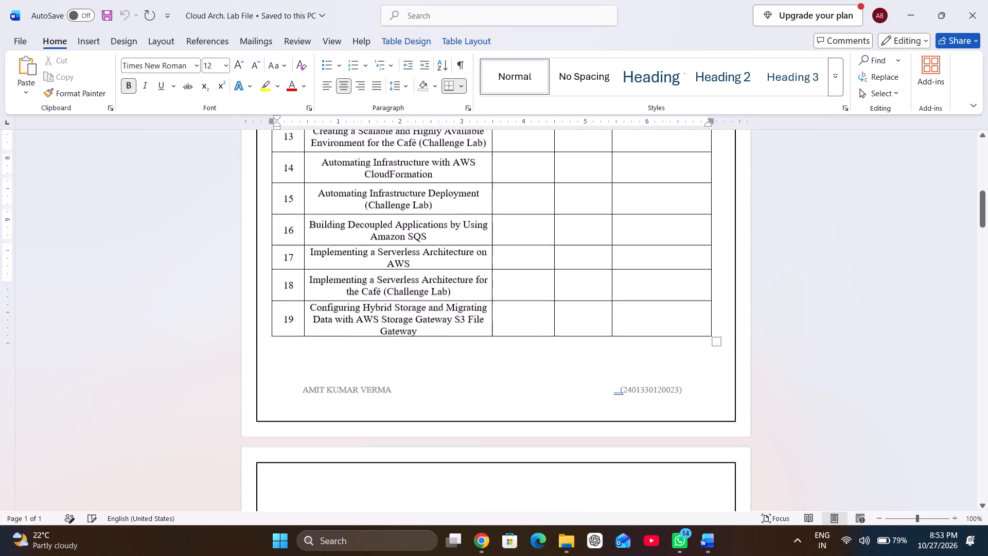
scroll(529, 332, down, 1)
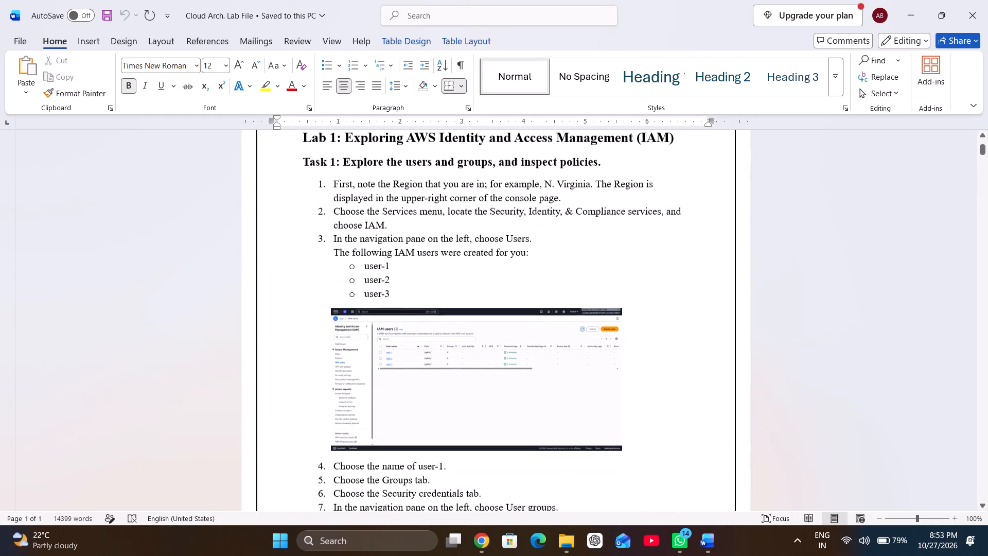
click(630, 445)
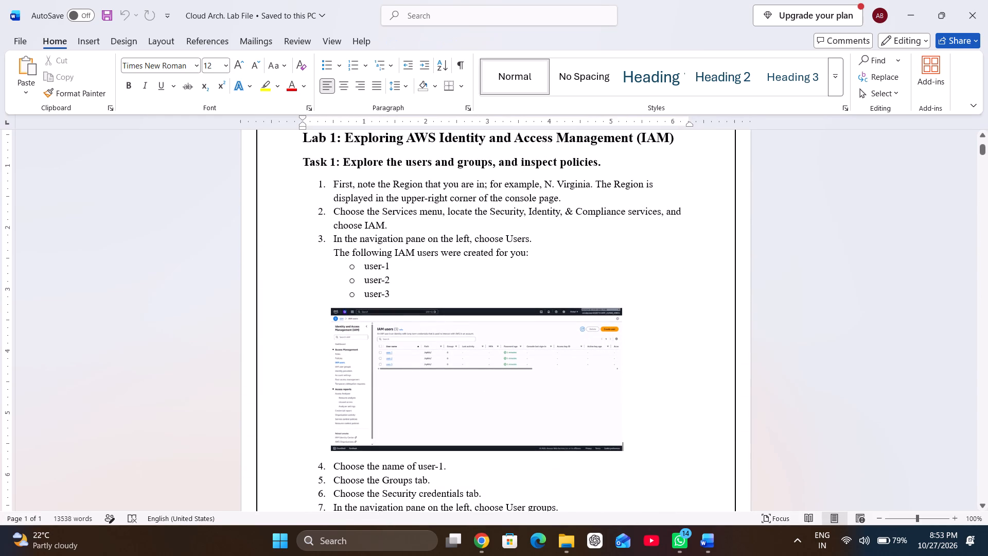
key(ctrl+v)
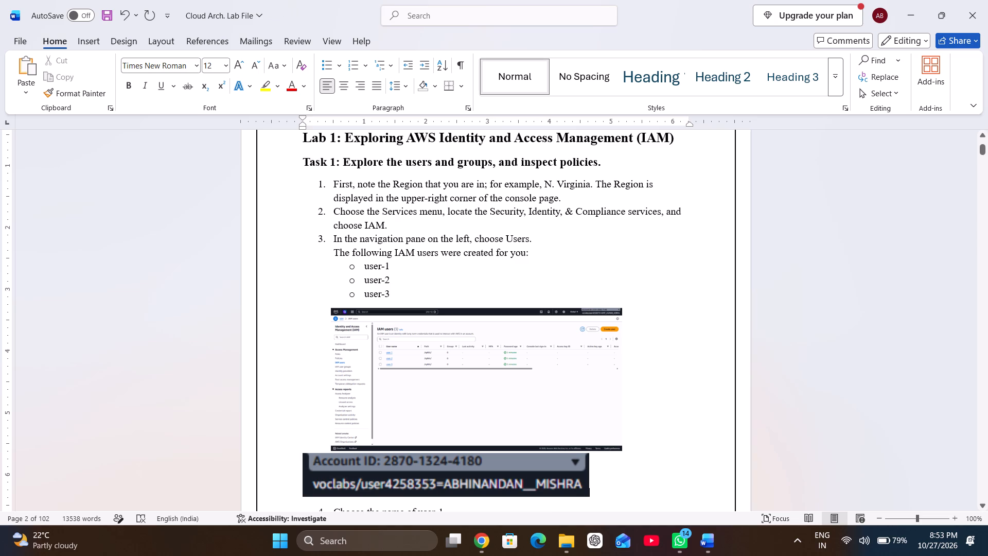
Set the pasted account label image's text wrapping to In Front of Text.
click(495, 476)
right_click(495, 476)
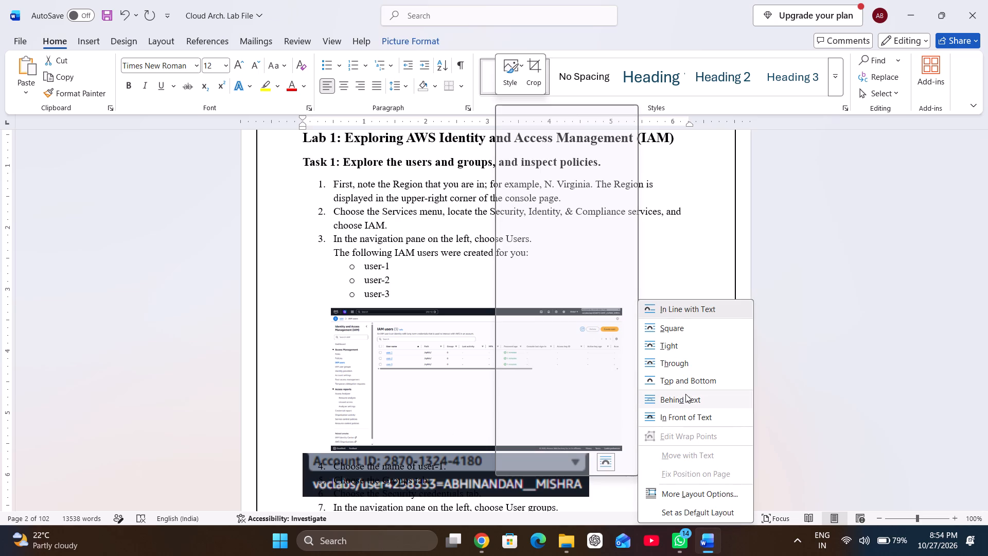
click(686, 416)
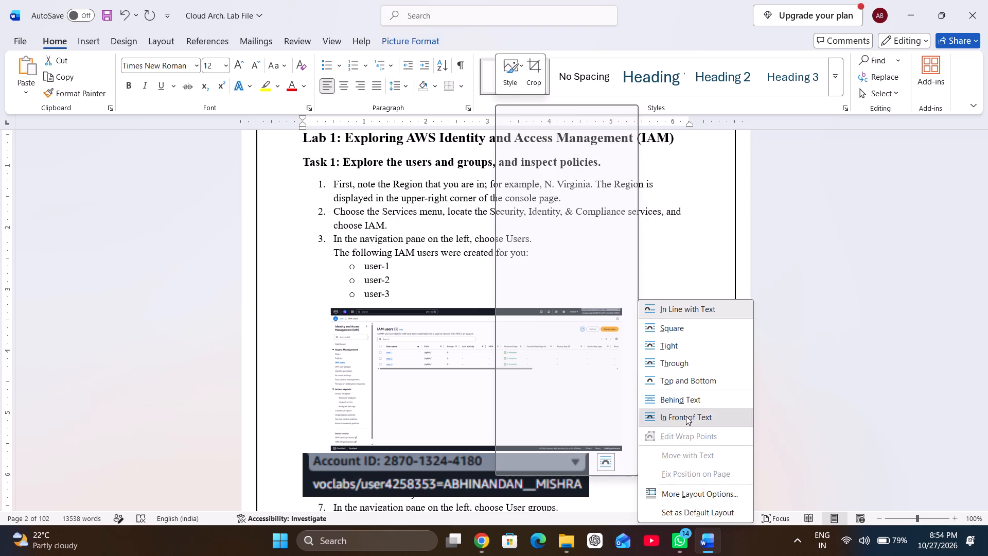
Shrink the account label image to roughly half its width and move it over the IAM users screenshot's upper-right corner.
drag(473, 477, 528, 399)
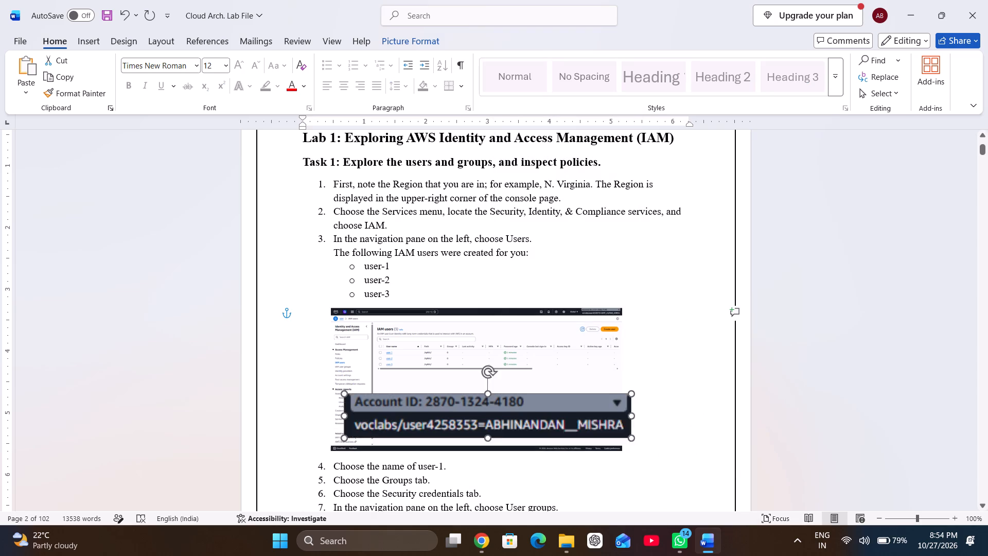
drag(528, 399, 549, 344)
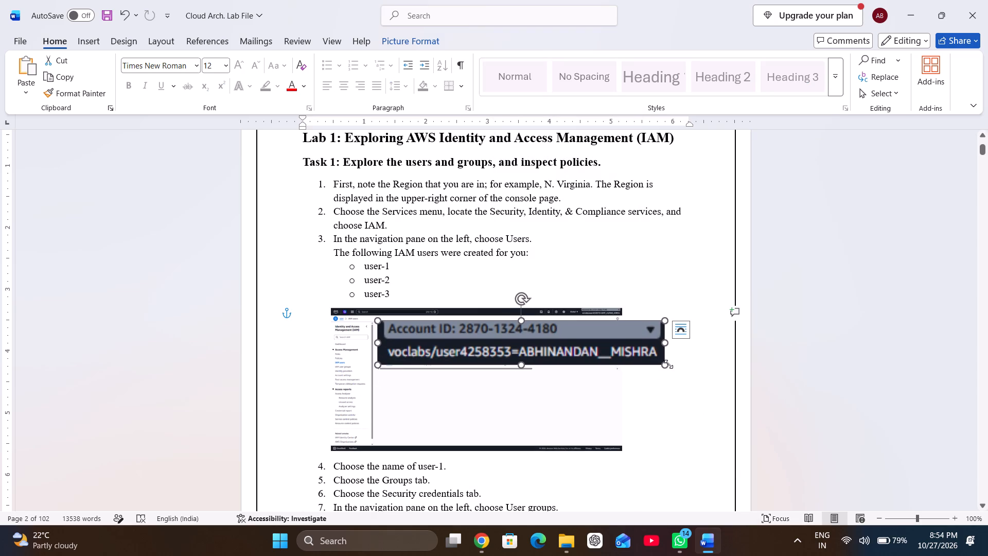
drag(665, 366, 479, 345)
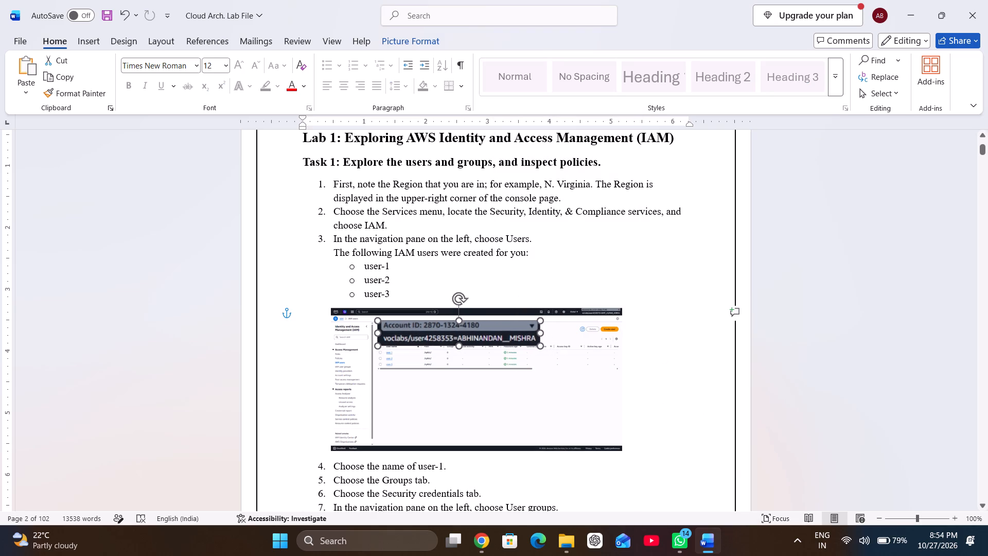
drag(479, 345, 480, 345)
drag(479, 331, 616, 321)
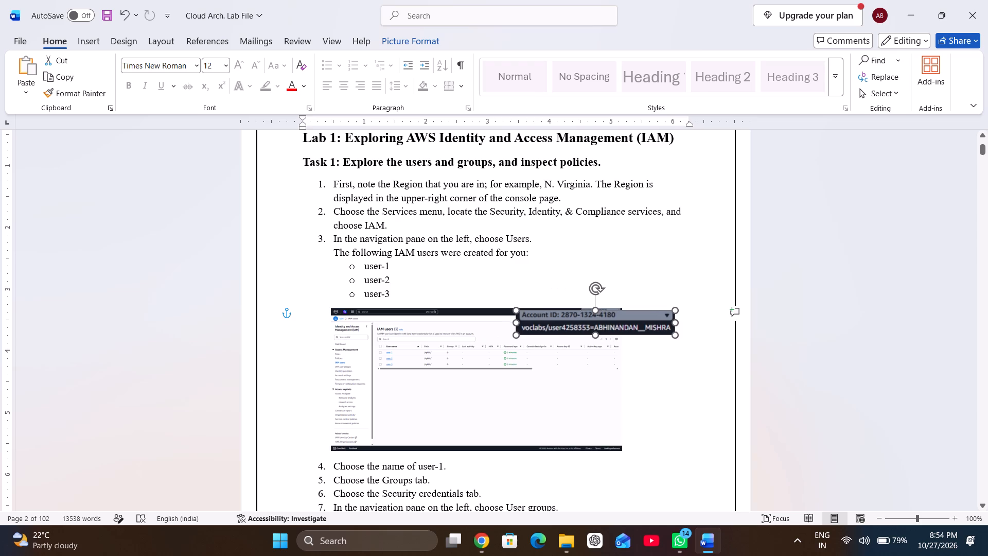
drag(616, 321, 603, 321)
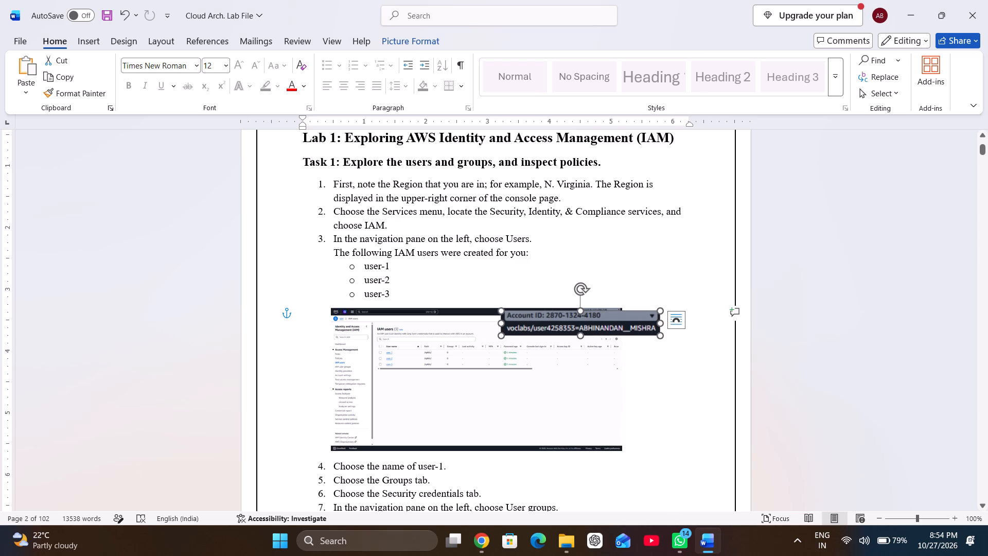
Shrink the account label image further, to roughly the size of the account label in the screenshot's header bar.
triple_click(957, 515)
triple_click(957, 515)
triple_click(957, 515)
triple_click(957, 515)
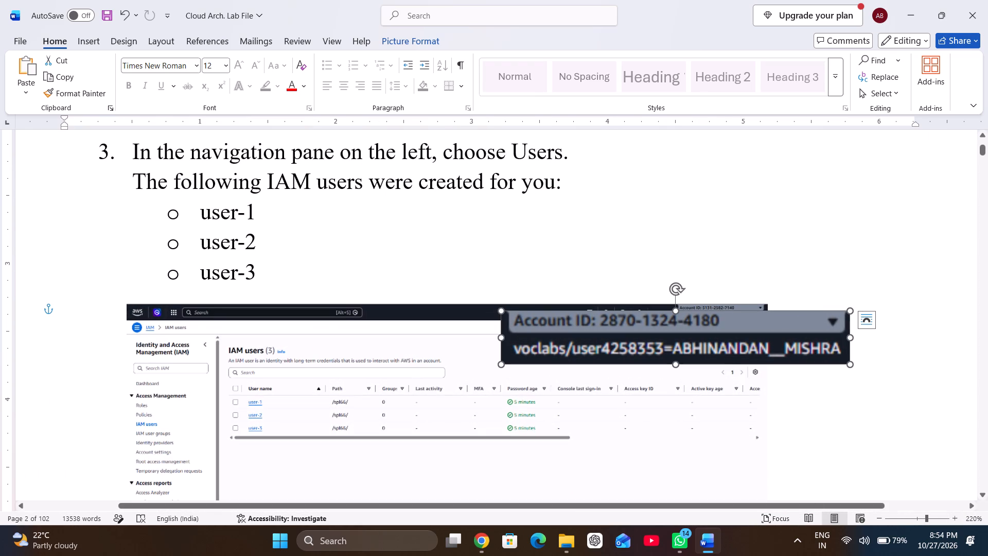
drag(712, 504, 750, 503)
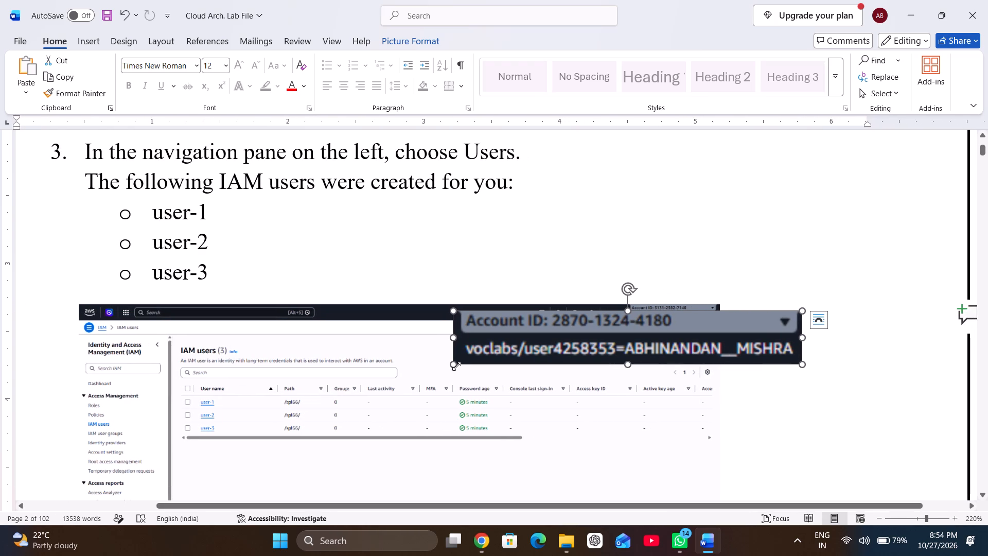
drag(453, 367, 578, 355)
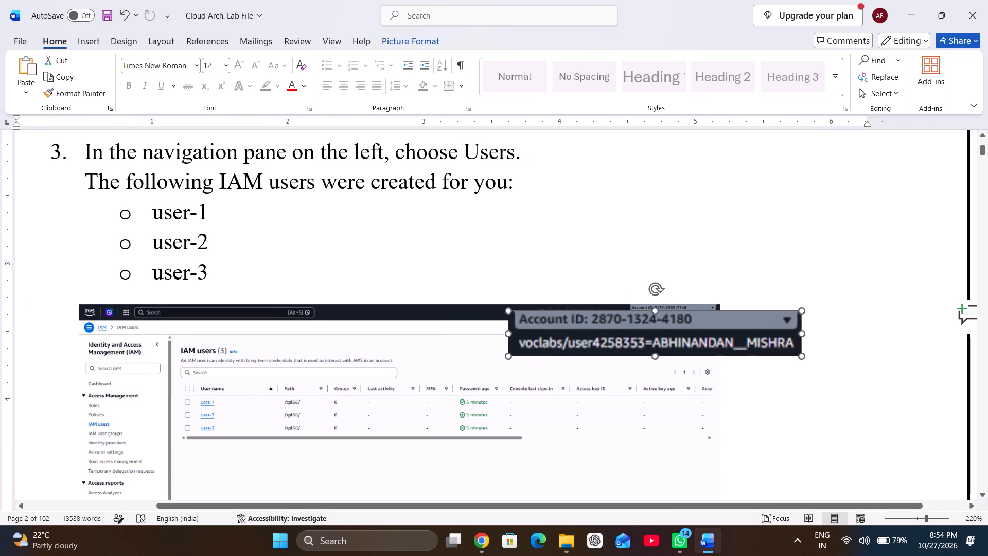
drag(578, 355, 694, 323)
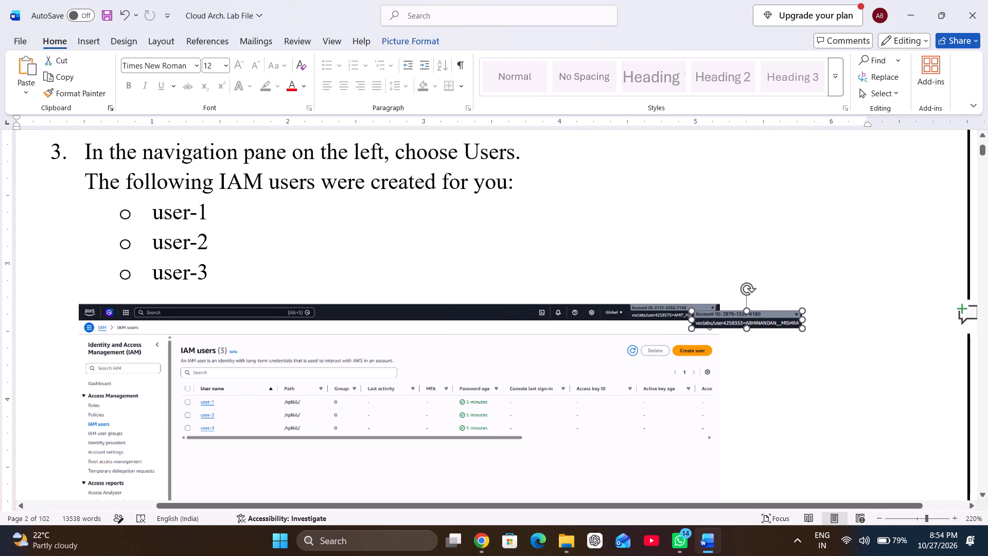
drag(694, 323, 702, 349)
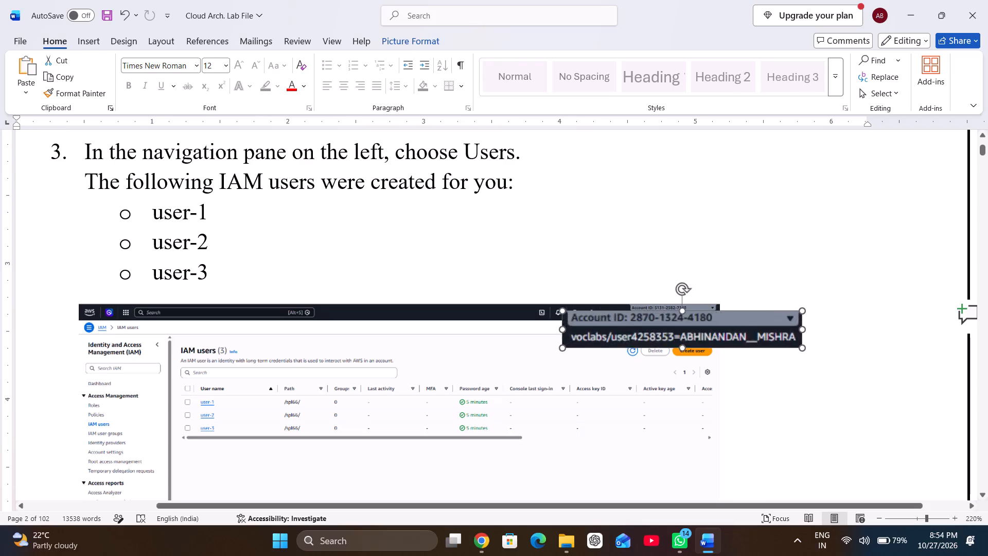
drag(702, 349, 720, 322)
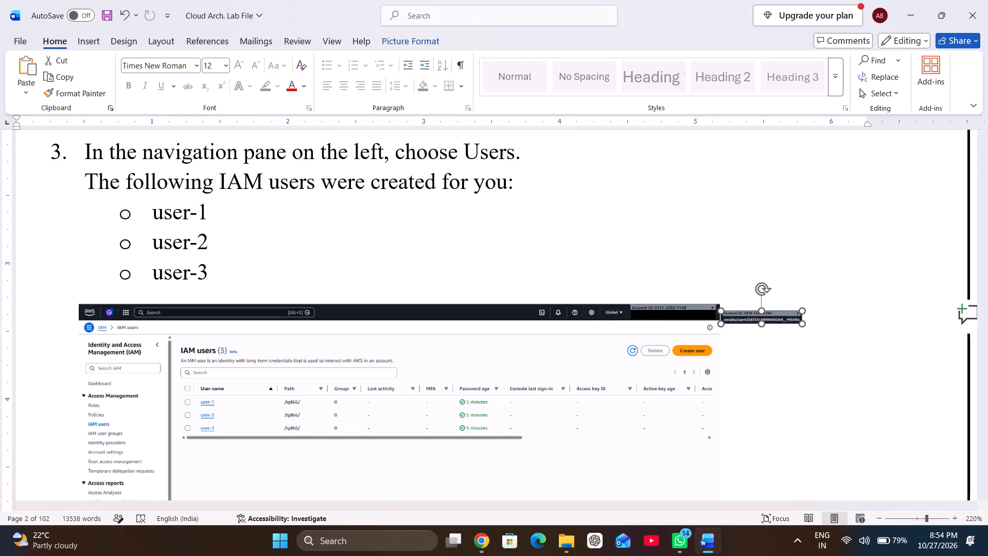
drag(720, 322, 707, 328)
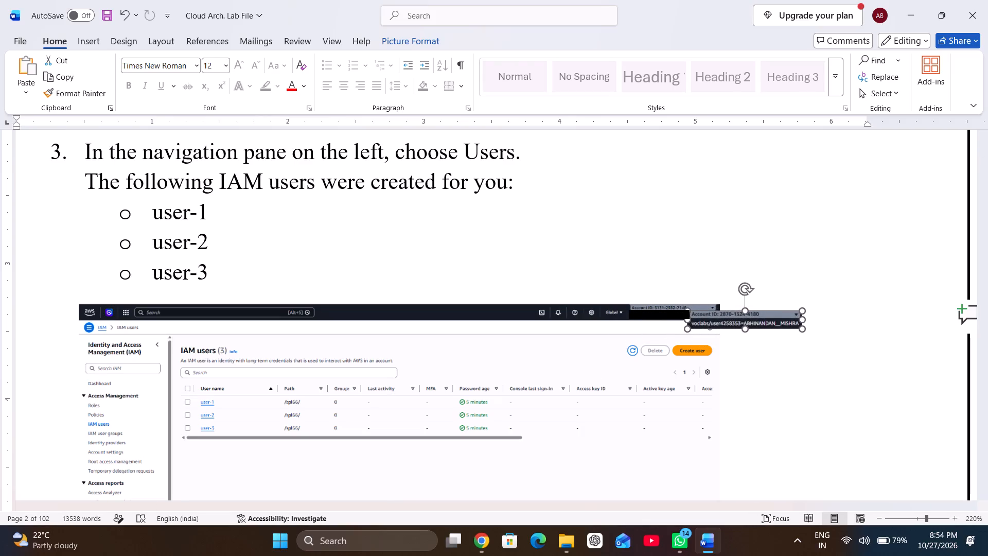
drag(707, 328, 708, 328)
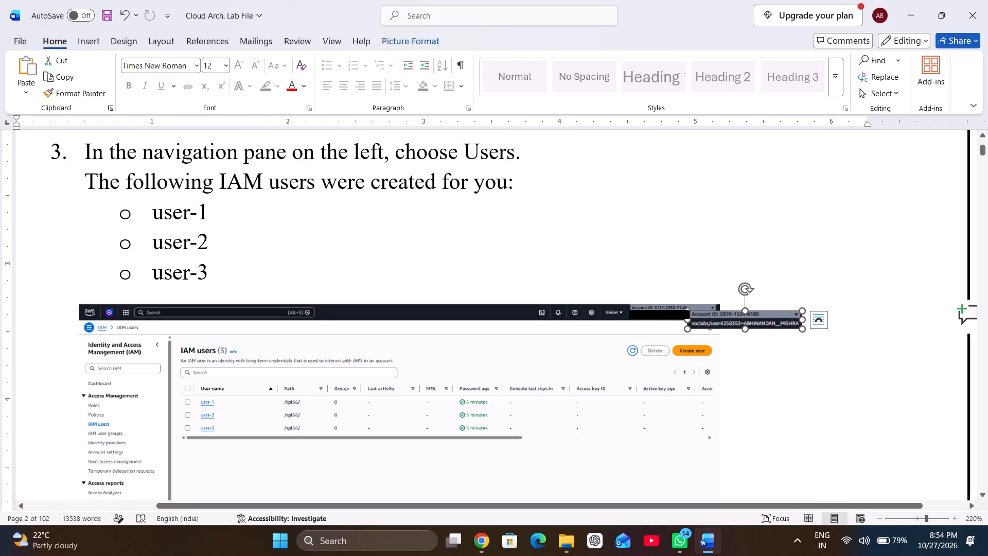
Move the account label image onto the header bar so it covers the screenshot's original account label.
click(955, 521)
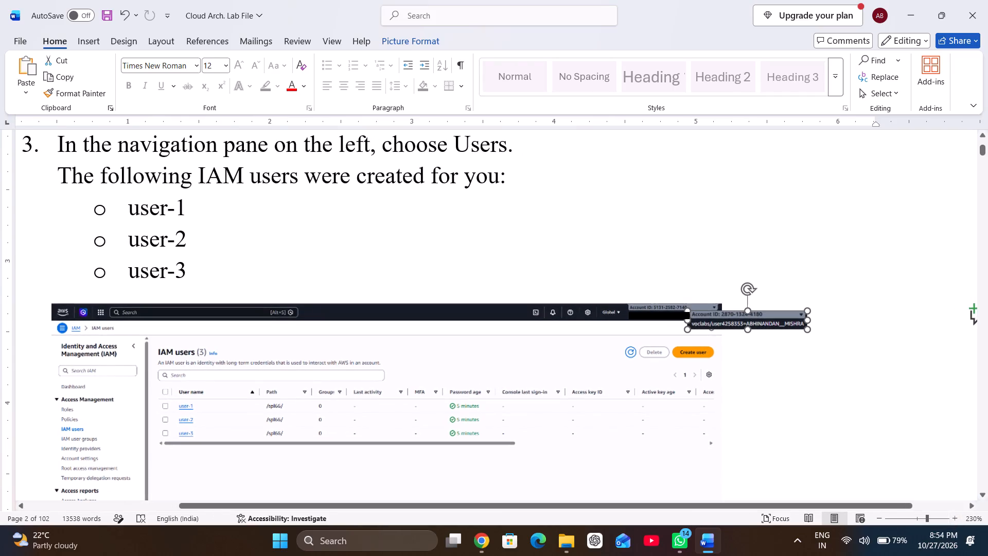
drag(727, 320, 647, 315)
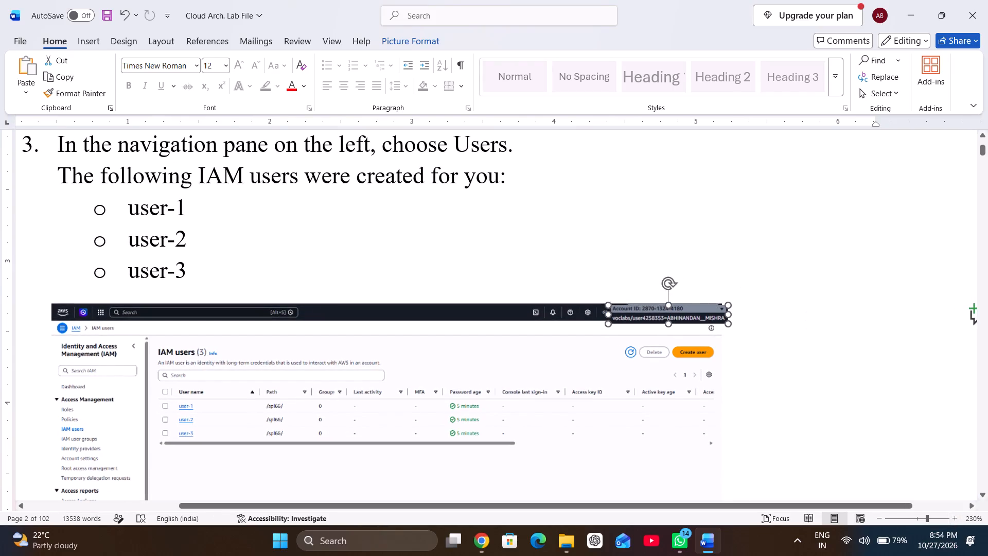
drag(647, 315, 643, 314)
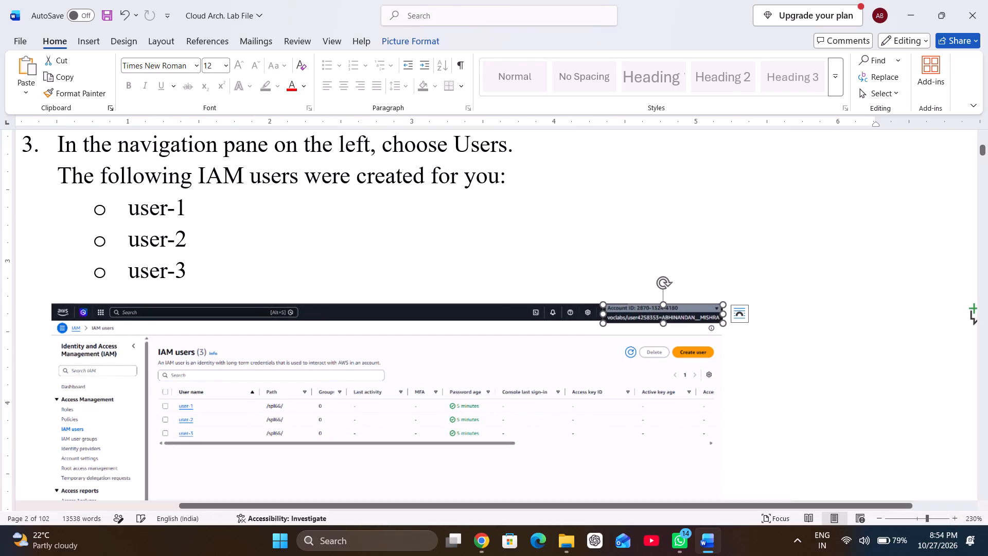
Shrink the account label image from its lower-left corner until it no longer covers the Global region label in the header bar.
click(799, 321)
scroll(714, 310, up, 1)
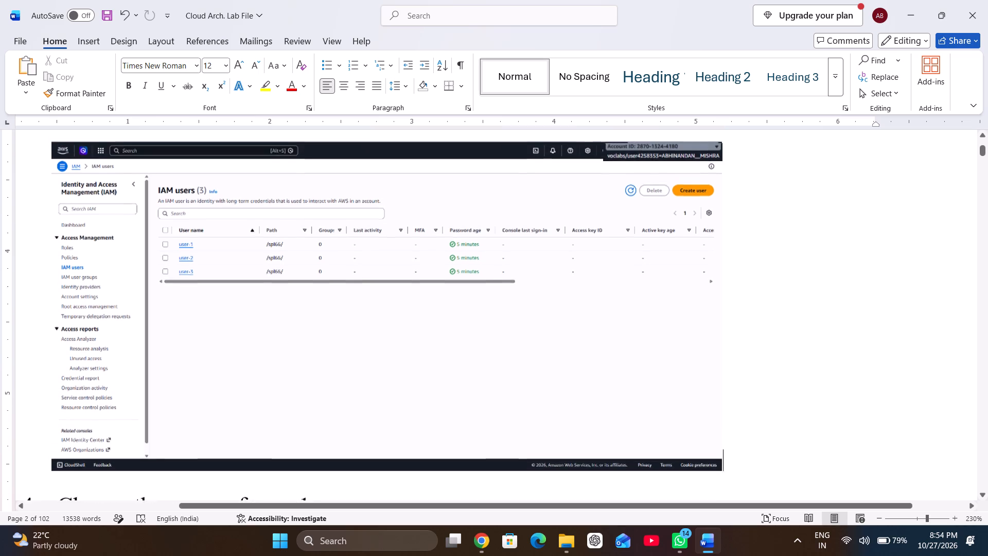
scroll(714, 310, up, 1)
click(632, 259)
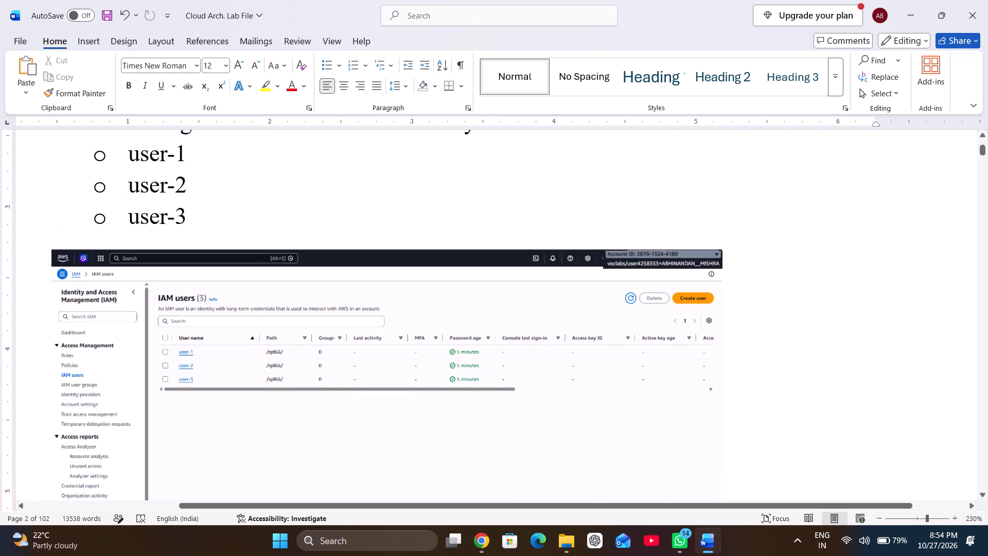
drag(604, 272, 610, 269)
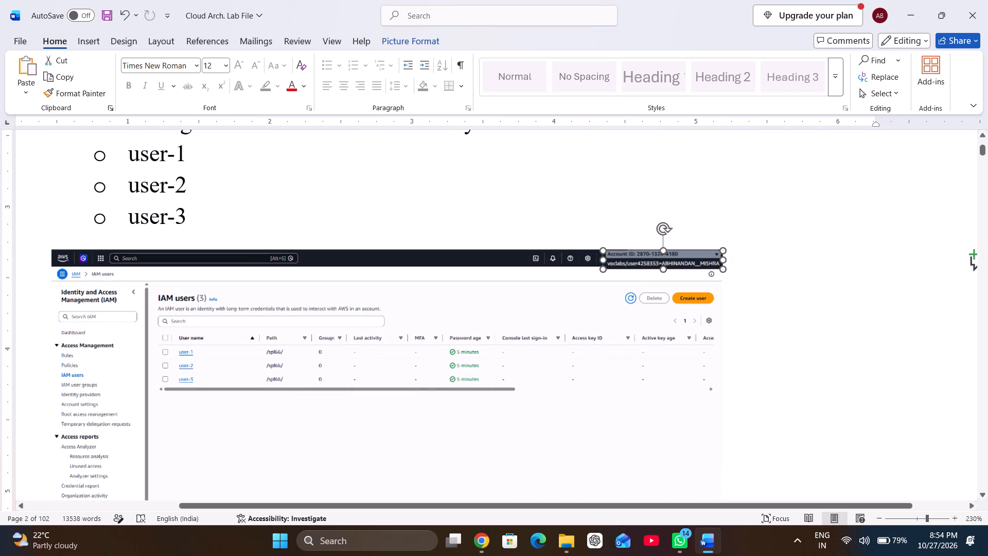
drag(610, 269, 634, 265)
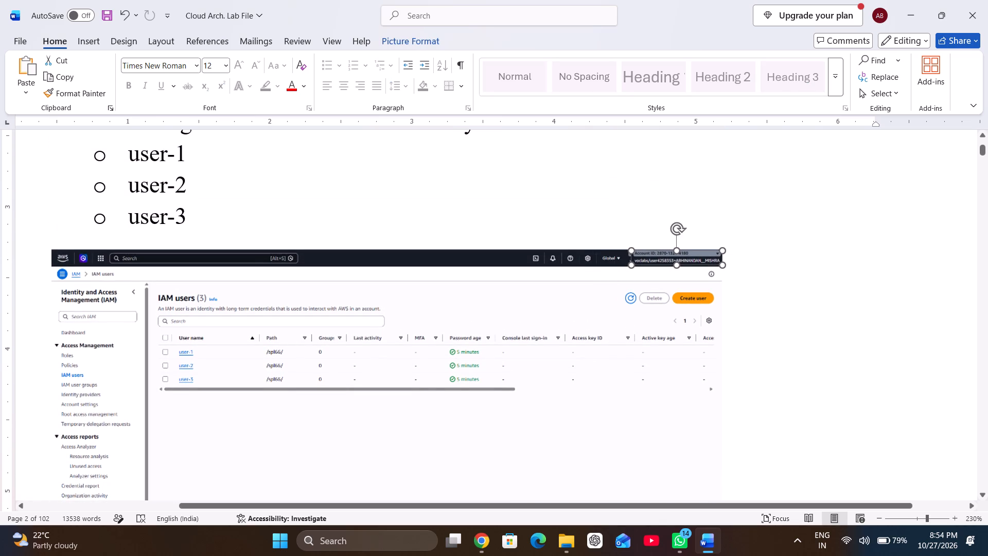
drag(634, 265, 632, 266)
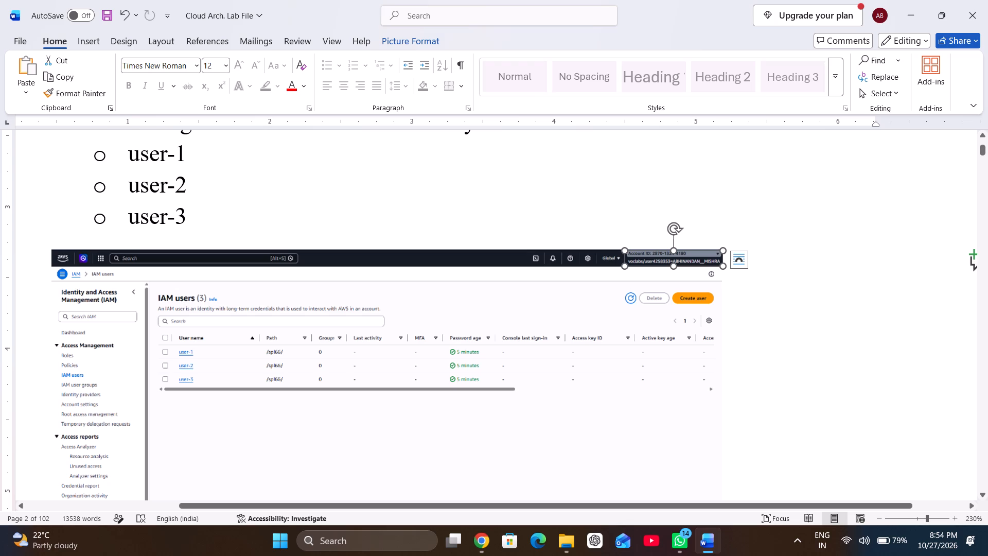
Offset the account label image just below the screenshot's original account label and narrow it to match that label's width.
drag(646, 259, 641, 266)
click(617, 276)
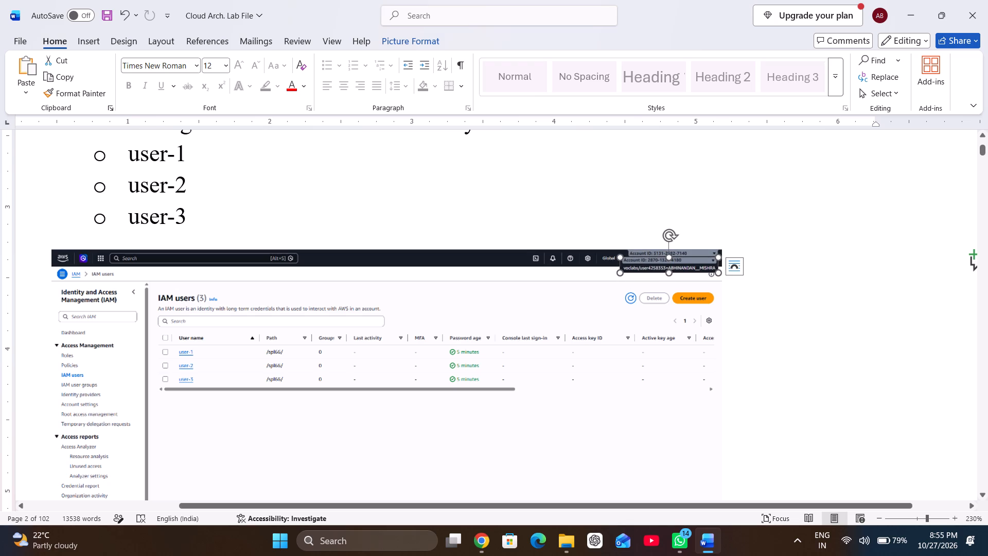
drag(620, 274, 628, 270)
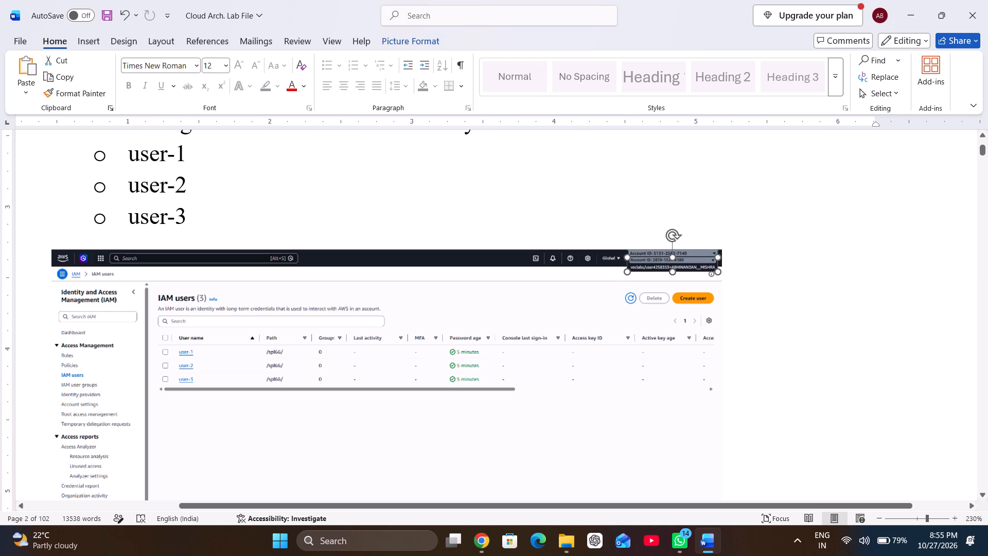
drag(628, 270, 627, 272)
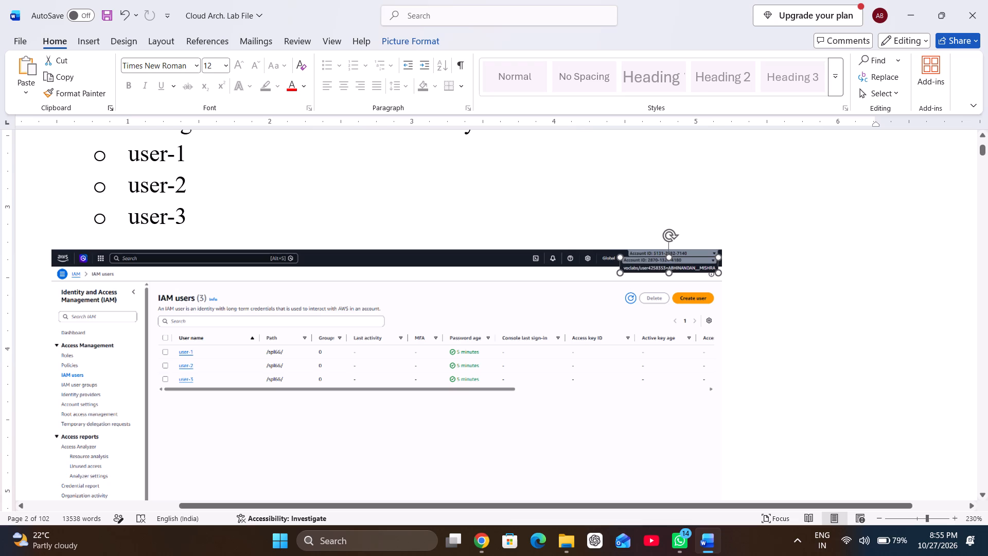
drag(627, 272, 627, 271)
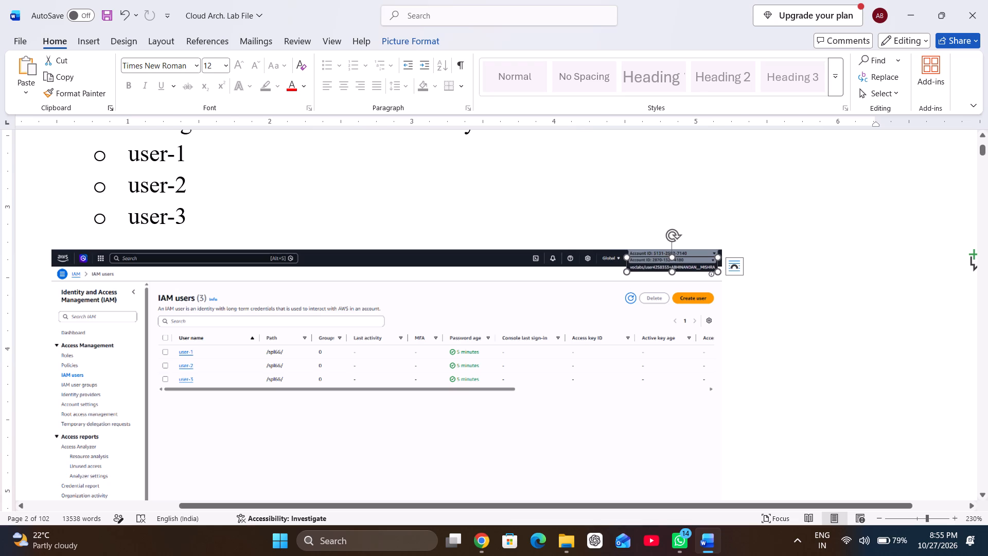
Move the resized account label image back onto the header bar, aligned over the original account label.
drag(644, 263, 645, 257)
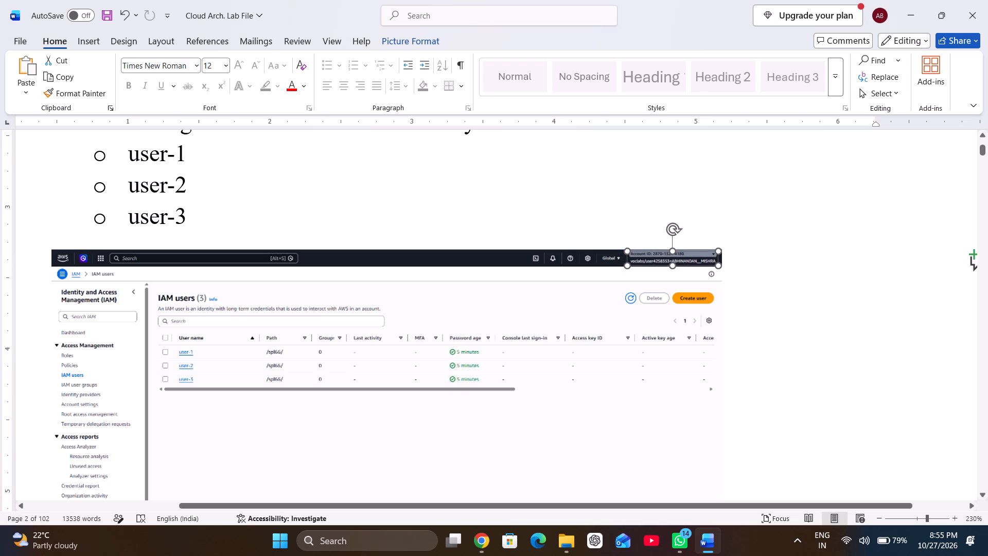
drag(645, 257, 646, 256)
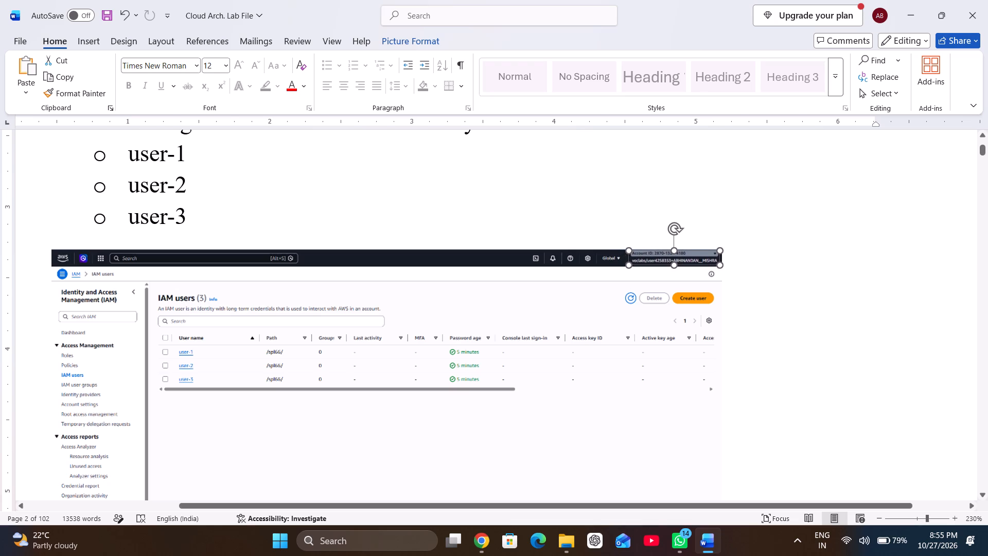
drag(646, 256, 645, 257)
click(757, 272)
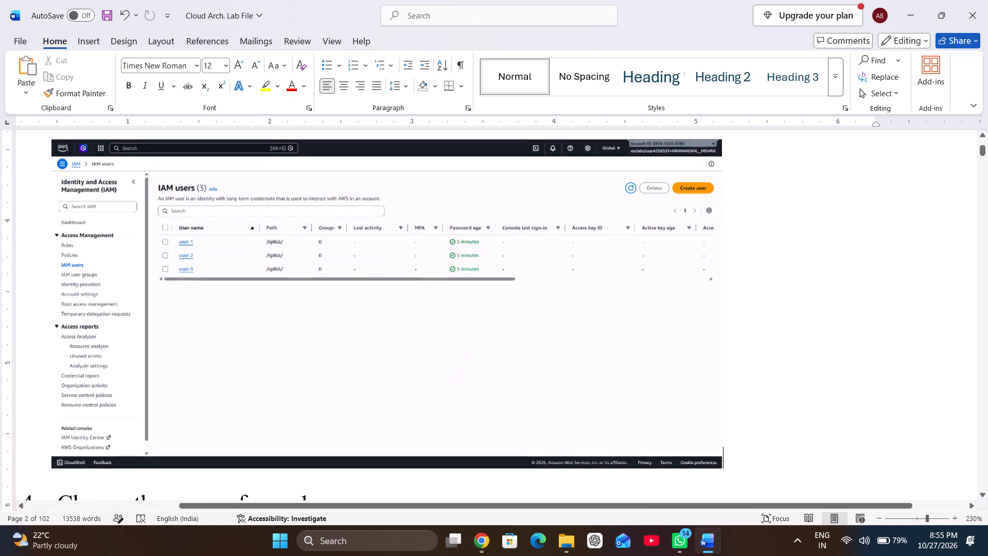
Check the overlay up close and nudge the account label image slightly upward within the IAM users screenshot's header bar.
scroll(757, 272, up, 1)
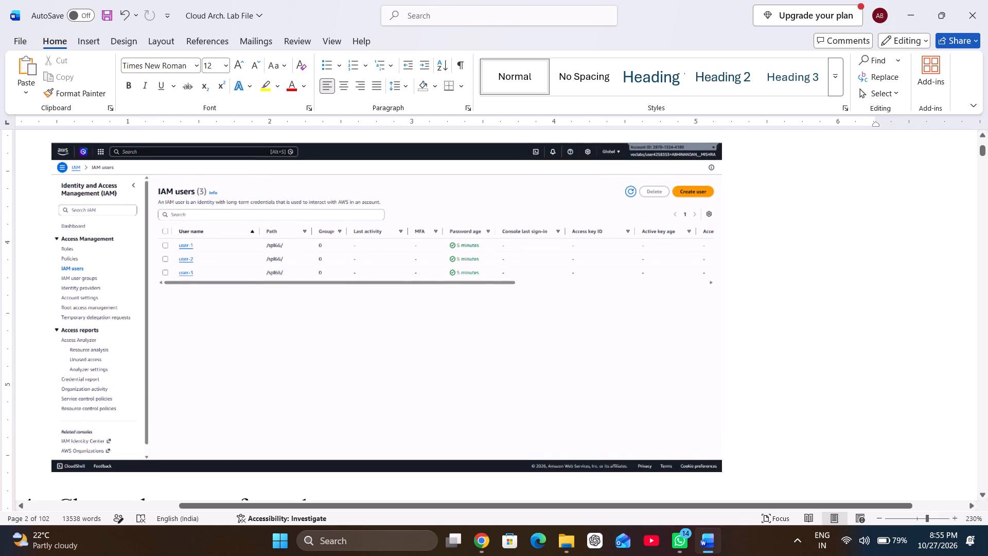
scroll(757, 272, up, 1)
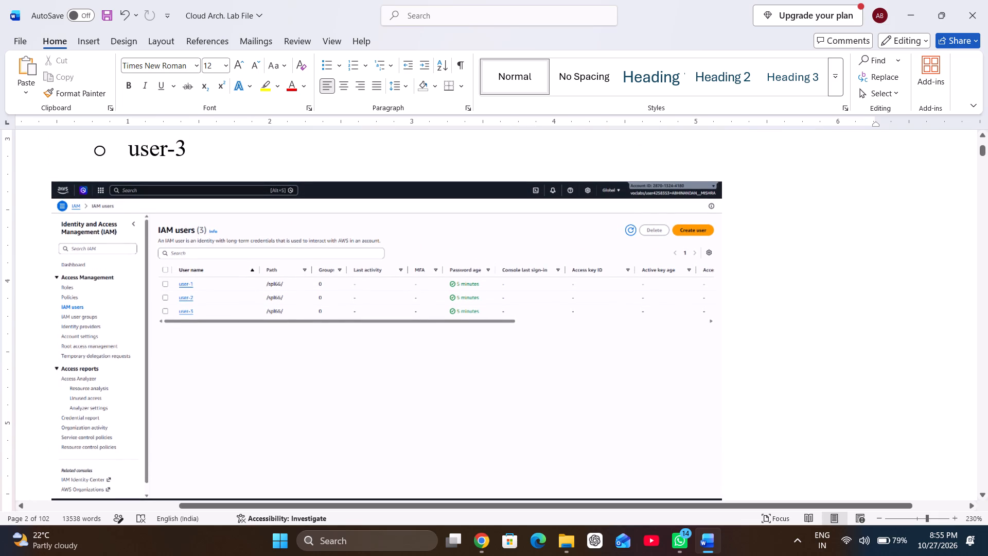
scroll(631, 272, down, 1)
scroll(631, 272, up, 1)
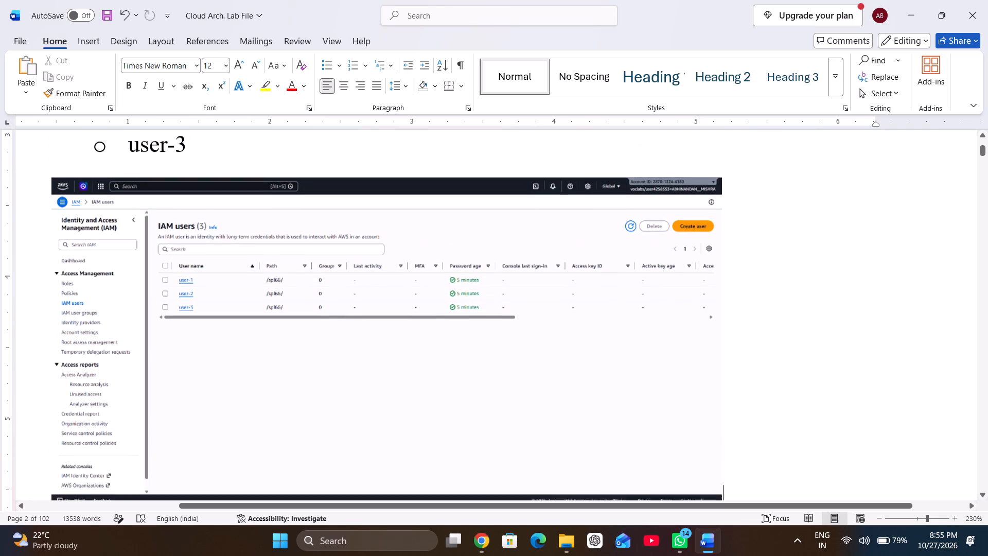
scroll(631, 272, up, 1)
scroll(631, 272, down, 1)
scroll(631, 272, up, 2)
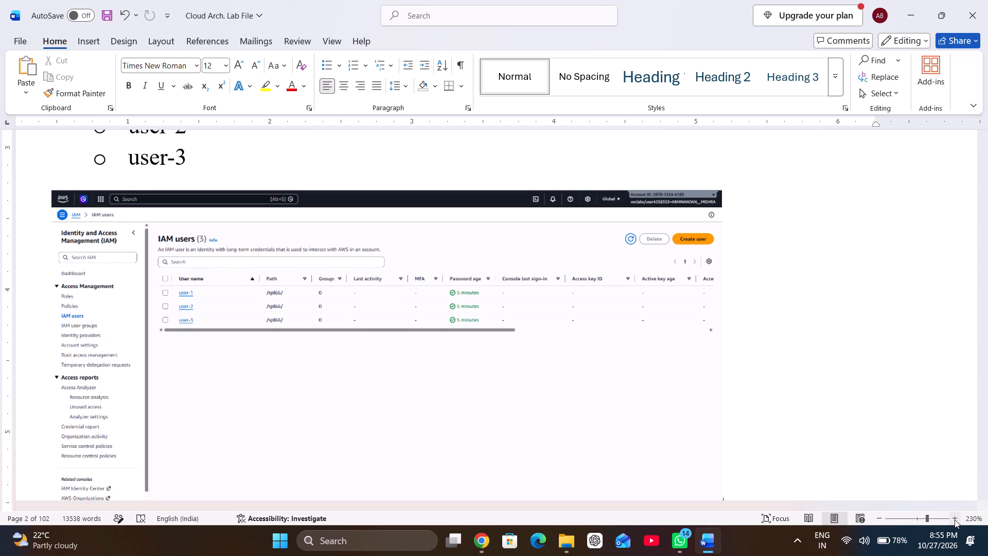
click(955, 519)
click(955, 519)
click(955, 519)
click(955, 519)
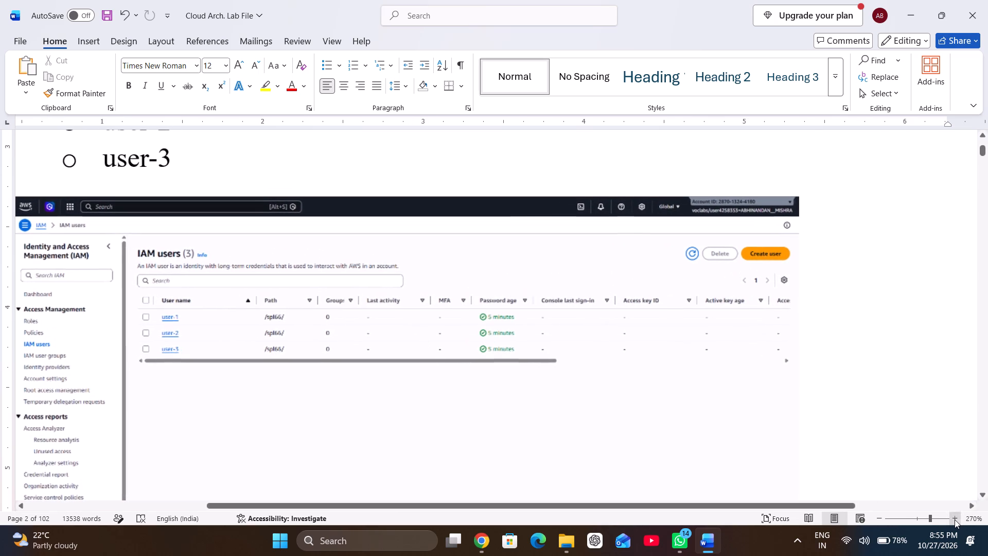
click(955, 519)
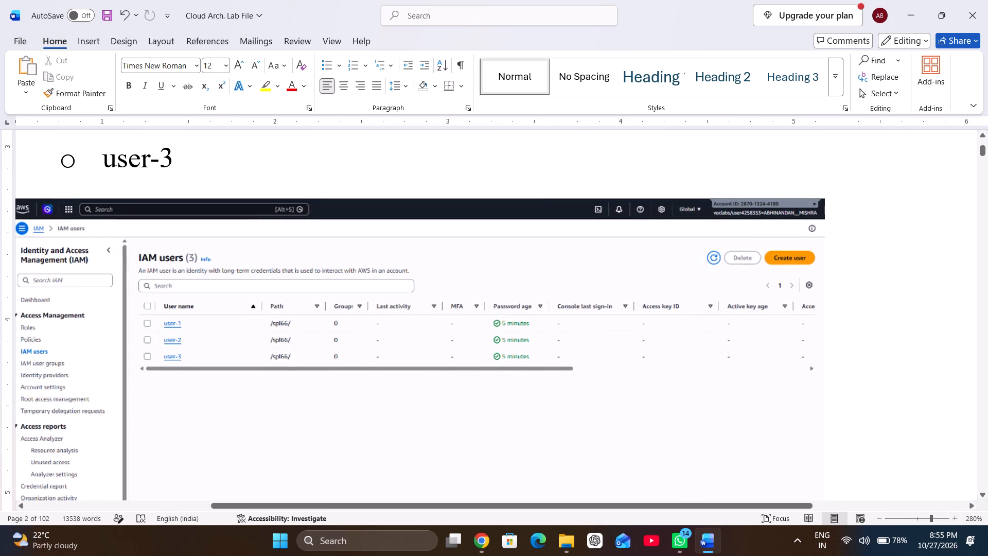
click(752, 212)
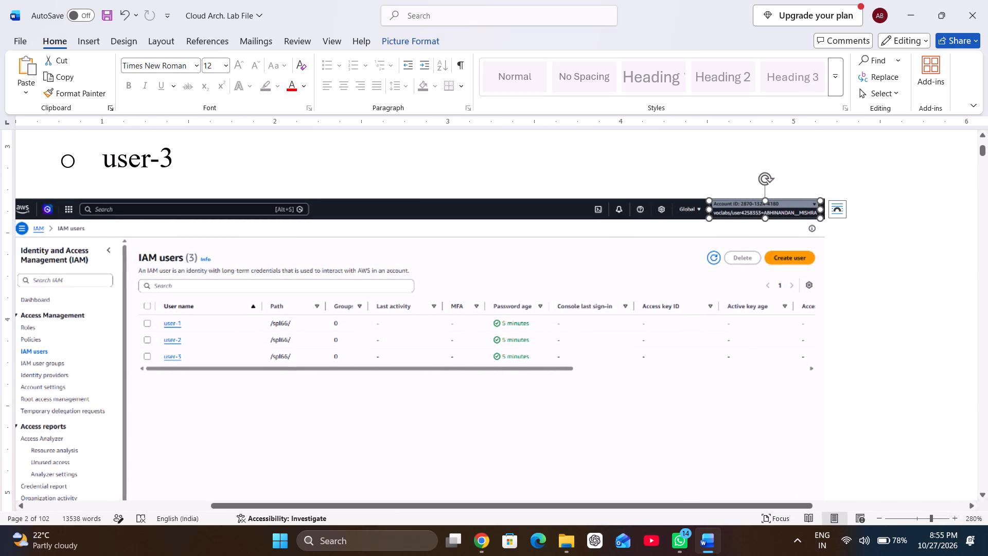
click(749, 210)
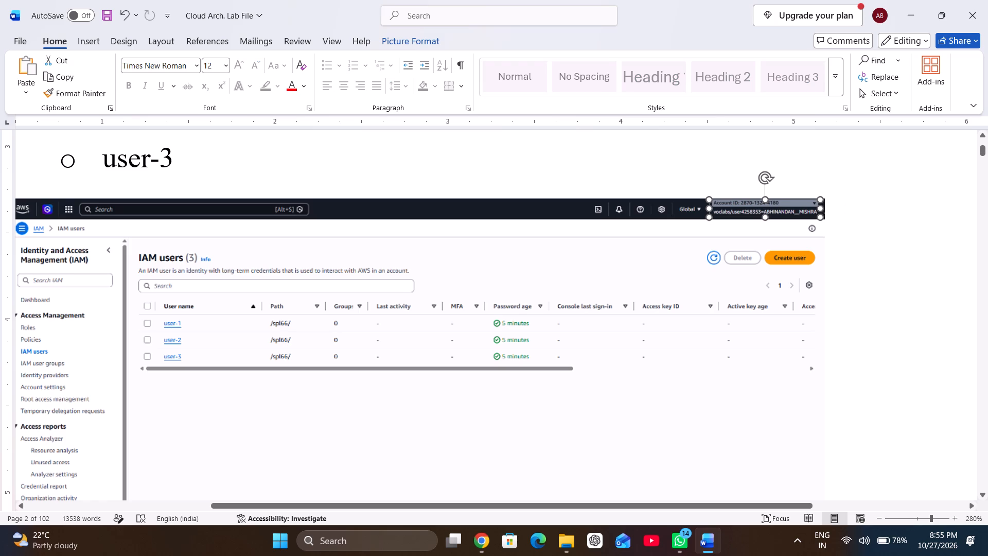
click(872, 304)
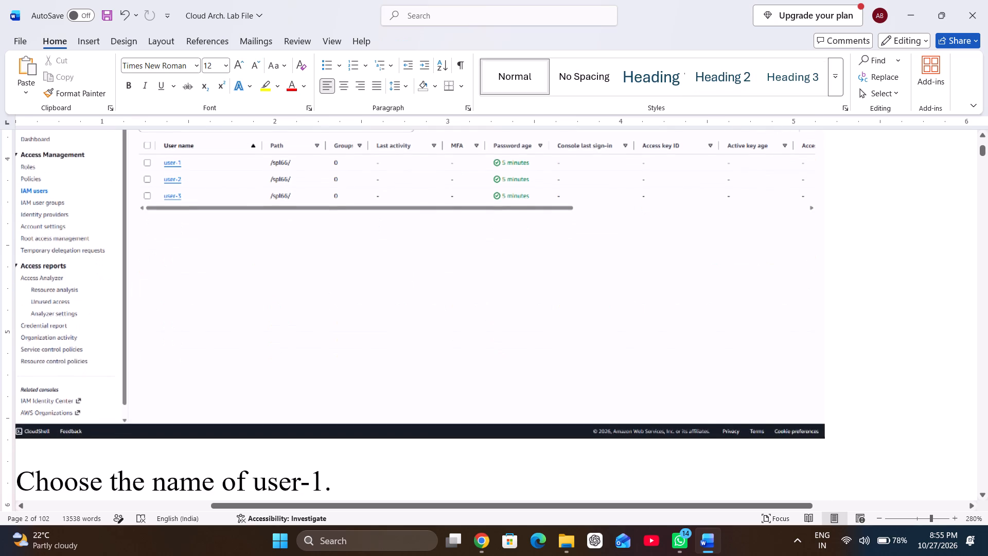
Review the overlaid label in the IAM users screenshot at normal size and look through the other Lab 1 screenshots and nearby pages.
scroll(872, 304, up, 1)
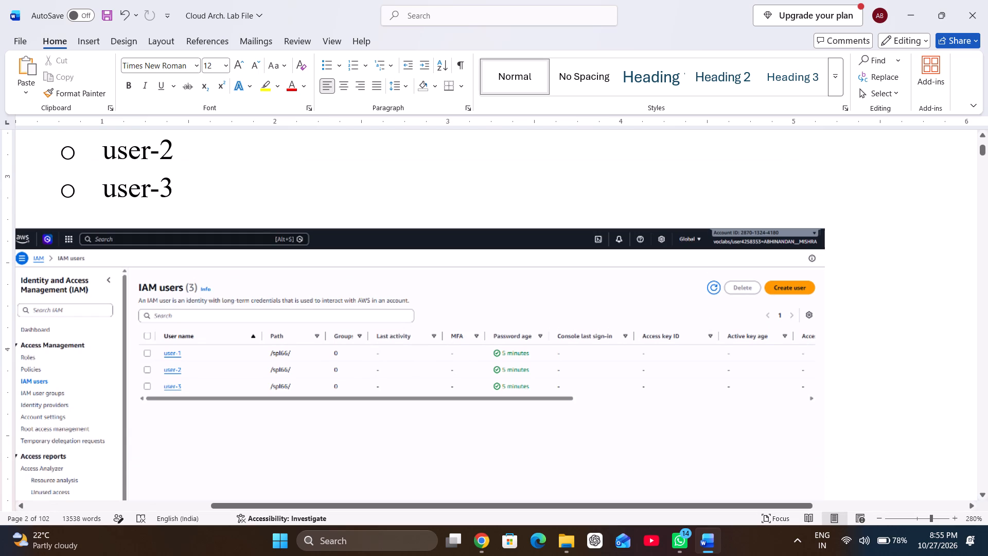
scroll(901, 294, right, 1)
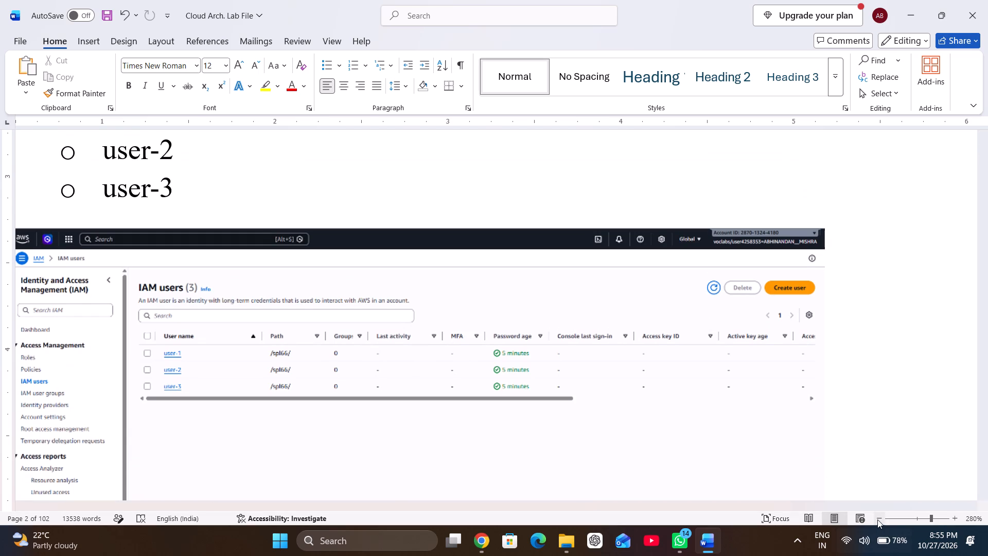
triple_click(878, 518)
triple_click(878, 518)
triple_click(878, 518)
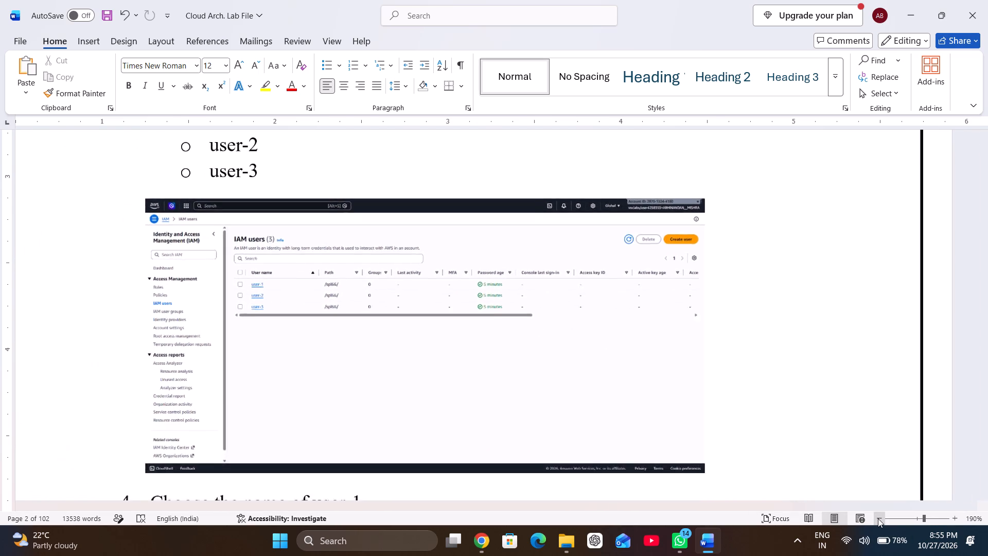
click(878, 518)
scroll(783, 373, down, 2)
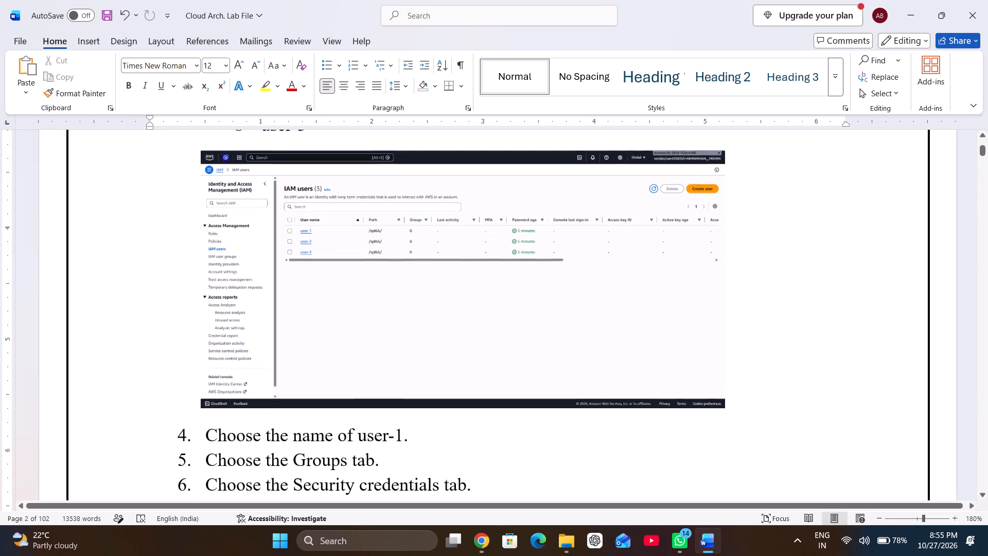
scroll(783, 373, down, 5)
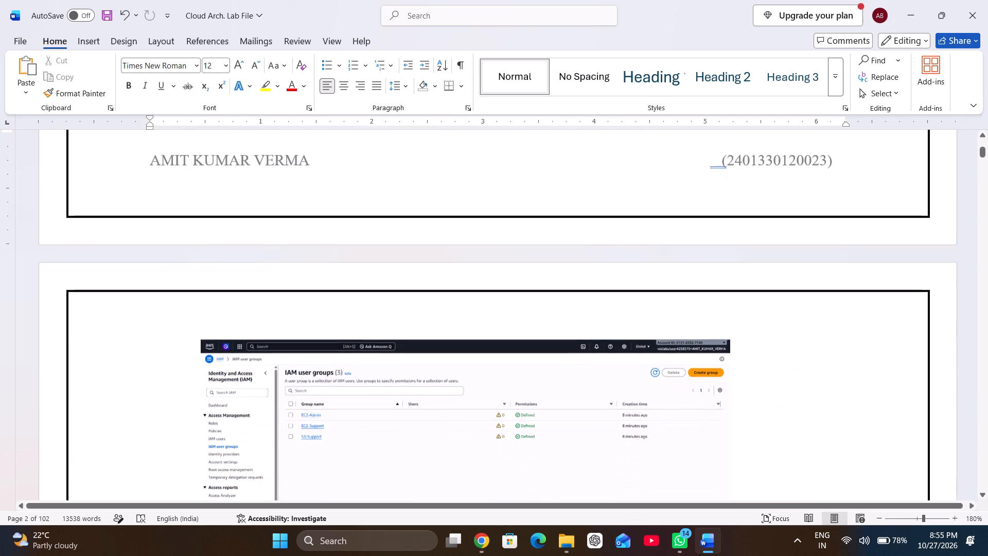
scroll(783, 373, down, 6)
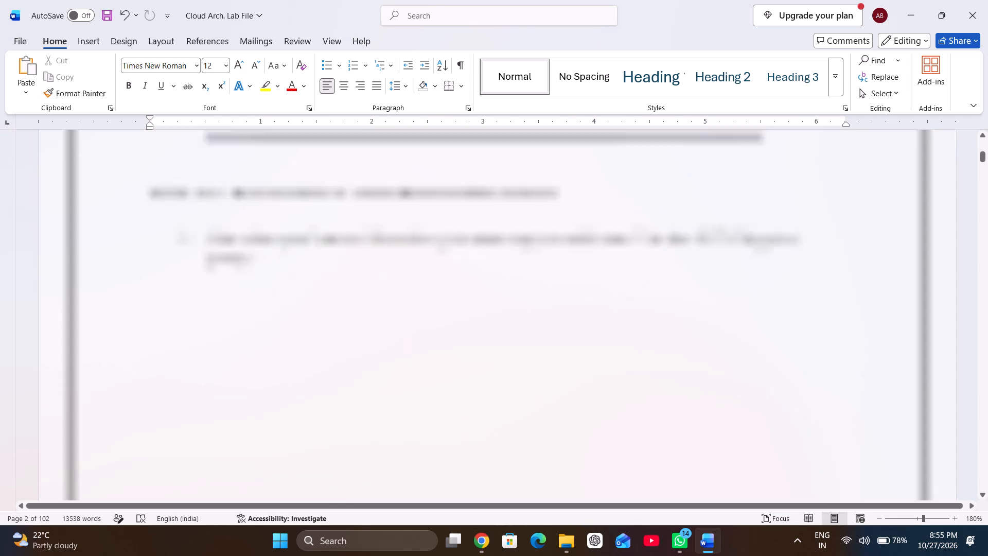
scroll(783, 373, down, 2)
scroll(783, 373, up, 12)
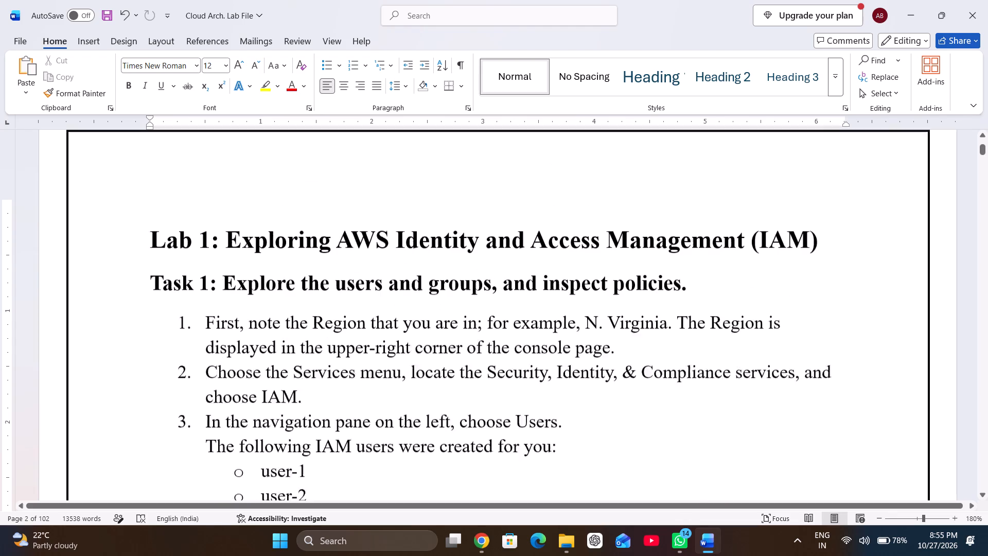
scroll(783, 373, up, 4)
scroll(783, 373, down, 5)
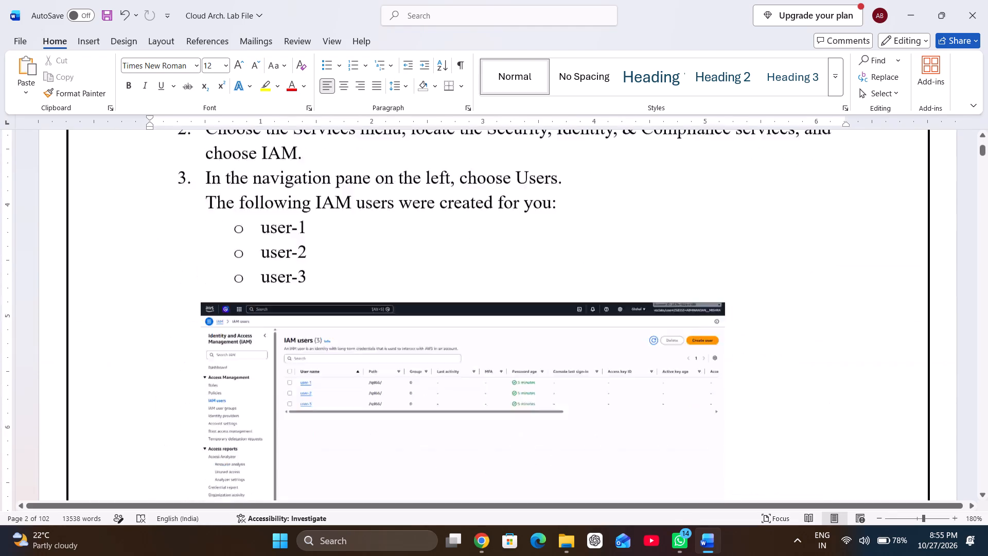
scroll(783, 373, down, 1)
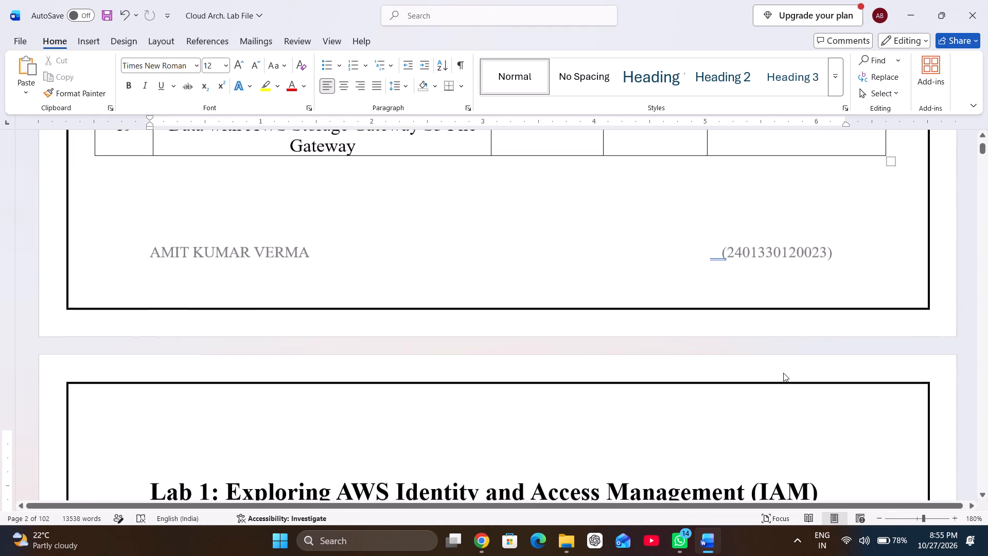
scroll(783, 373, down, 2)
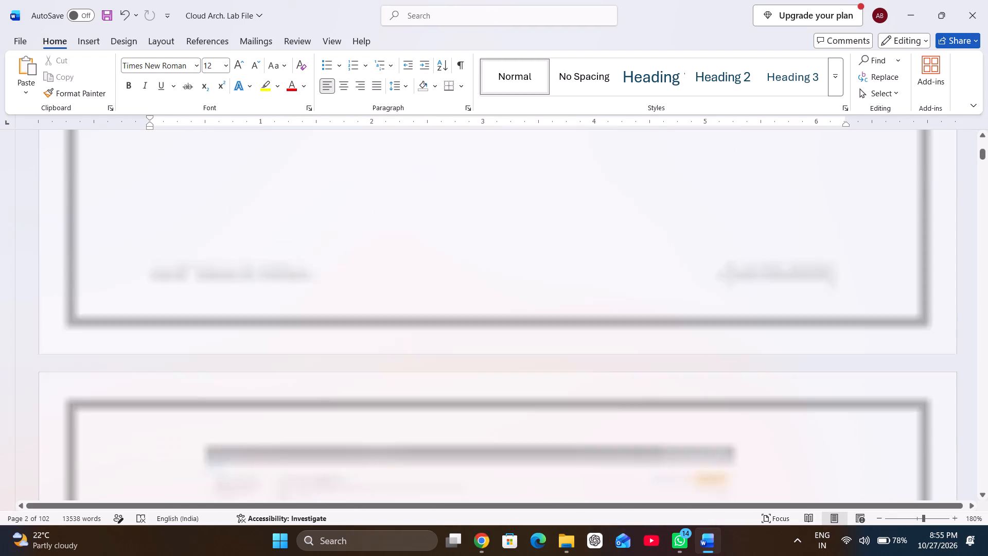
scroll(783, 373, down, 1)
scroll(783, 373, up, 9)
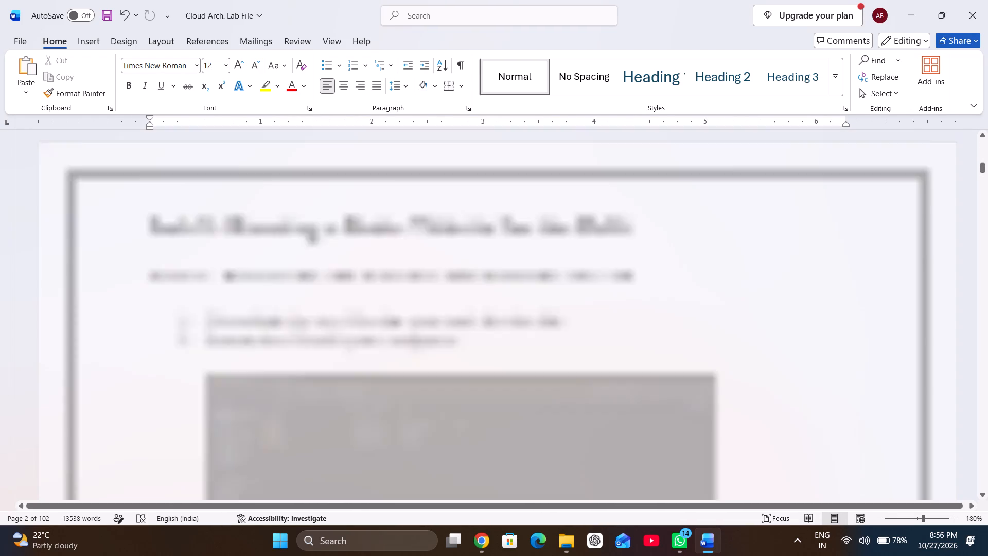
scroll(783, 373, up, 18)
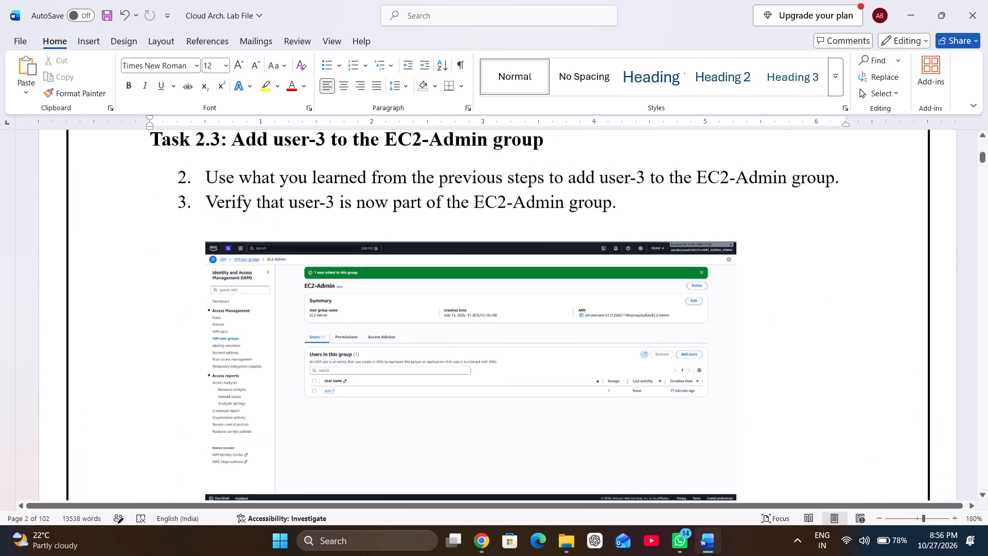
scroll(783, 373, up, 18)
scroll(783, 373, up, 7)
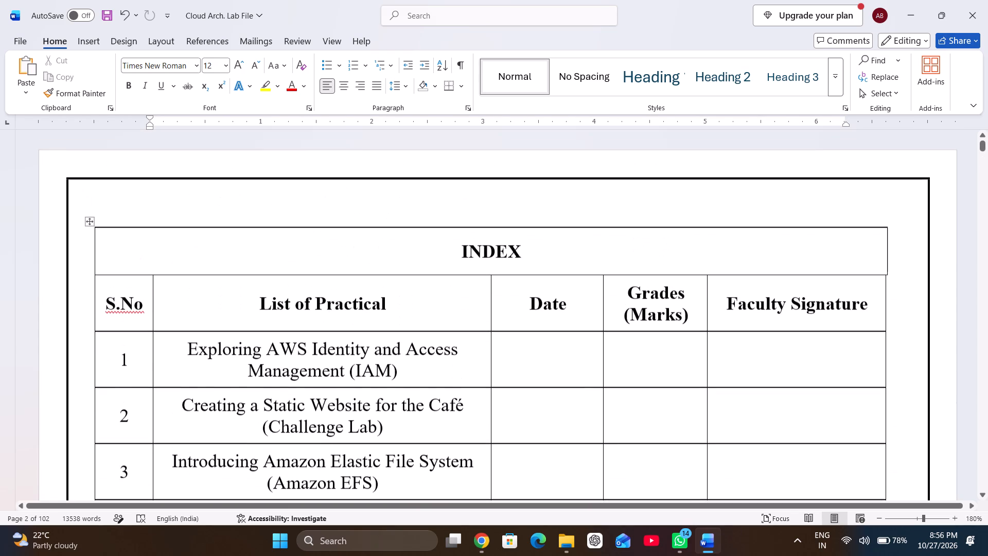
scroll(783, 373, down, 11)
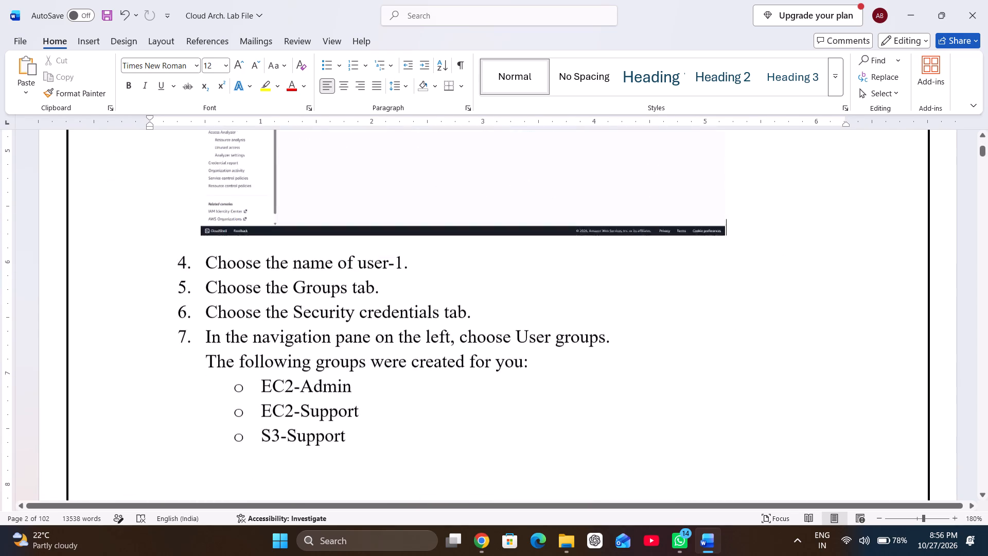
Paste the account label image beside the IAM user groups screenshot on page 3 and set its text wrapping to In Front of Text.
scroll(783, 373, down, 1)
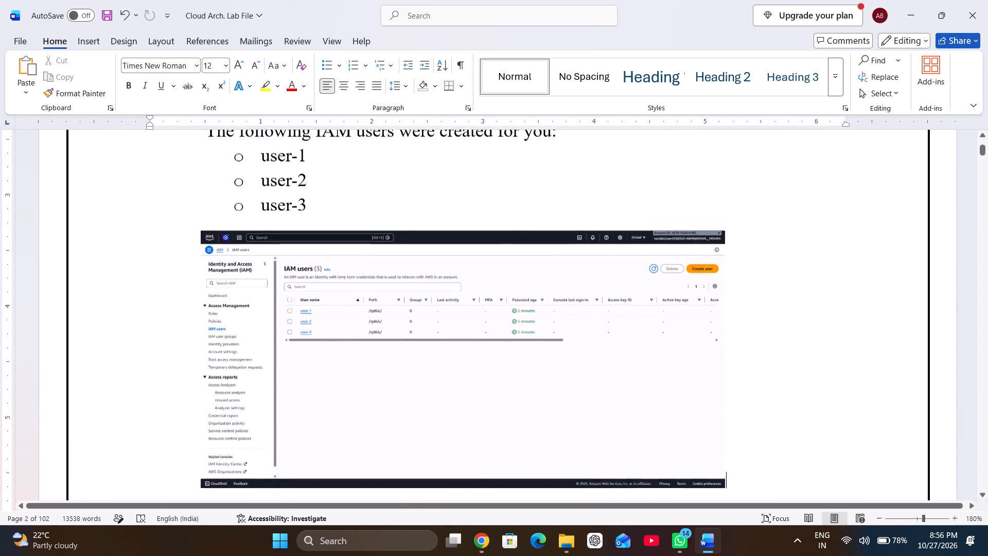
scroll(783, 373, down, 1)
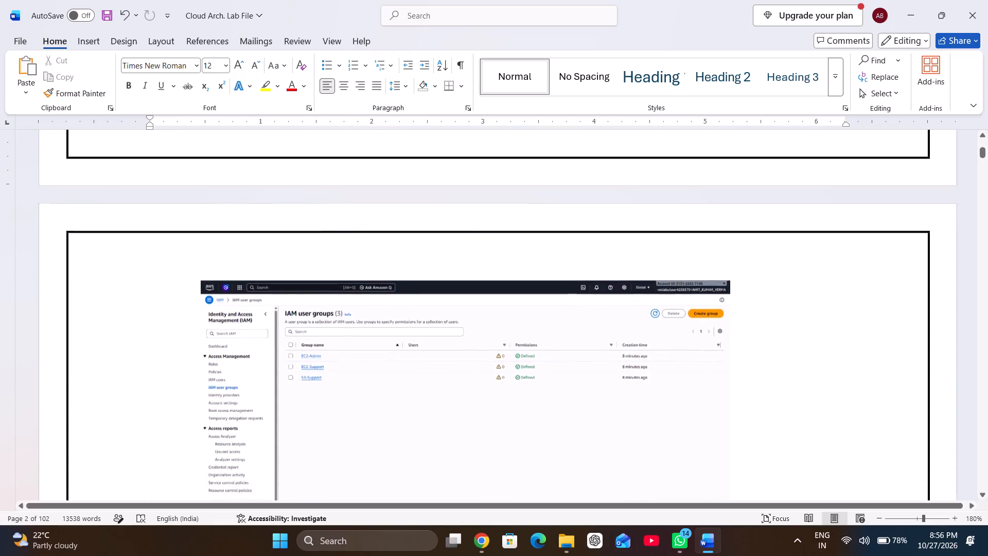
scroll(783, 373, down, 1)
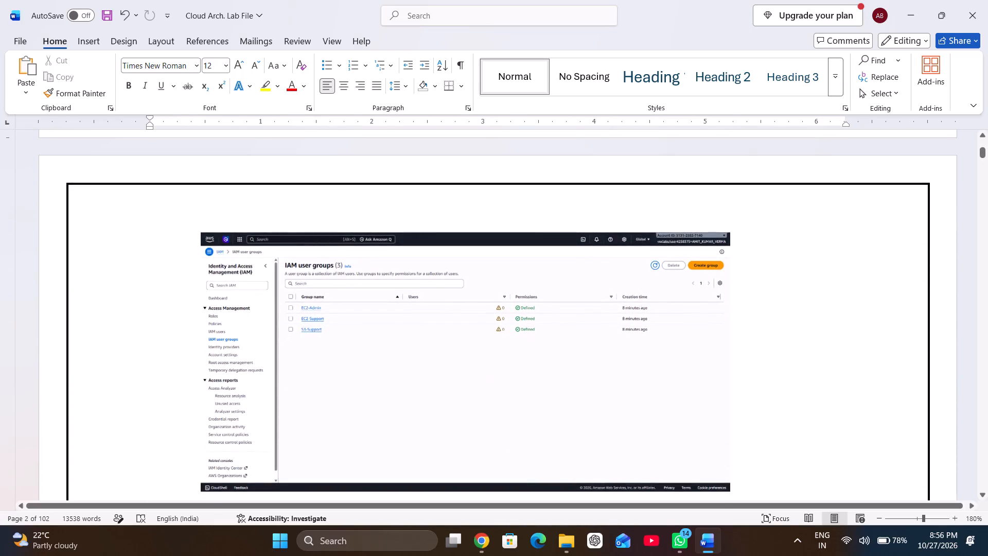
double_click(954, 517)
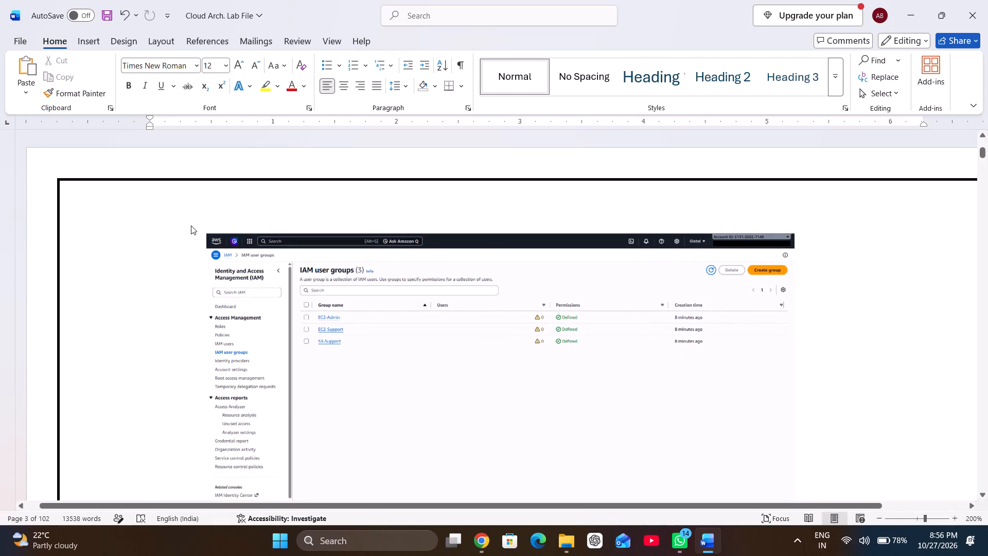
click(206, 240)
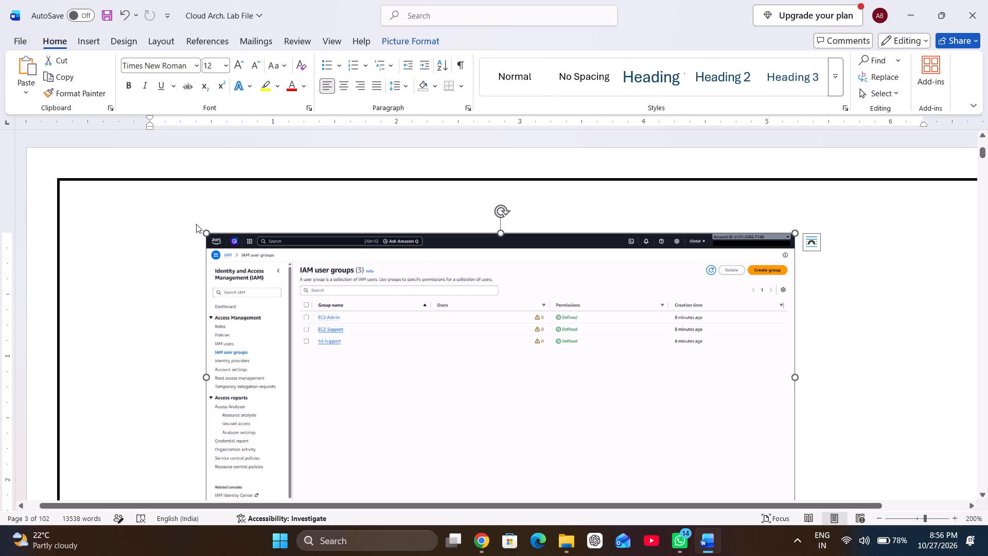
click(196, 224)
click(198, 241)
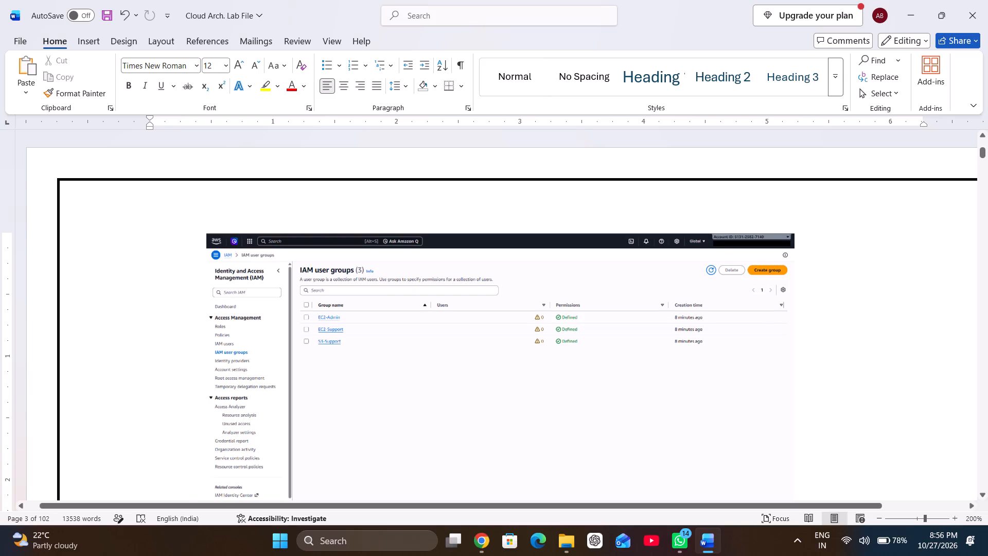
key(ctrl+v)
right_click(342, 287)
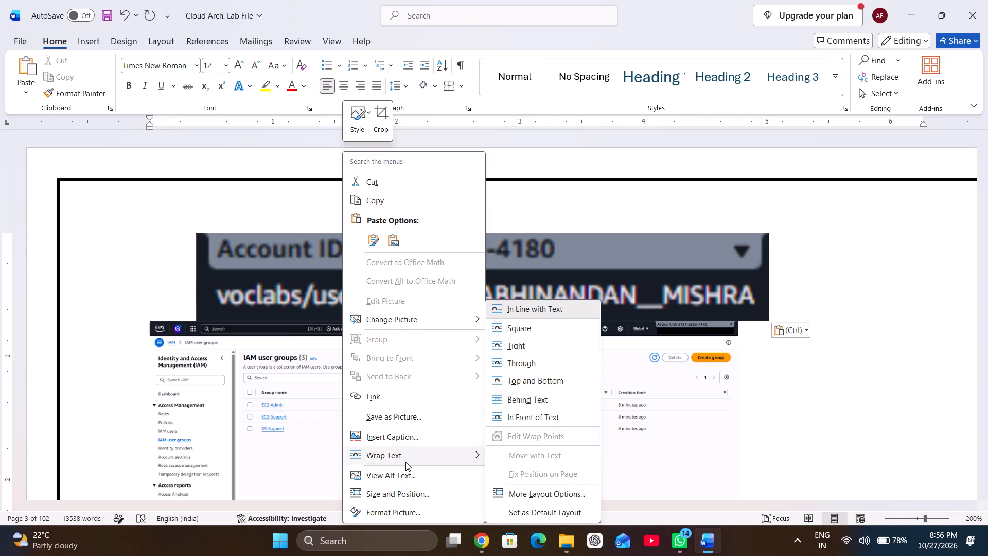
click(533, 420)
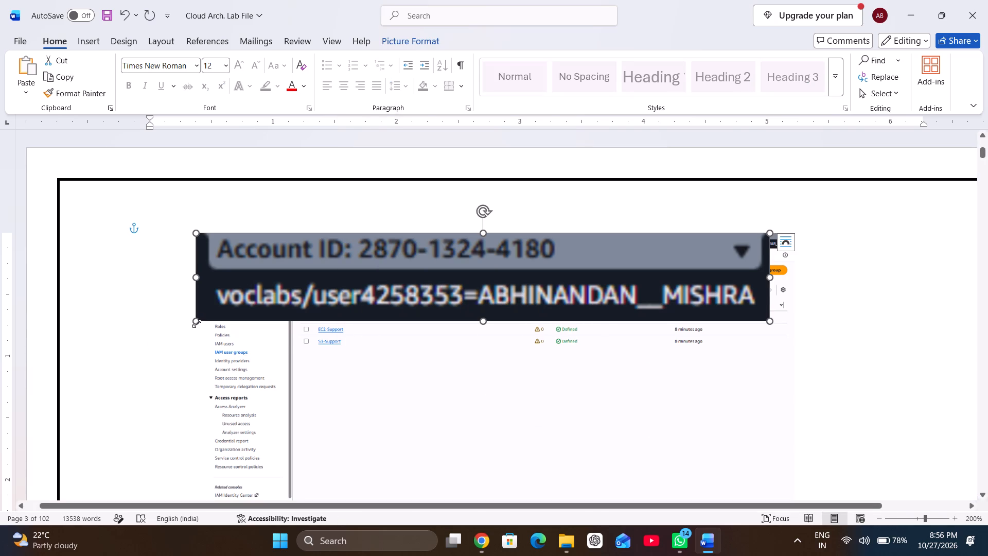
Shrink the pasted account label image to under a third of its original width, keeping it upright and unmirrored.
drag(197, 323, 575, 238)
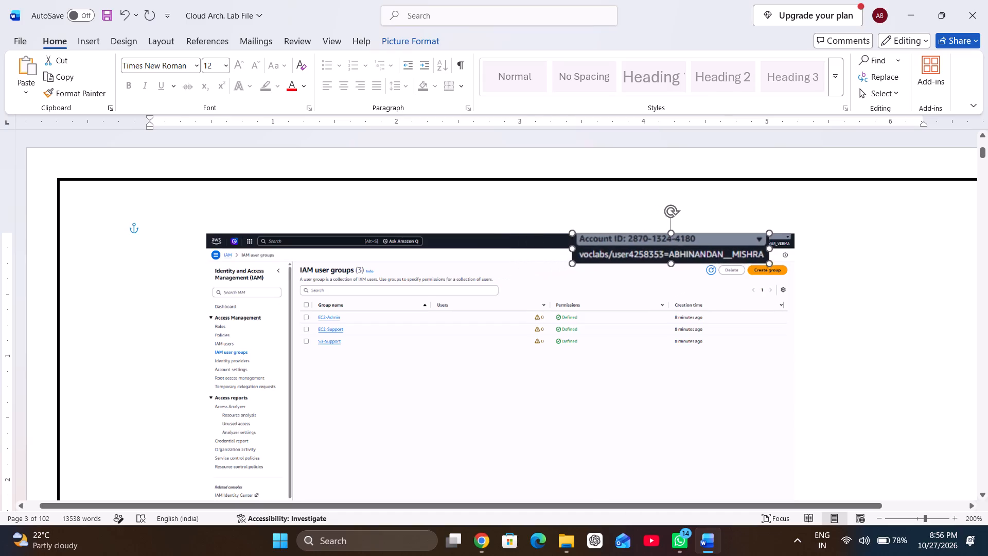
drag(575, 238, 644, 244)
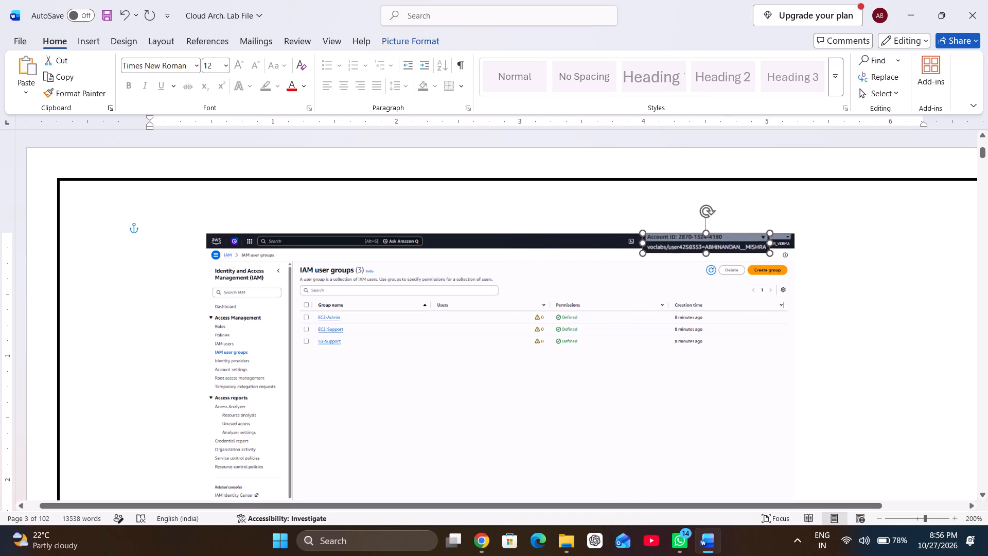
drag(644, 244, 780, 245)
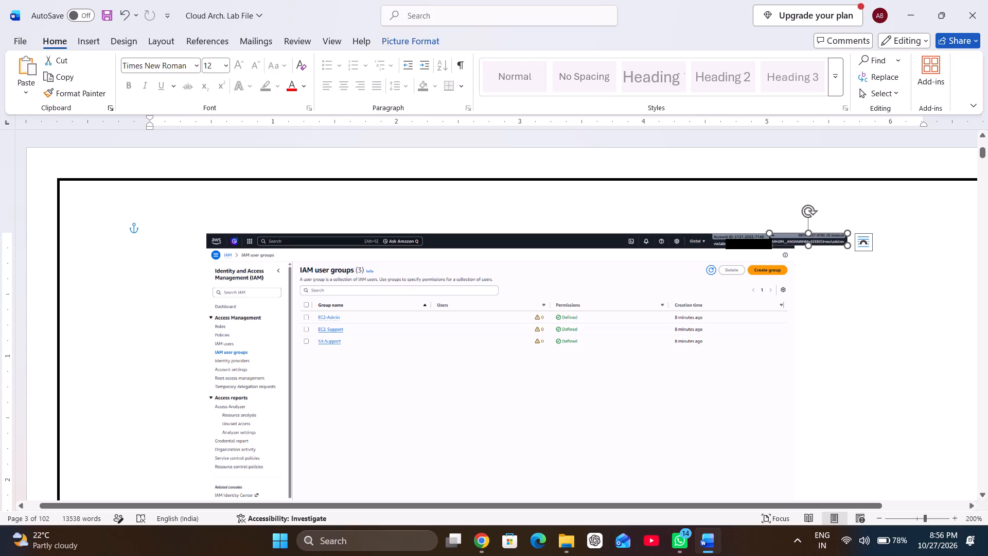
scroll(793, 273, left, 1)
drag(850, 235, 800, 235)
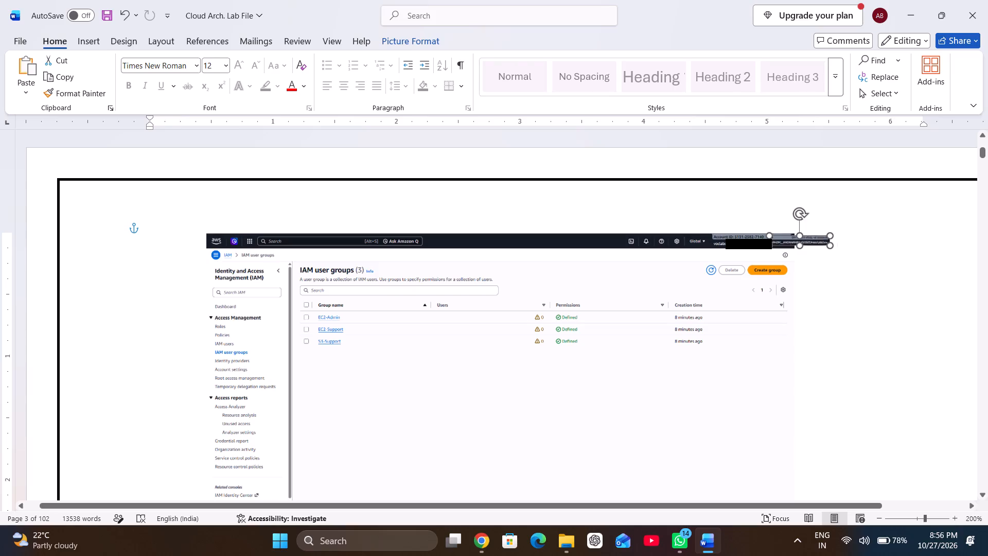
drag(800, 235, 736, 269)
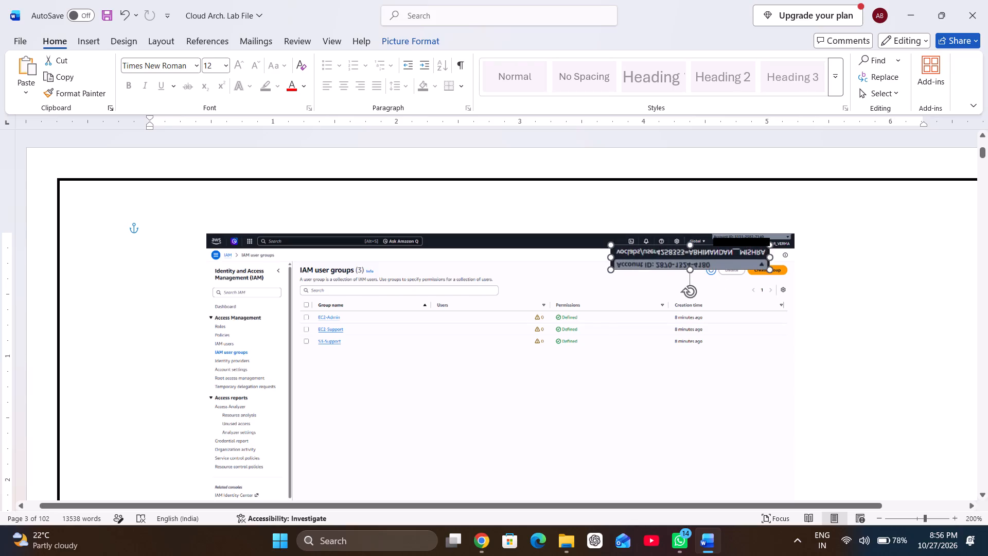
drag(736, 269, 850, 211)
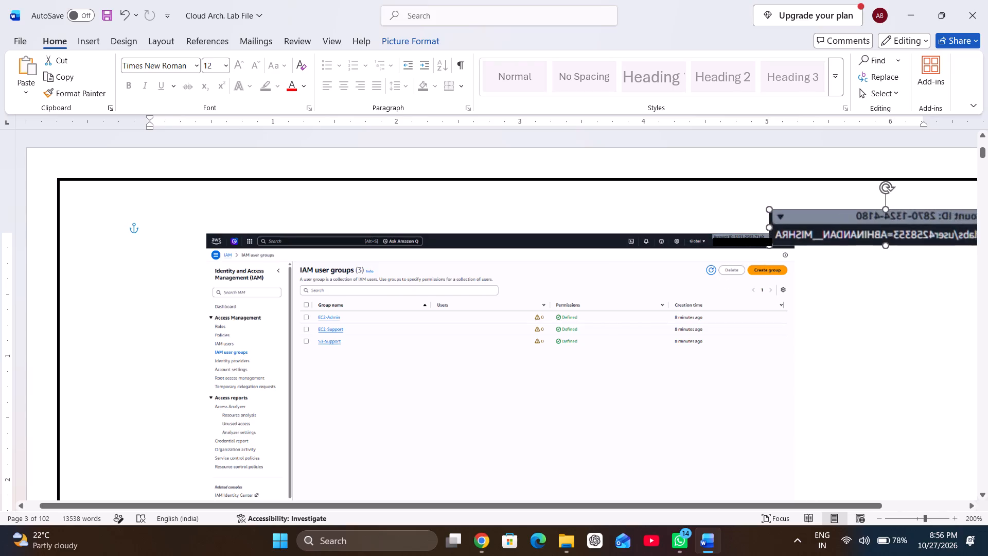
drag(850, 211, 839, 215)
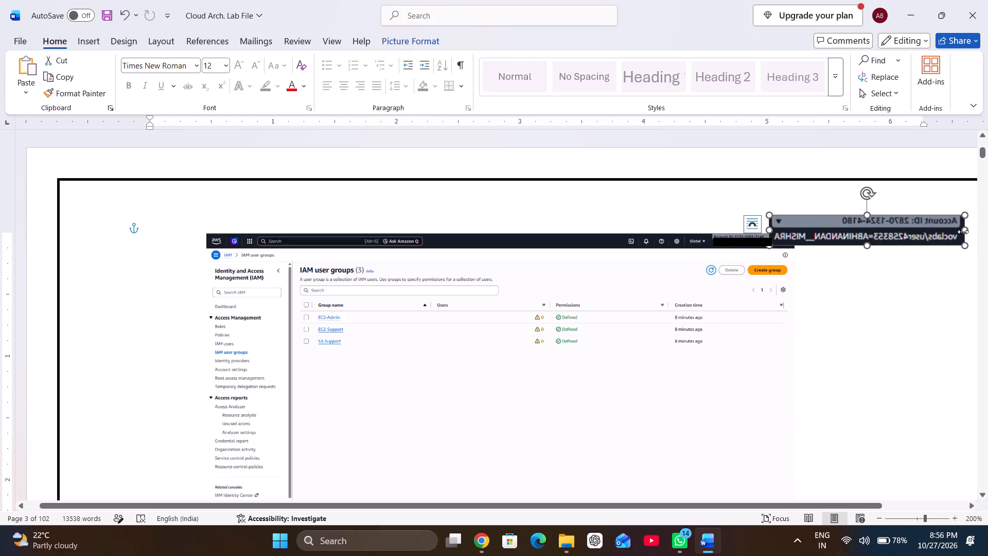
drag(963, 232, 630, 231)
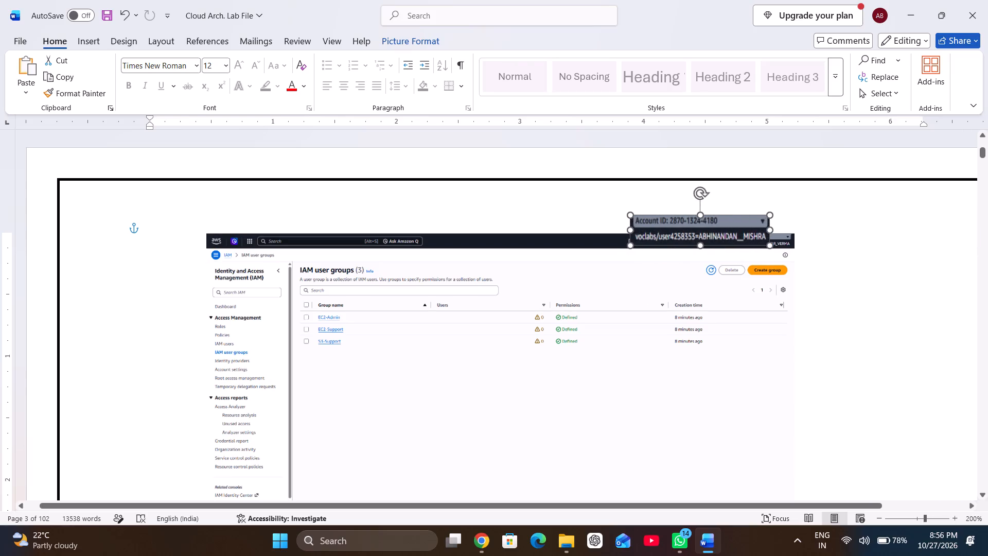
drag(630, 231, 611, 233)
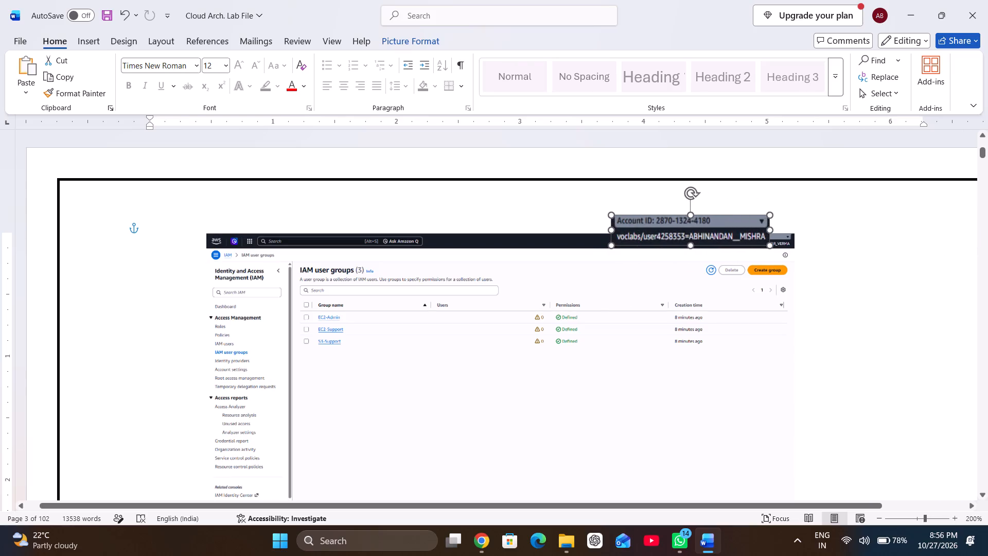
drag(611, 233, 606, 233)
Move the label image onto the IAM user groups screenshot's header bar, flatten it to the bar's height and narrow it.
drag(673, 231, 705, 252)
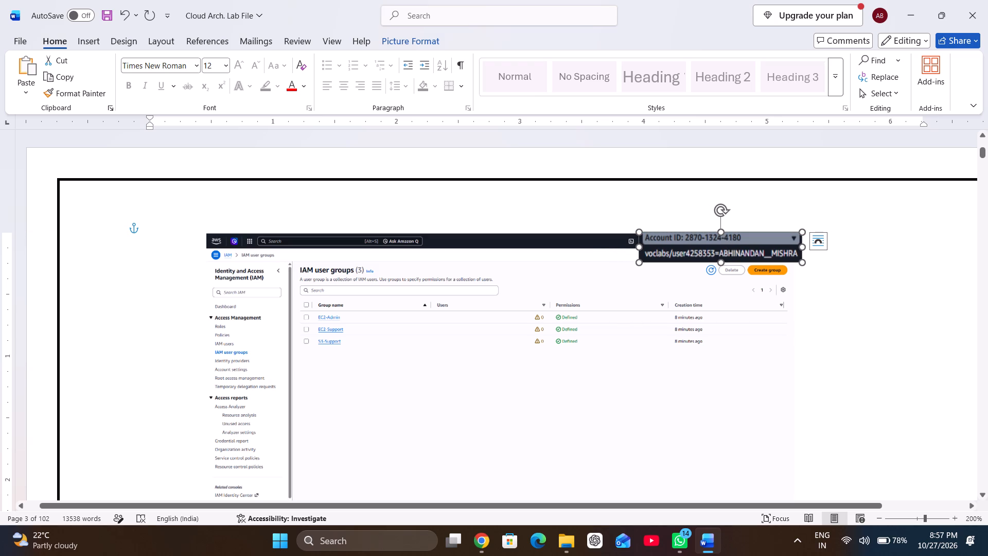
drag(721, 263, 720, 253)
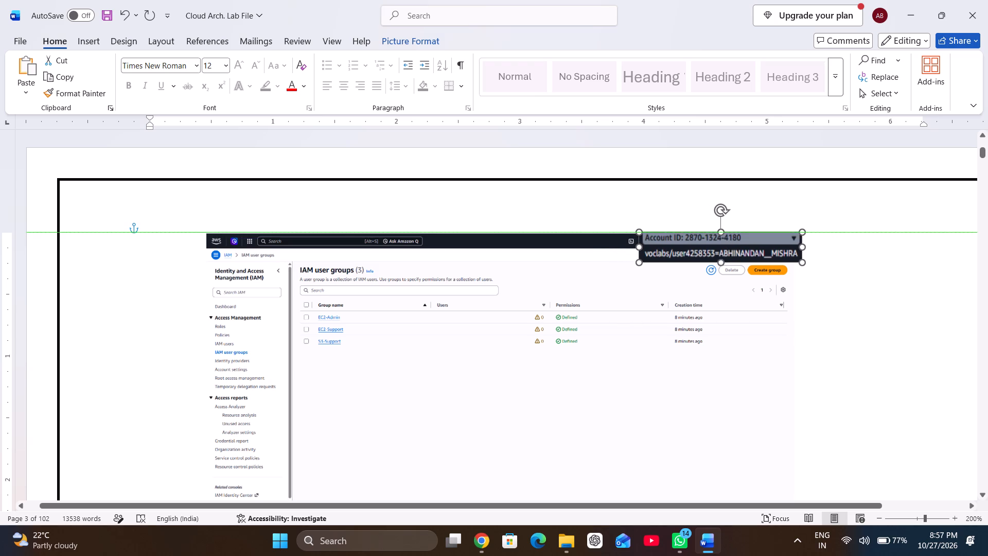
drag(720, 253, 714, 248)
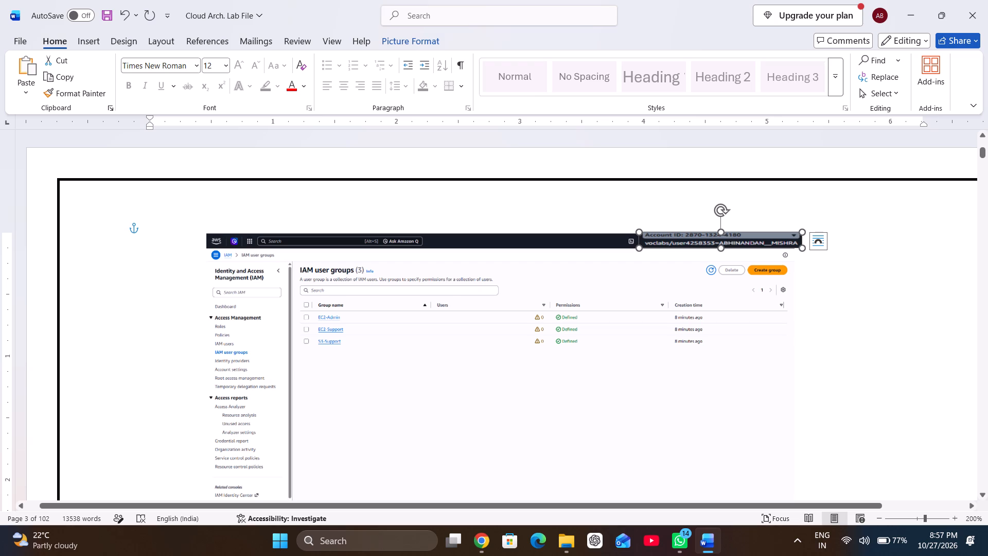
drag(637, 249, 678, 248)
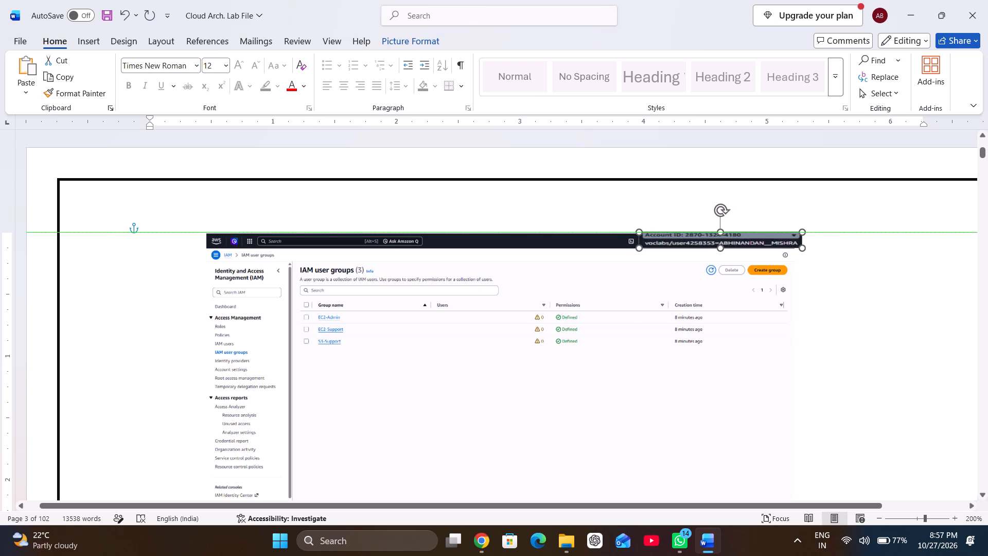
drag(678, 248, 687, 249)
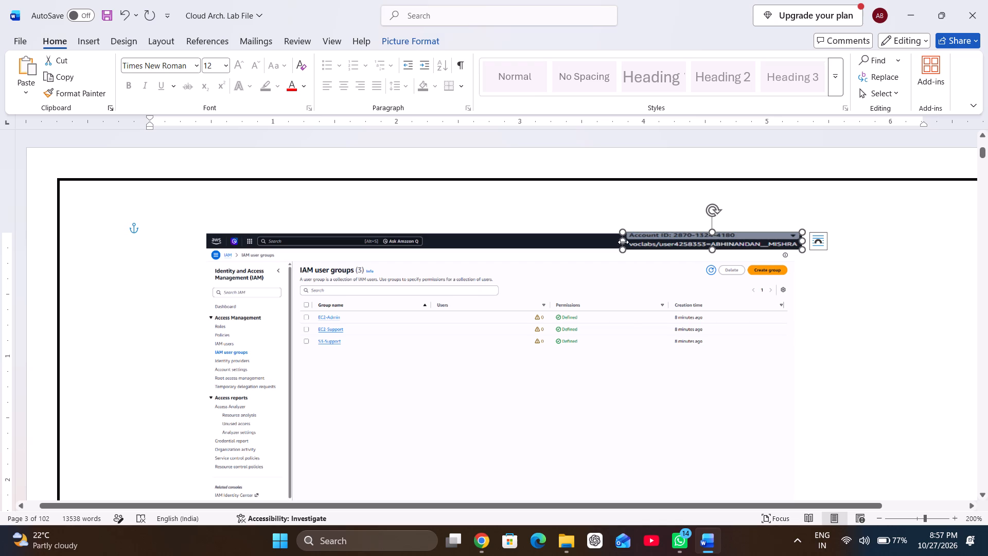
drag(623, 242, 692, 237)
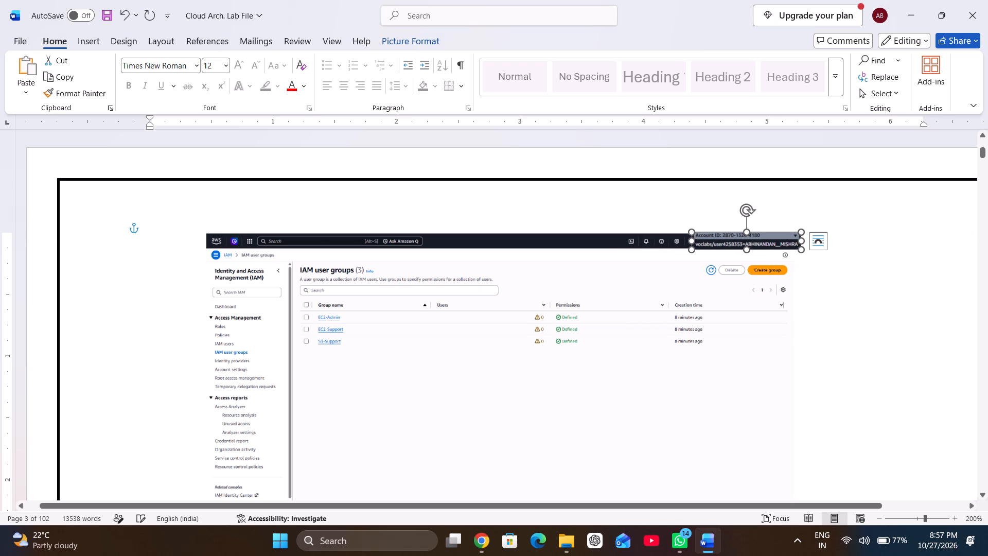
Offset the label image just below the original account label up close and fit its width and height to that label.
triple_click(956, 518)
triple_click(956, 518)
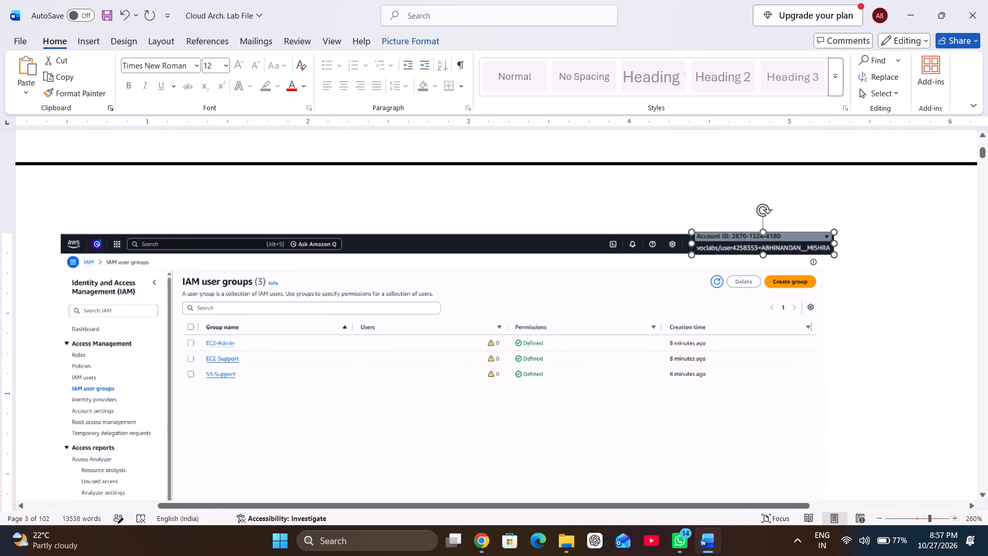
drag(748, 240, 737, 252)
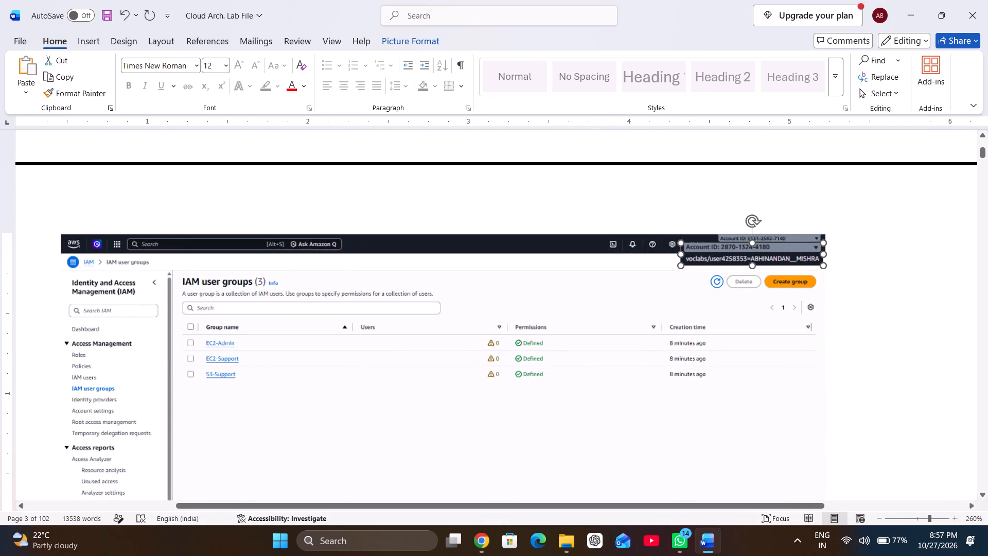
drag(737, 252, 738, 252)
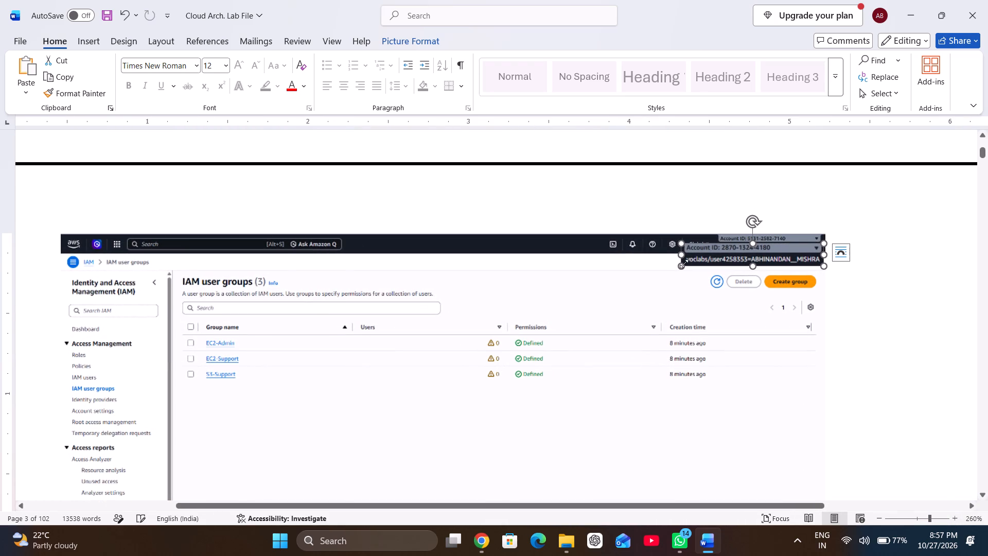
drag(681, 256, 714, 250)
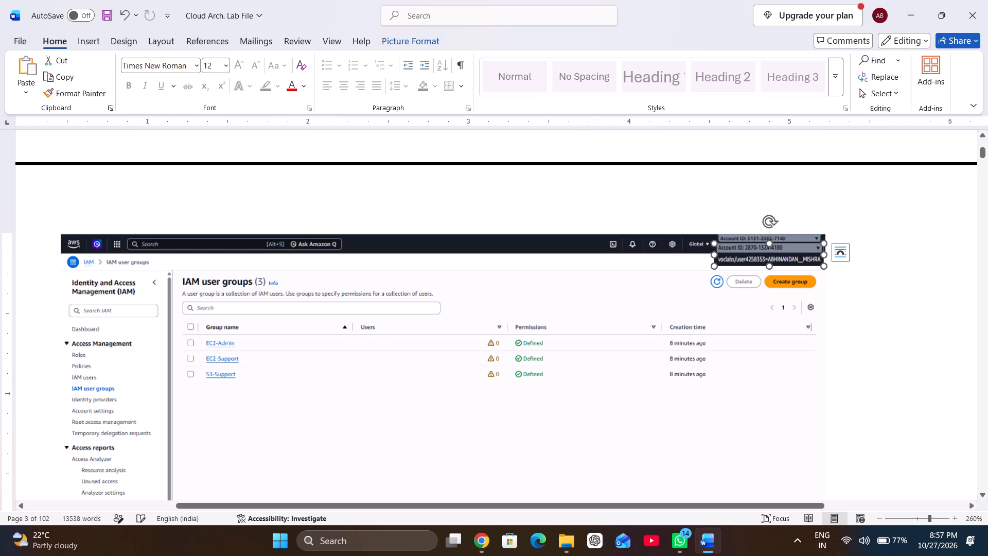
drag(772, 268, 772, 265)
drag(772, 265, 772, 263)
Move the fitted label image back over the original account label in the IAM user groups header bar and fine-tune its alignment.
drag(753, 252, 752, 244)
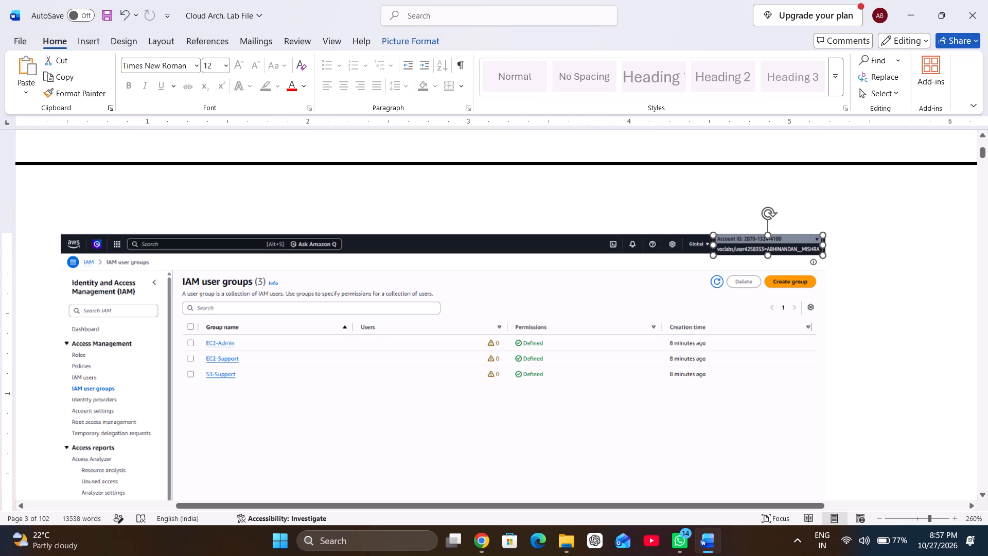
drag(752, 244, 753, 245)
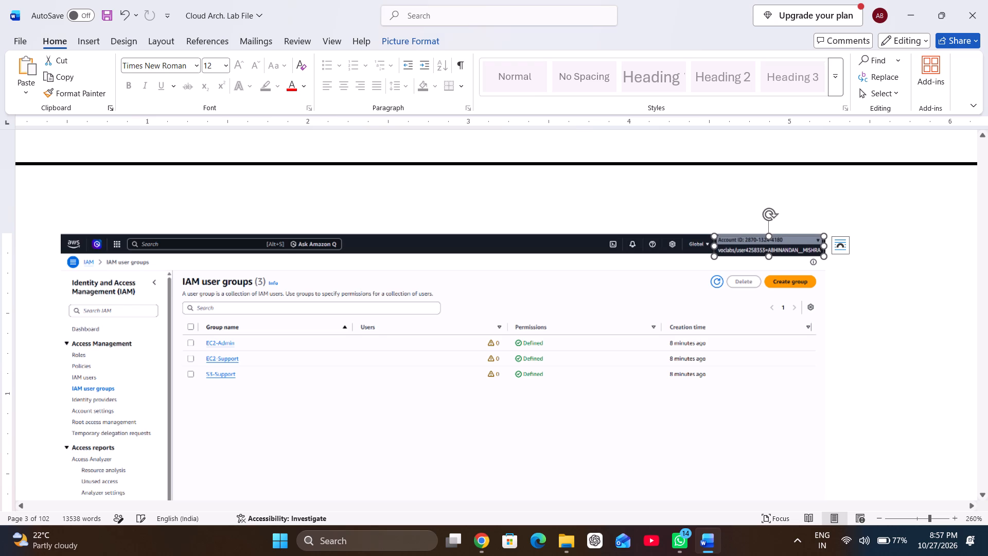
click(868, 254)
scroll(835, 271, up, 1)
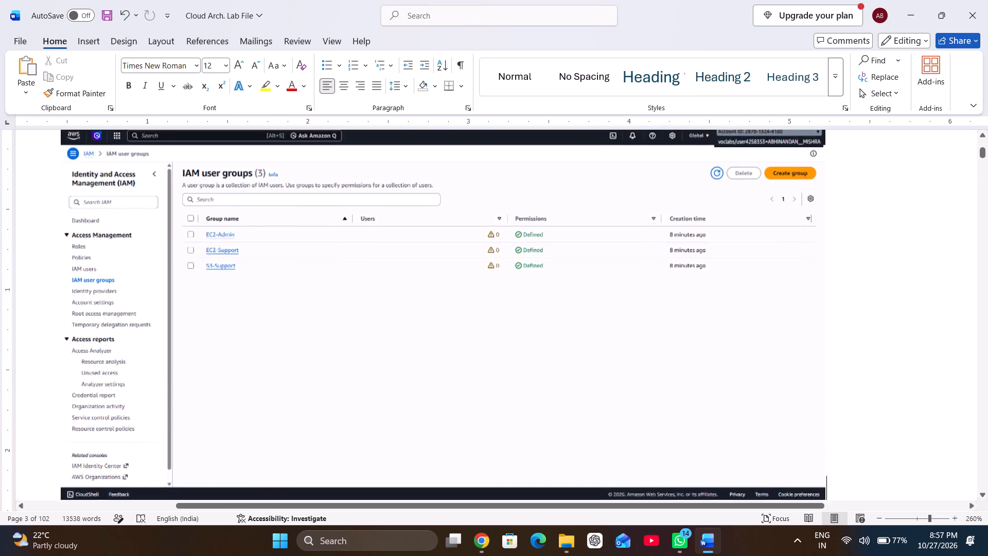
scroll(835, 271, up, 1)
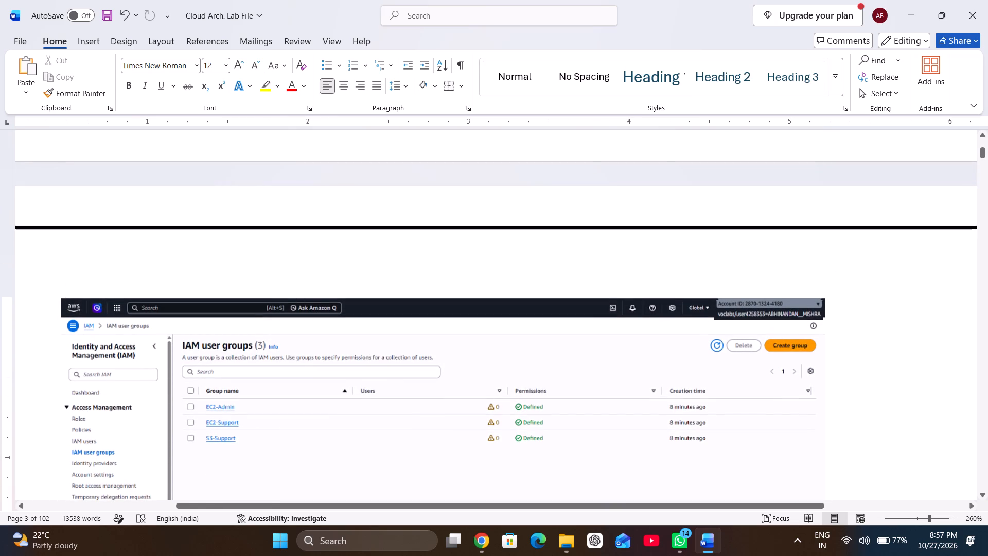
click(771, 314)
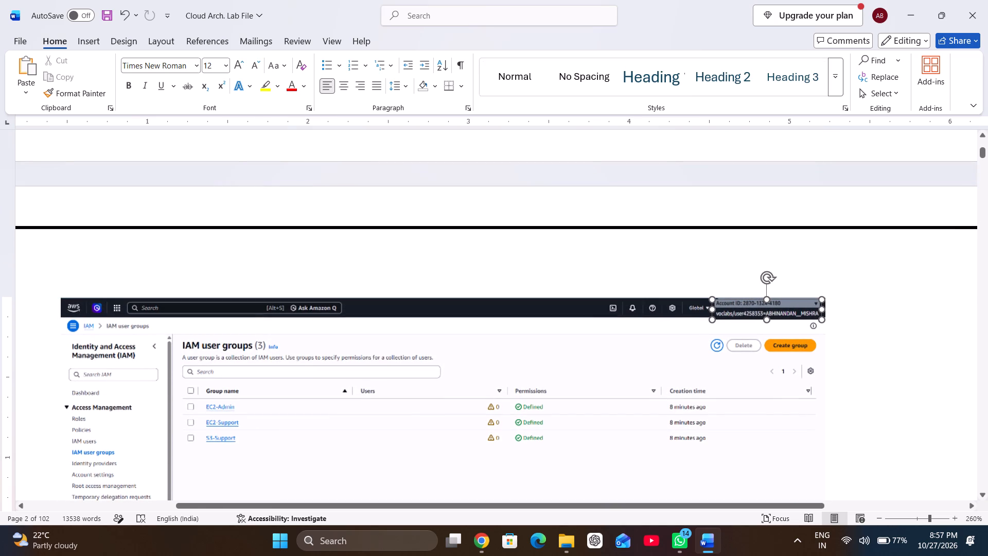
click(913, 380)
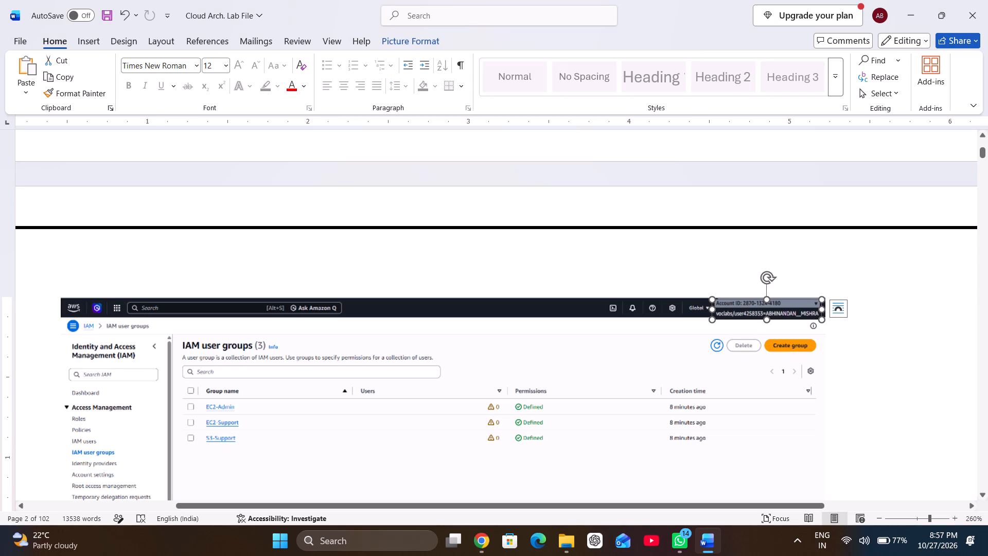
Fine-tune the overlaid account label's size in the IAM user groups header bar, pulling in its left and bottom edges and slightly extending its right edge.
scroll(913, 380, up, 1)
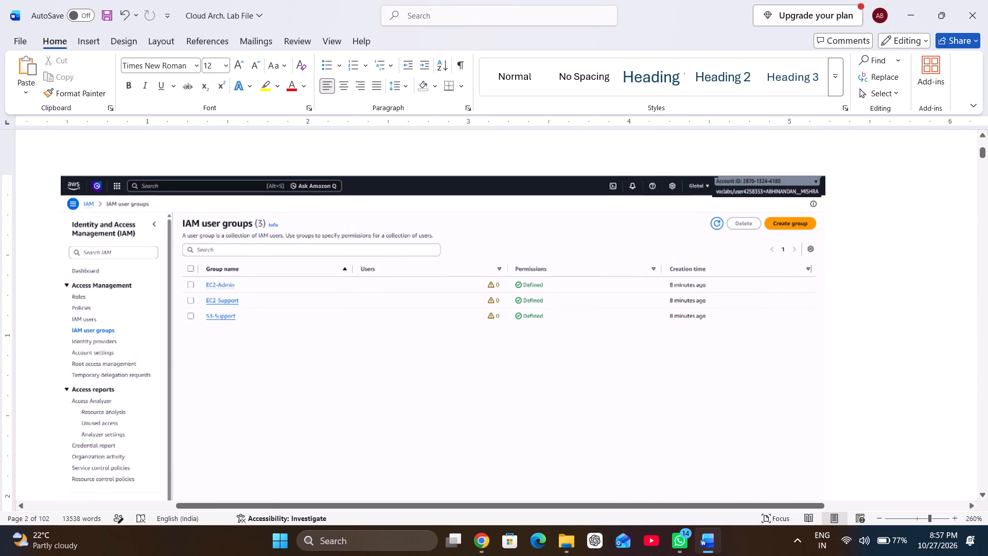
click(760, 190)
click(714, 187)
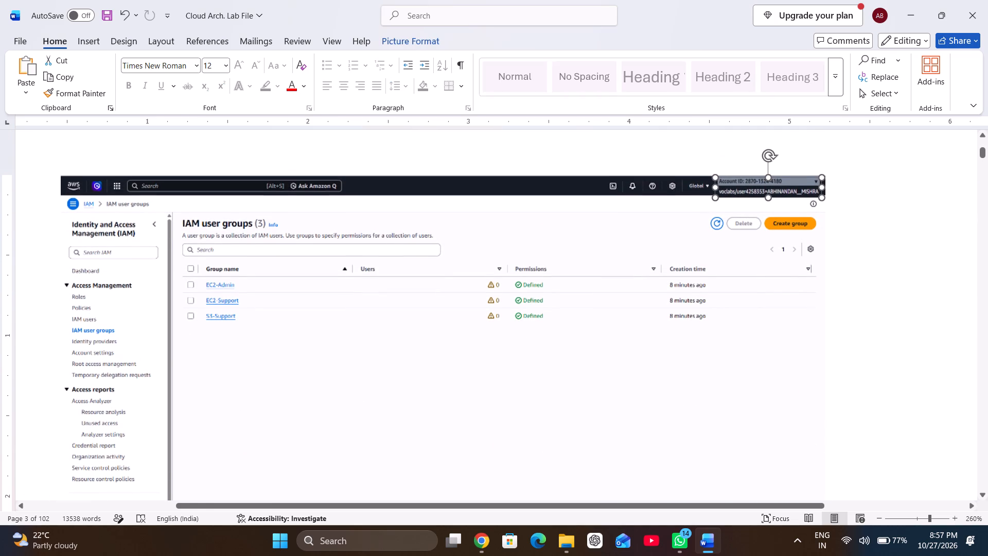
click(769, 198)
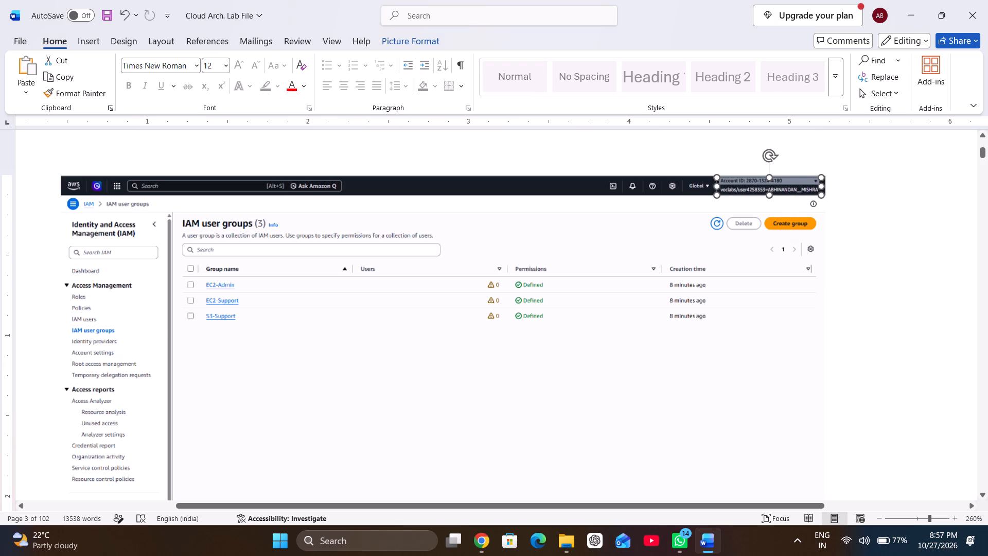
click(853, 154)
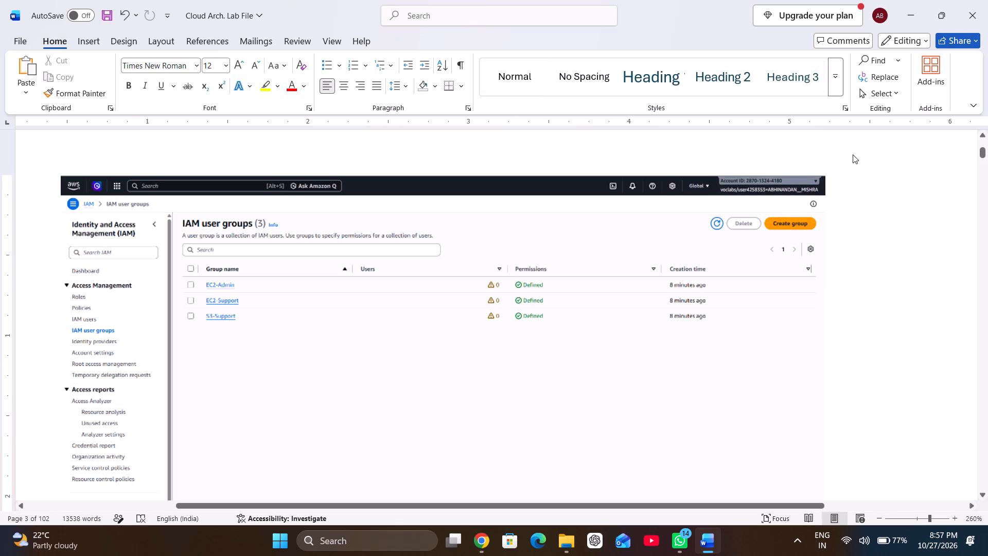
click(787, 185)
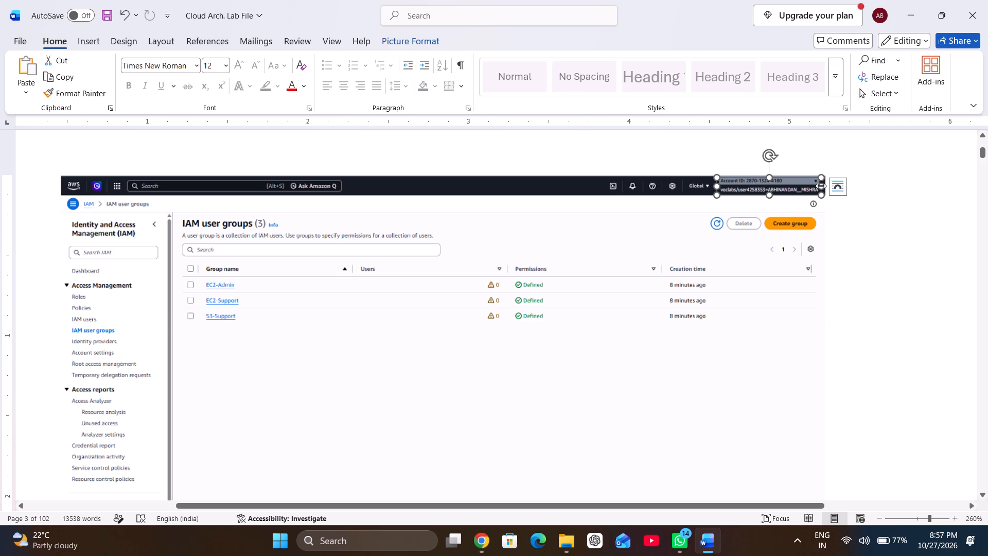
click(821, 186)
click(883, 252)
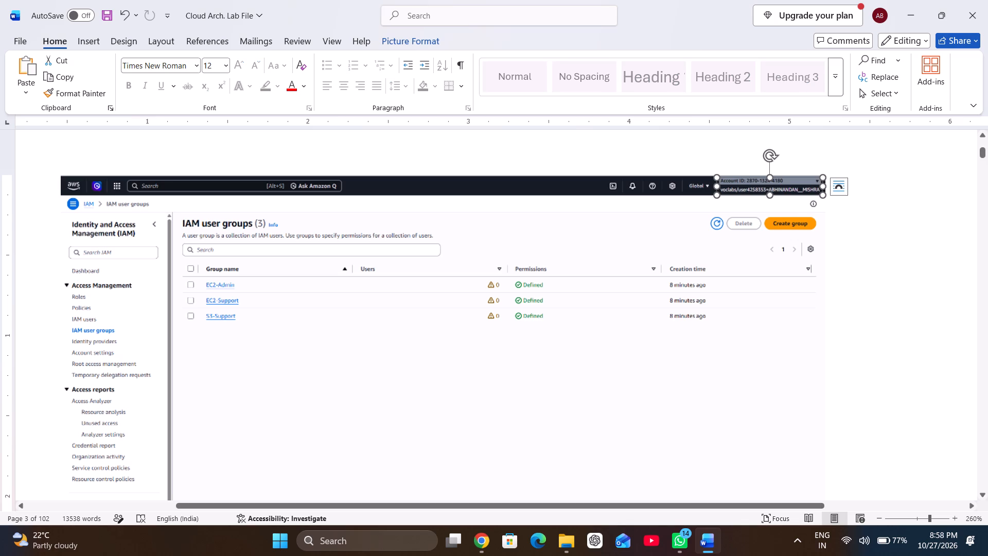
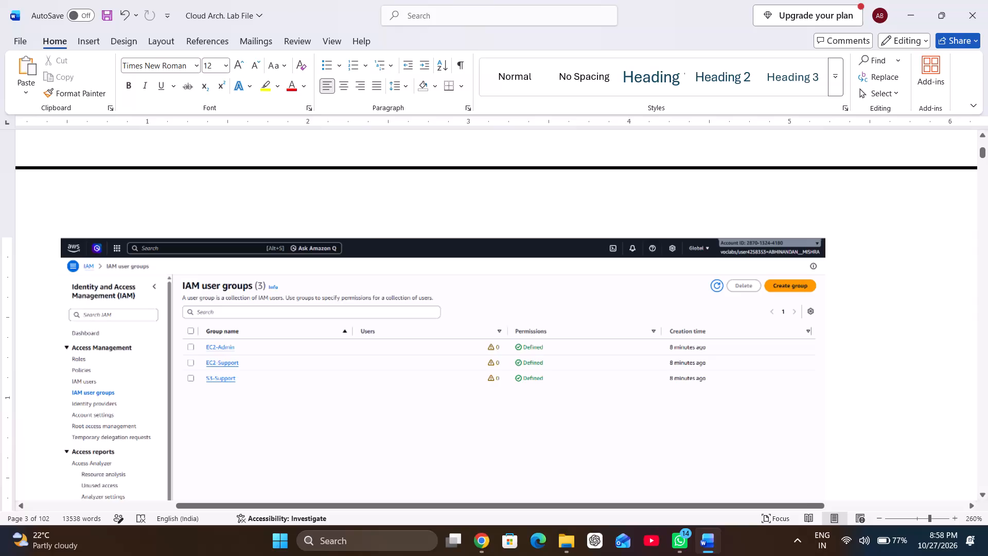
Paste the account label image after step 4, "Select user-1, and choose Add users", and set its wrapping to In Front of Text.
scroll(883, 252, down, 2)
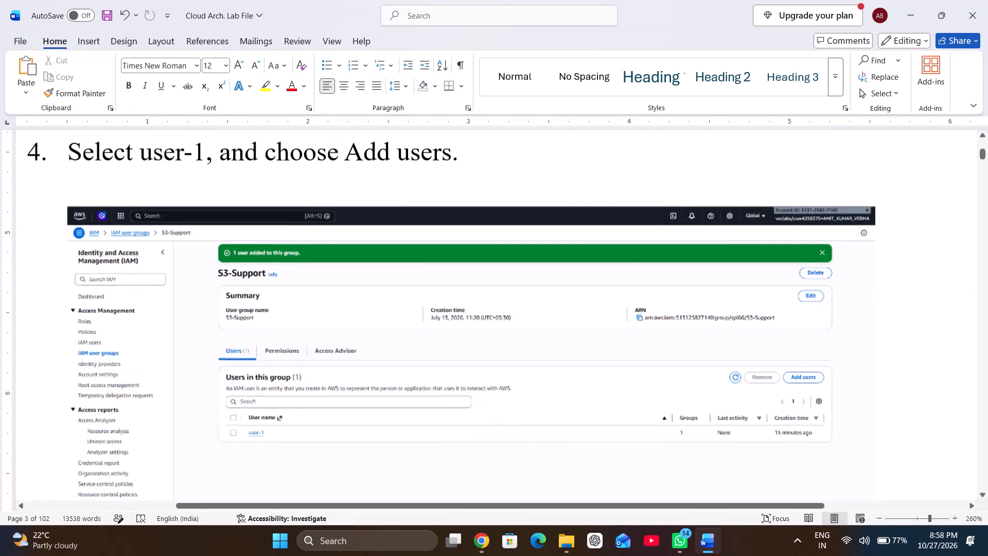
scroll(883, 252, down, 1)
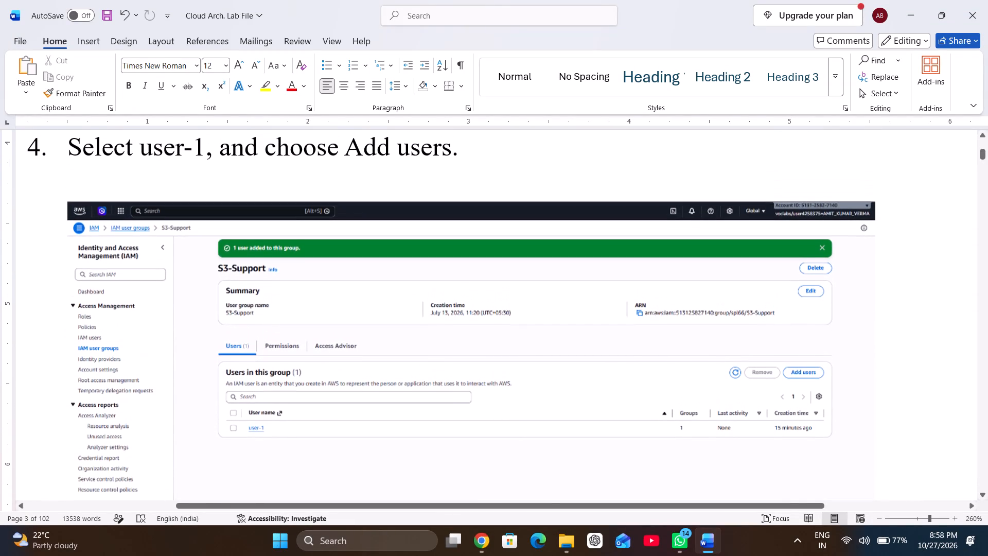
click(502, 160)
key(ctrl+v)
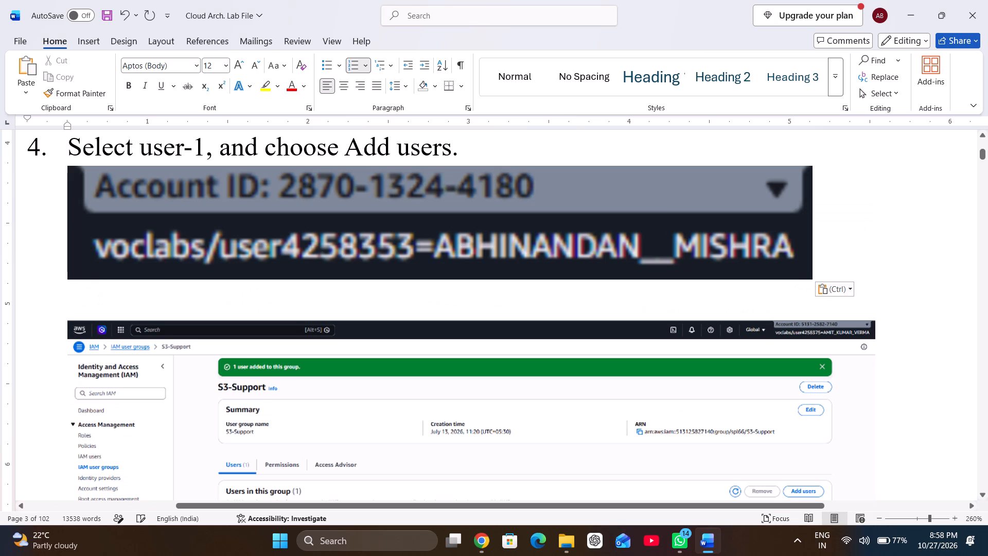
right_click(514, 199)
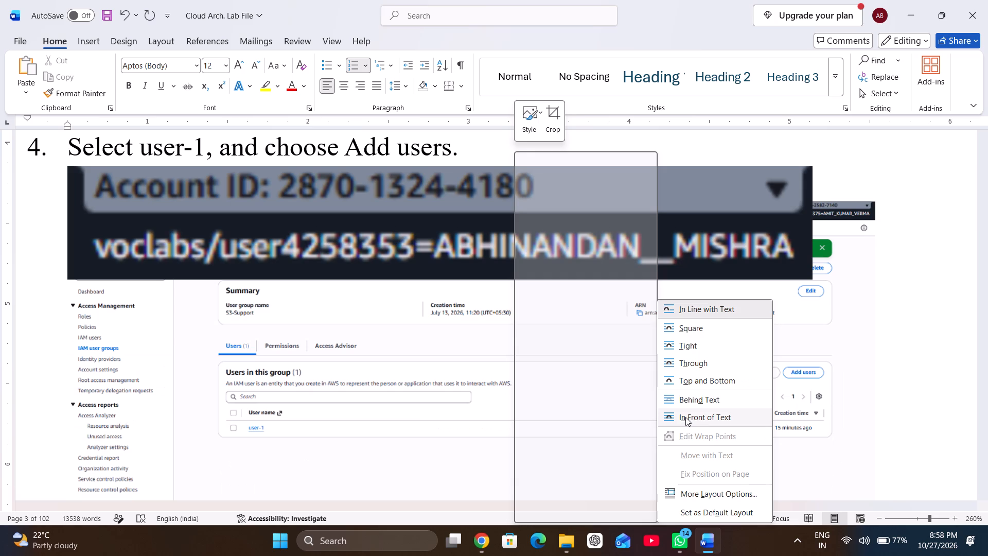
click(685, 417)
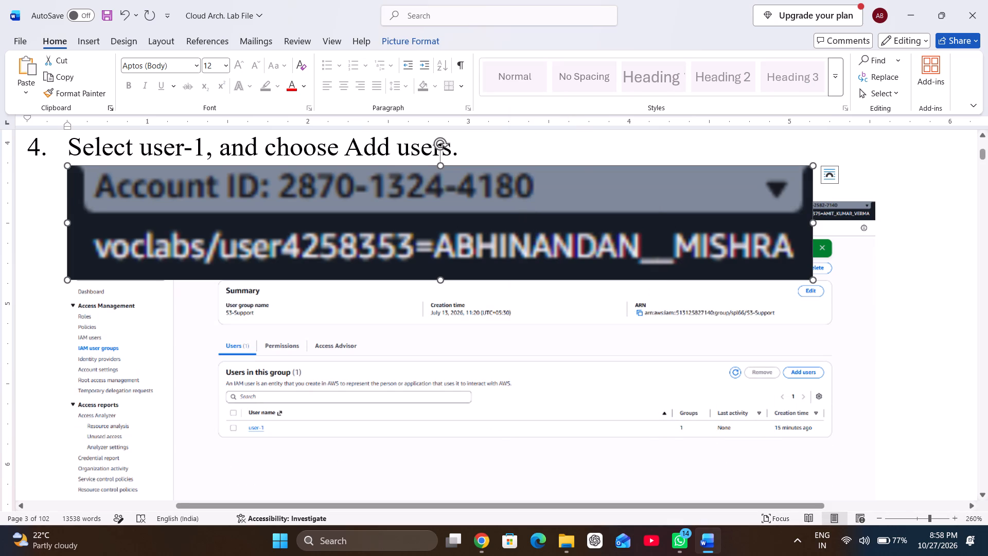
Move the label image onto the S3-Support screenshot's header bar, narrow it to the original account label's width and flatten it to the bar's height.
drag(456, 212, 553, 260)
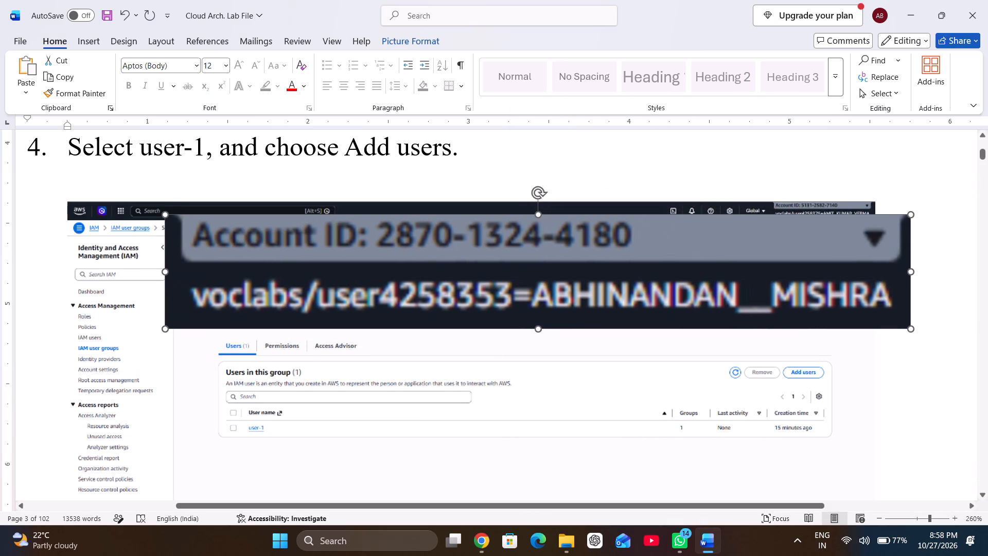
drag(553, 260, 501, 249)
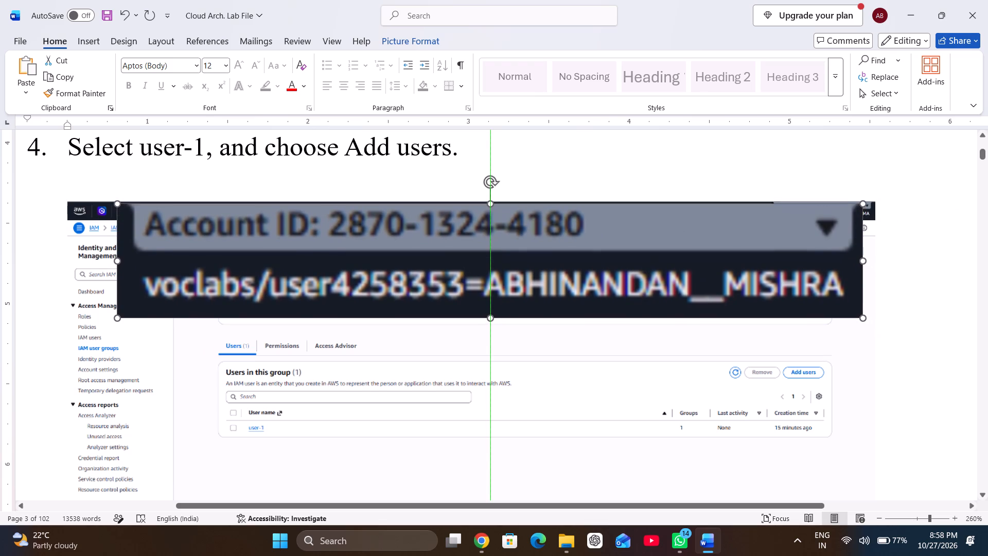
drag(501, 249, 501, 249)
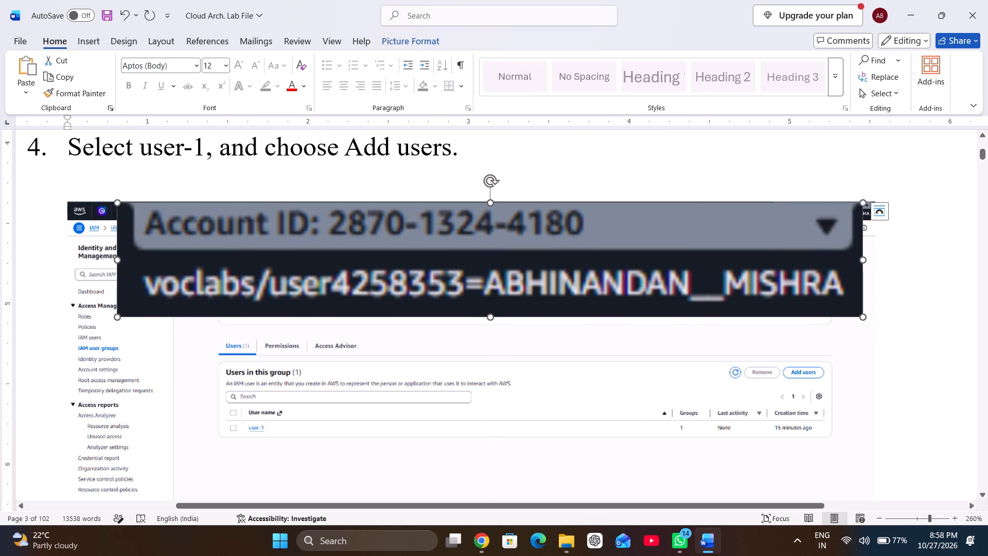
drag(117, 261, 713, 229)
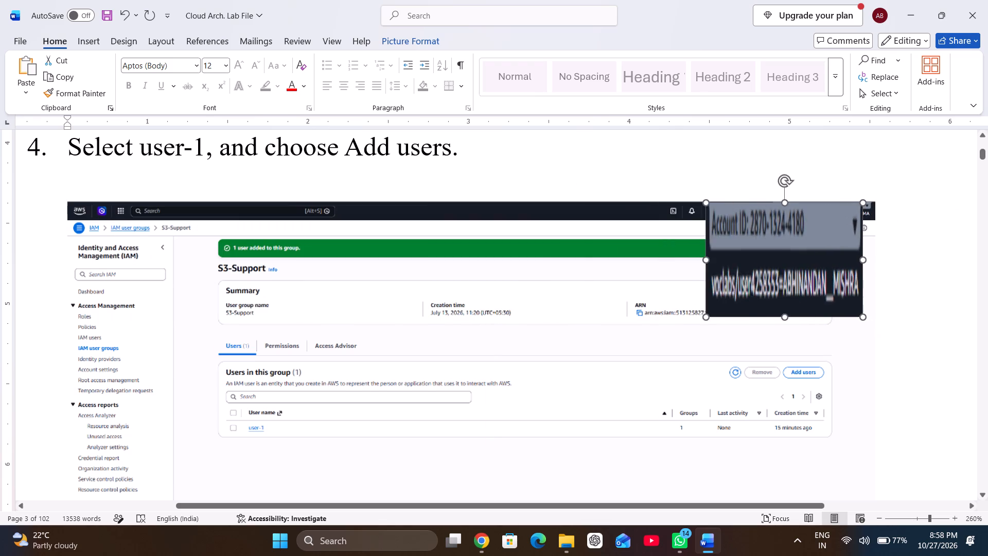
drag(713, 229, 775, 229)
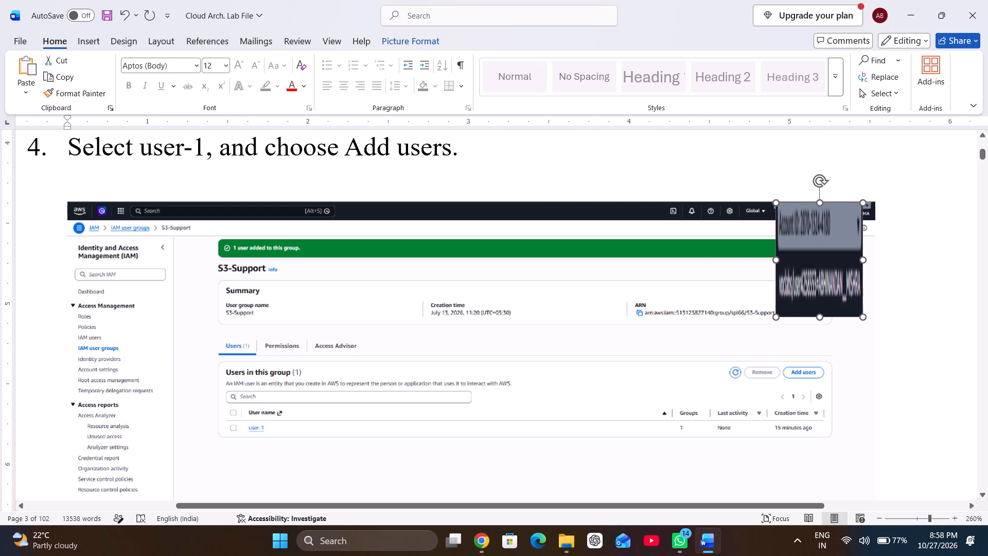
drag(775, 229, 766, 231)
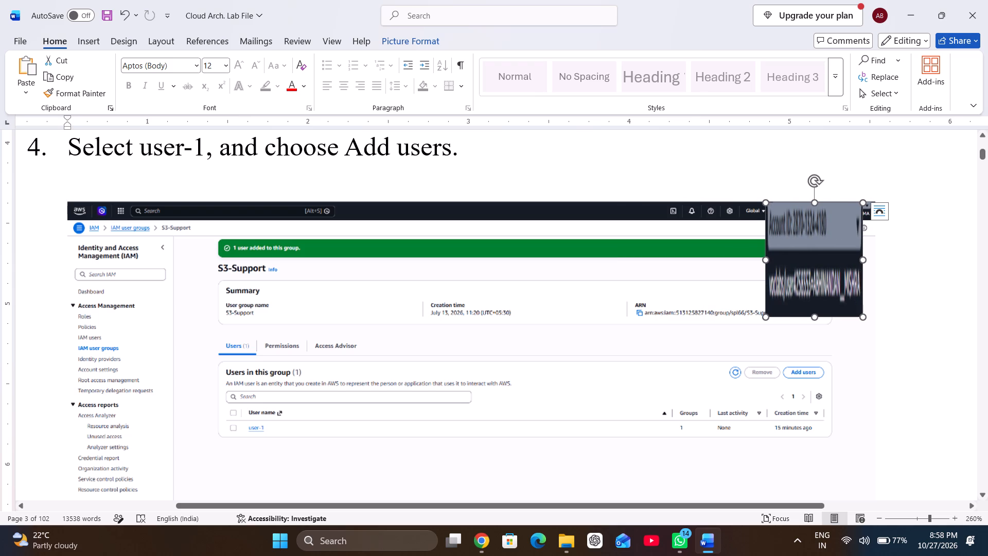
drag(814, 317, 809, 234)
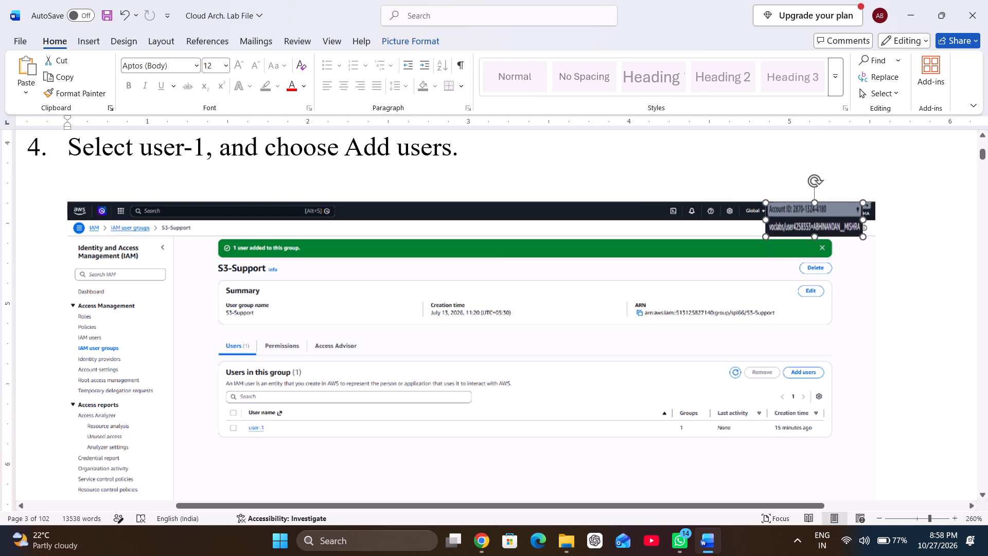
drag(809, 234, 809, 216)
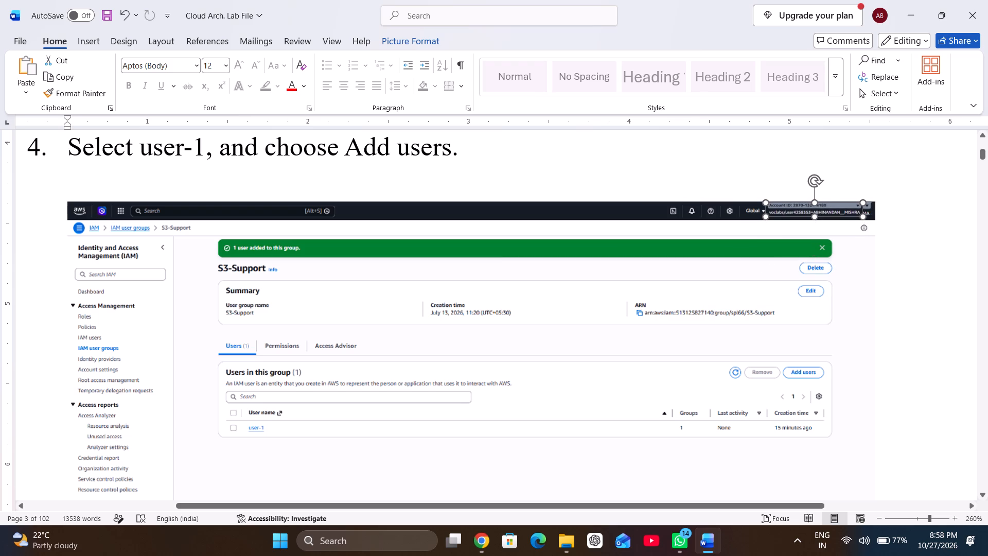
drag(809, 216, 811, 218)
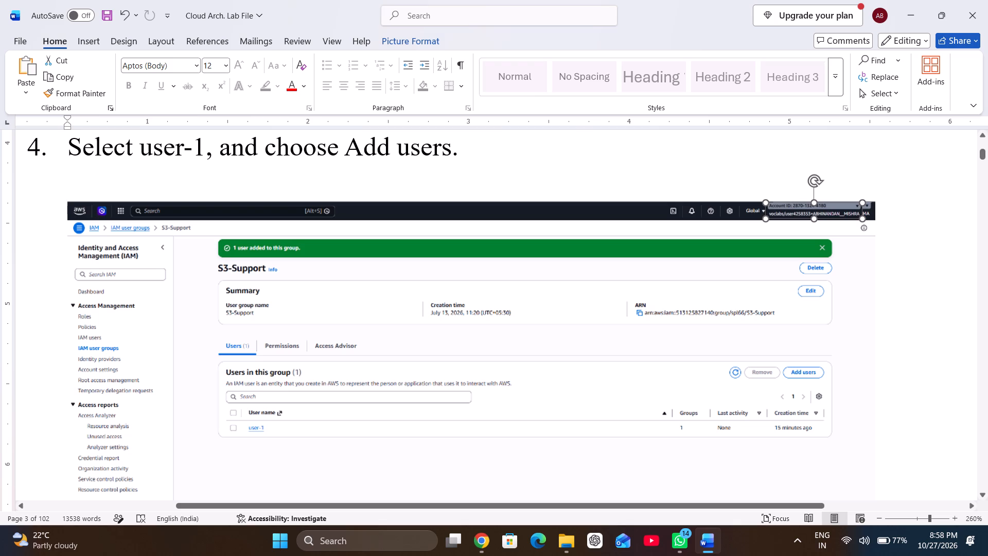
drag(811, 218, 811, 219)
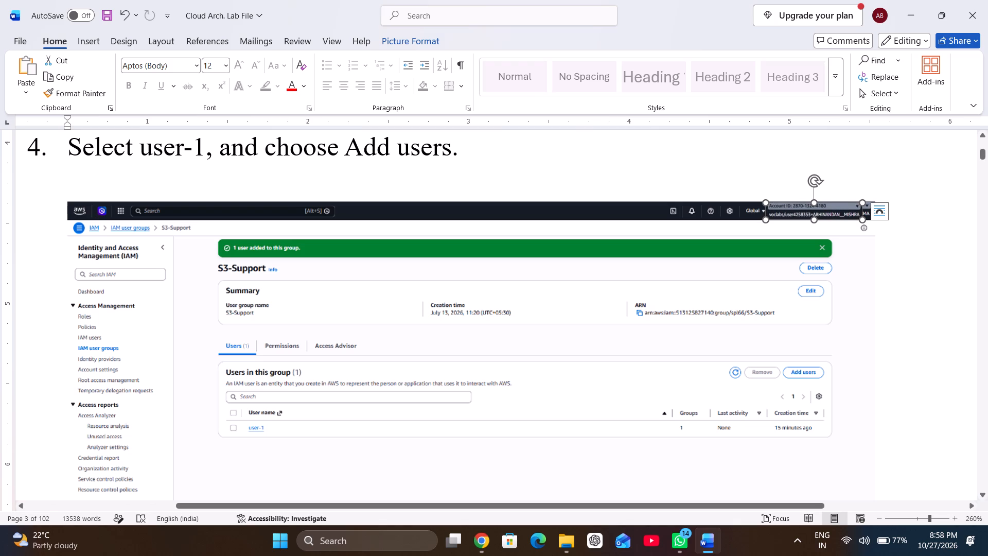
Position the fitted label image over the original account label in the S3-Support header bar and fine-tune its alignment up close.
drag(799, 211, 809, 211)
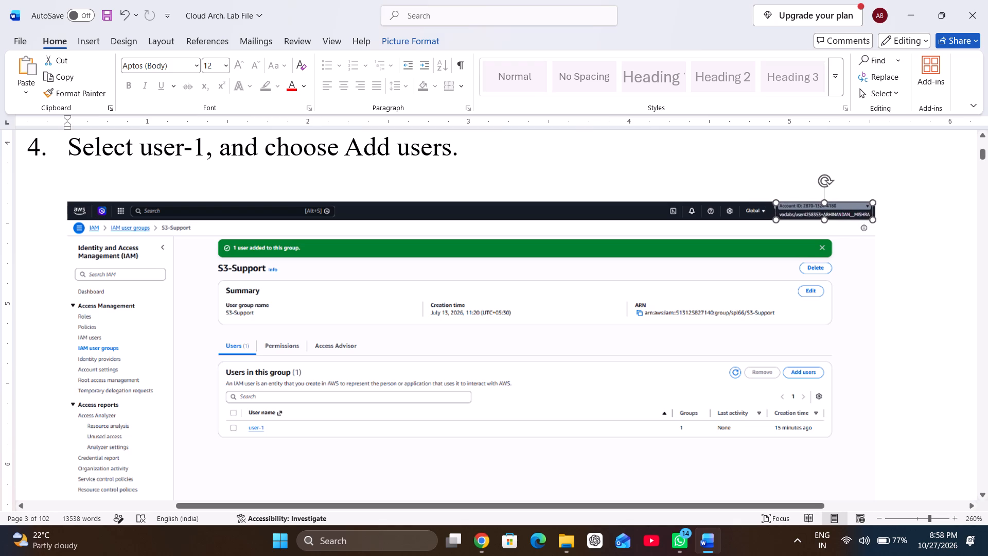
drag(809, 211, 808, 211)
click(876, 305)
scroll(876, 305, up, 1)
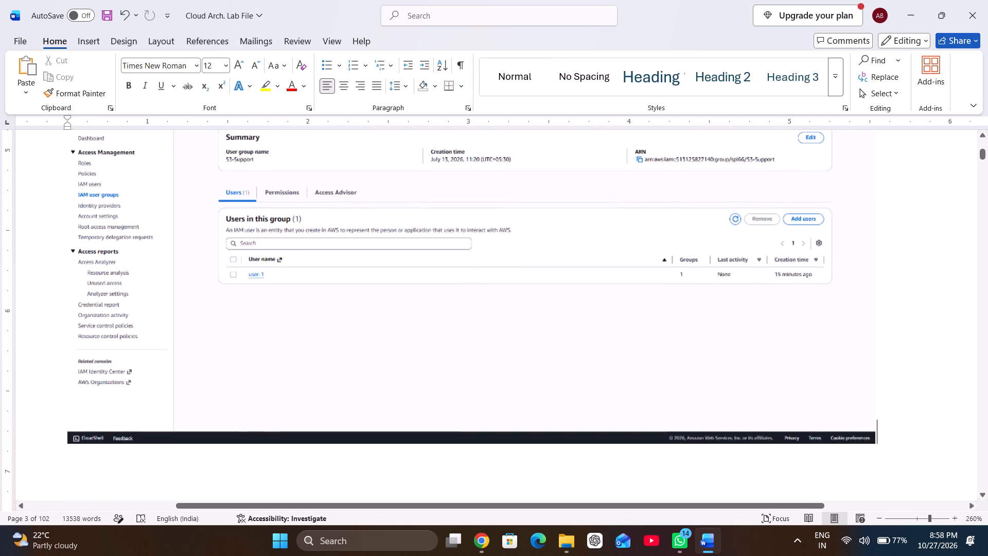
scroll(876, 305, up, 1)
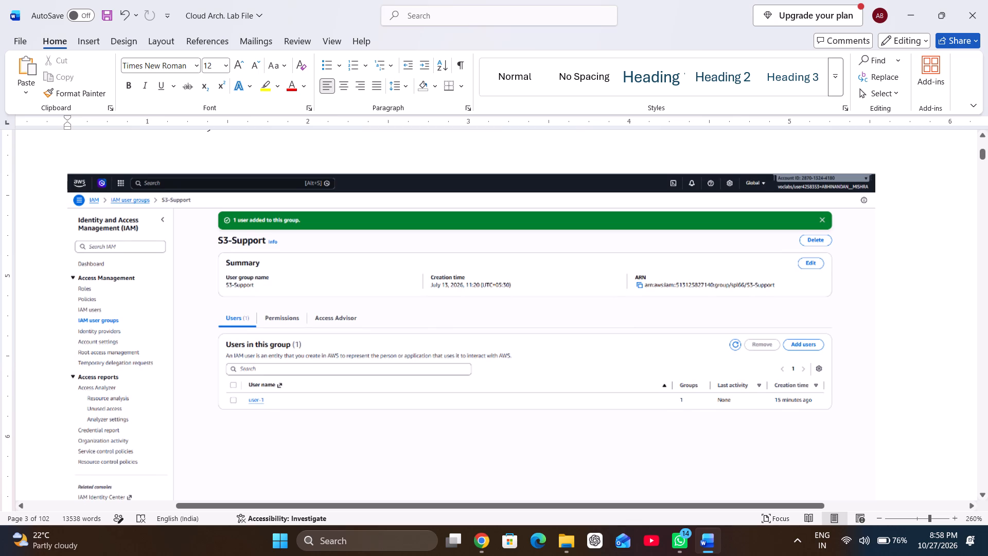
click(953, 518)
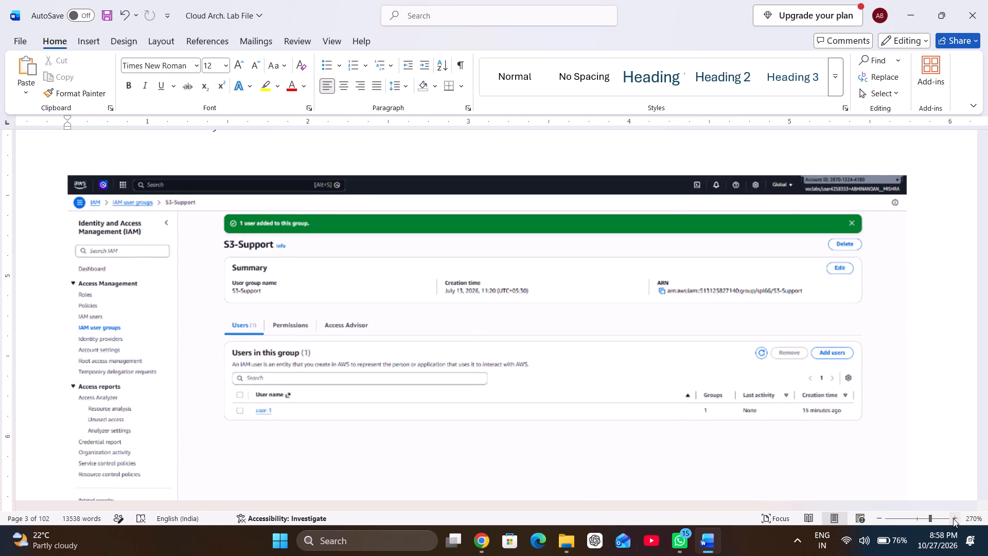
click(953, 518)
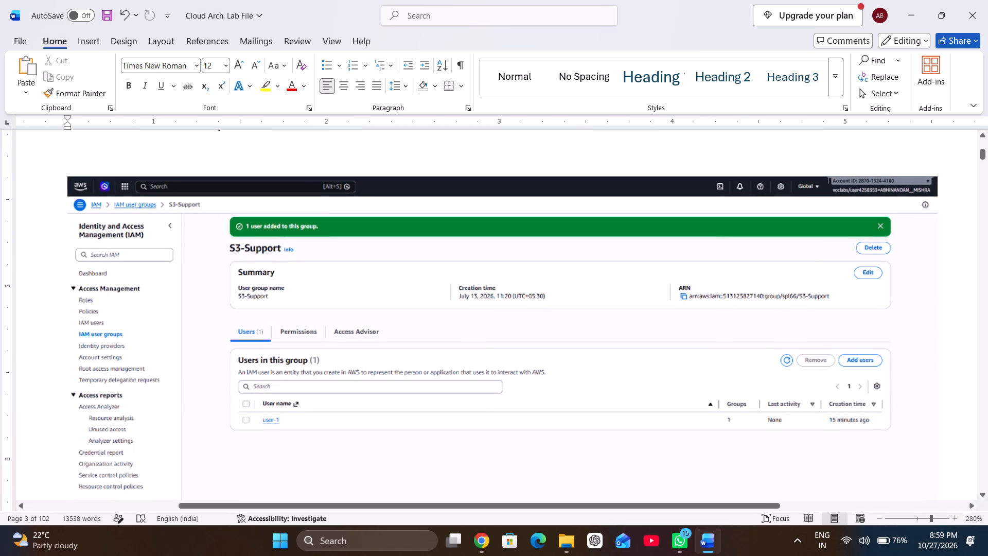
click(874, 188)
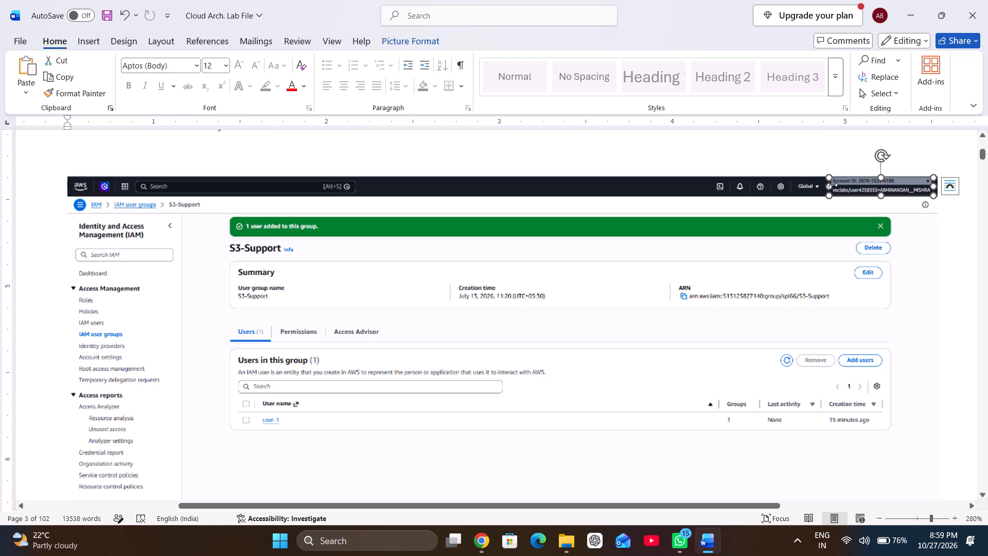
click(827, 187)
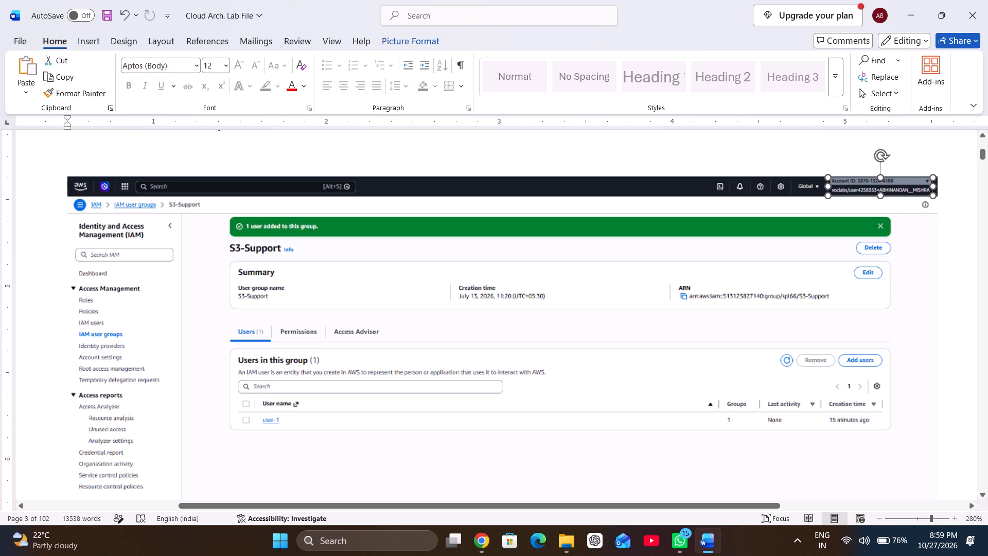
click(944, 298)
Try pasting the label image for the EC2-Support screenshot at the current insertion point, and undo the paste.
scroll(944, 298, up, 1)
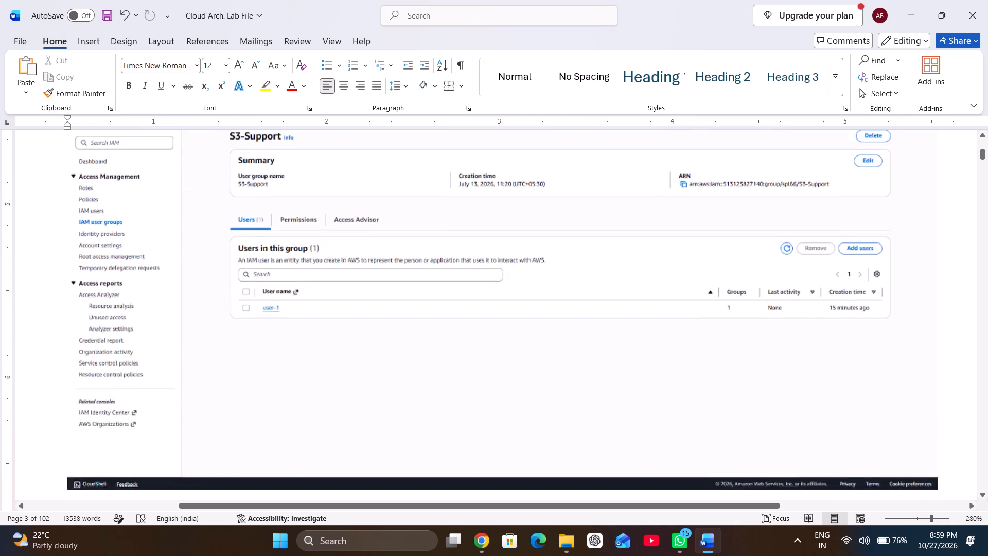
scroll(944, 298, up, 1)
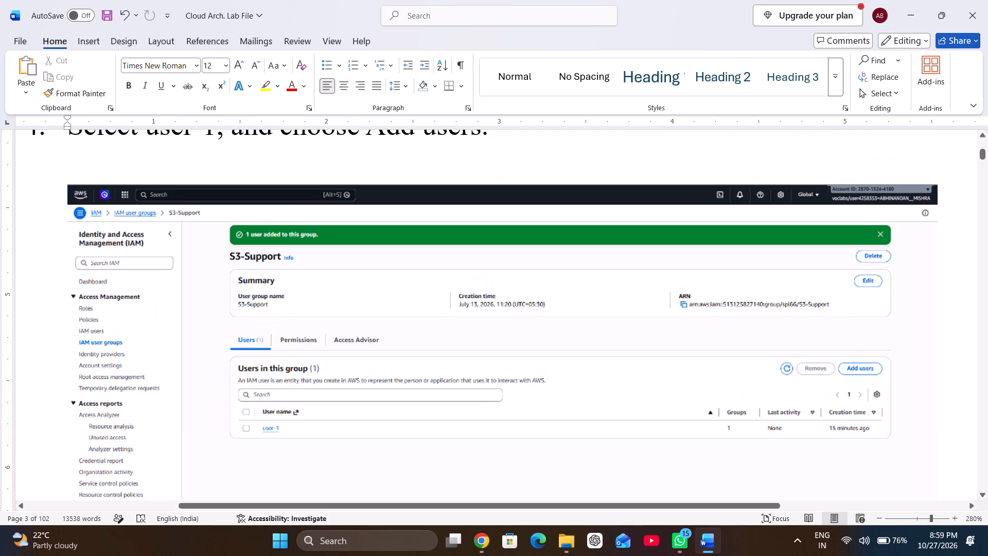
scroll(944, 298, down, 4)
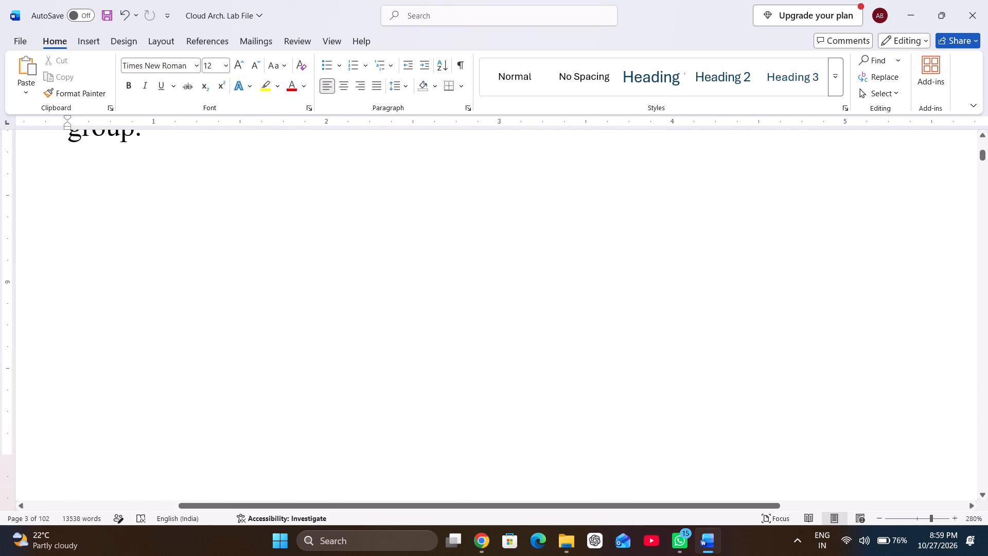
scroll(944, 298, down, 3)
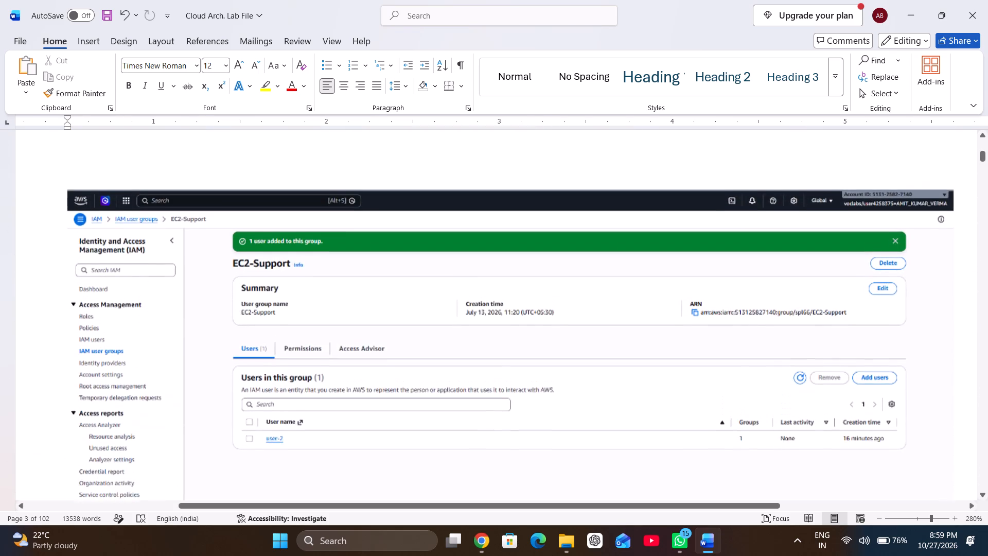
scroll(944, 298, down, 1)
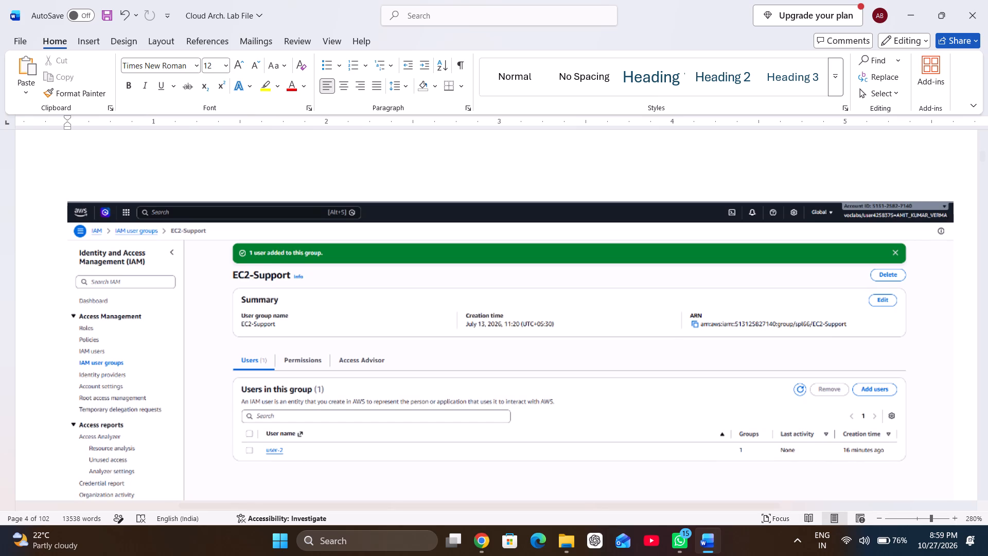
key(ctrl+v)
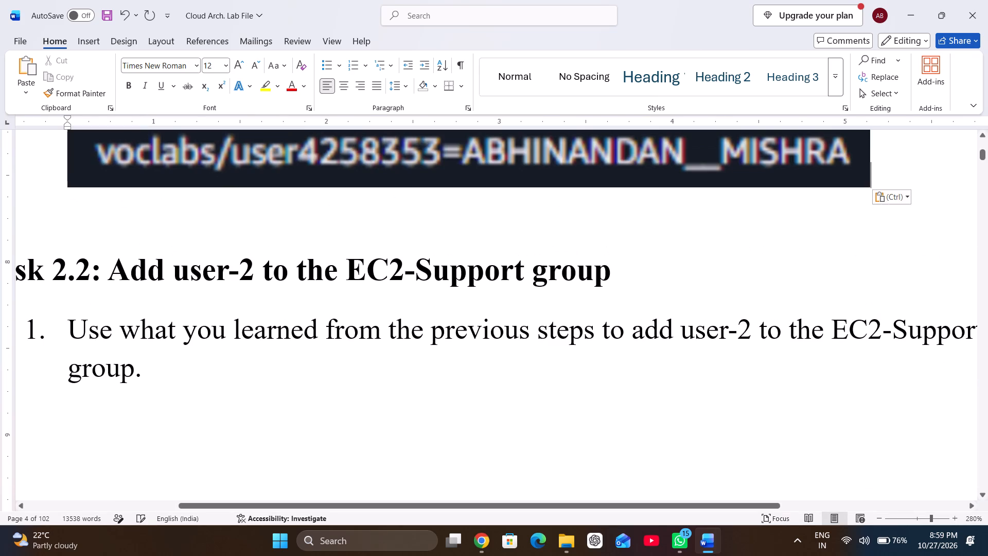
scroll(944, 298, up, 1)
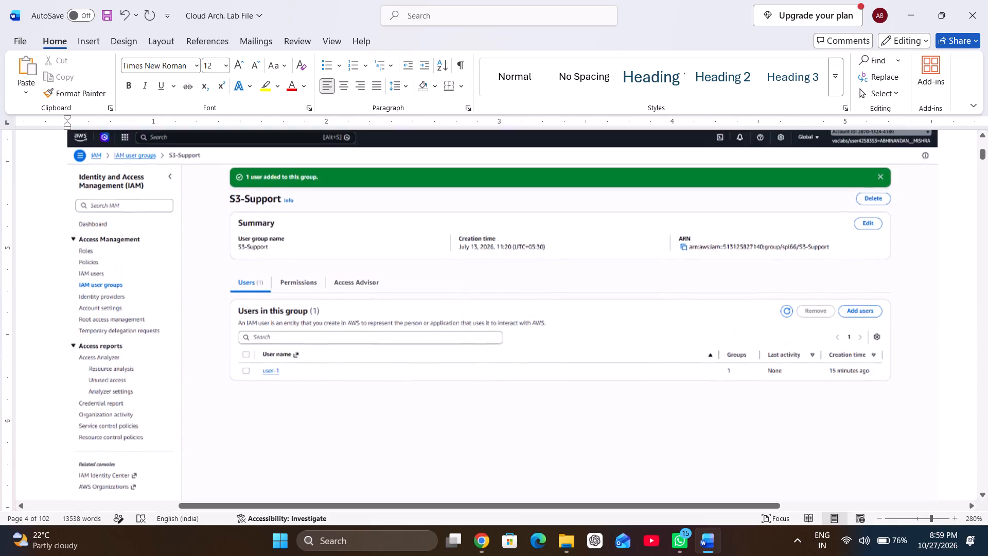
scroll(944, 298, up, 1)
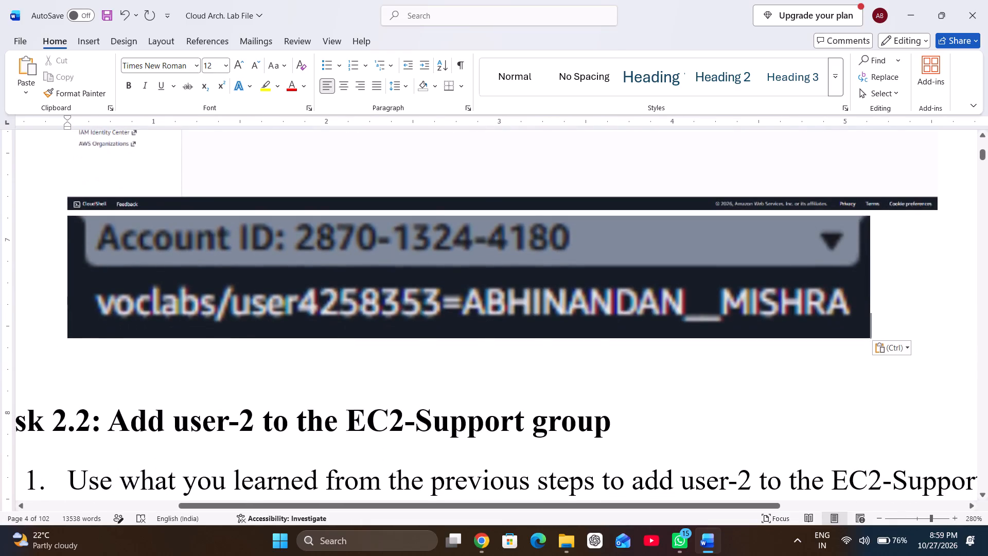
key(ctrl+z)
Paste the account label image beside the EC2-Support screenshot and set its wrapping to In Front of Text.
scroll(944, 298, down, 3)
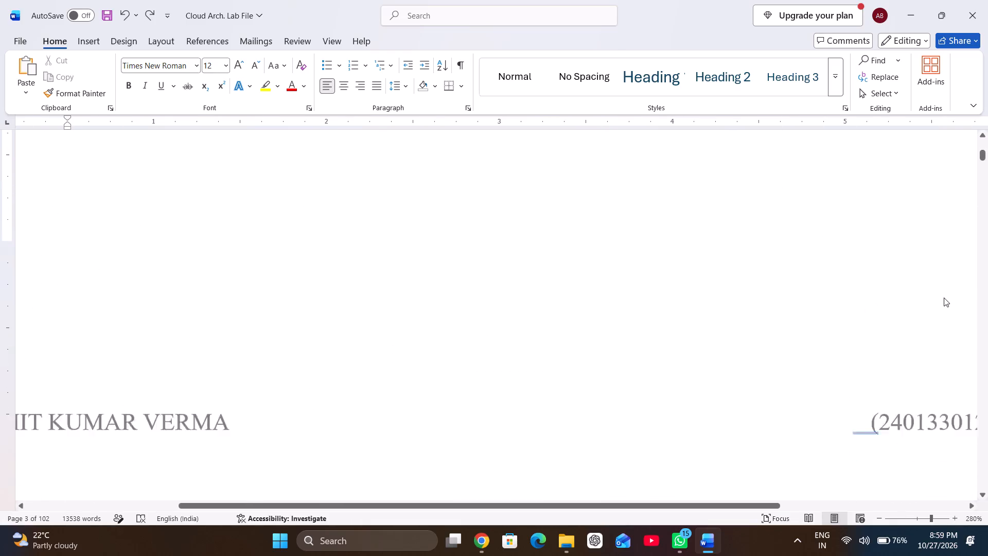
scroll(944, 298, down, 2)
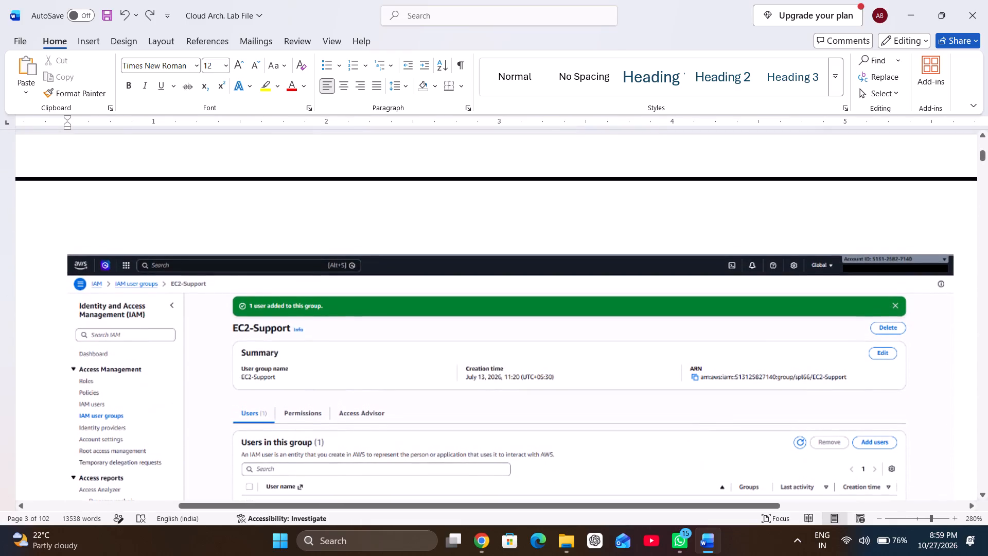
click(281, 235)
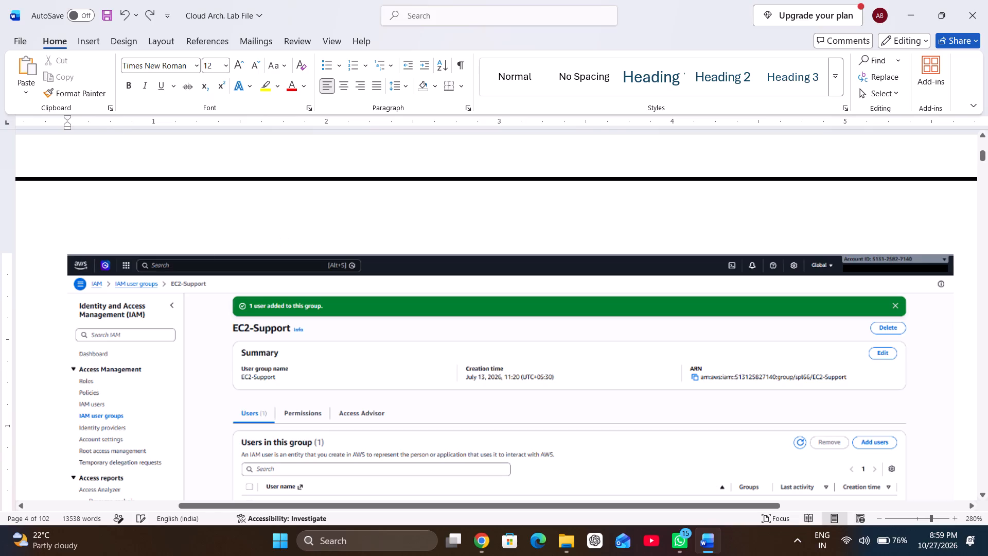
click(63, 260)
key(ctrl+v)
scroll(444, 320, up, 1)
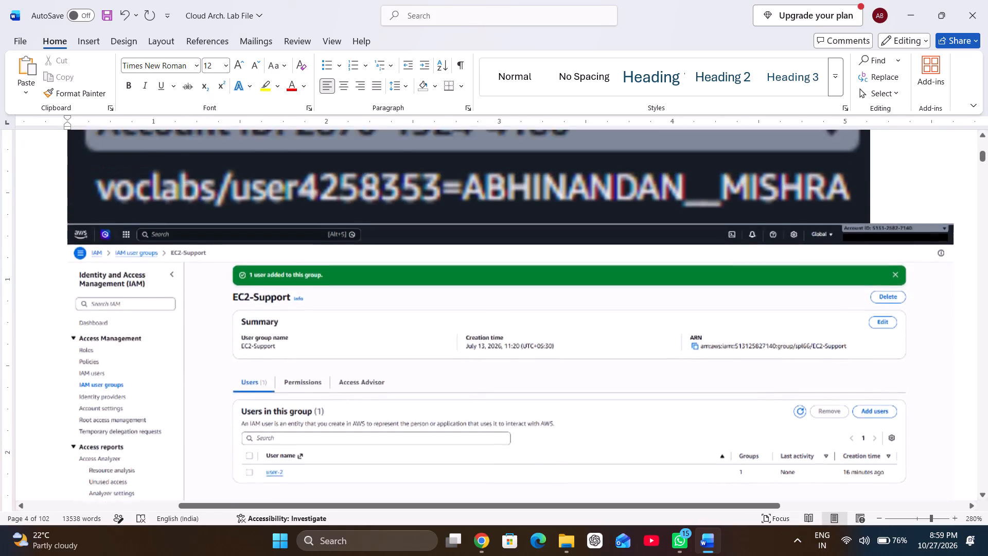
scroll(444, 320, up, 1)
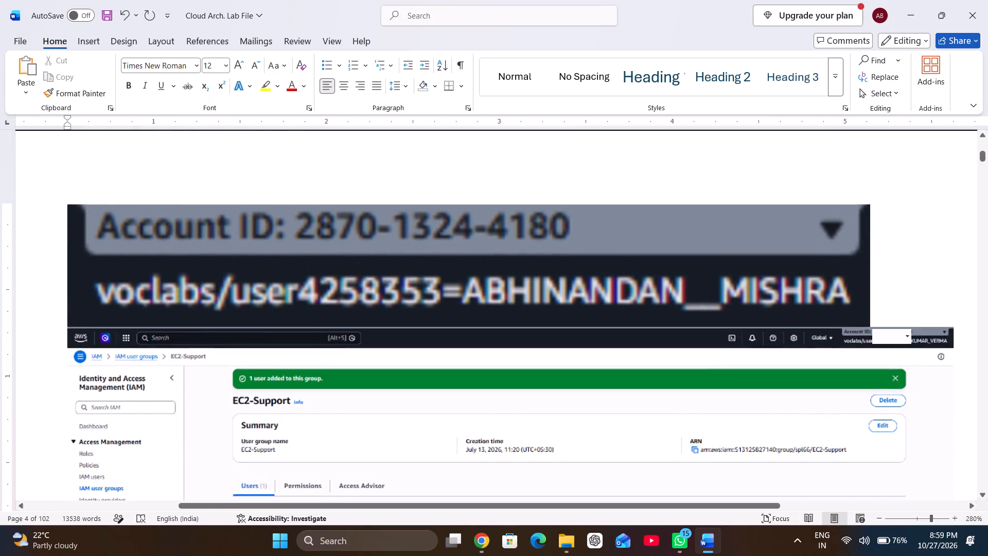
drag(485, 278, 519, 367)
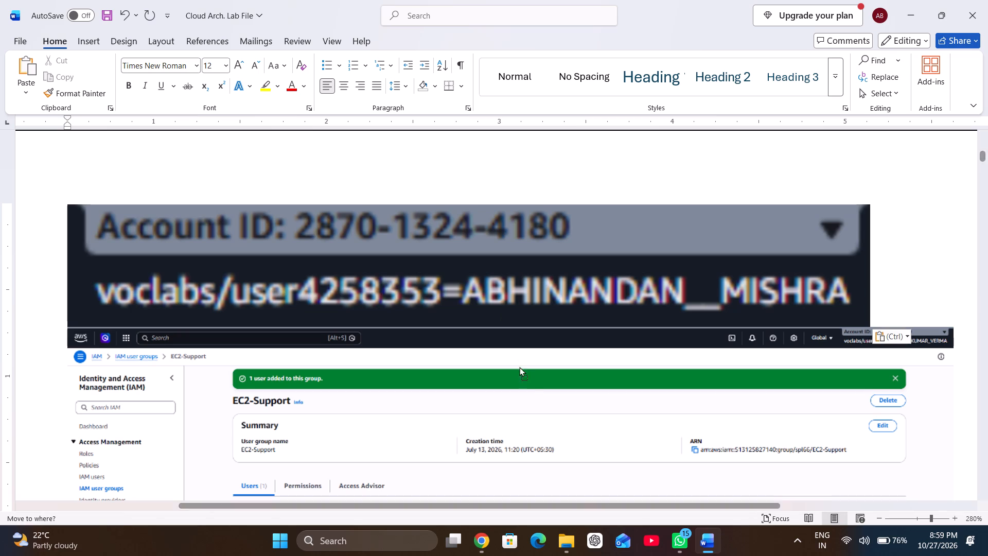
drag(519, 367, 526, 358)
right_click(507, 277)
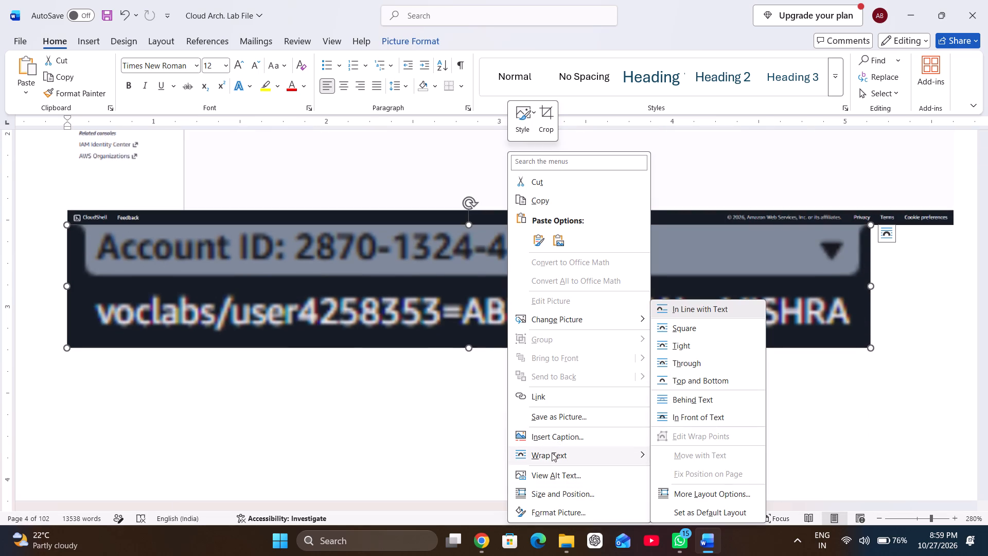
click(711, 412)
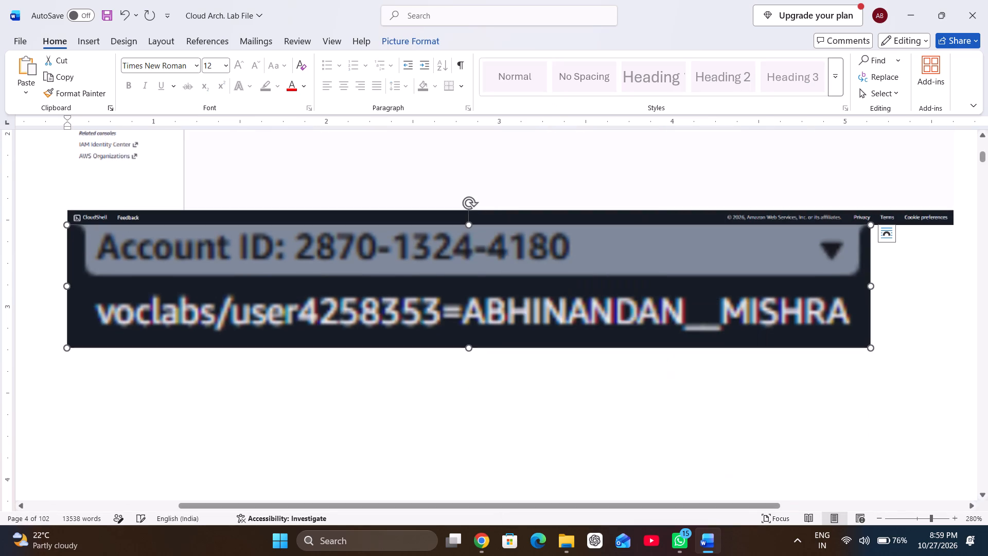
Move the label image up the EC2-Support screenshot, aligning its upper-right corner with the end of the header bar.
drag(544, 268, 551, 173)
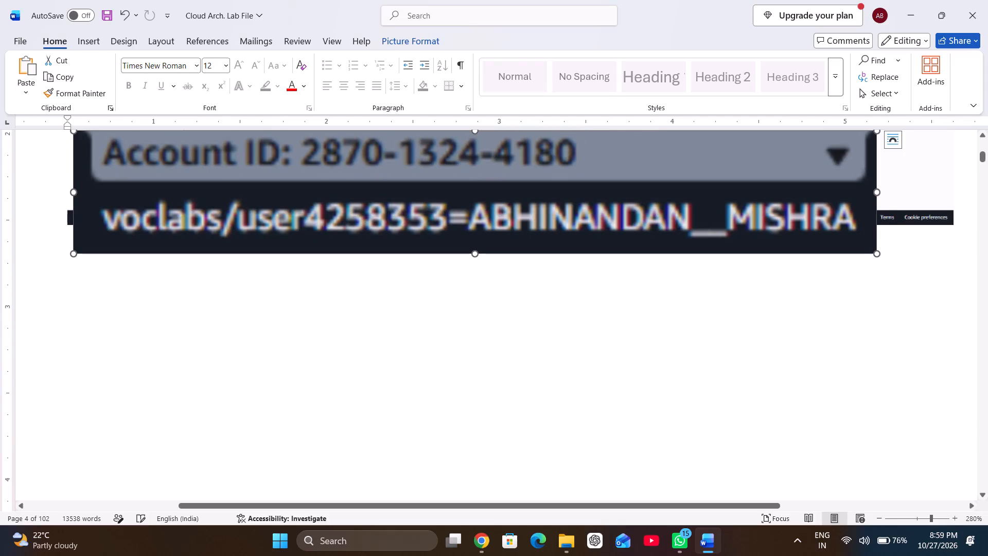
scroll(572, 357, up, 1)
drag(567, 418, 636, 212)
scroll(636, 212, up, 1)
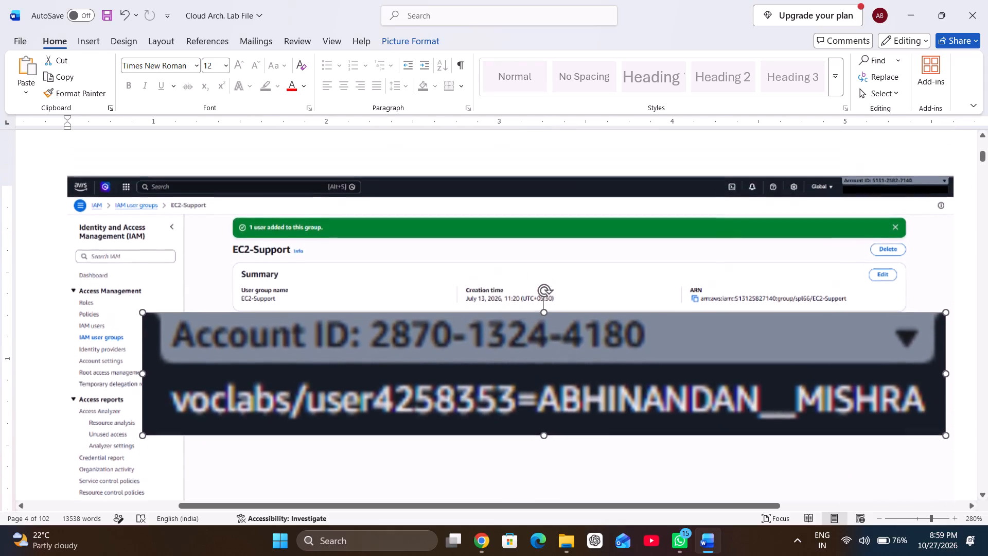
scroll(636, 212, up, 1)
drag(613, 434, 639, 360)
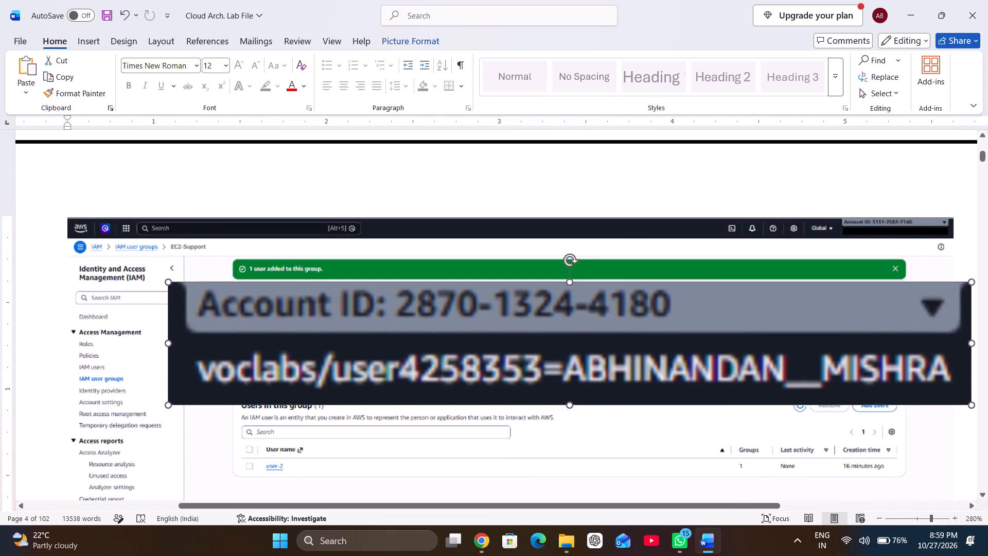
drag(639, 360, 619, 305)
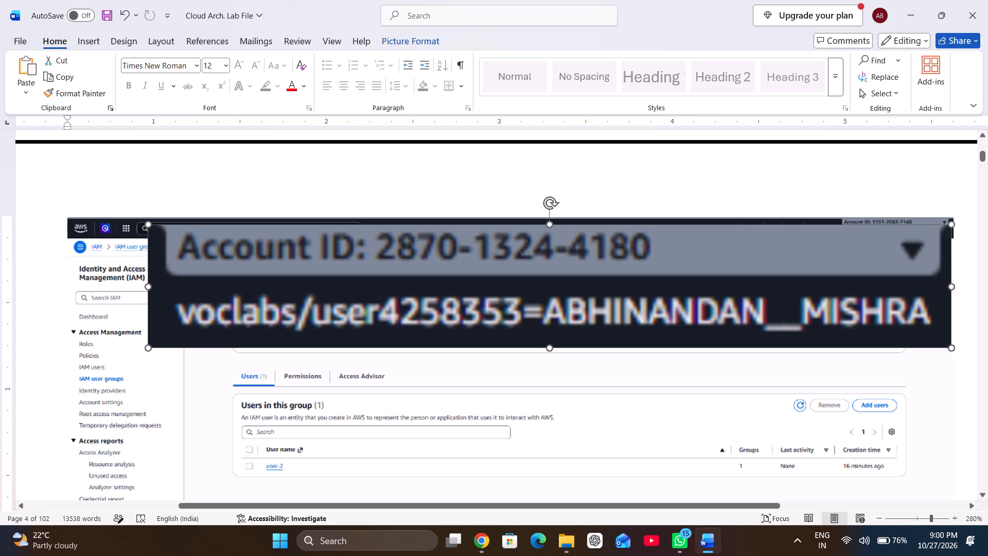
drag(619, 305, 623, 299)
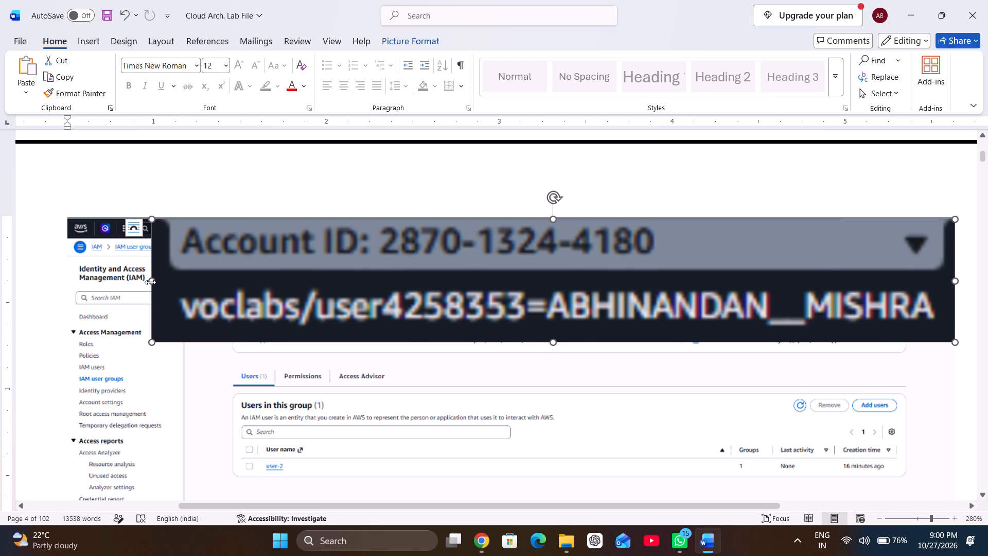
Narrow the label image to the original account label's width and flatten it to the EC2-Support header bar's height.
drag(150, 282, 888, 240)
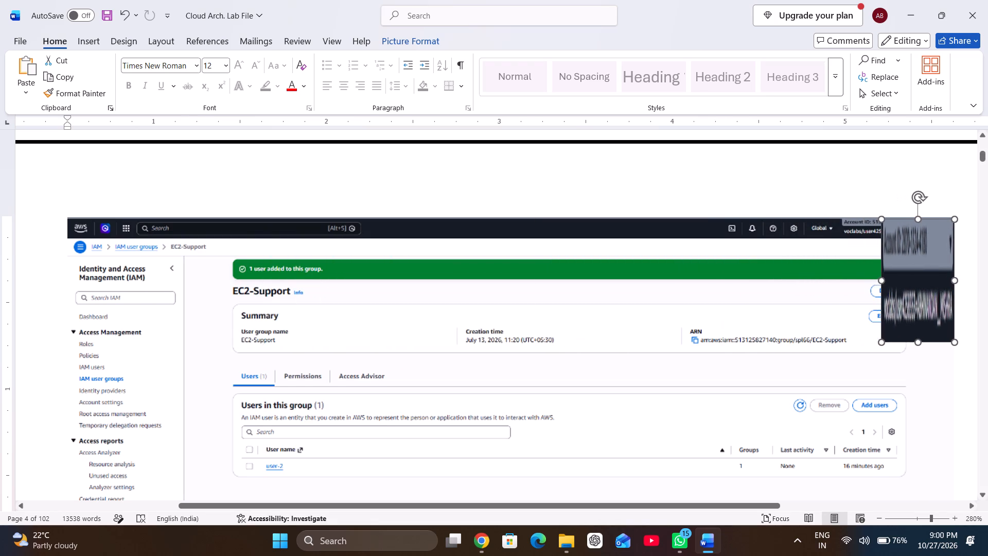
drag(888, 240, 848, 252)
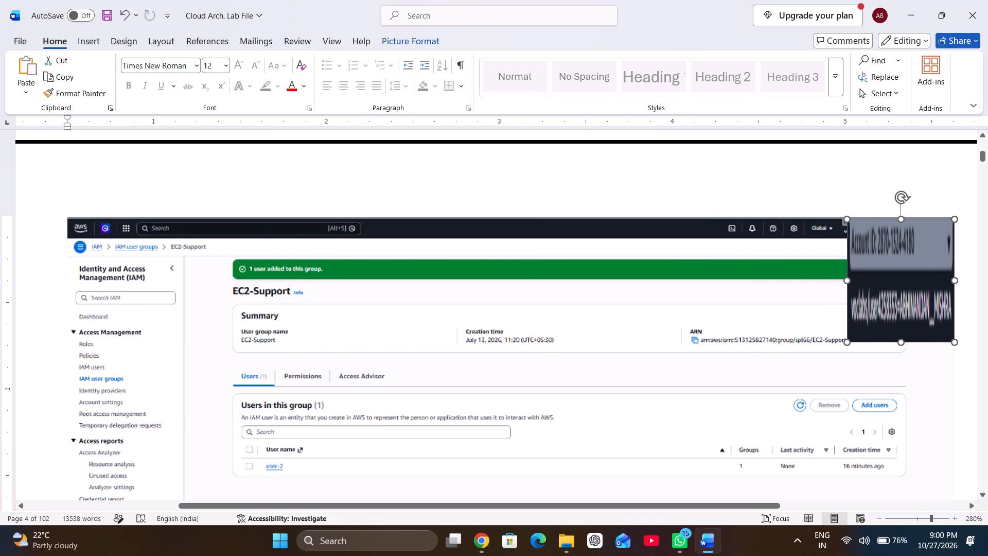
drag(848, 252, 841, 253)
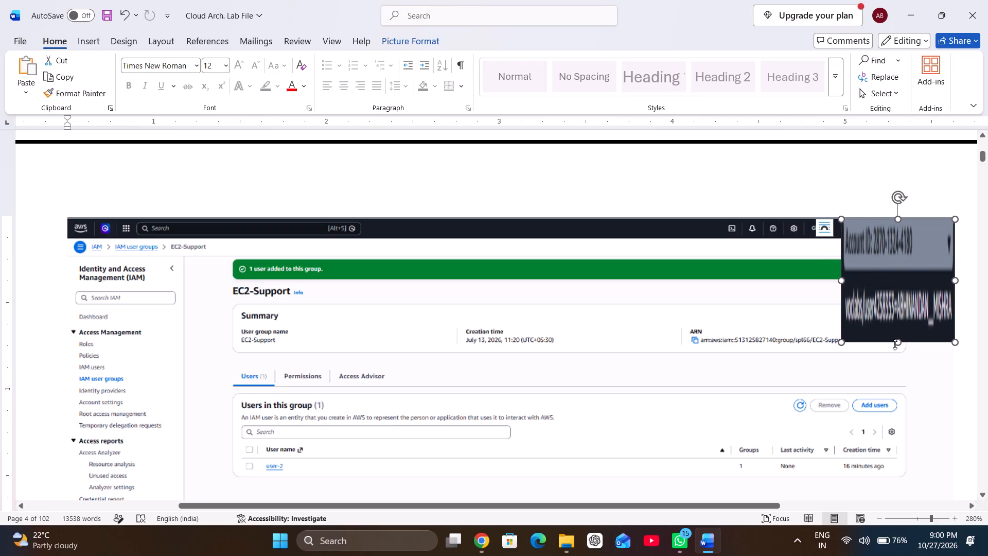
drag(898, 342, 892, 244)
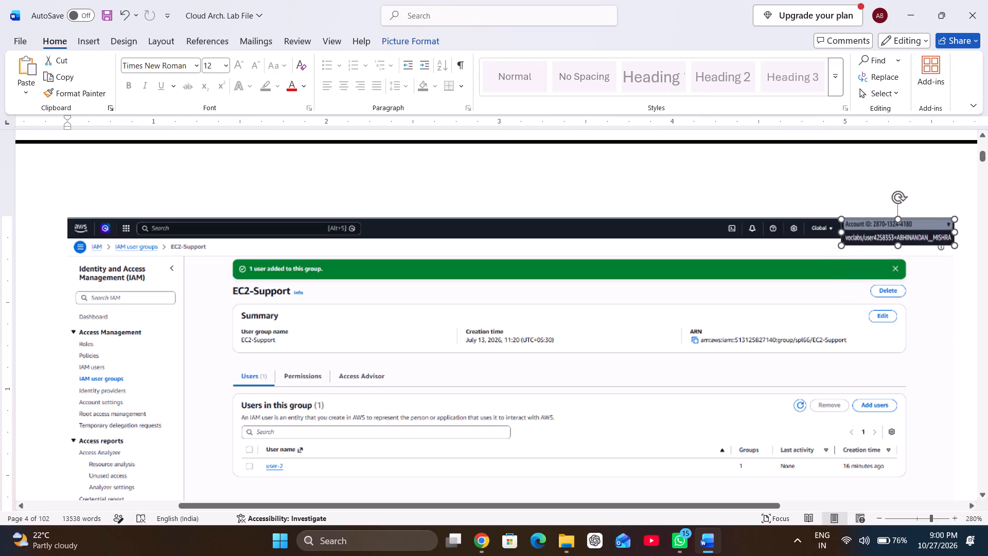
drag(892, 244, 891, 237)
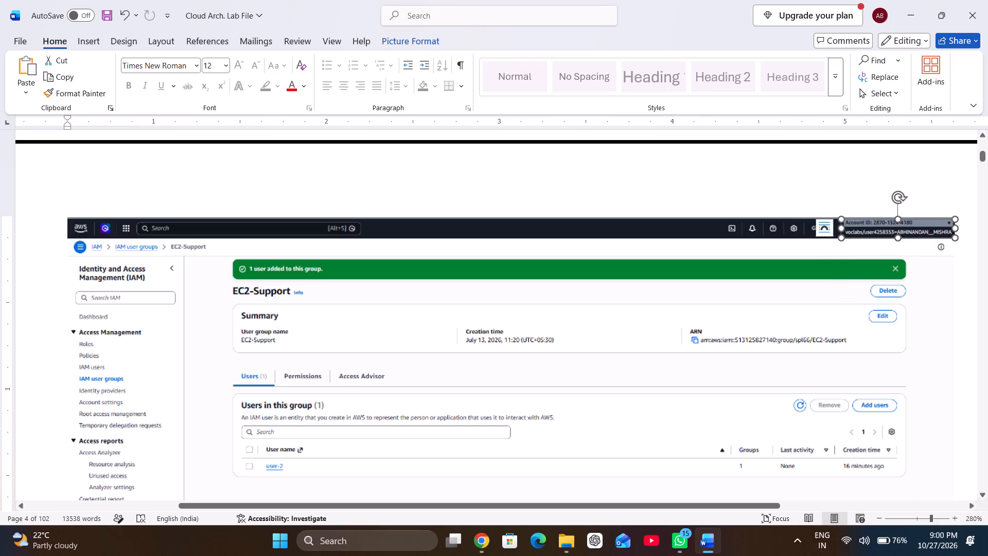
click(958, 281)
Fine-tune the label image's position and side edges so it covers the original account label in the EC2-Support header bar.
scroll(958, 281, up, 1)
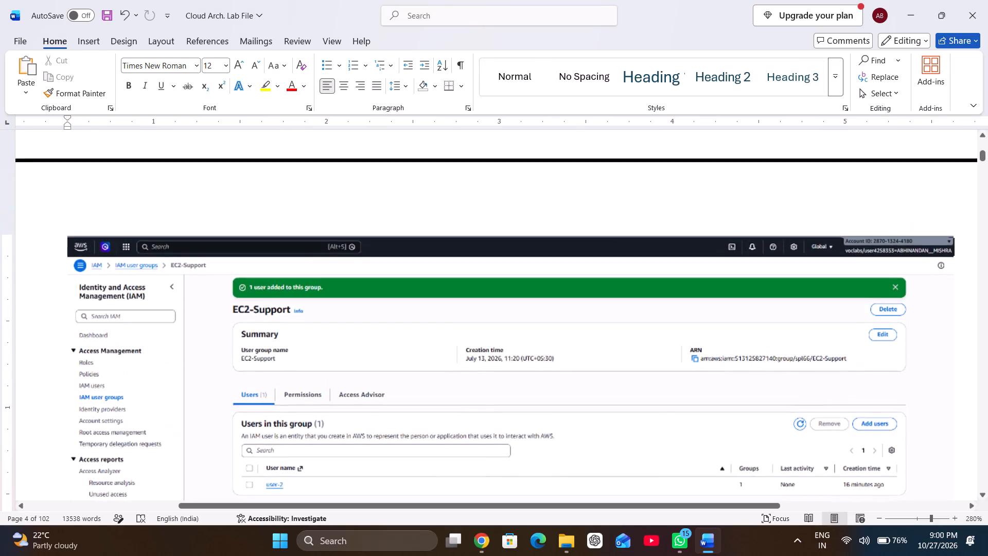
drag(917, 251, 914, 252)
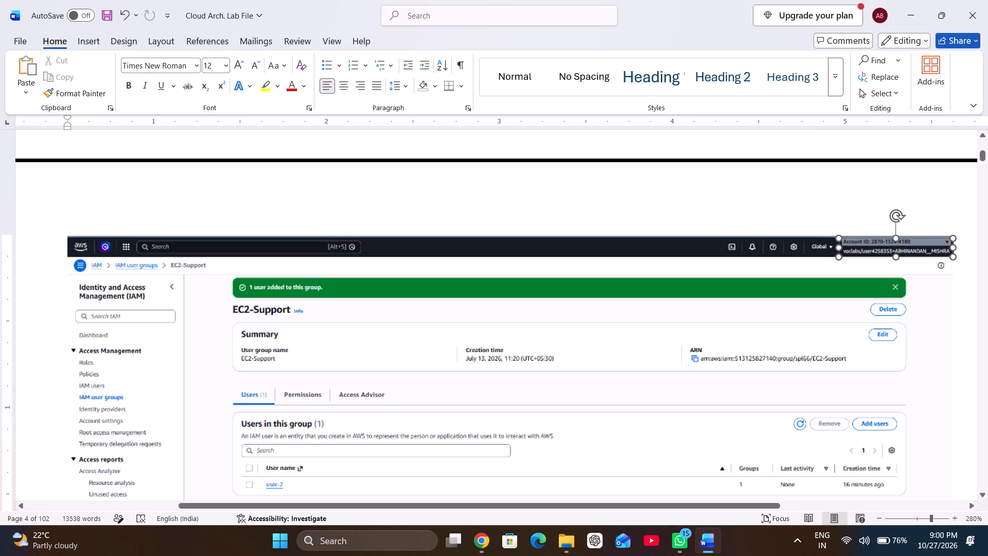
drag(914, 252, 909, 252)
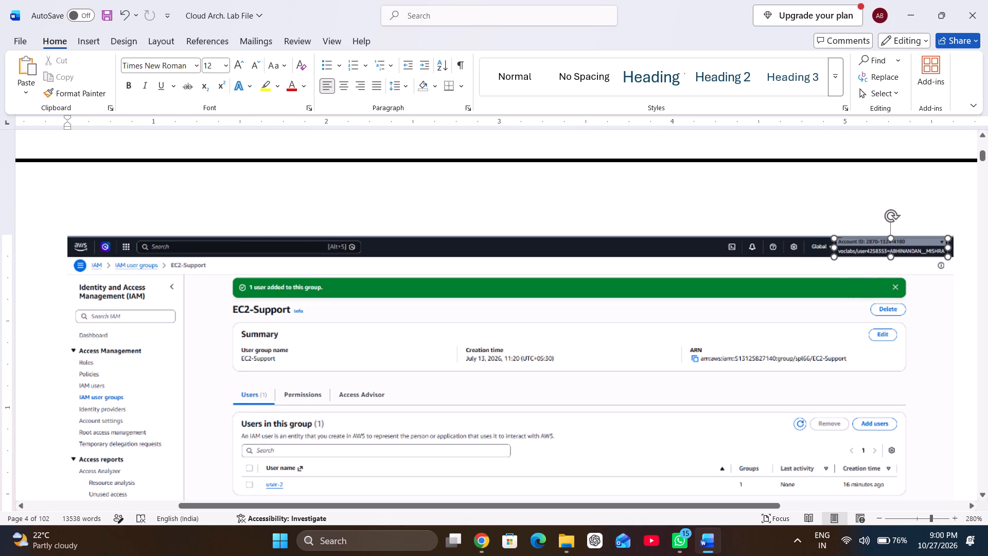
drag(909, 252, 911, 250)
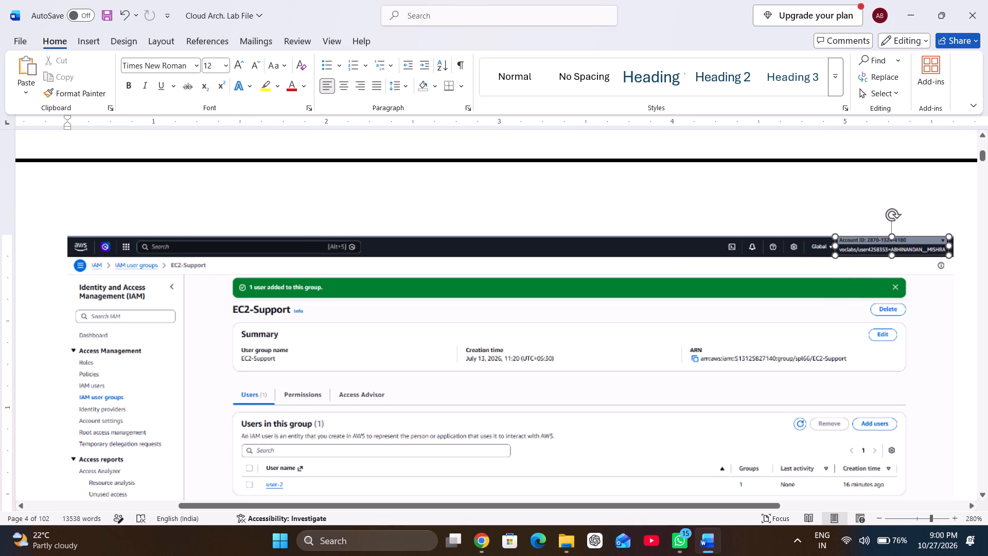
drag(837, 247, 841, 253)
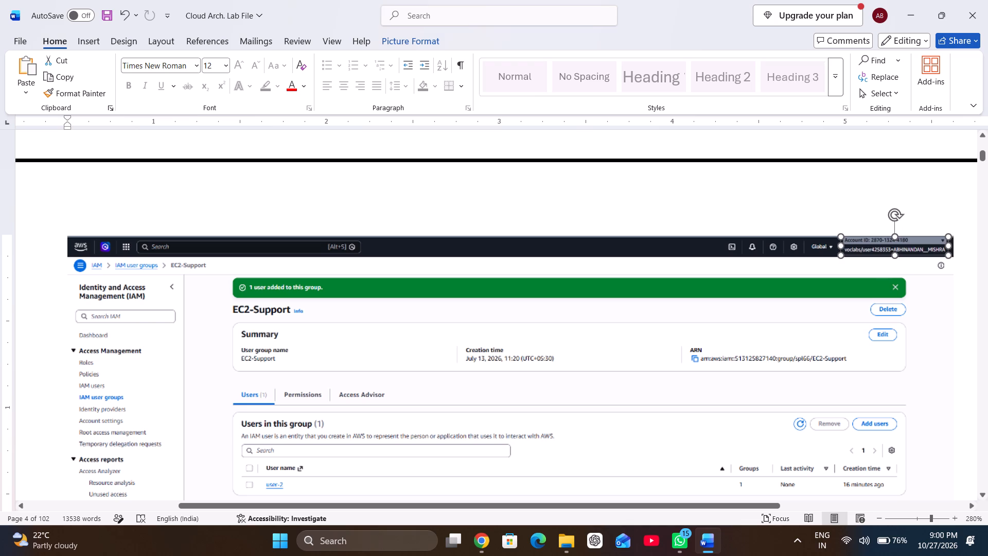
drag(841, 253, 840, 253)
click(895, 254)
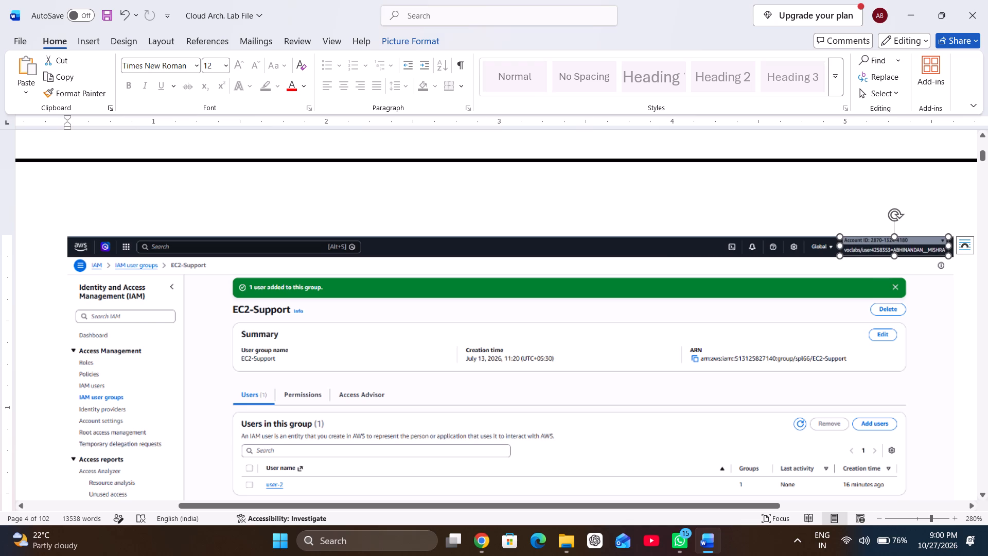
click(833, 321)
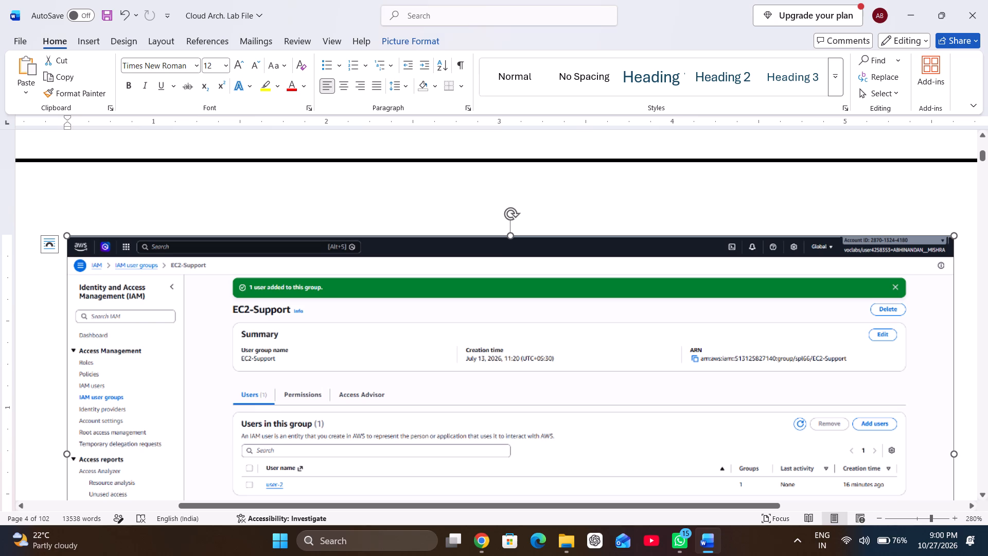
click(929, 249)
click(949, 247)
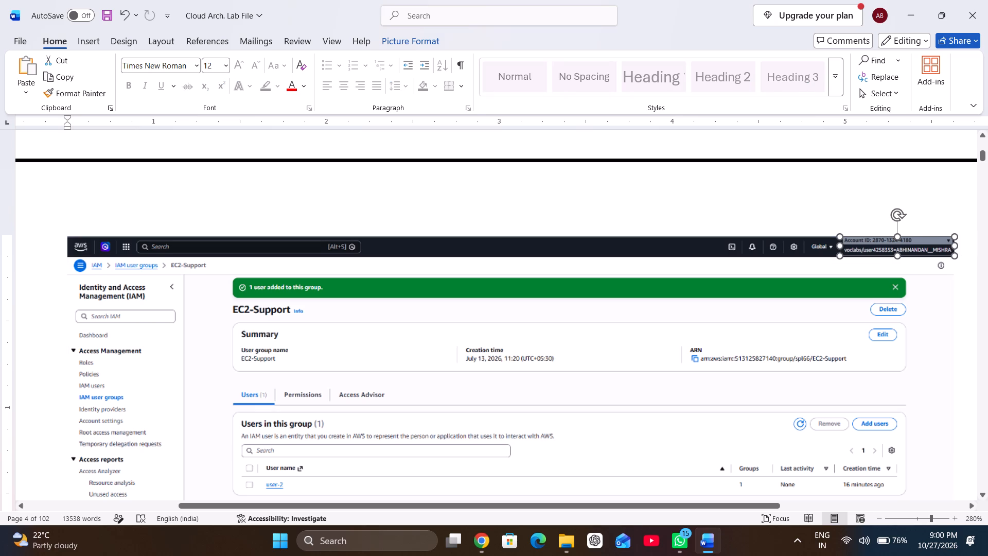
click(852, 315)
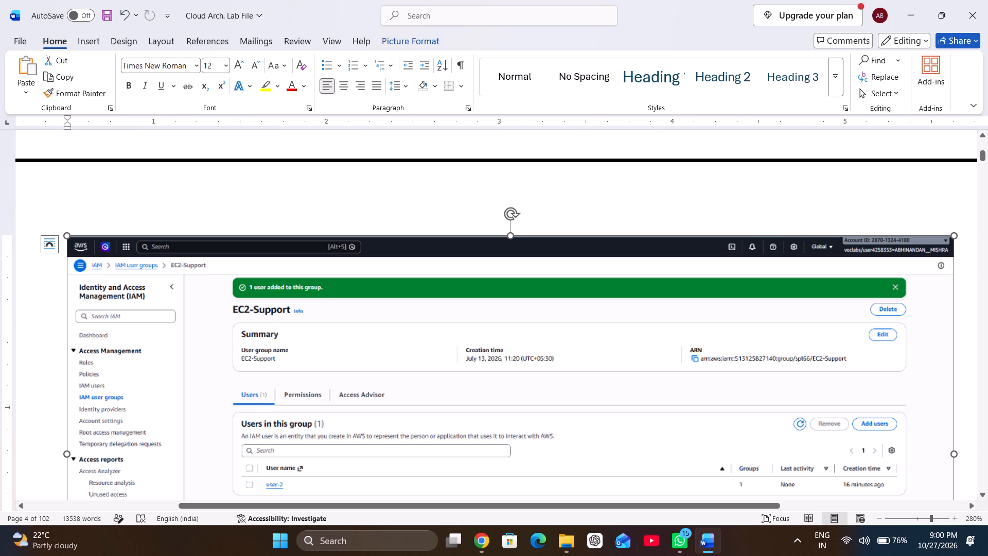
Paste the account label image after "Verify that user-3 is now part of the EC2-Admin group" and set its wrapping to In Front of Text.
scroll(852, 315, down, 3)
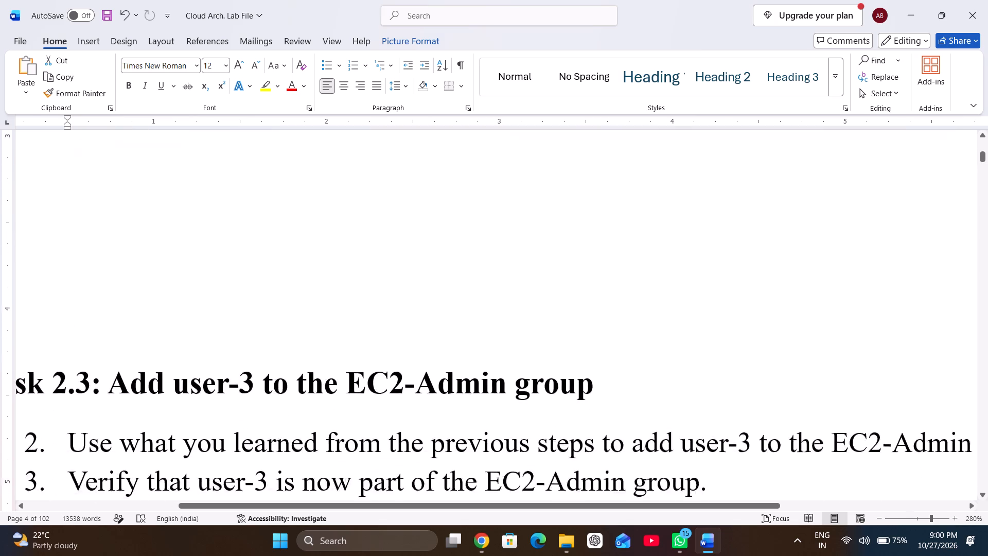
scroll(852, 315, down, 1)
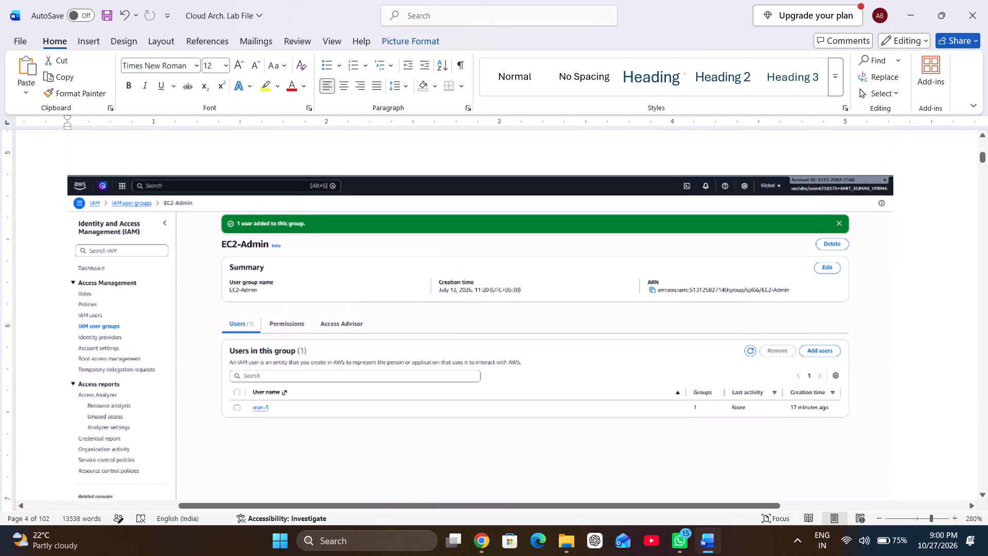
click(712, 189)
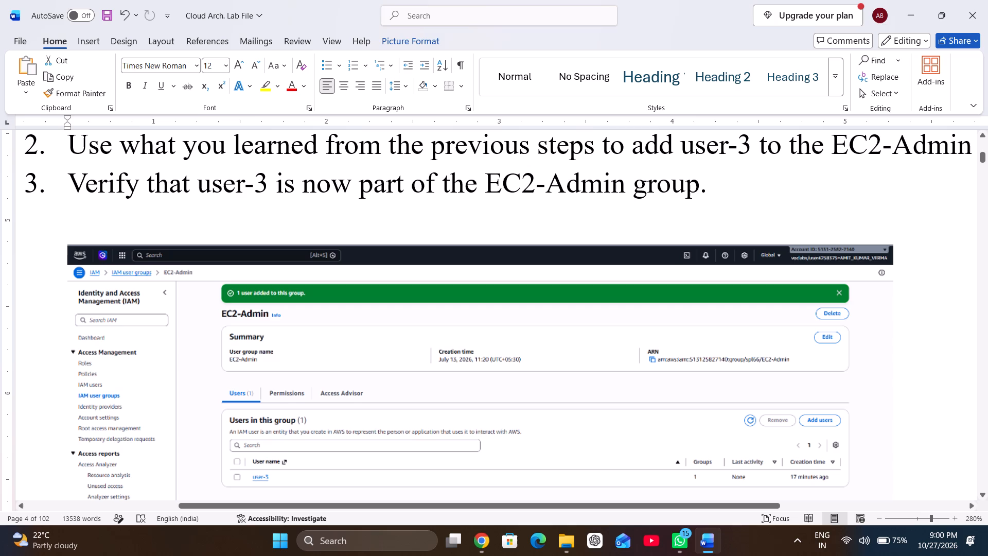
key(ctrl+v)
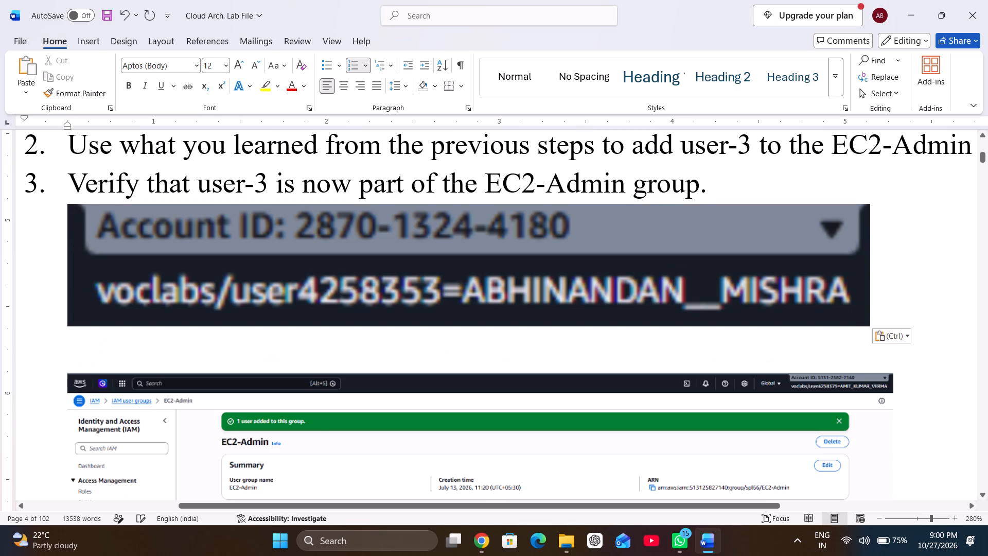
right_click(635, 262)
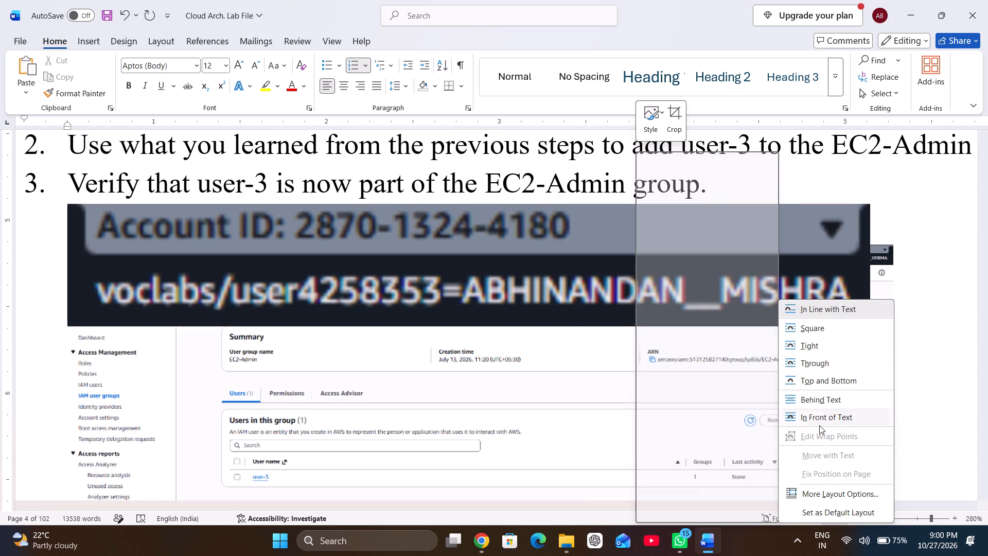
click(822, 419)
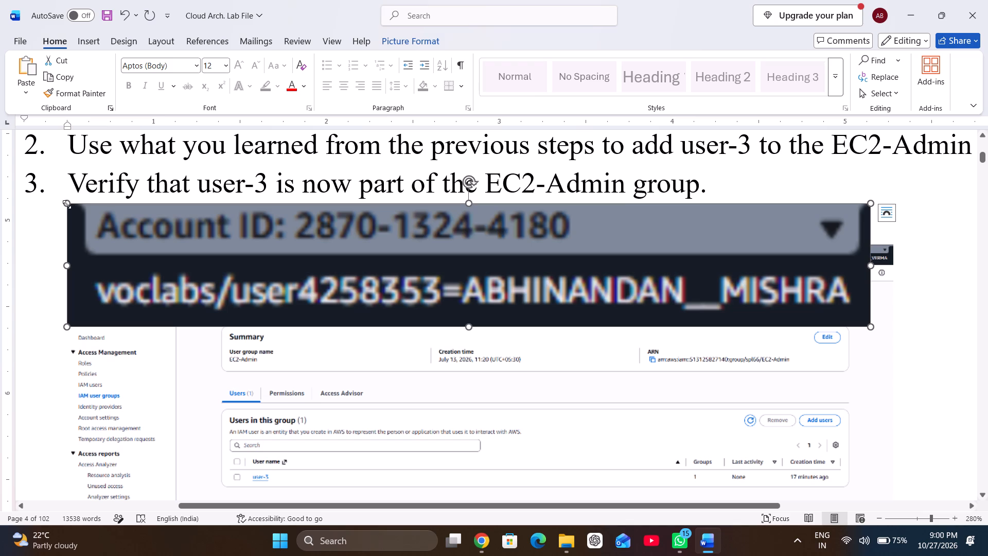
Shrink the label image proportionally over the EC2-Admin screenshot until it is slightly wider than the original account label.
drag(67, 204, 519, 291)
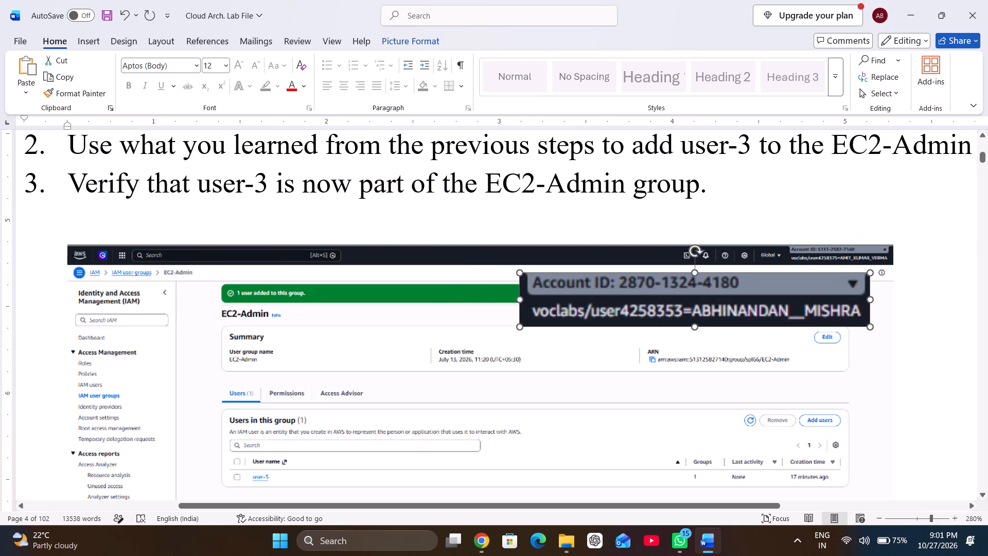
drag(519, 291, 725, 290)
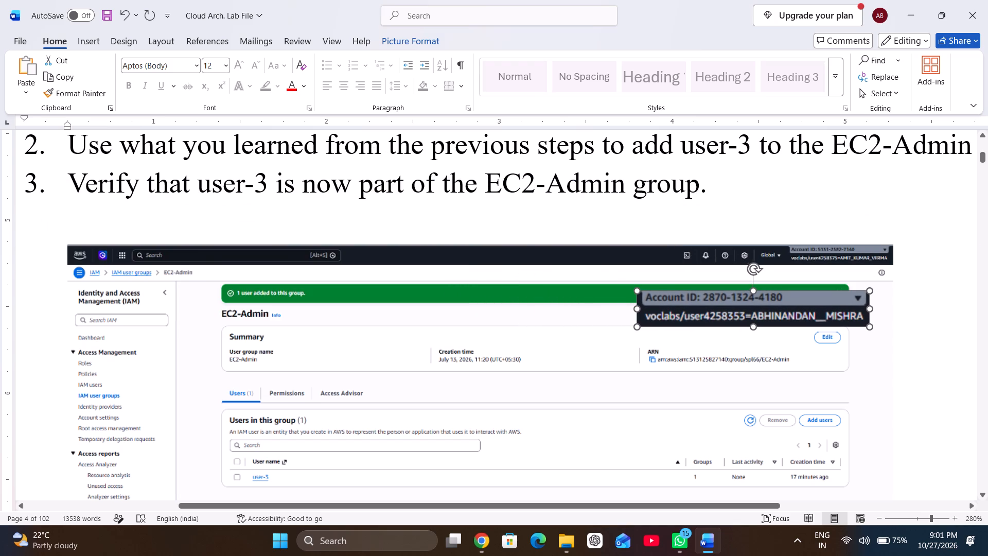
drag(725, 290, 737, 290)
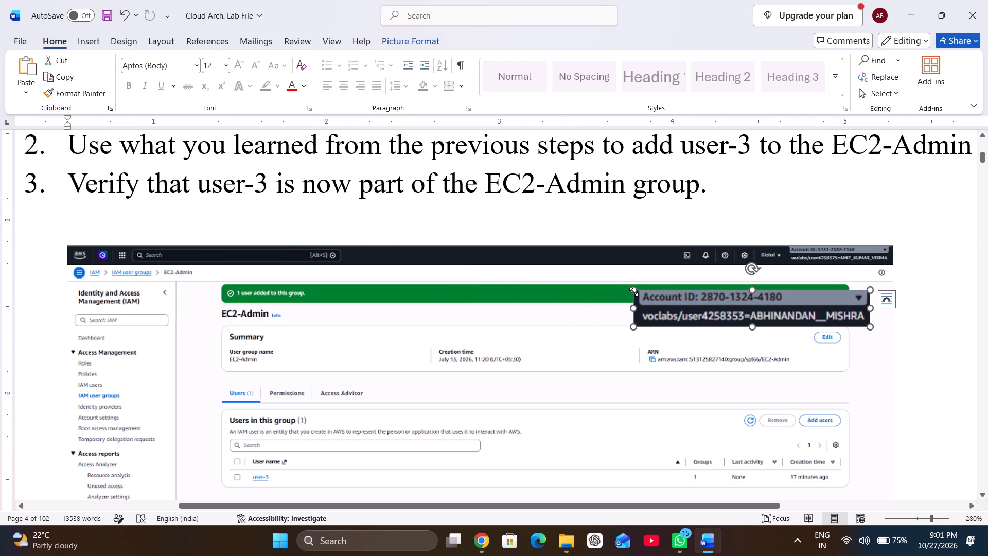
drag(634, 292, 732, 302)
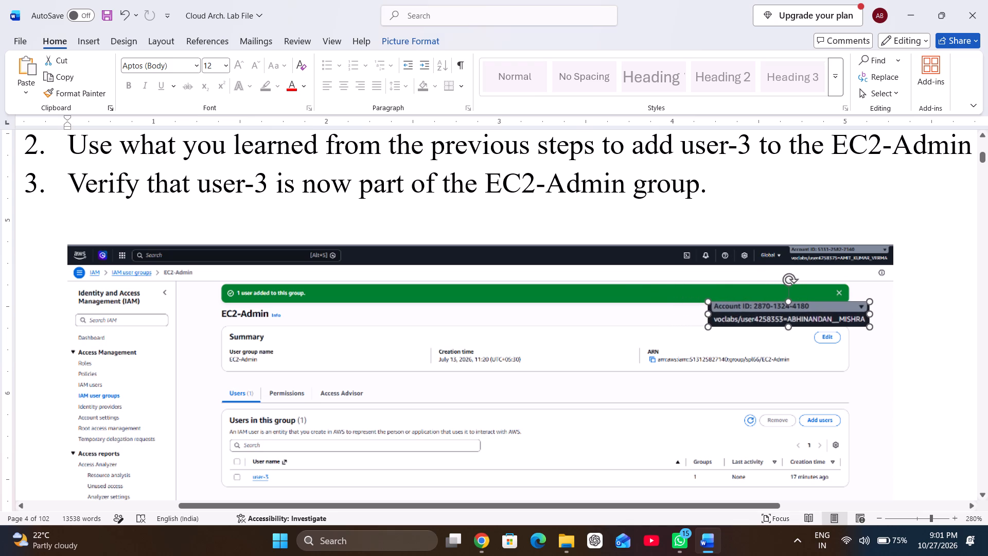
drag(732, 302, 763, 308)
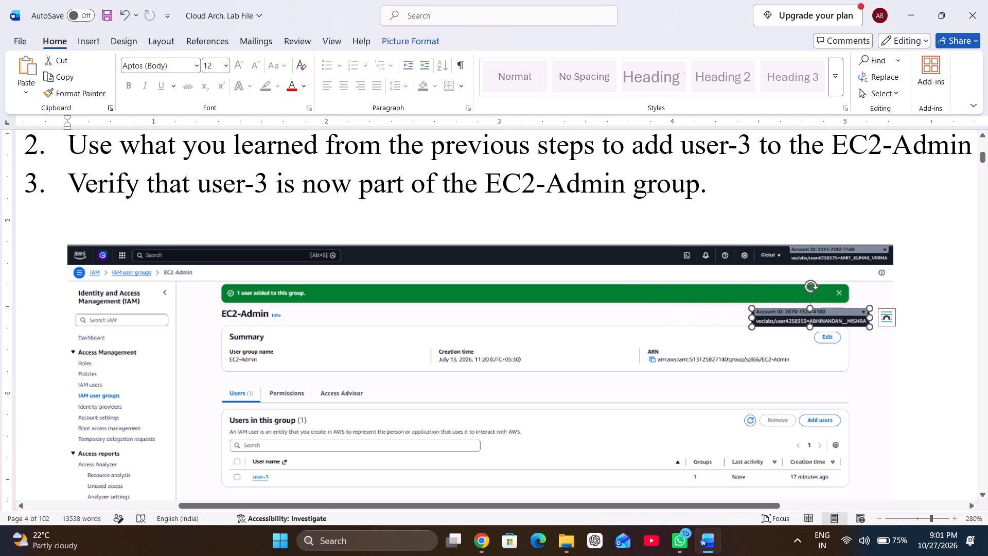
Place the label image at the end of the EC2-Admin header bar and narrow it to the original account label's width.
drag(798, 320, 819, 267)
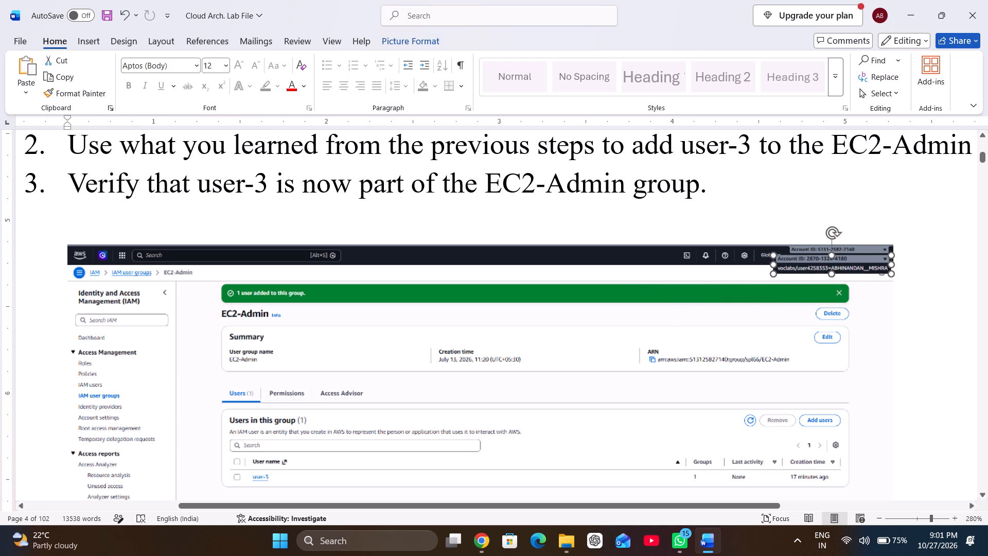
drag(819, 267, 818, 259)
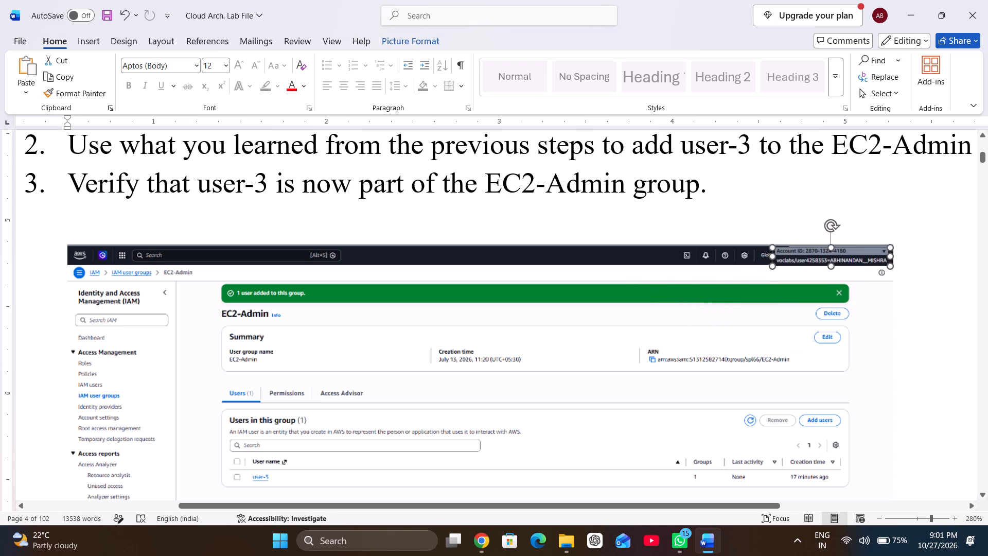
drag(818, 259, 817, 258)
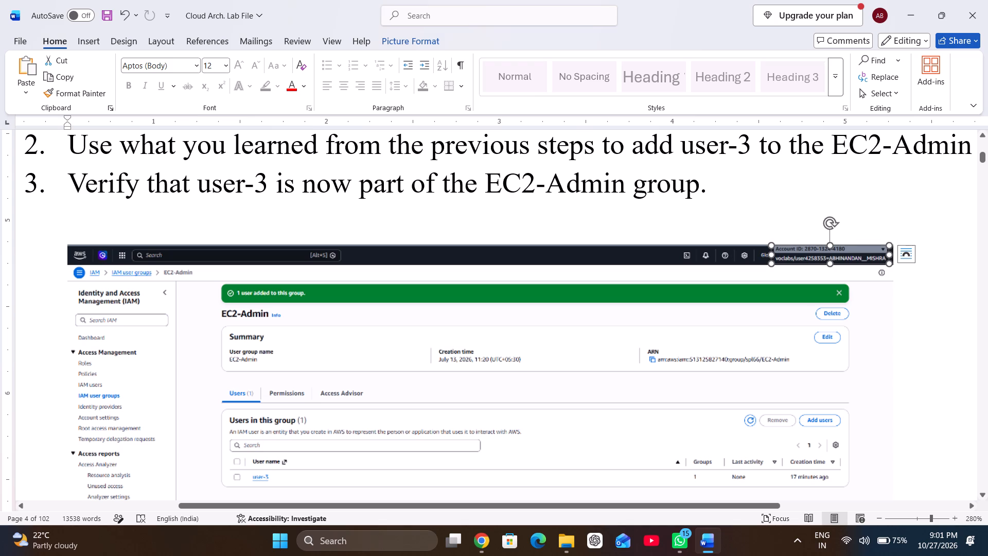
drag(773, 256, 799, 260)
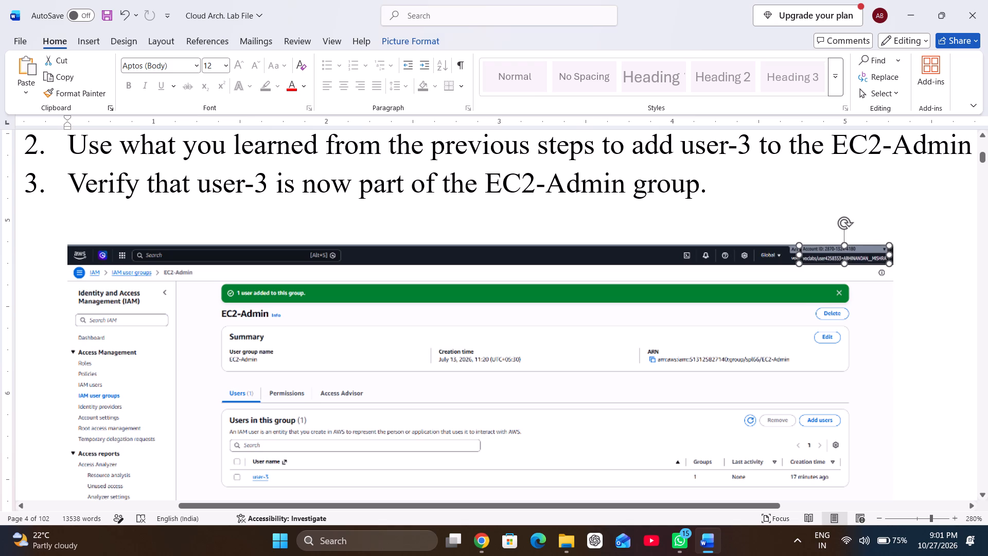
drag(799, 260, 787, 261)
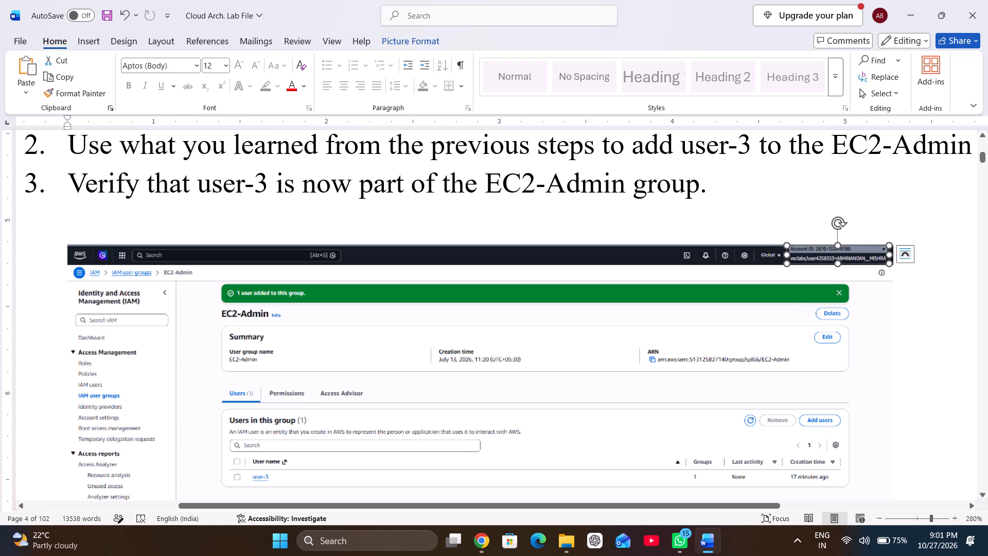
Fine-tune the label image's position so it fully covers the original account label in the EC2-Admin header bar.
click(803, 319)
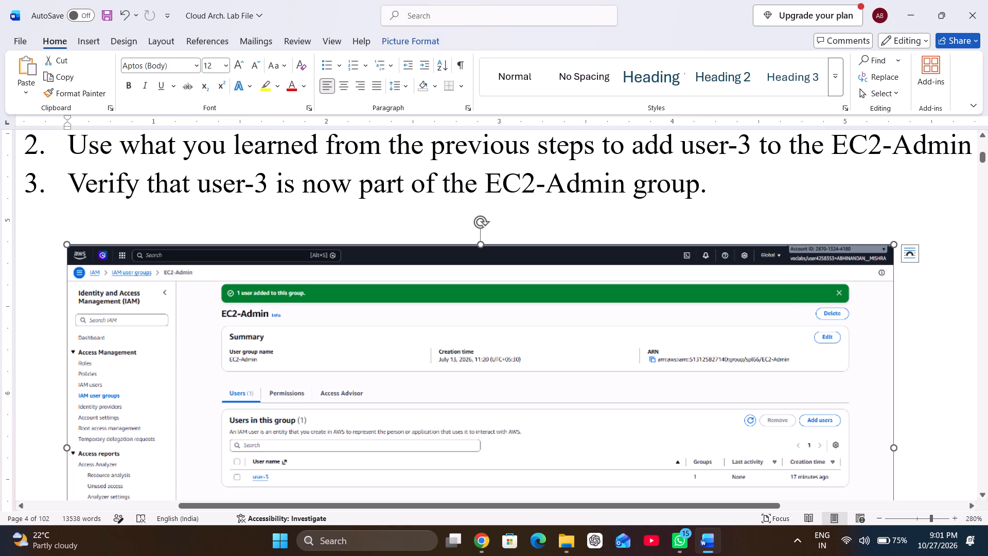
click(819, 254)
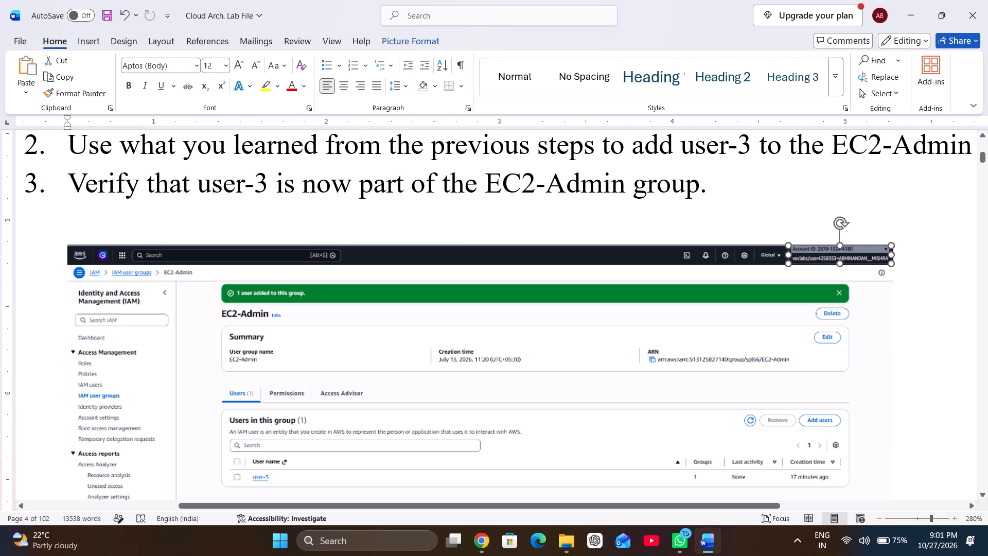
click(797, 299)
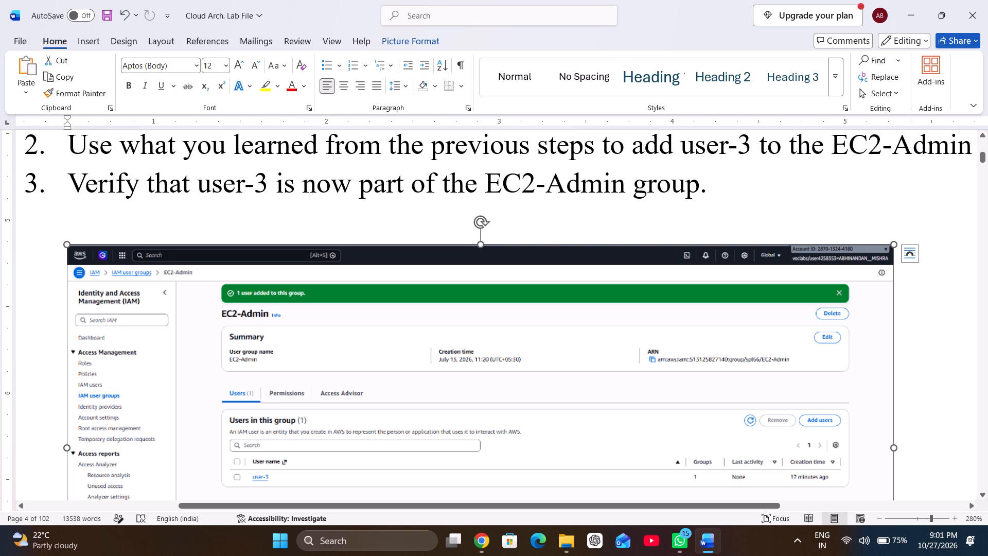
click(808, 261)
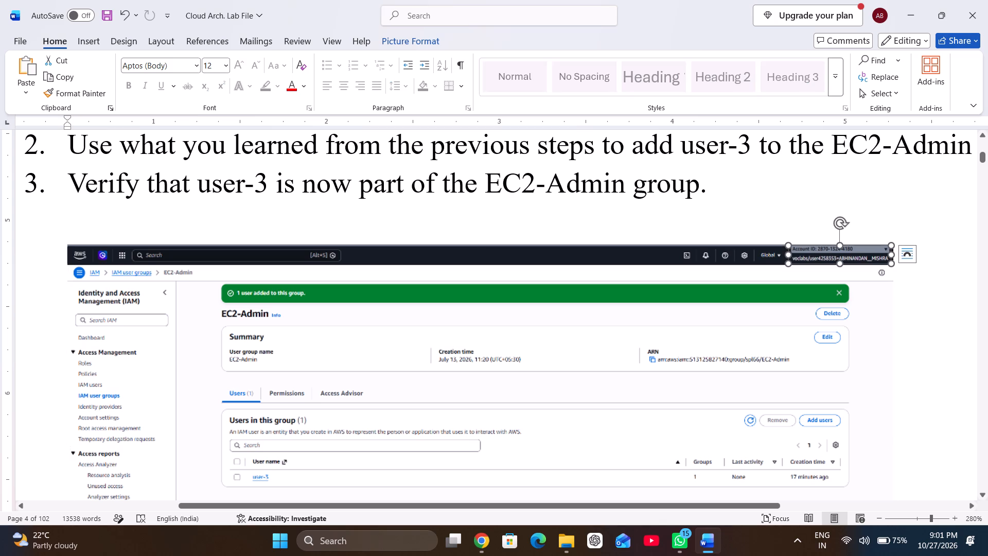
click(808, 261)
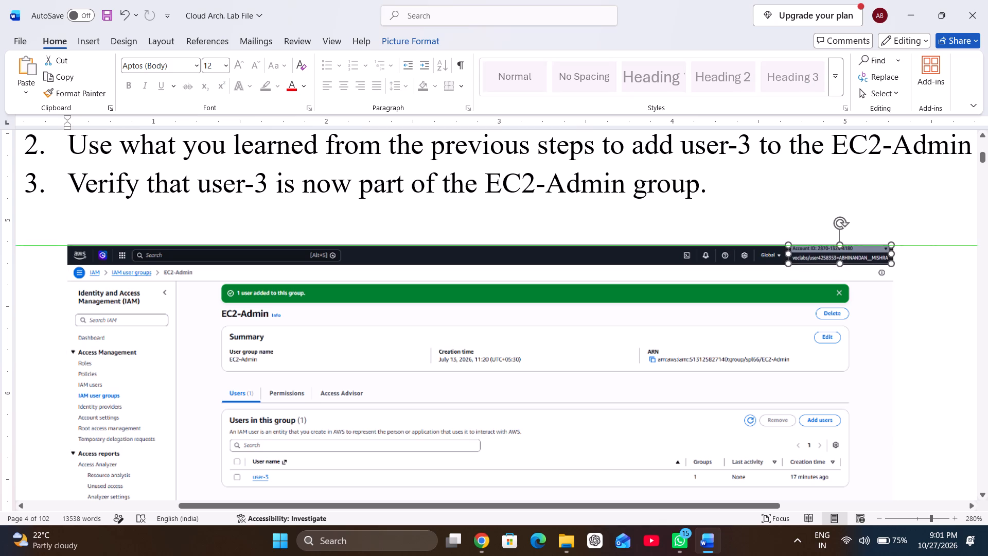
click(784, 309)
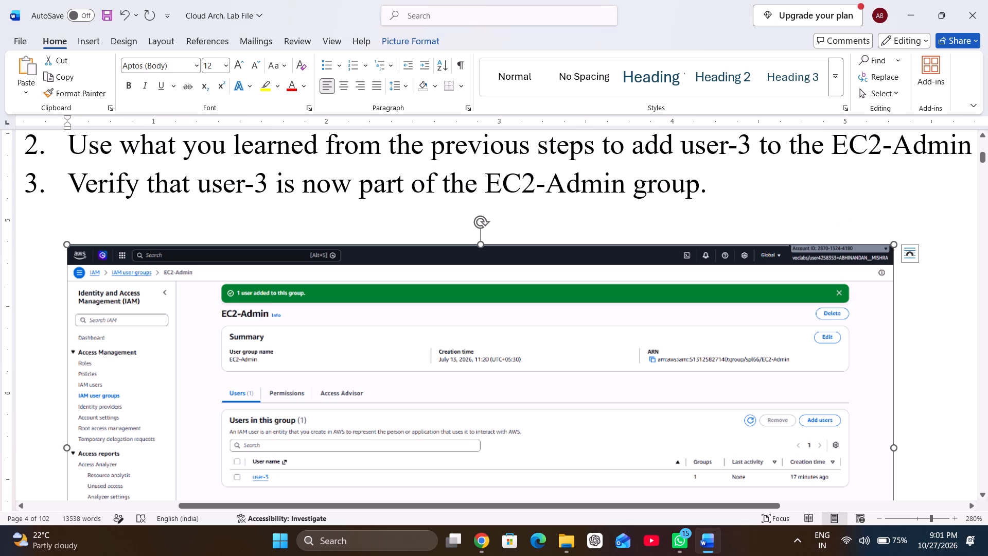
Paste the account label image before the IAM user groups screenshot on page 5 and set its wrapping to In Front of Text.
scroll(784, 309, down, 5)
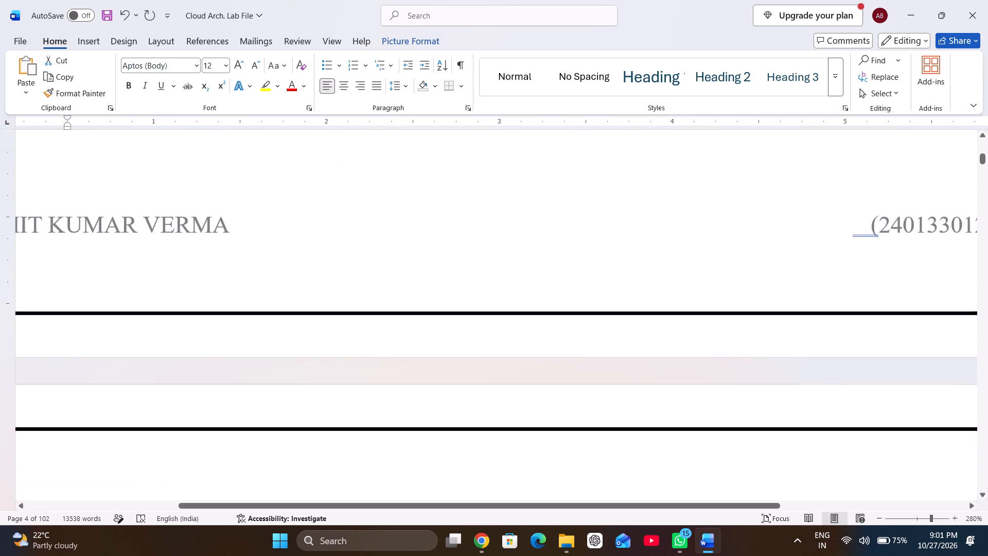
scroll(784, 309, down, 1)
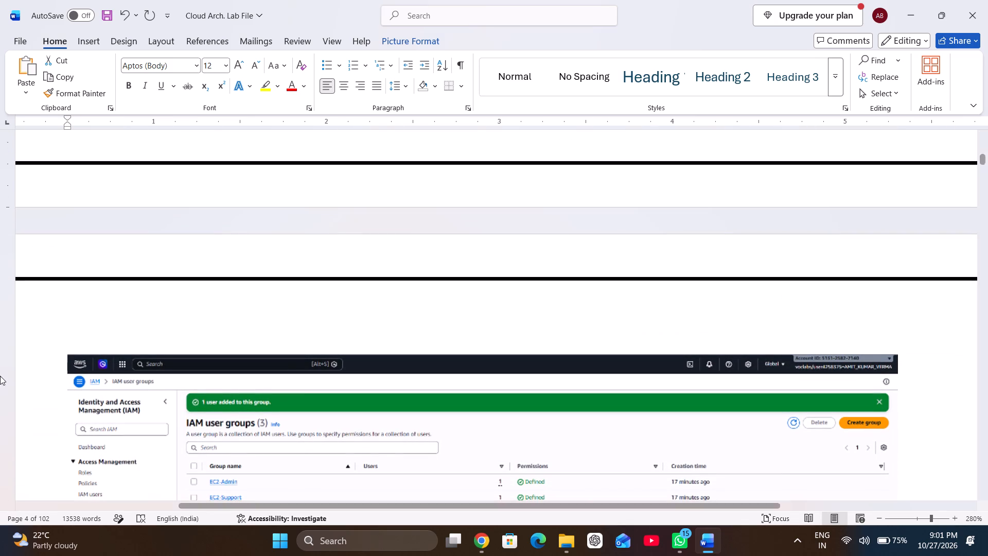
click(64, 360)
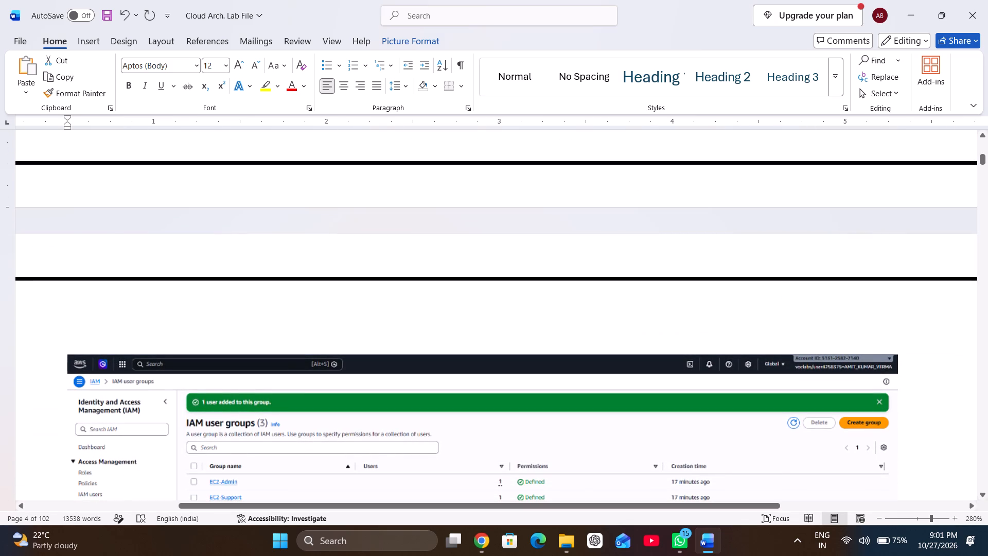
key(ctrl+v)
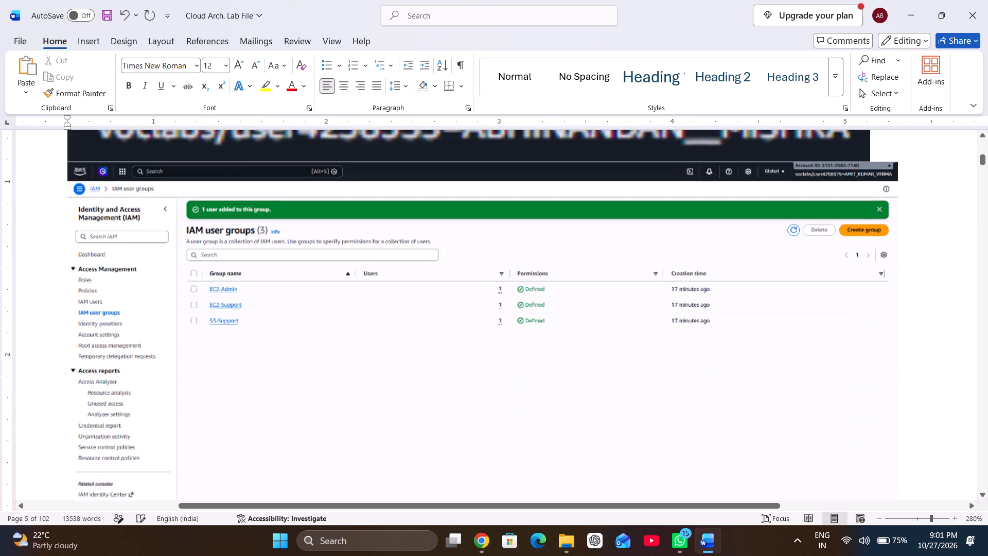
scroll(361, 347, up, 1)
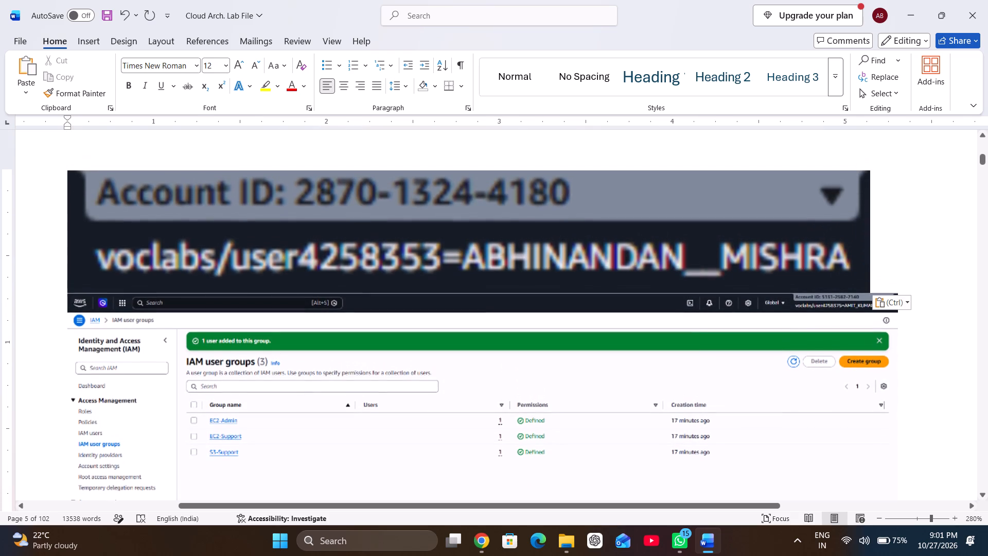
right_click(391, 205)
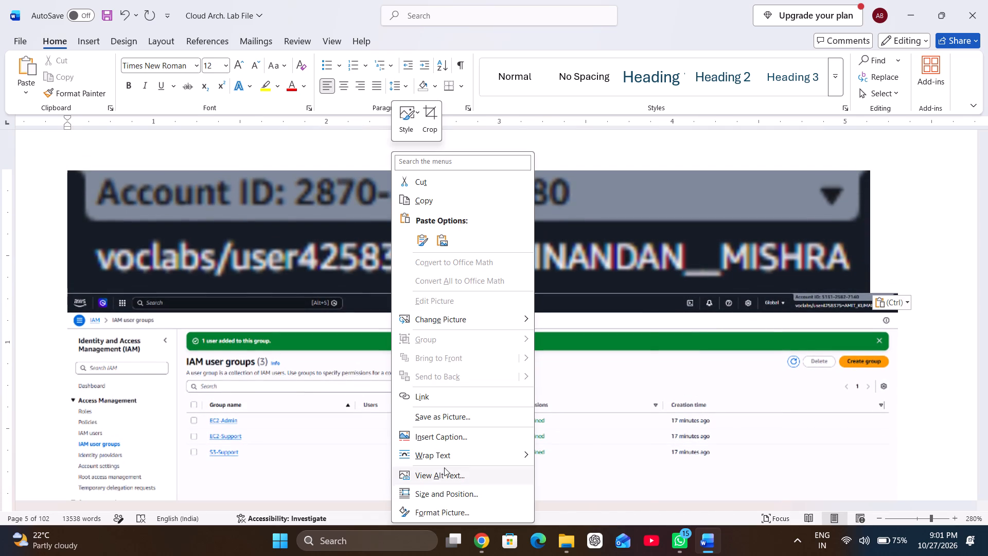
click(608, 415)
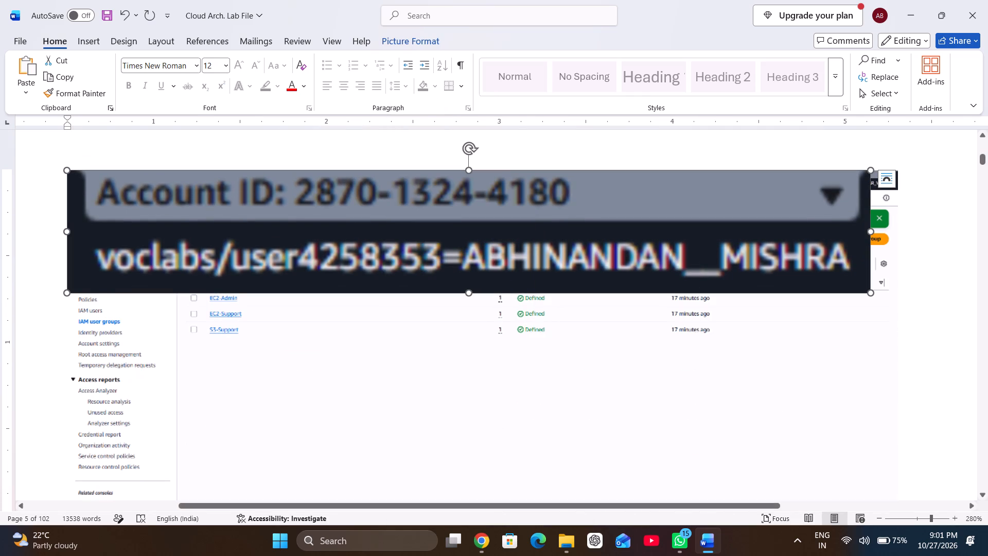
Shrink the label image to the original account label's size and place it over that label in the IAM user groups header bar.
drag(478, 230, 574, 260)
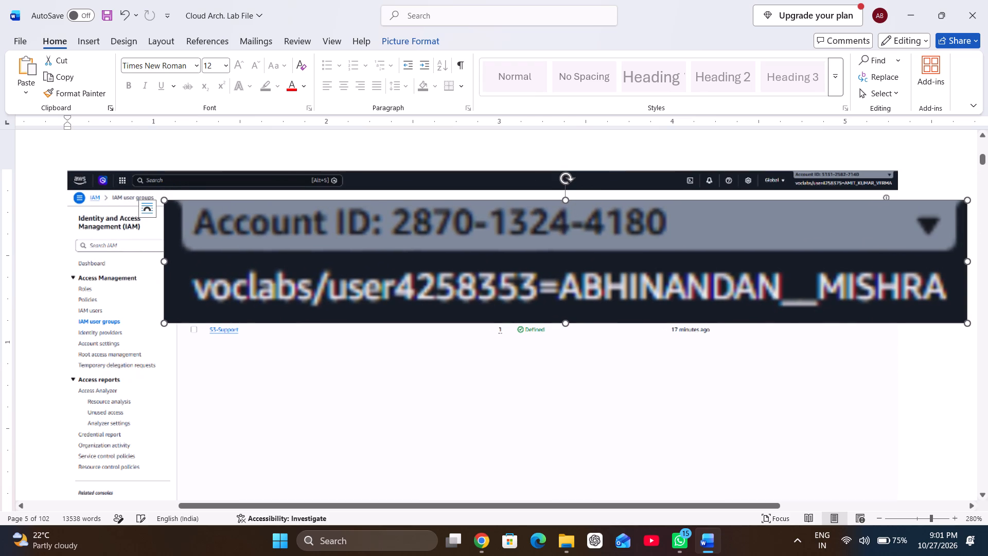
drag(164, 323, 588, 228)
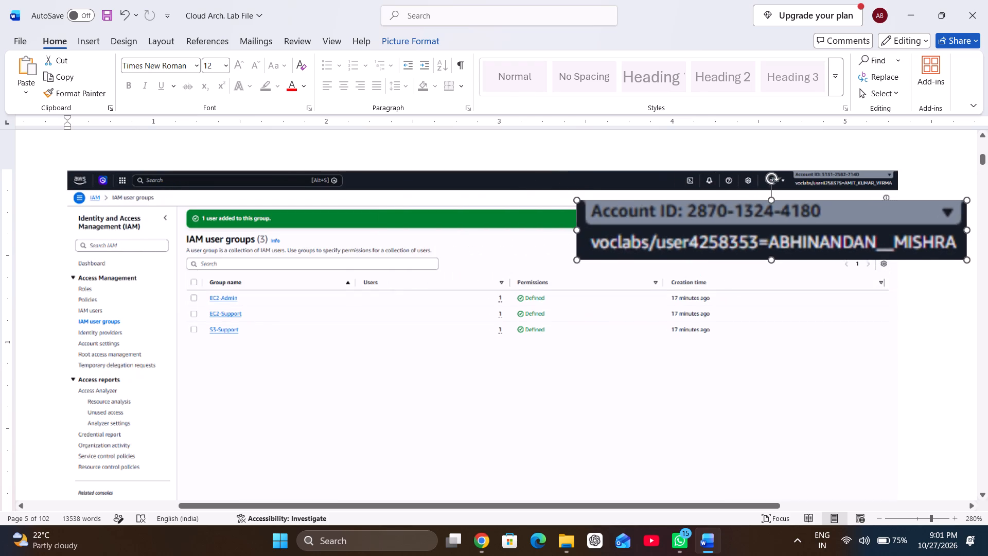
drag(588, 228, 828, 205)
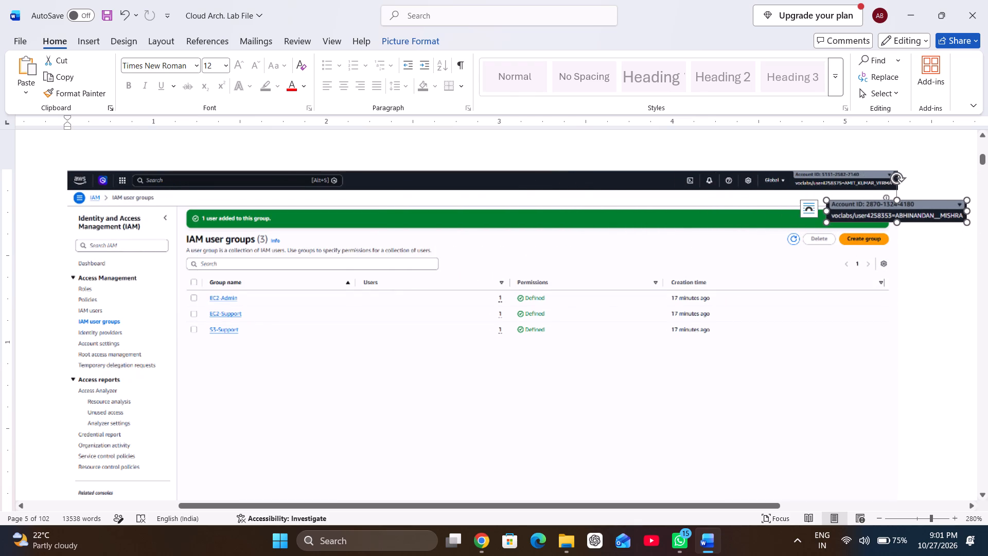
drag(871, 213, 800, 187)
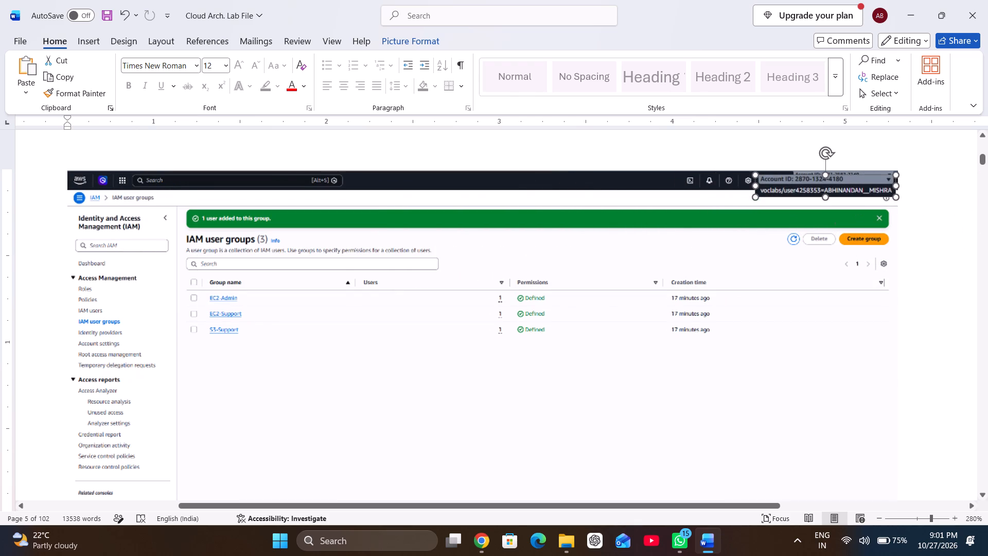
drag(800, 187, 800, 187)
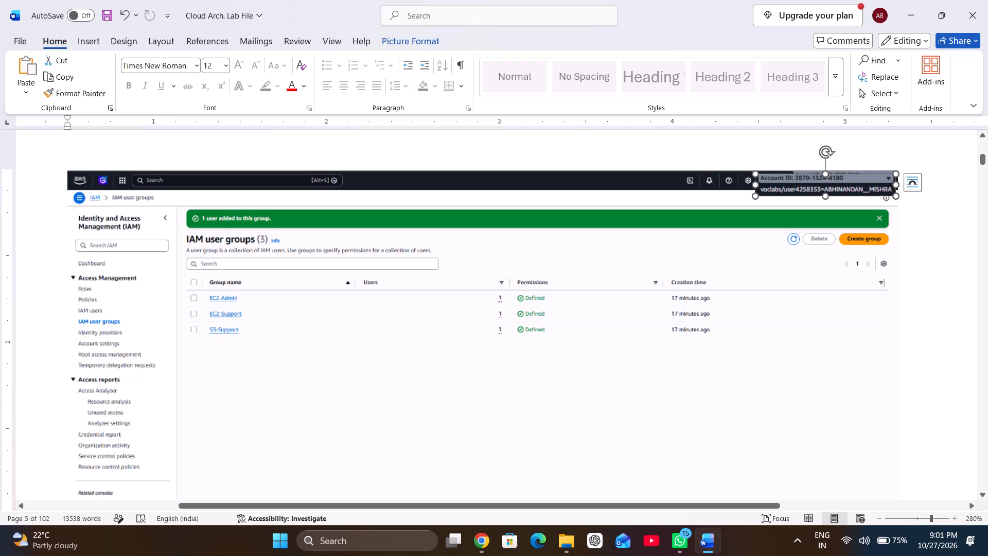
drag(755, 199, 786, 189)
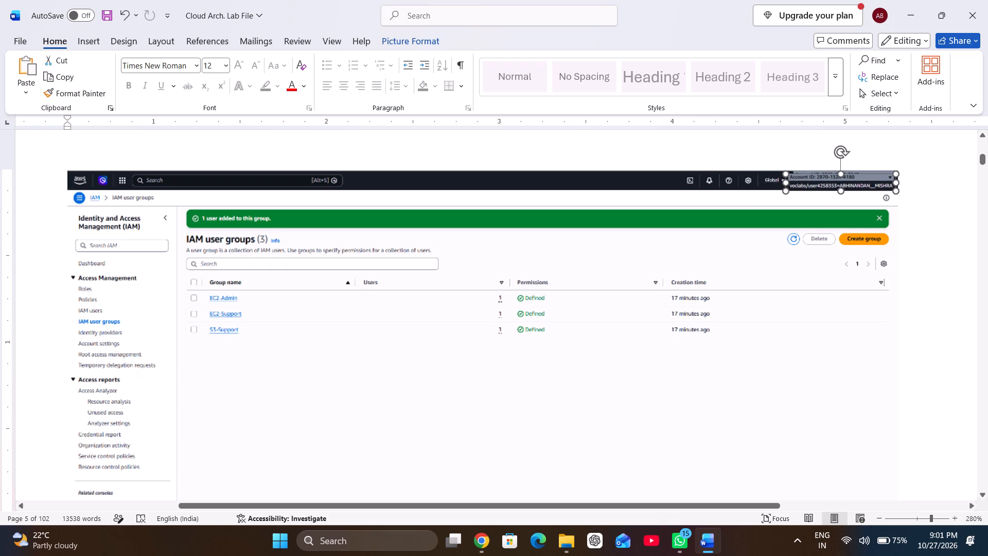
drag(786, 189, 790, 188)
Fine-tune the label image's position so it lines up with the original account label in the IAM user groups header bar.
click(810, 181)
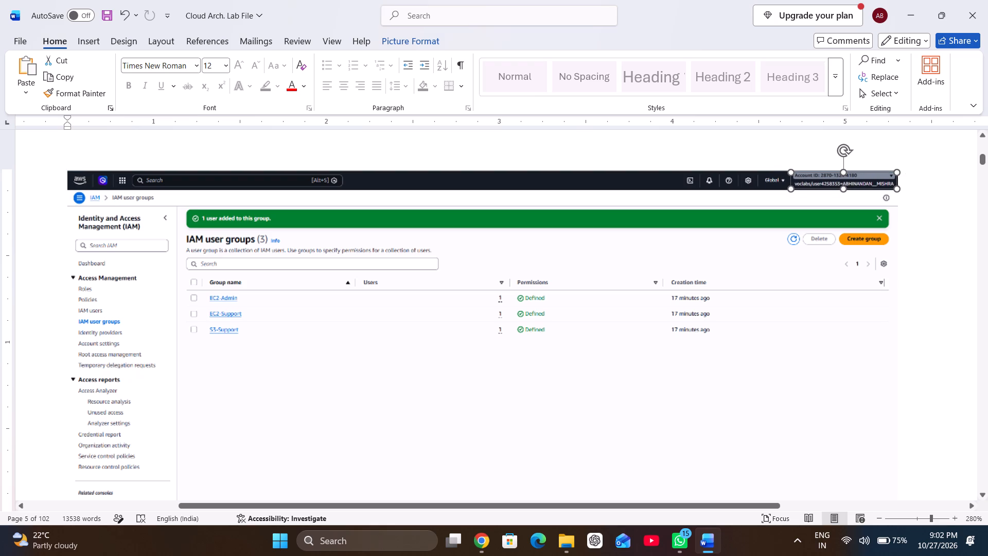
click(848, 248)
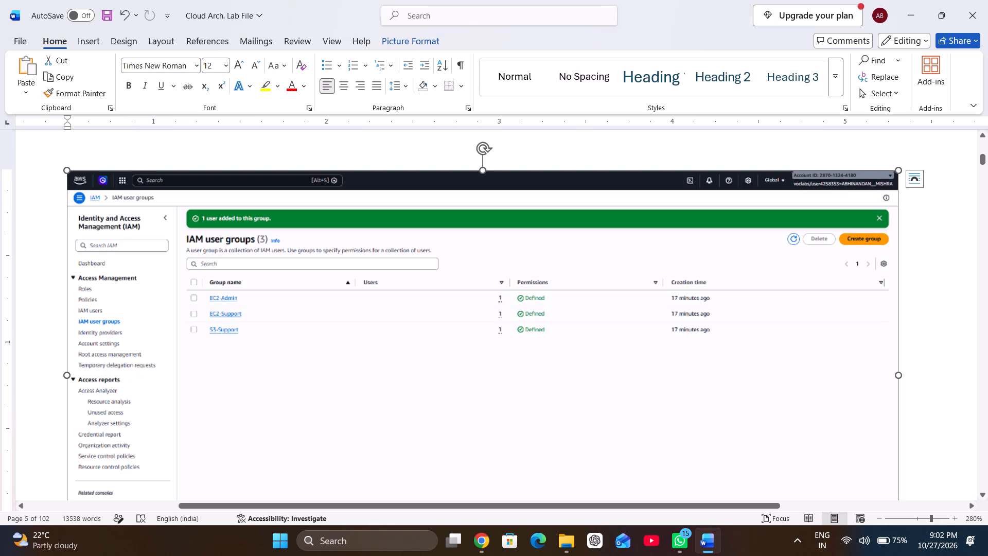
double_click(823, 187)
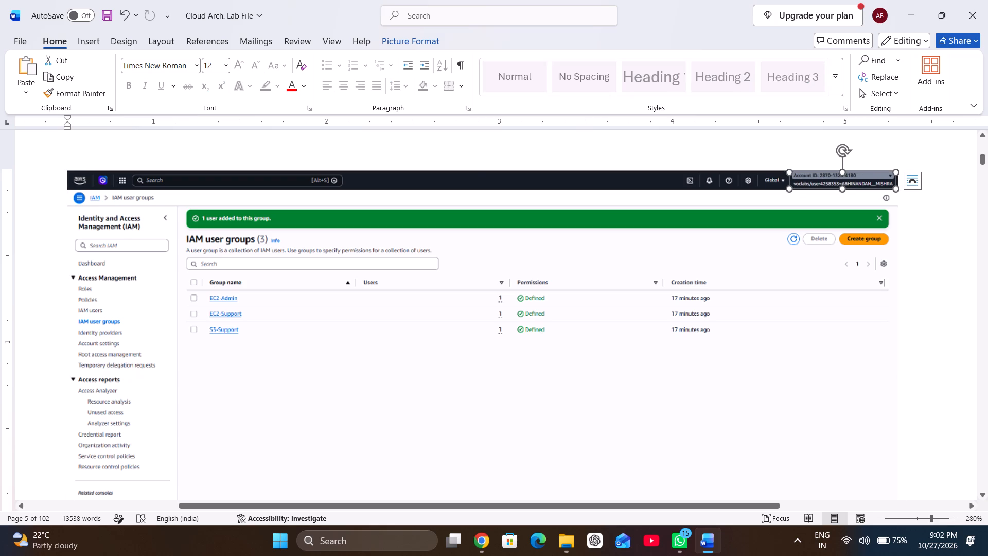
click(821, 184)
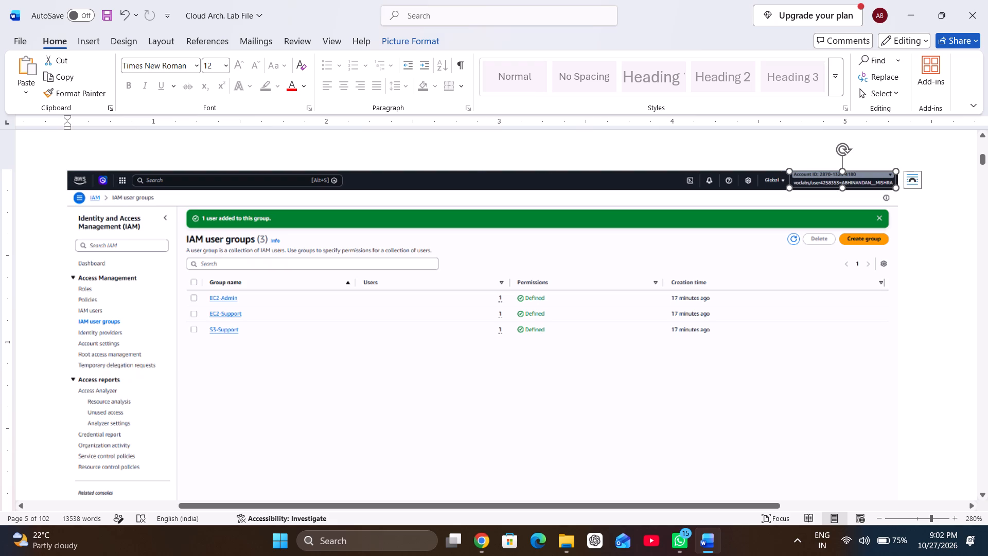
click(799, 239)
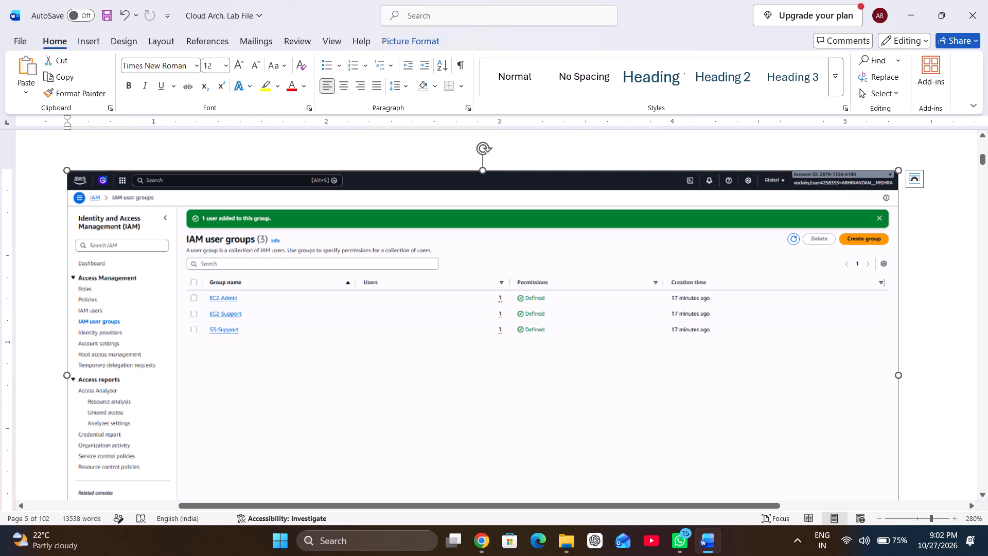
Paste the account label image before the EC2 Instances screenshot on page 6 and set its wrapping to In Front of Text.
scroll(811, 299, down, 4)
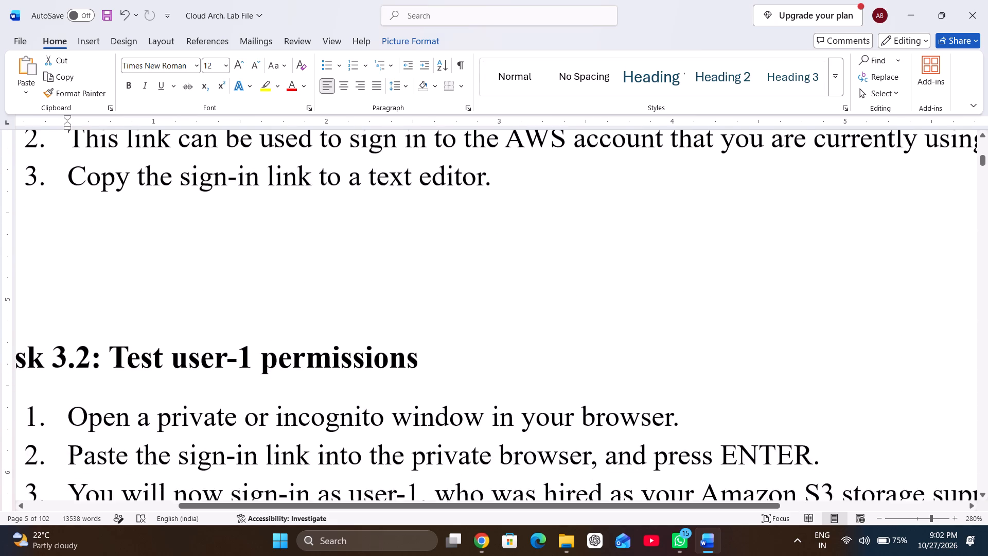
scroll(811, 299, down, 5)
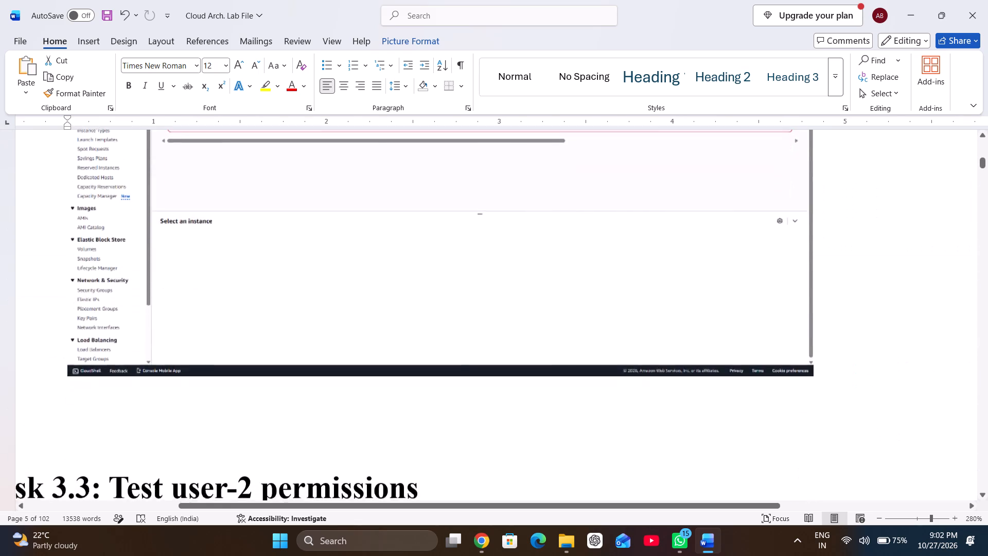
scroll(811, 299, down, 1)
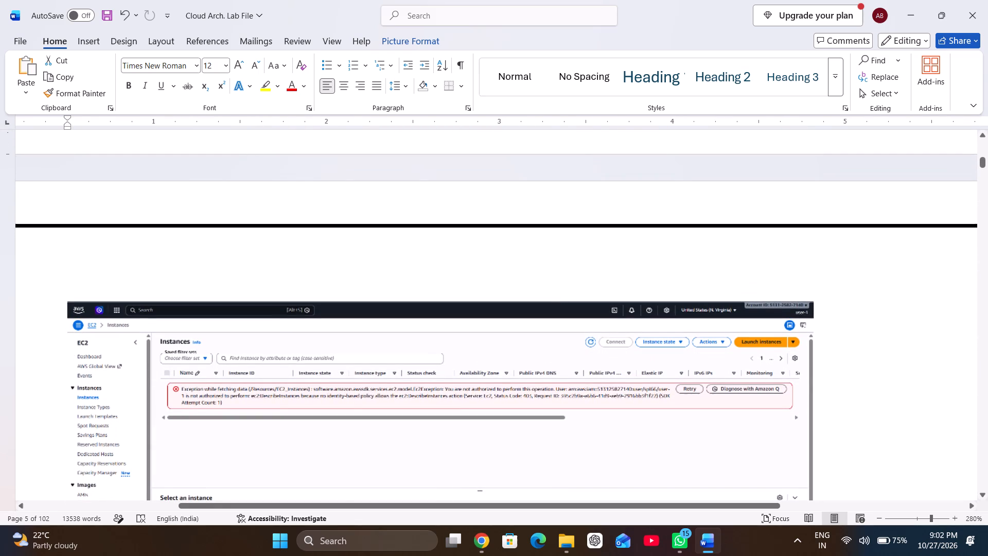
click(63, 306)
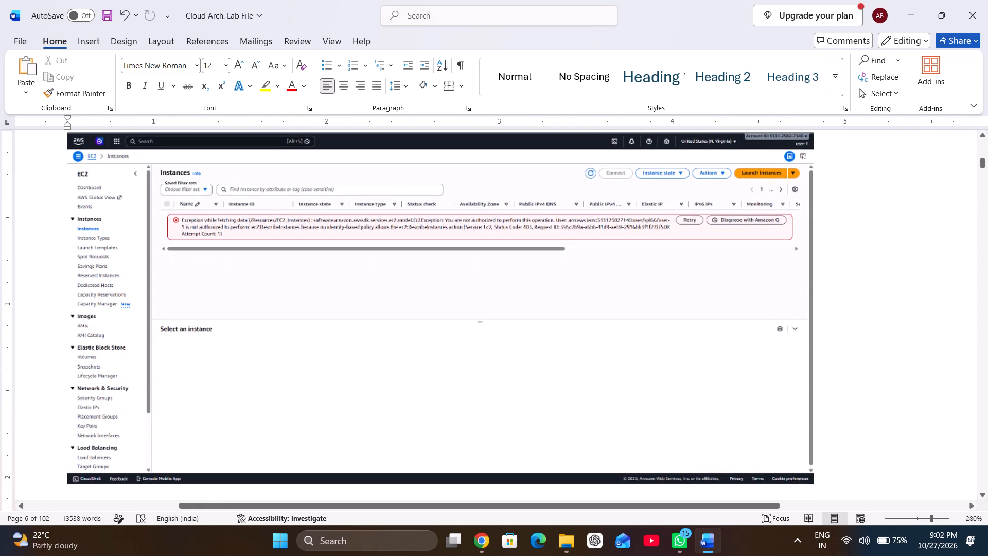
key(ctrl+v)
scroll(219, 192, up, 1)
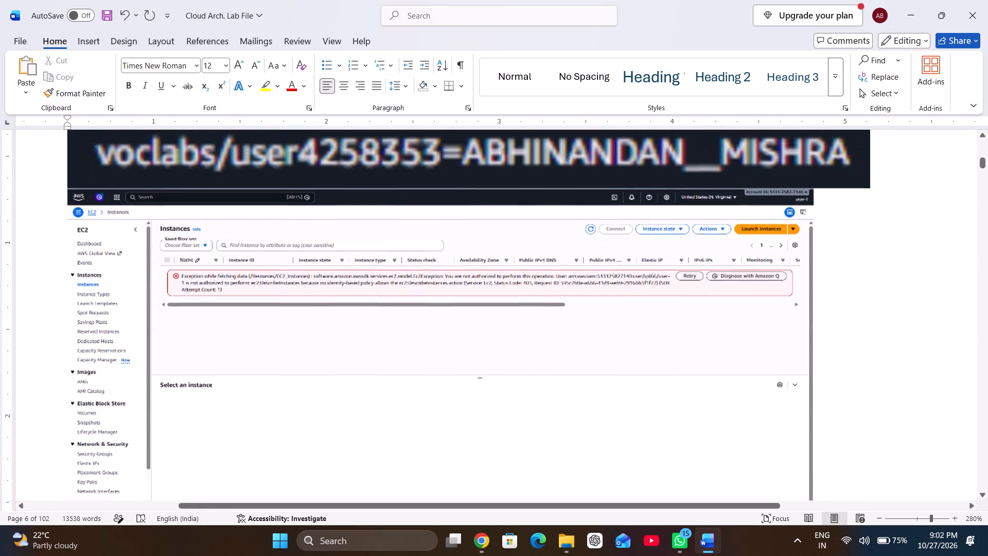
scroll(219, 192, up, 1)
right_click(294, 263)
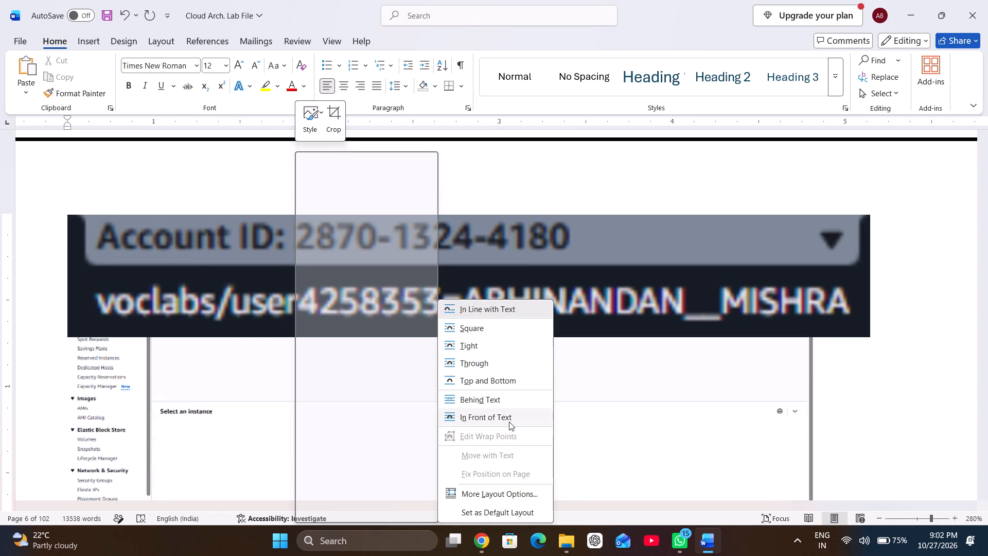
click(509, 422)
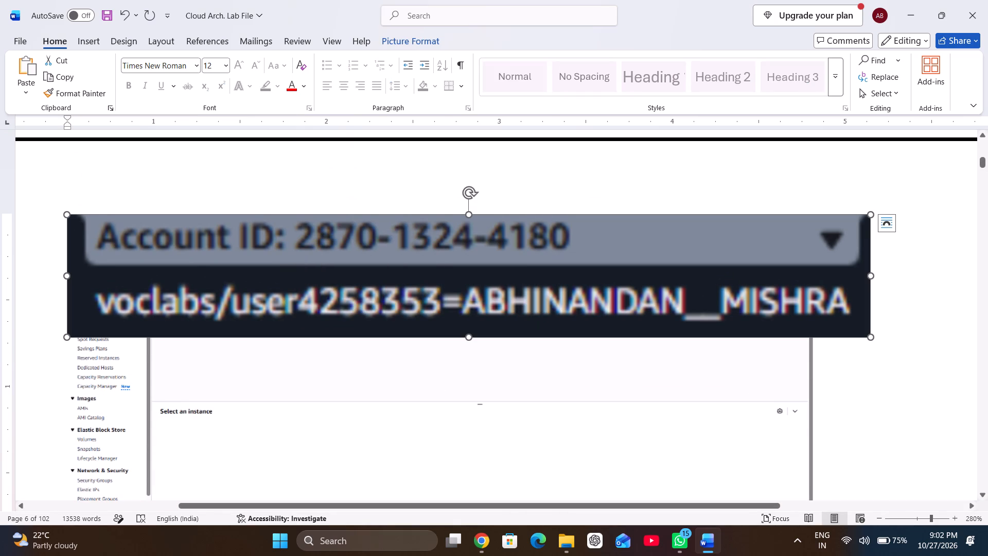
Shrink the label image, place it over the original account label in the EC2 Instances header bar, and narrow and flatten it to fit.
drag(67, 215, 702, 305)
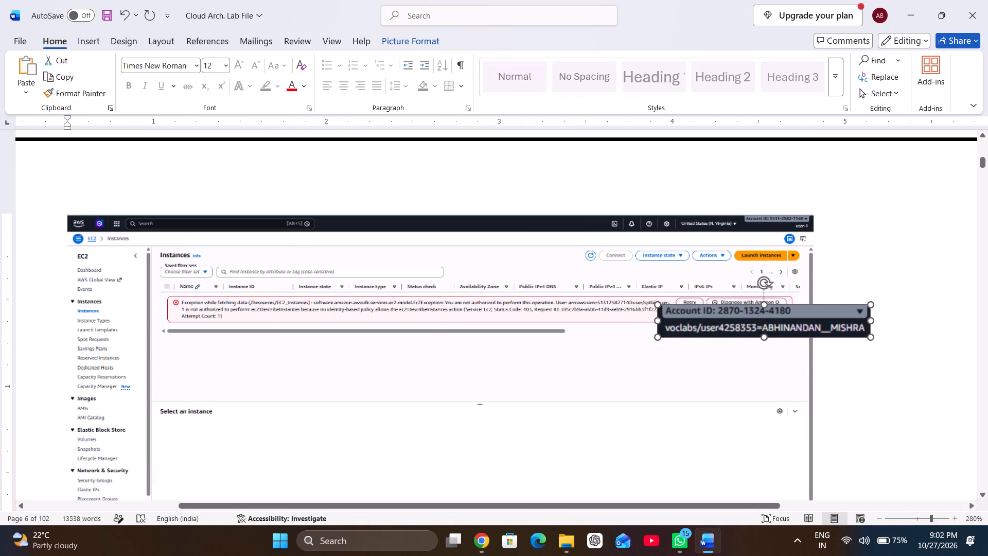
drag(702, 305, 798, 319)
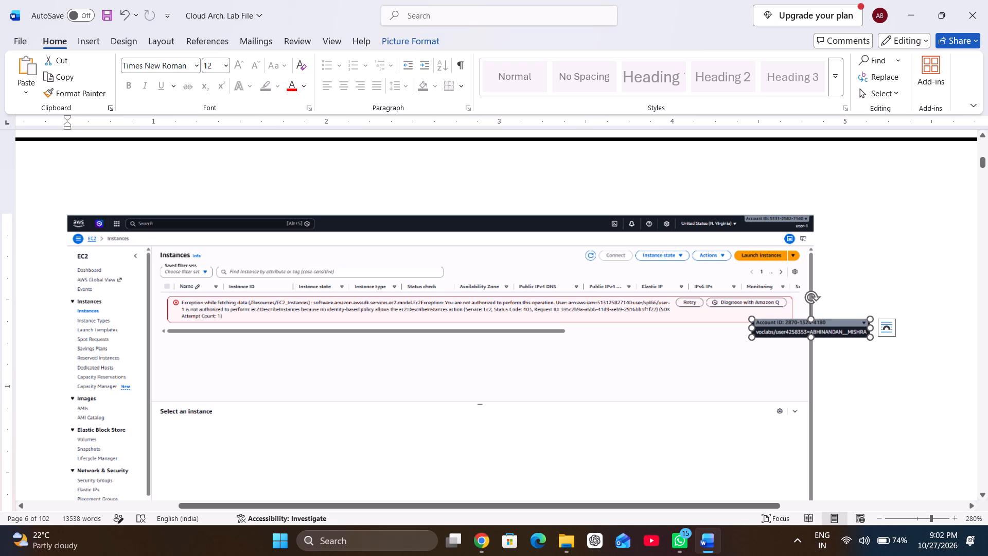
drag(791, 331, 730, 230)
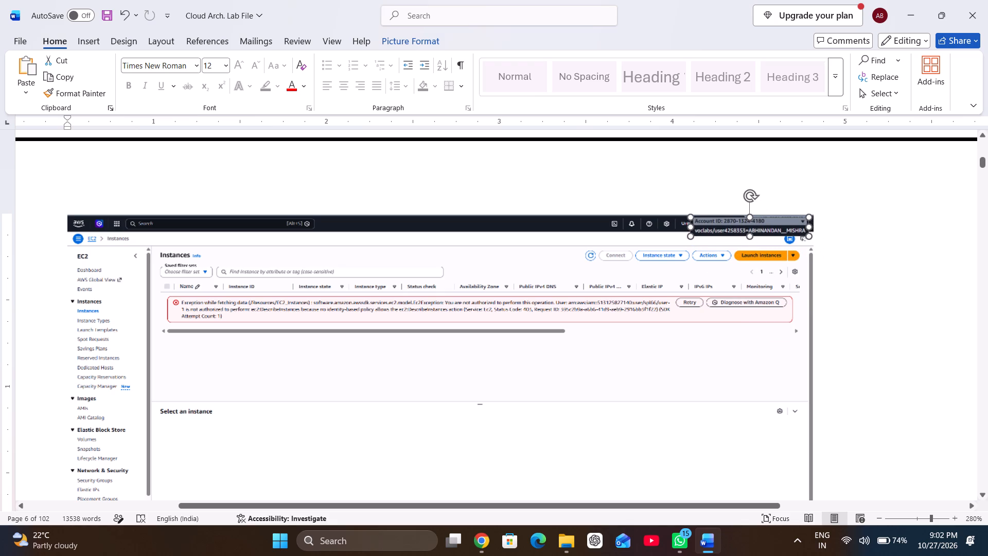
drag(730, 230, 731, 228)
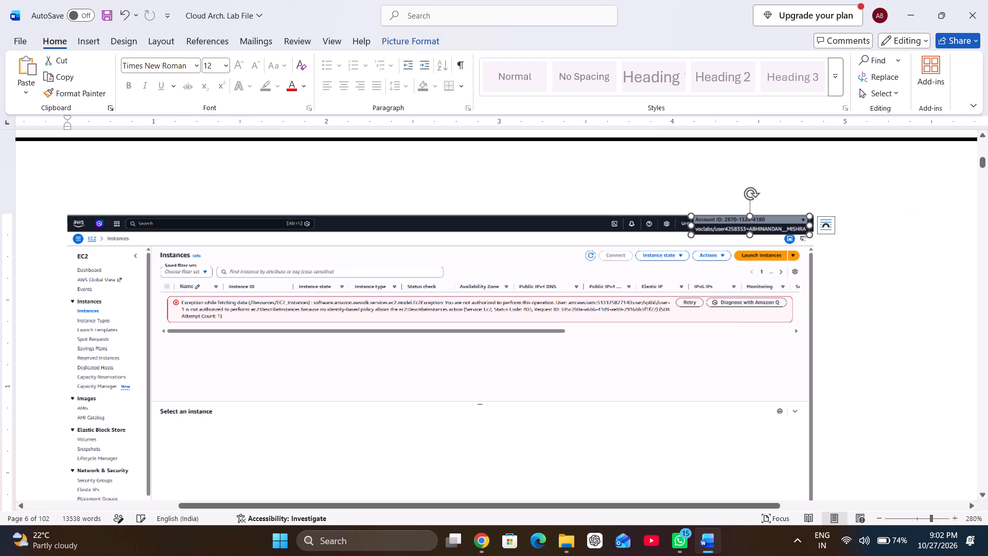
drag(693, 226, 758, 217)
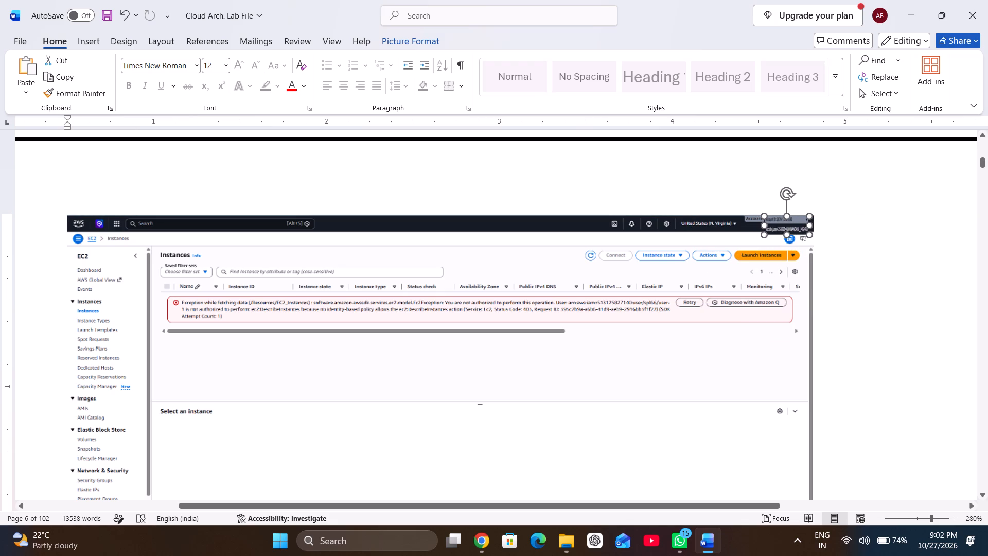
drag(758, 217, 742, 220)
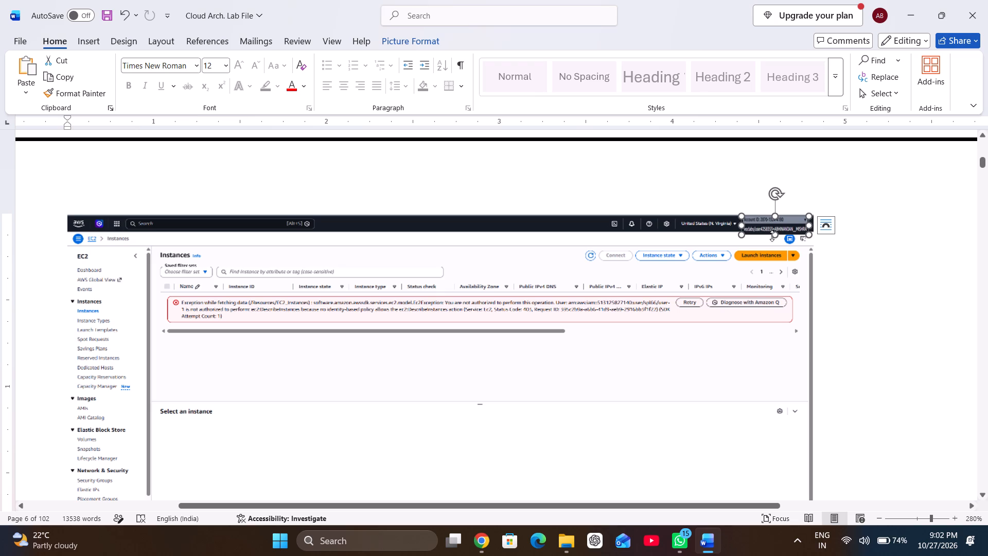
drag(777, 237, 776, 235)
drag(776, 235, 776, 232)
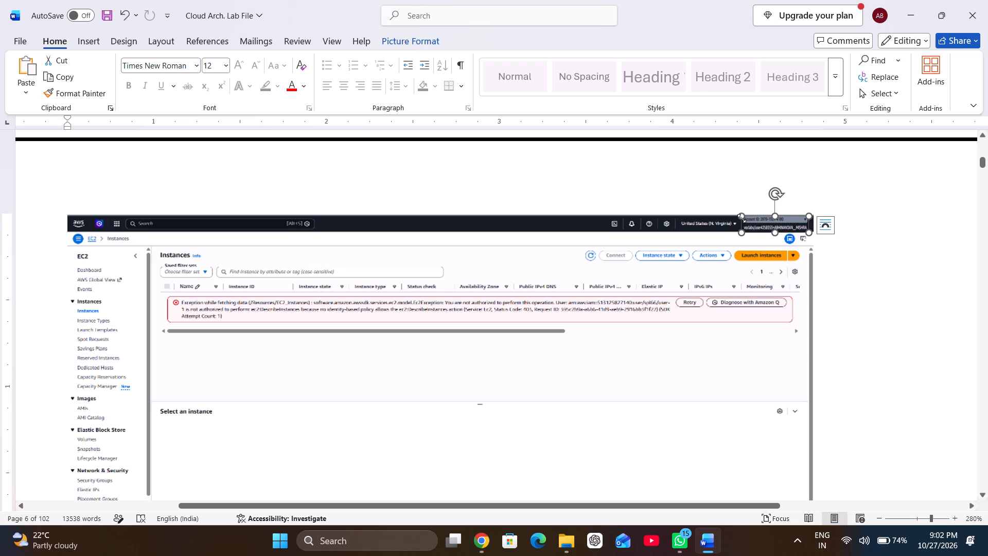
Enlarge the label image again from its outer corner and stretch it wider to restore its proportions.
drag(740, 219, 662, 209)
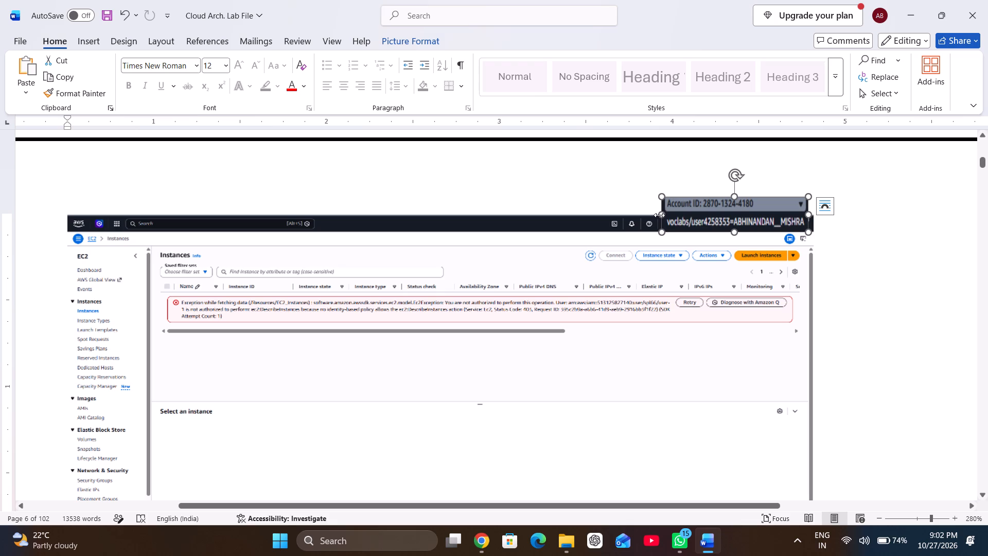
drag(659, 215, 637, 218)
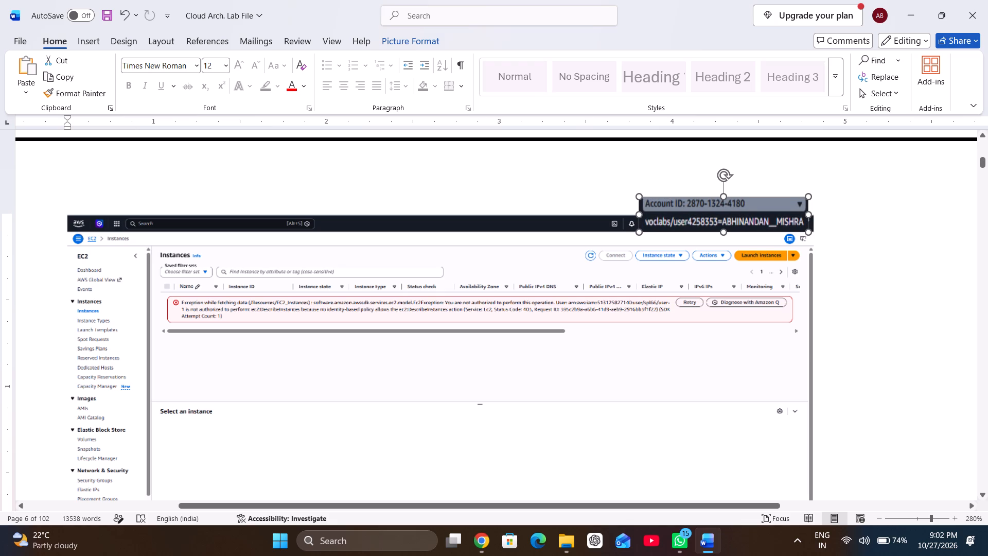
drag(637, 218, 636, 215)
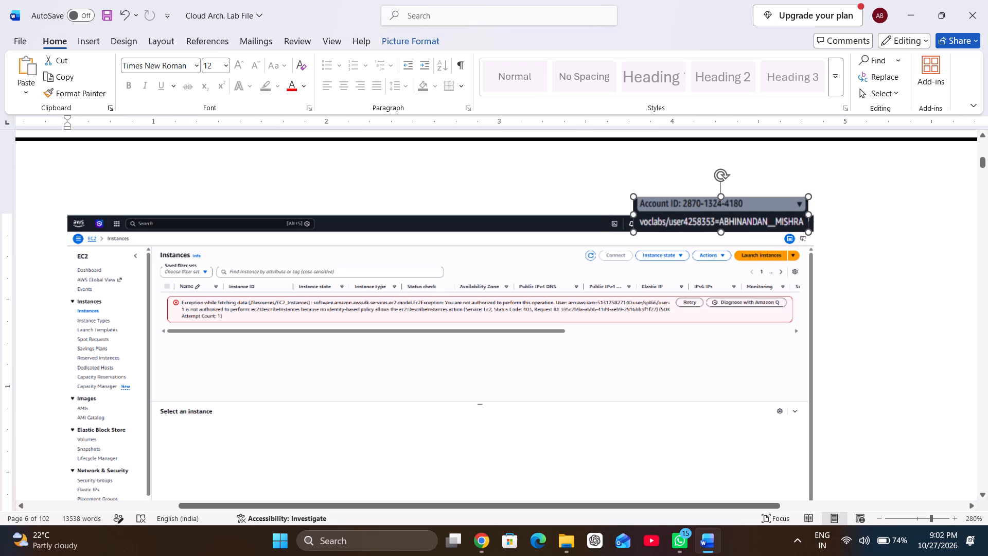
drag(636, 215, 625, 217)
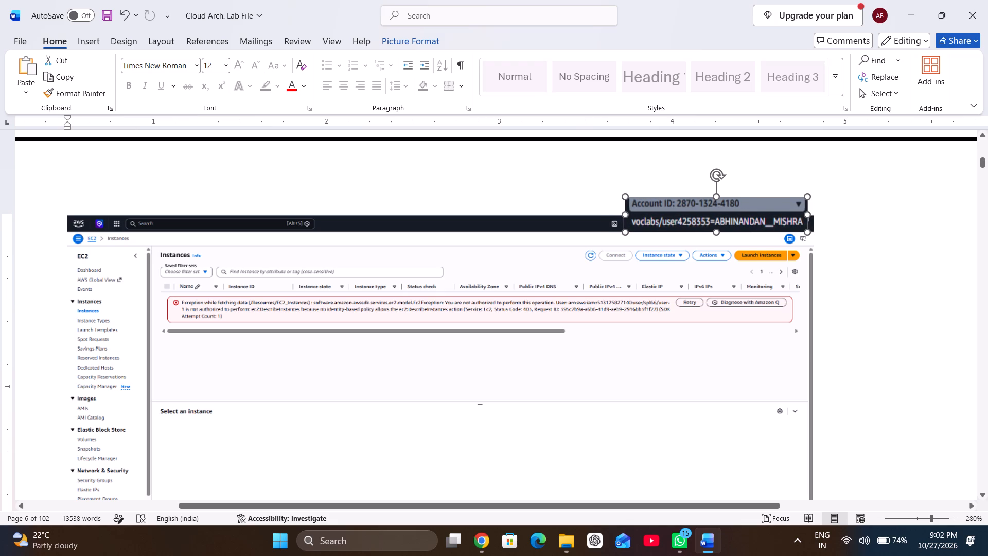
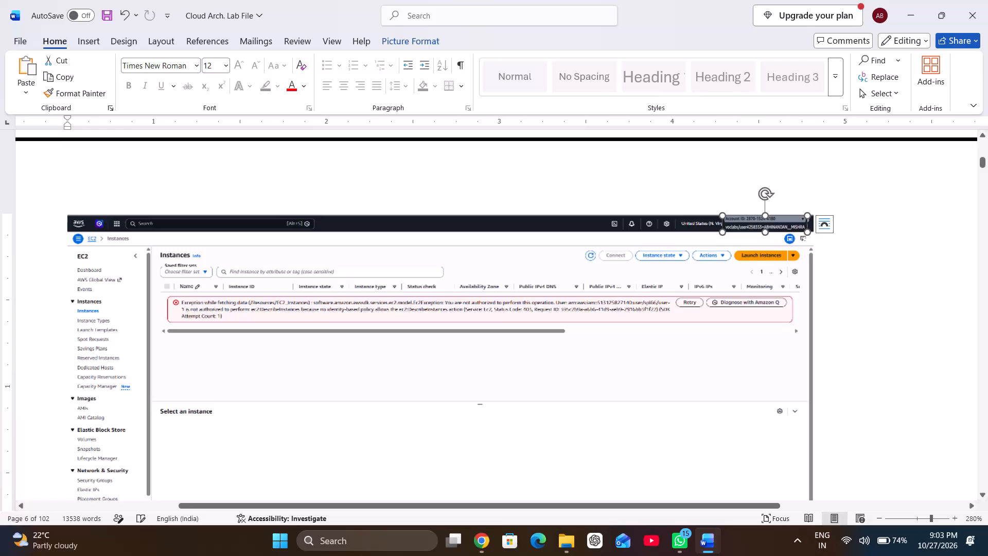
Shift the label image along the EC2 Instances header bar and narrow it from its inner edge to fit over the original account label.
drag(743, 225, 751, 225)
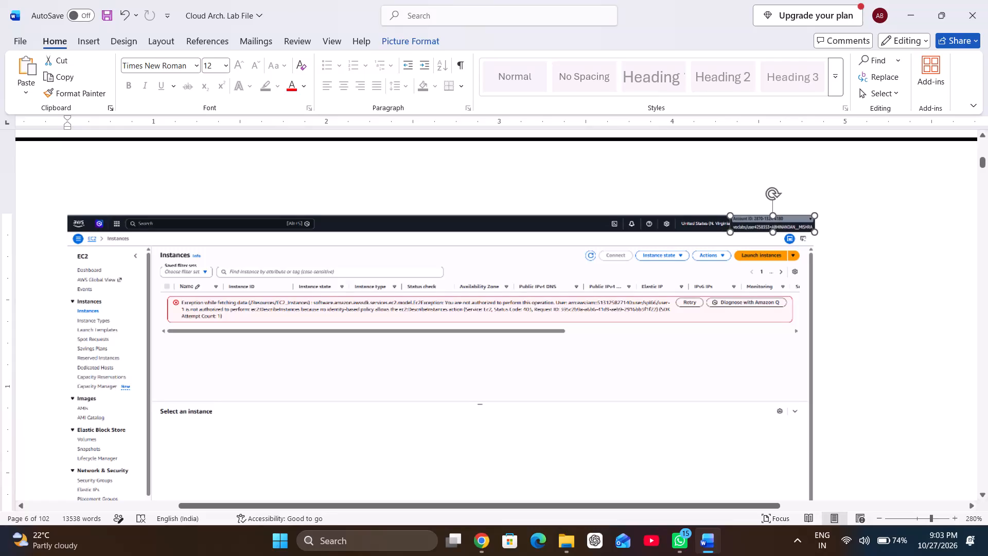
drag(751, 225, 747, 224)
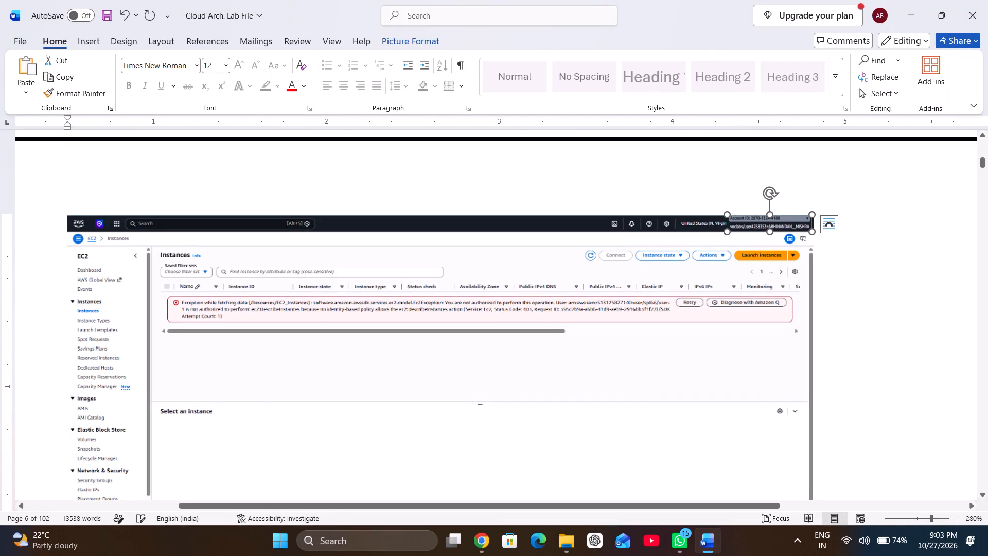
click(750, 333)
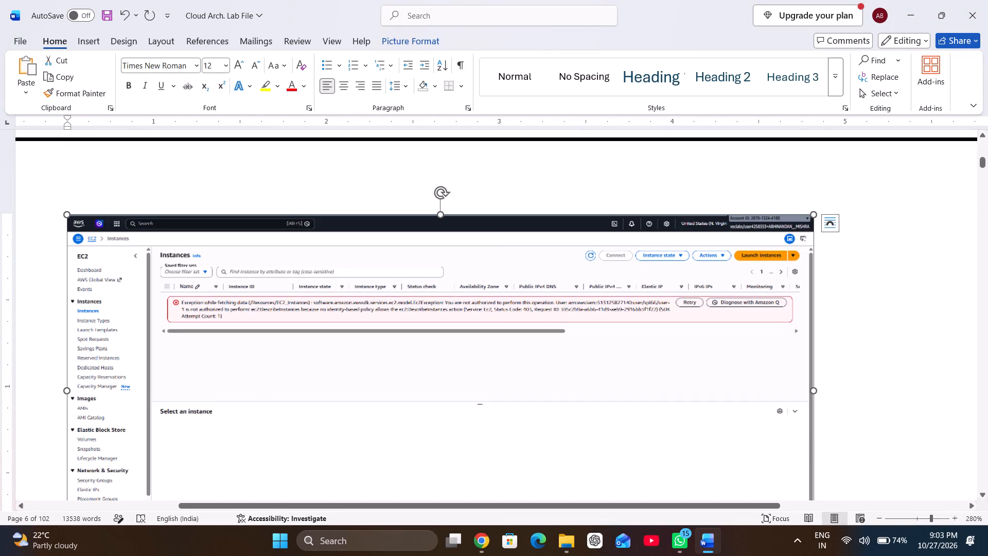
click(745, 227)
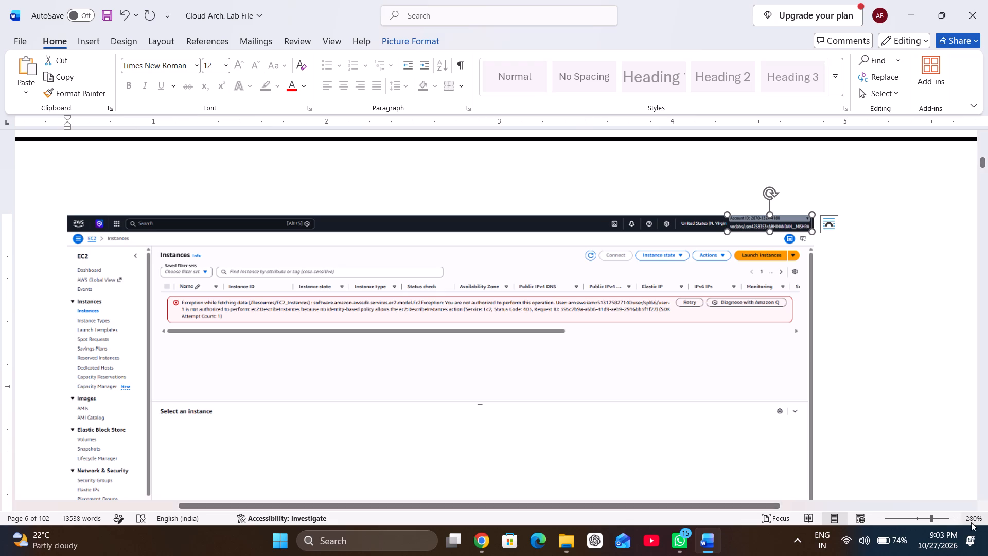
double_click(958, 522)
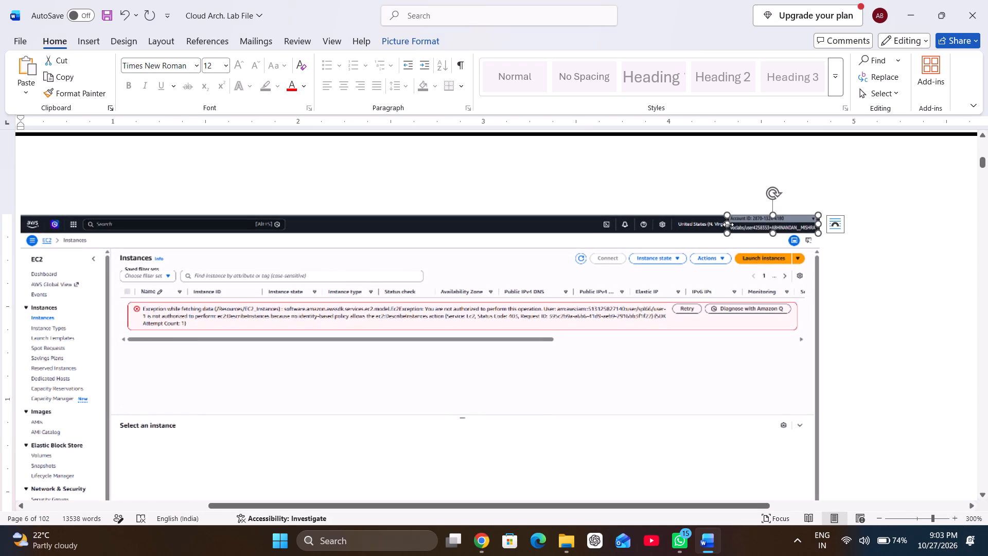
drag(728, 224, 737, 228)
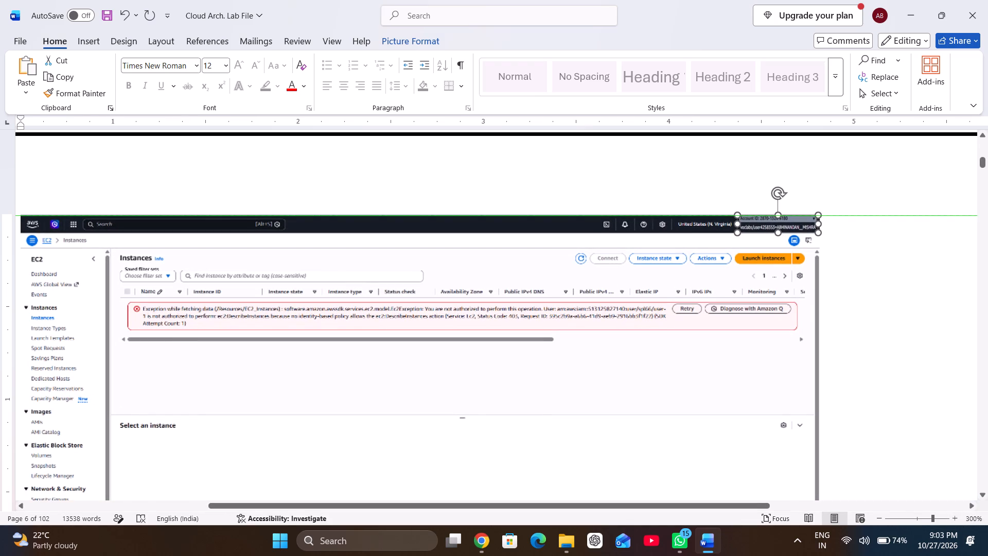
drag(737, 228, 741, 228)
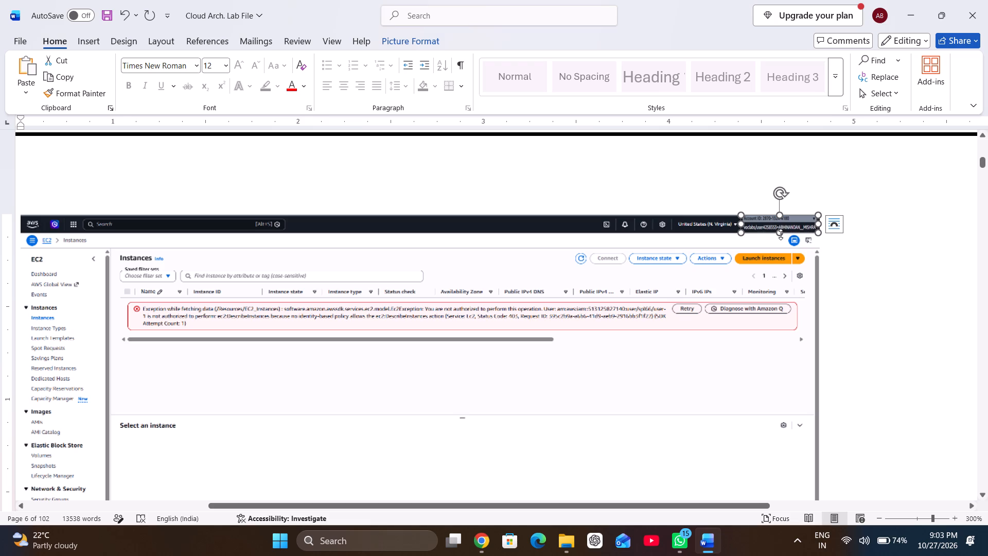
click(781, 234)
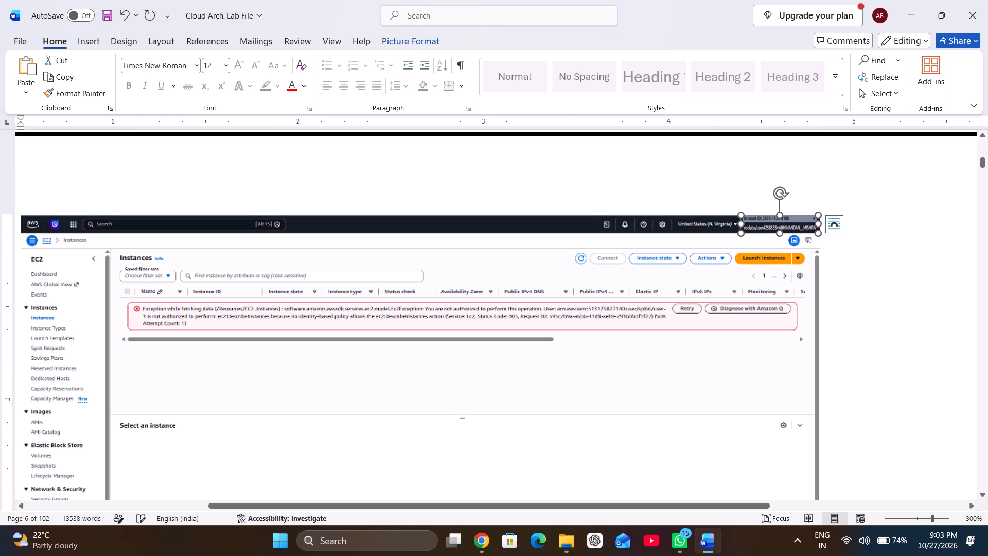
click(735, 327)
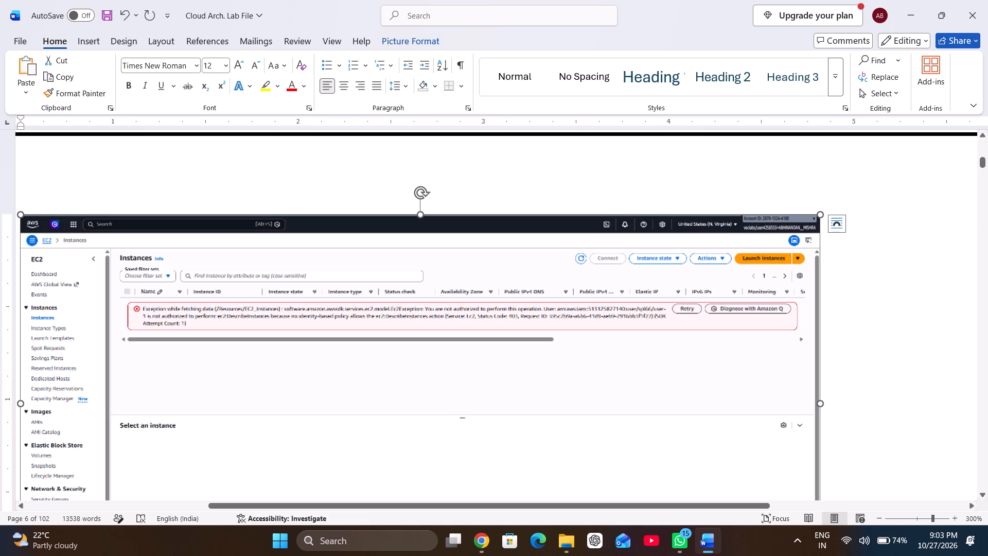
Paste the account label image after the "Enable static website hosting on your bucket." line on page 8 and set its wrapping to In Front of Text.
scroll(735, 327, down, 2)
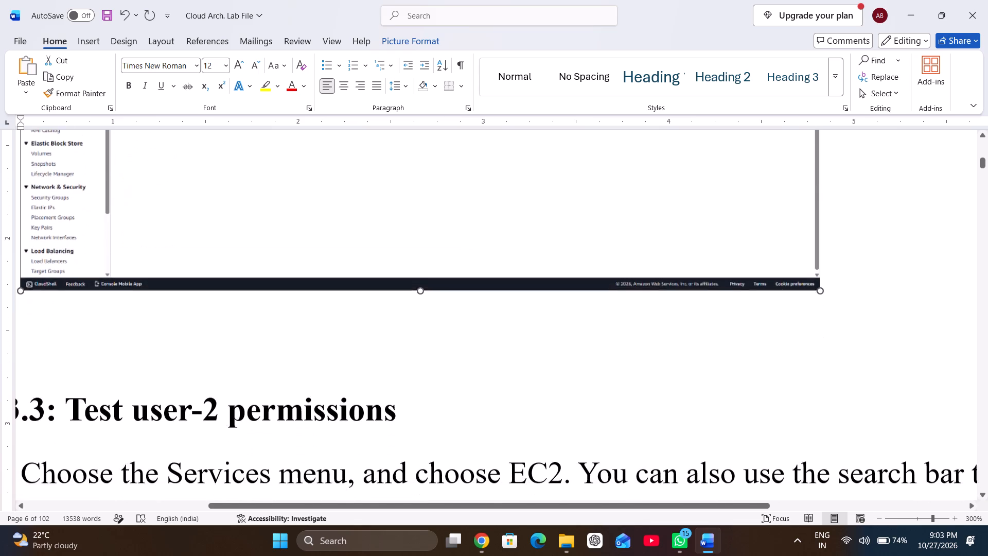
scroll(735, 327, down, 2)
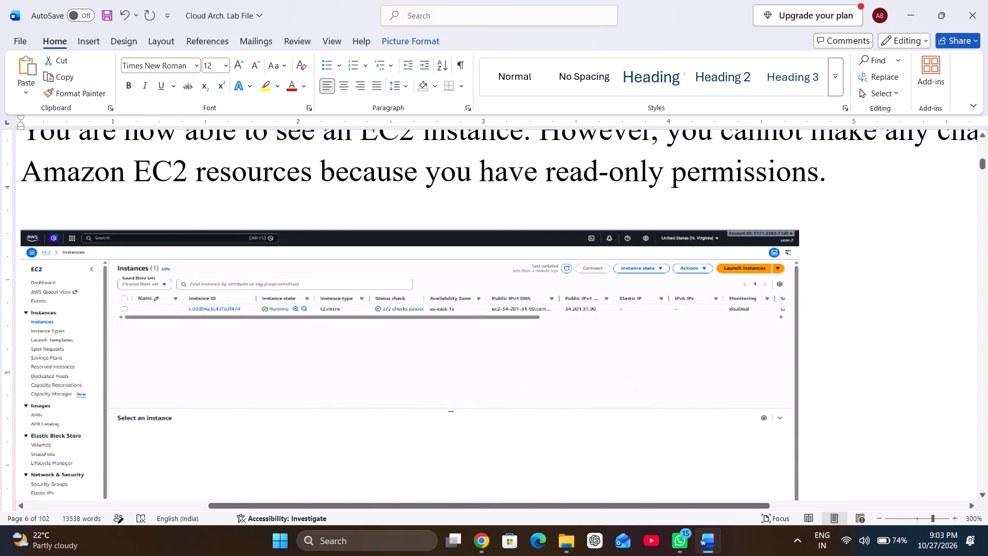
scroll(735, 327, down, 1)
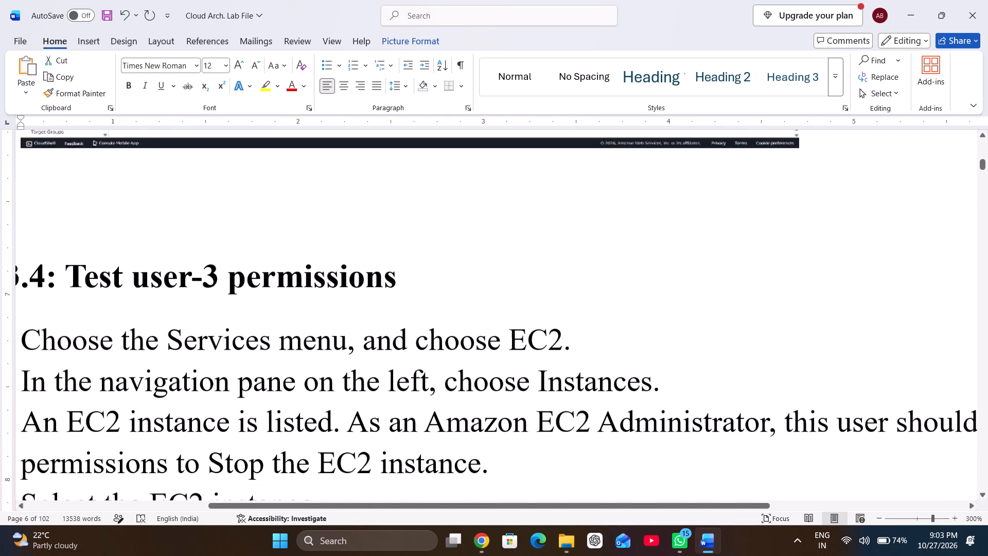
scroll(735, 327, down, 6)
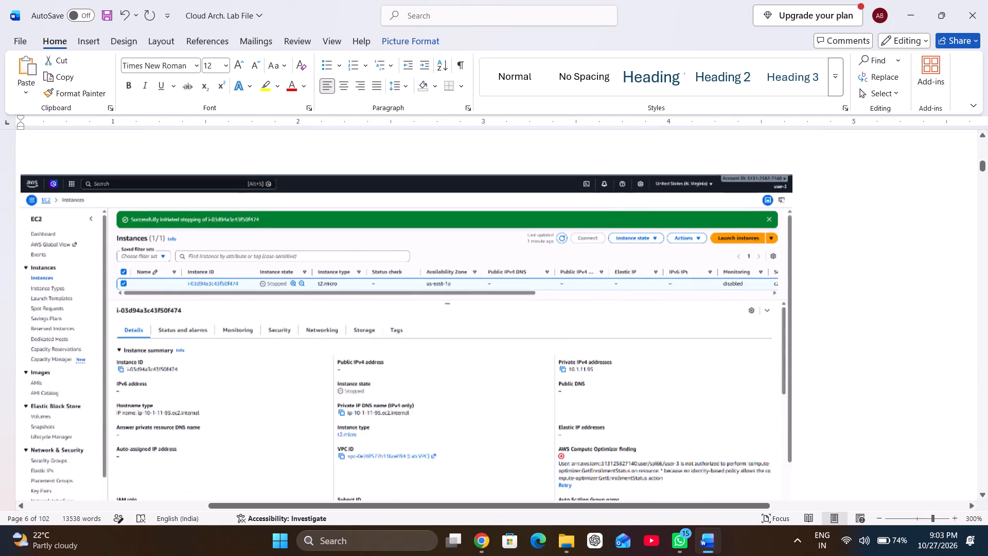
scroll(735, 327, down, 3)
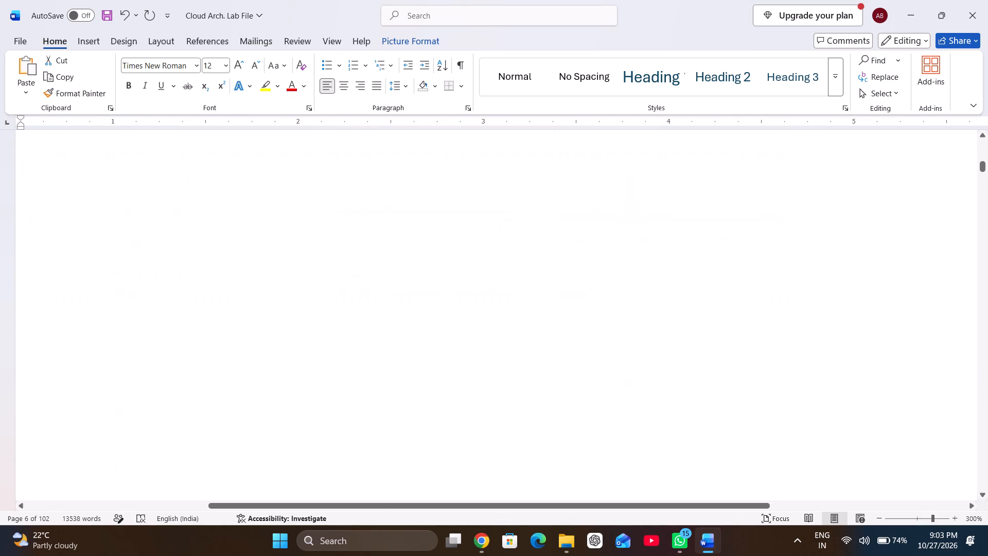
scroll(735, 327, down, 9)
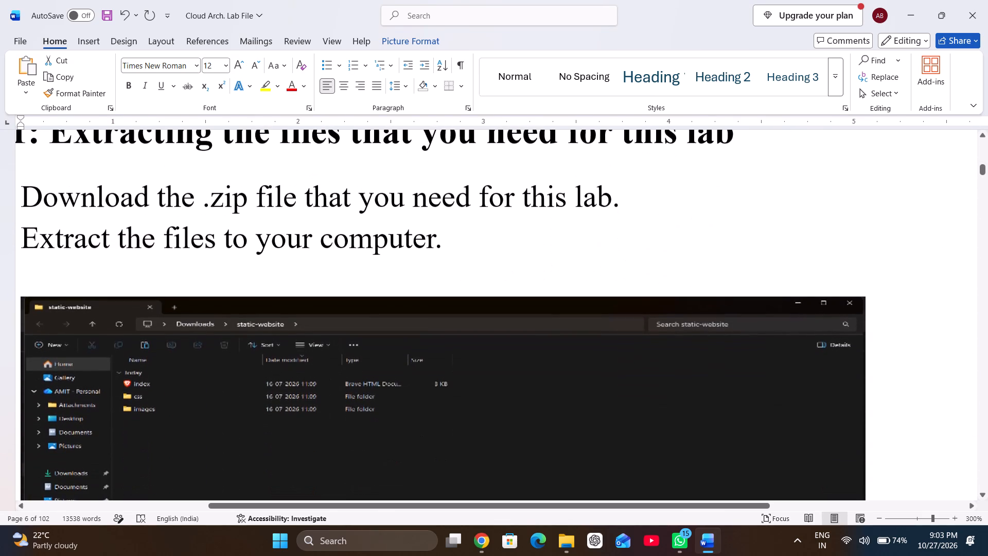
scroll(735, 327, down, 2)
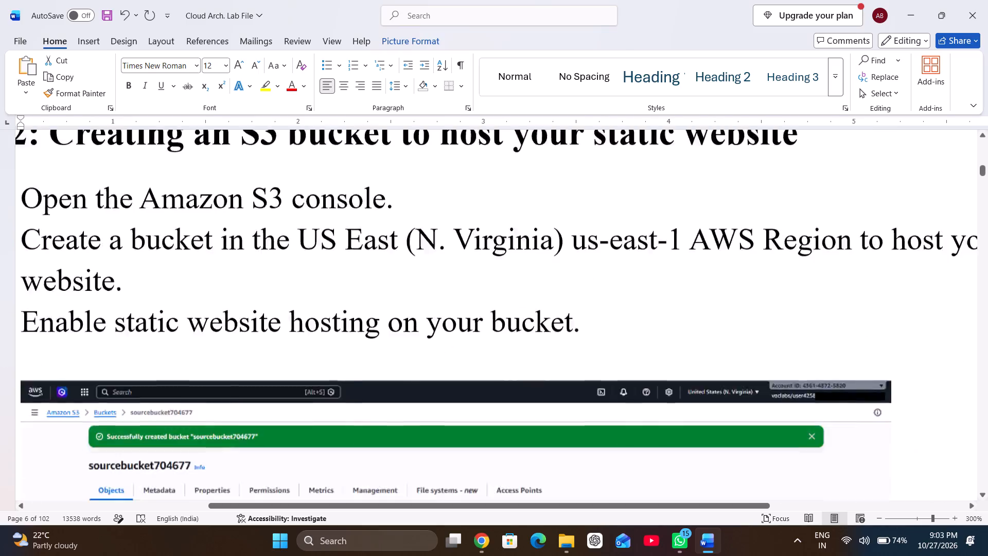
scroll(735, 327, down, 1)
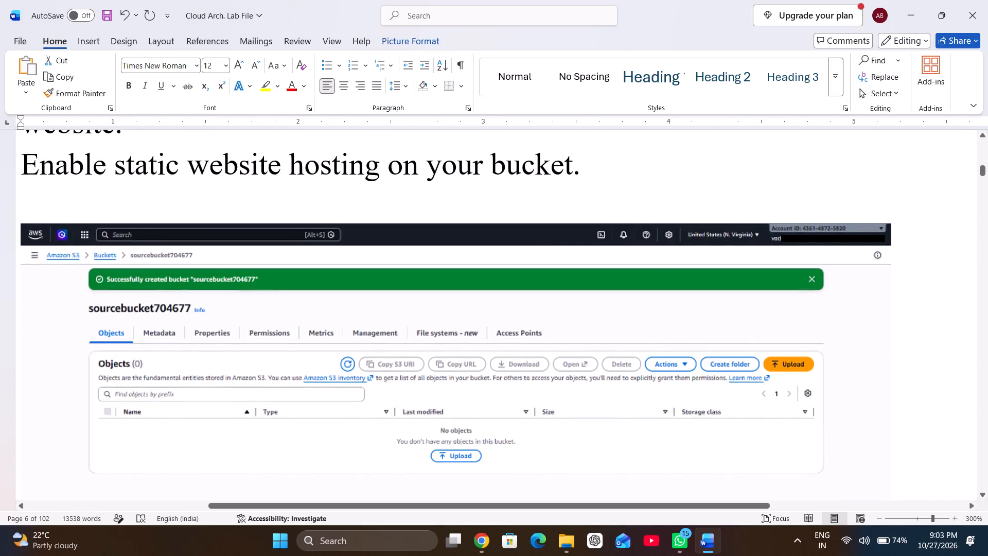
click(594, 173)
key(ctrl+v)
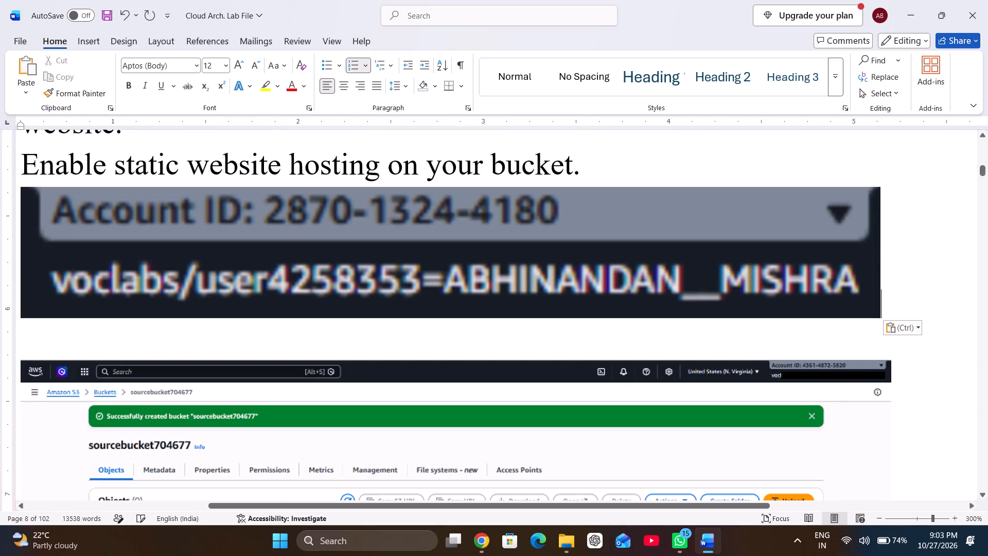
right_click(571, 234)
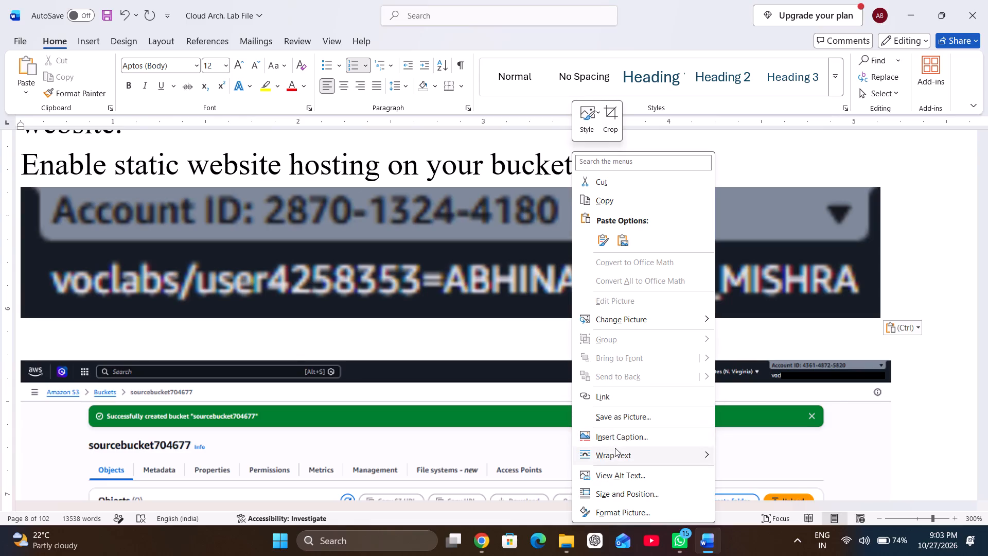
click(783, 418)
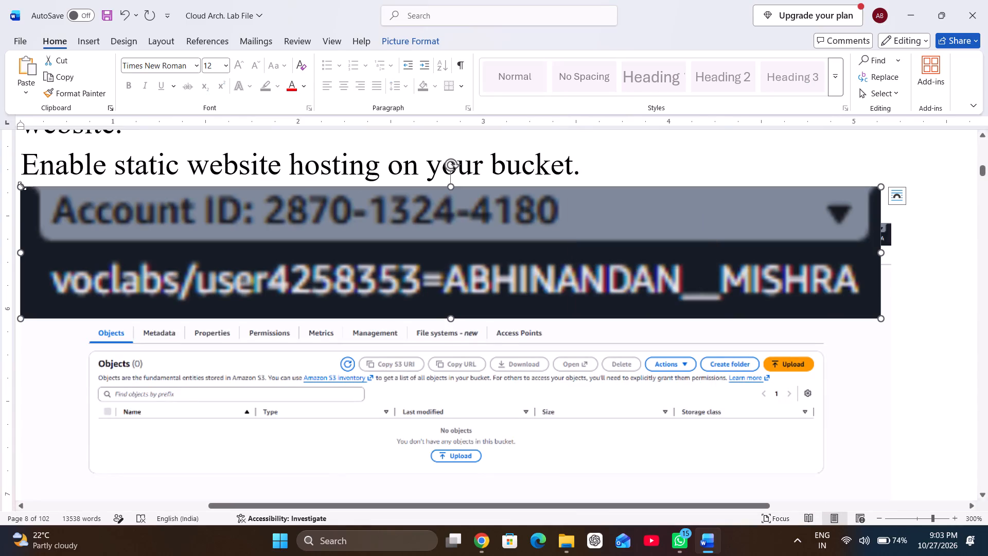
Shrink the label image, place it over the original account label in the sourcebucket704677 header bar, and narrow and flatten it to fit.
drag(22, 186, 693, 291)
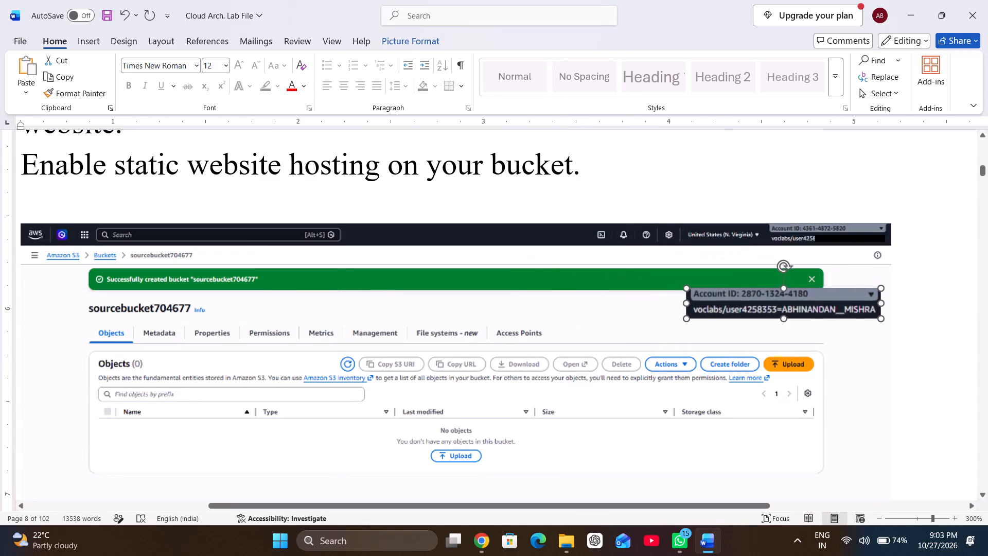
drag(693, 291, 783, 291)
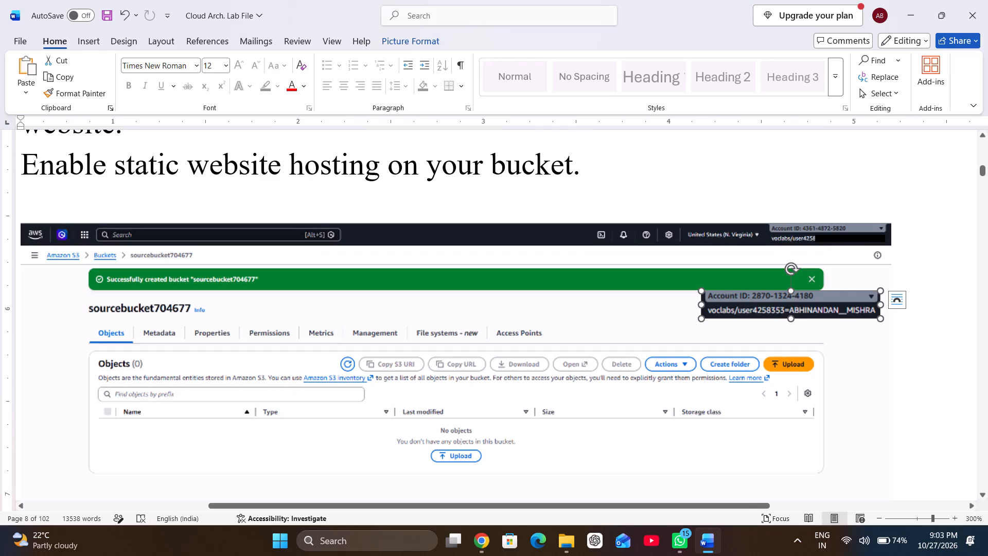
drag(774, 304, 784, 237)
drag(712, 240, 769, 232)
drag(831, 253, 827, 246)
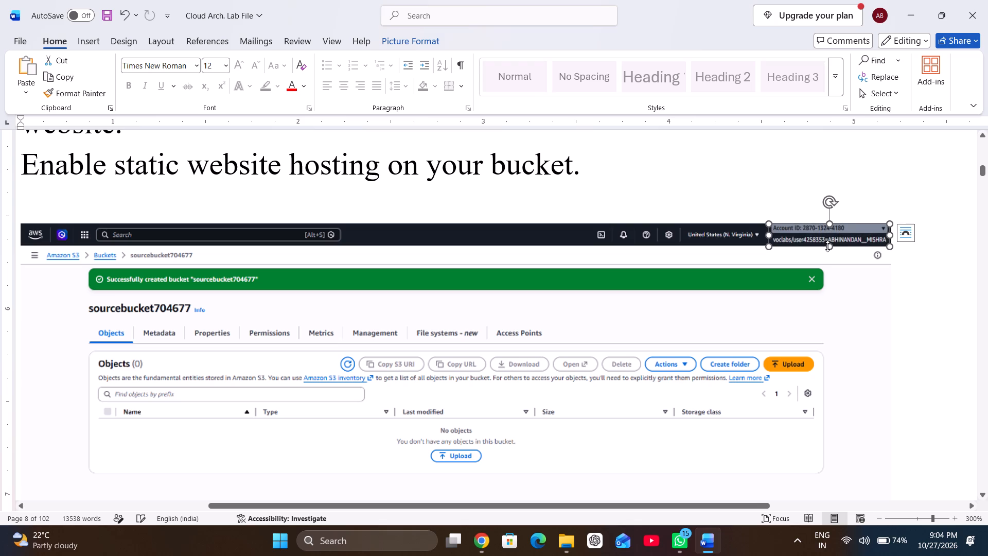
click(821, 316)
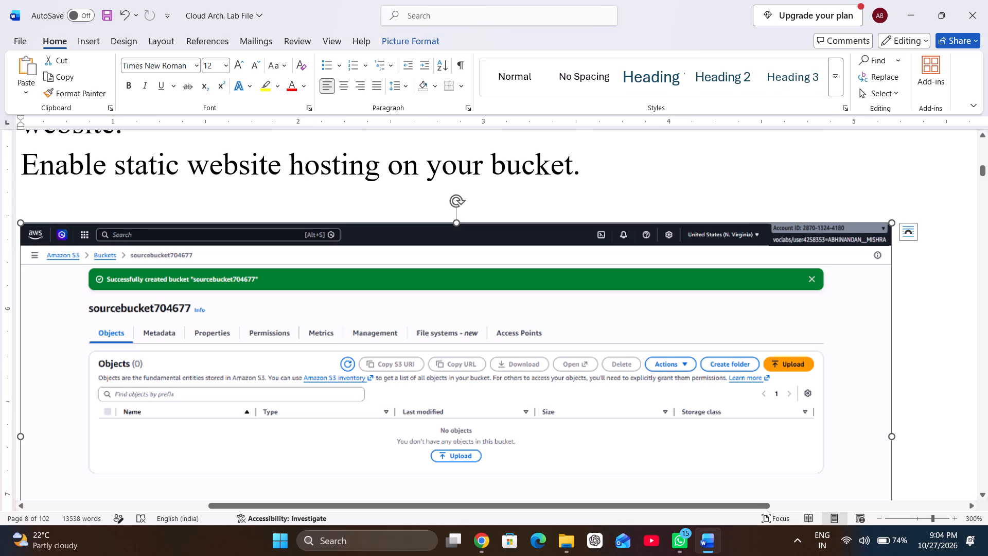
click(815, 236)
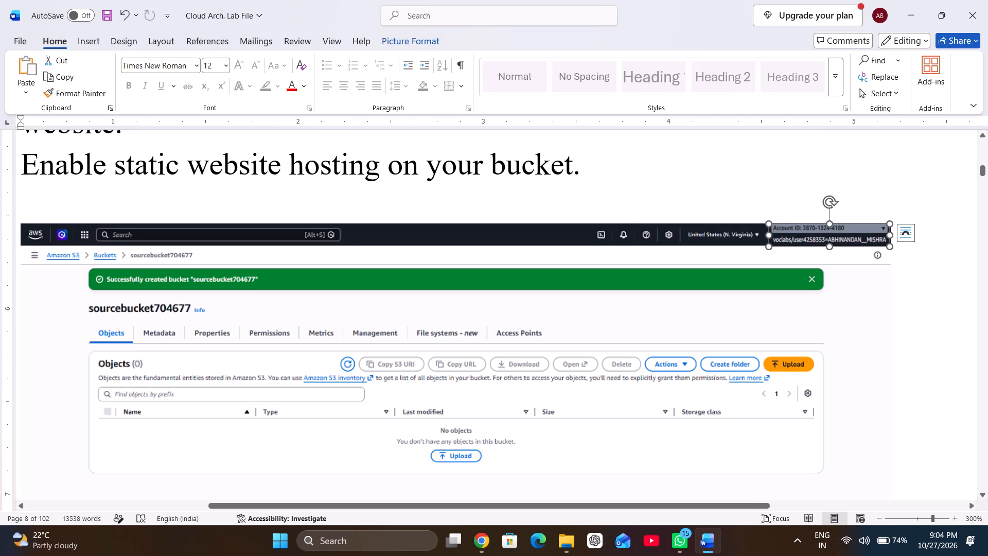
click(830, 246)
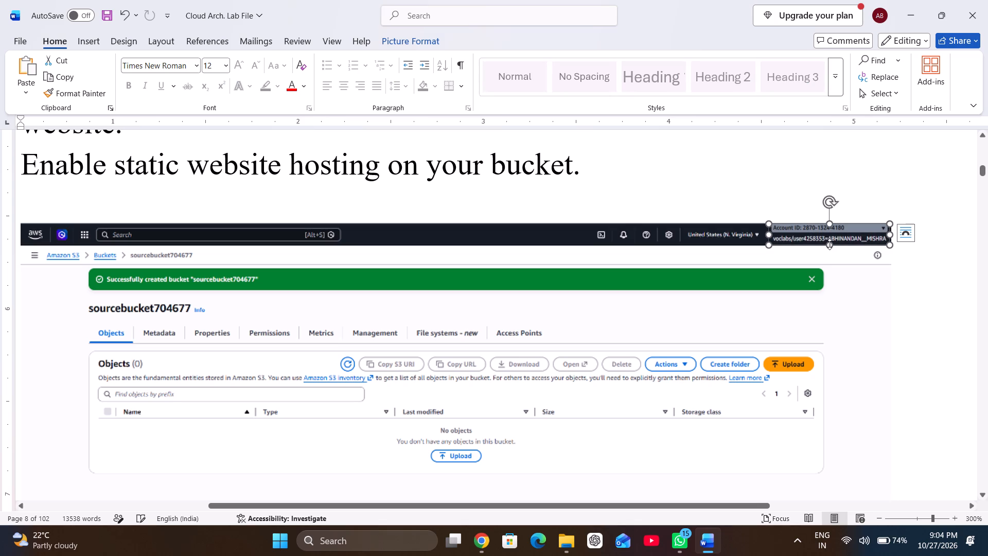
click(781, 280)
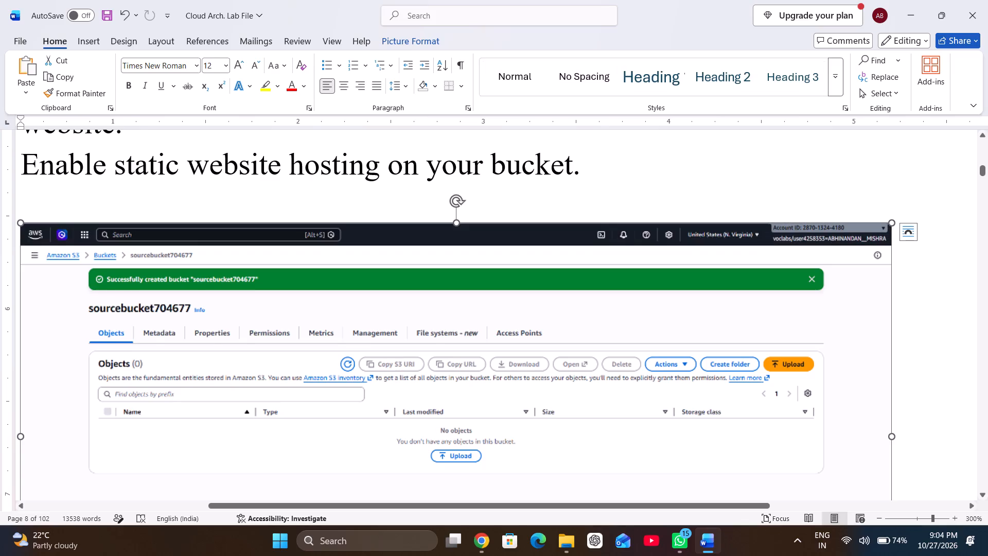
Paste the account label image beside the S3 "Upload succeeded" screenshot on page 9 and set its wrapping to In Front of Text.
scroll(781, 280, down, 6)
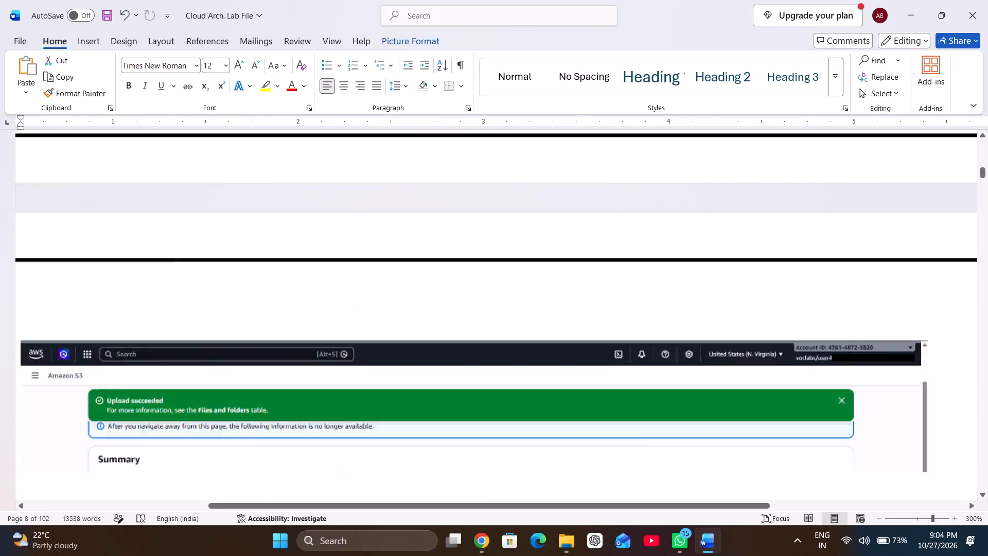
scroll(781, 280, down, 1)
scroll(592, 279, up, 1)
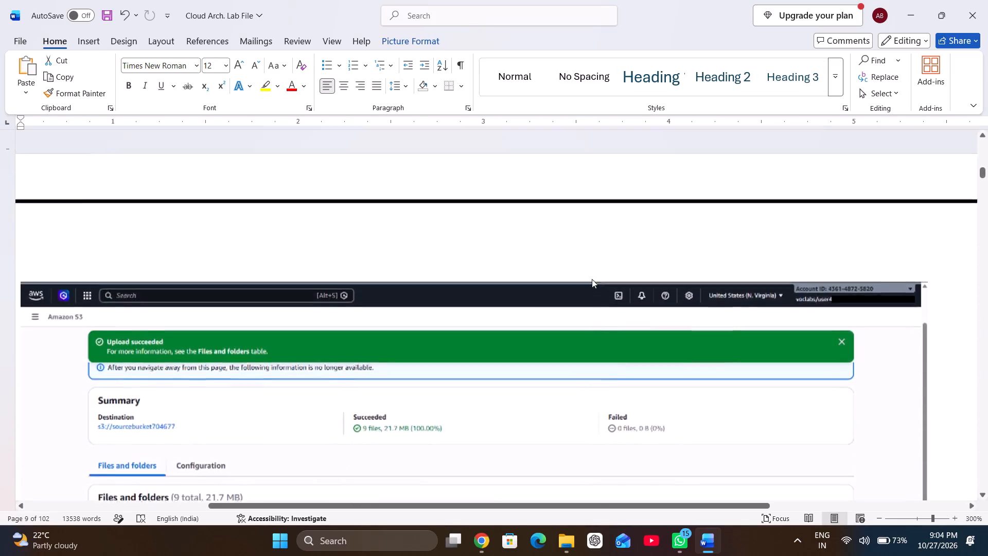
scroll(592, 279, up, 1)
click(530, 255)
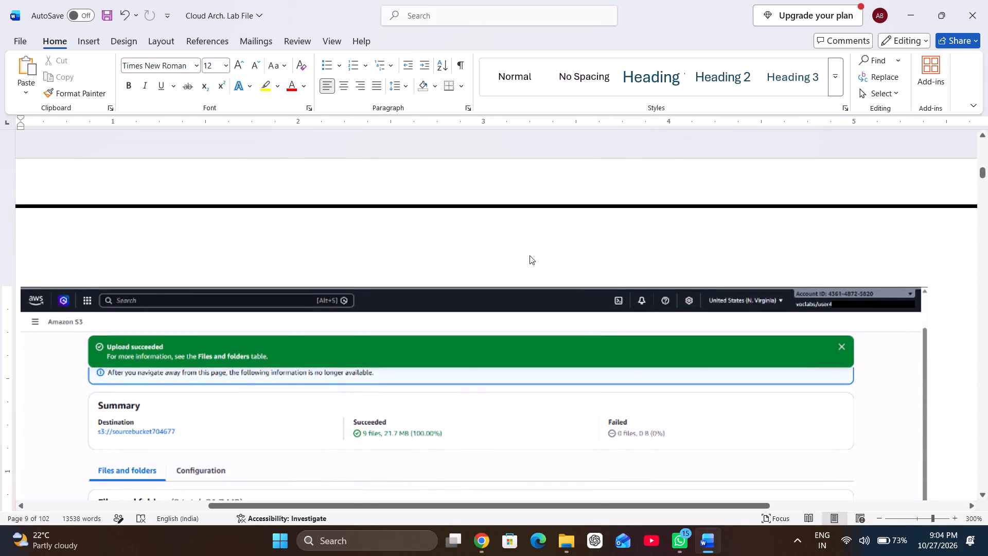
key(ctrl+v)
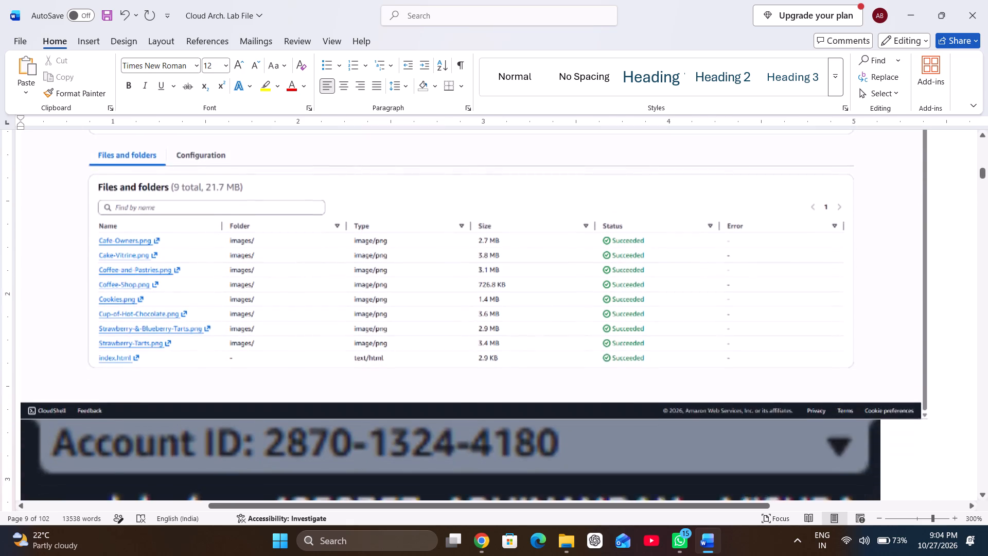
right_click(499, 391)
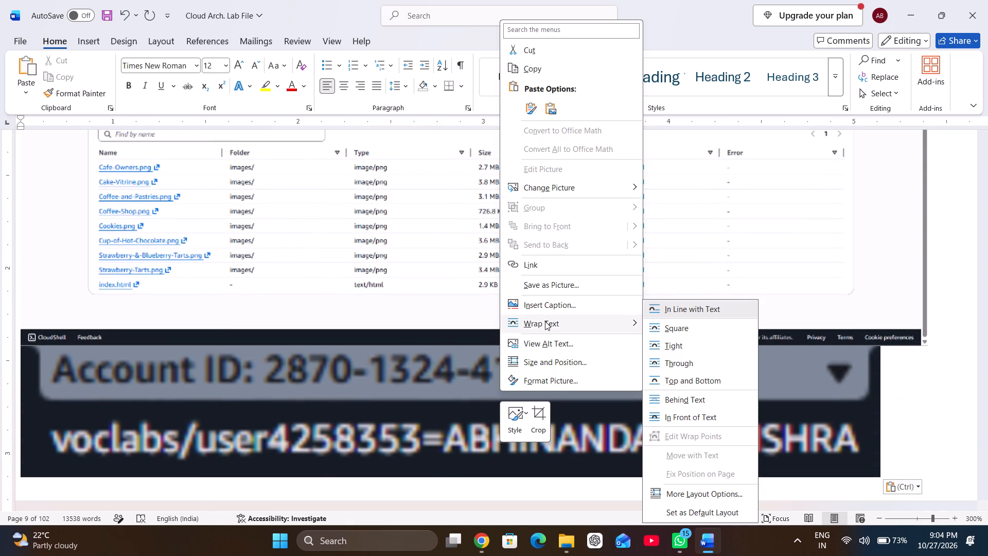
click(545, 321)
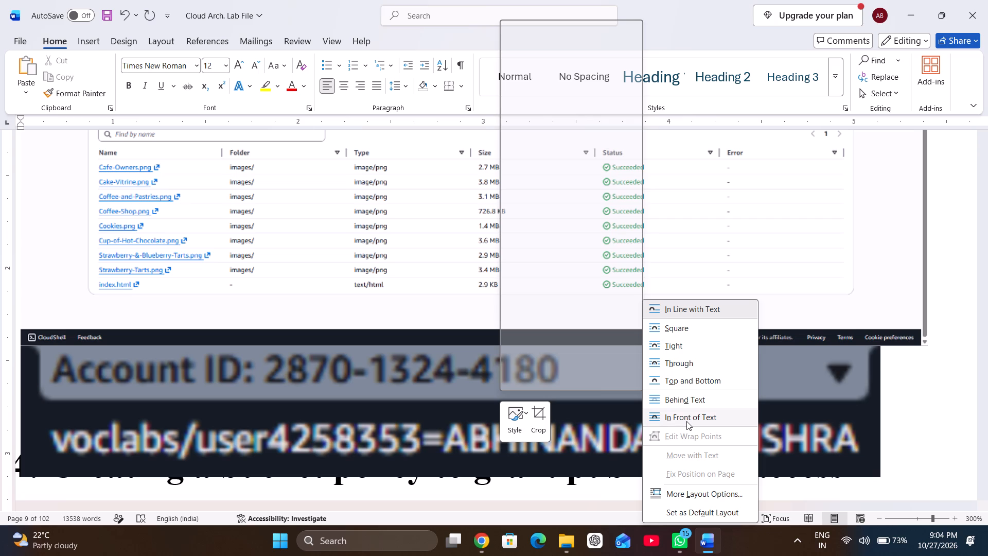
click(686, 421)
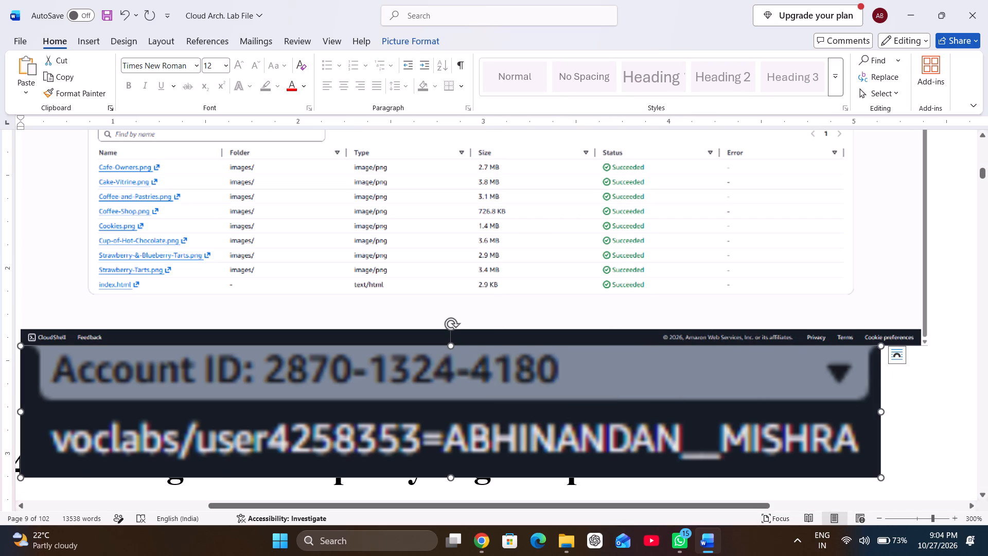
Move the label image up to the S3 "Upload succeeded" screenshot and shrink it to about the original account label's size.
drag(546, 396, 627, 211)
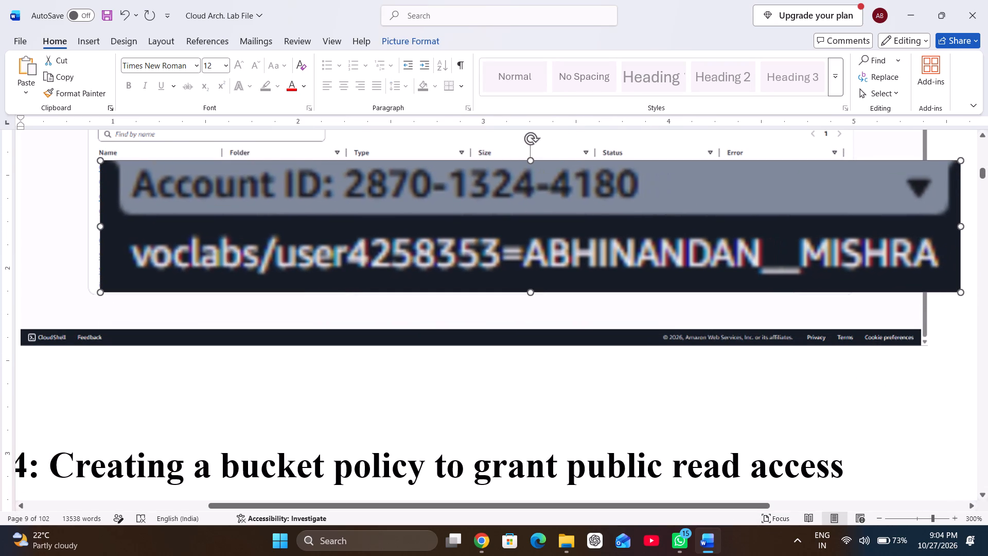
scroll(627, 211, up, 1)
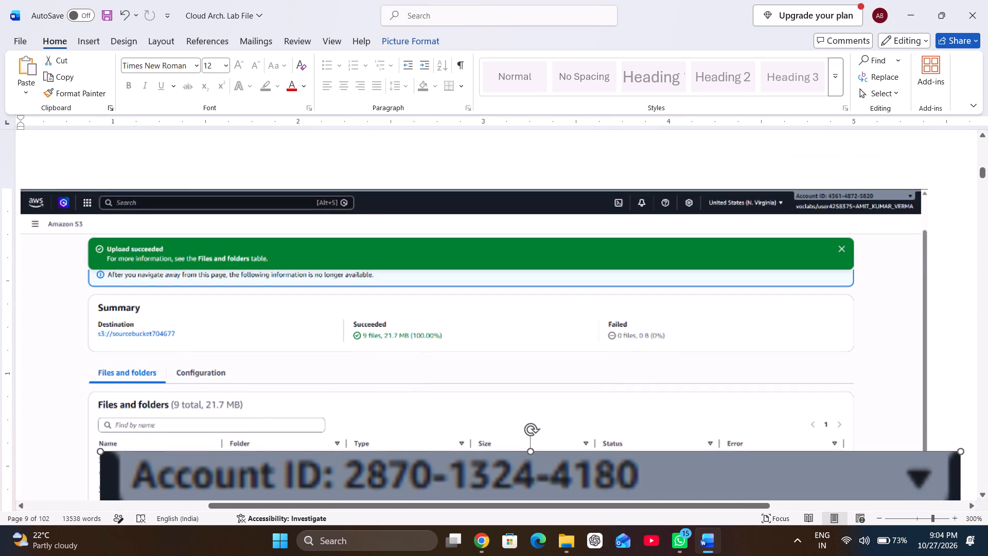
drag(573, 480, 544, 211)
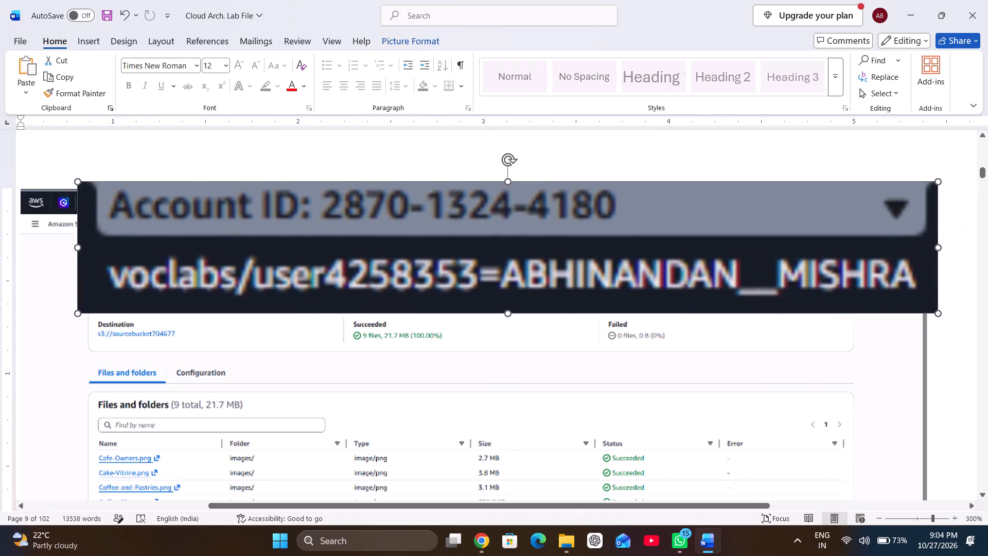
drag(544, 211, 529, 209)
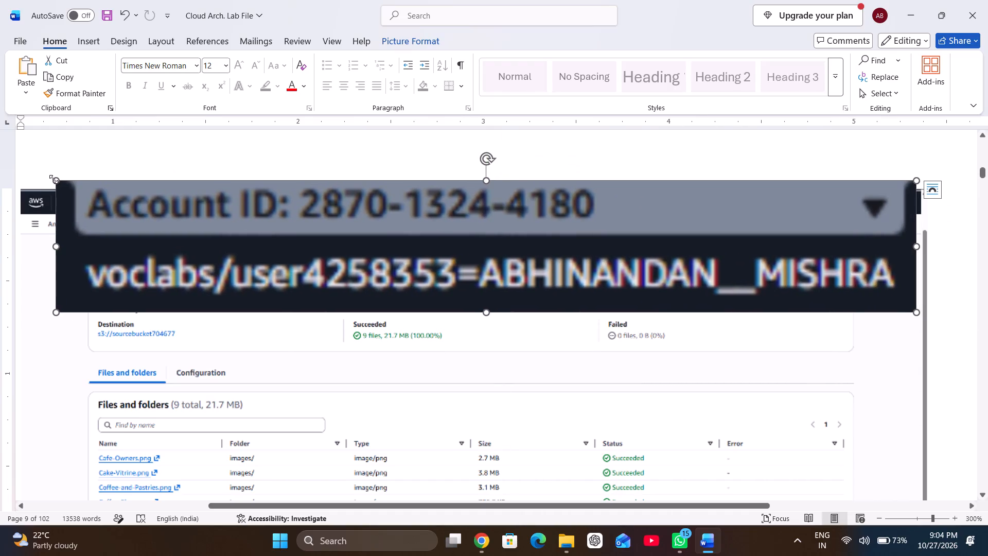
drag(54, 180, 686, 238)
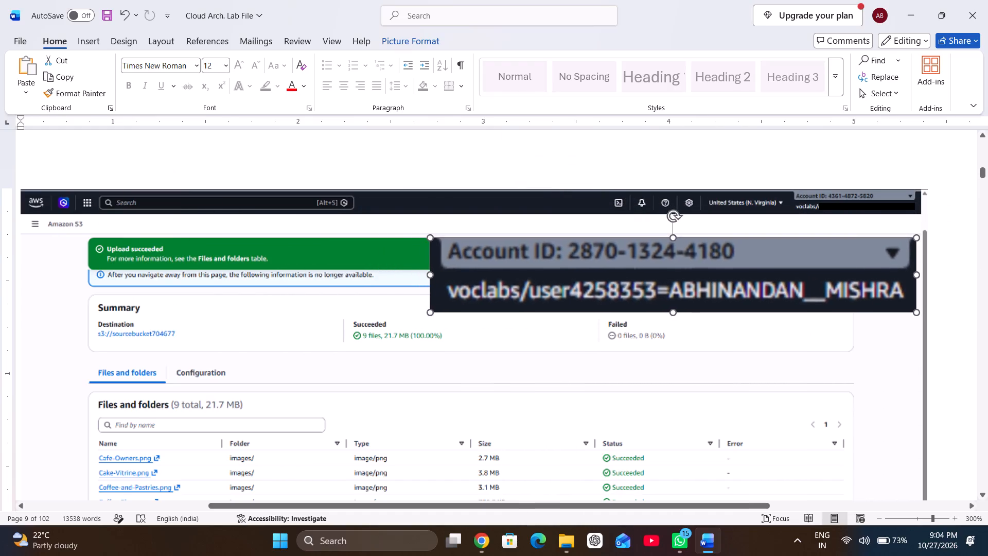
drag(686, 238, 798, 294)
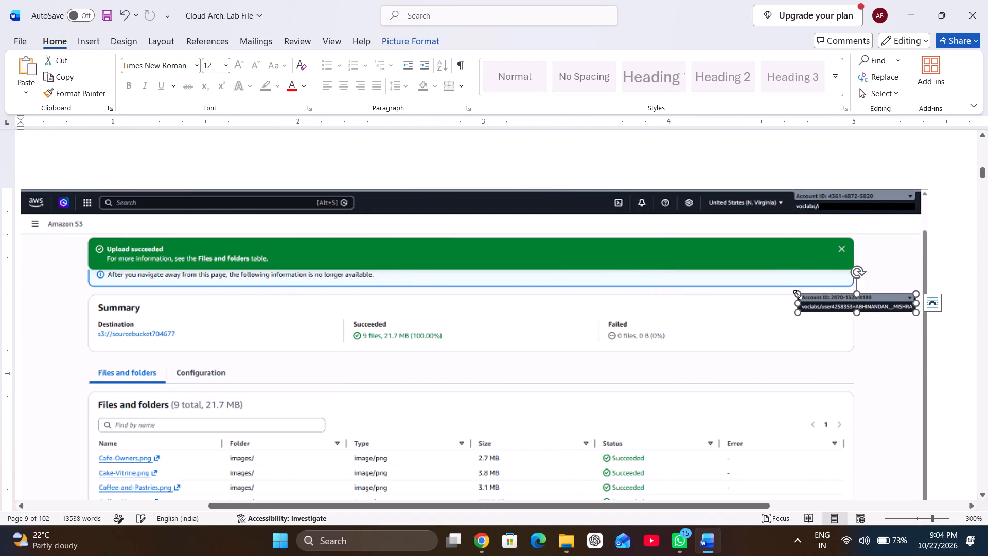
Place the label image over the original account label in the "Upload succeeded" header bar and adjust its width and height to cover it.
drag(838, 304, 834, 235)
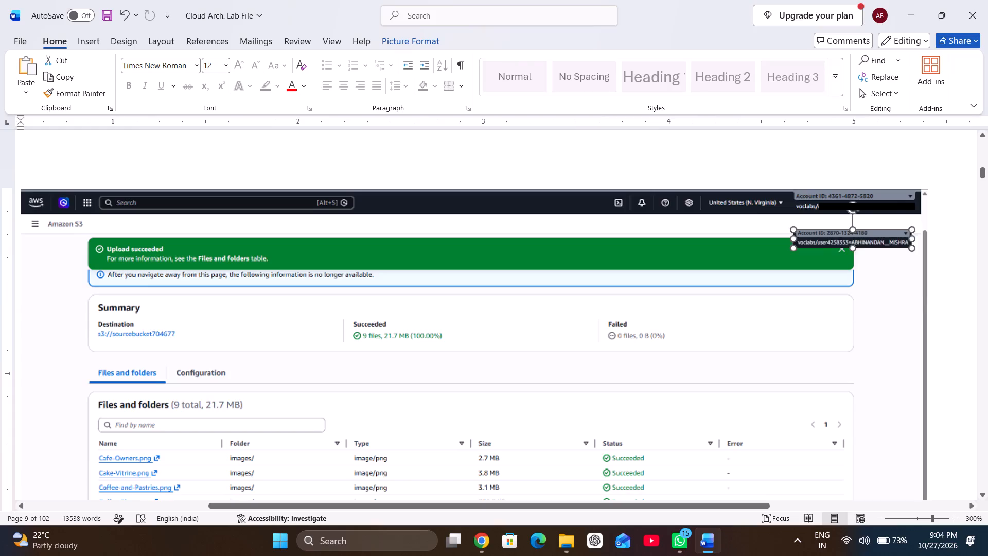
drag(834, 235, 825, 235)
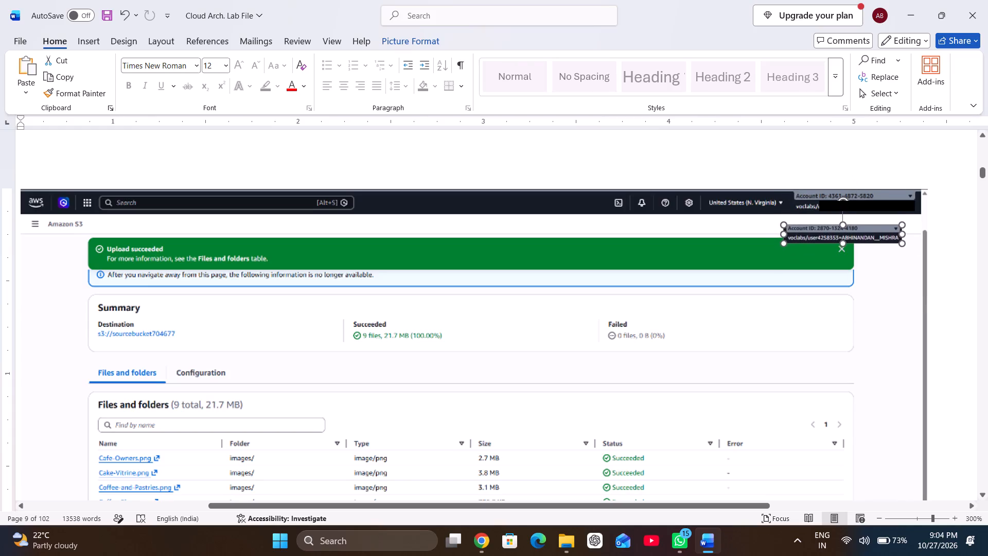
drag(825, 235, 823, 238)
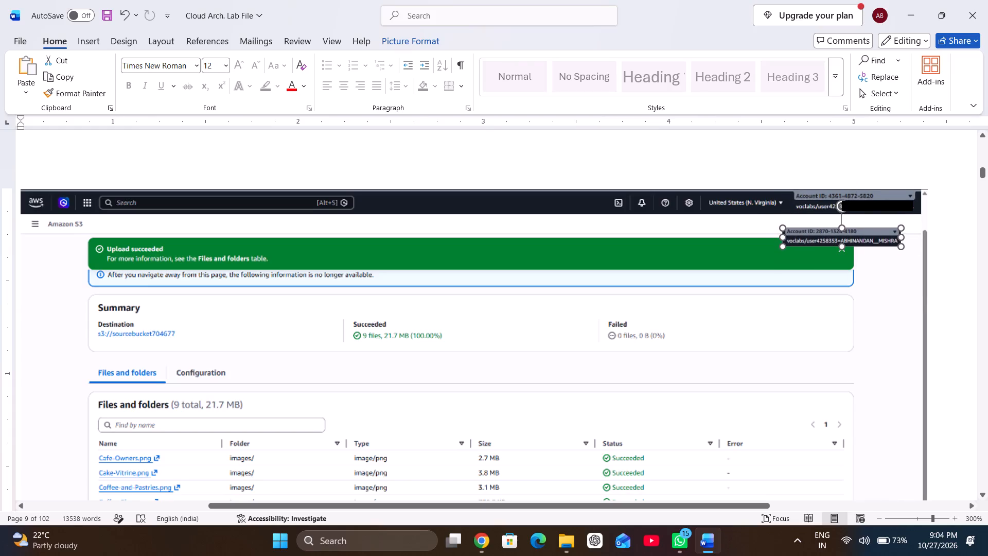
drag(823, 238, 837, 203)
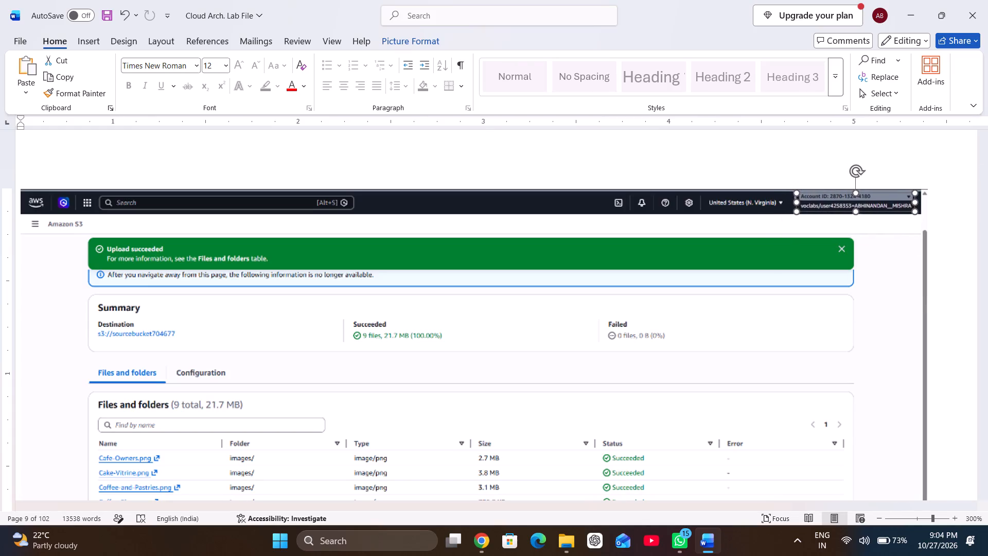
drag(837, 203, 839, 202)
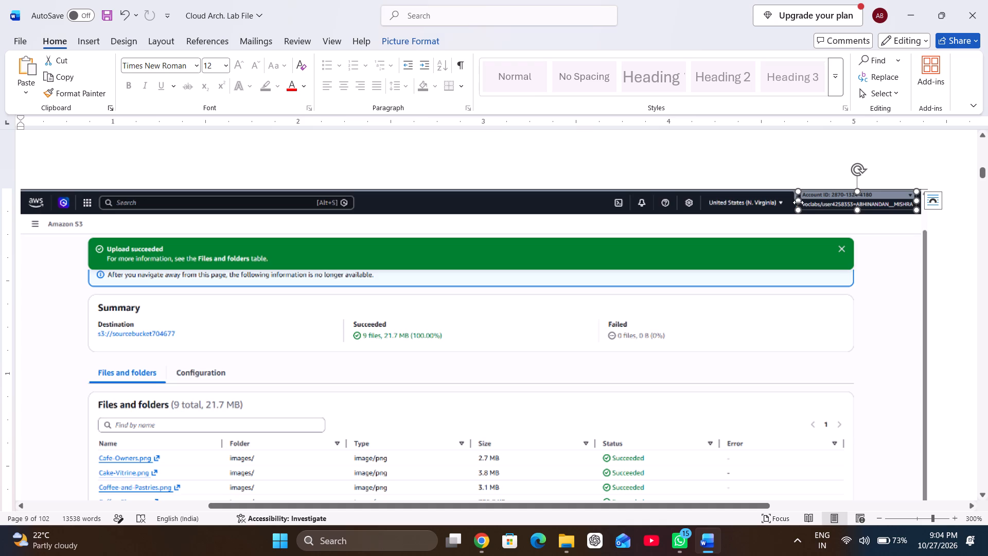
click(797, 202)
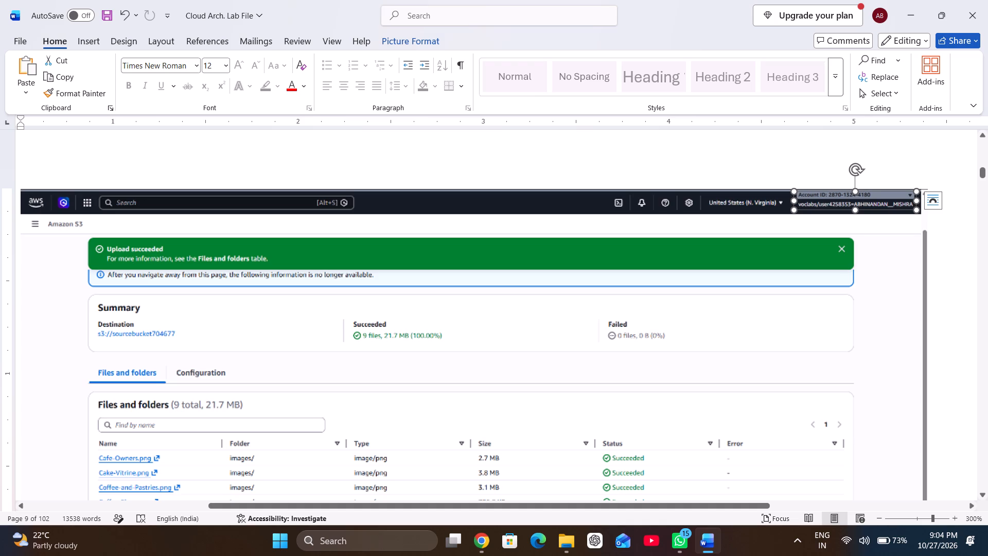
click(856, 210)
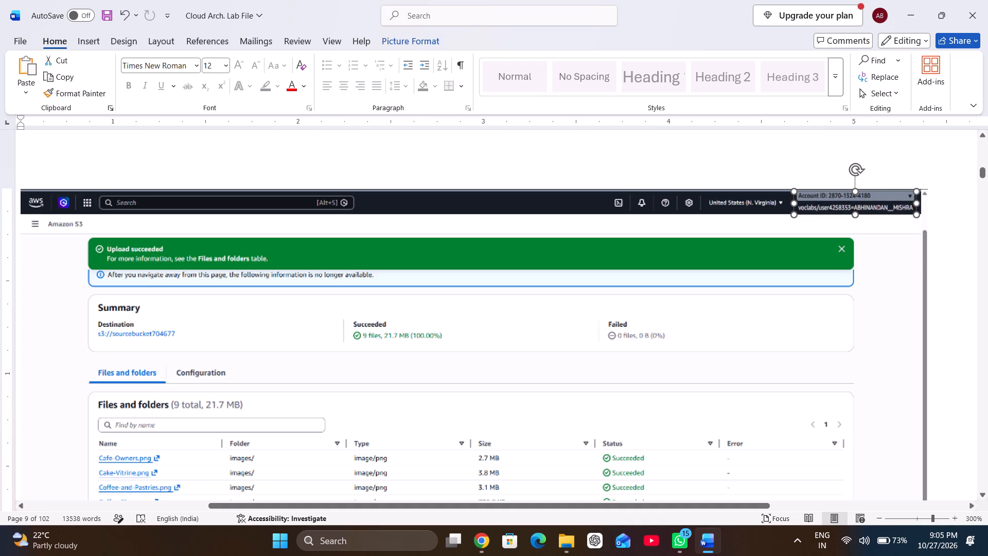
click(827, 307)
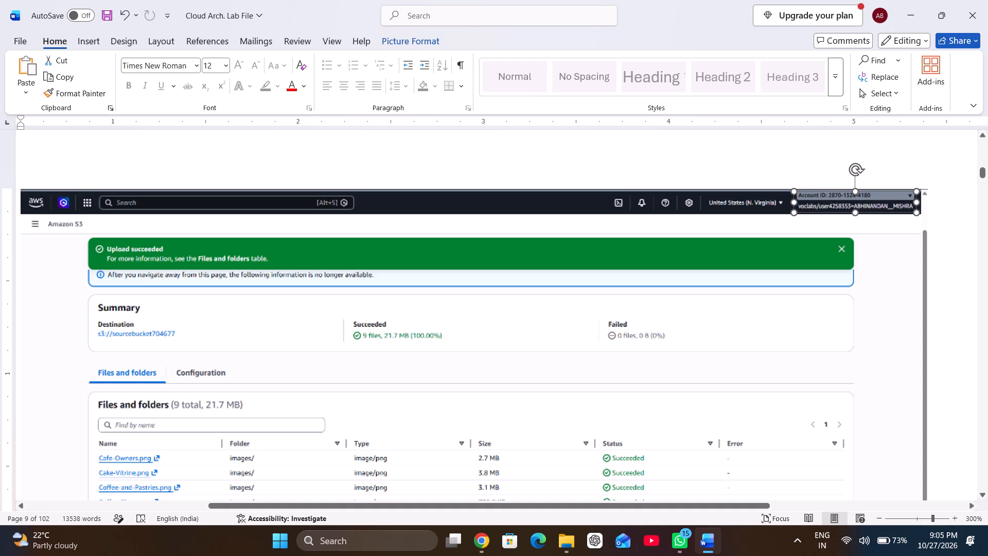
Fine-tune the label image's position in the "Upload succeeded" header bar and widen it from its outer edge toward the bar's end.
click(834, 201)
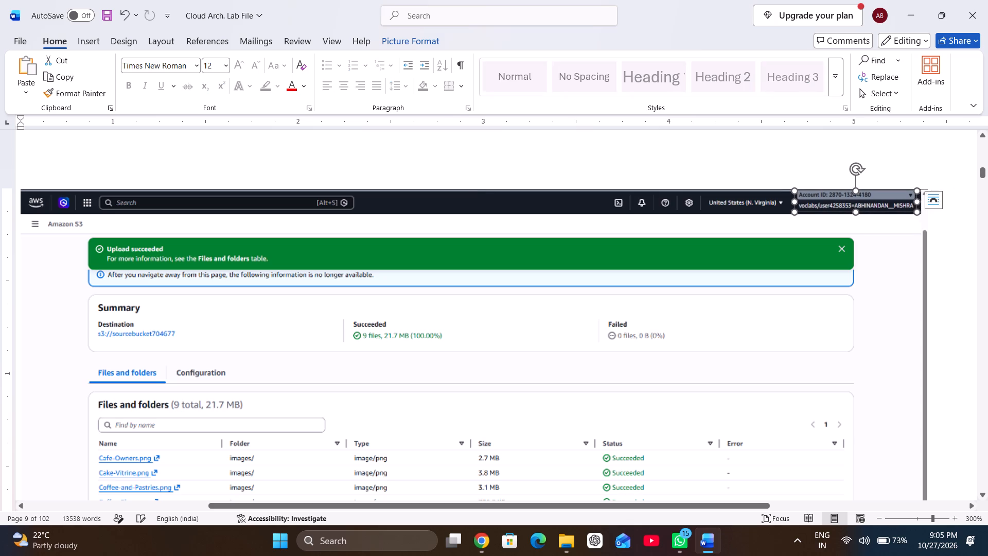
click(808, 242)
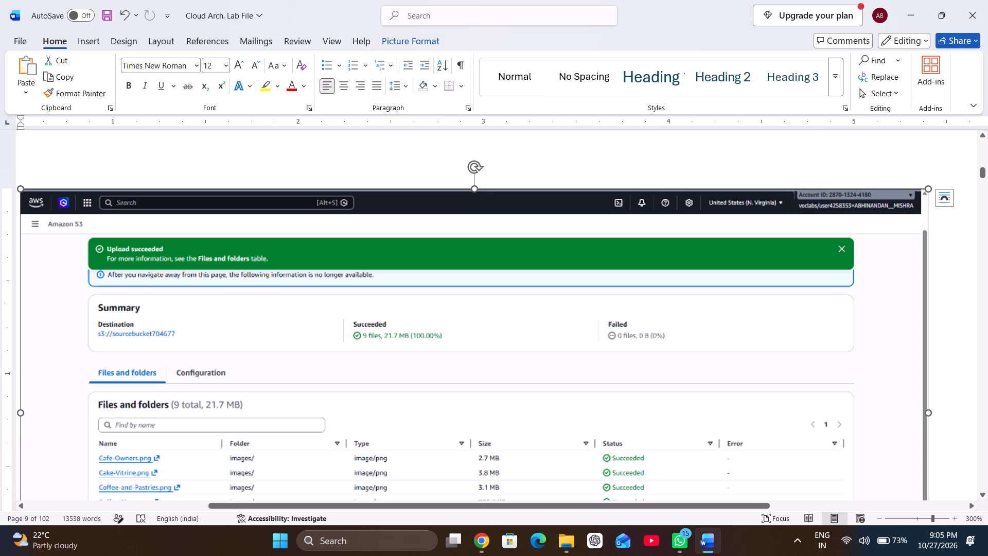
click(823, 199)
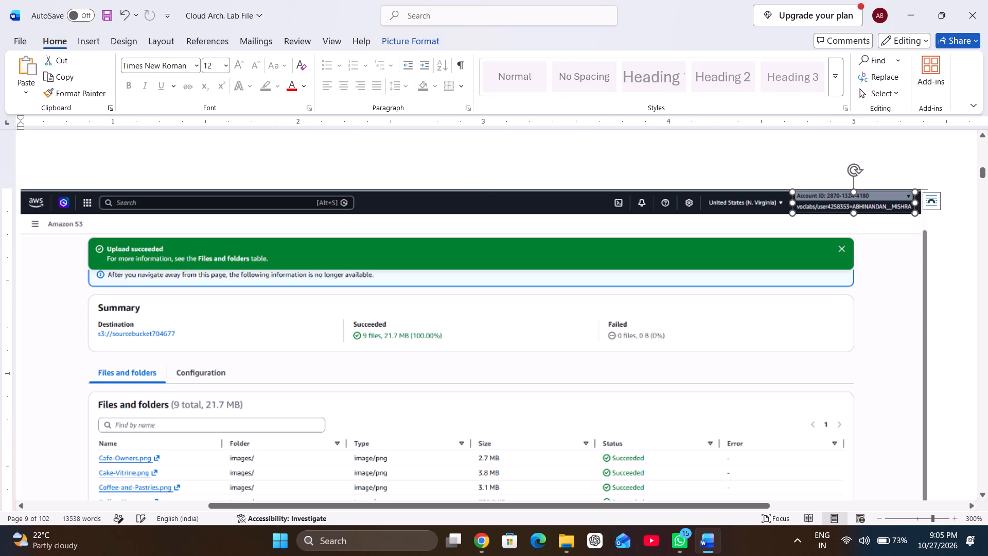
click(814, 257)
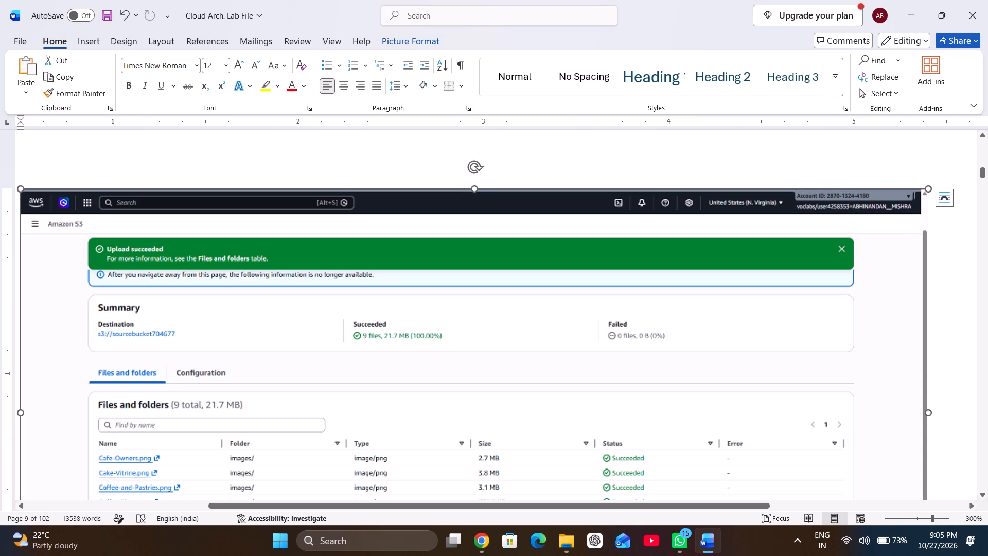
click(826, 202)
click(918, 203)
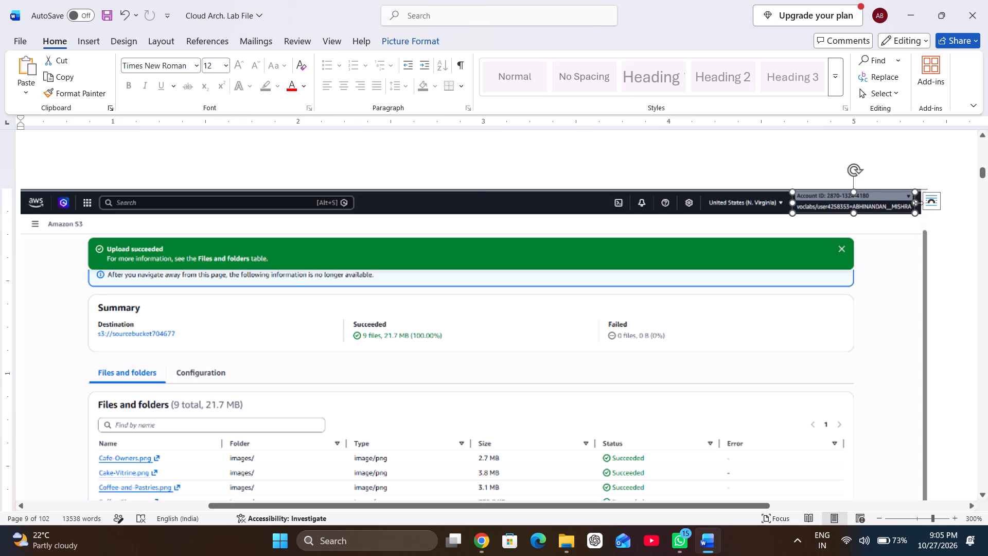
click(811, 259)
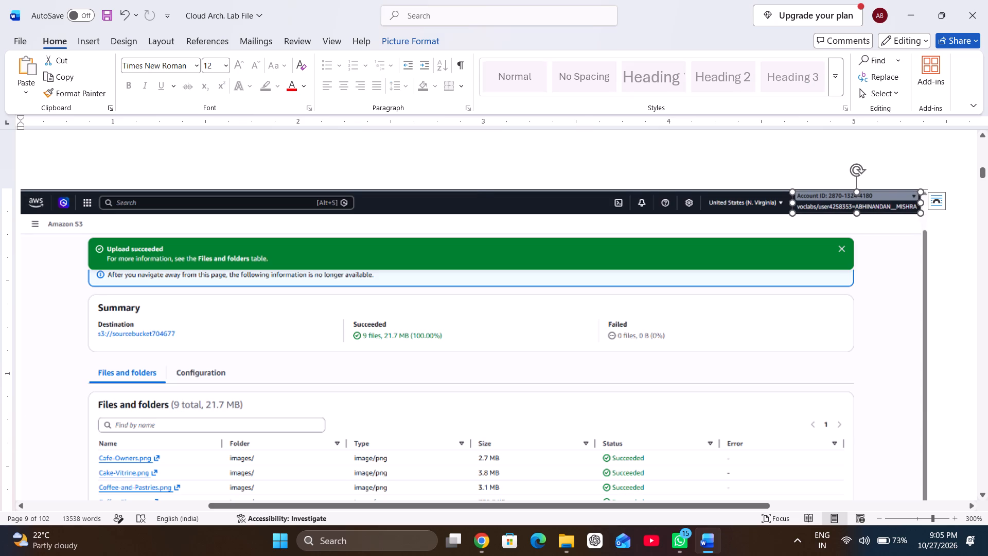
click(842, 202)
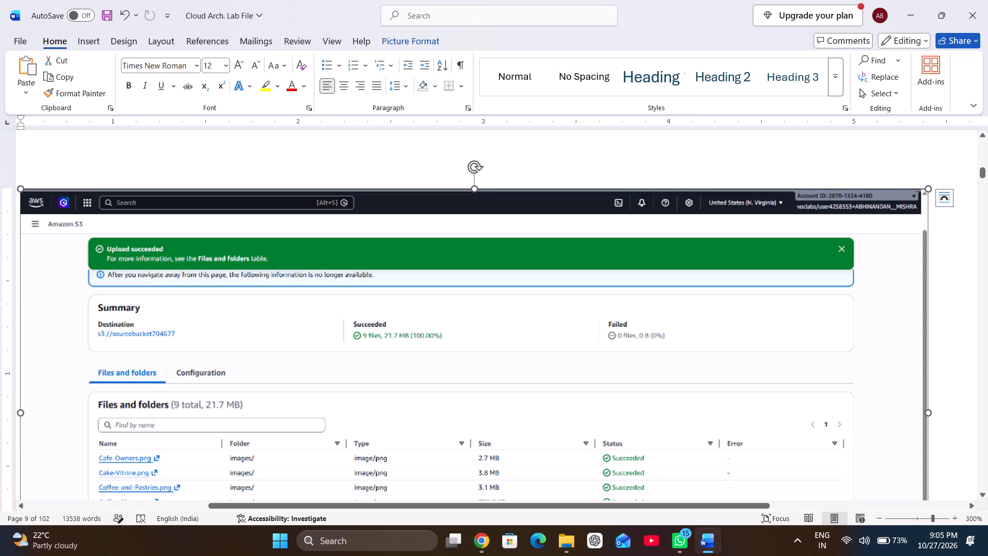
click(842, 202)
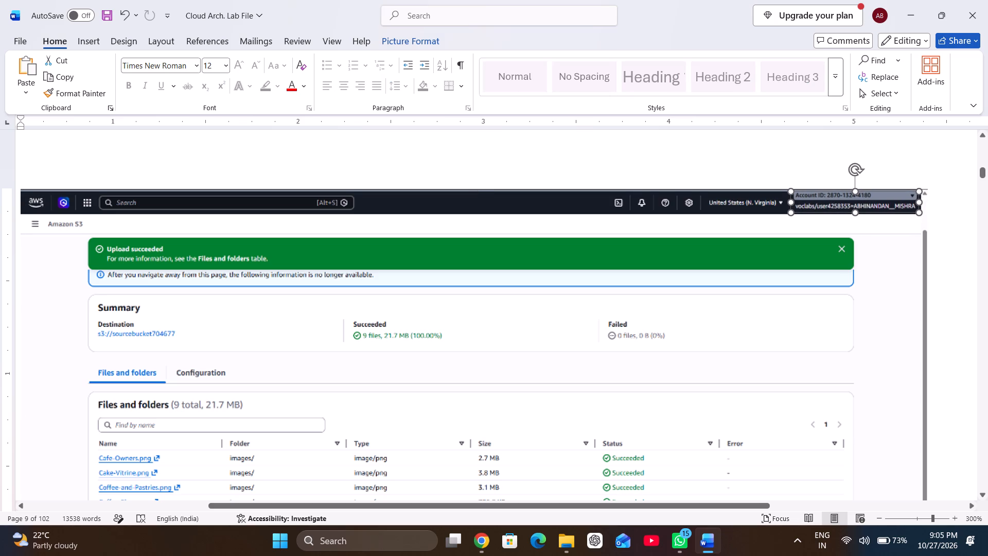
click(809, 240)
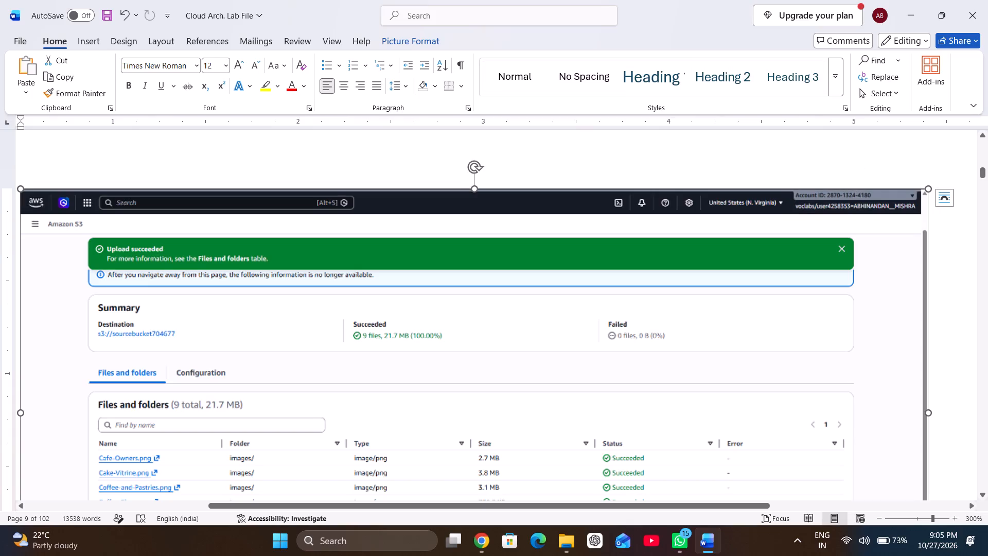
Paste the account label image above the "Task 5: Enabling versioning on the S3 bucket" heading and set its wrapping to In Front of Text.
scroll(797, 297, down, 3)
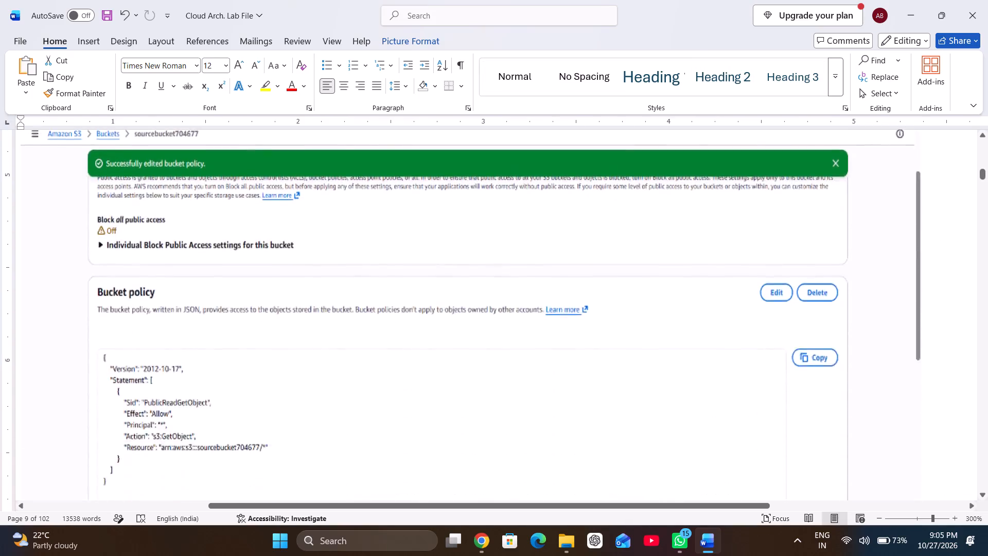
scroll(797, 297, down, 1)
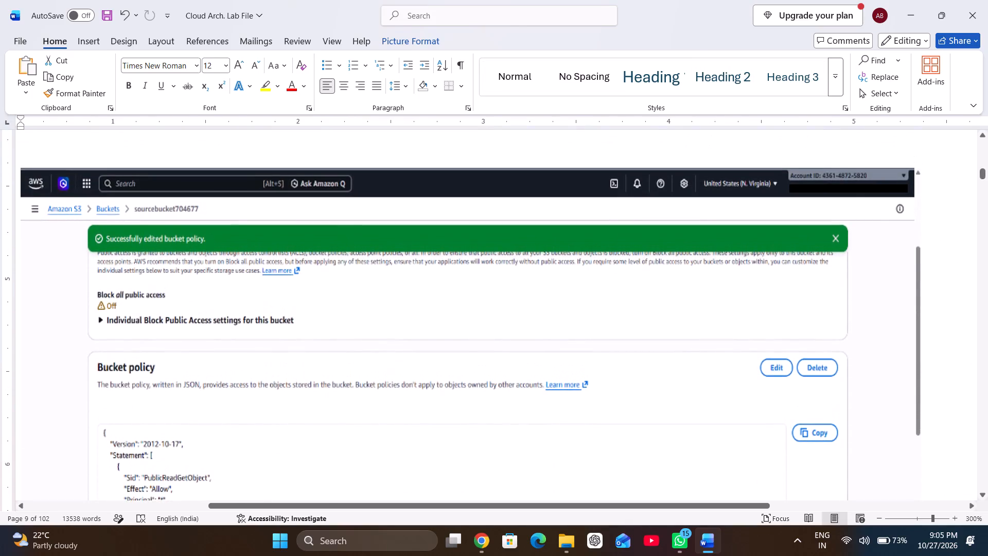
scroll(695, 339, down, 2)
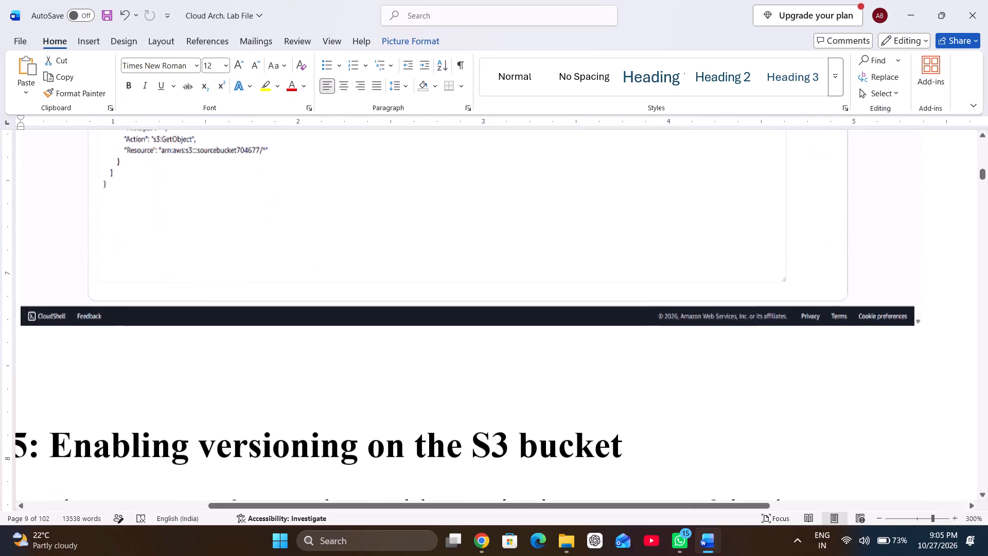
click(634, 435)
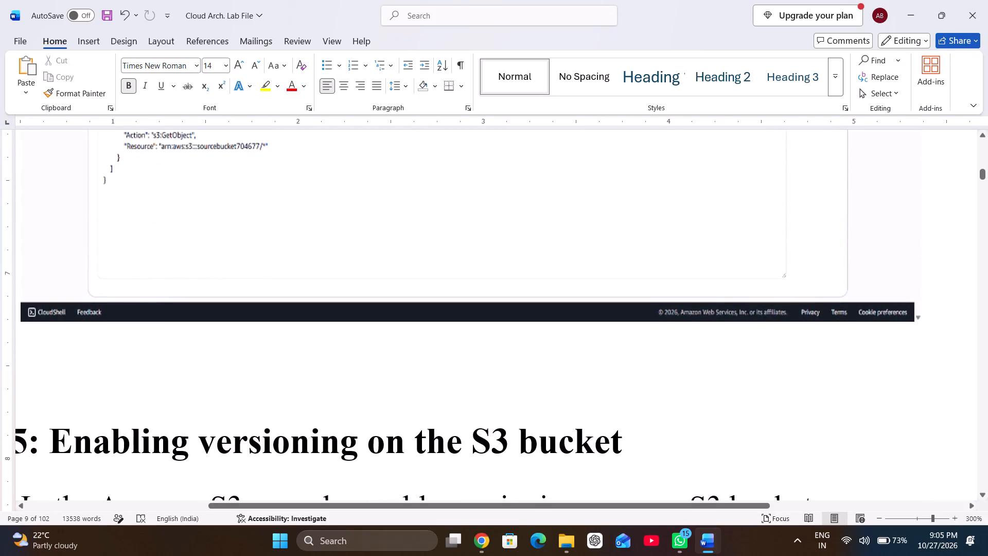
click(462, 377)
key(ctrl+v)
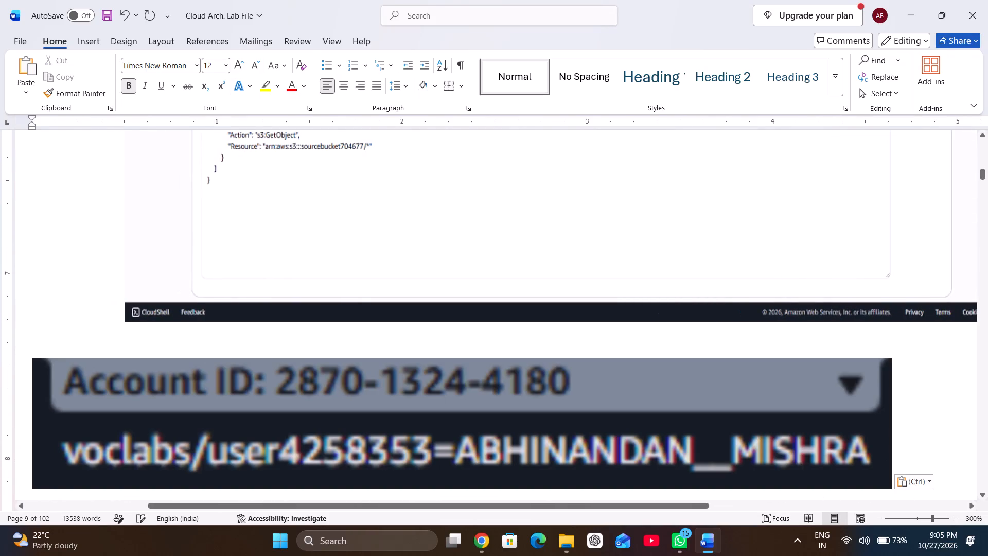
right_click(462, 388)
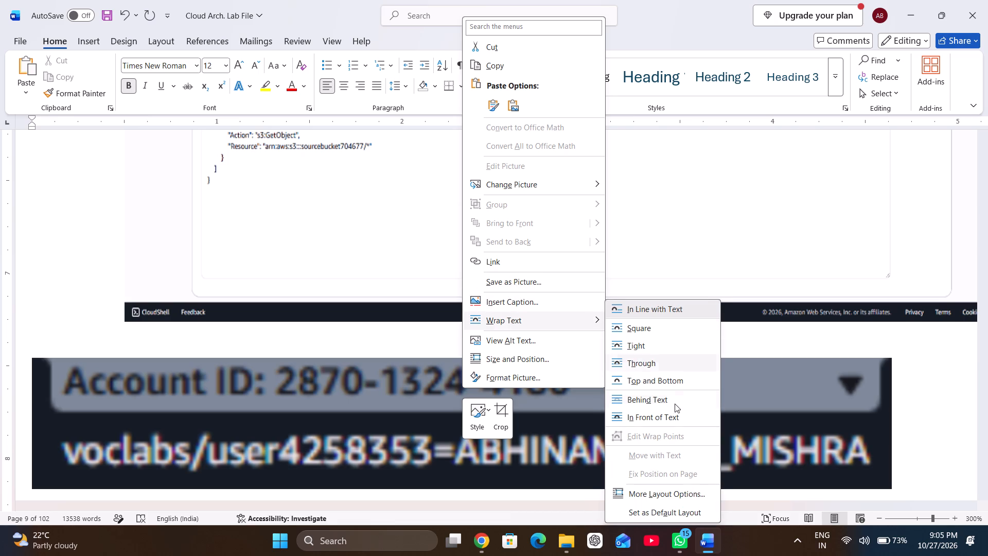
click(667, 421)
Move the account label image up to the header bar of the "Successfully edited bucket policy" screenshot.
drag(578, 418, 597, 231)
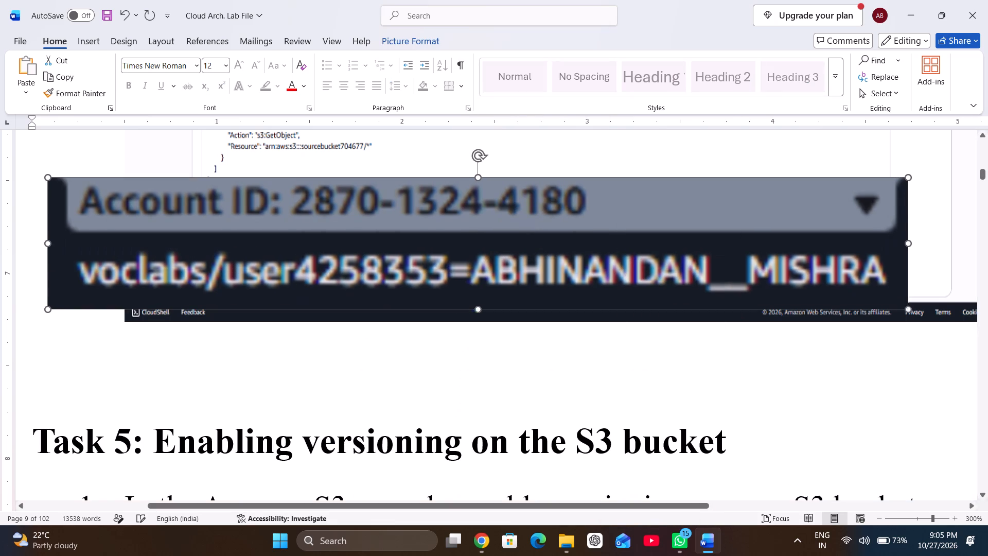
drag(597, 231, 609, 196)
scroll(609, 196, up, 1)
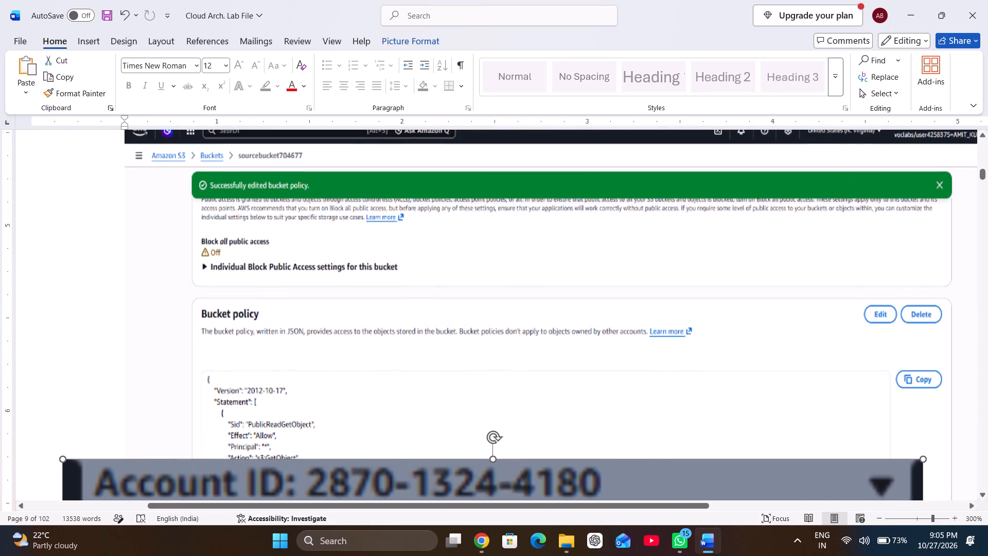
scroll(609, 196, up, 1)
drag(554, 475, 663, 185)
scroll(663, 185, up, 1)
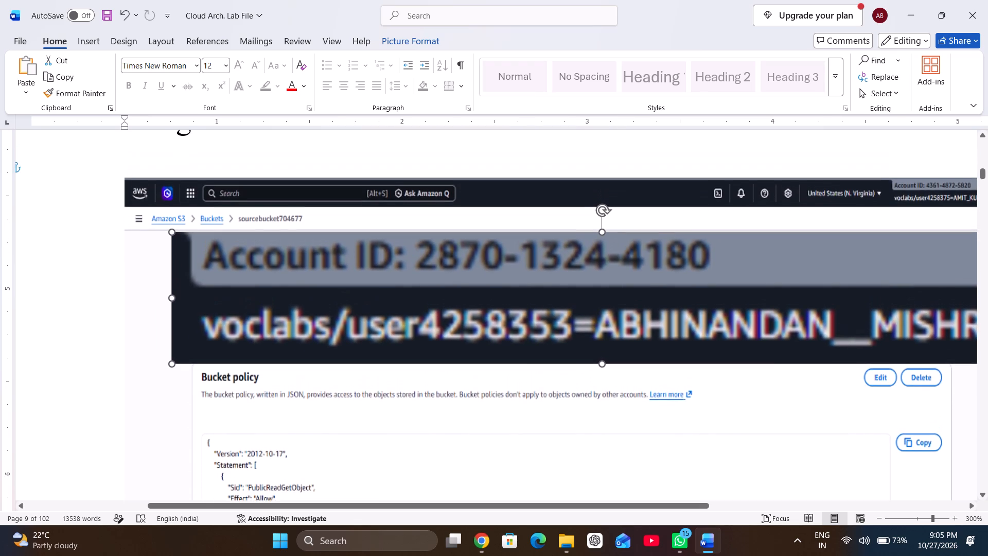
scroll(663, 185, left, 1)
drag(534, 289, 552, 276)
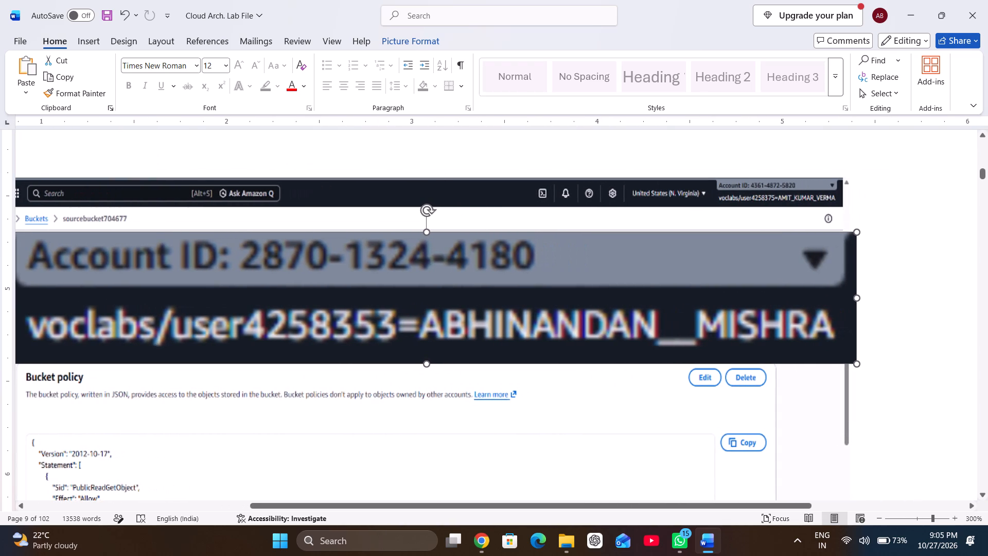
drag(552, 276, 588, 224)
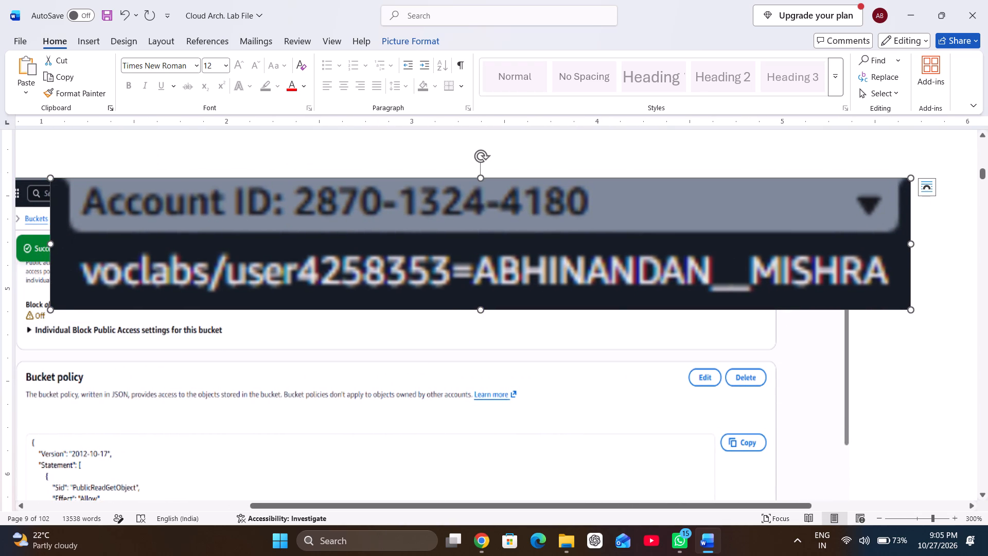
Shrink the label image, place it over the original account label in the bucket policy screenshot, and adjust its width and height to cover it.
drag(48, 310, 590, 220)
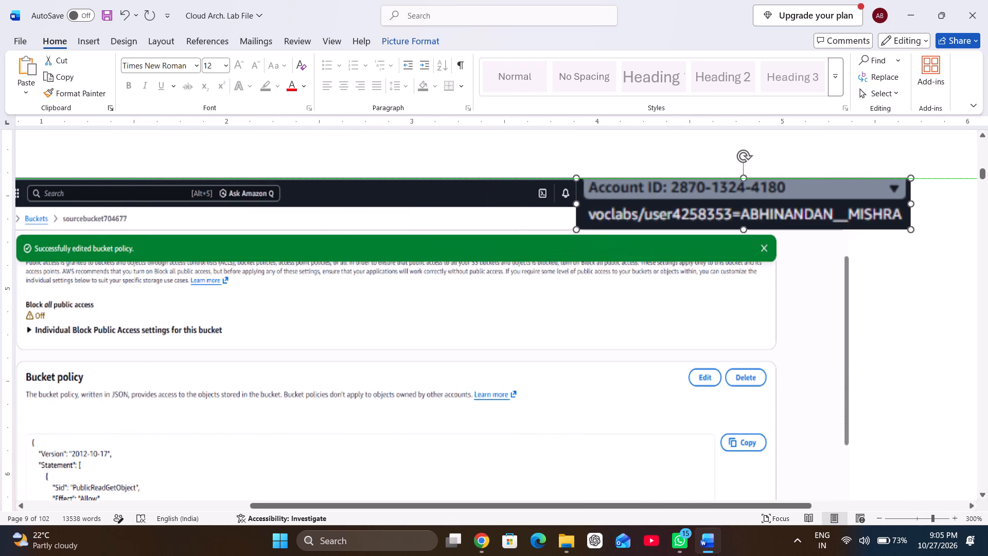
drag(590, 220, 754, 213)
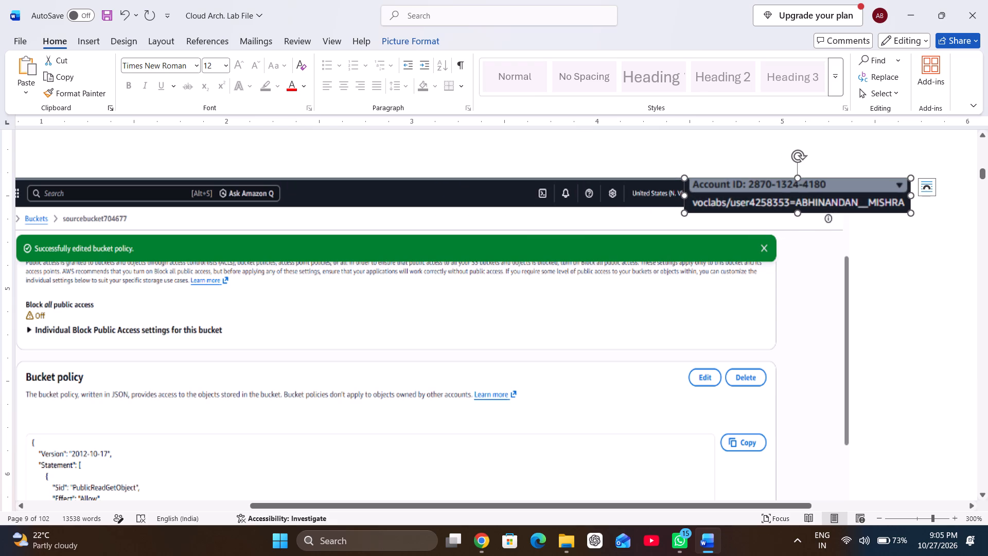
drag(766, 201, 696, 205)
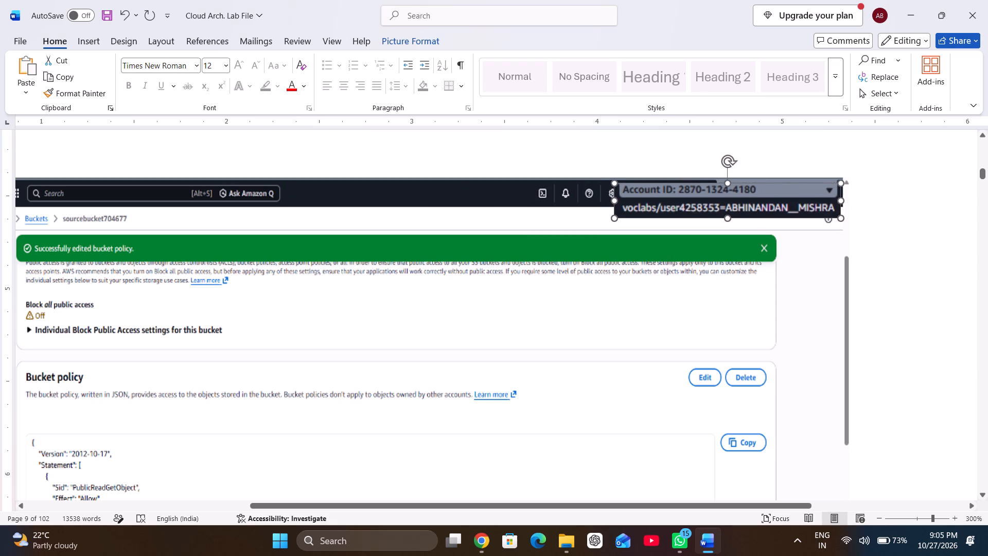
drag(696, 205, 695, 202)
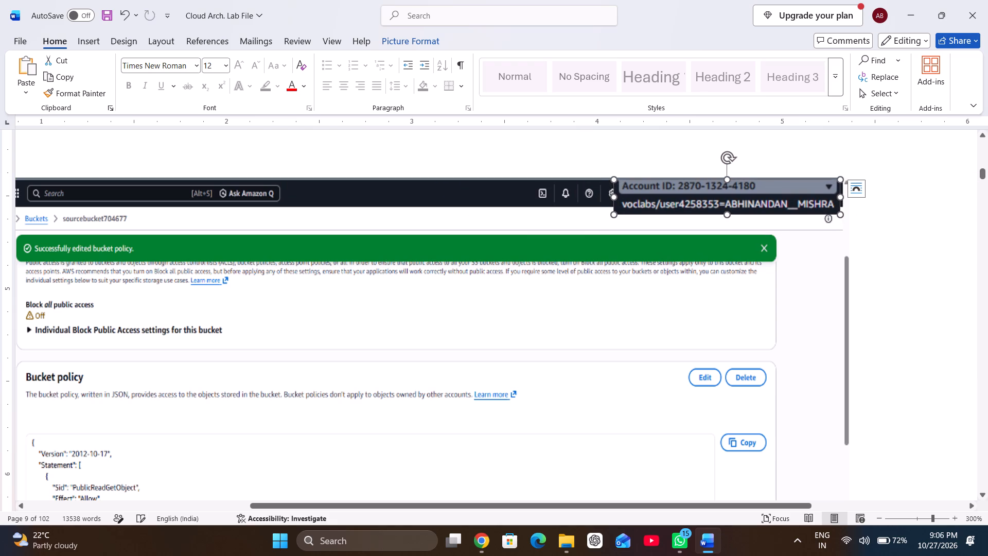
drag(614, 200, 732, 179)
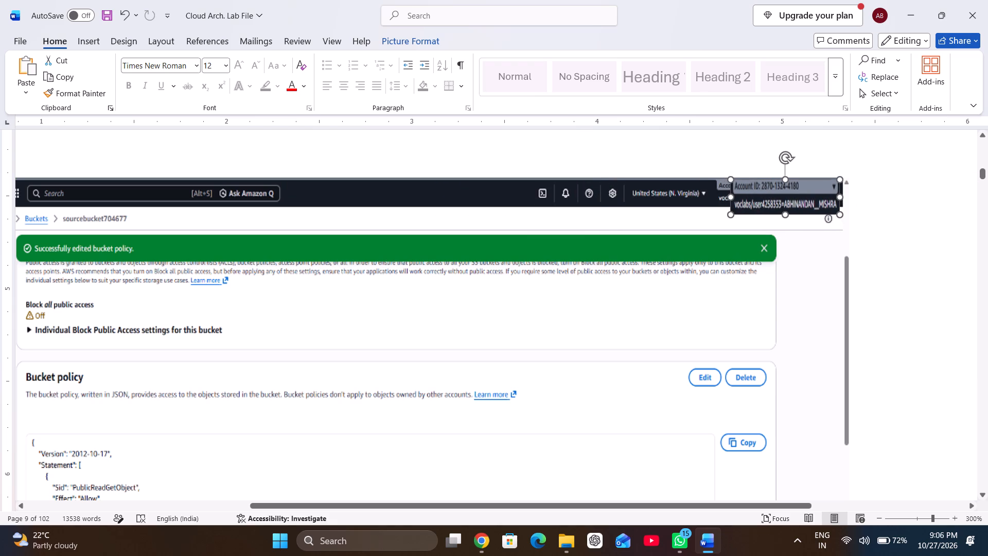
drag(732, 179, 715, 180)
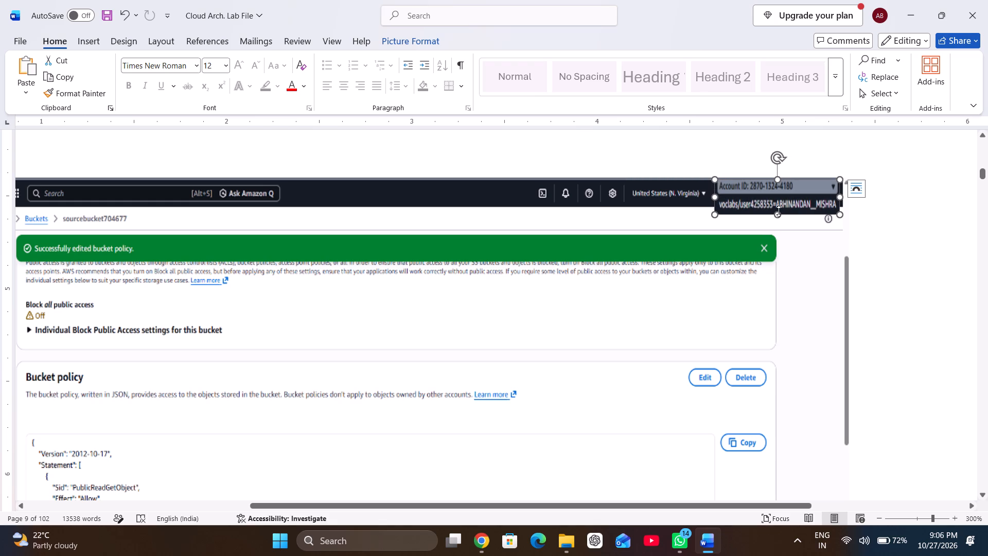
drag(778, 216, 776, 202)
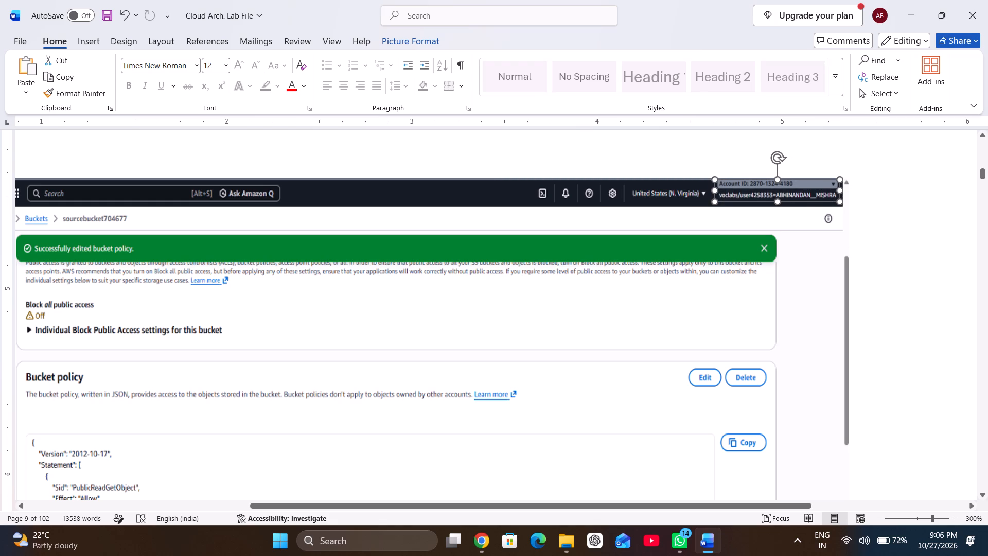
drag(776, 202, 775, 205)
click(767, 296)
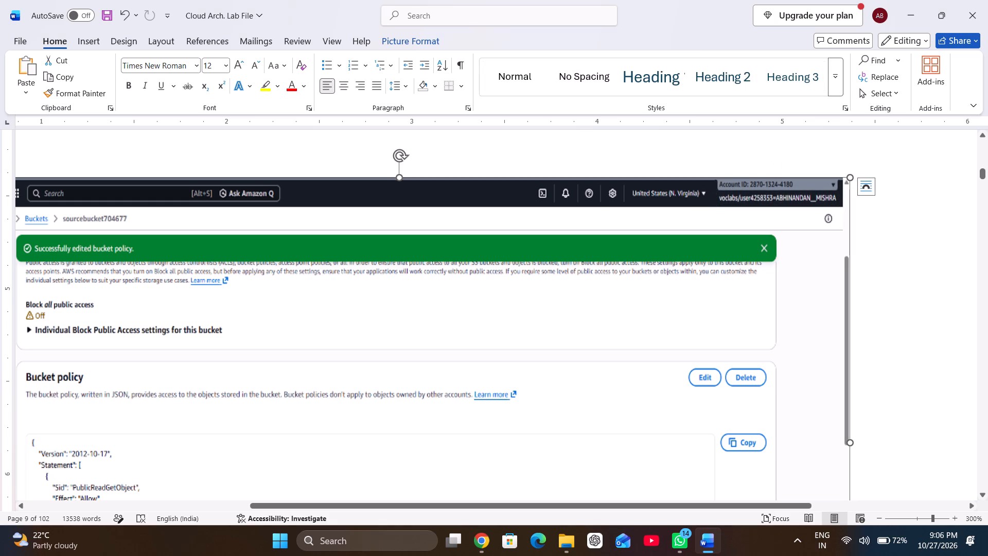
Slightly reduce the label image's height to fit the header bar of the "Successfully edited bucket policy" screenshot.
scroll(790, 275, down, 1)
scroll(790, 275, up, 1)
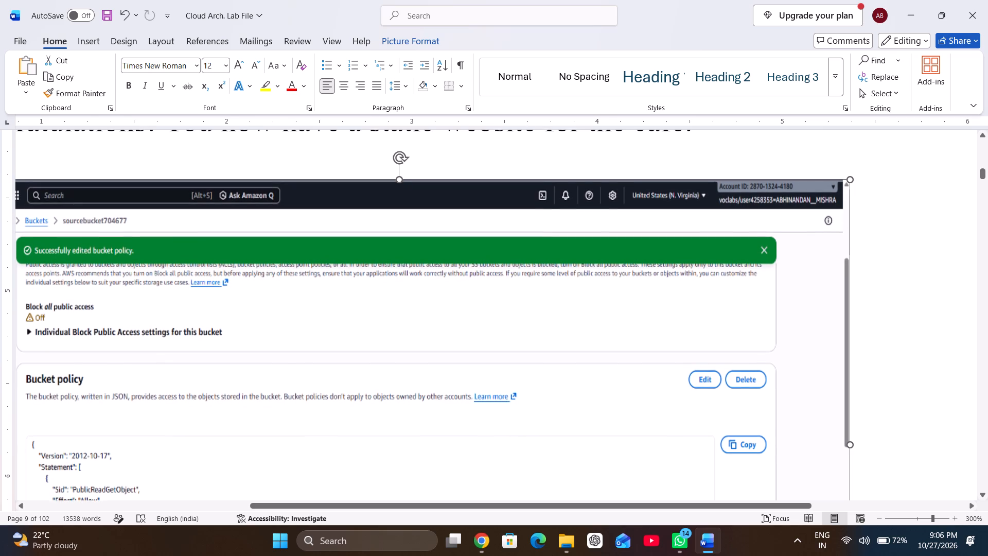
click(780, 194)
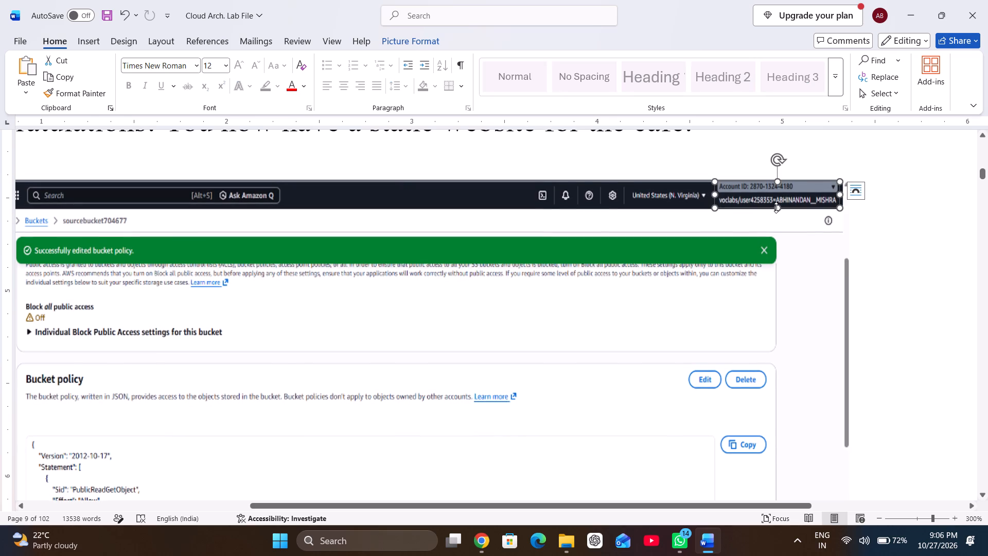
click(777, 208)
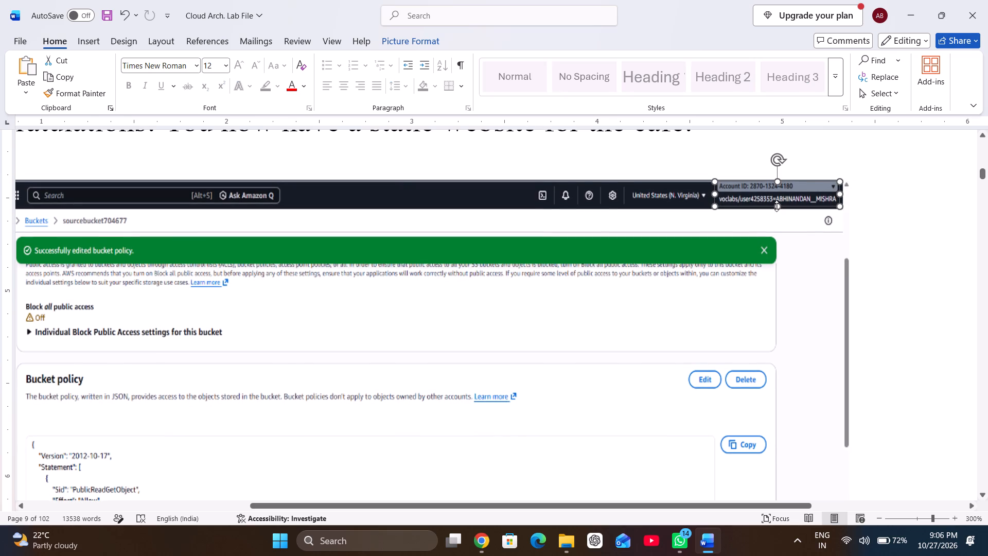
click(762, 237)
Paste the account label image after "You should see both versions of this file listed." and set its wrapping to In Front of Text.
scroll(762, 237, down, 1)
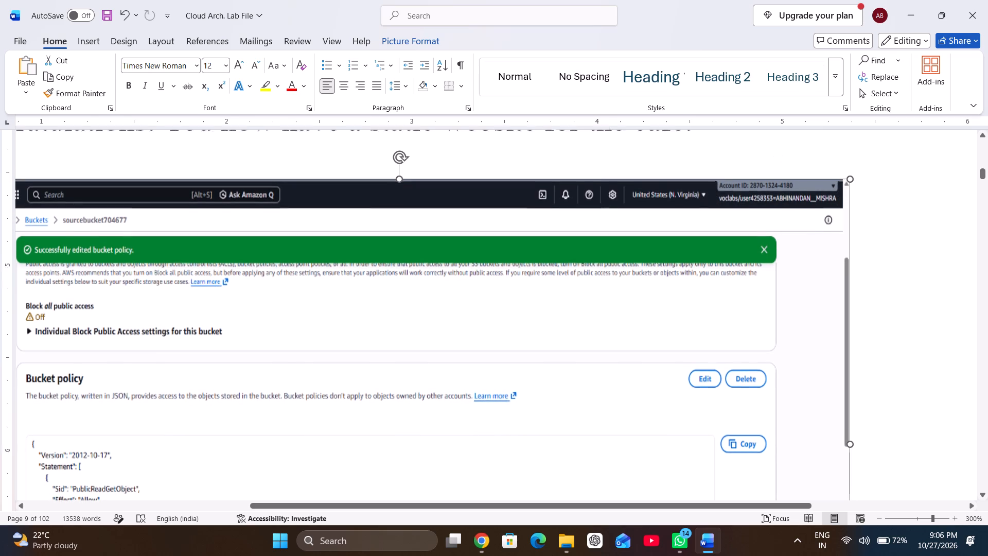
scroll(762, 237, down, 5)
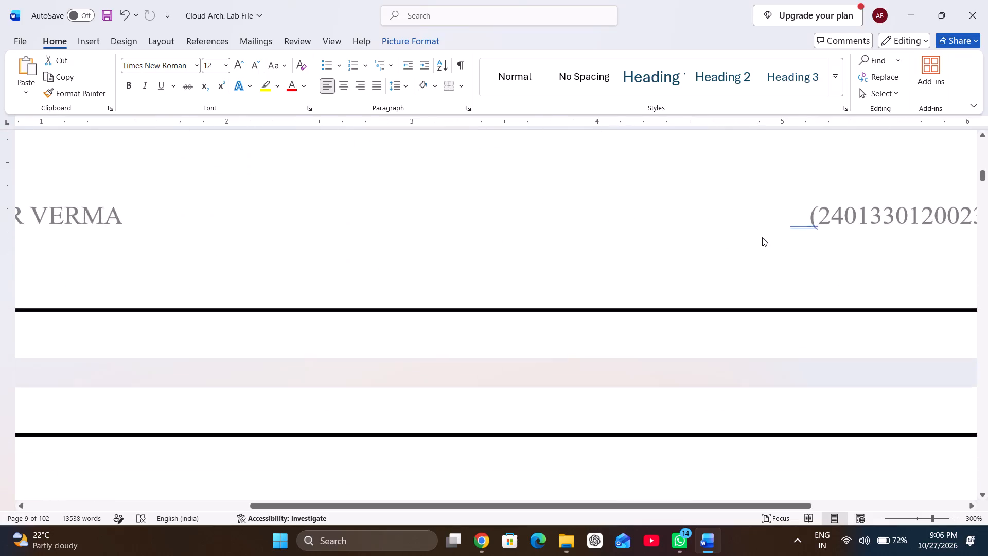
scroll(762, 237, down, 4)
scroll(762, 237, up, 1)
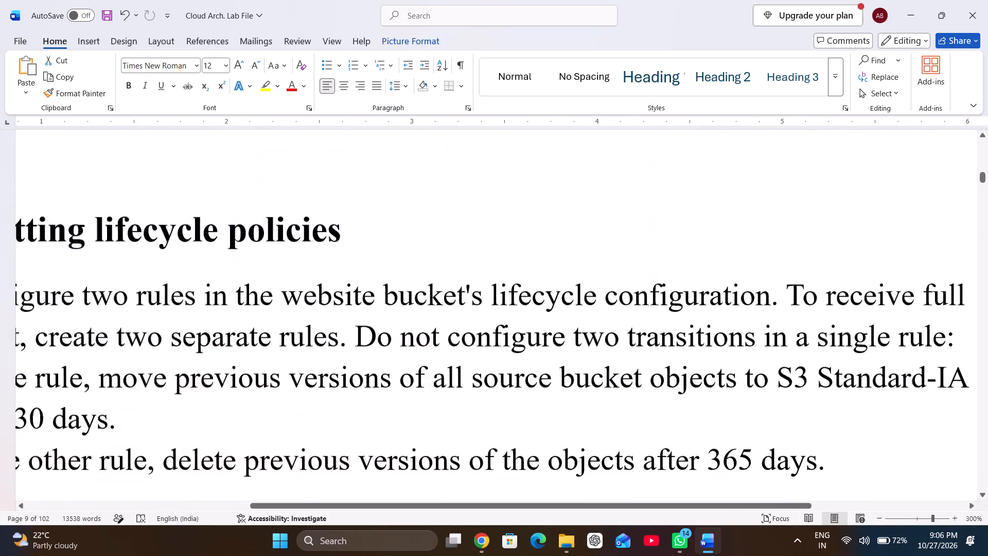
scroll(762, 237, up, 2)
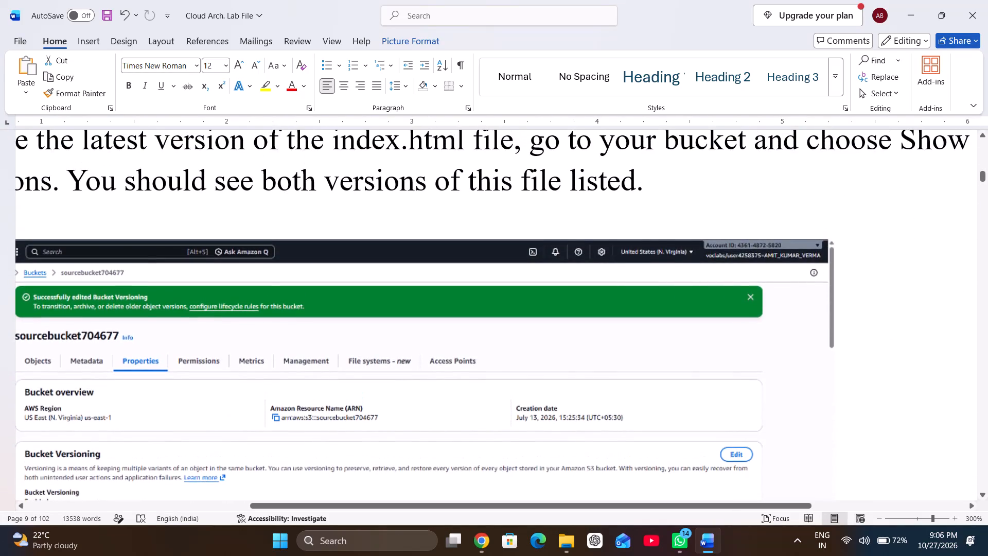
click(656, 183)
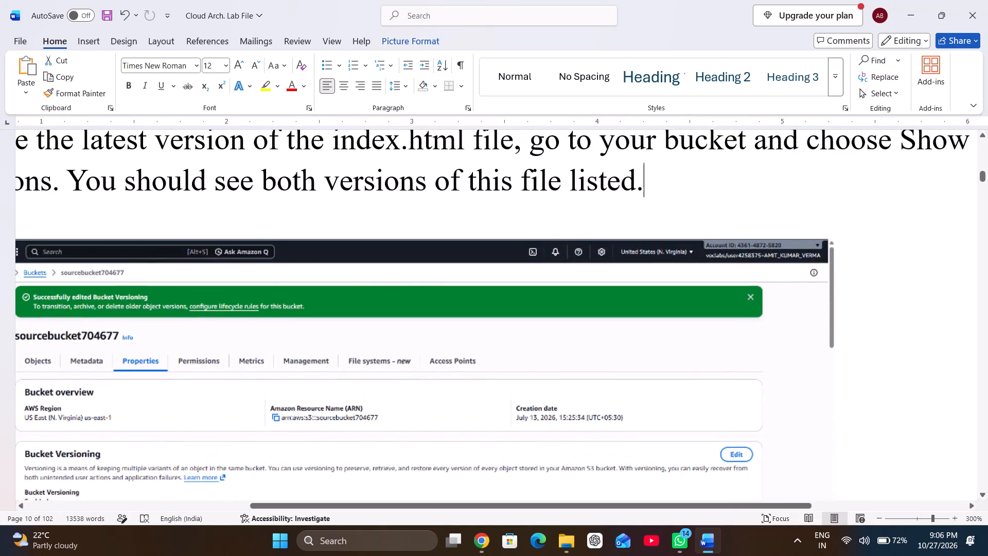
key(ctrl+v)
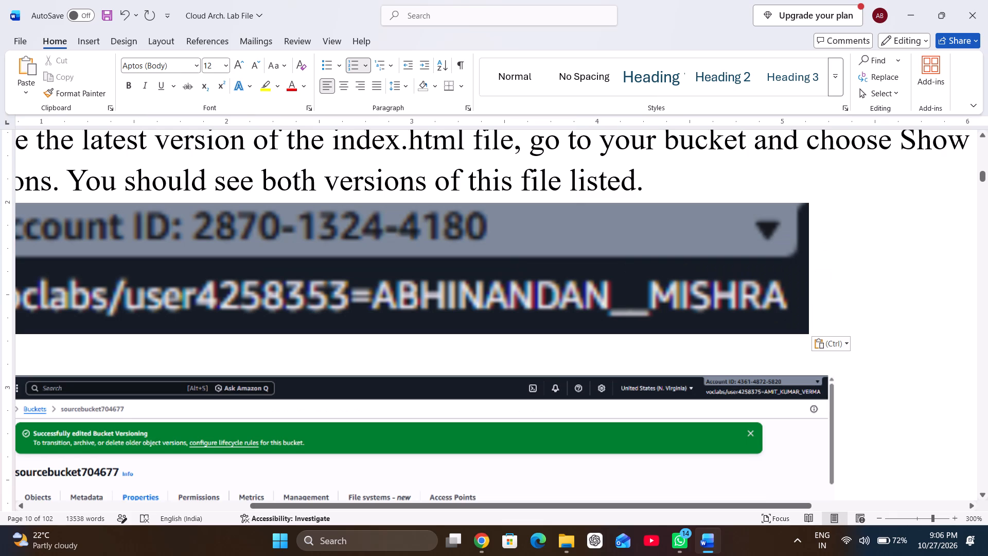
right_click(568, 257)
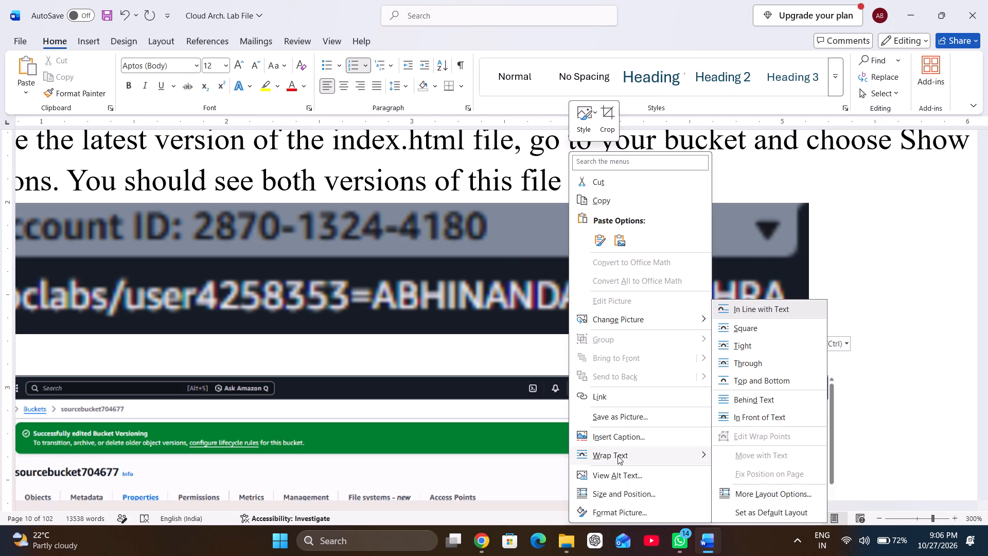
click(756, 419)
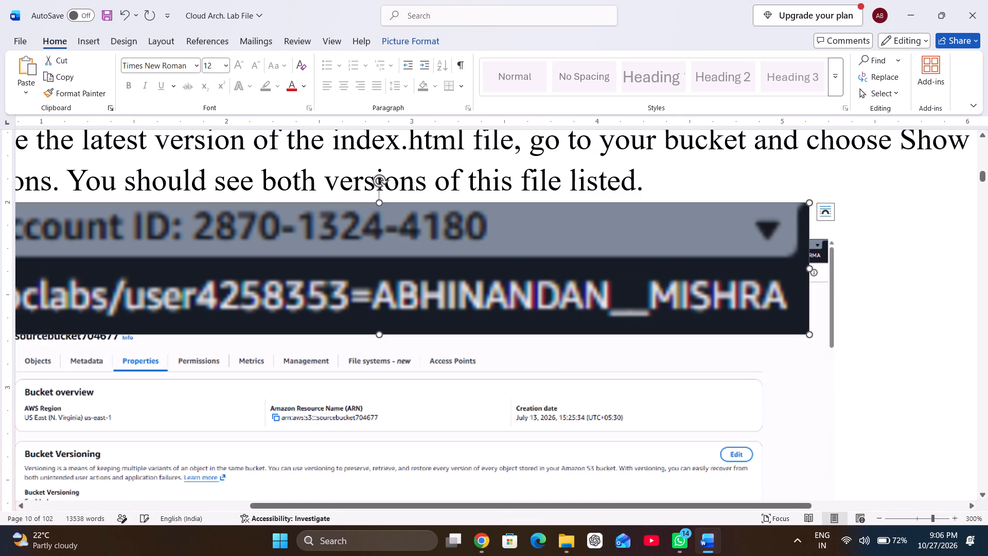
Shrink the label image and fit it over the original account label in the "Successfully edited Bucket Versioning" screenshot's header bar.
drag(226, 231, 307, 245)
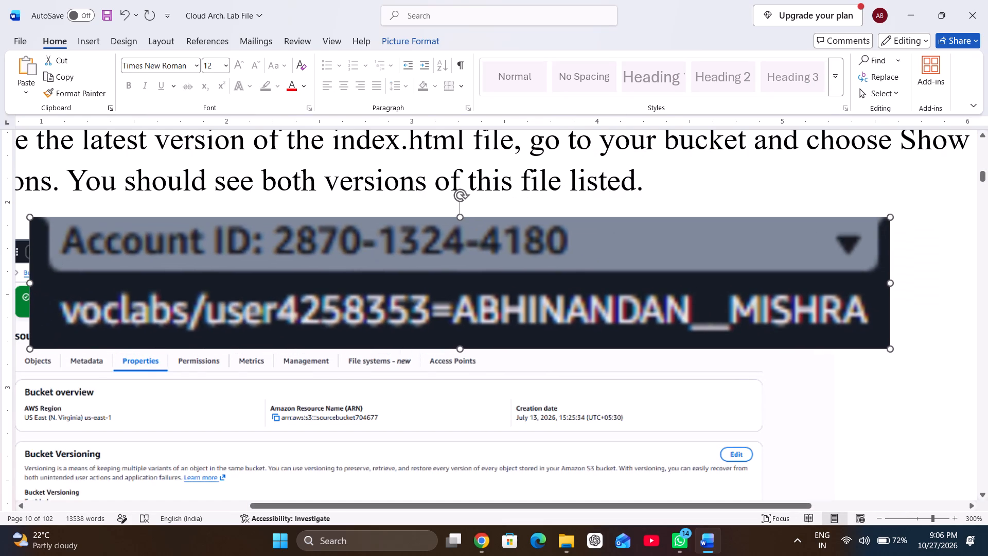
drag(307, 245, 307, 245)
drag(31, 219, 644, 327)
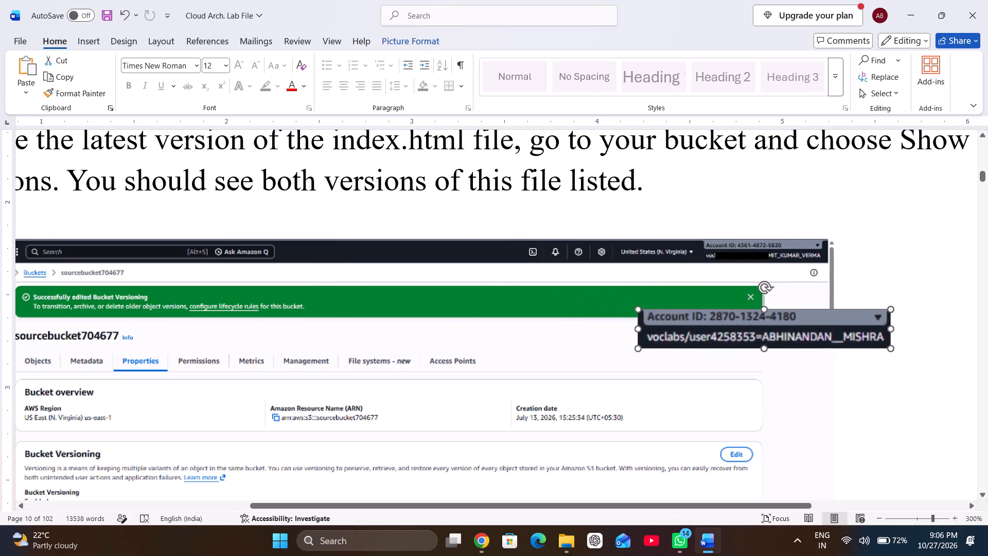
drag(644, 327, 719, 324)
drag(771, 339, 709, 259)
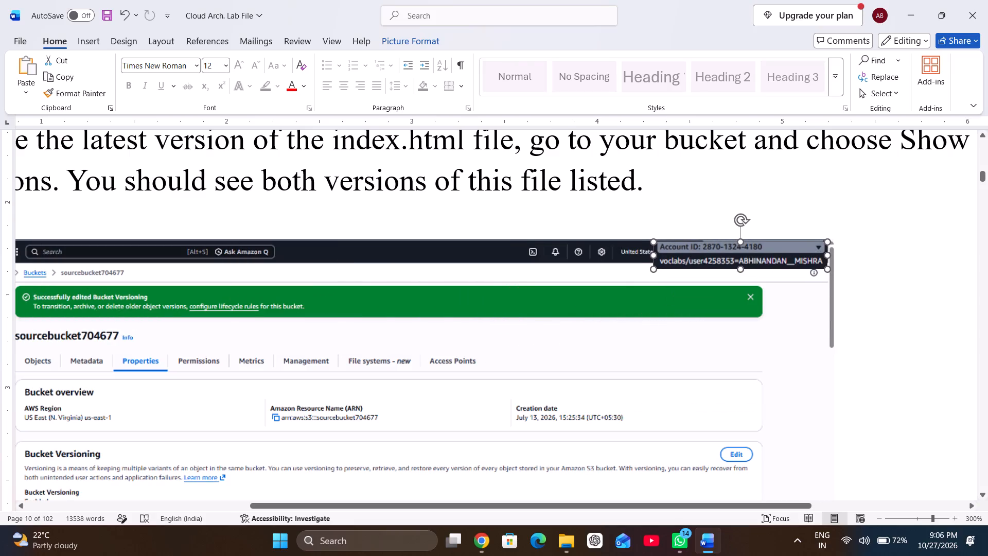
drag(709, 259, 708, 259)
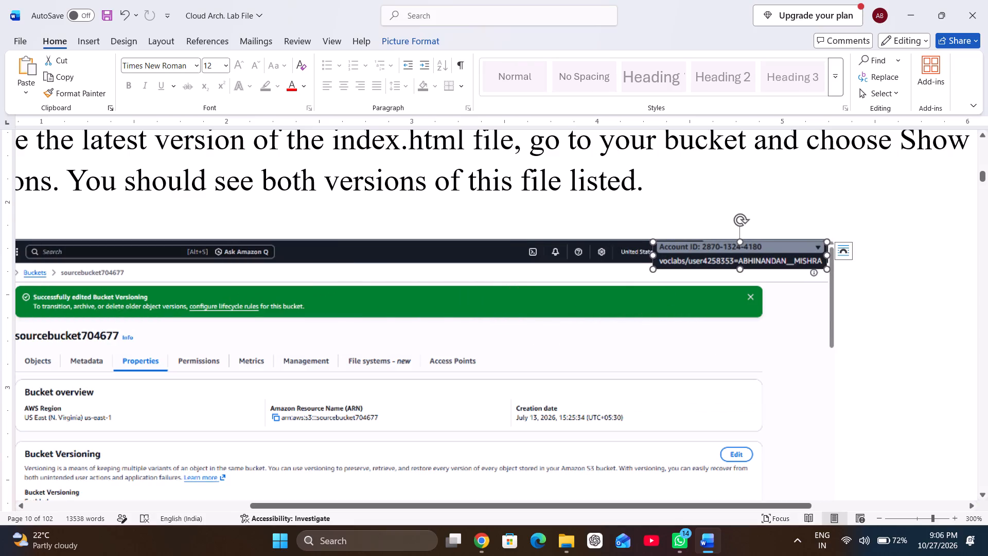
drag(652, 269, 694, 262)
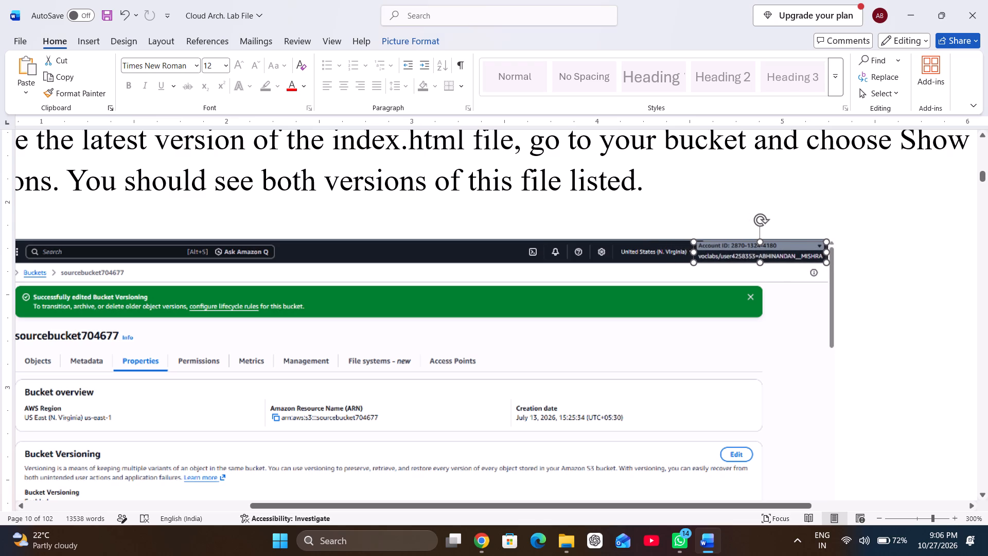
drag(694, 262, 709, 258)
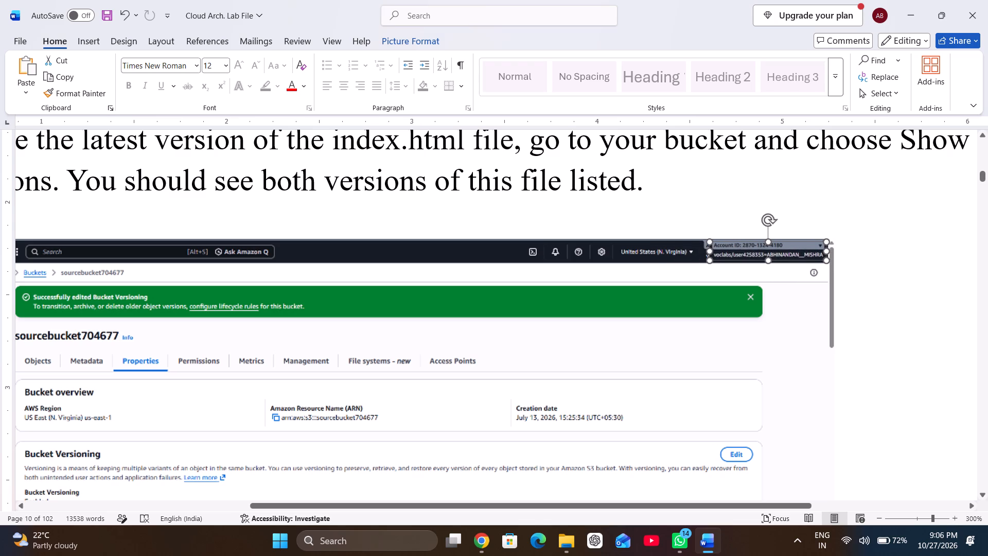
drag(709, 258, 700, 258)
Nudge the label image into alignment with the original account label in the Bucket Versioning screenshot's header bar.
click(698, 314)
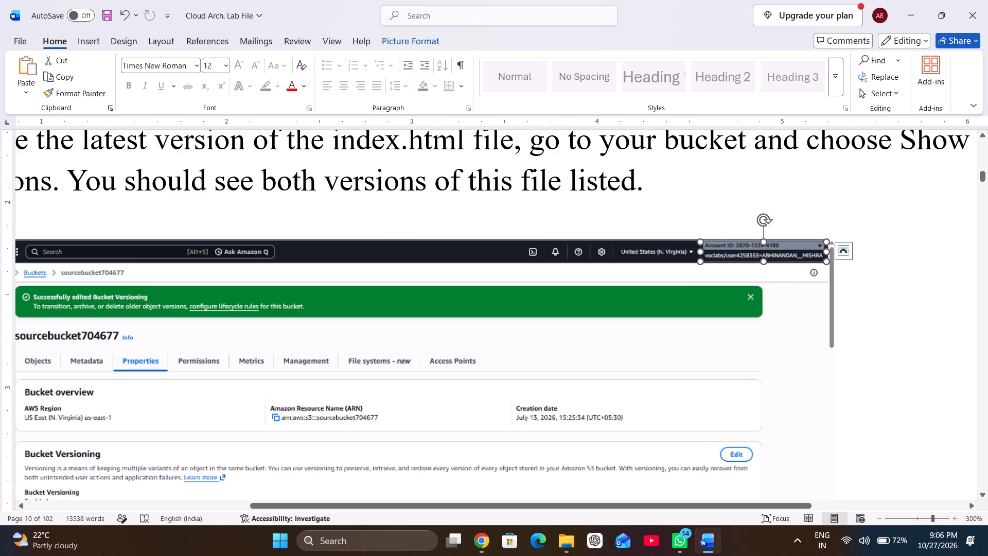
click(734, 252)
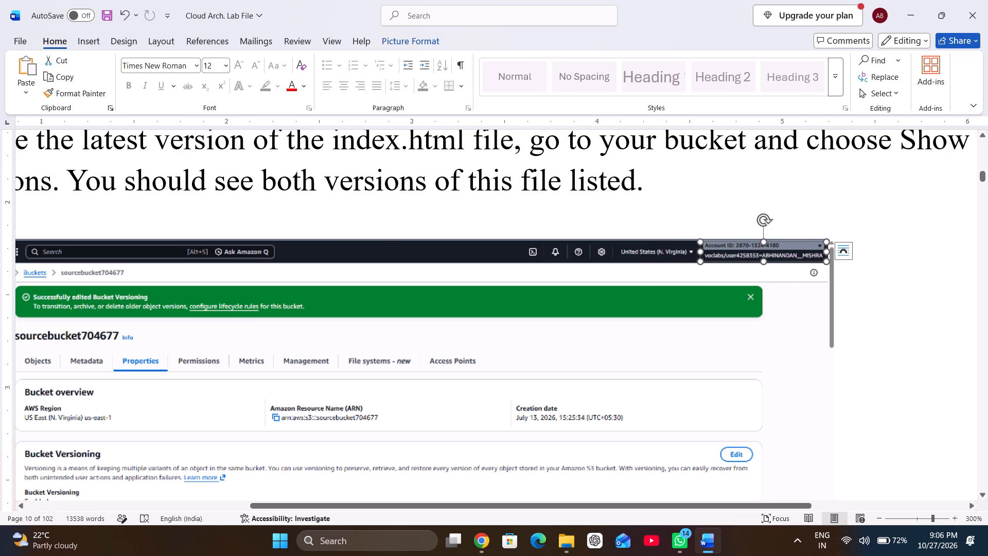
click(734, 252)
click(719, 291)
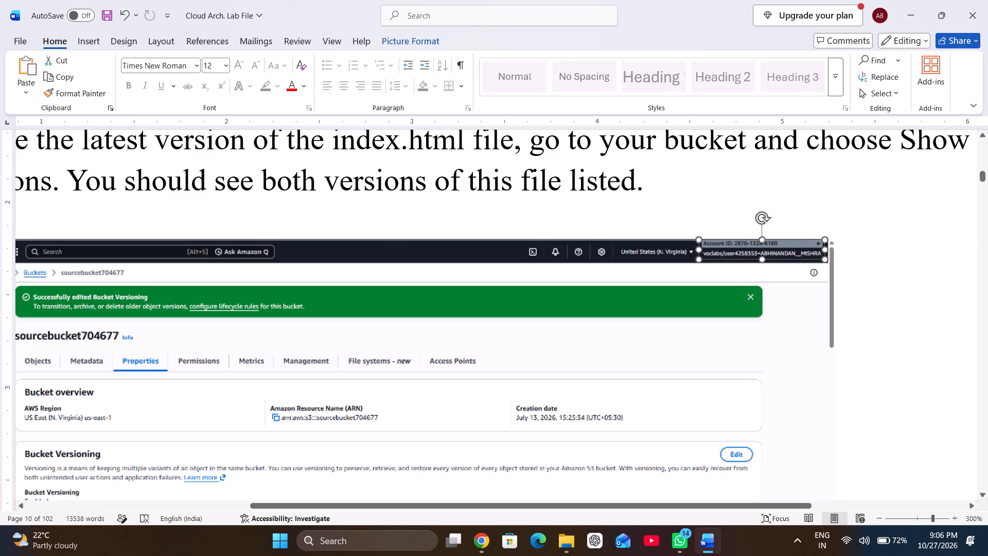
click(731, 256)
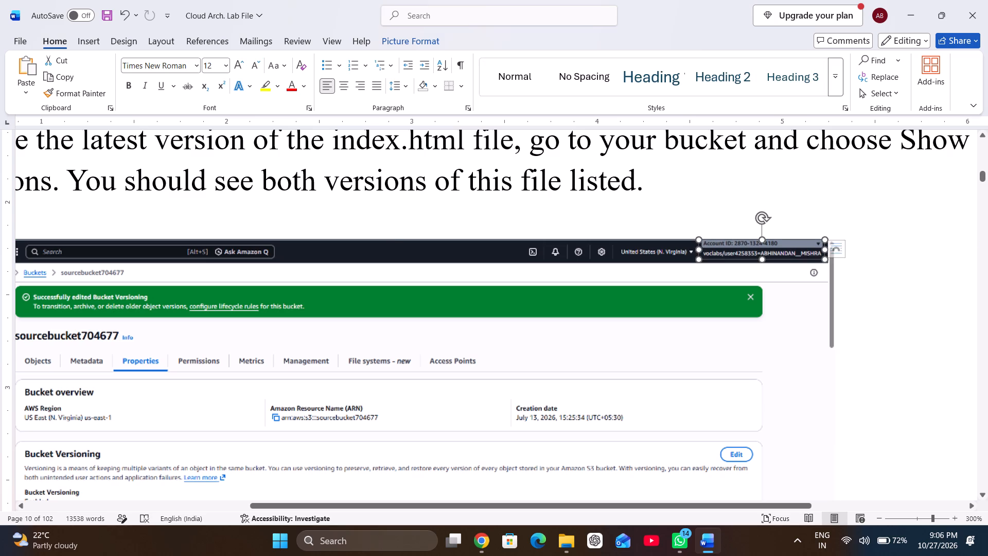
click(715, 276)
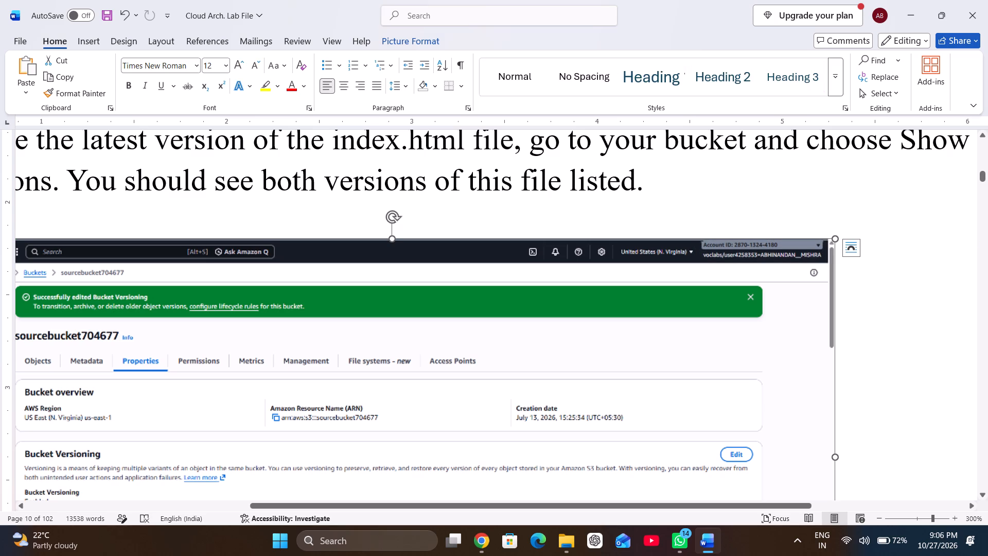
Paste the account label image after "delete previous versions of the objects after 365 days." and set its wrapping to In Front of Text.
scroll(703, 322, down, 5)
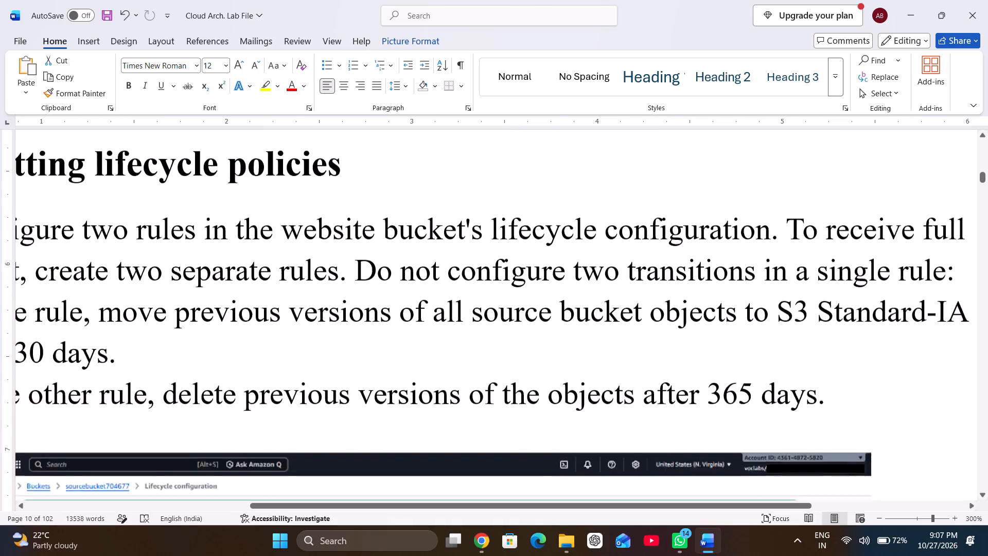
scroll(703, 322, down, 1)
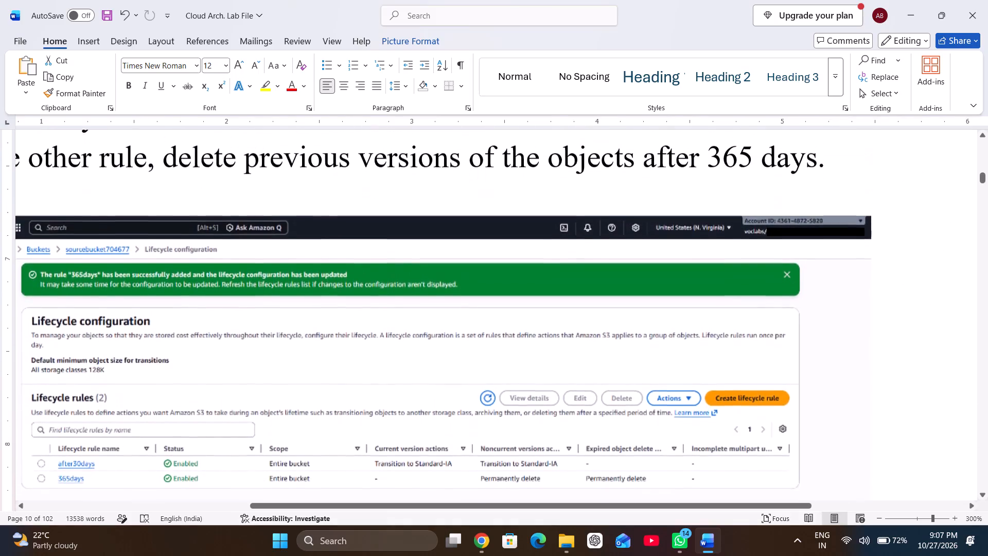
scroll(703, 322, down, 1)
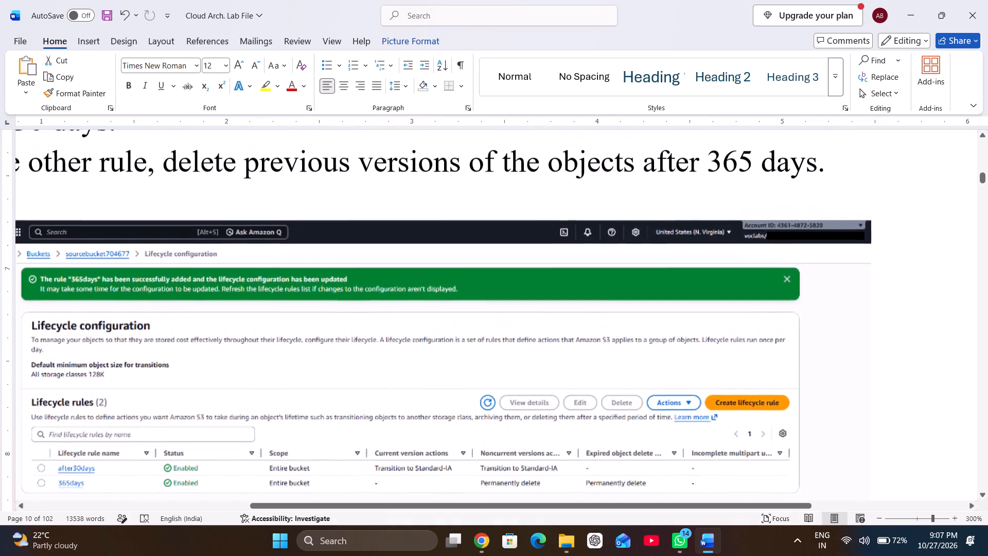
scroll(703, 322, down, 1)
click(830, 171)
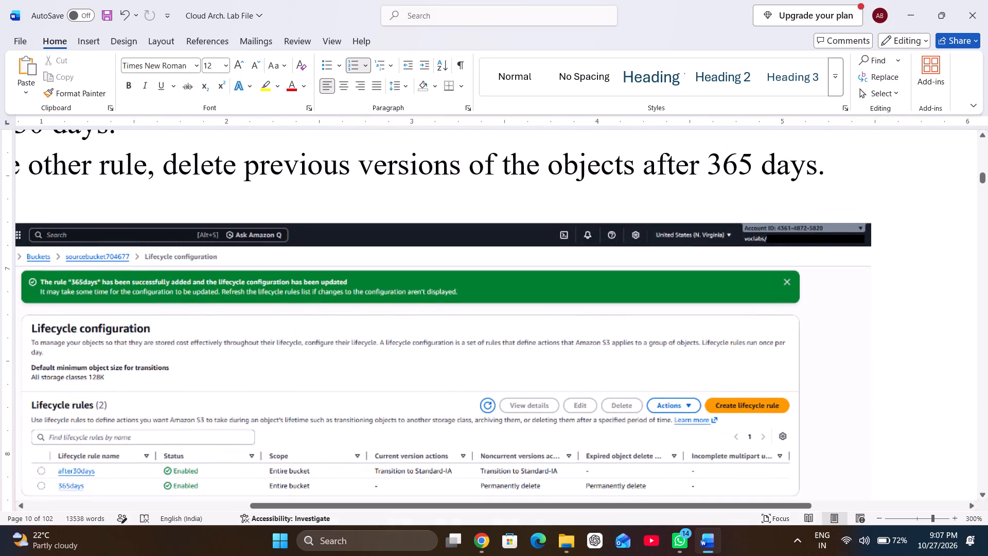
key(ctrl+v)
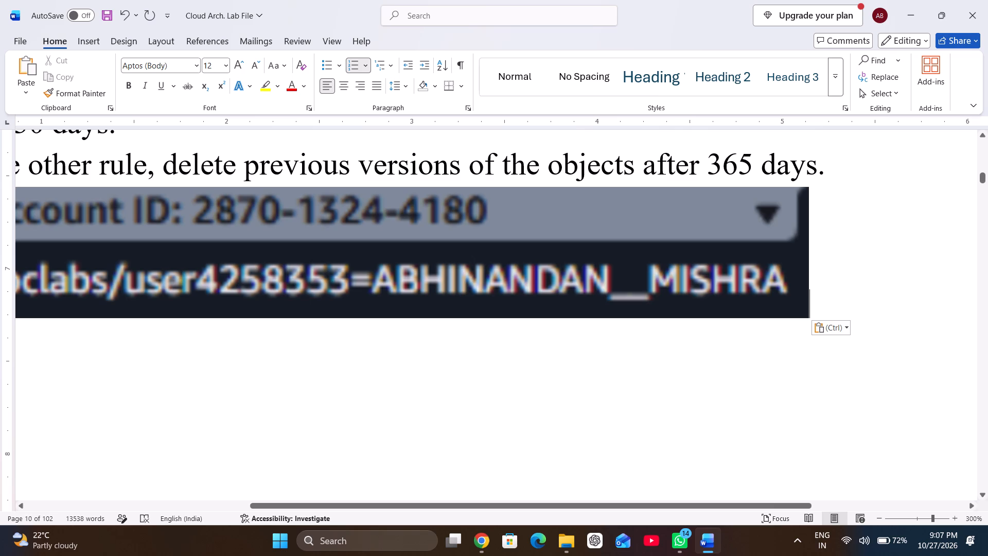
right_click(636, 259)
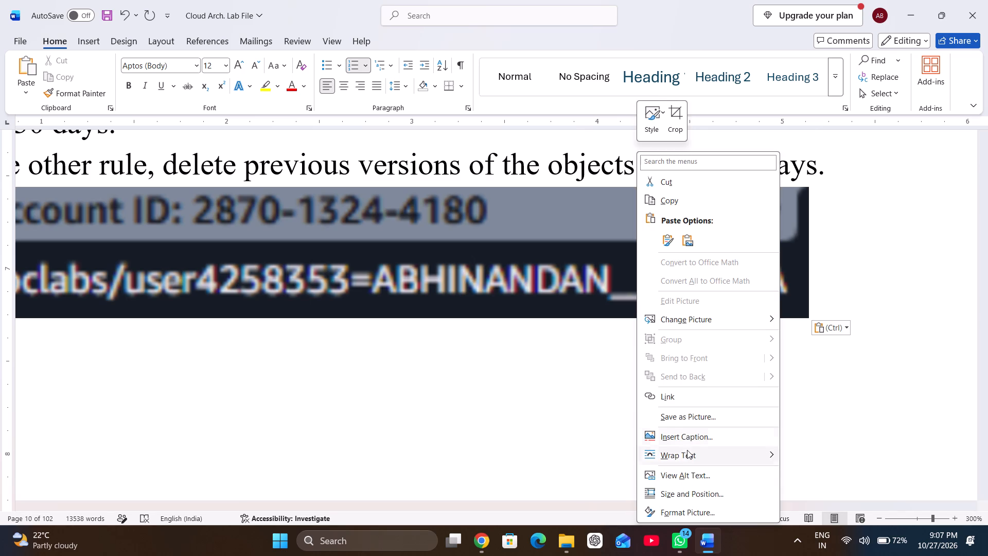
click(832, 421)
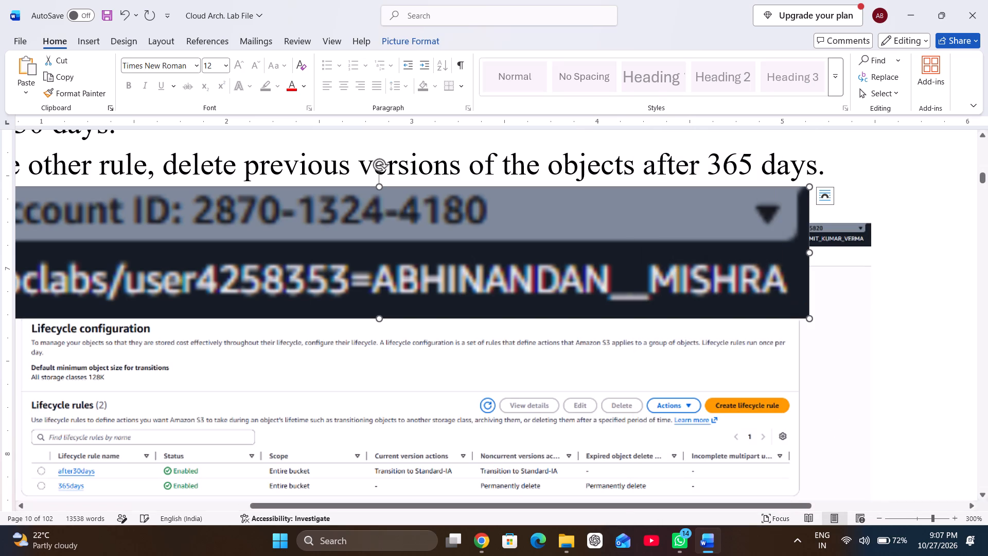
Shrink the label image and align it over the original account label in the "Lifecycle configuration" screenshot's header bar.
drag(645, 264, 732, 302)
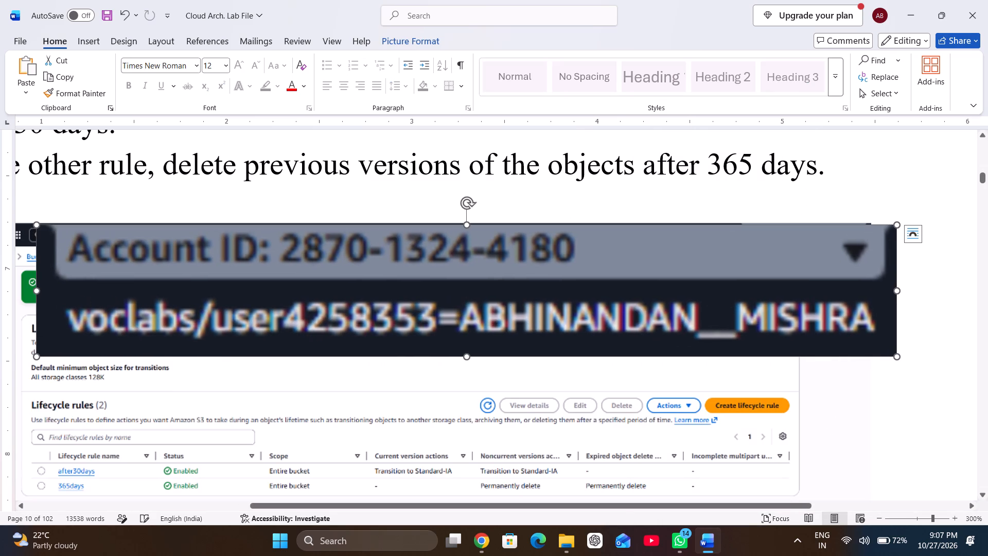
click(897, 224)
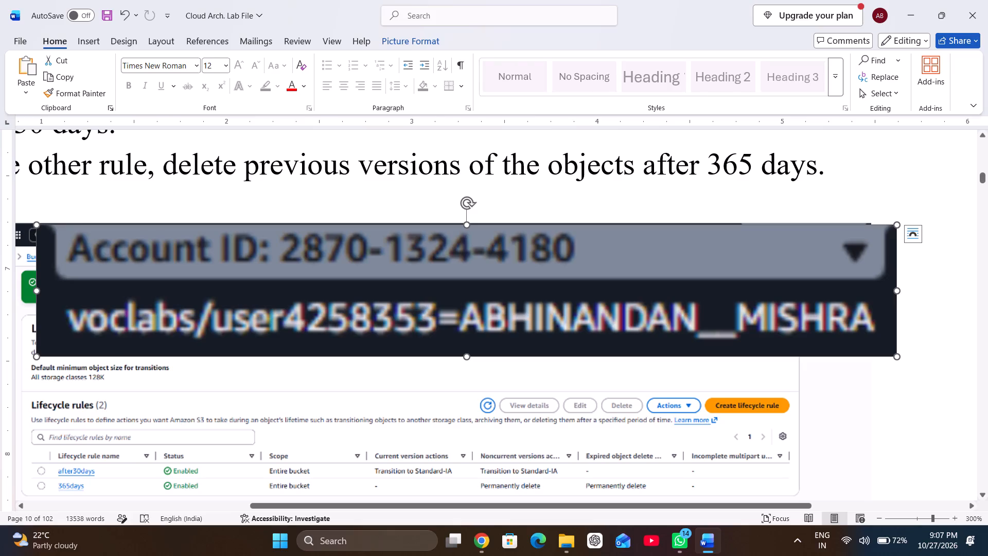
drag(896, 224, 524, 302)
drag(287, 323, 673, 298)
drag(422, 333, 822, 255)
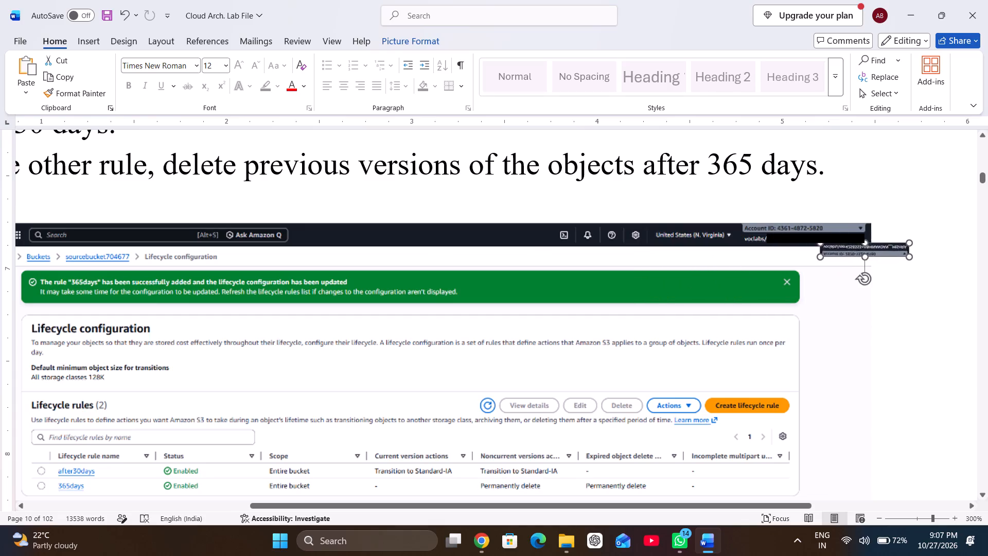
drag(822, 255, 778, 266)
drag(817, 267, 788, 250)
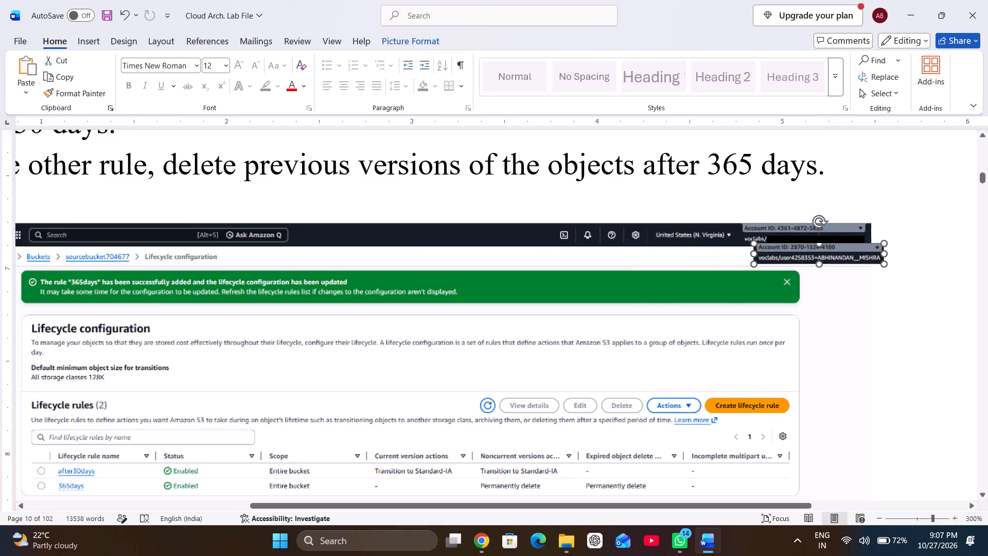
drag(788, 250, 776, 235)
click(738, 236)
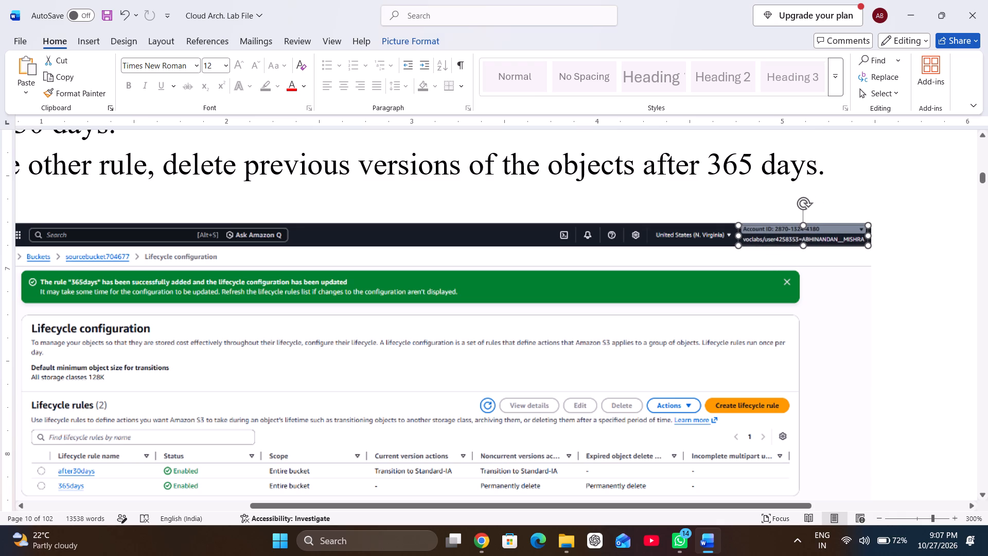
click(782, 353)
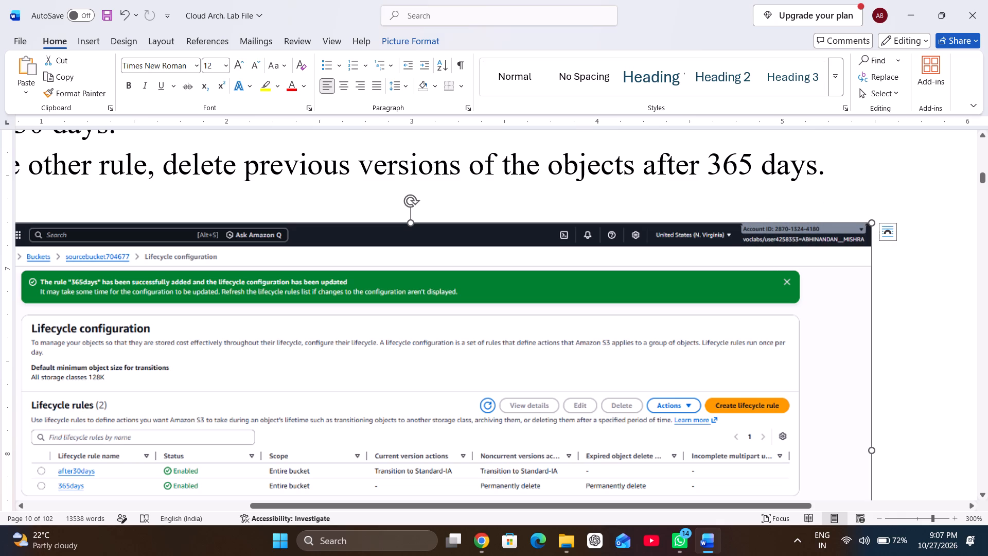
click(775, 240)
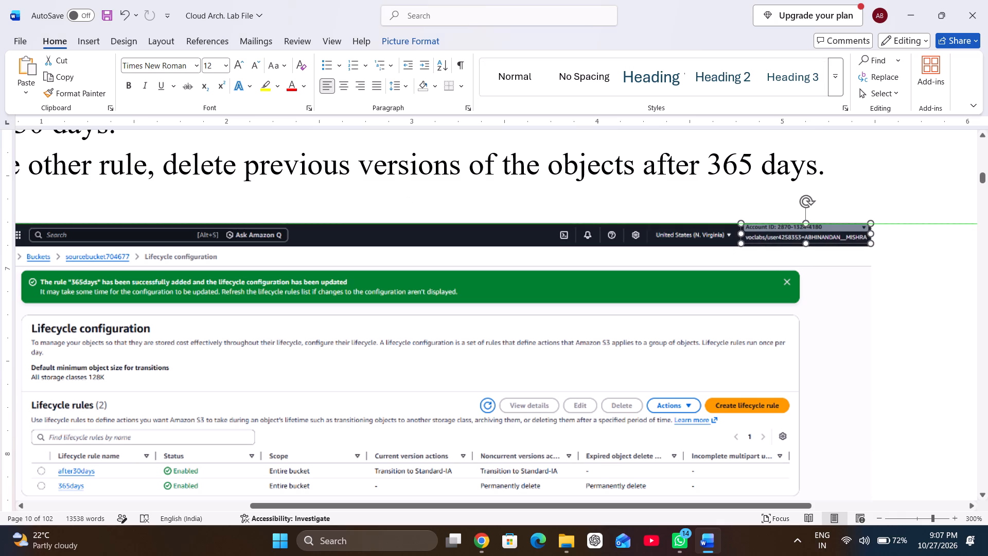
click(746, 275)
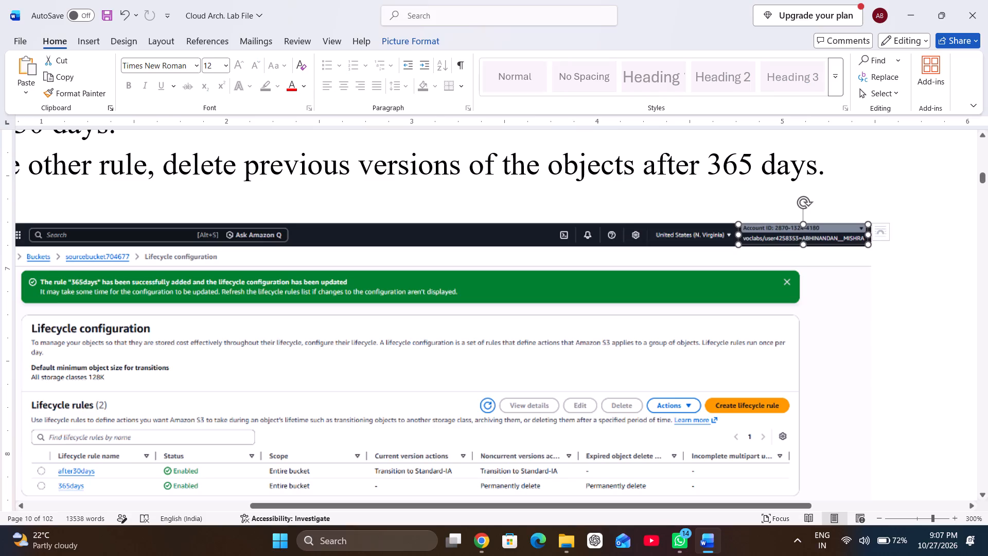
Paste the account label image after "ignore it and proceed to the next step." and set its wrapping to In Front of Text.
scroll(746, 275, down, 2)
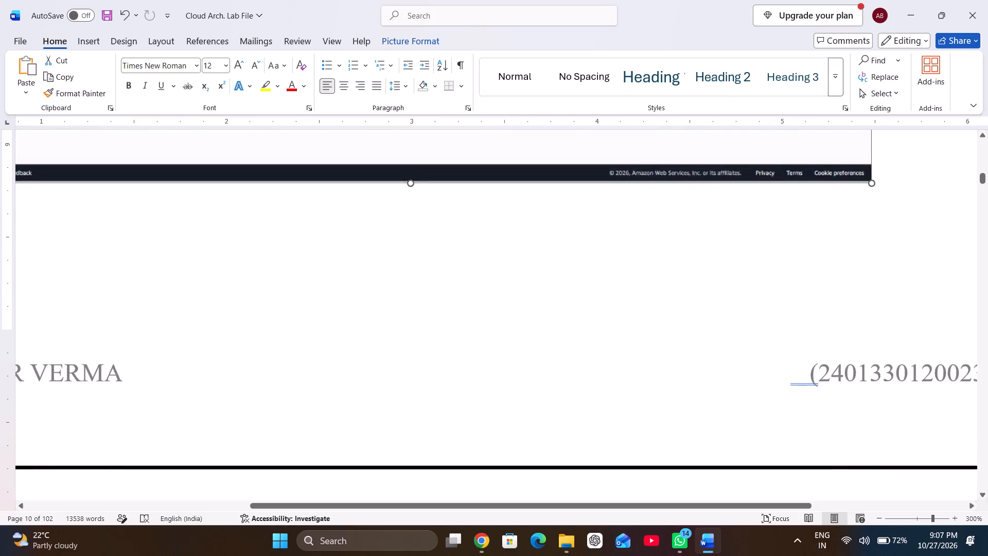
scroll(746, 275, down, 3)
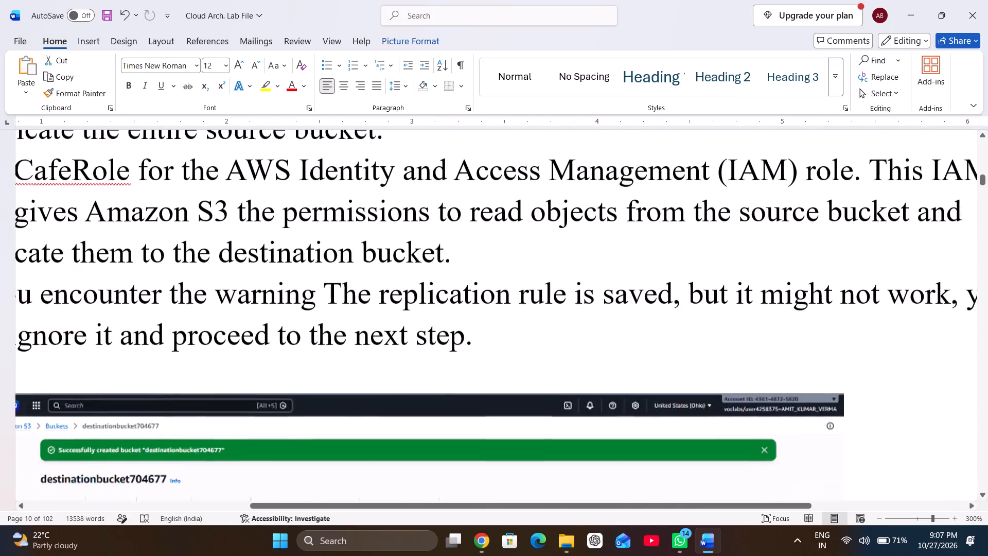
scroll(746, 275, down, 3)
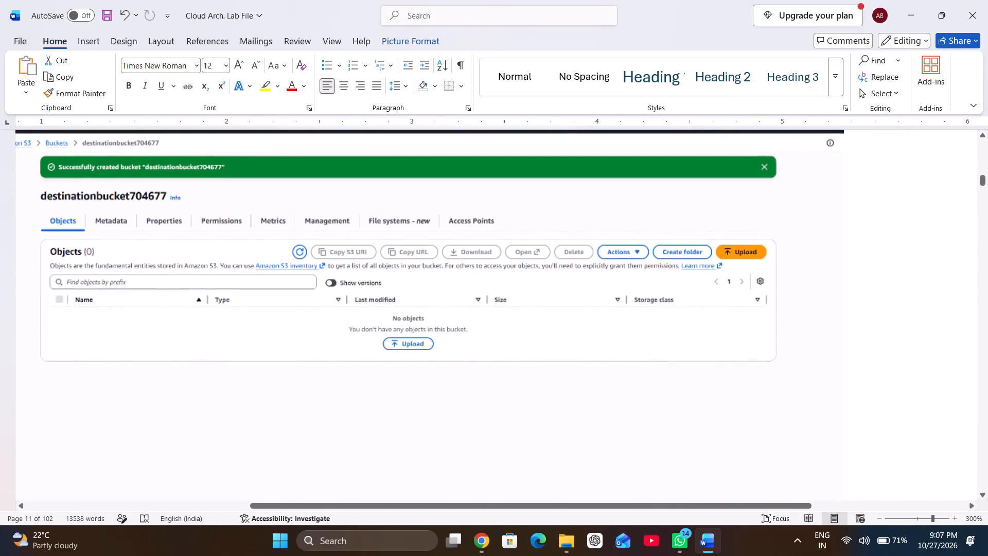
scroll(746, 275, down, 1)
scroll(746, 275, up, 1)
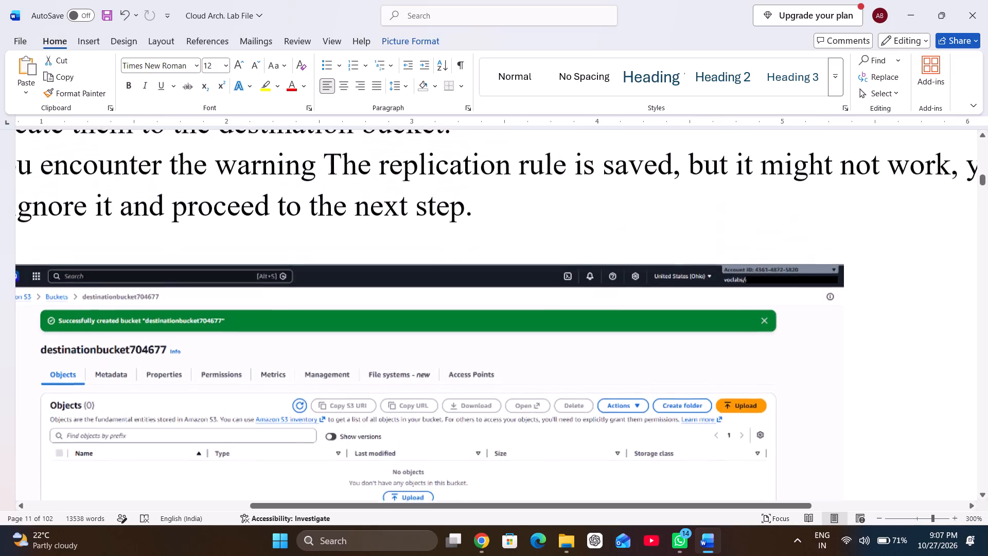
click(593, 212)
key(ctrl+v)
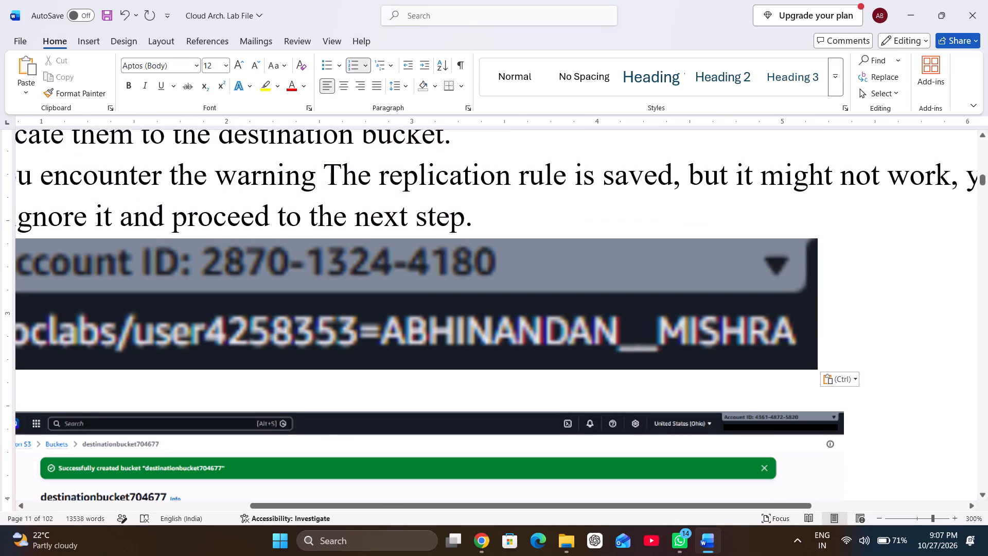
right_click(493, 327)
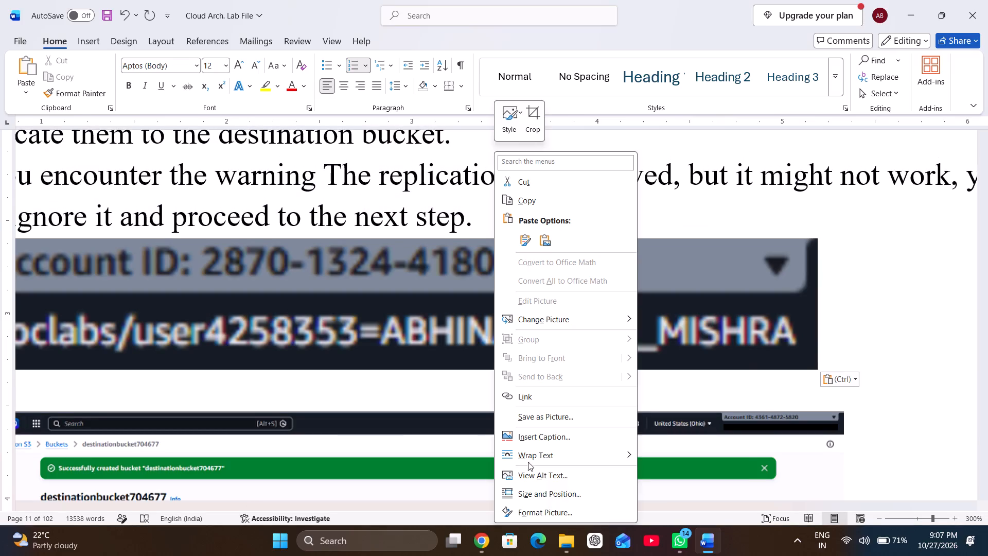
click(697, 418)
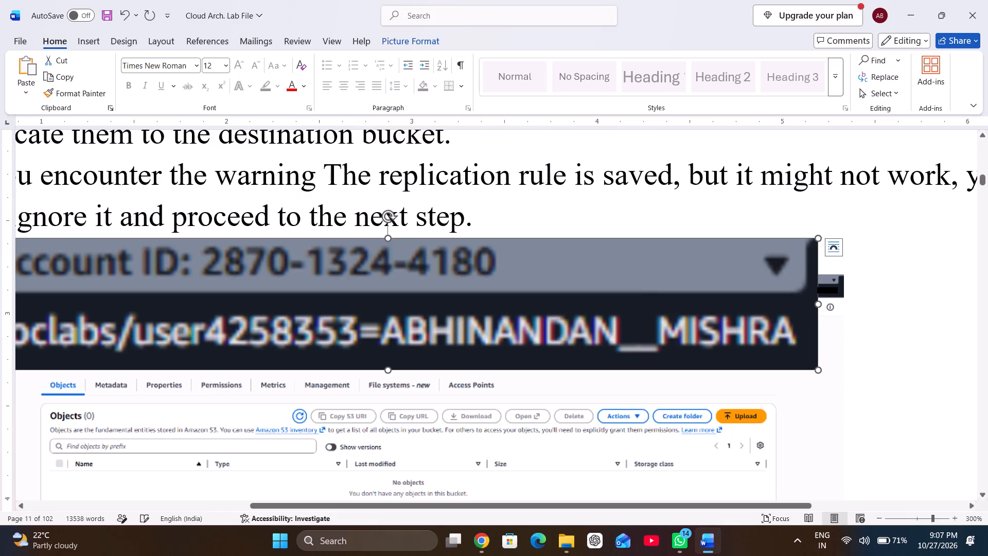
Shrink the label image and move it over the original account label in the "Successfully created bucket" screenshot's header bar.
drag(819, 238, 342, 307)
drag(258, 341, 355, 319)
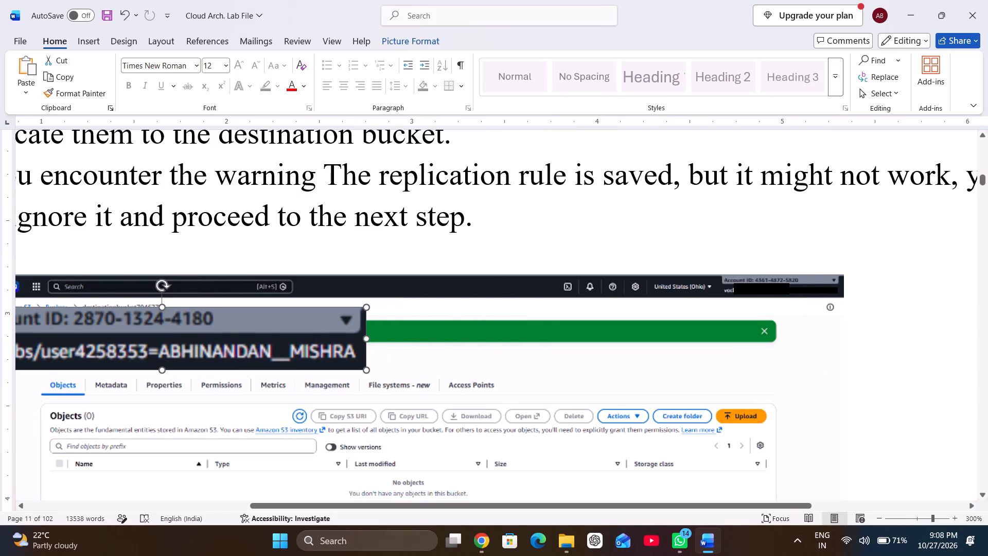
drag(355, 319, 870, 334)
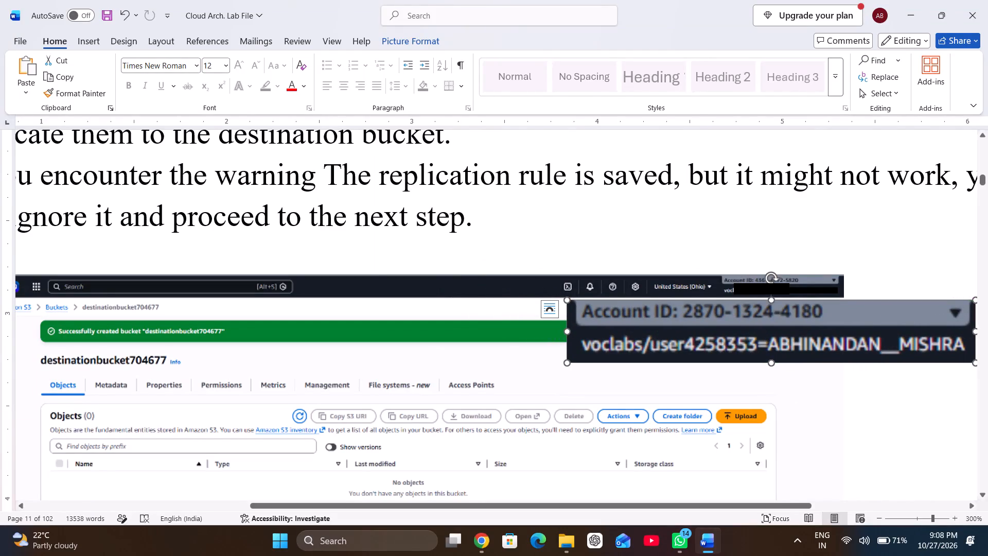
drag(566, 299, 774, 335)
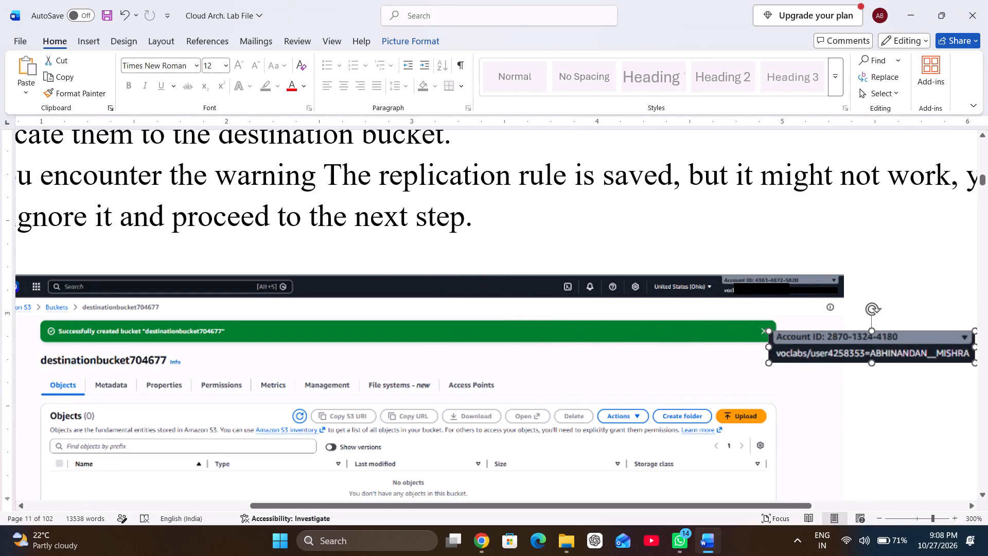
drag(774, 335, 851, 348)
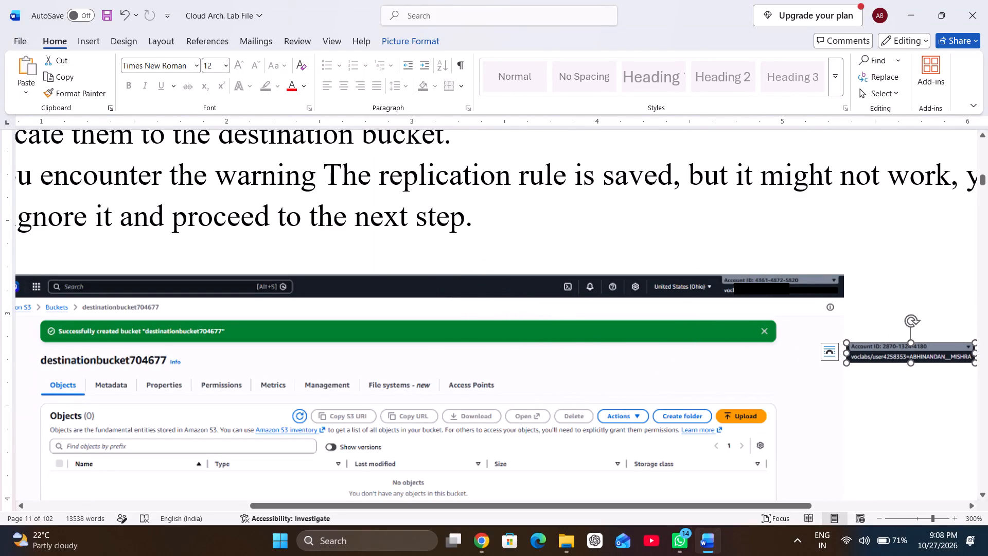
drag(879, 354, 747, 293)
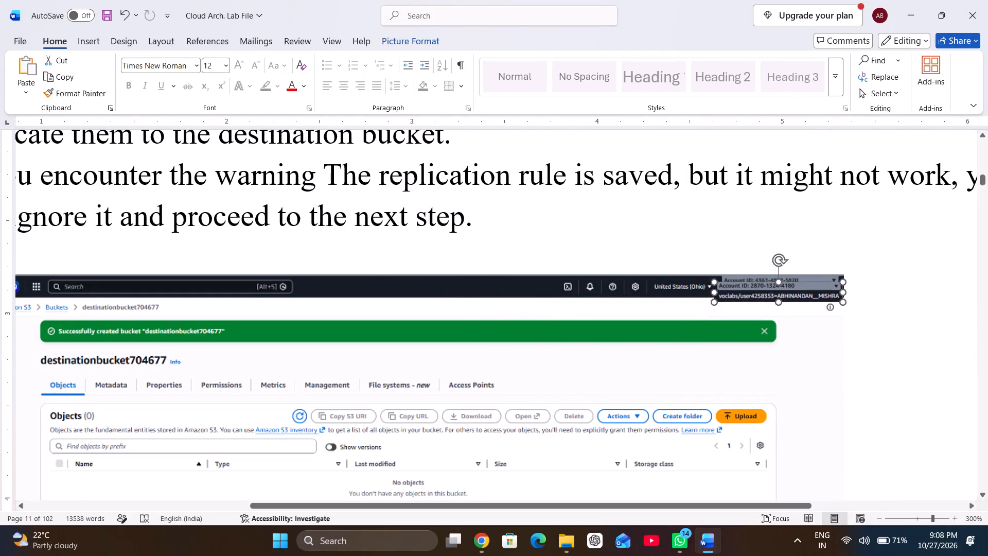
drag(747, 293, 746, 289)
click(746, 289)
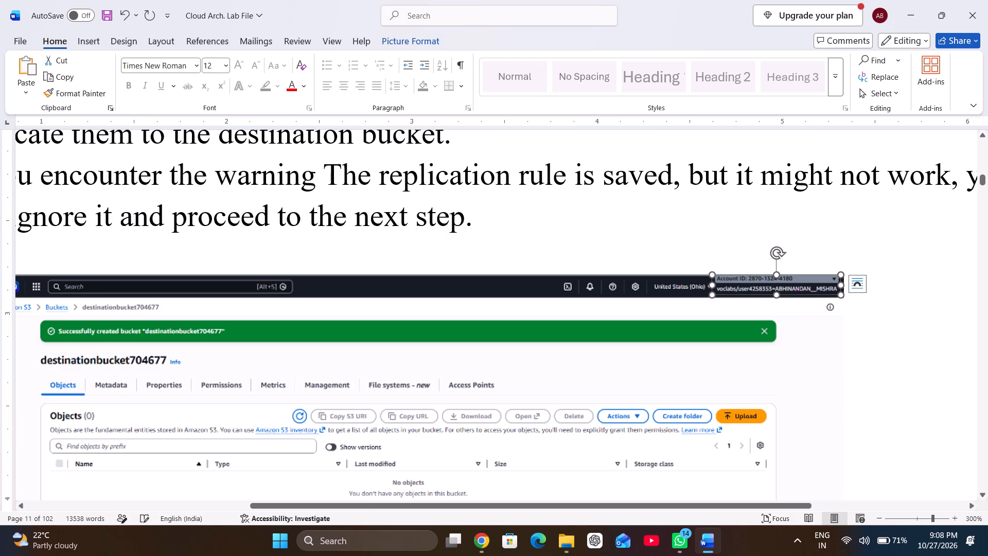
Narrow the label image and adjust its height to fit the header bar of the "Successfully created bucket" screenshot.
drag(713, 287, 752, 285)
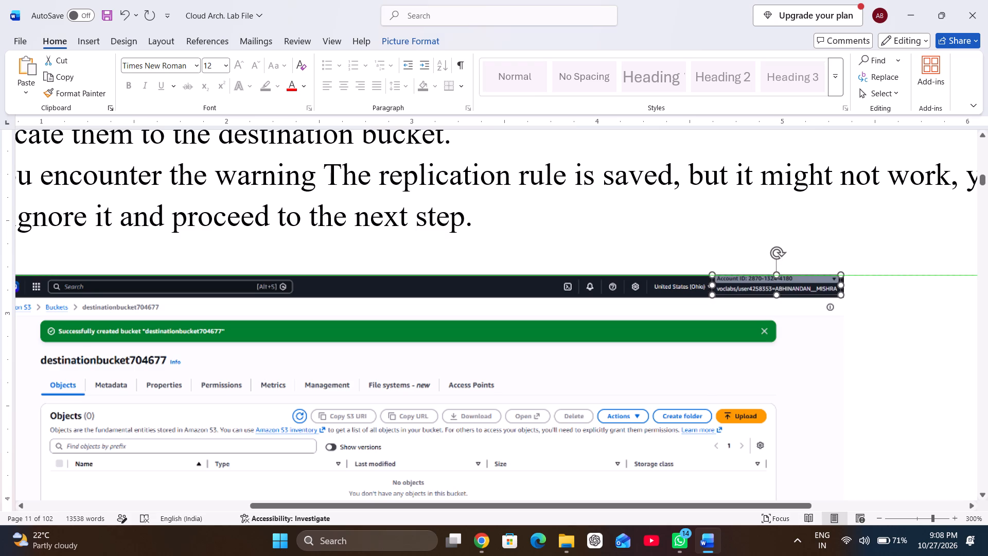
drag(752, 285, 720, 290)
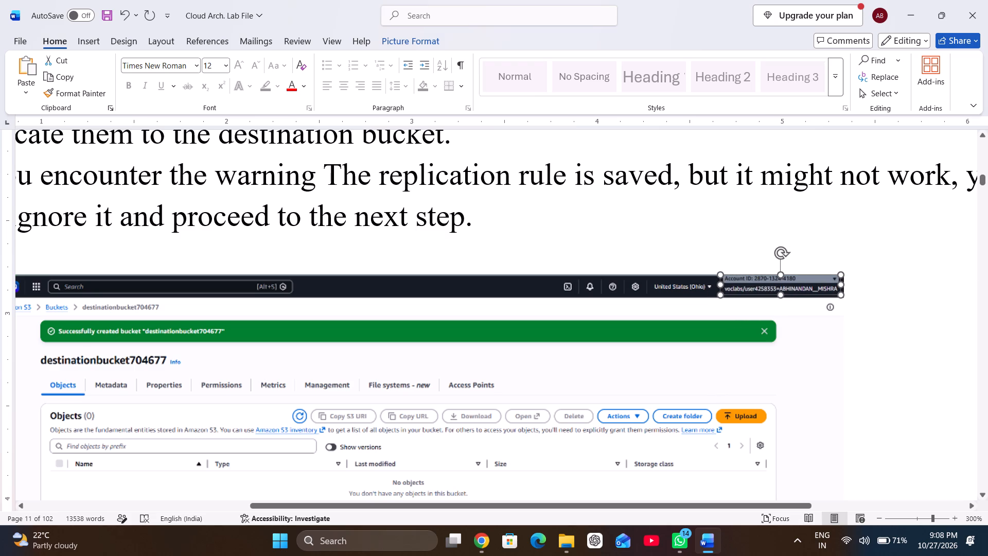
click(780, 296)
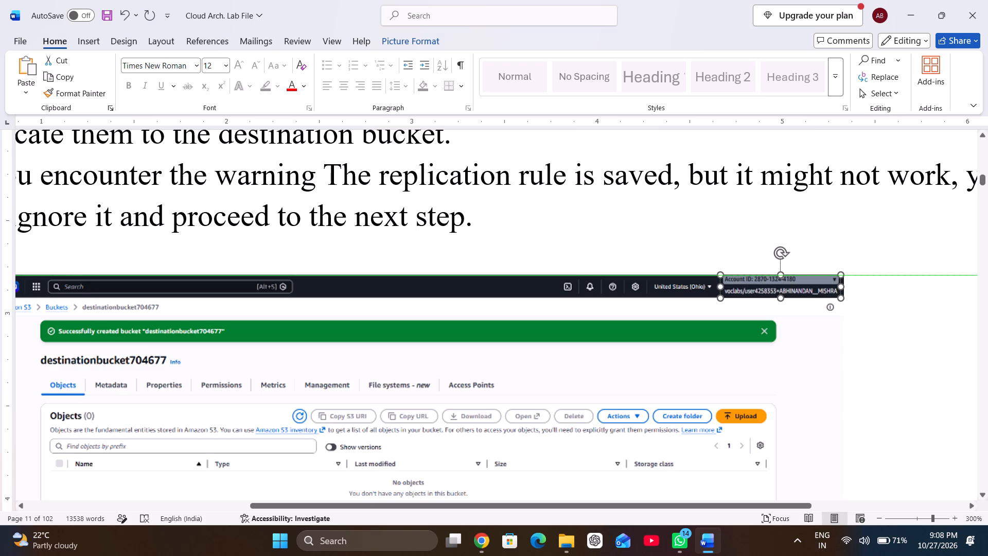
click(764, 352)
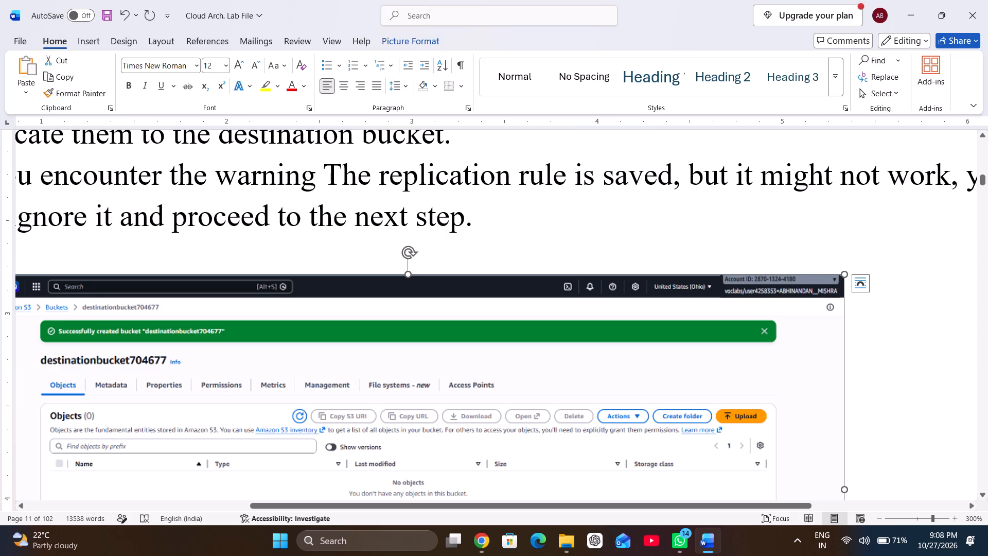
click(789, 288)
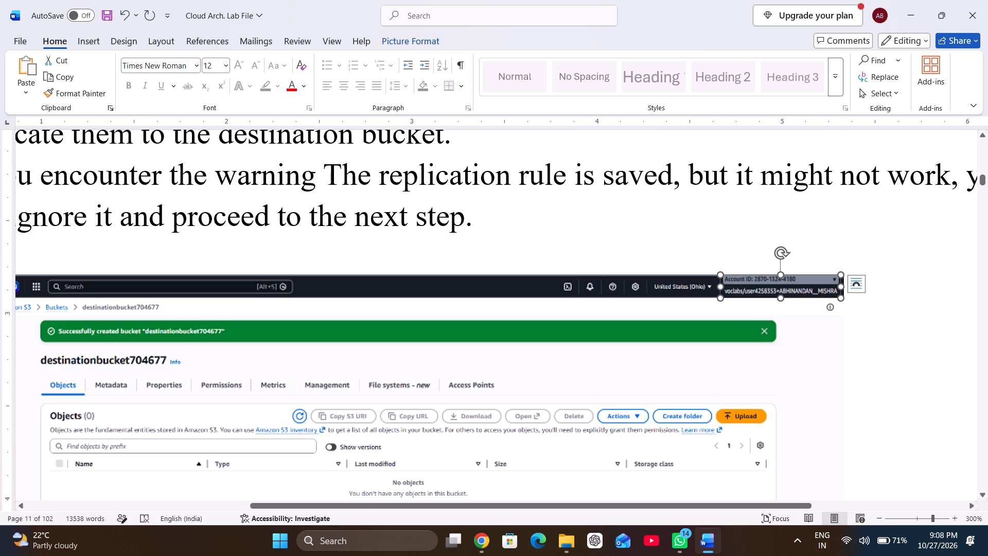
click(780, 275)
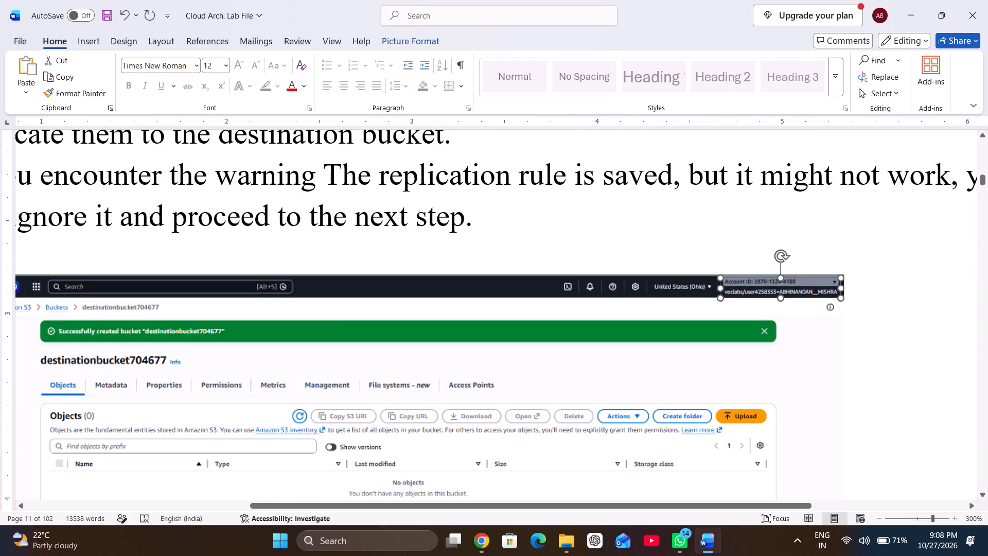
click(715, 332)
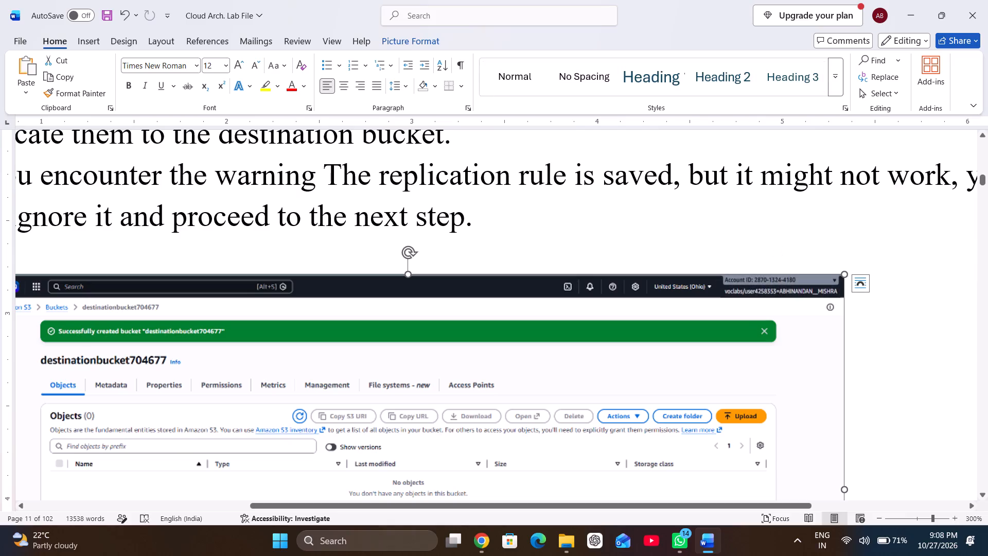
Paste the account label image after "delete the latest version of the object." and set its wrapping to In Front of Text.
scroll(715, 332, down, 2)
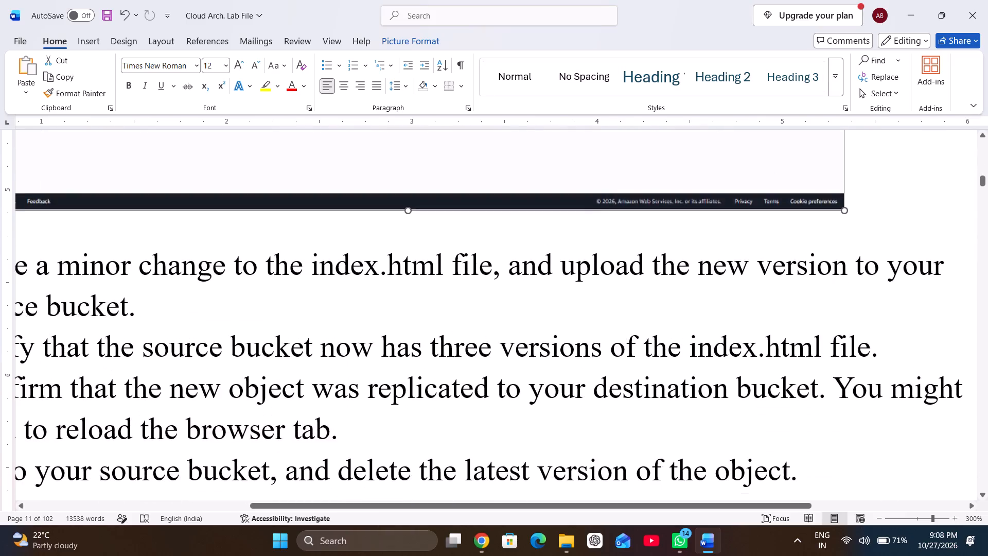
scroll(715, 332, down, 2)
scroll(697, 252, up, 1)
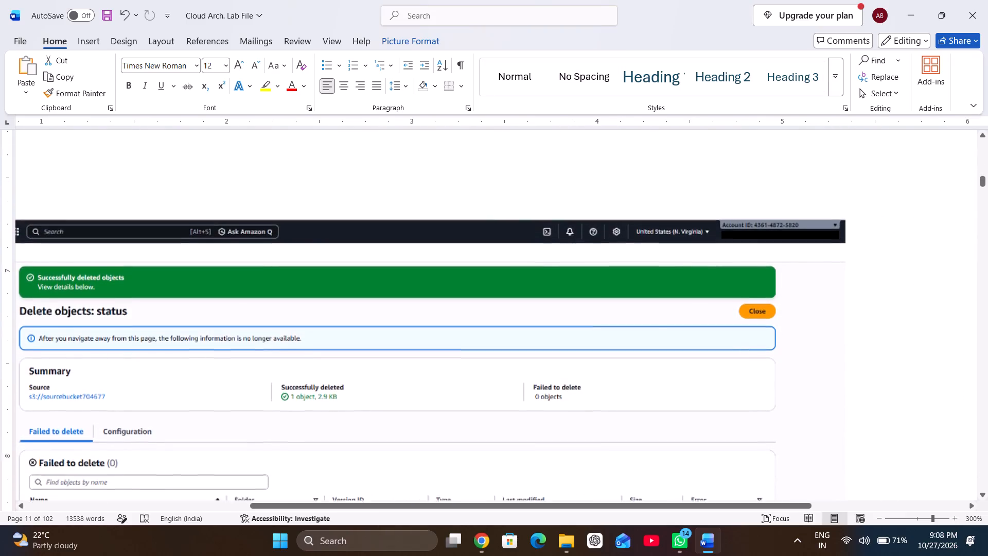
scroll(697, 252, up, 1)
click(804, 209)
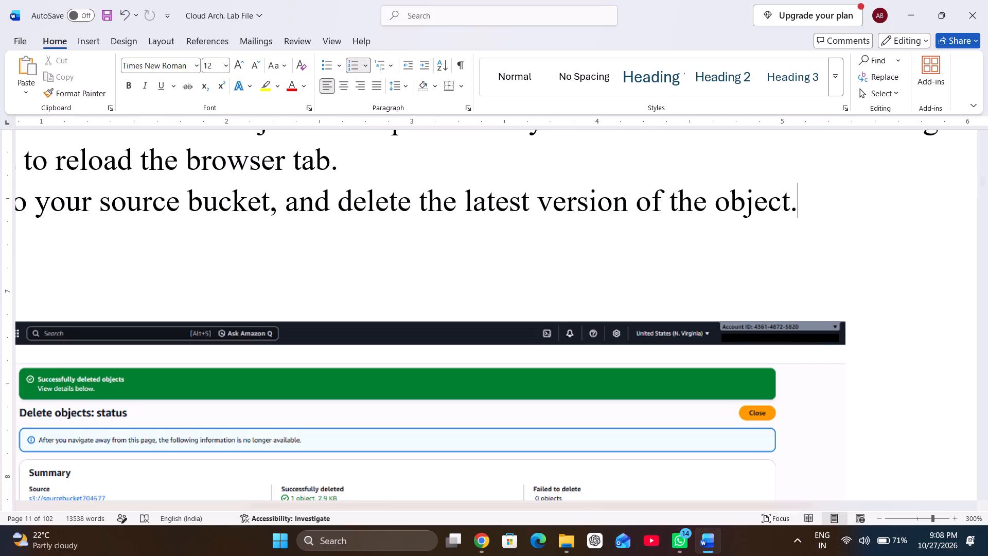
right_click(804, 209)
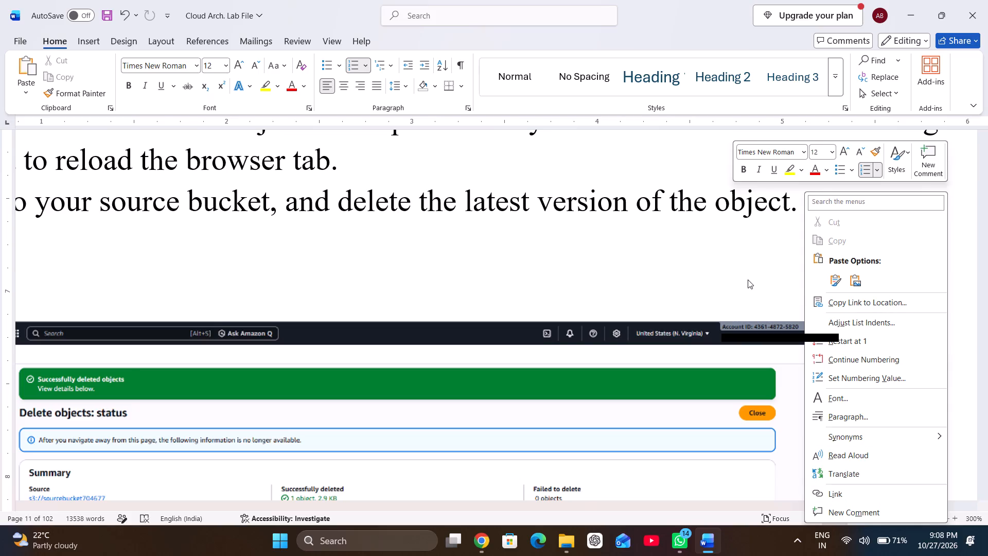
click(799, 207)
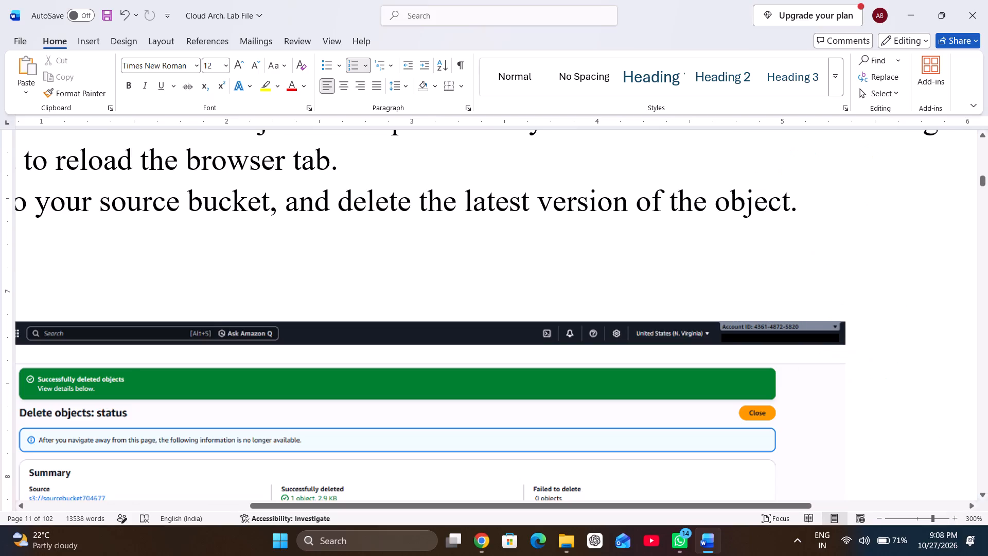
key(ctrl+v)
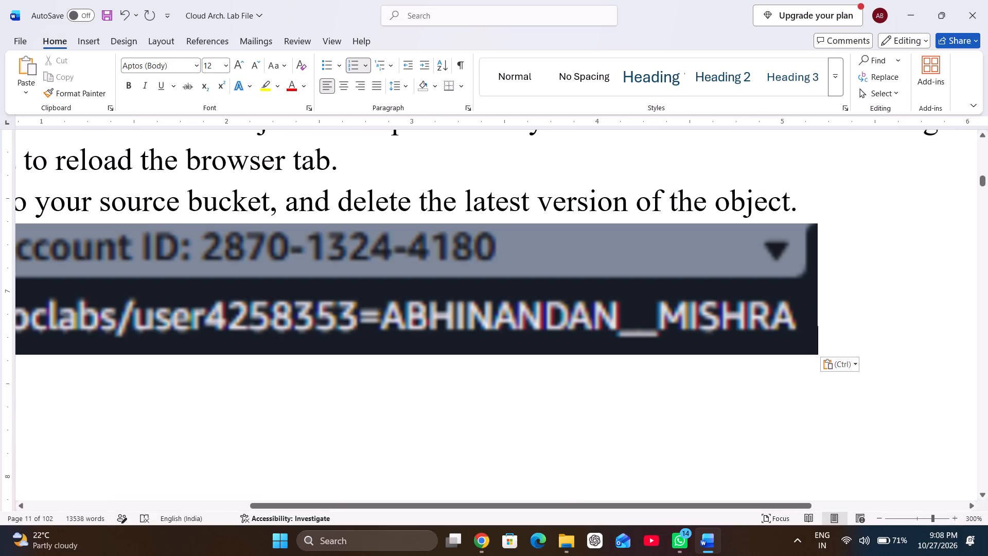
right_click(671, 289)
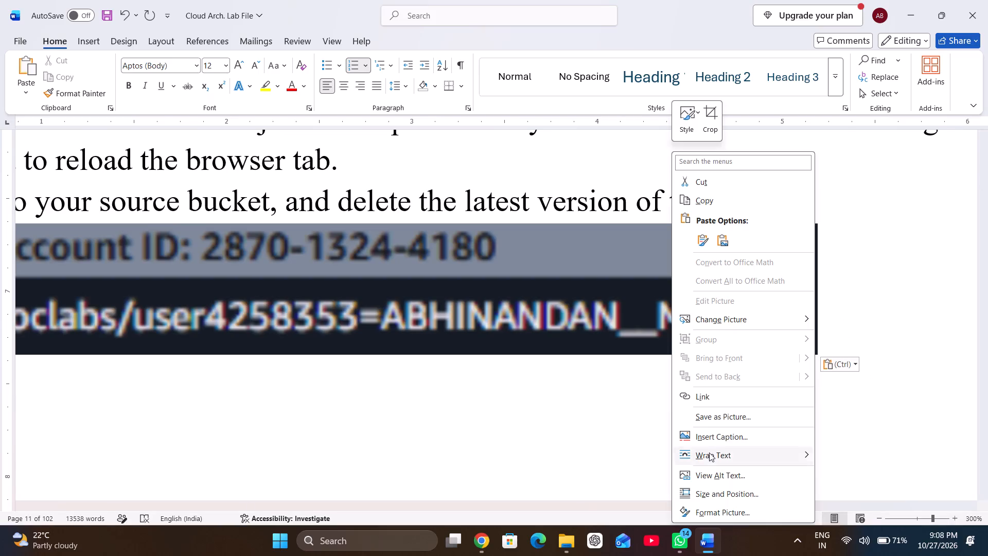
click(842, 417)
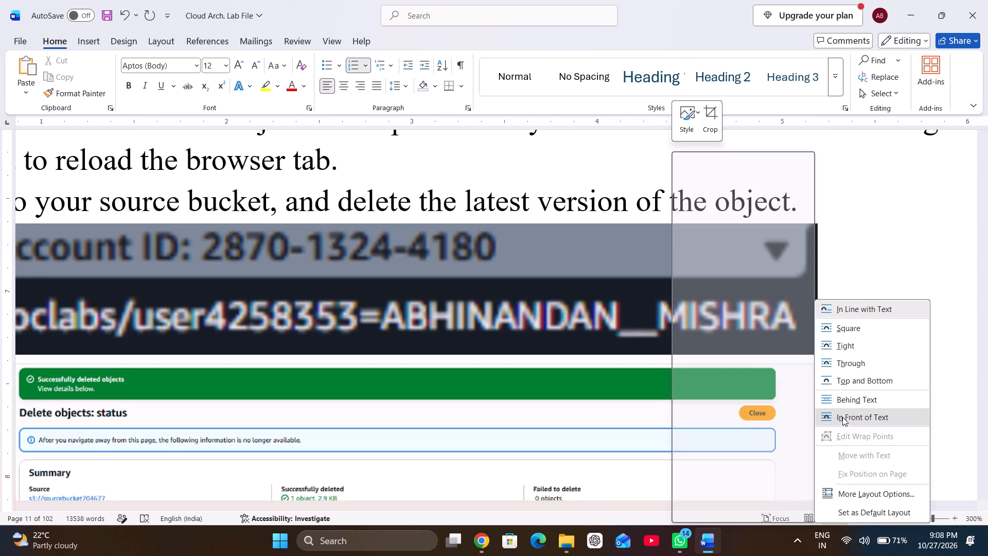
Shrink the label image and move it over the original account label in the "Successfully deleted objects" screenshot's header bar.
click(819, 225)
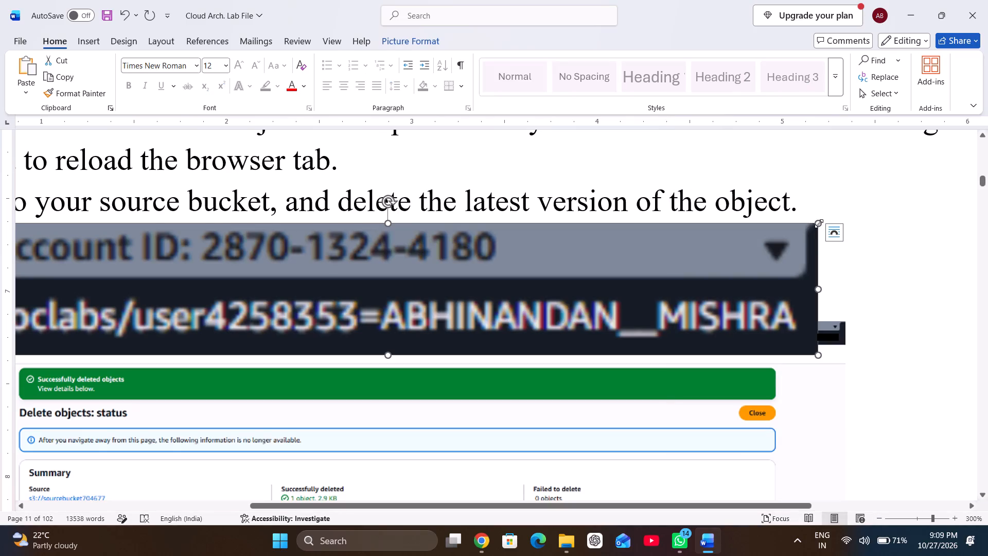
drag(819, 223, 465, 281)
drag(360, 302, 365, 299)
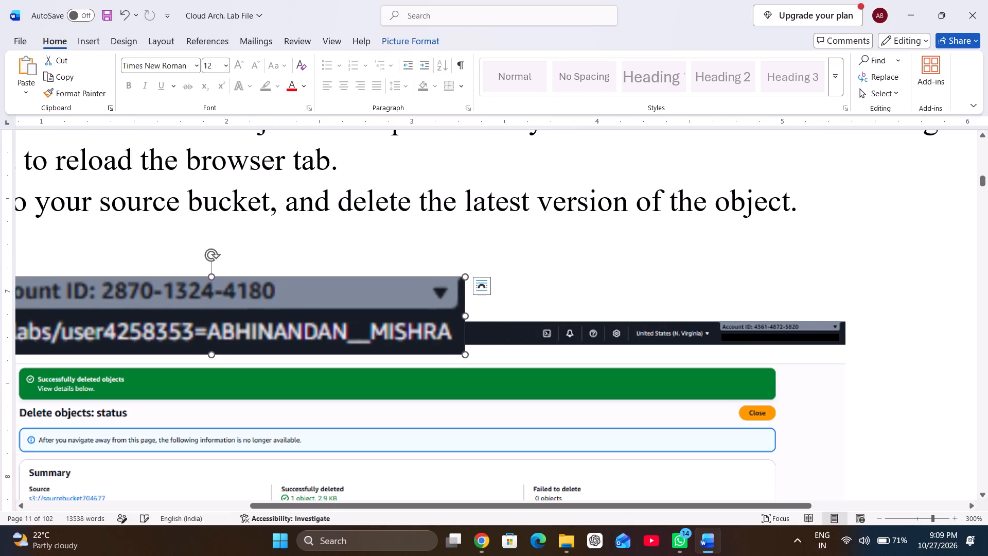
drag(365, 299, 821, 375)
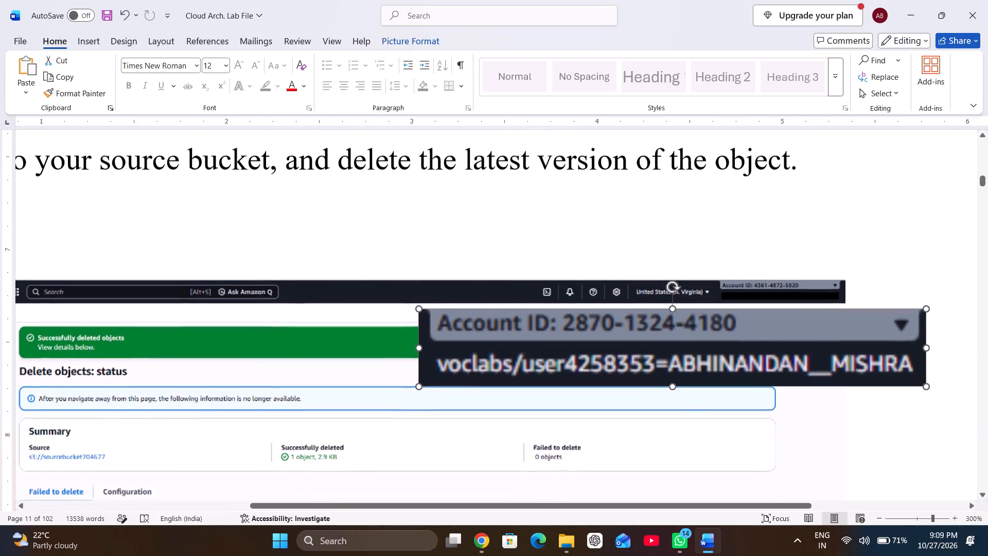
drag(419, 313, 447, 317)
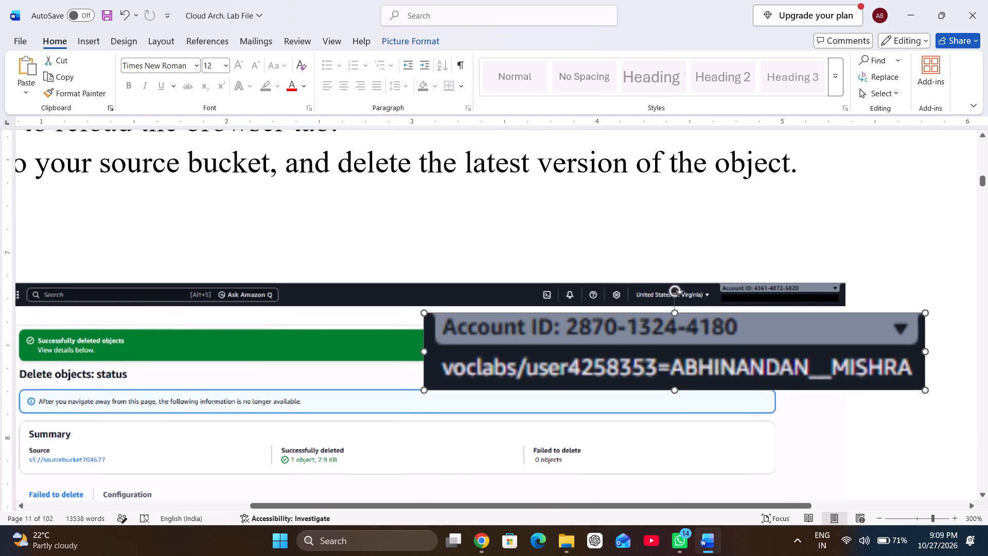
drag(447, 317, 725, 360)
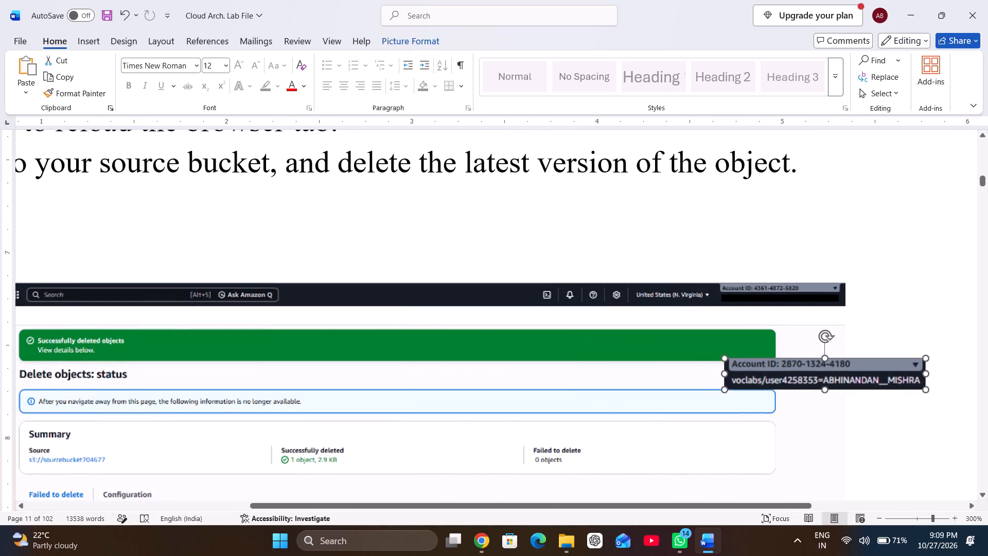
drag(725, 360, 774, 378)
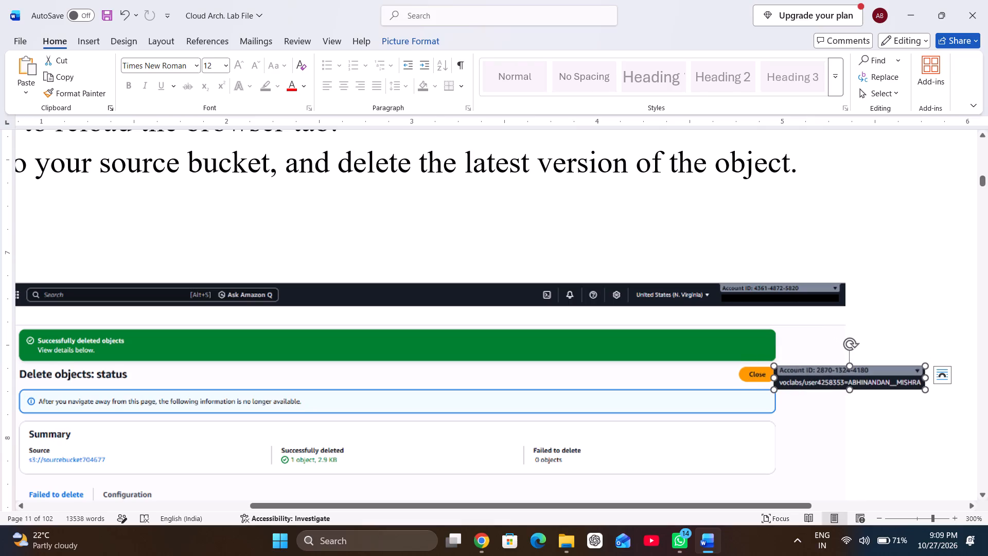
drag(828, 379, 746, 300)
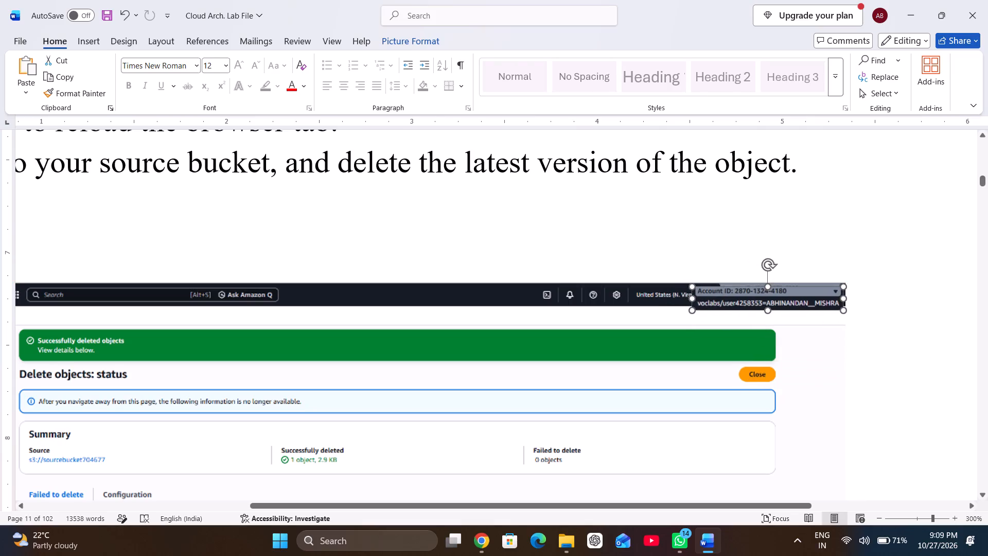
drag(746, 300, 747, 300)
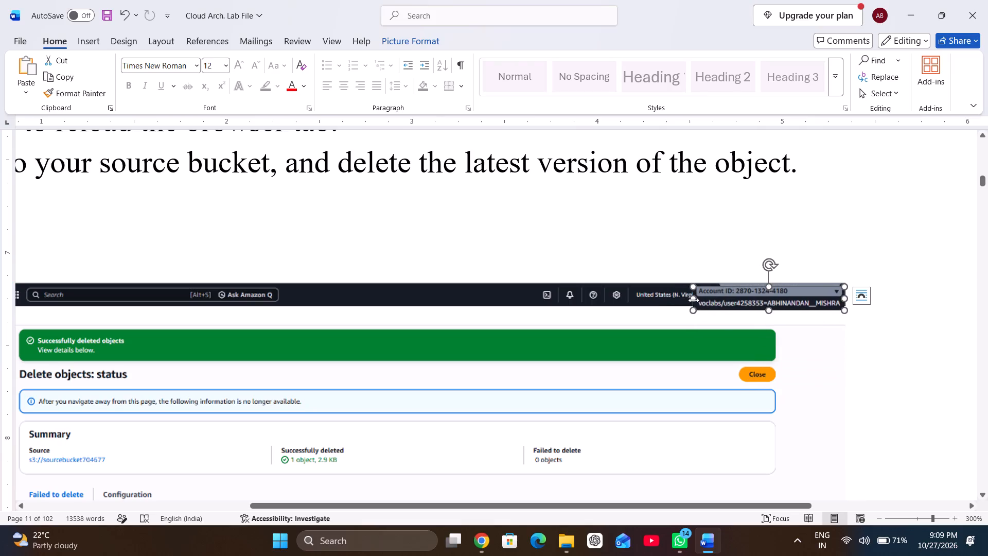
Narrow the label image and nudge it to fit the original account label area in the "Successfully deleted objects" screenshot.
drag(694, 300, 719, 299)
click(720, 300)
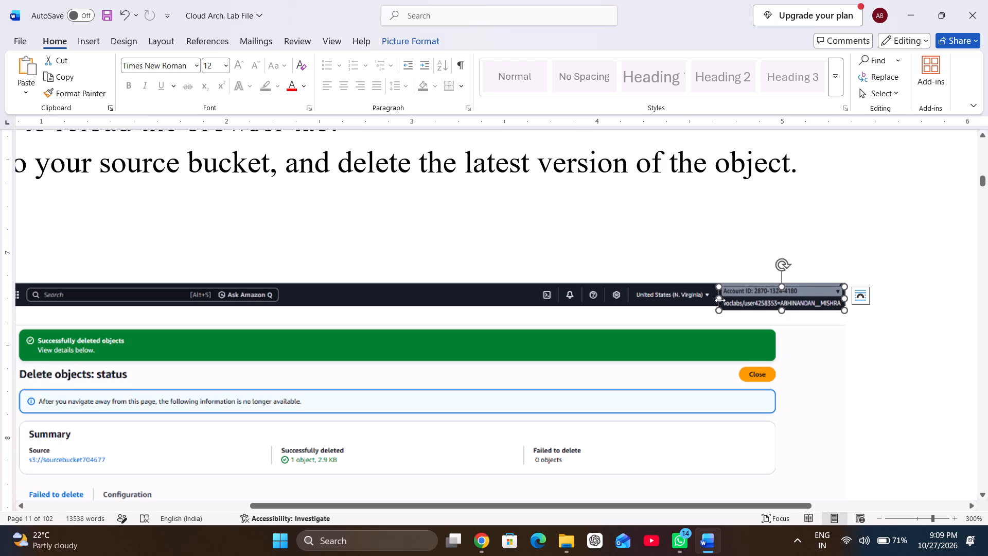
click(747, 295)
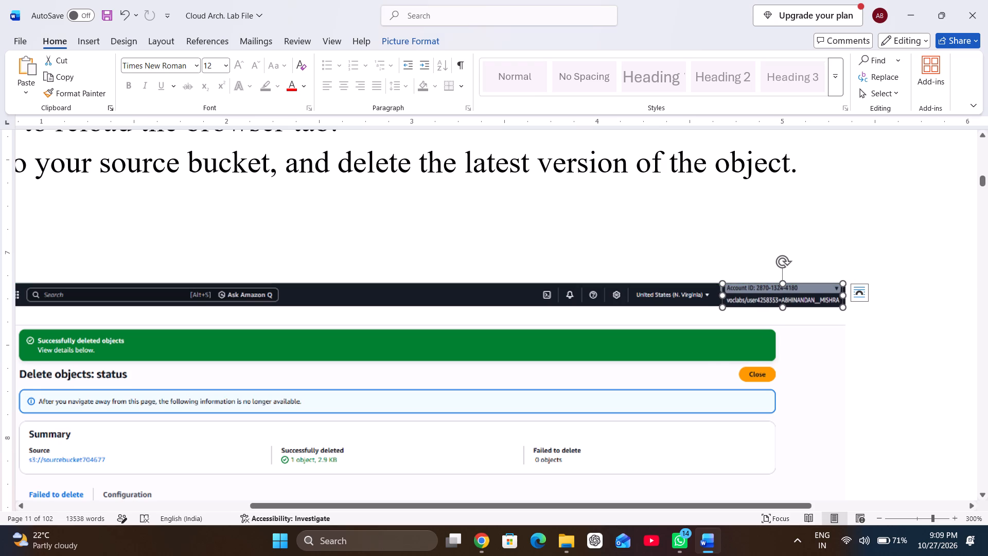
click(722, 297)
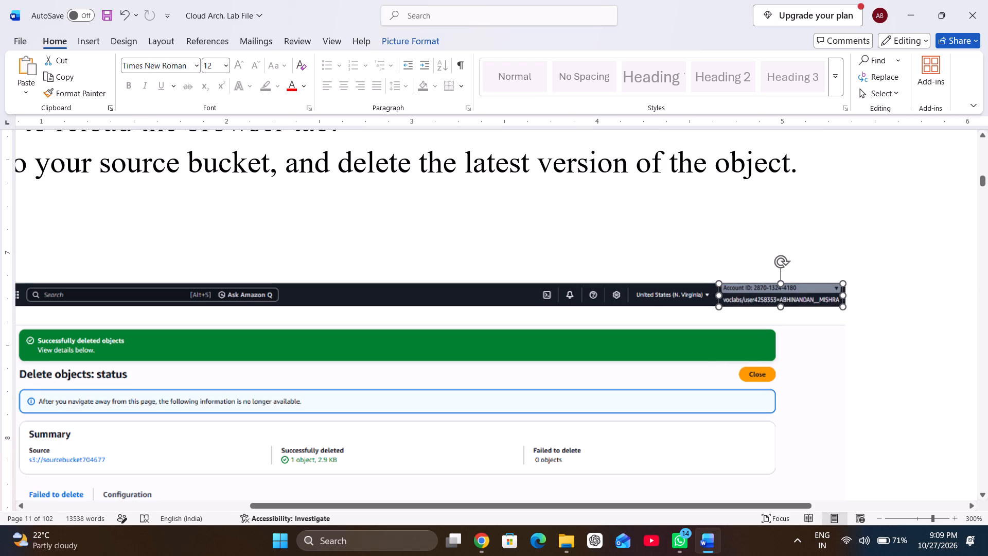
click(742, 369)
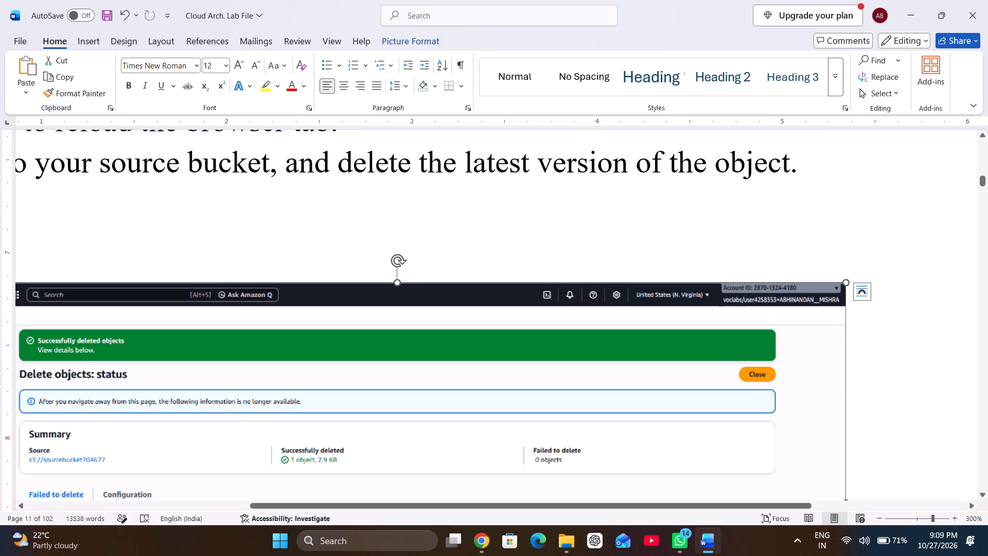
Paste the account label image after "Choose Create security group." in the Amazon EFS lab and set its wrapping to In Front of Text.
scroll(728, 342, down, 4)
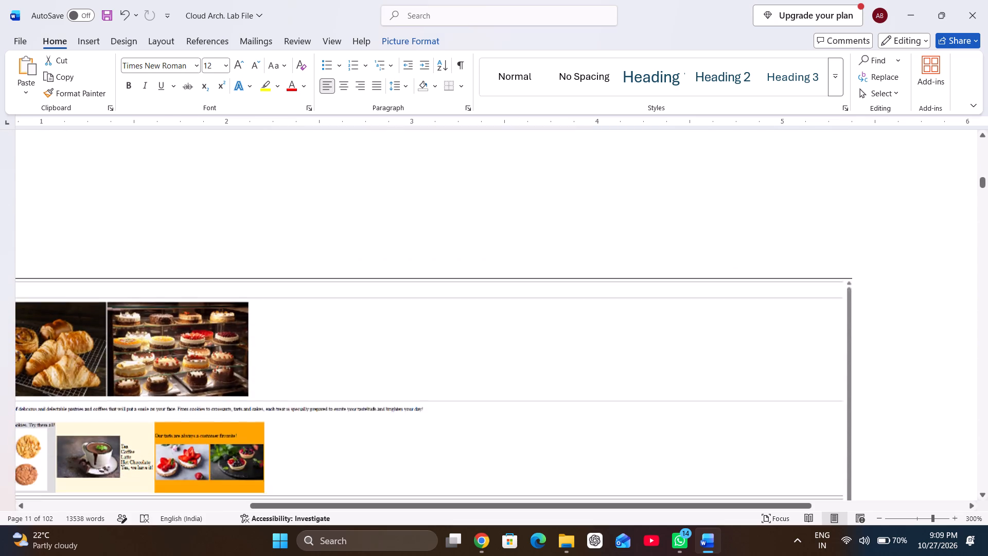
scroll(728, 342, down, 5)
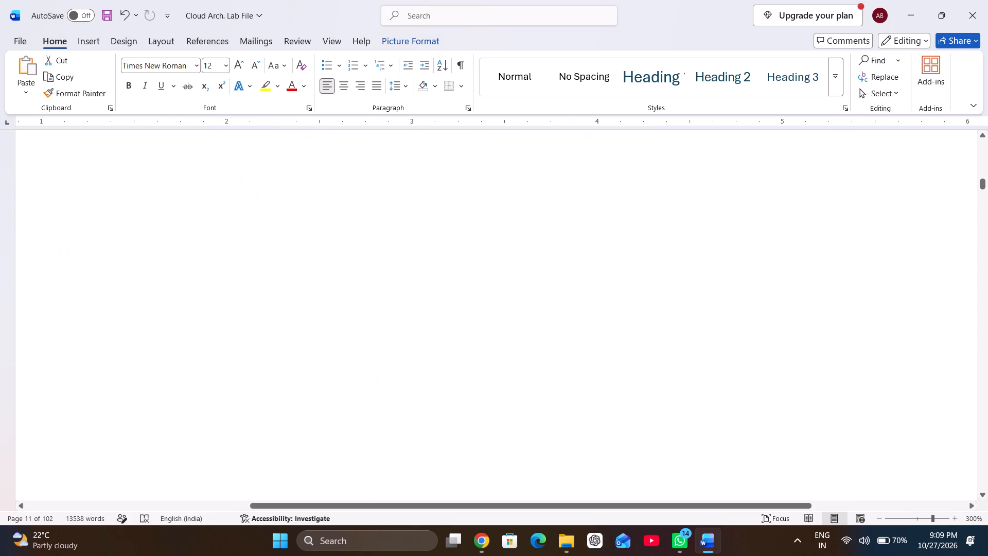
scroll(728, 342, down, 6)
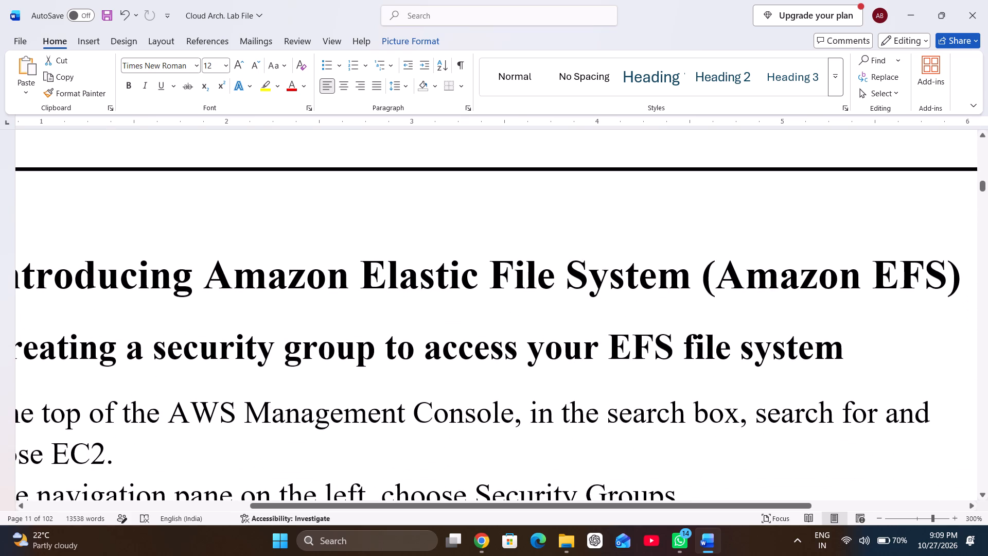
scroll(728, 342, down, 4)
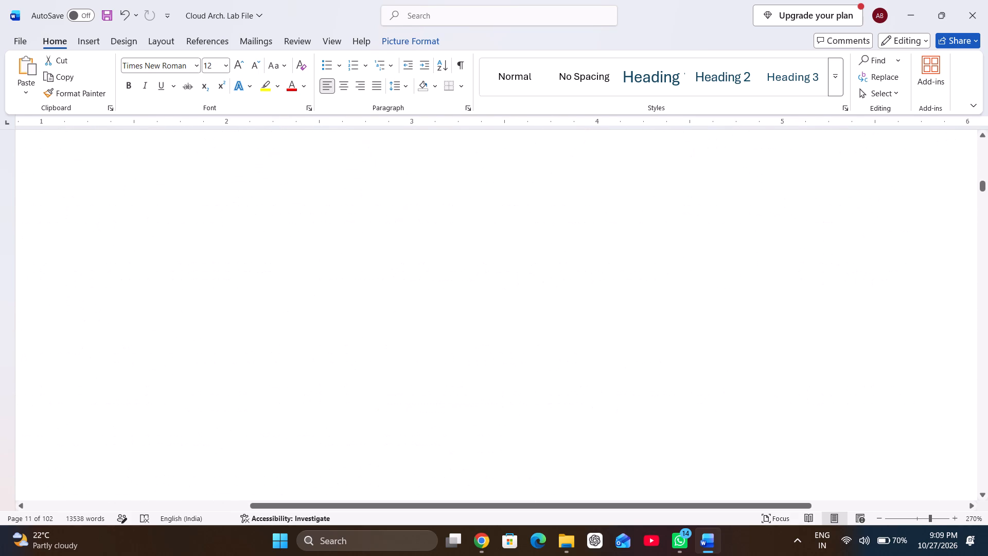
scroll(728, 342, up, 1)
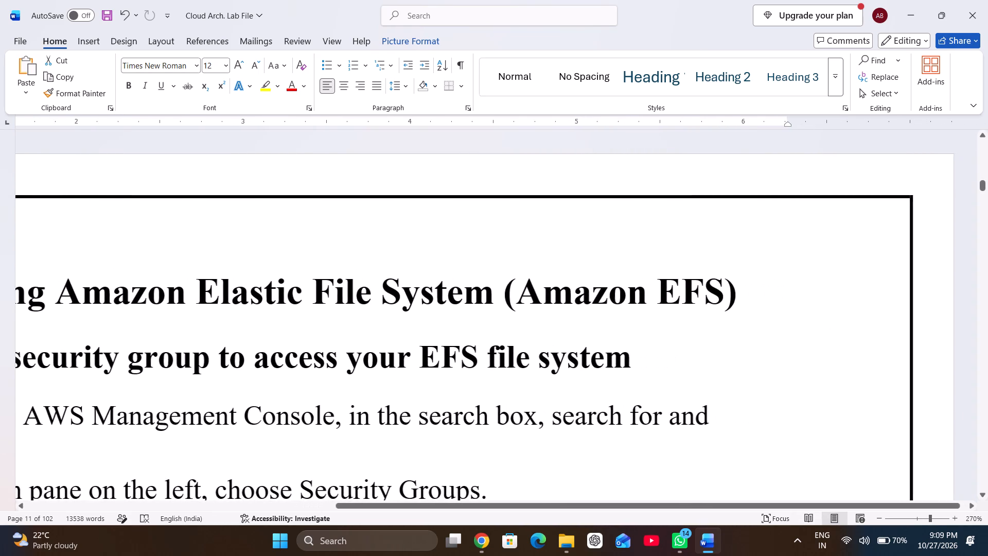
scroll(728, 342, down, 5)
scroll(728, 342, up, 1)
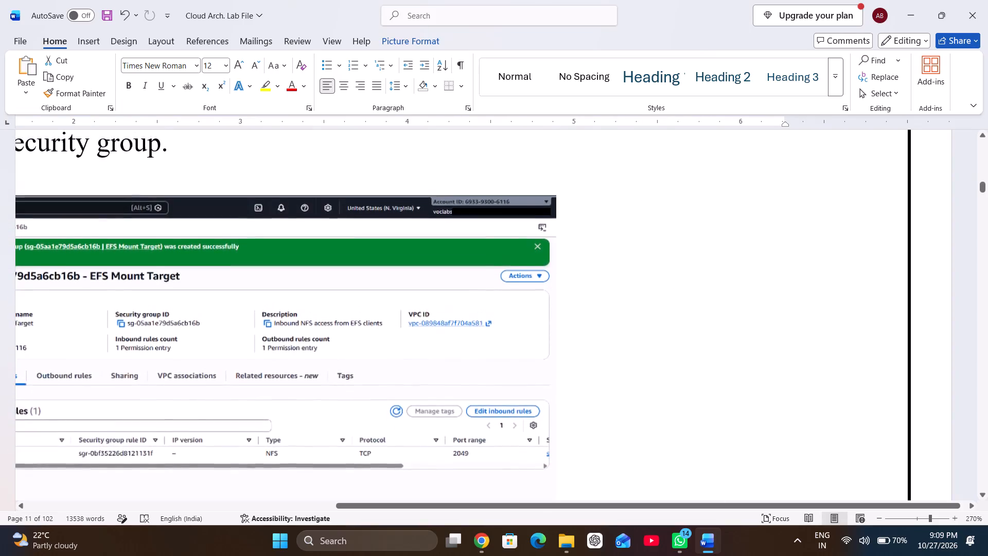
scroll(728, 342, right, 1)
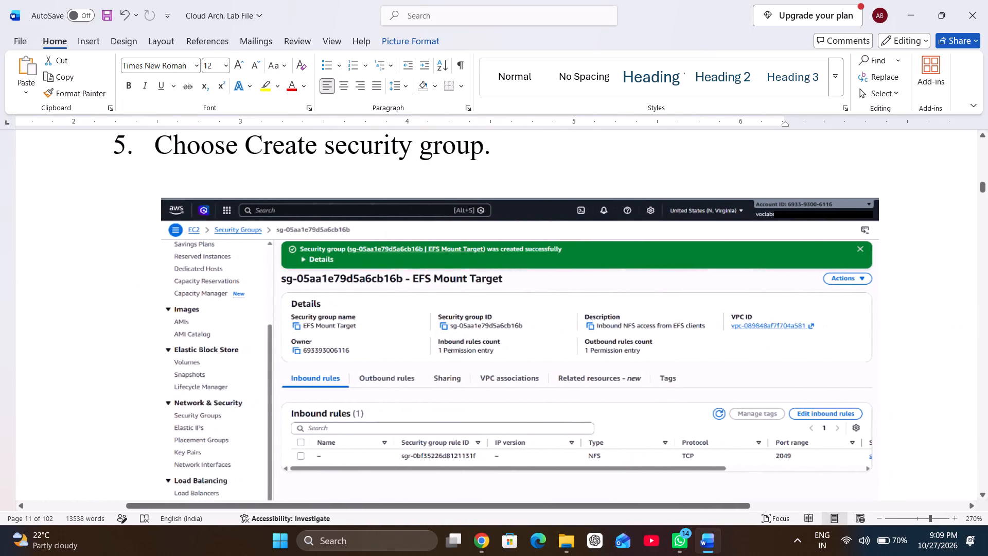
scroll(728, 342, up, 1)
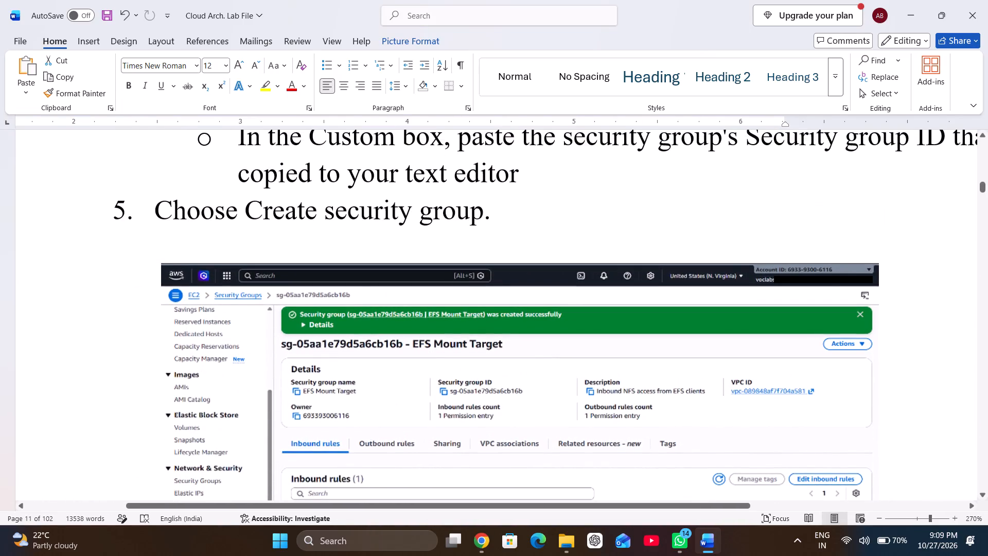
triple_click(951, 515)
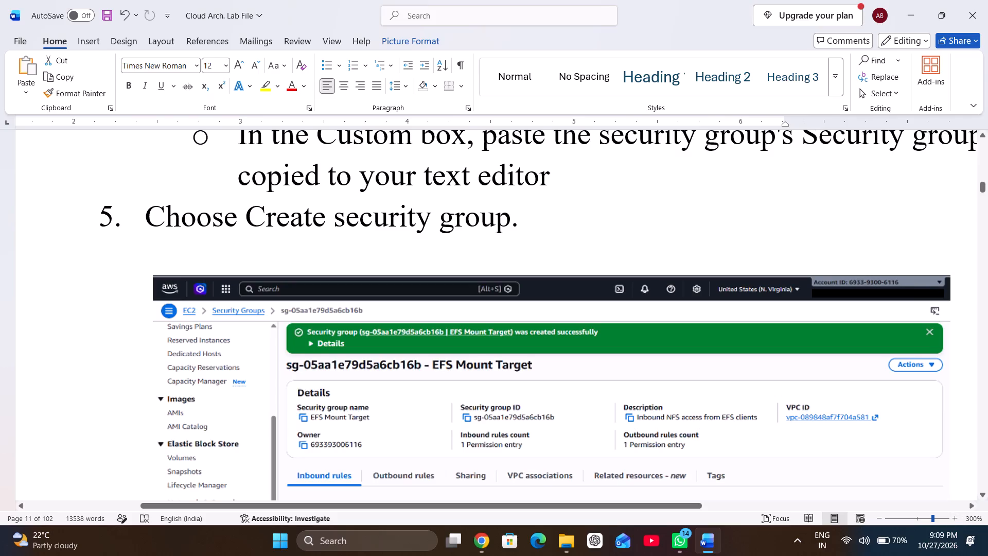
click(539, 205)
key(ctrl+v)
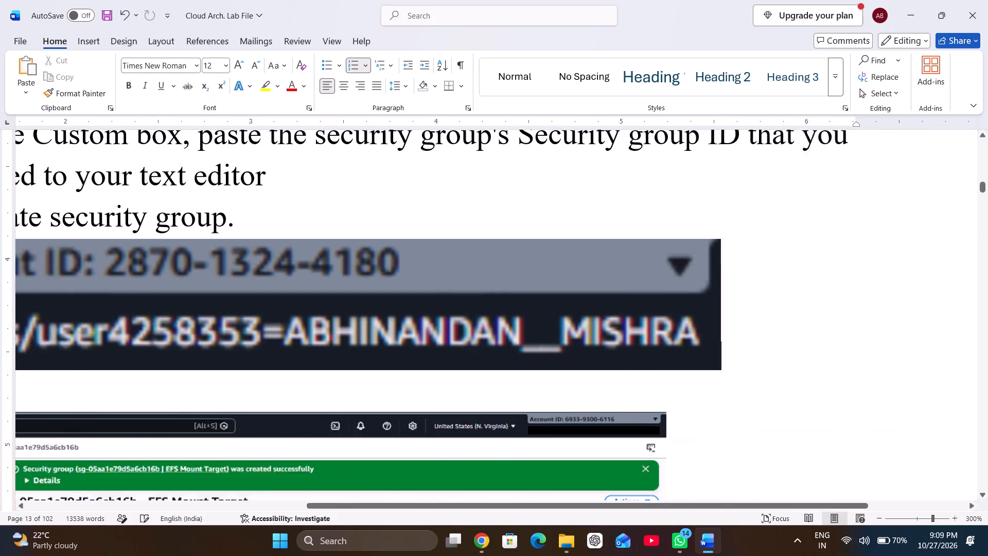
right_click(508, 282)
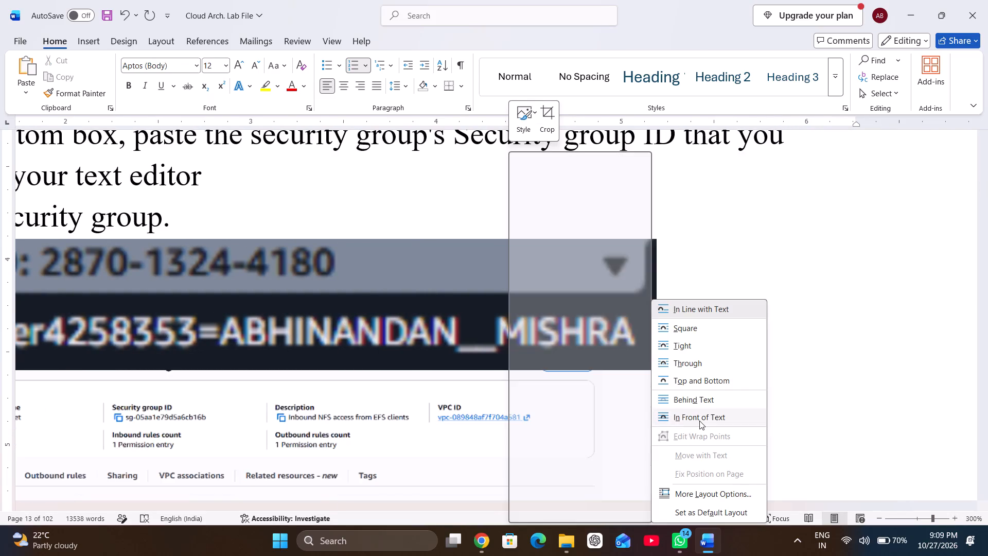
click(699, 421)
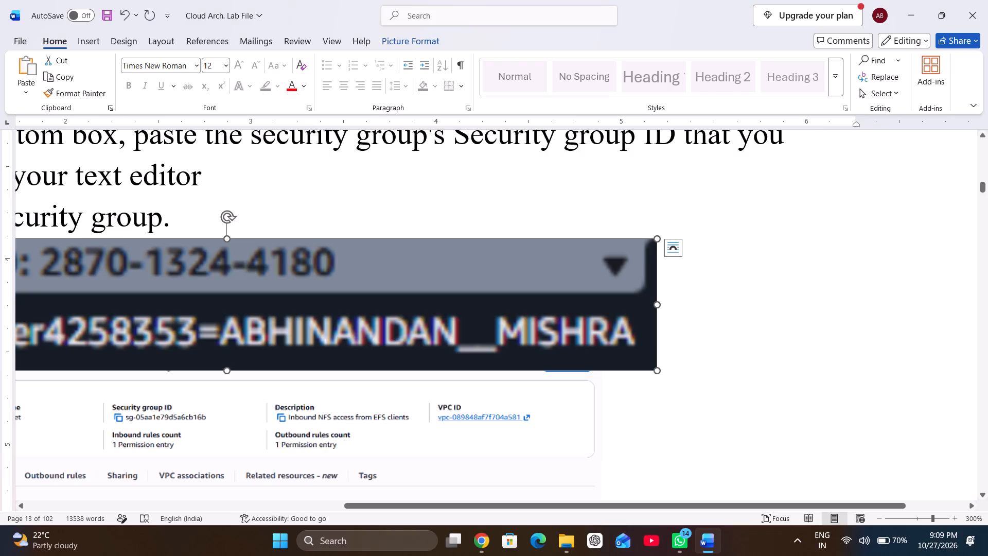
Shrink the label image and move it over the original account label in the EFS Mount Target security group screenshot's header bar.
drag(317, 301, 574, 346)
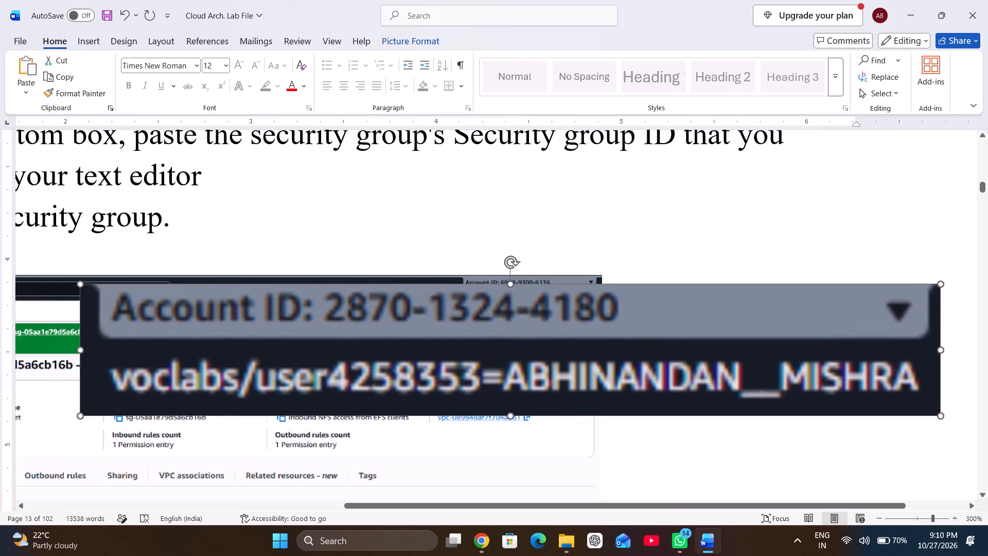
drag(574, 346, 544, 358)
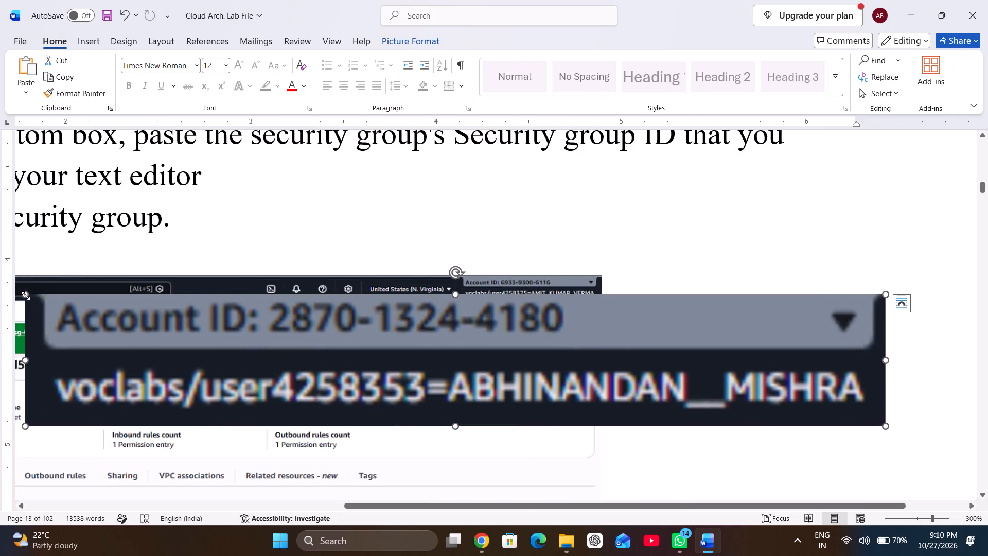
drag(26, 296, 589, 364)
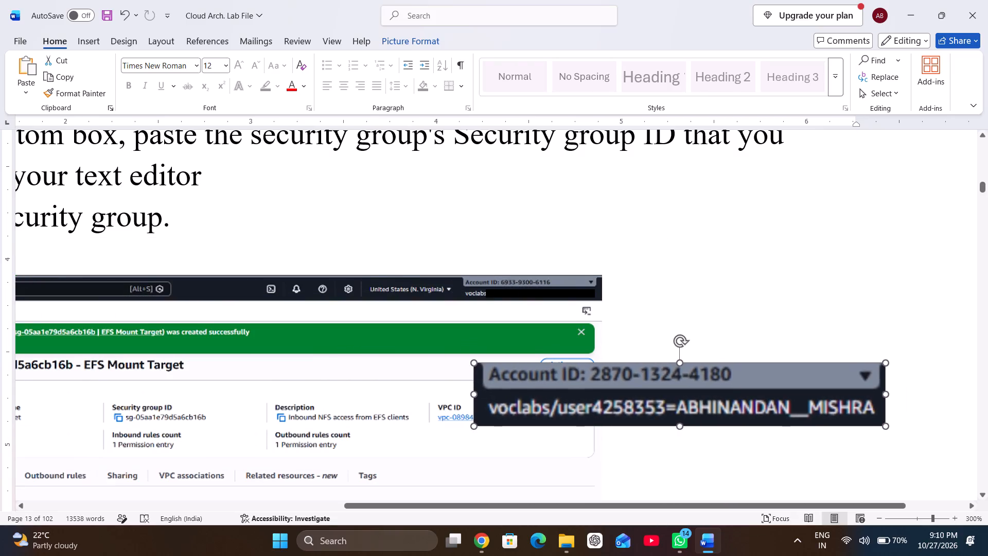
drag(589, 364, 651, 398)
drag(724, 410, 568, 351)
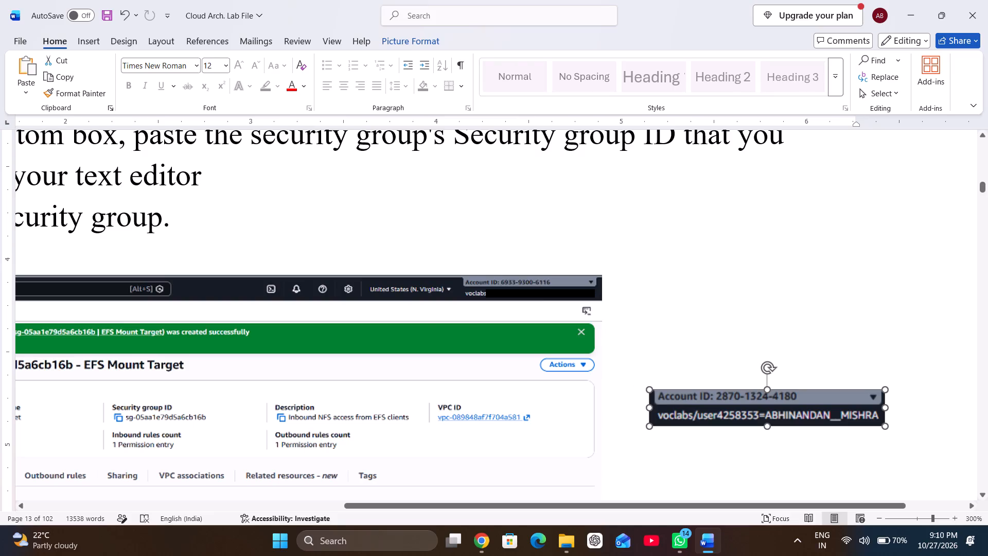
drag(568, 351, 440, 303)
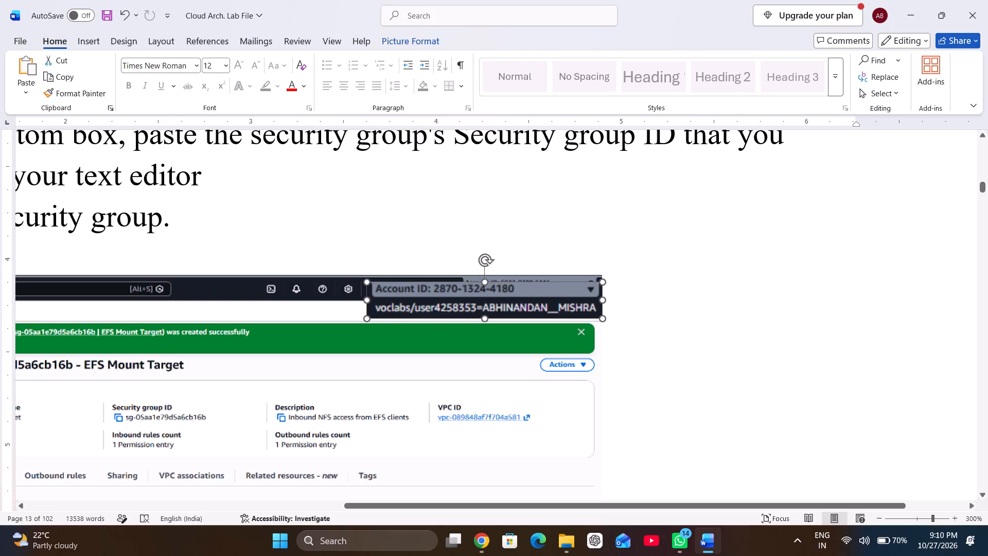
drag(440, 303, 438, 297)
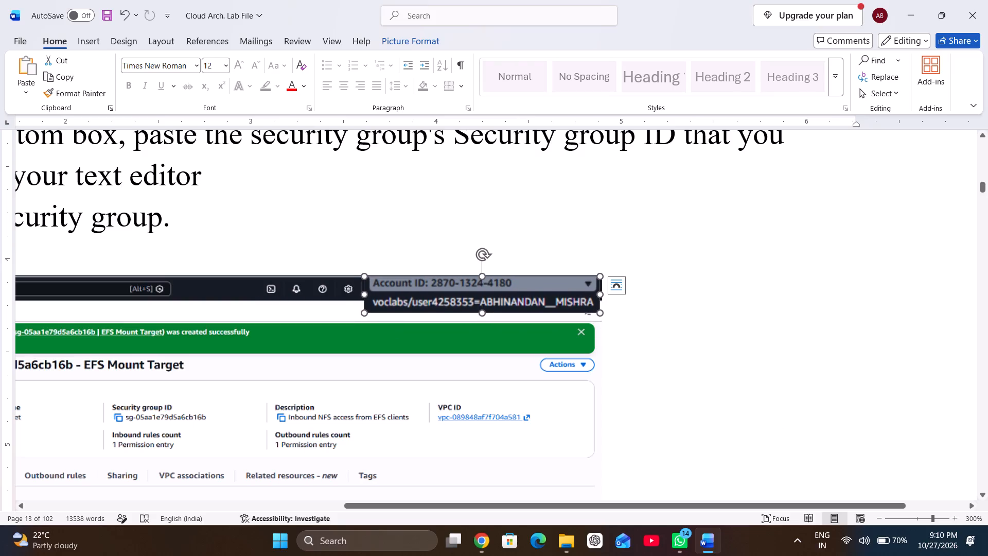
Narrow, flatten and nudge the label image to fit the original account label area in the EFS Mount Target screenshot.
drag(365, 298, 466, 294)
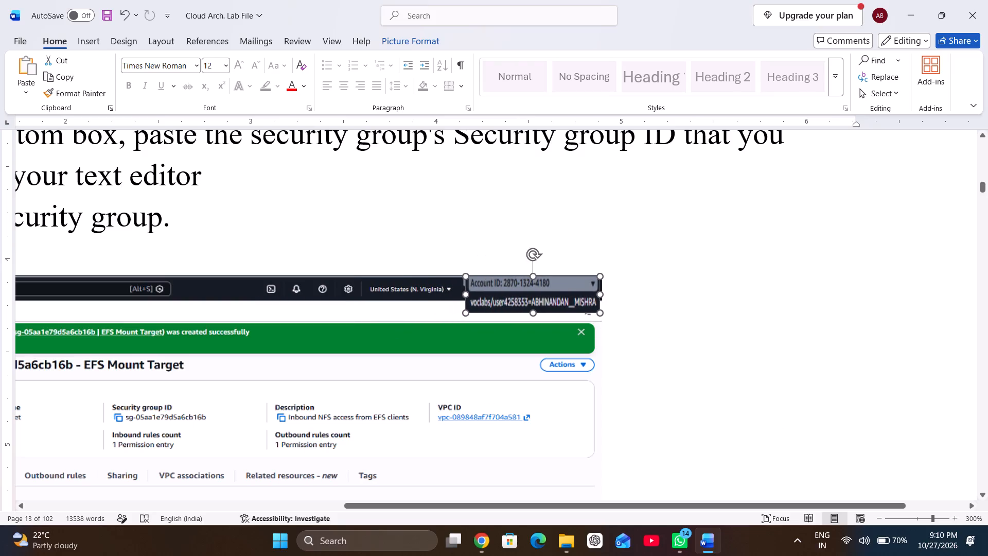
drag(466, 294, 460, 298)
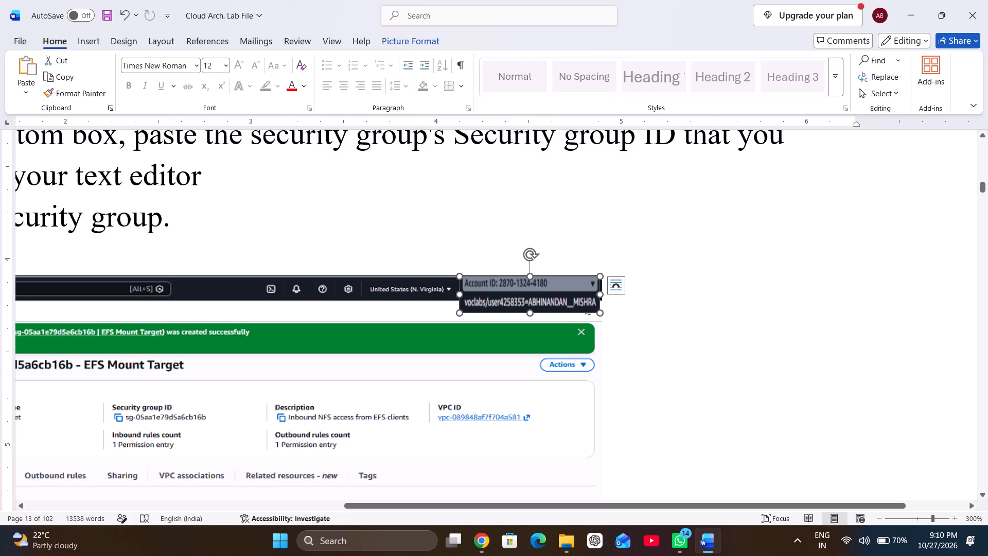
drag(530, 314, 527, 300)
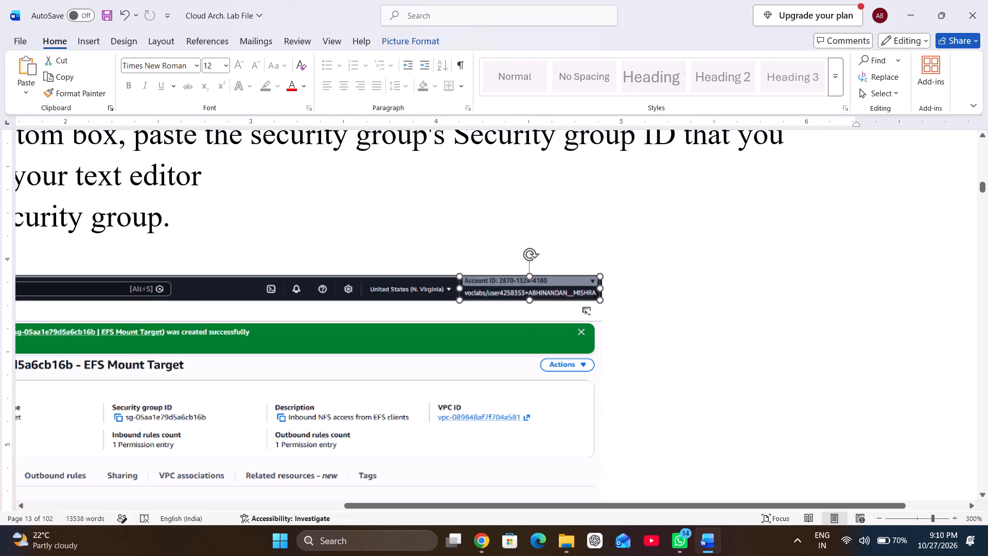
drag(527, 300, 527, 301)
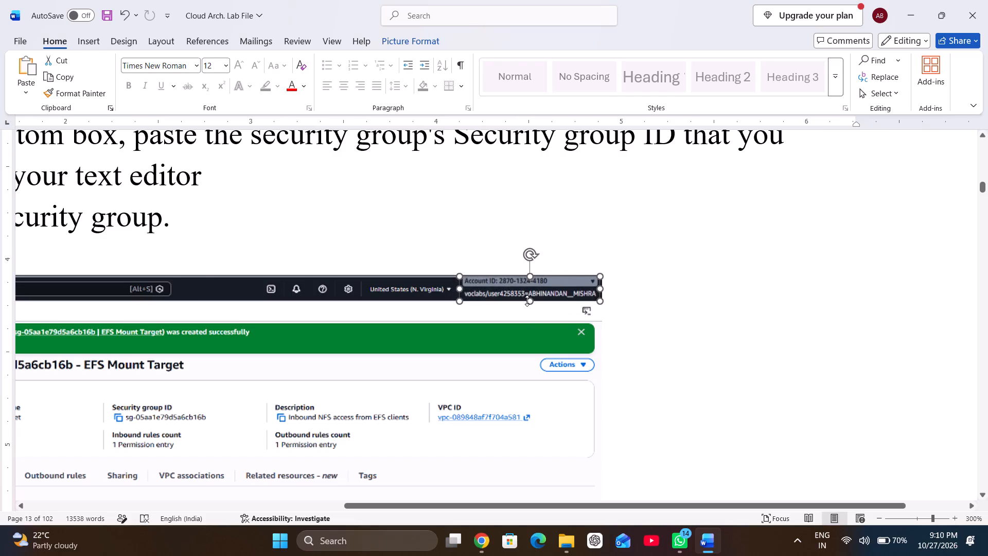
click(502, 343)
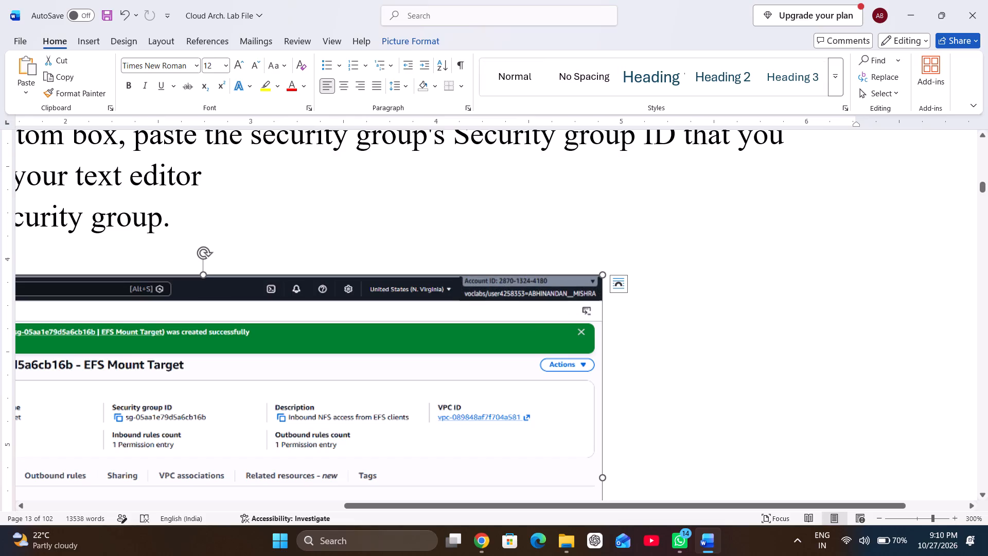
click(525, 285)
click(499, 331)
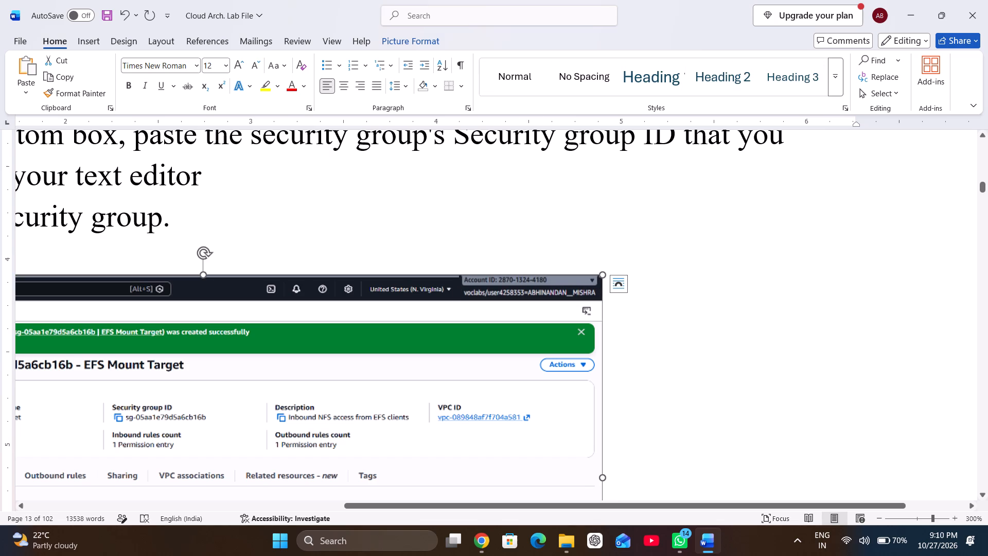
click(470, 294)
drag(457, 288, 460, 296)
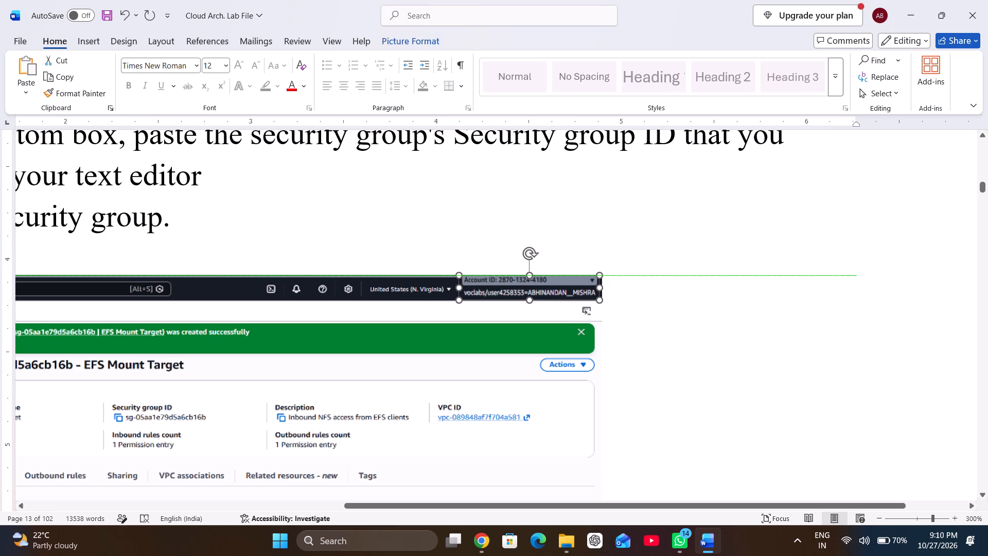
drag(460, 296, 460, 296)
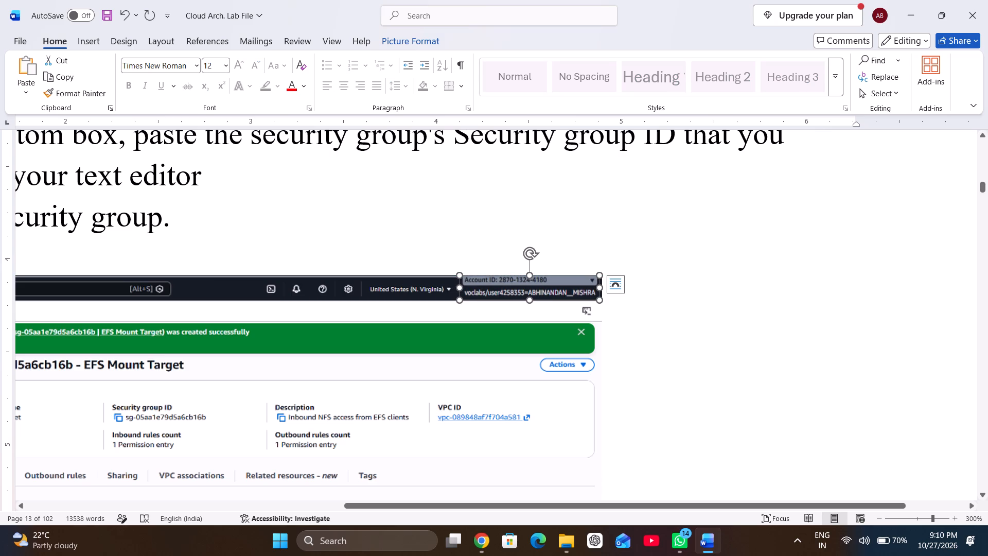
click(530, 278)
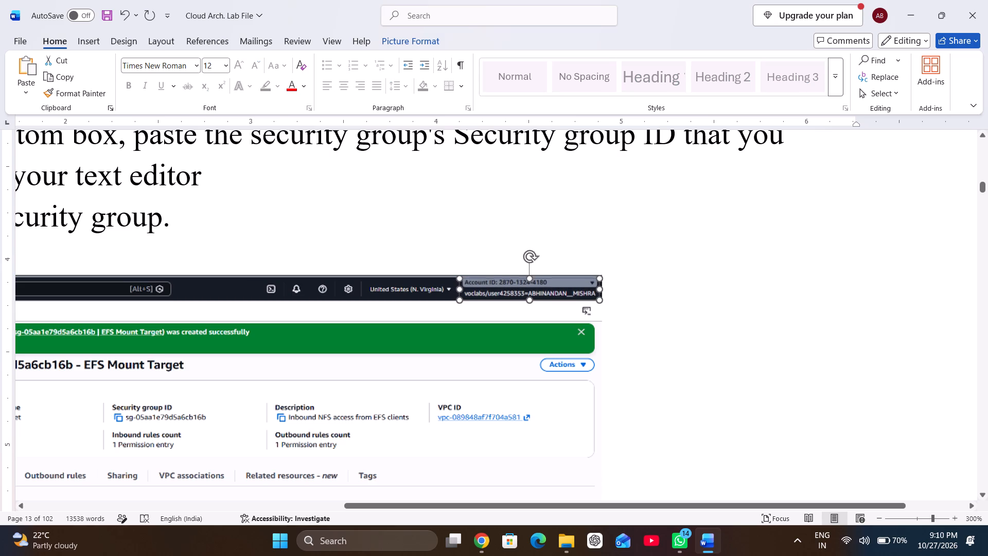
click(502, 381)
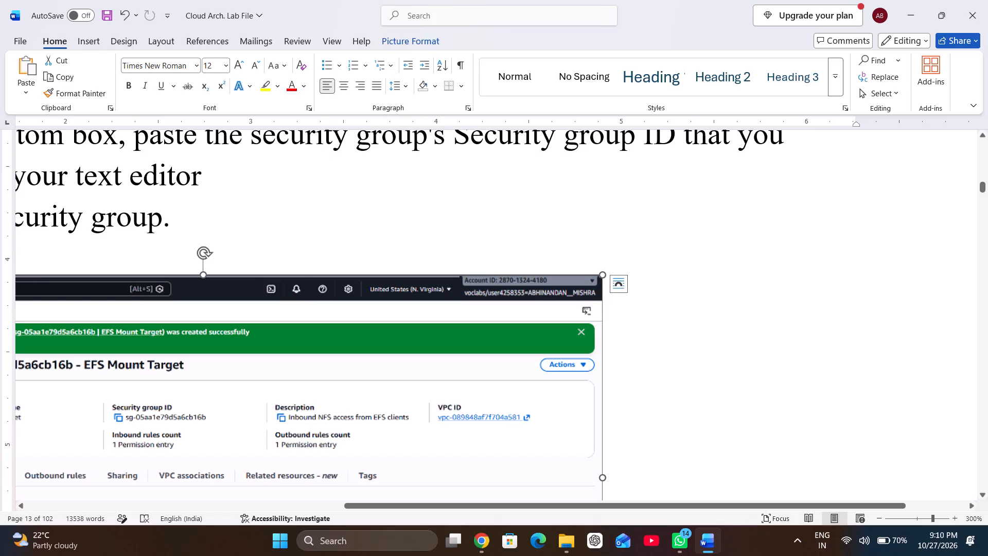
Paste the account label image below the EFS file systems screenshot, above the EC2 instance heading, and set its wrapping to In Front of Text.
scroll(541, 412, down, 1)
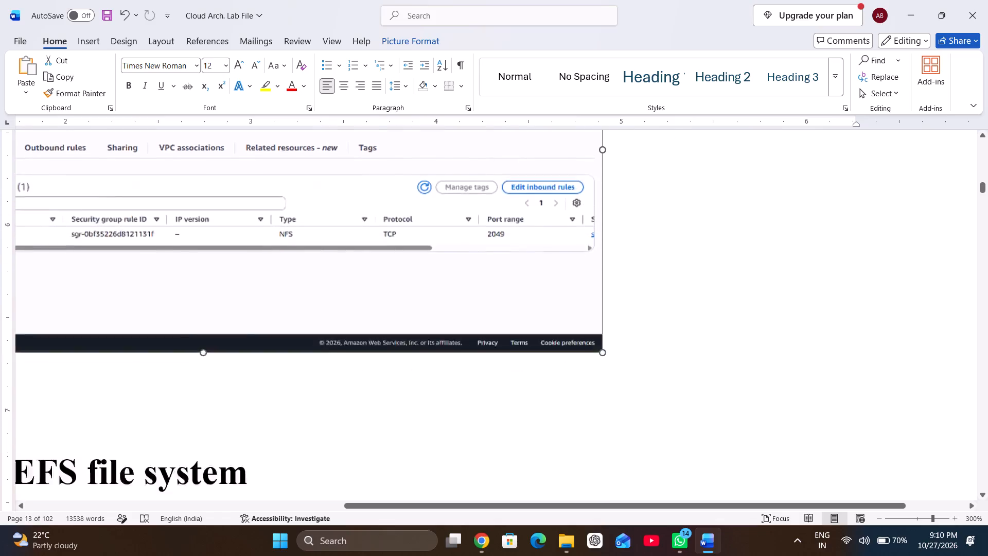
scroll(541, 412, down, 6)
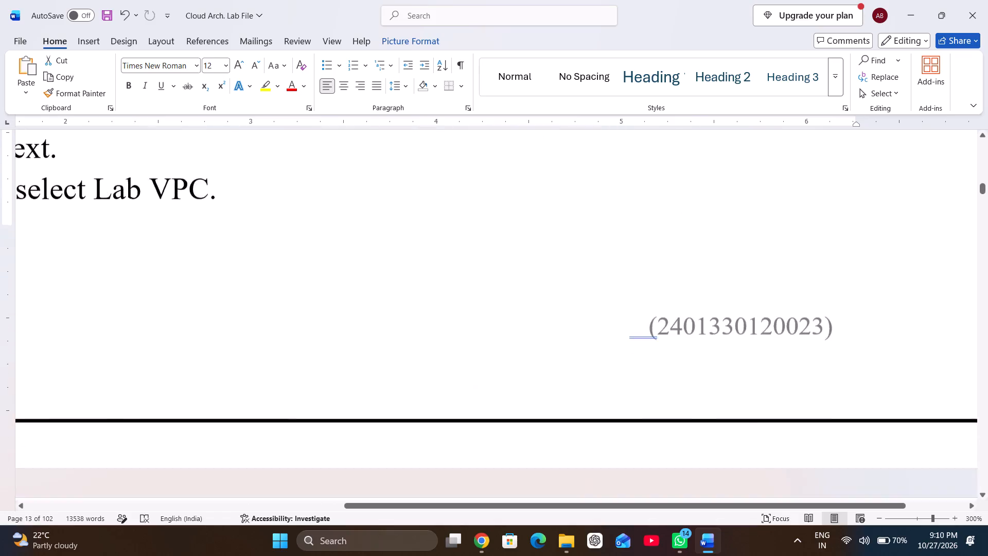
scroll(541, 412, down, 3)
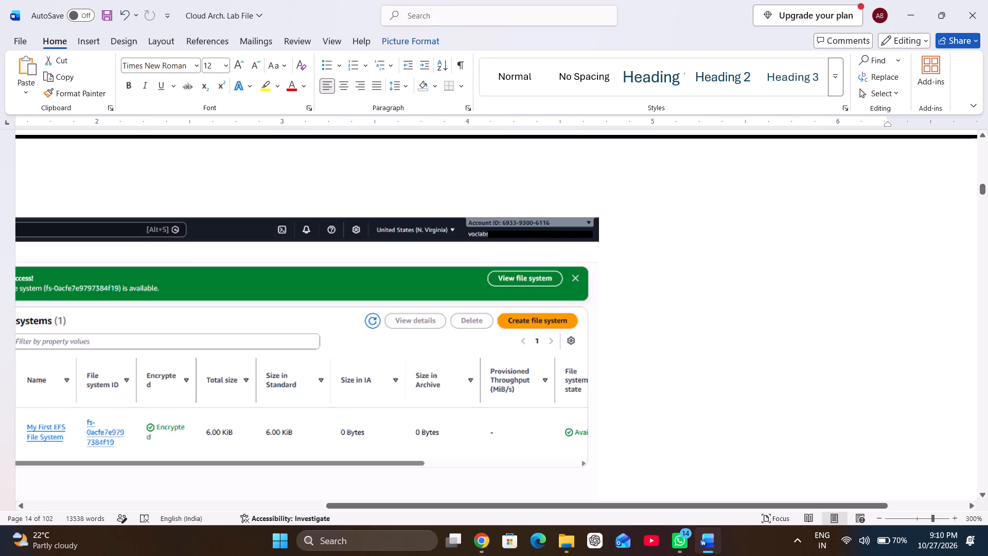
scroll(515, 316, down, 1)
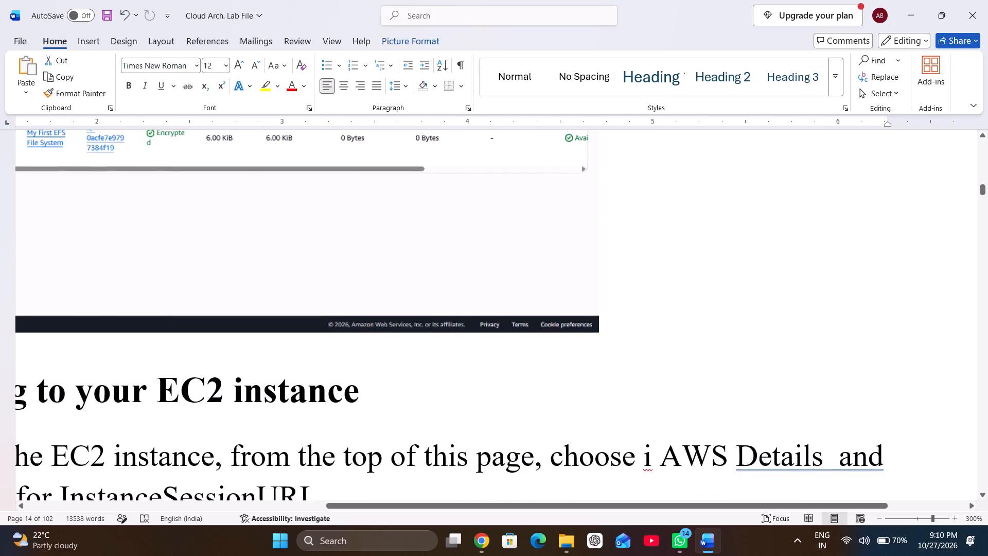
scroll(515, 316, down, 1)
click(378, 358)
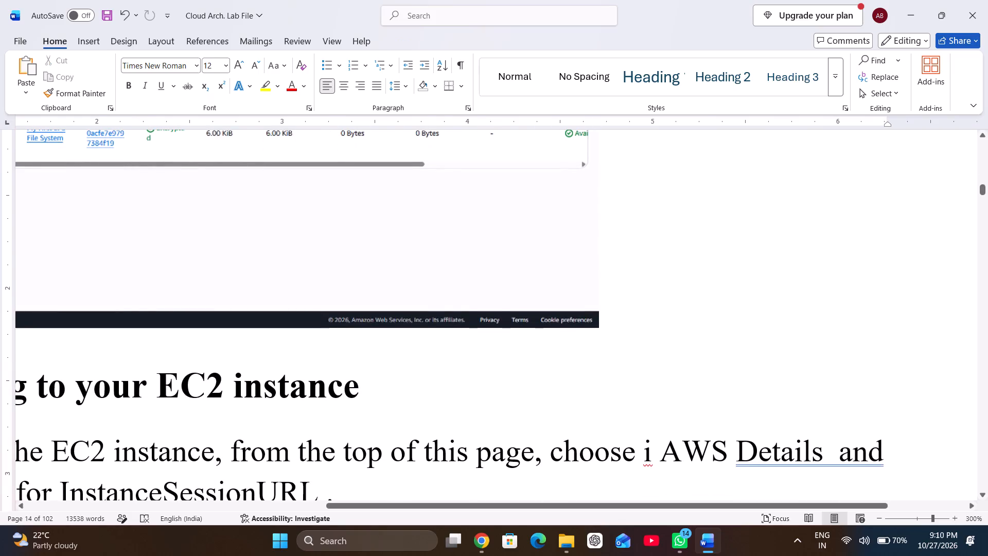
key(ctrl+v)
right_click(378, 358)
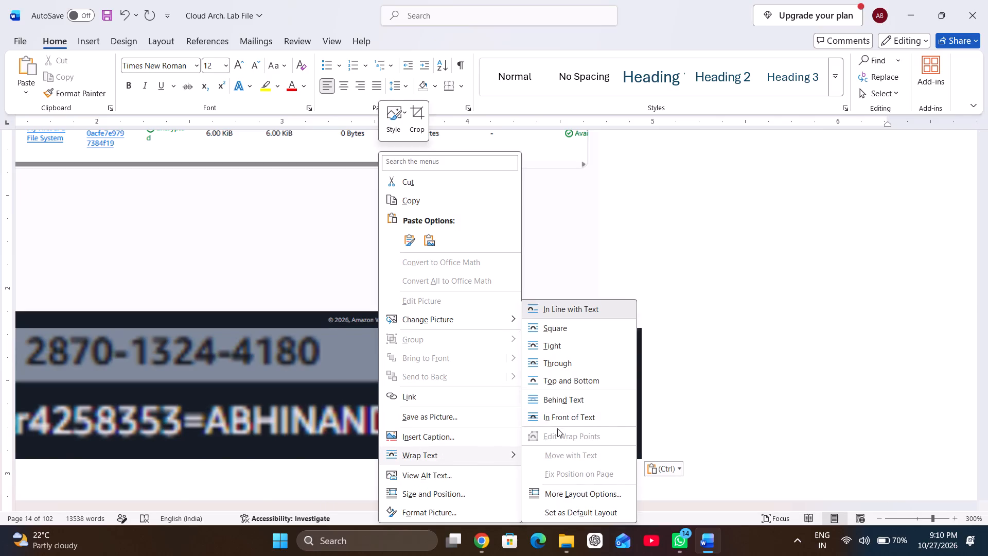
click(569, 421)
click(498, 387)
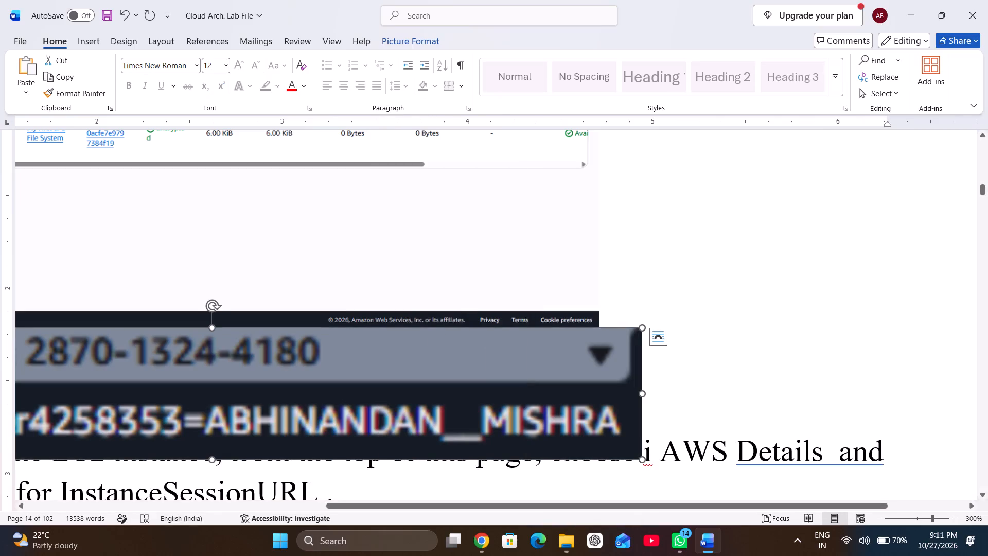
Shrink the label image and move it over the original account label in the EFS file systems screenshot's header bar.
drag(457, 357, 448, 202)
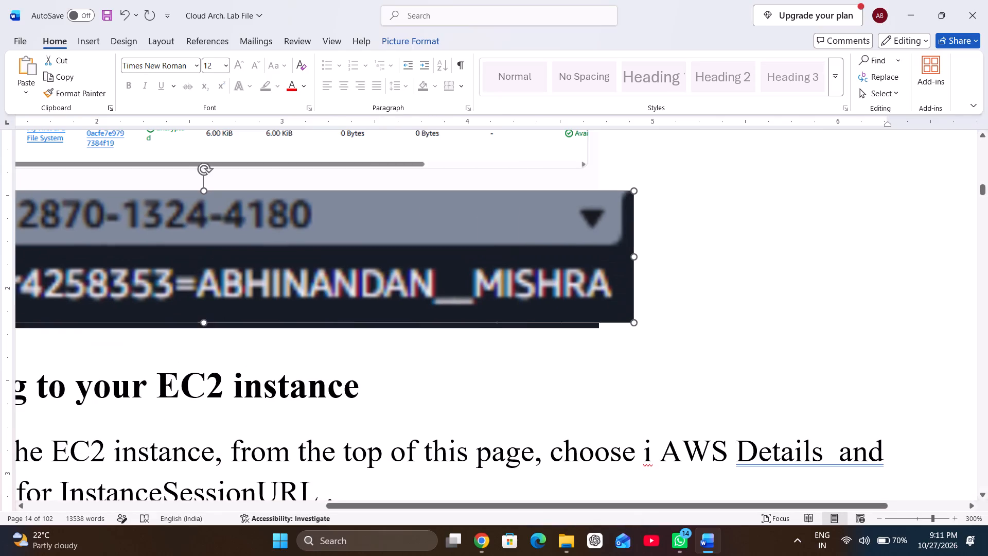
drag(448, 202, 446, 188)
scroll(446, 188, up, 1)
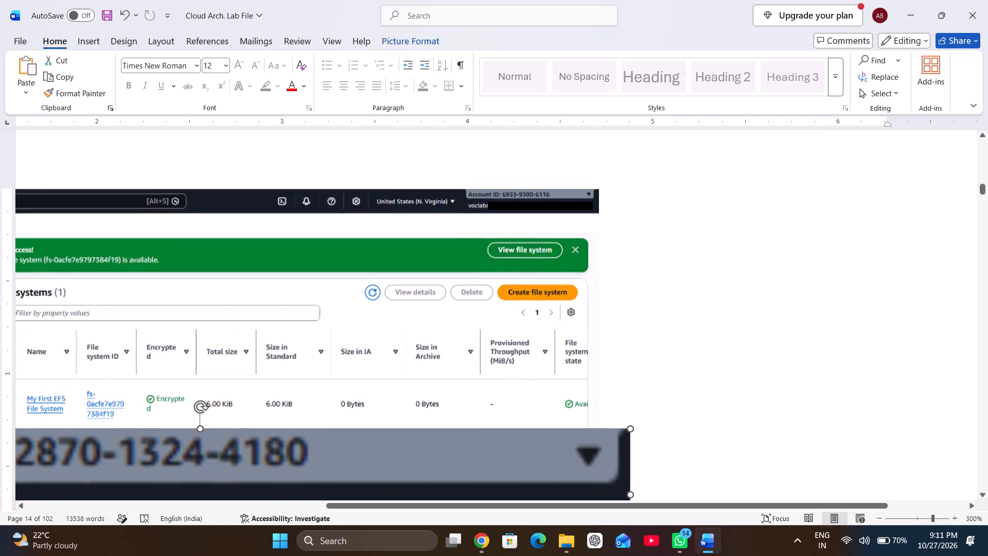
drag(433, 473, 733, 273)
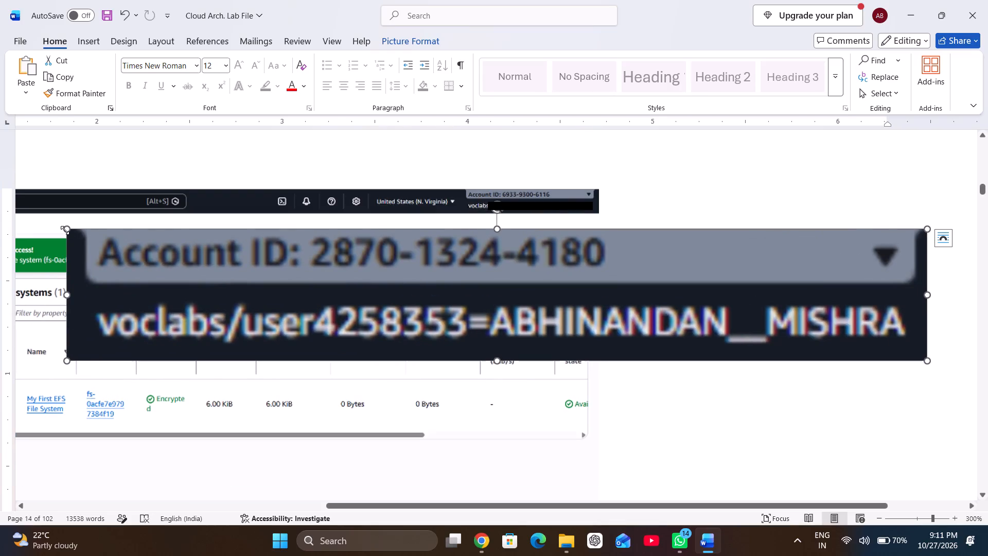
drag(65, 230, 503, 322)
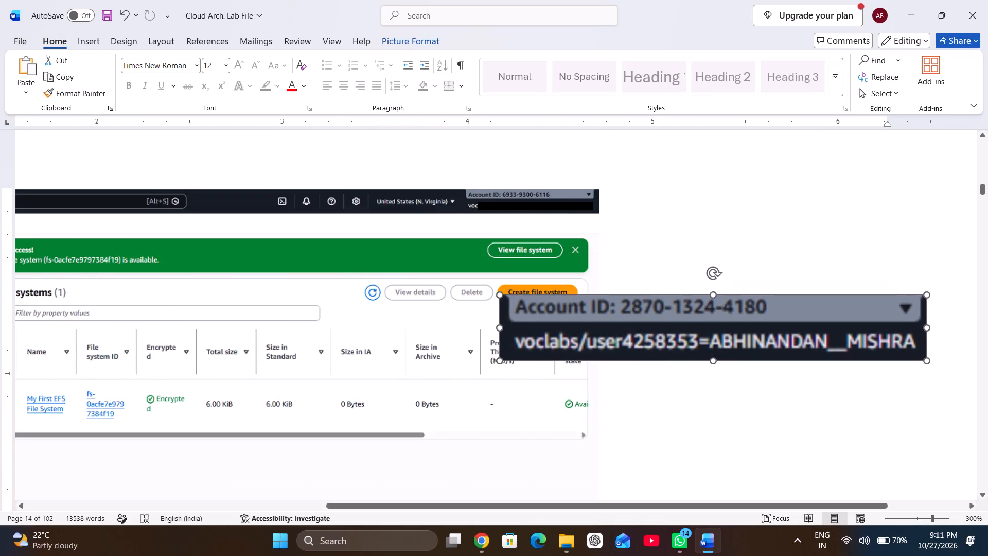
drag(503, 322, 748, 322)
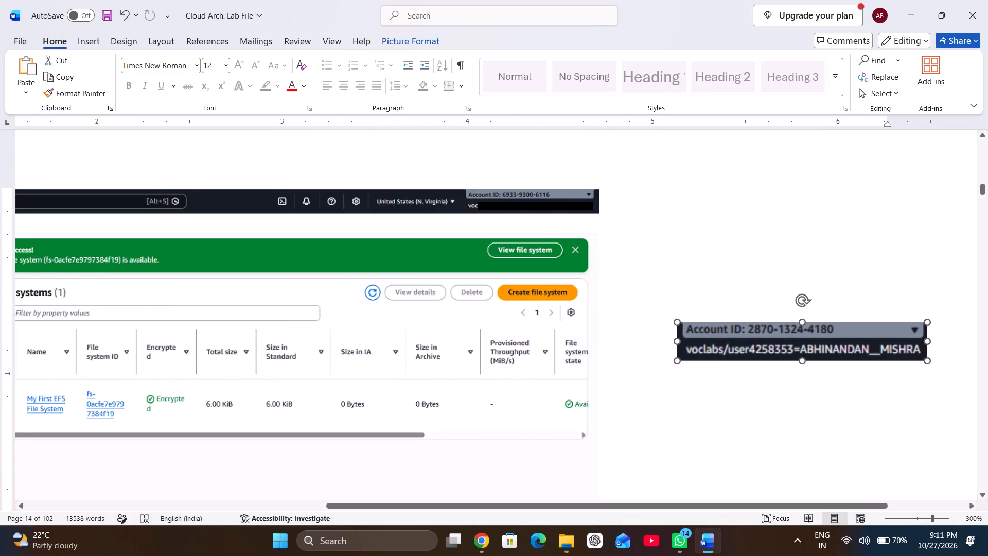
drag(748, 322, 815, 342)
drag(824, 354, 490, 195)
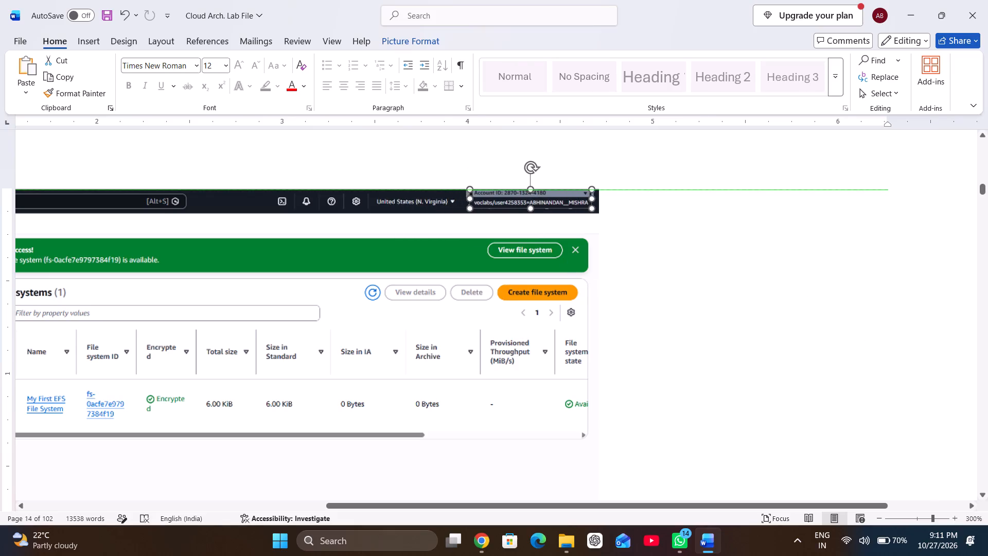
drag(490, 195, 492, 196)
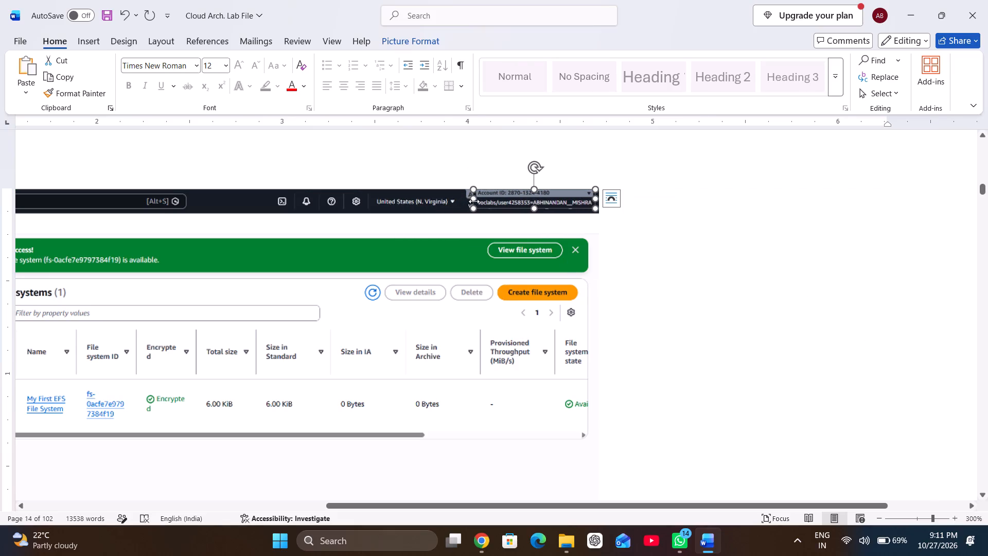
Widen, heighten and nudge the label image to cover the original account label area in the EFS file systems screenshot.
drag(473, 200, 466, 200)
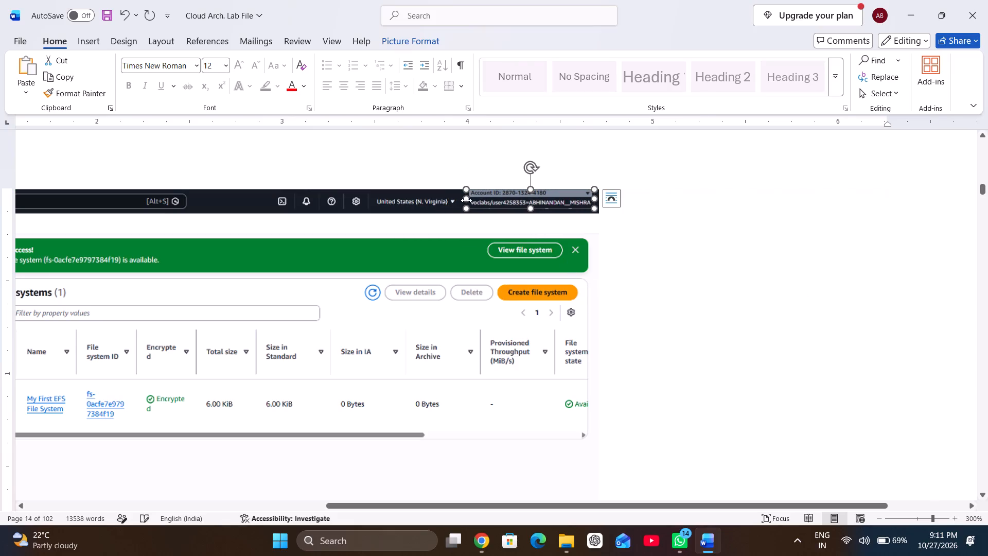
click(530, 210)
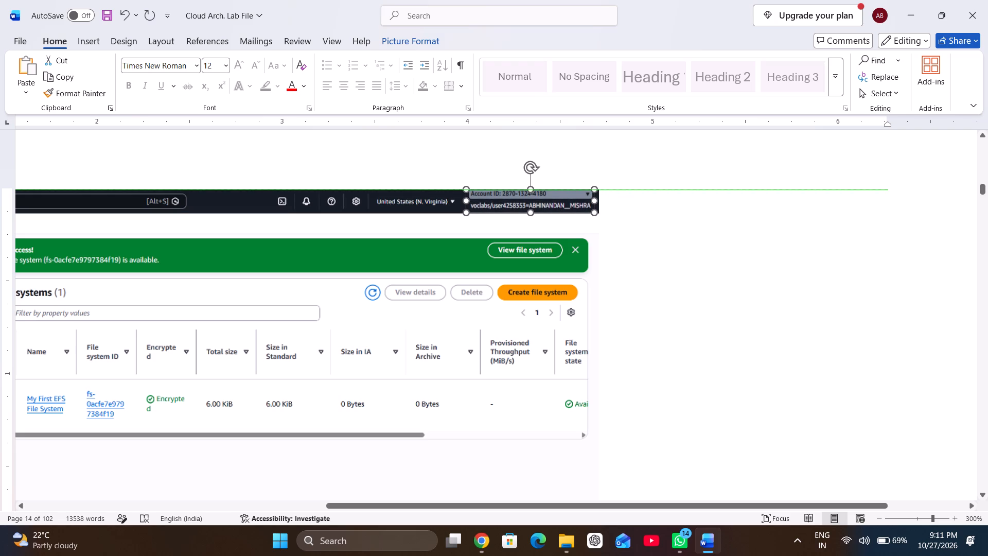
click(513, 236)
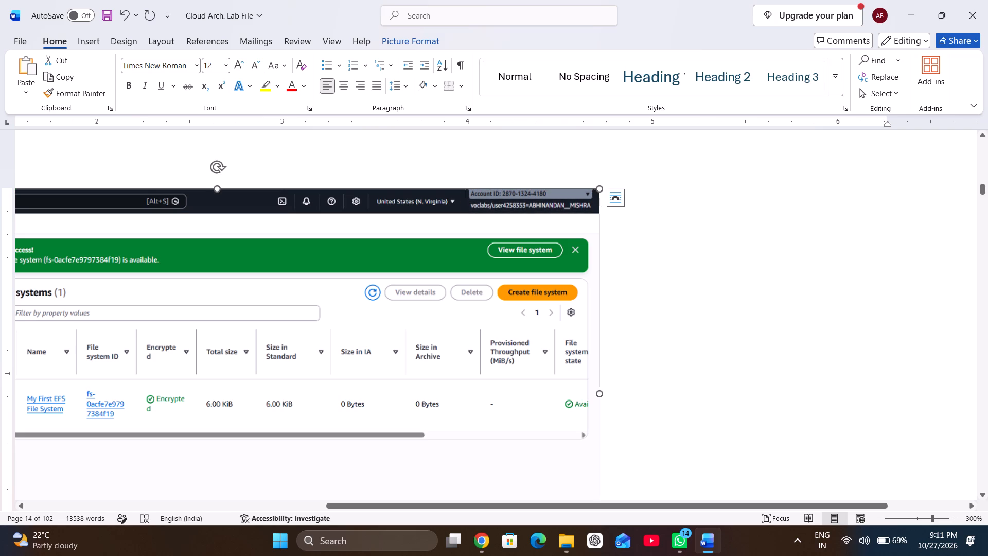
click(513, 201)
click(513, 201)
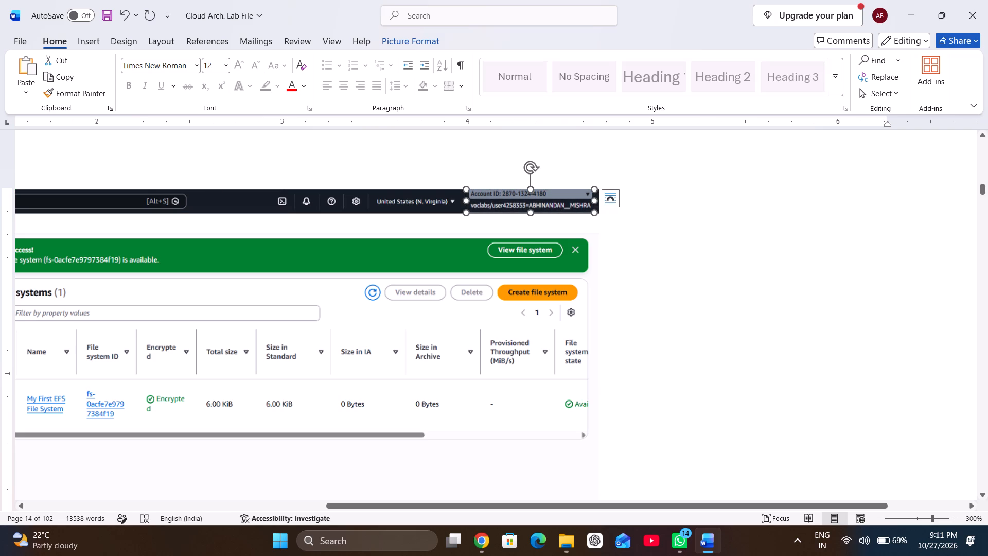
click(495, 247)
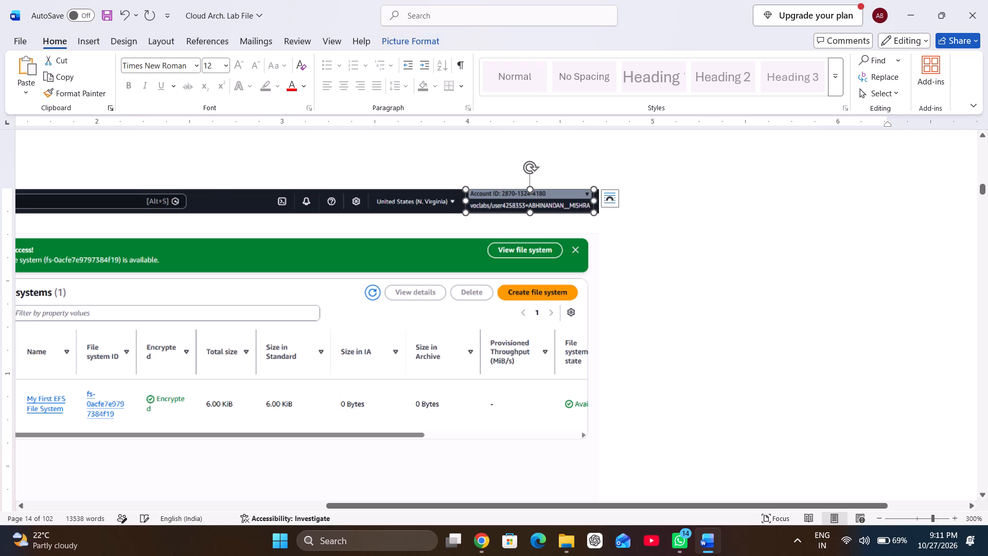
click(521, 202)
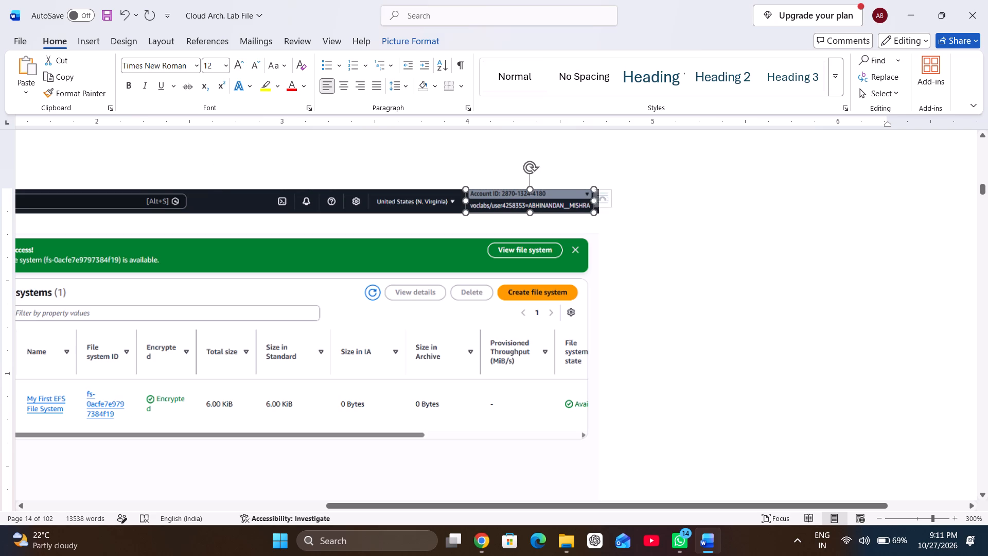
click(521, 202)
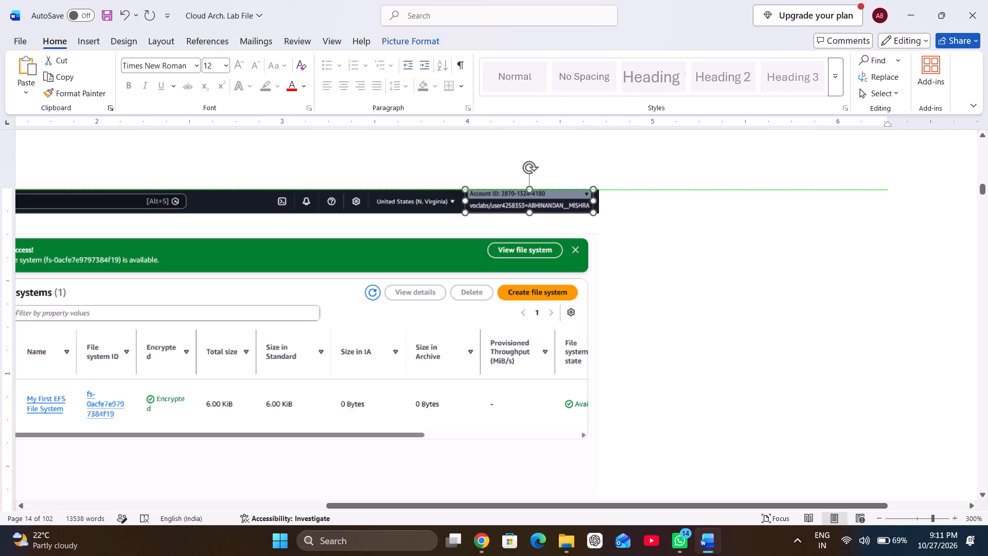
click(506, 244)
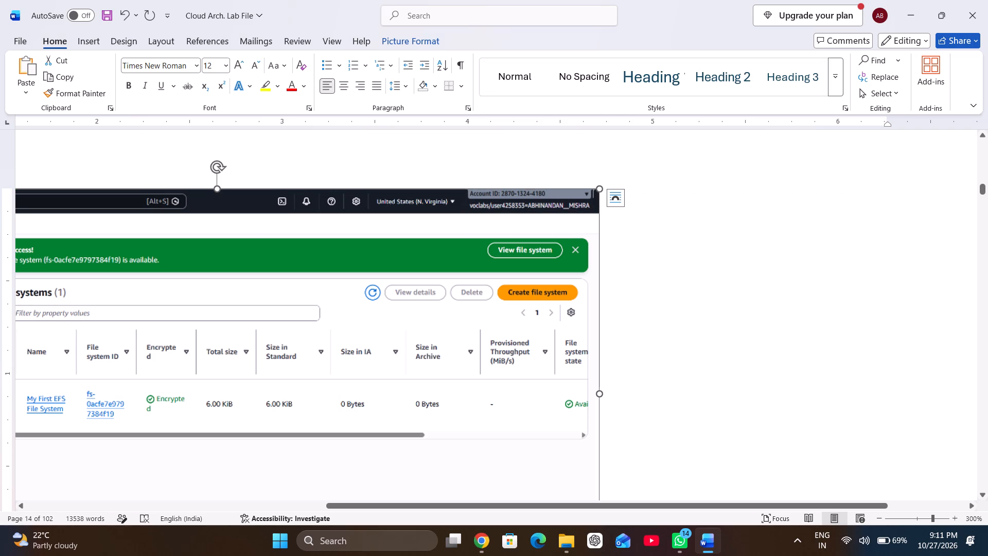
click(523, 207)
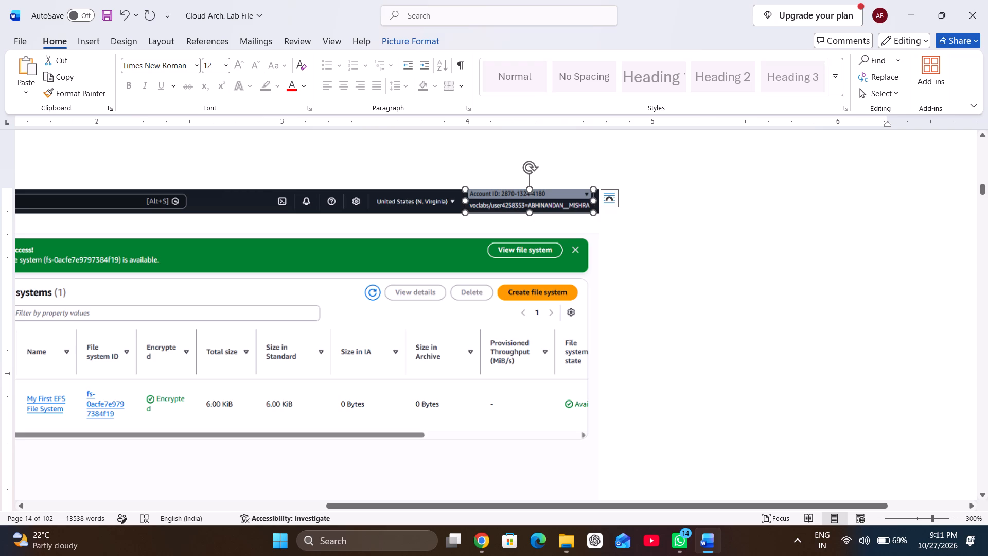
click(594, 201)
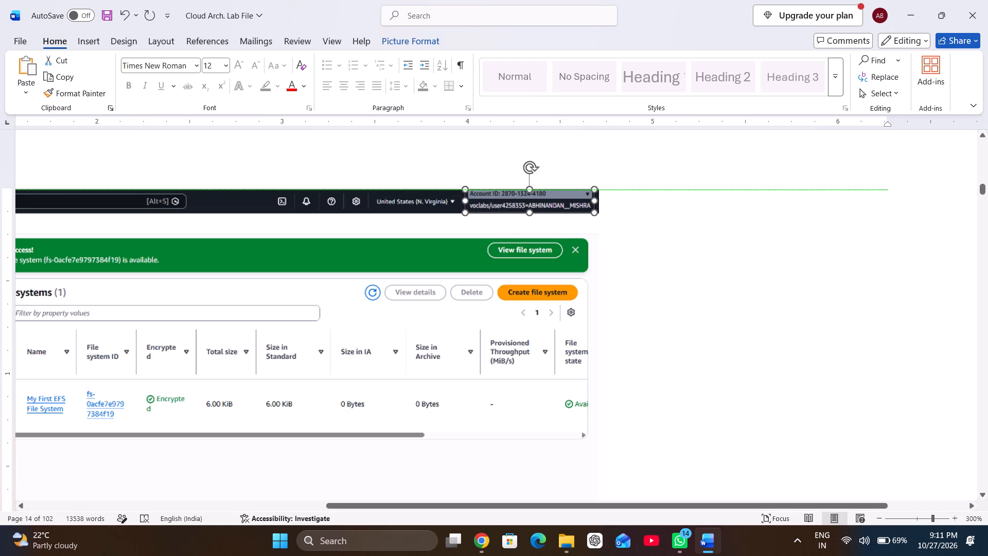
click(520, 259)
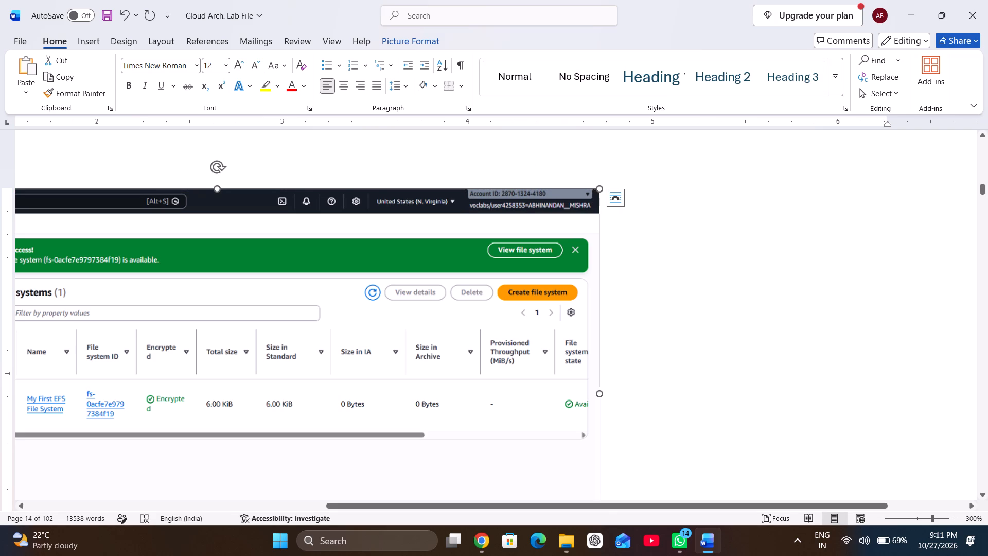
Delete the empty terminal session screenshot and surplus blank lines between the EC2 connection steps and the Task 4 heading.
scroll(520, 259, down, 3)
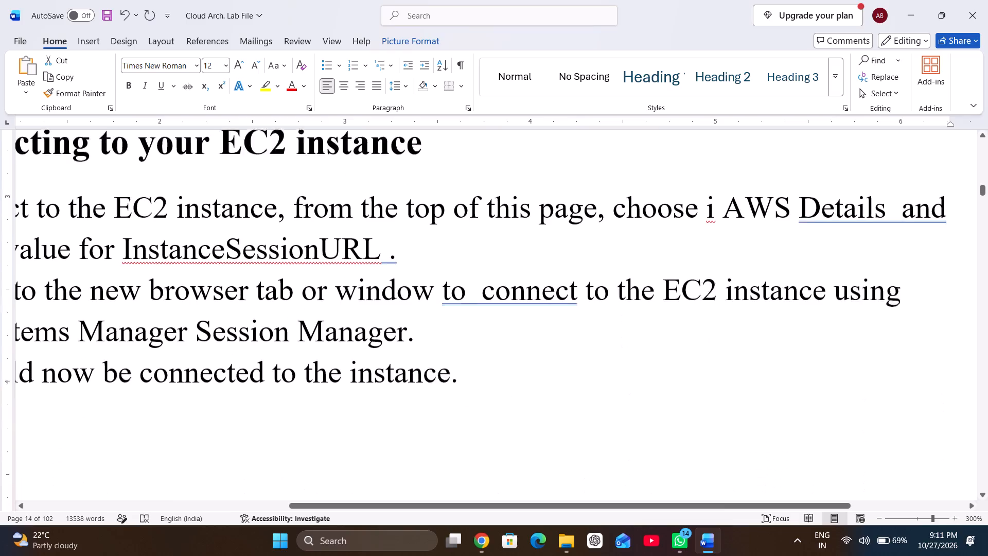
scroll(520, 259, down, 2)
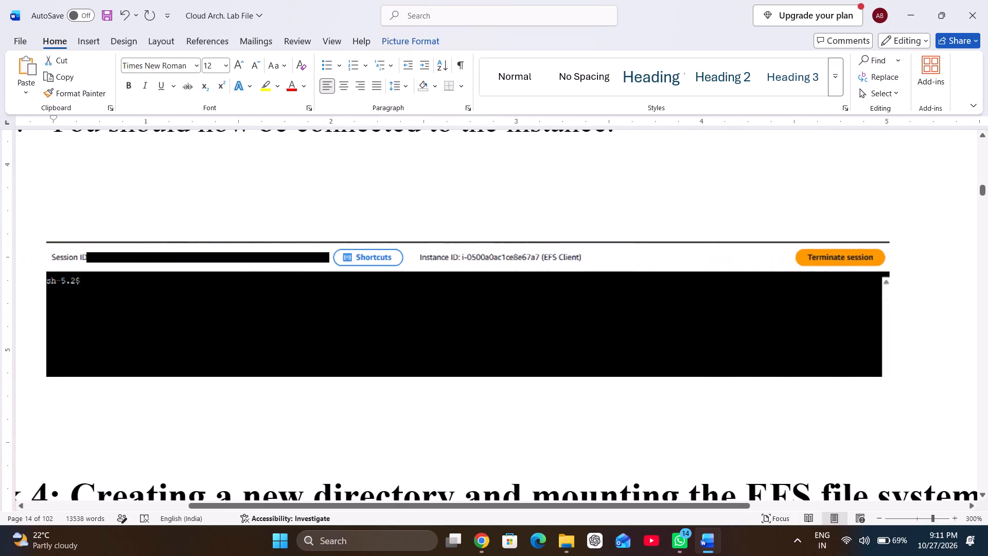
scroll(520, 259, down, 1)
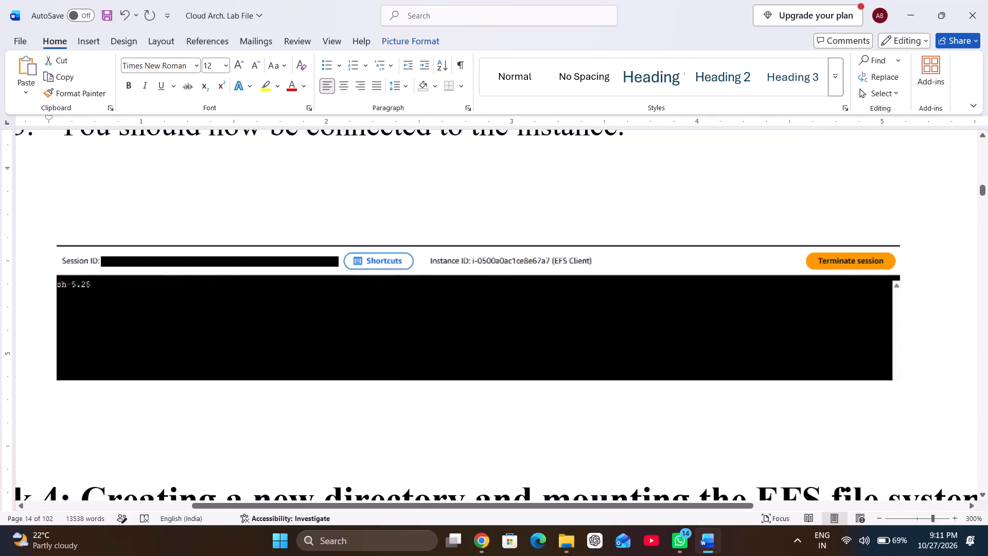
click(449, 319)
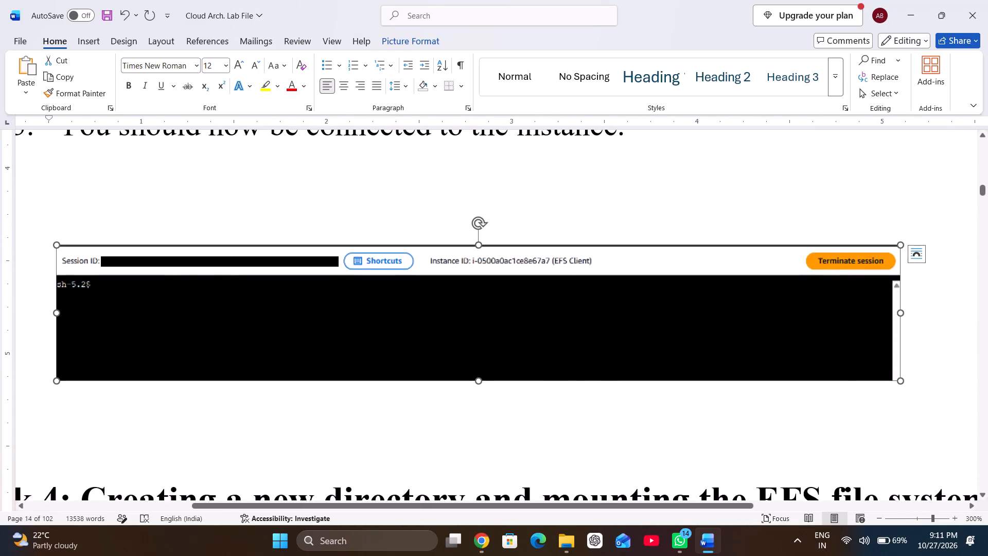
key(Delete)
key(BackSpace)
key(BackSpace)
key(BackSpace)
key(BackSpace)
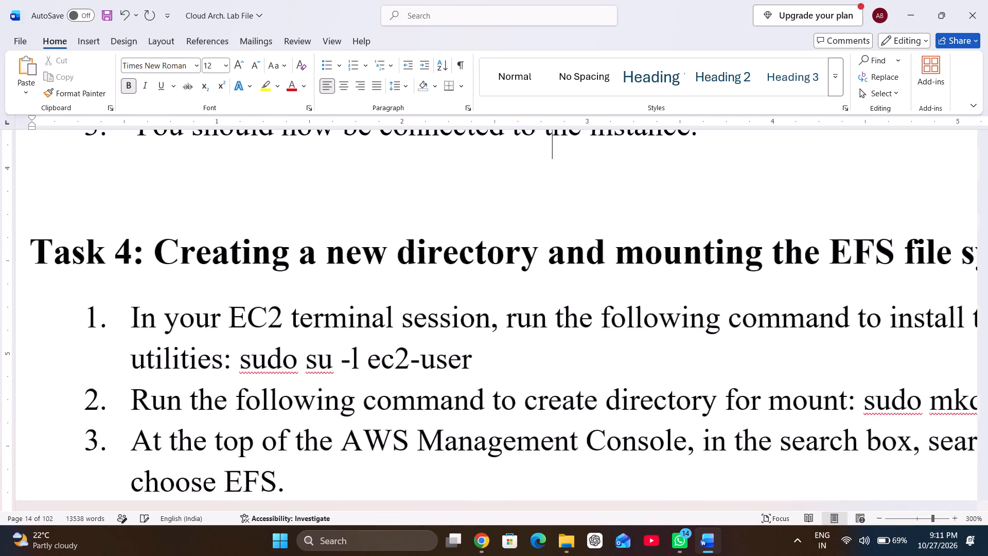
Delete the terminal output screenshot below the NFS client step, above the Task 5 heading, and remove surplus blank space.
scroll(449, 319, down, 4)
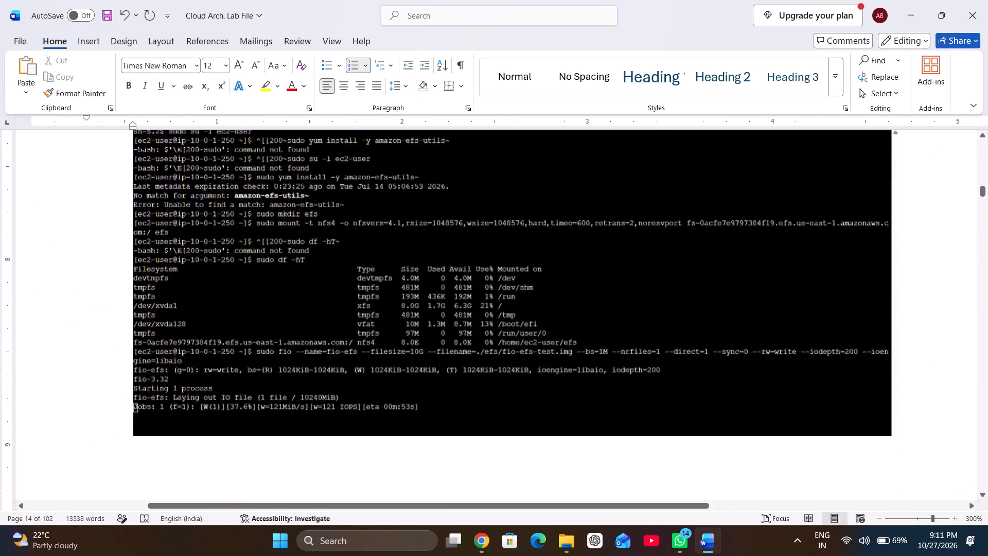
scroll(449, 319, up, 1)
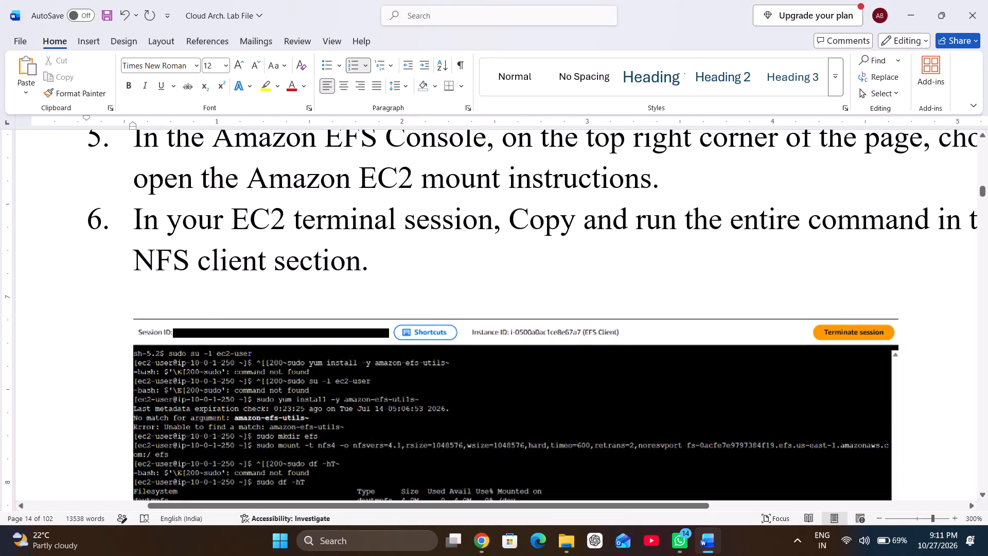
click(578, 421)
key(Delete)
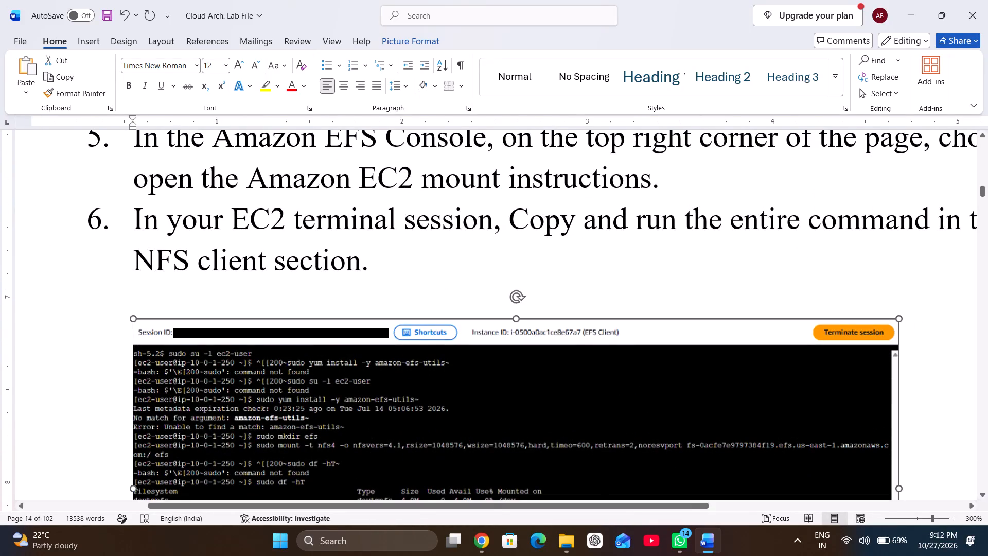
key(BackSpace)
key(BackSpace)
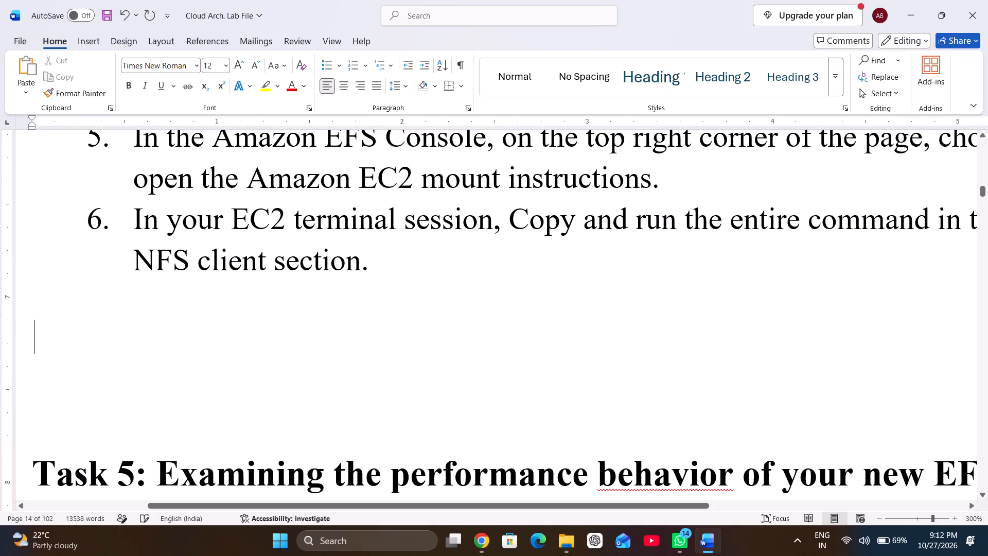
Paste the account label image after step 10, "On the Period column, select 1 Minute.", and set its wrapping to In Front of Text.
scroll(578, 421, down, 4)
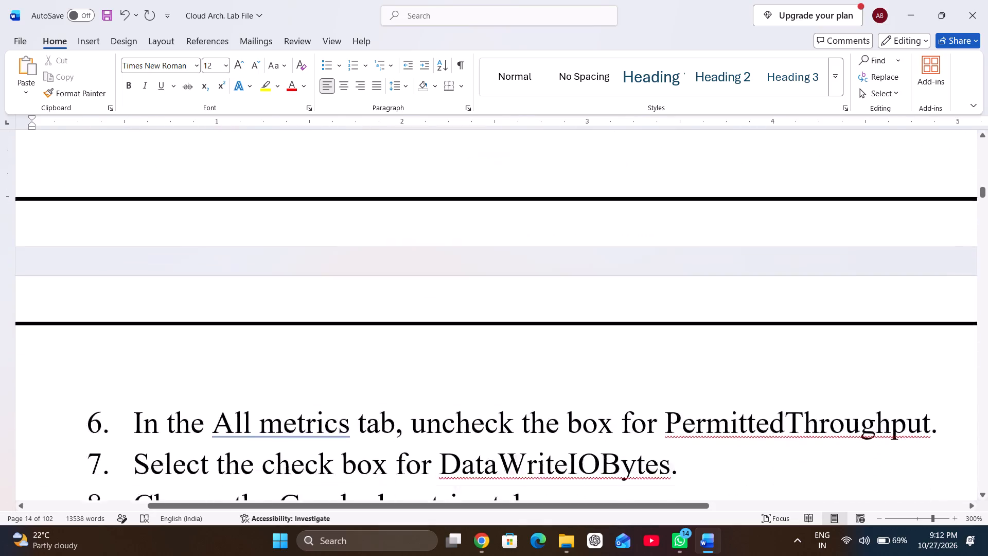
scroll(578, 421, down, 2)
scroll(578, 421, up, 3)
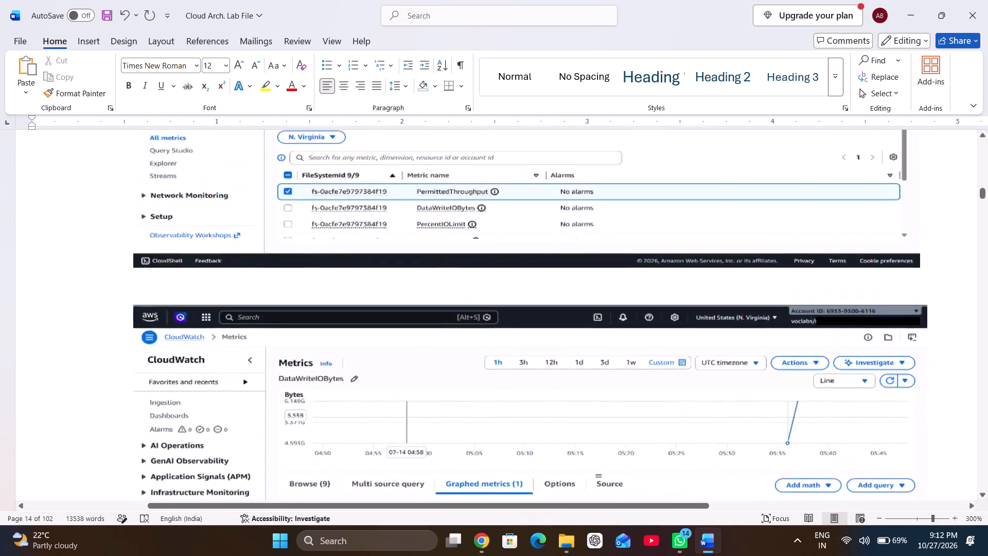
scroll(578, 421, up, 3)
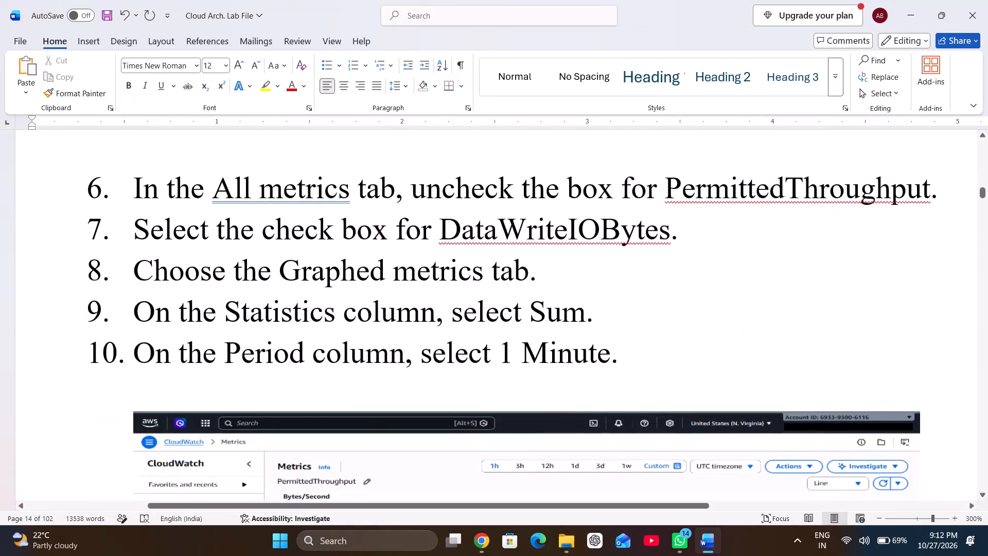
scroll(578, 421, down, 1)
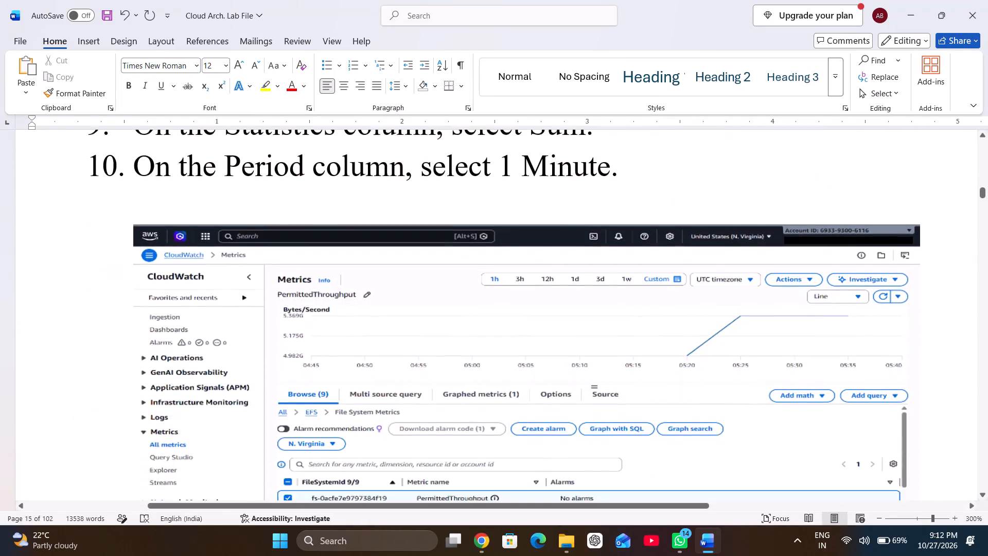
scroll(578, 421, down, 1)
click(631, 154)
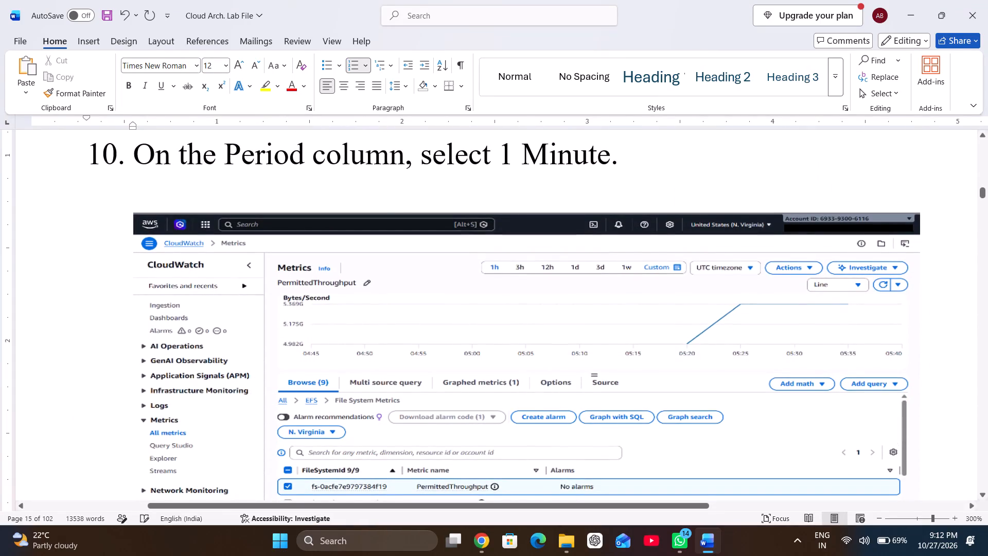
key(ctrl+v)
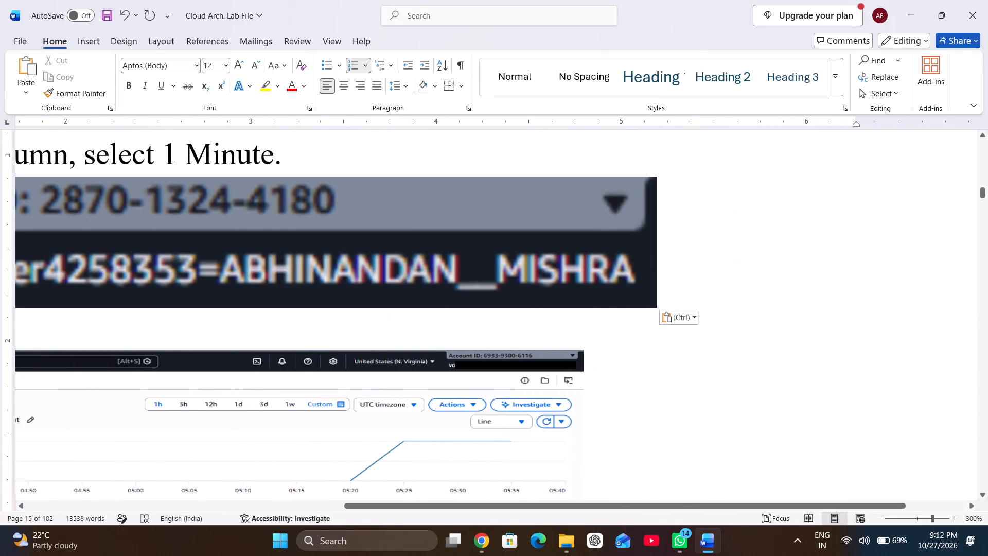
right_click(523, 250)
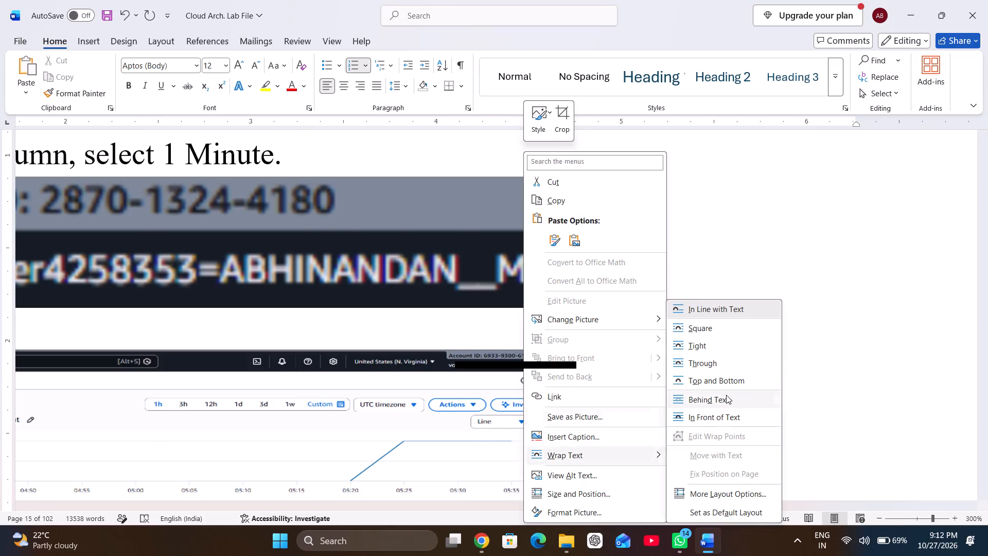
click(711, 422)
Shrink the label image and move it over the original account label in the PermittedThroughput metrics screenshot's header bar.
drag(404, 224, 630, 276)
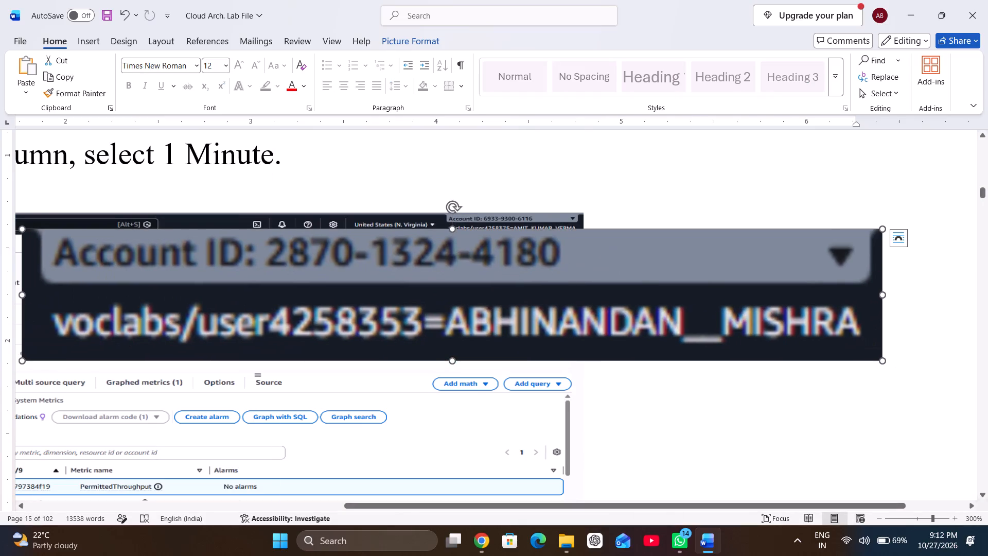
drag(23, 228, 507, 322)
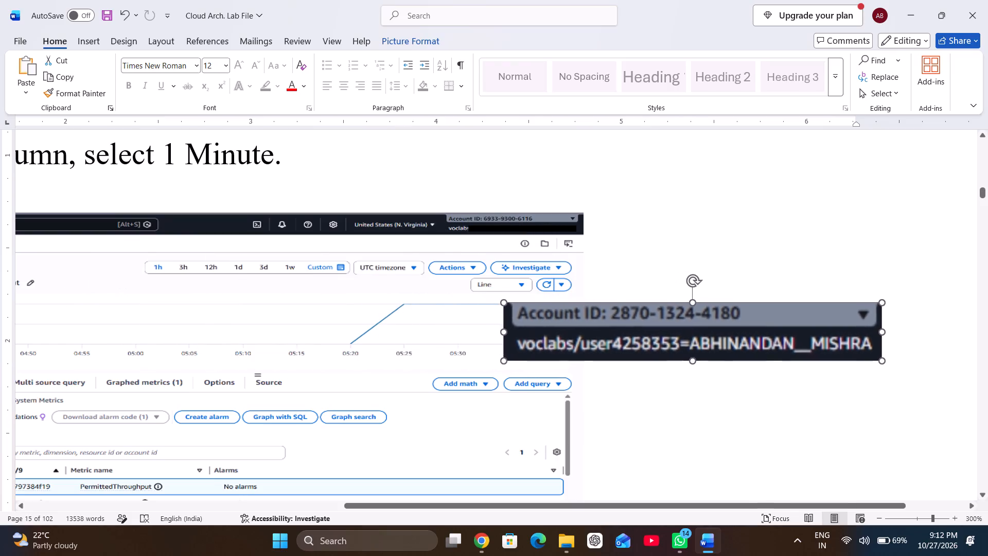
drag(507, 322, 740, 329)
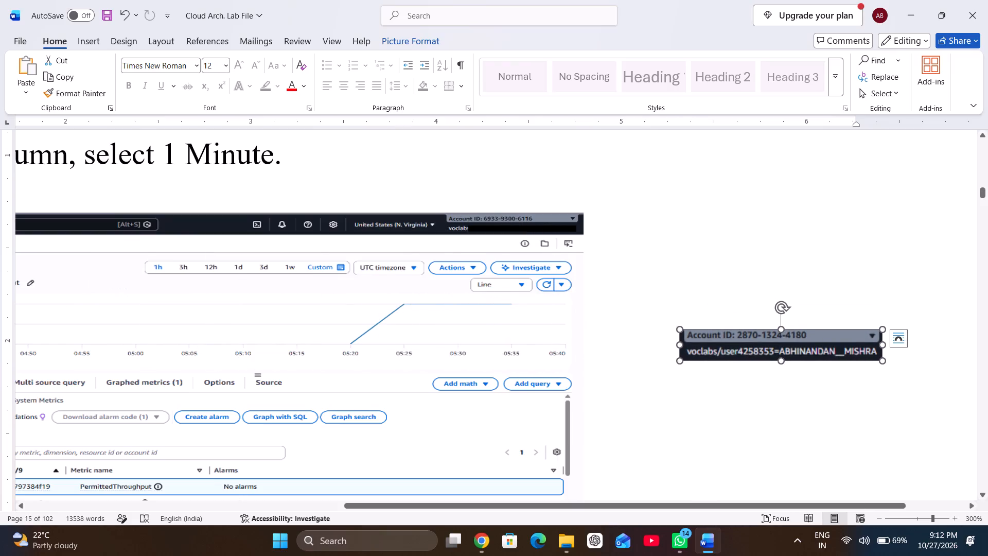
drag(748, 347, 446, 265)
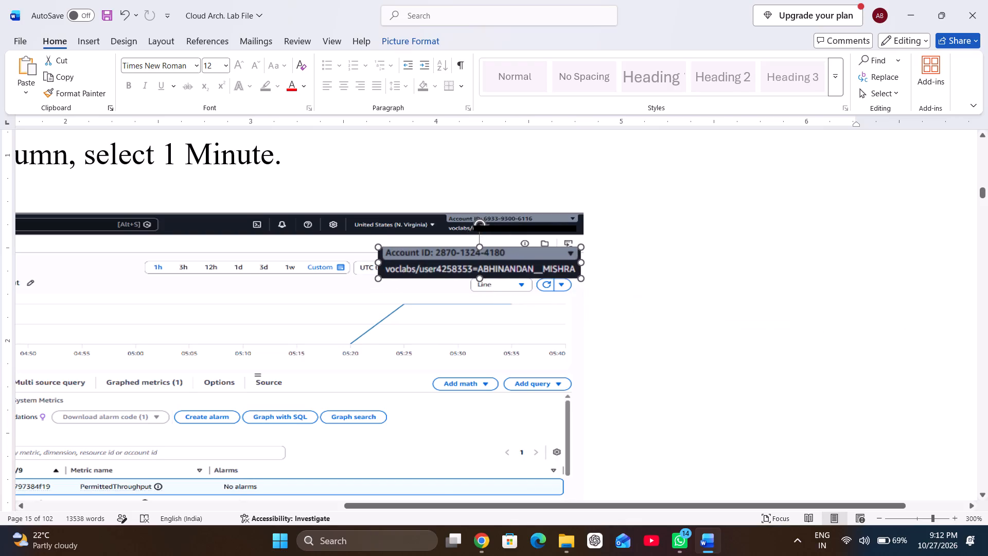
drag(446, 265, 447, 264)
drag(378, 280, 455, 268)
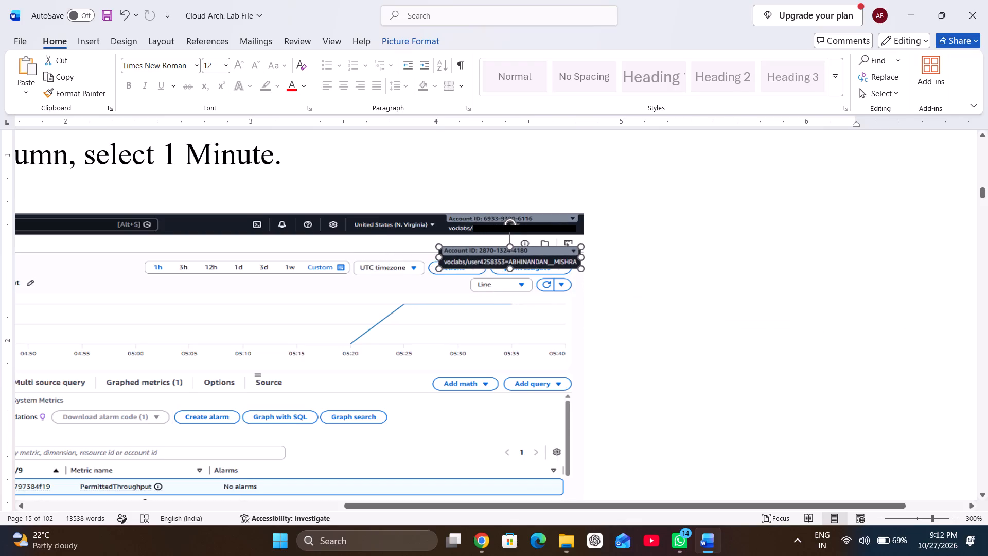
drag(455, 268, 456, 268)
drag(486, 255, 487, 239)
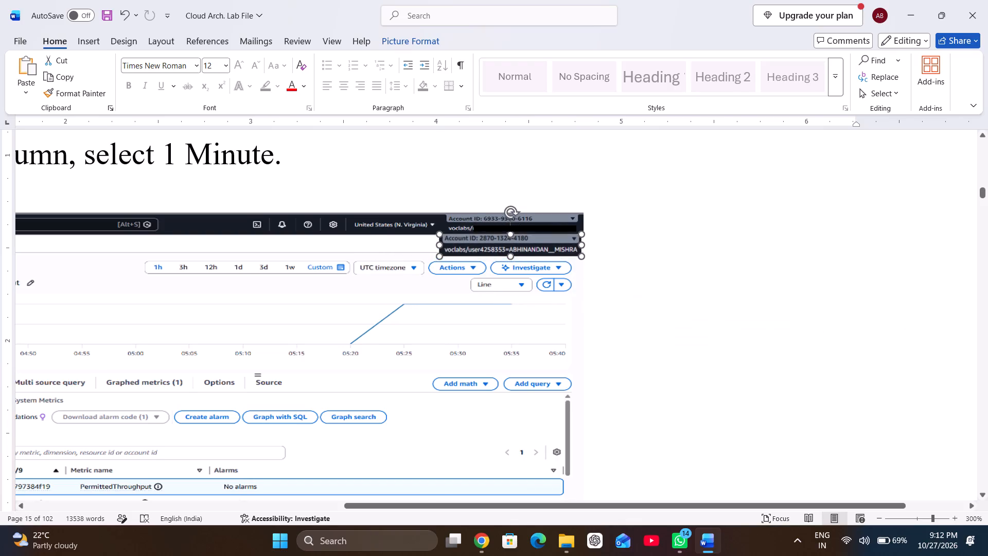
drag(487, 239, 485, 228)
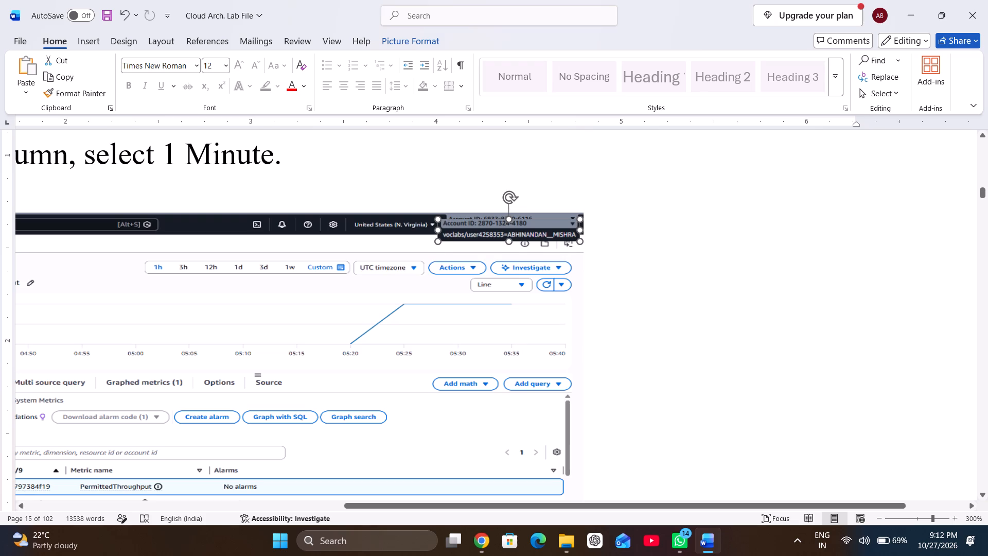
drag(485, 228, 486, 223)
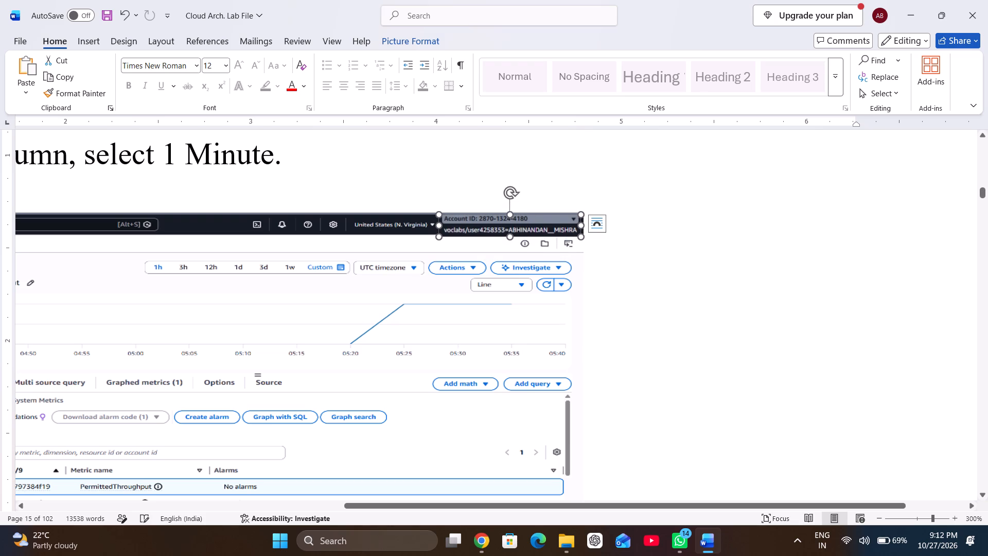
Reduce the account label image's height and width slightly so it fits within the dark header bar of the PermittedThroughput metrics screenshot.
click(433, 284)
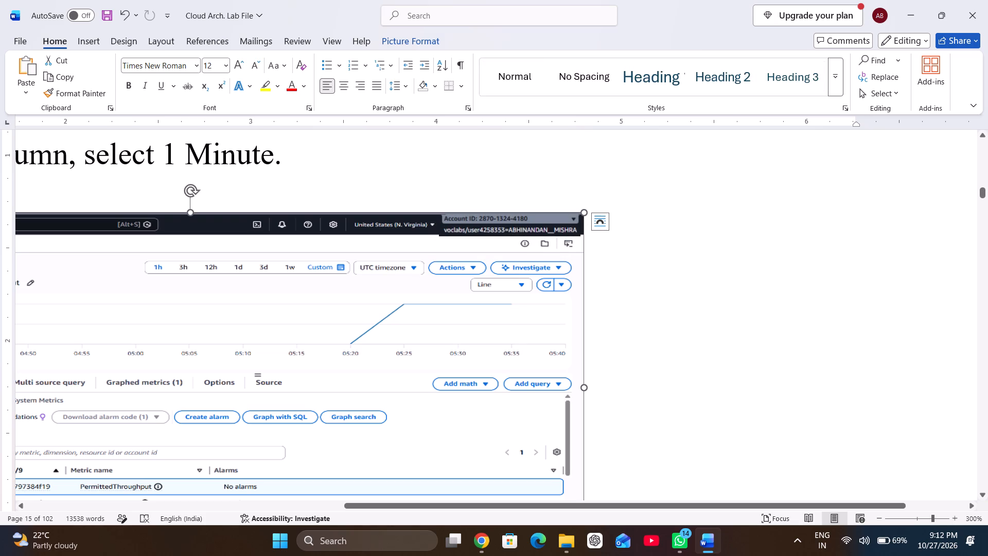
click(497, 225)
click(472, 302)
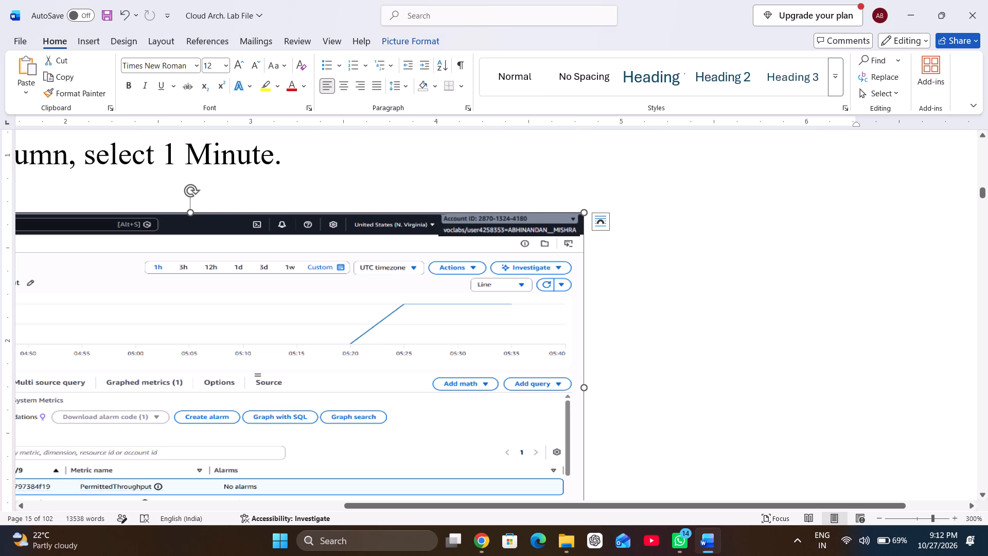
click(483, 224)
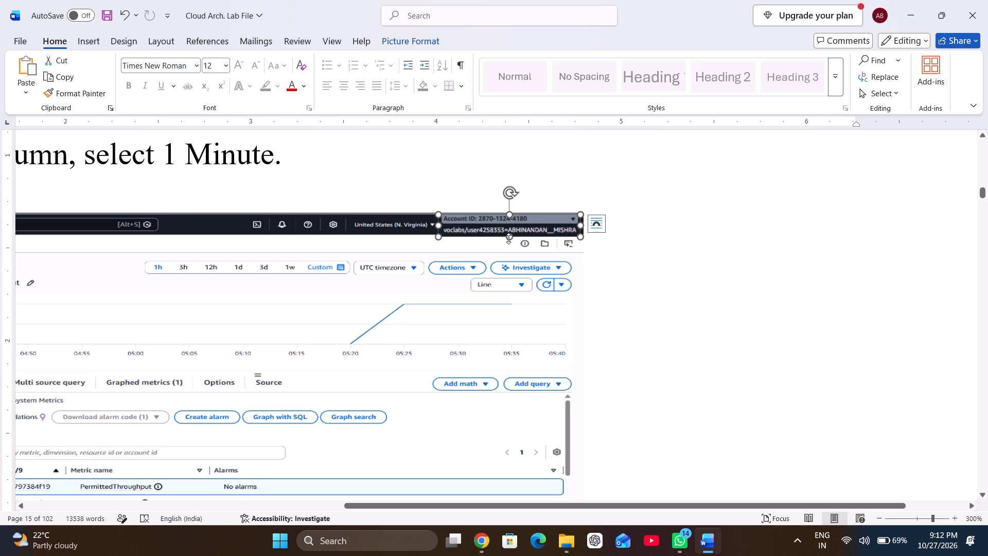
click(508, 238)
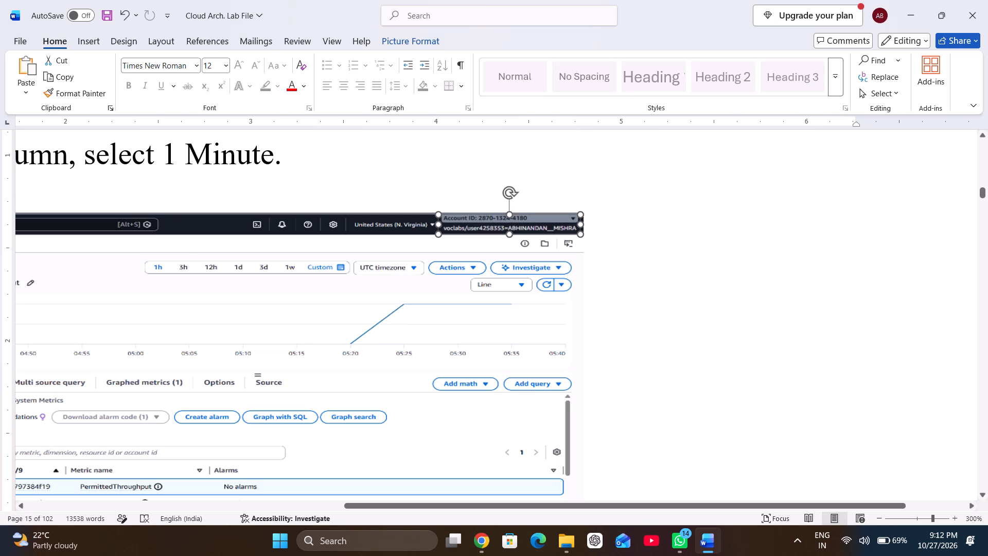
click(439, 223)
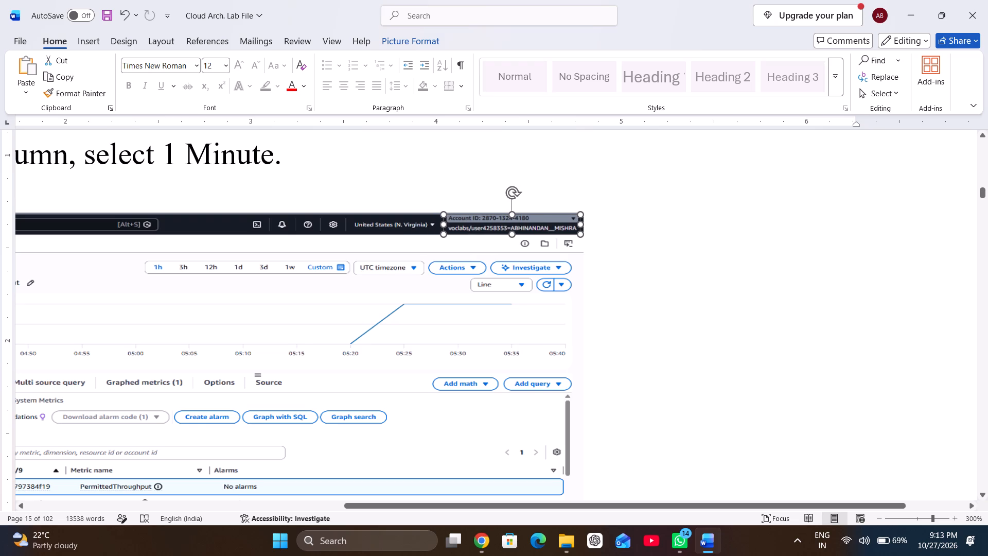
click(426, 282)
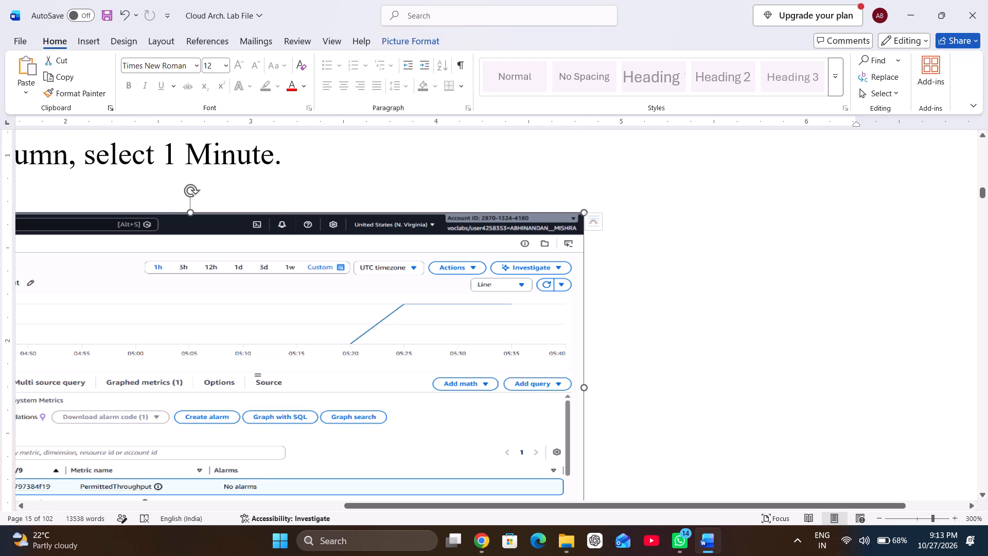
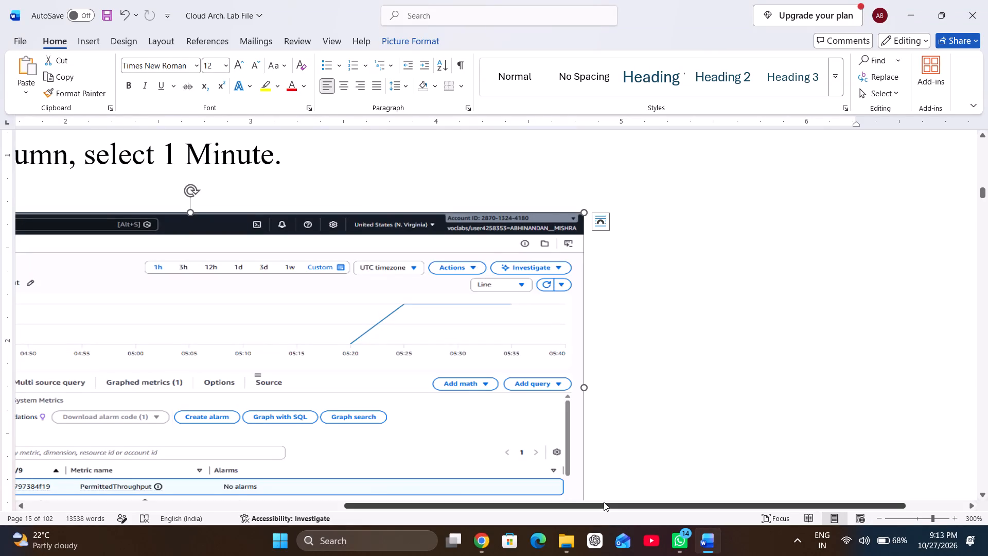
Paste the account label image just before the DataWriteIOBytes metrics screenshot and set its wrapping to In Front of Text.
drag(602, 504, 380, 510)
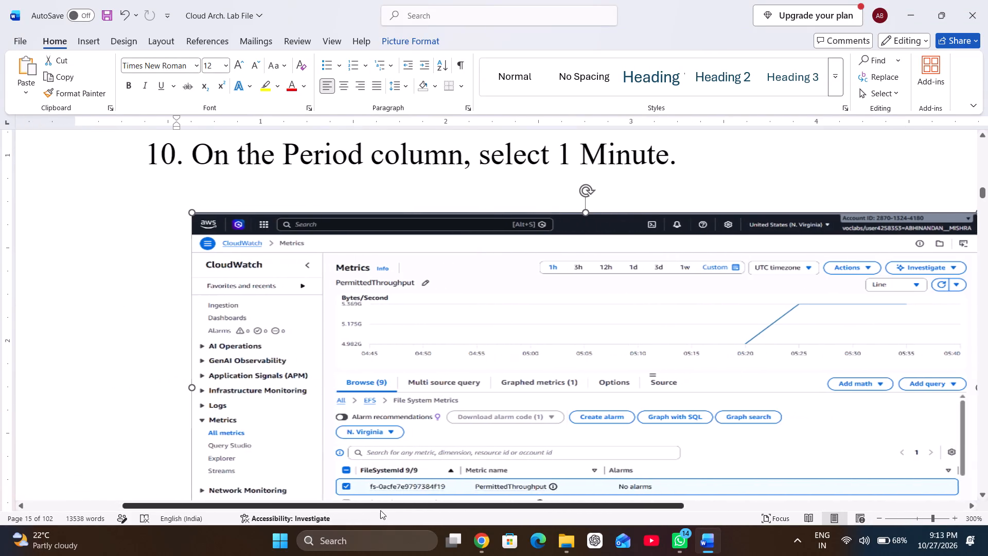
drag(380, 510, 440, 528)
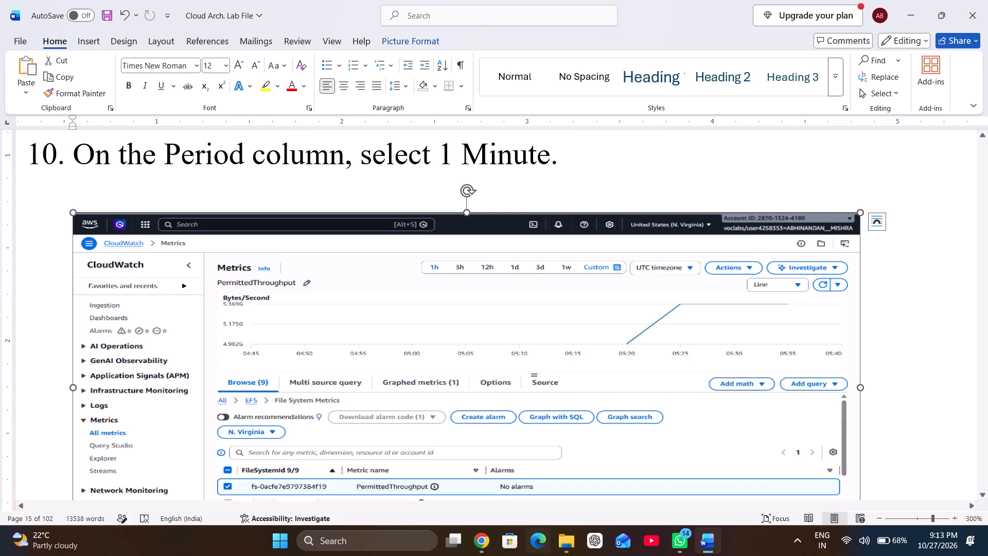
scroll(542, 423, down, 1)
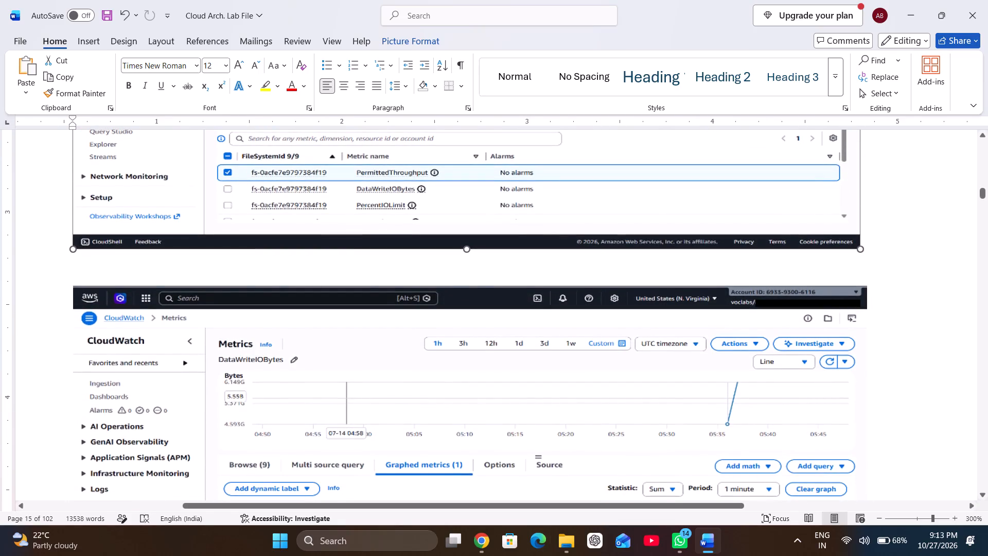
click(70, 297)
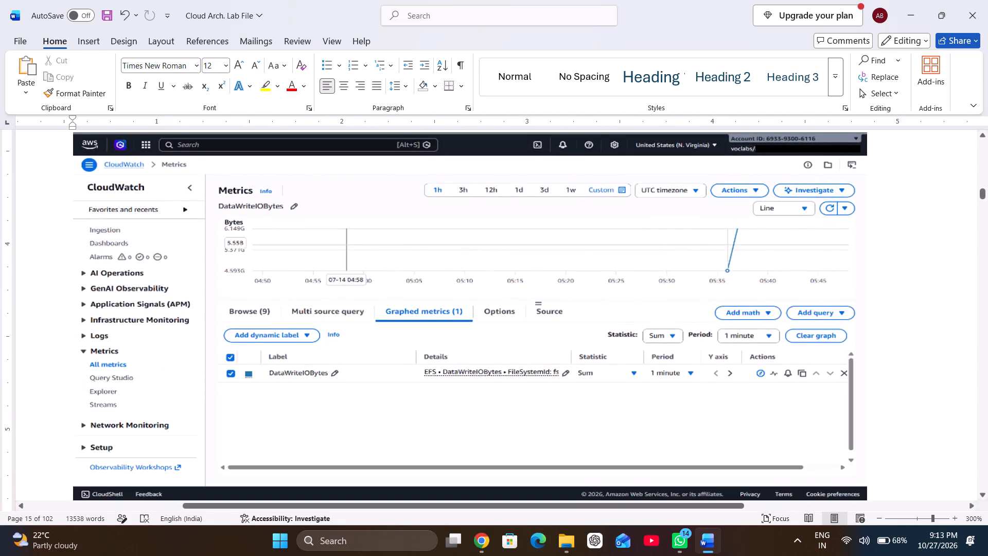
scroll(70, 297, up, 1)
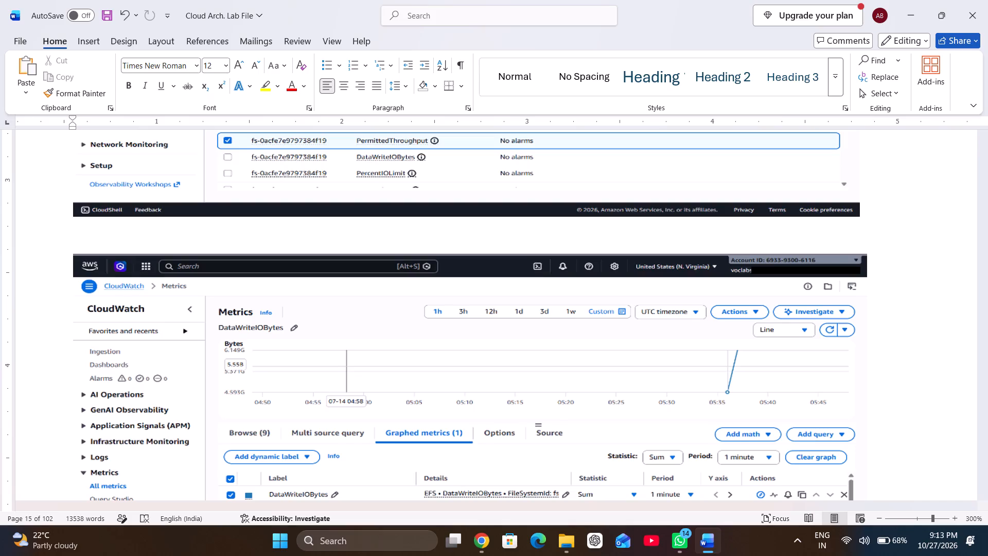
key(ctrl+v)
scroll(331, 309, up, 1)
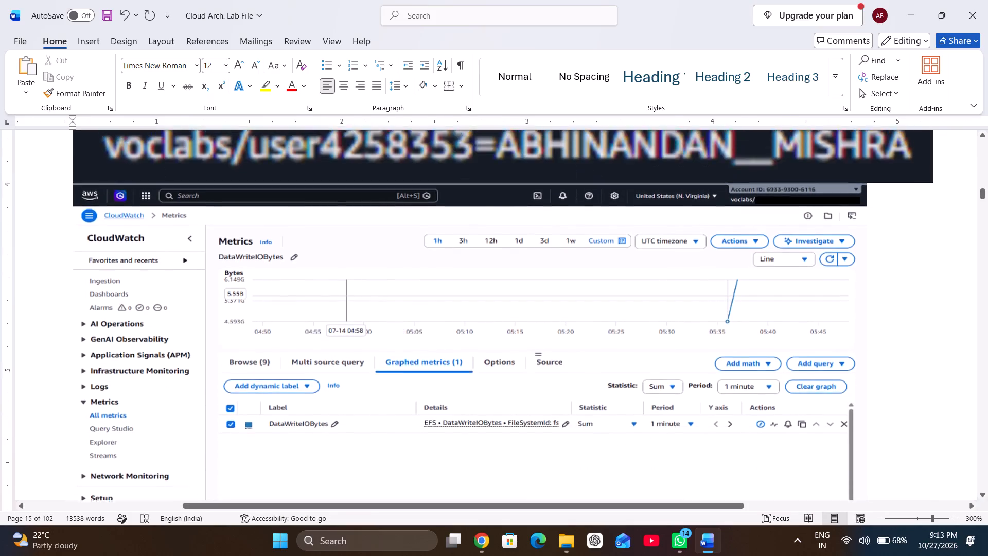
scroll(331, 309, up, 1)
click(424, 305)
right_click(424, 305)
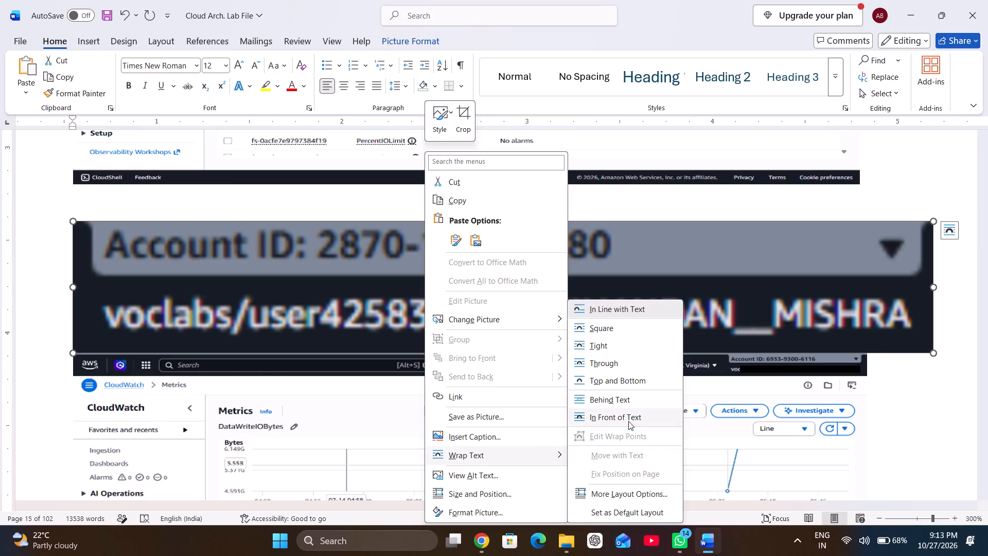
click(626, 420)
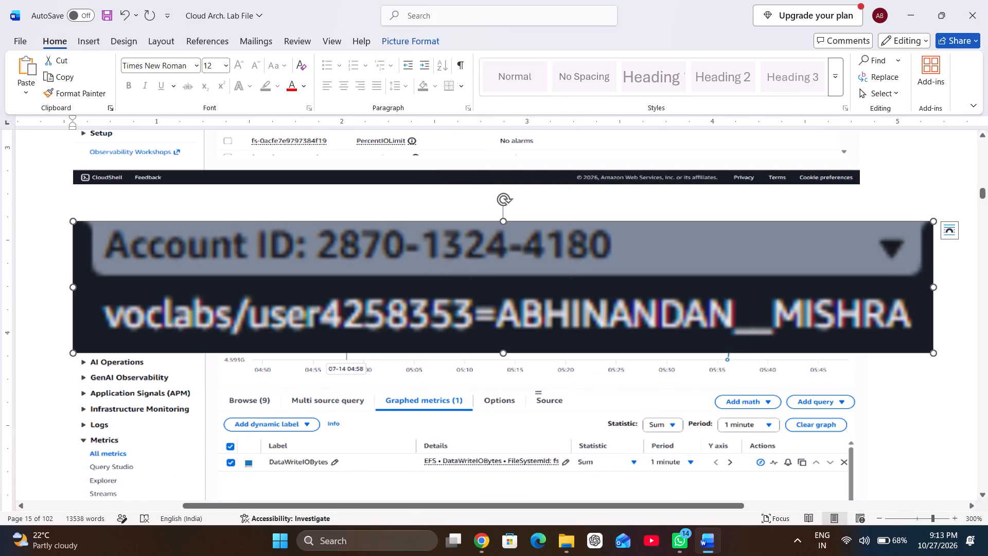
Shrink the label image and move it over the original account label in the DataWriteIOBytes screenshot's header bar.
drag(641, 265, 622, 319)
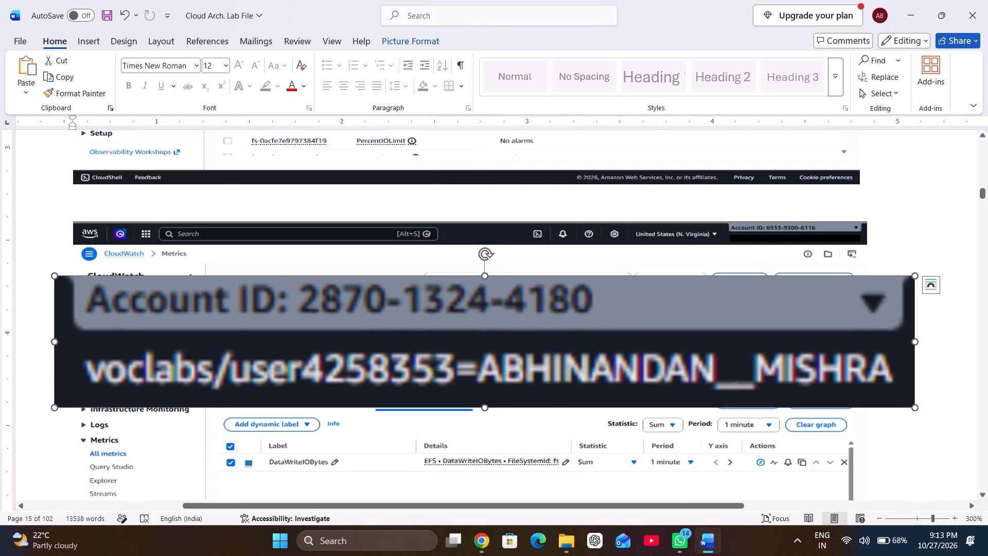
drag(54, 275, 439, 367)
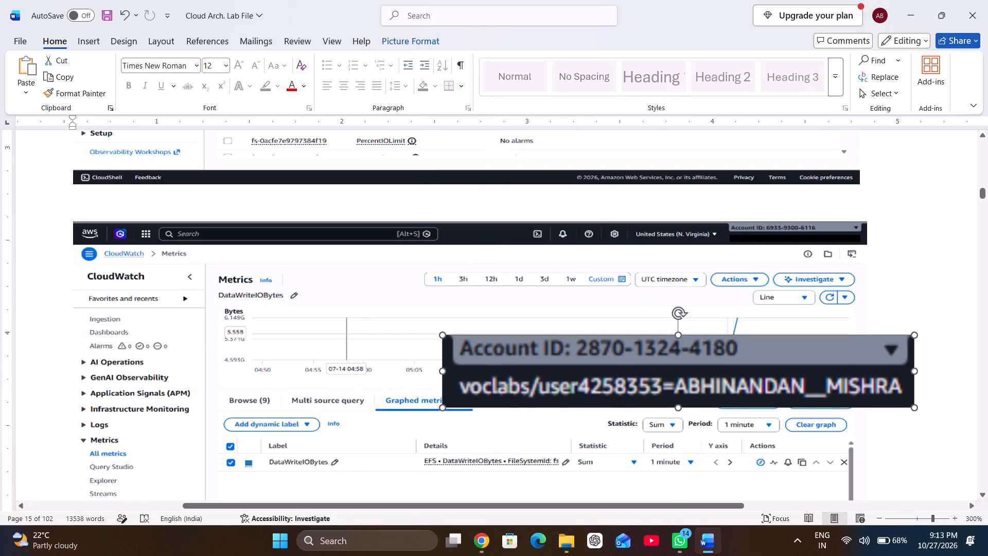
drag(439, 367, 556, 374)
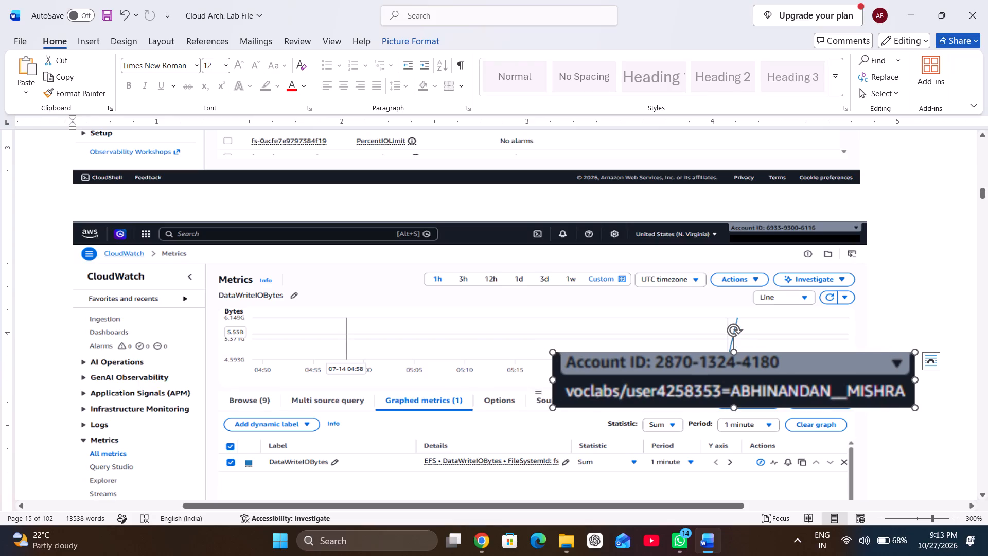
drag(672, 385, 631, 274)
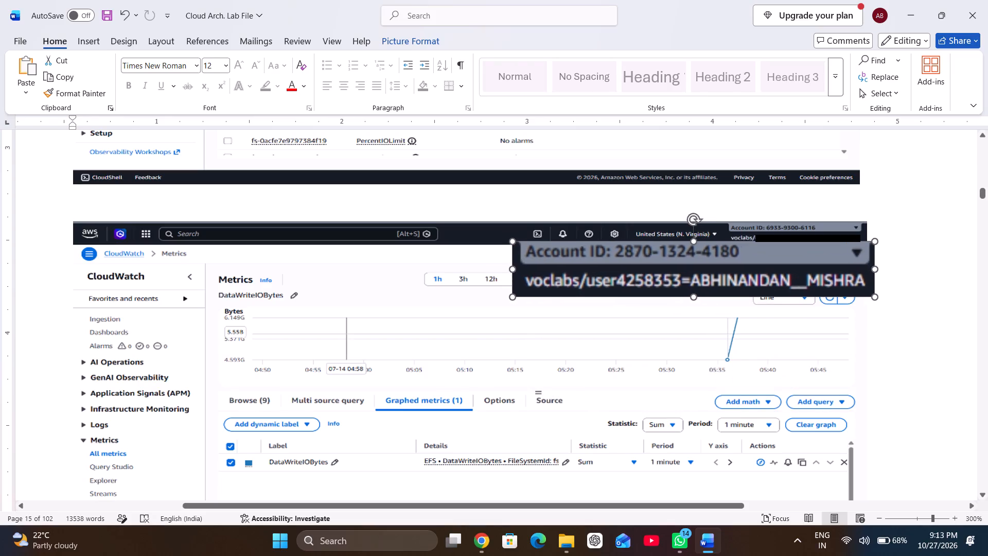
drag(631, 274, 623, 270)
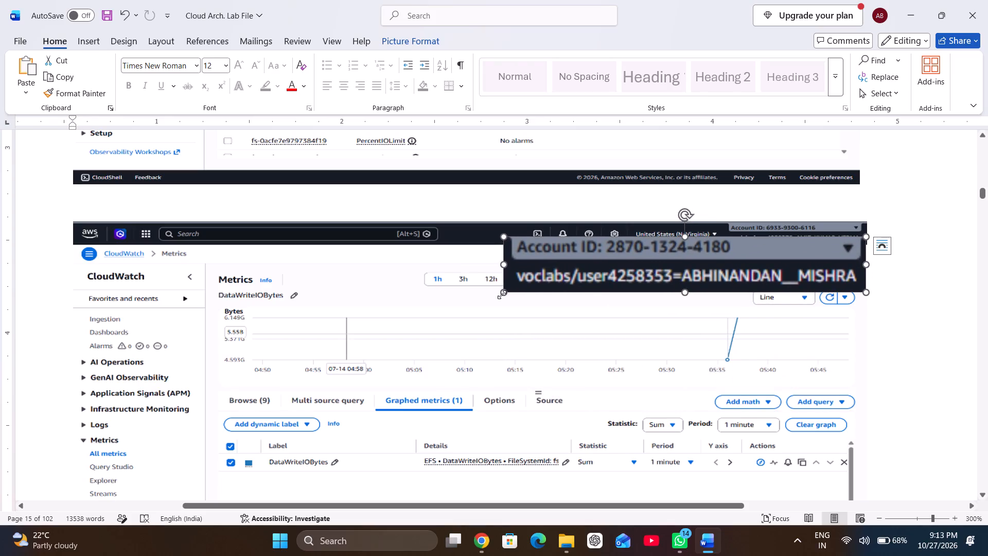
drag(502, 294, 710, 251)
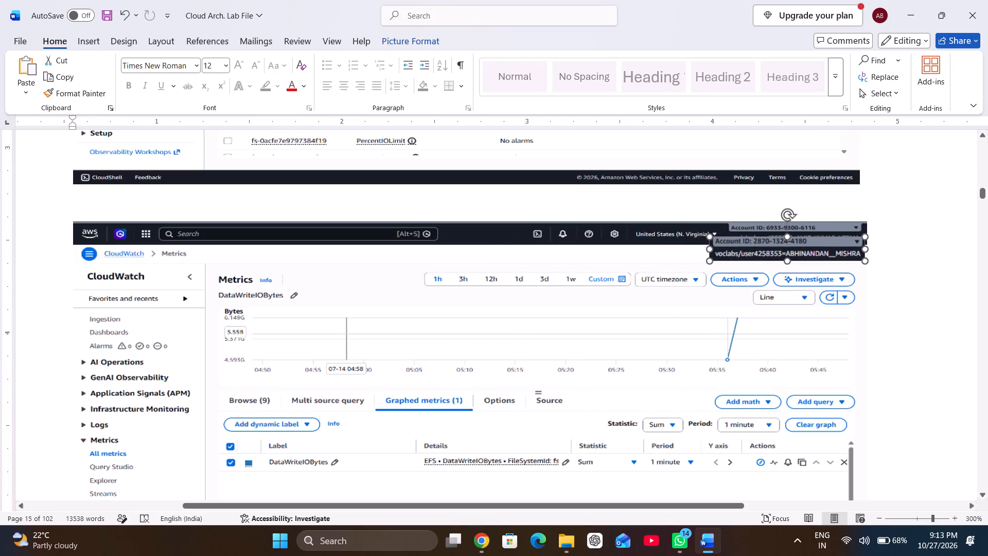
drag(710, 251, 724, 250)
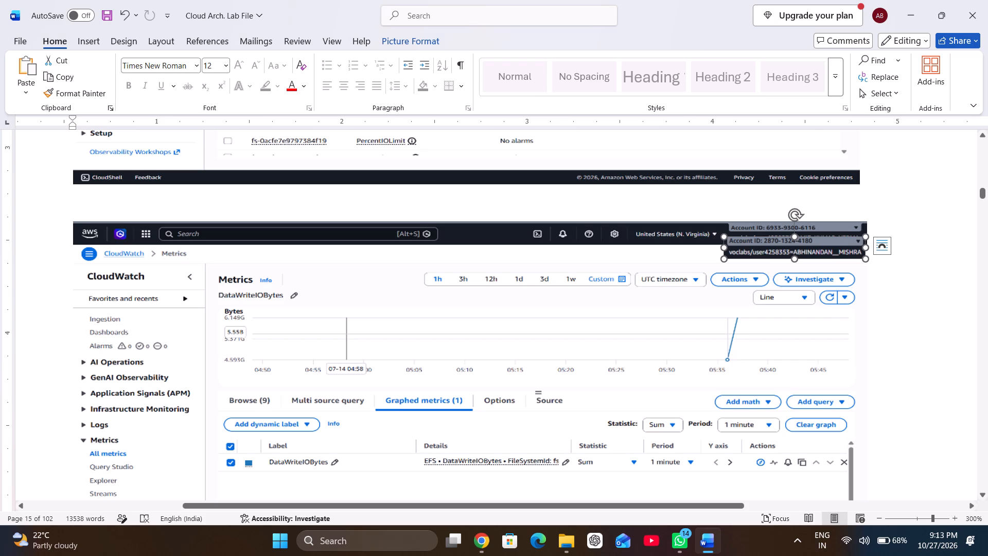
drag(766, 248, 766, 231)
click(705, 291)
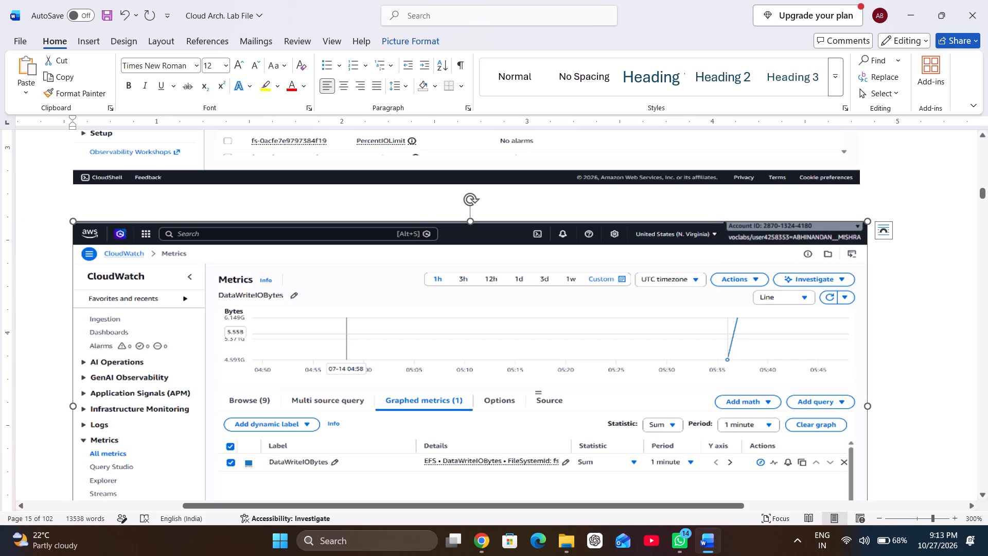
Trim the label image's width and height slightly and nudge it to fit the DataWriteIOBytes screenshot's dark header bar.
click(751, 230)
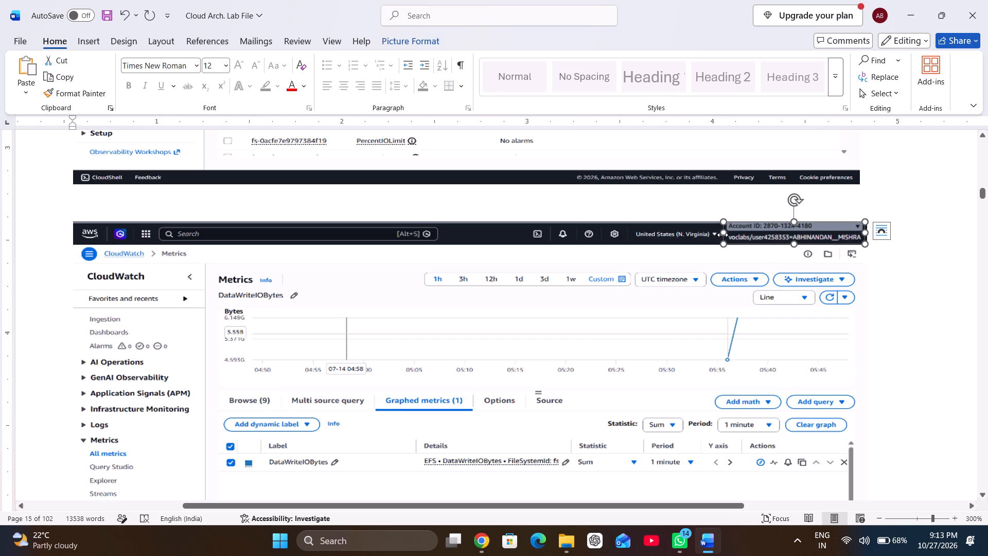
click(722, 235)
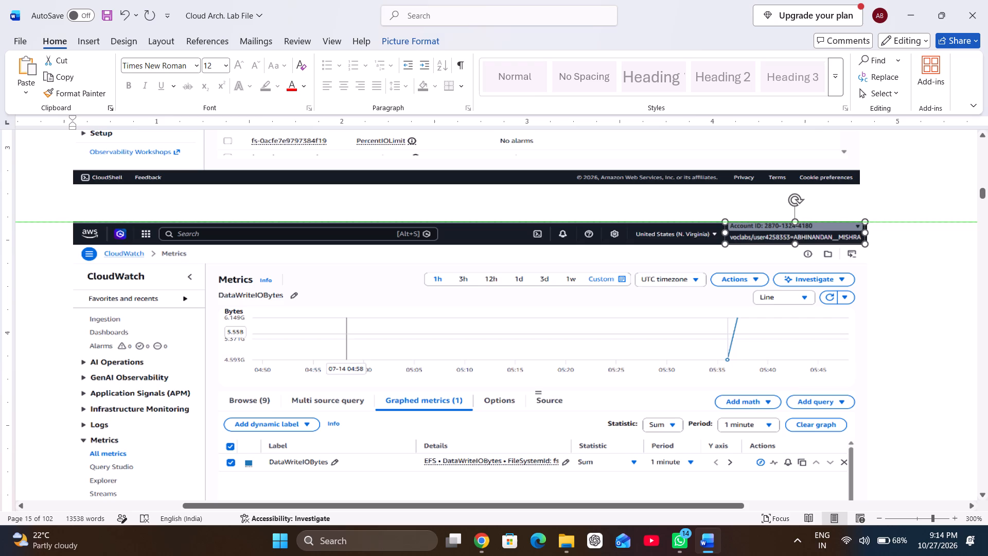
click(797, 221)
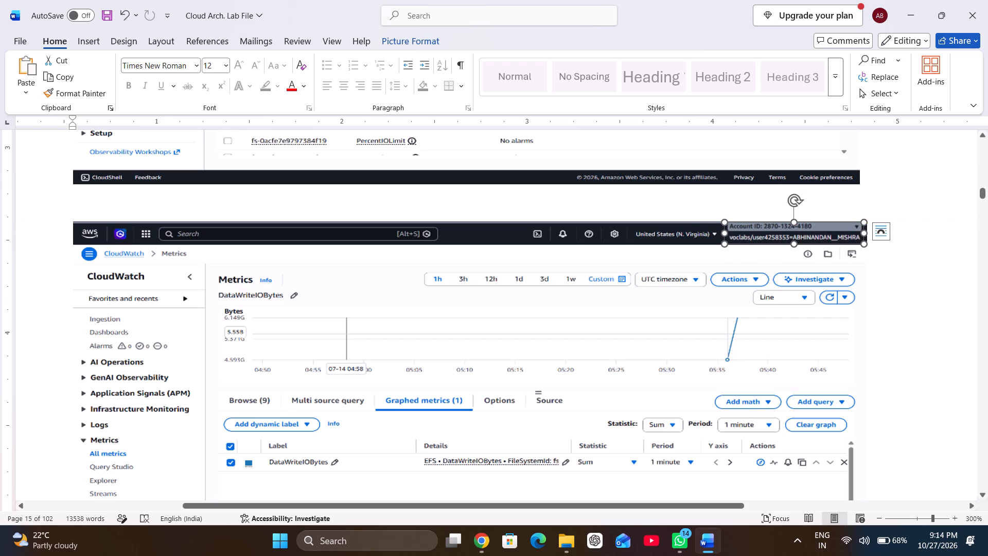
click(779, 231)
click(745, 270)
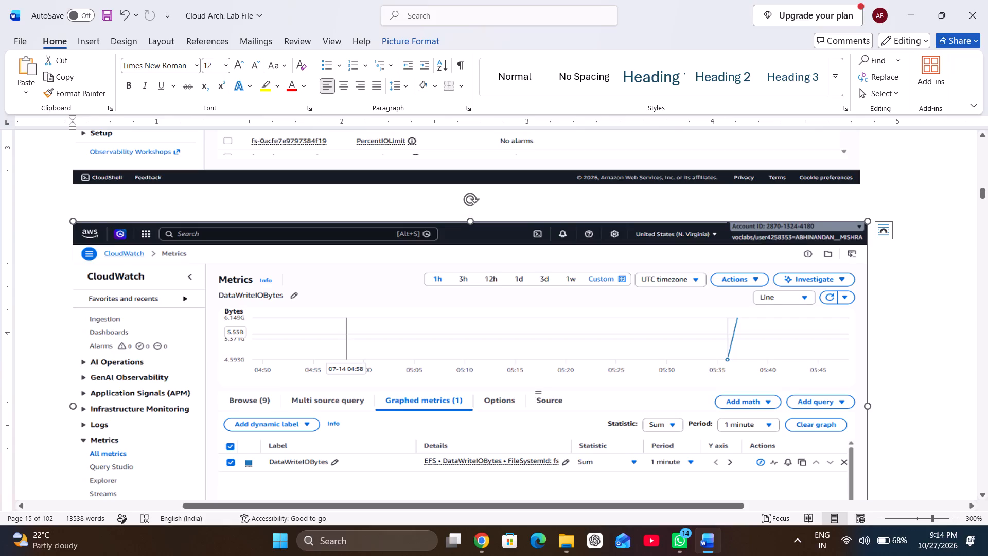
Look through the end of the metrics lab and the opening tasks of Lab 4 for the next screenshot showing an original account label.
scroll(762, 264, down, 1)
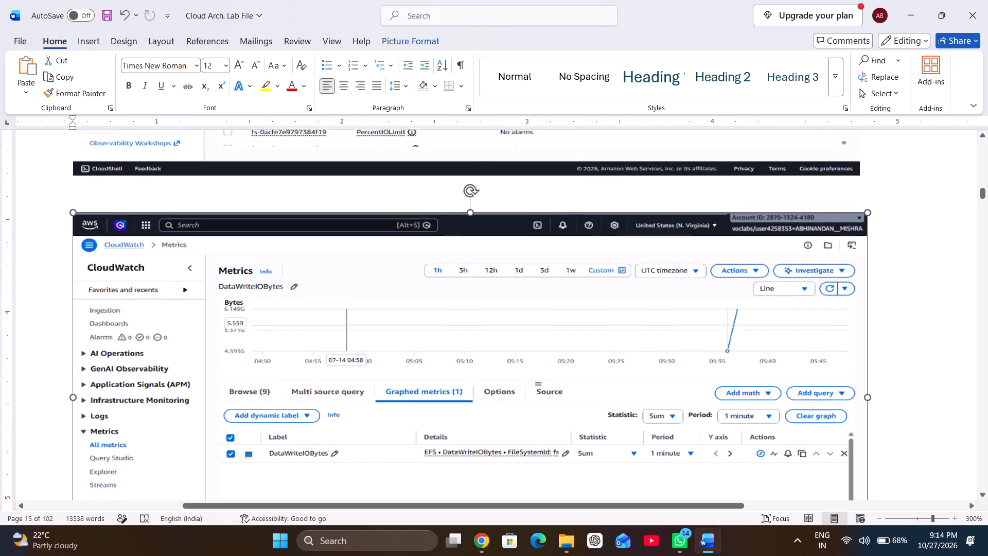
scroll(762, 264, down, 1)
scroll(762, 264, up, 1)
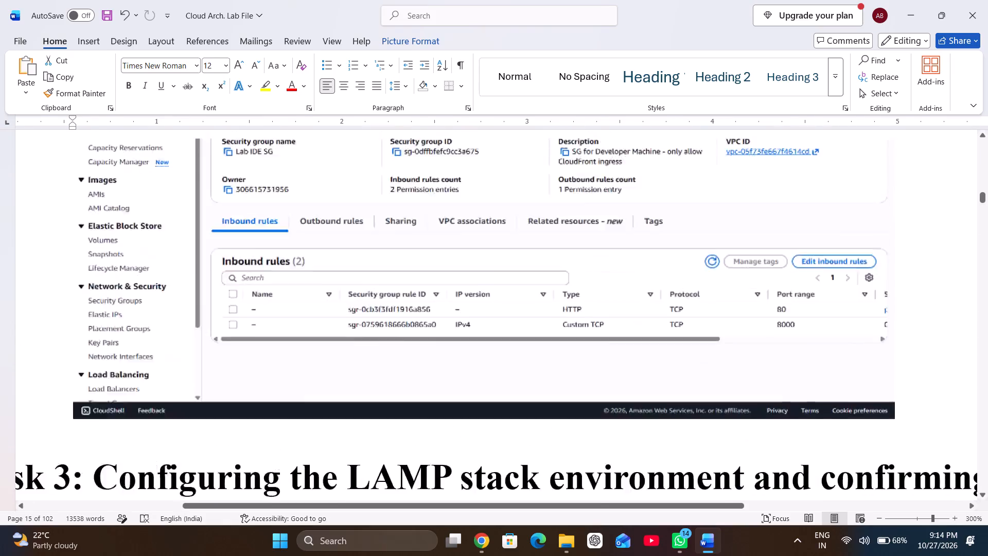
scroll(762, 264, up, 4)
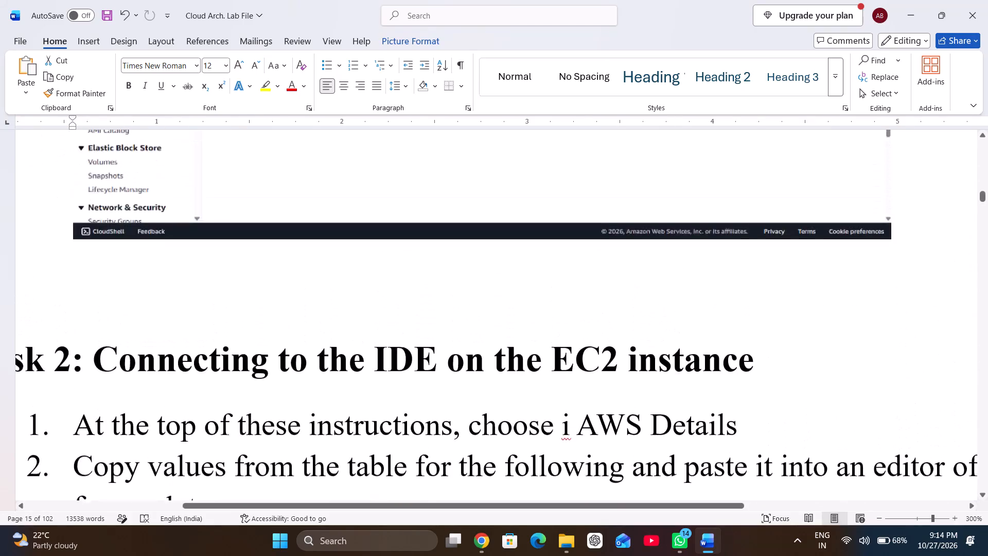
scroll(762, 264, up, 2)
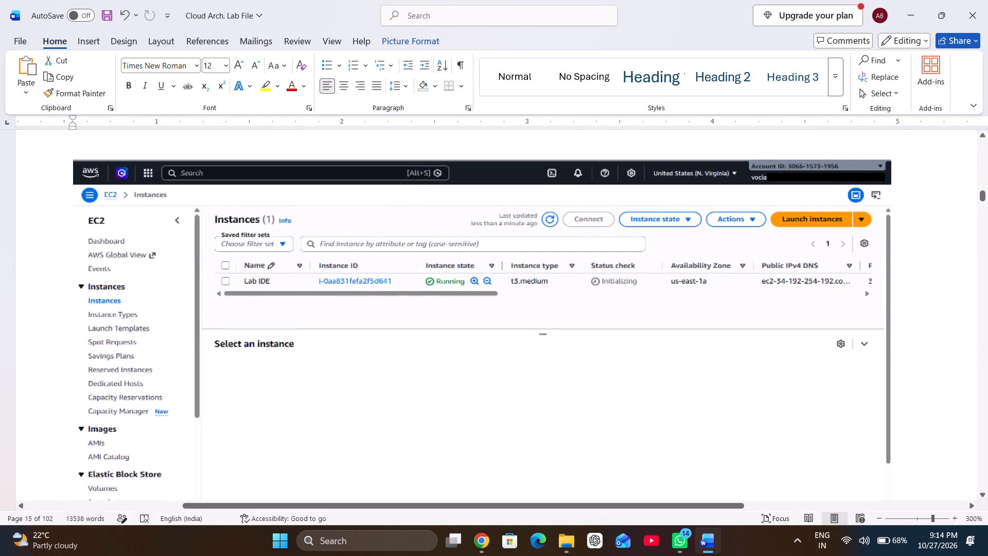
scroll(762, 264, up, 1)
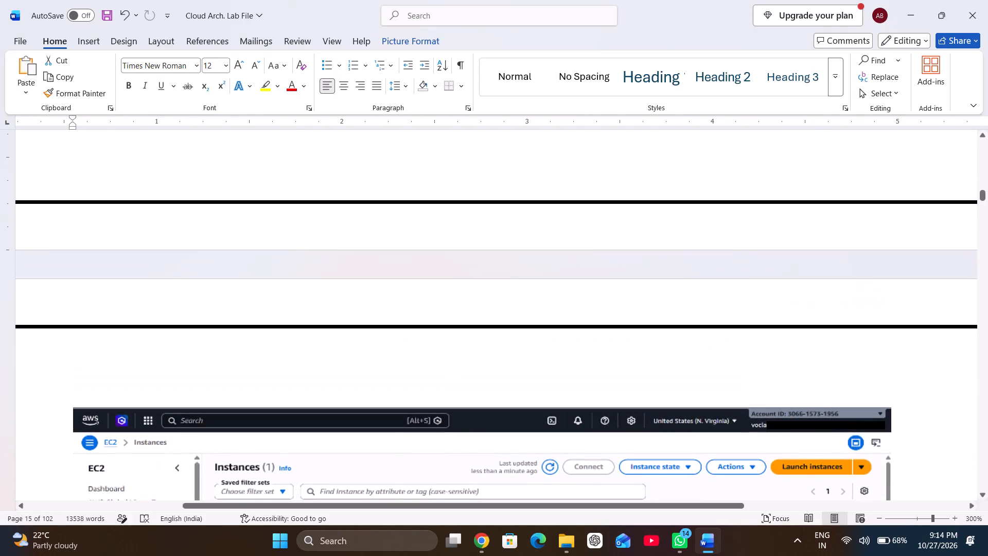
scroll(762, 264, up, 3)
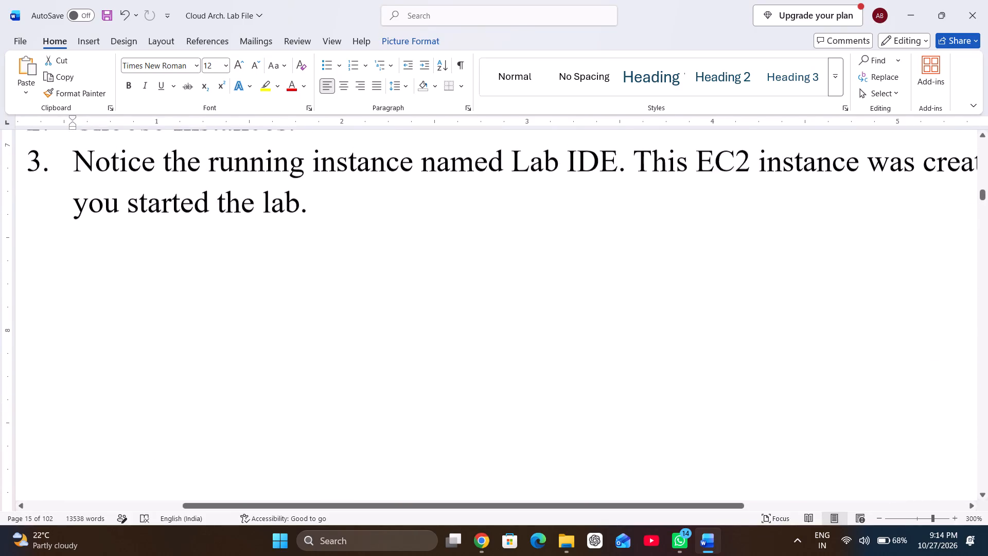
scroll(762, 264, up, 4)
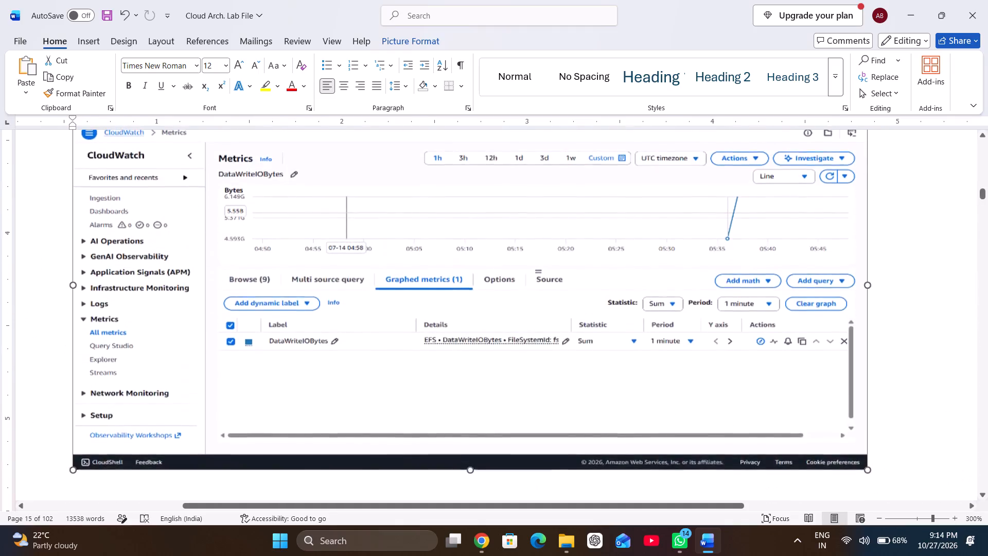
scroll(762, 264, up, 1)
scroll(762, 264, down, 1)
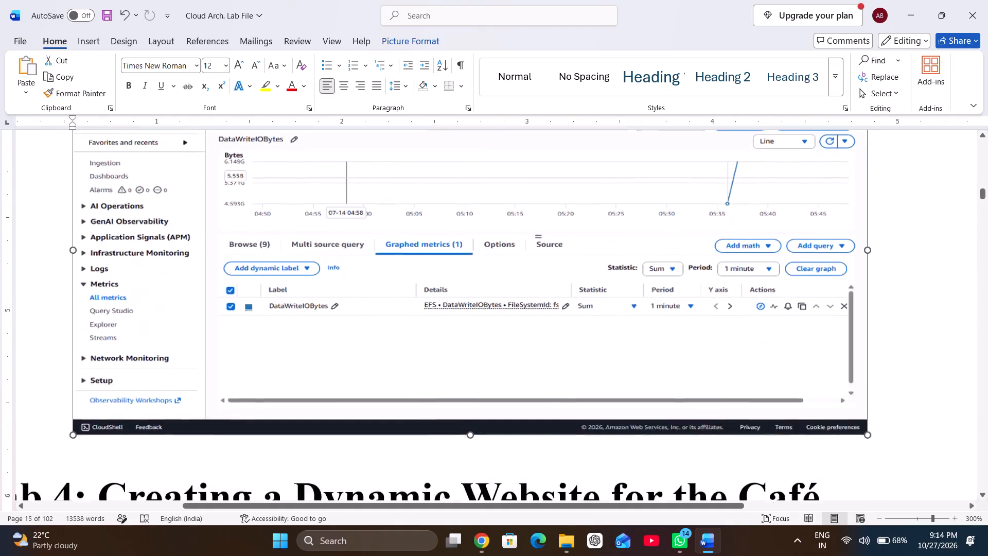
scroll(762, 264, down, 3)
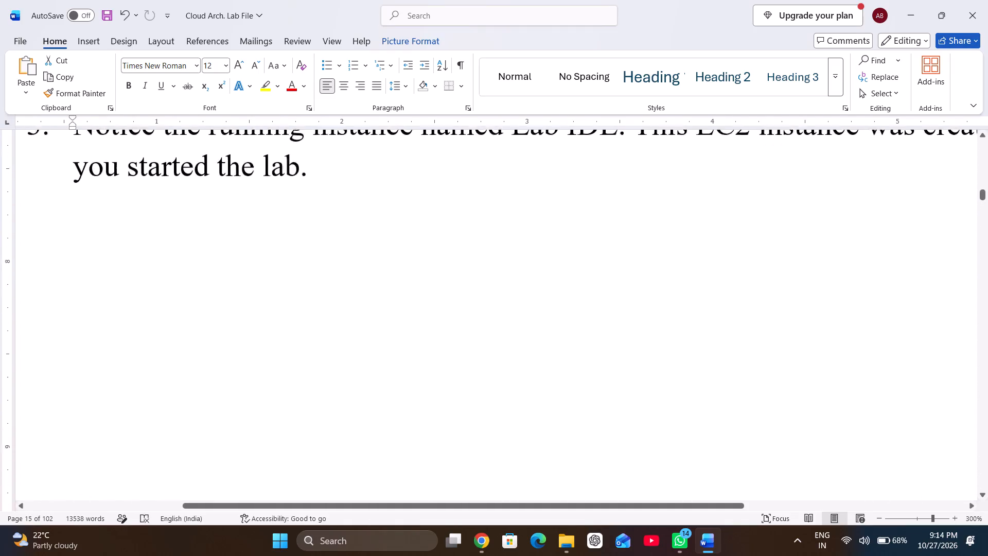
scroll(762, 264, down, 2)
scroll(762, 264, up, 2)
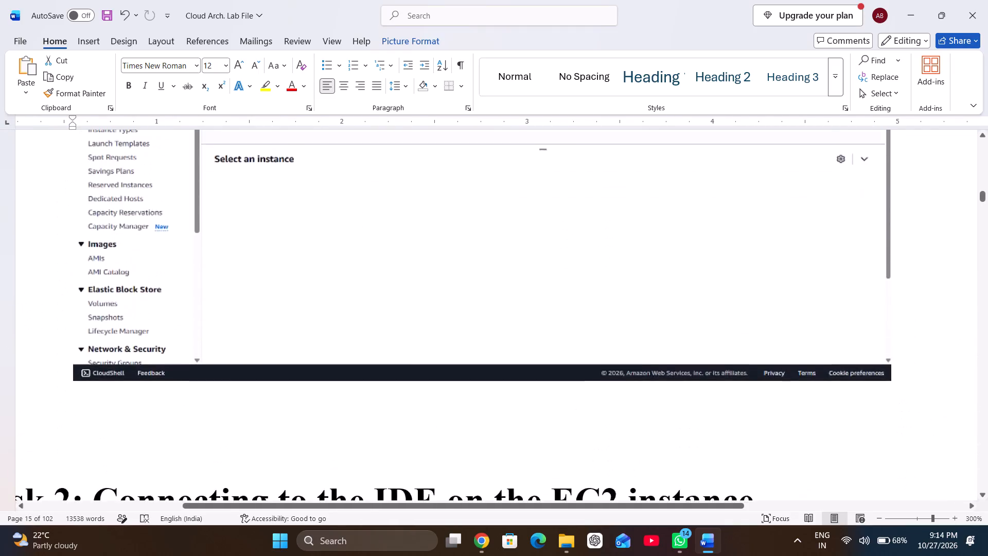
scroll(762, 264, up, 2)
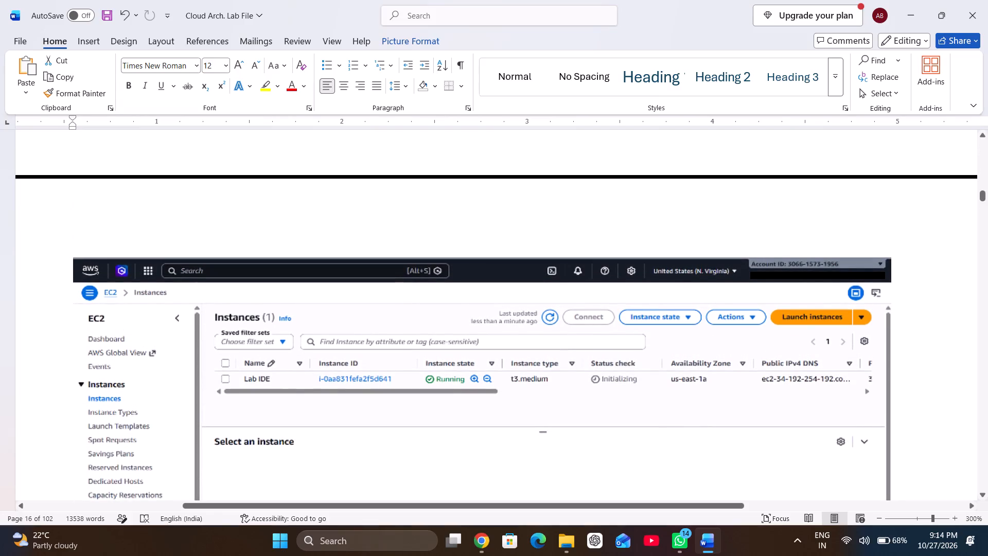
Paste the account label image just before the EC2 Instances list screenshot and set its wrapping to In Front of Text.
click(67, 268)
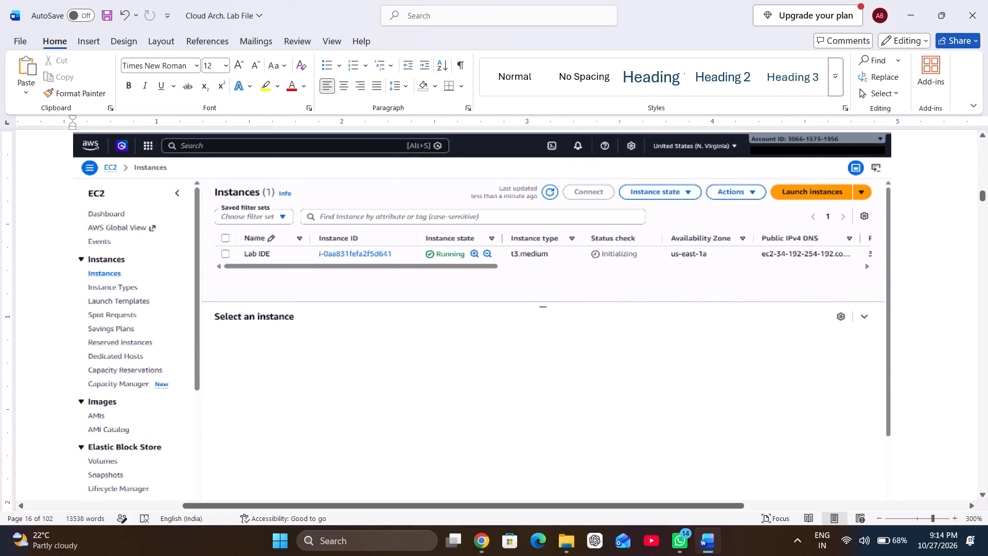
key(ctrl+v)
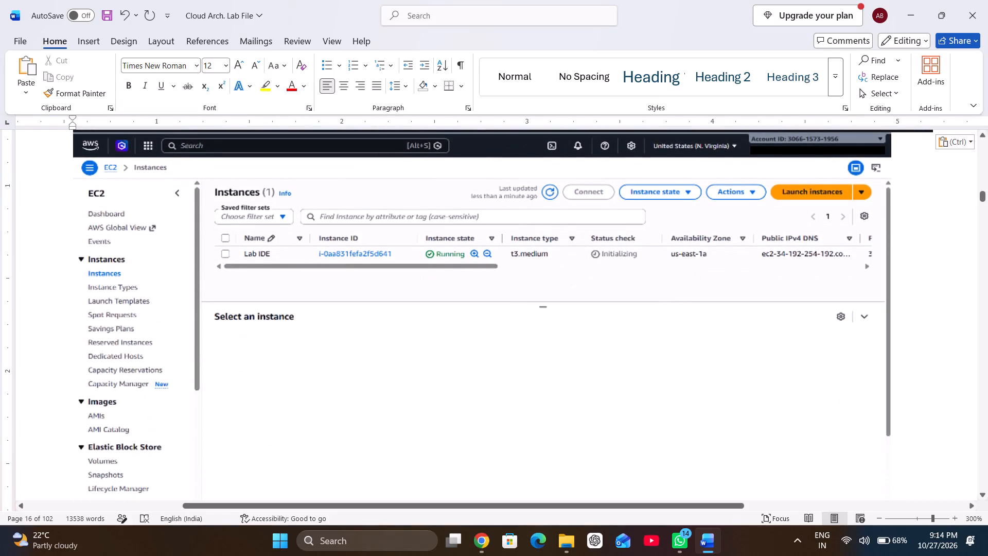
scroll(377, 259, up, 1)
click(439, 238)
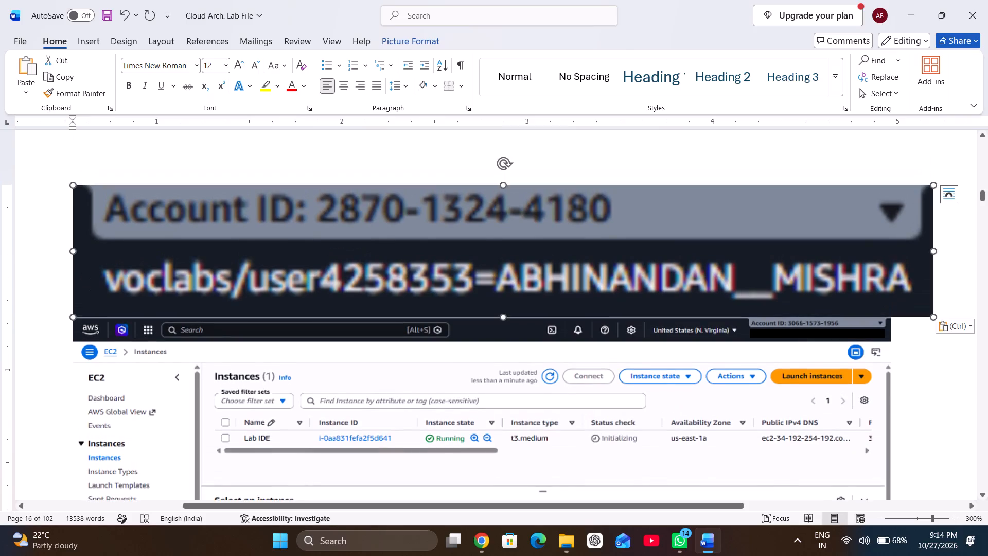
right_click(439, 238)
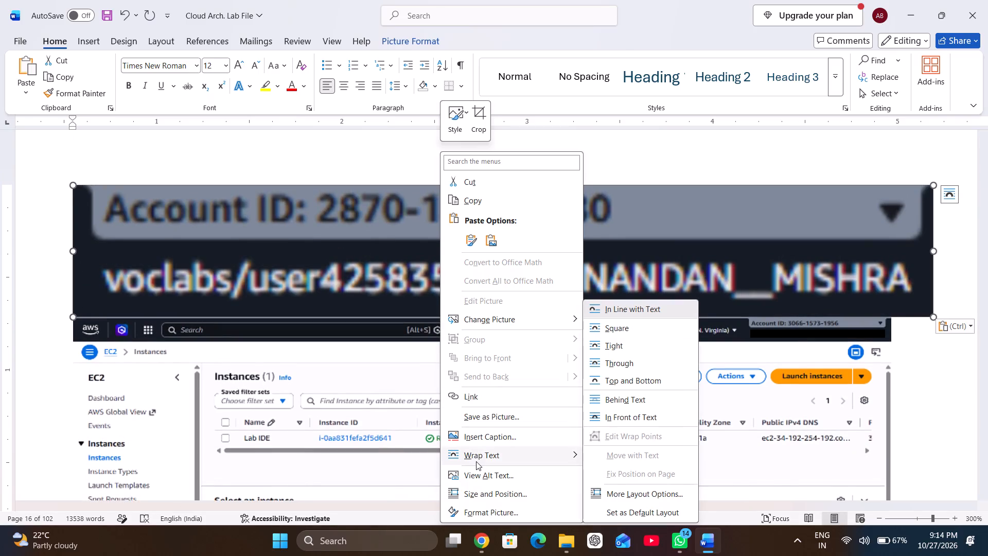
click(632, 421)
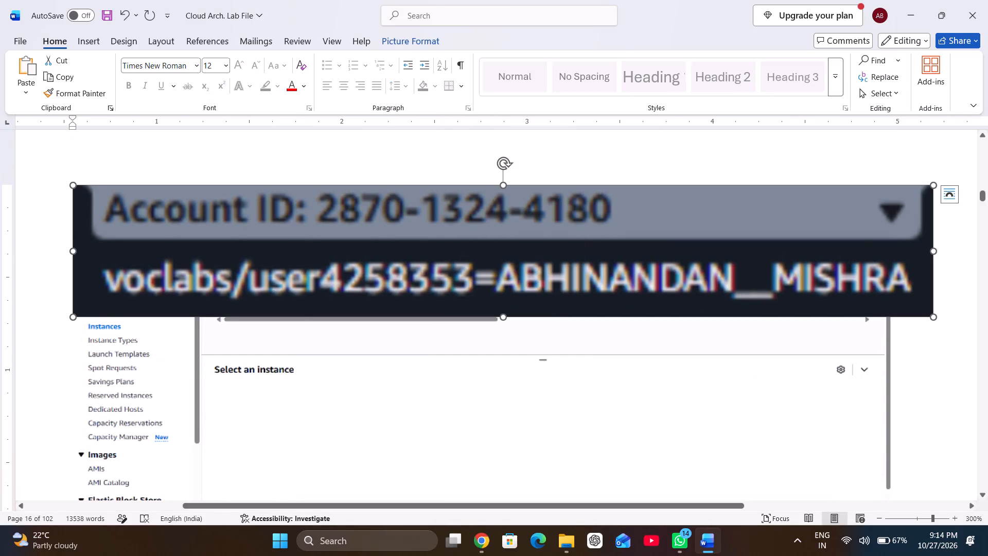
Shrink the label image, move it over the original account label in the EC2 Instances screenshot's header bar, and widen it slightly to fit.
drag(495, 244, 512, 328)
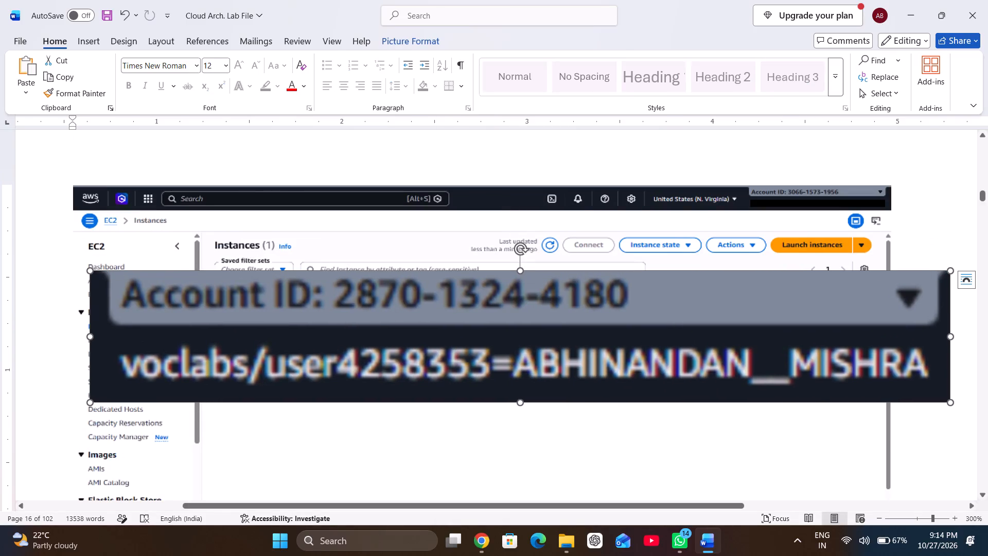
drag(89, 403, 563, 318)
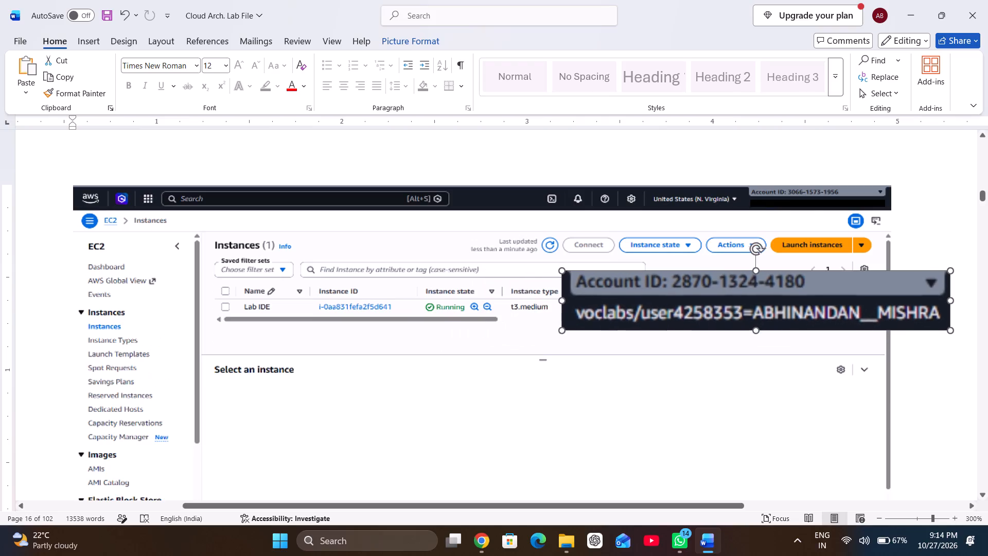
drag(563, 318, 758, 311)
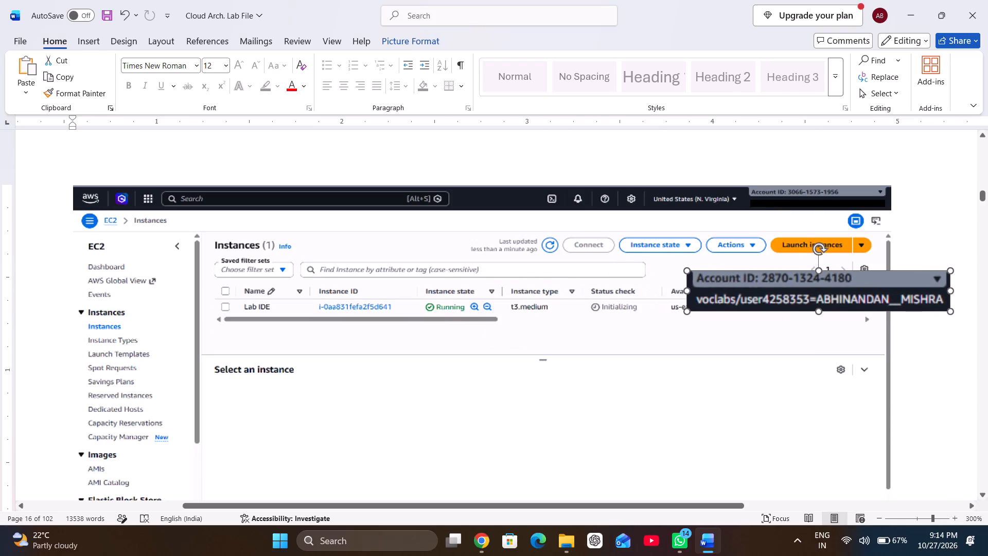
drag(758, 311, 844, 290)
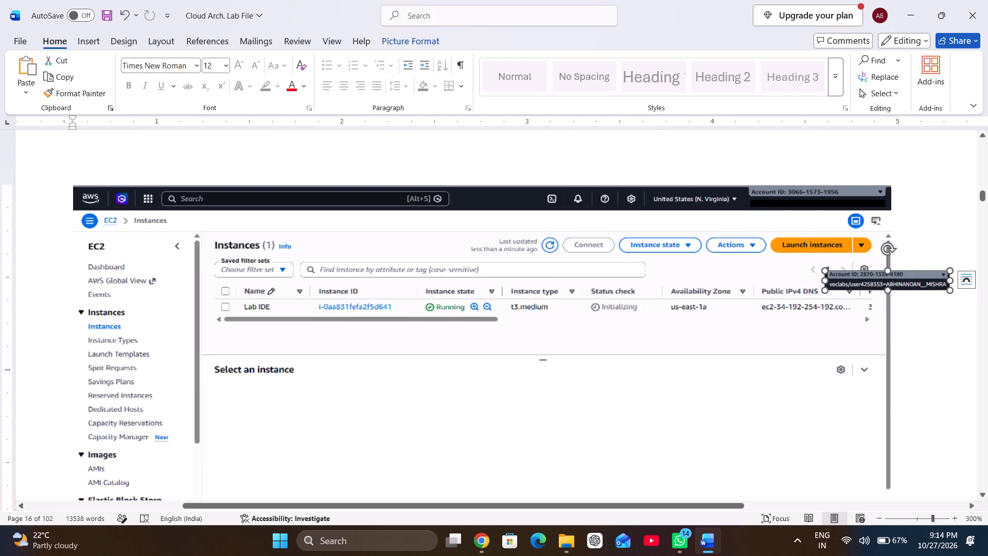
drag(857, 282, 785, 201)
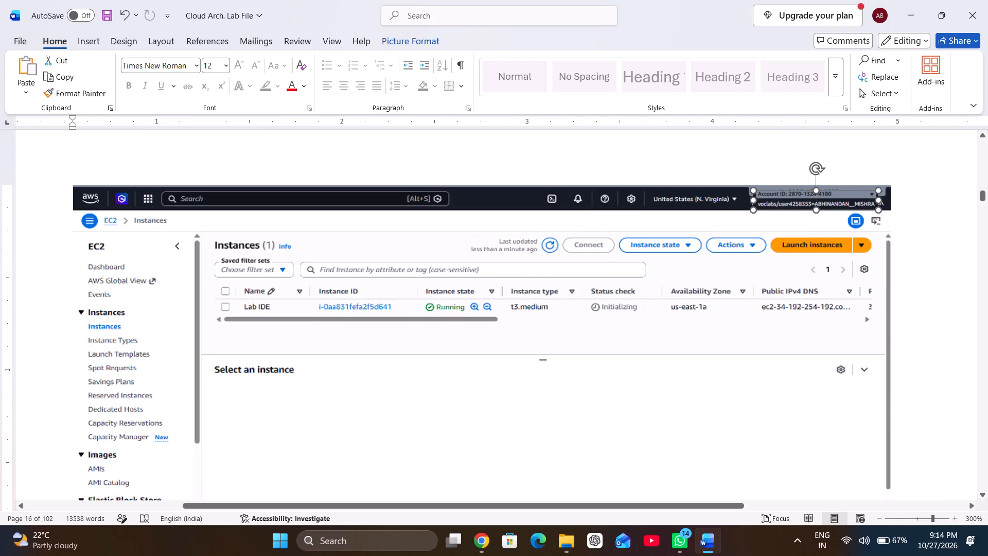
drag(785, 201, 793, 198)
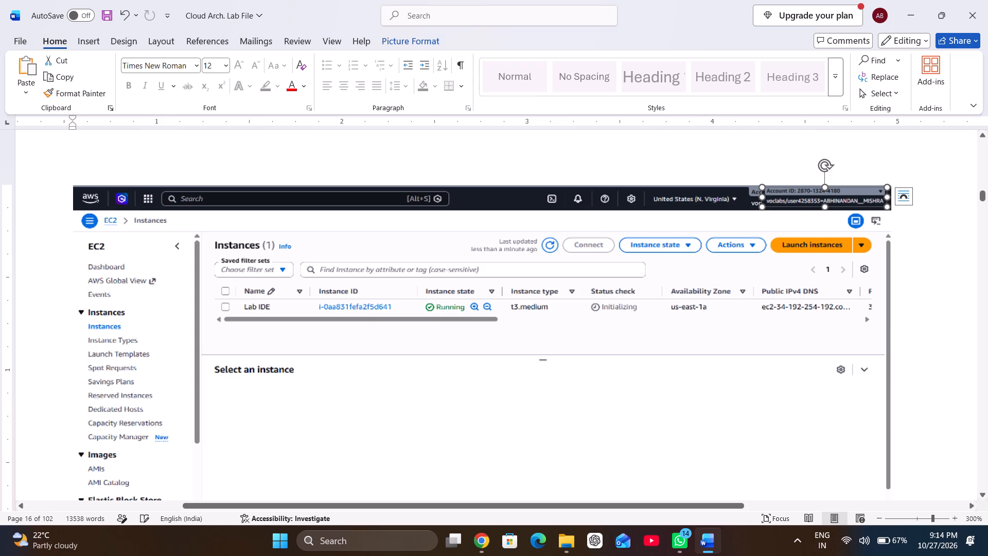
drag(762, 197, 748, 198)
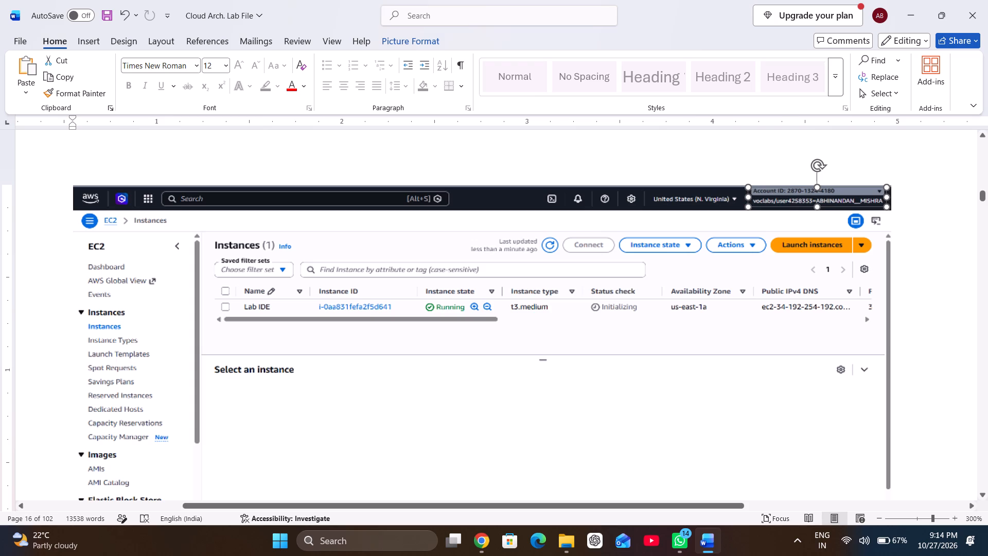
drag(748, 198, 748, 197)
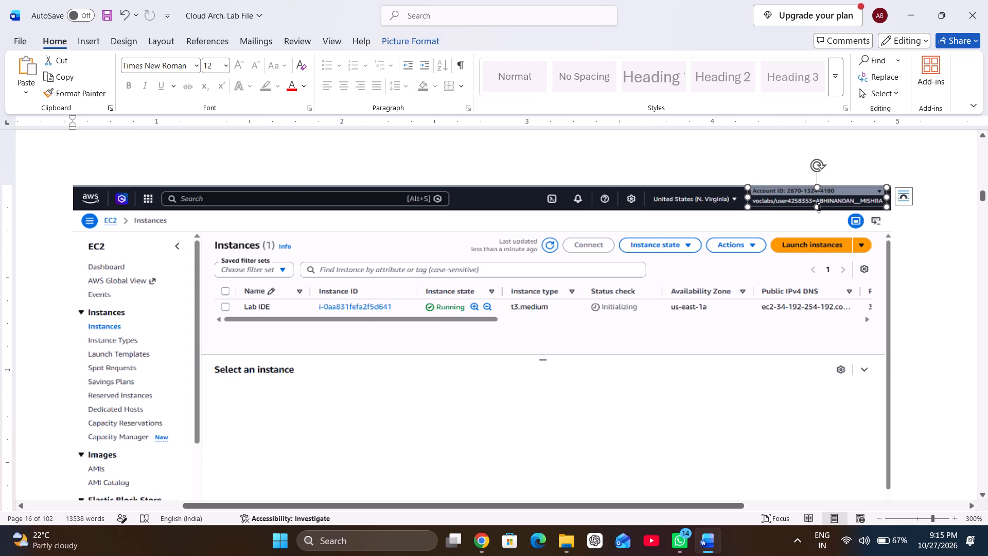
click(819, 207)
click(813, 242)
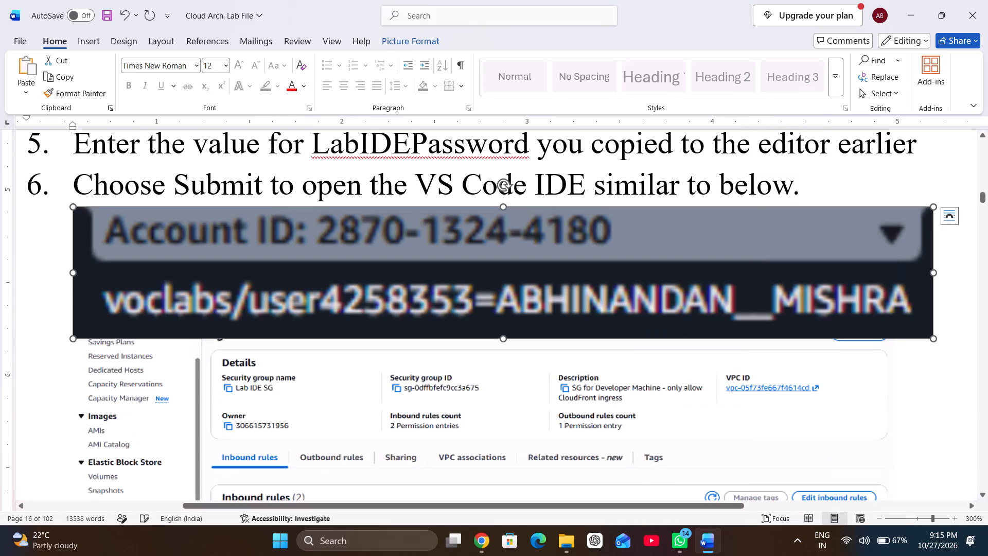
Shrink the label image and fit it over the original account label in the Lab IDE SG security group screenshot's header bar.
drag(552, 283, 545, 340)
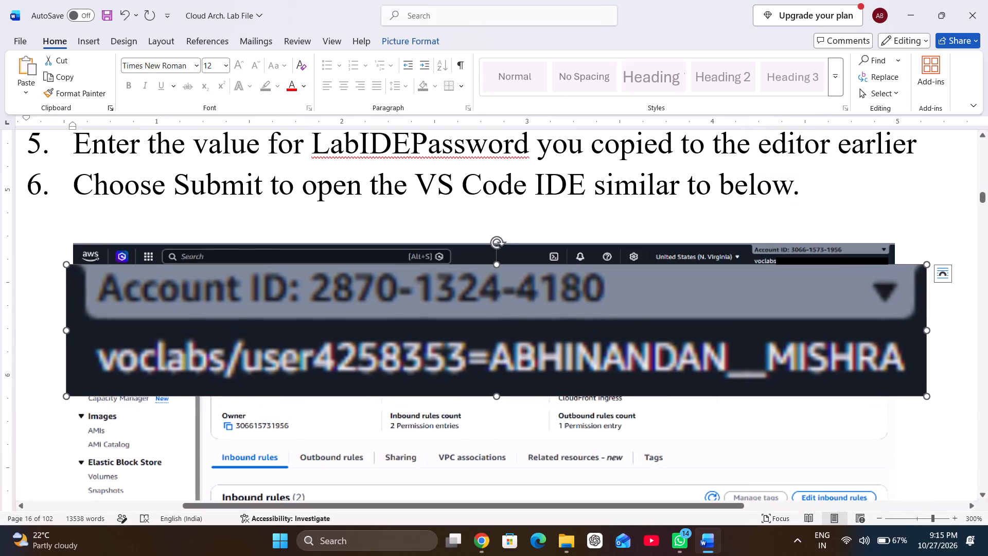
drag(64, 399, 584, 300)
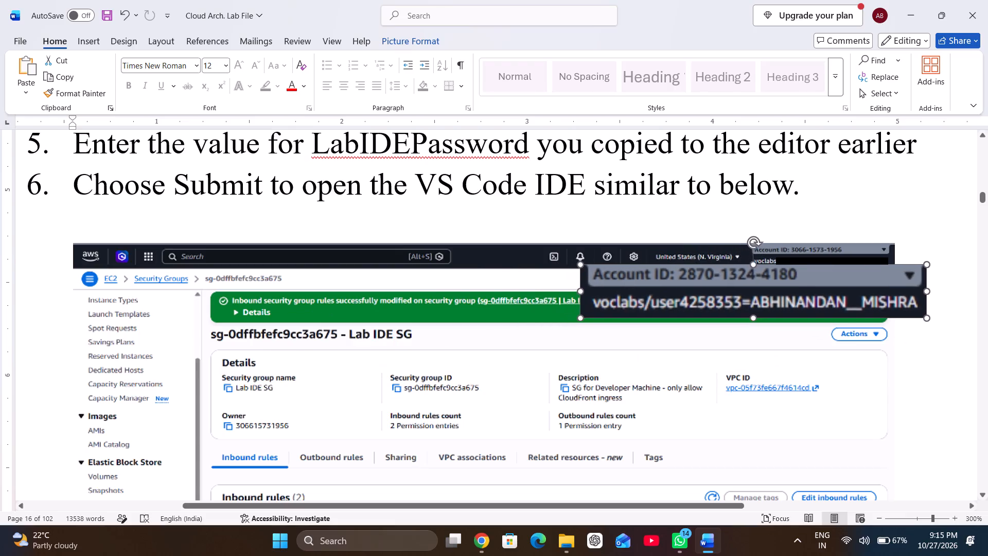
drag(584, 300, 766, 288)
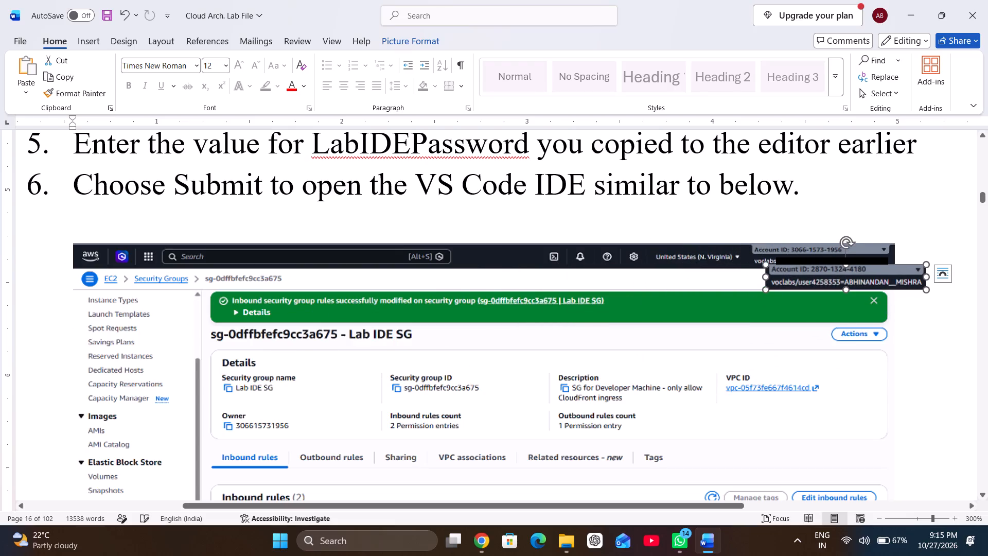
drag(809, 277, 776, 257)
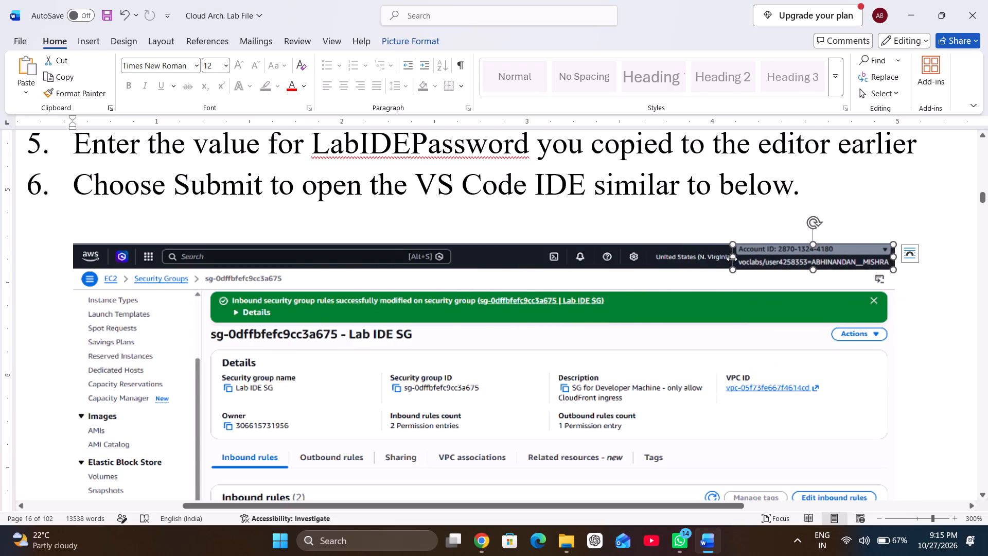
drag(732, 259, 754, 259)
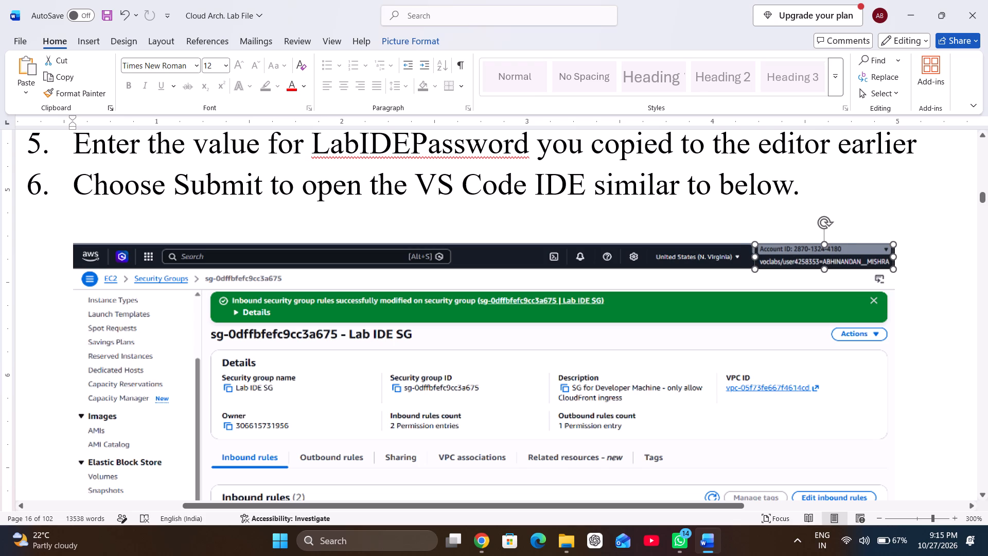
drag(754, 259, 749, 261)
click(721, 297)
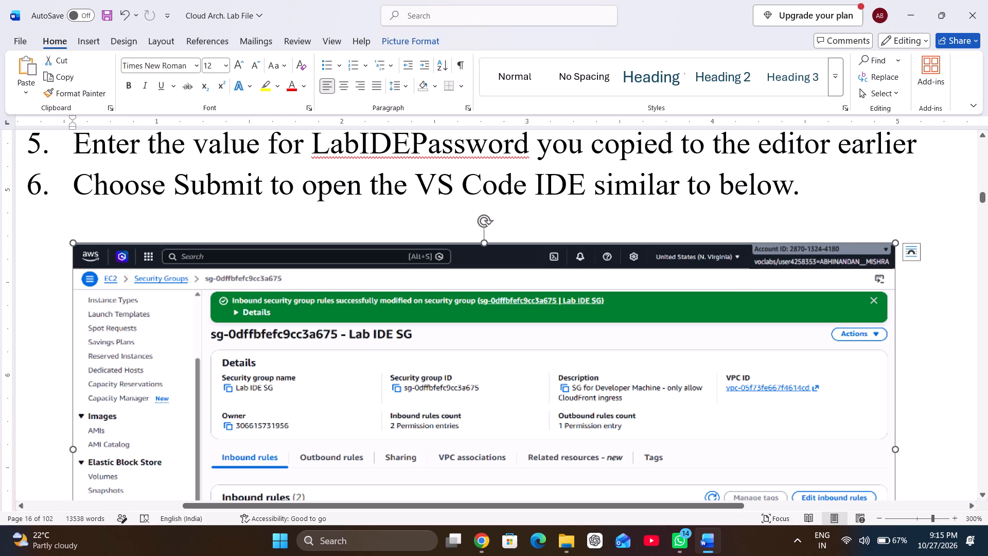
Look through Tasks 3 to 6 of the café web server lab for the next screenshot showing an original account label.
scroll(820, 324, down, 3)
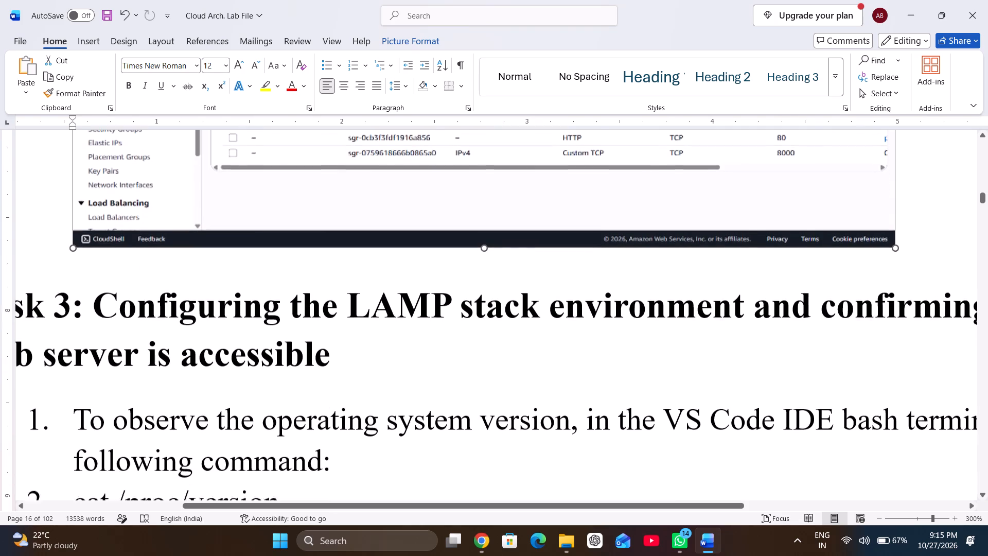
scroll(820, 324, down, 3)
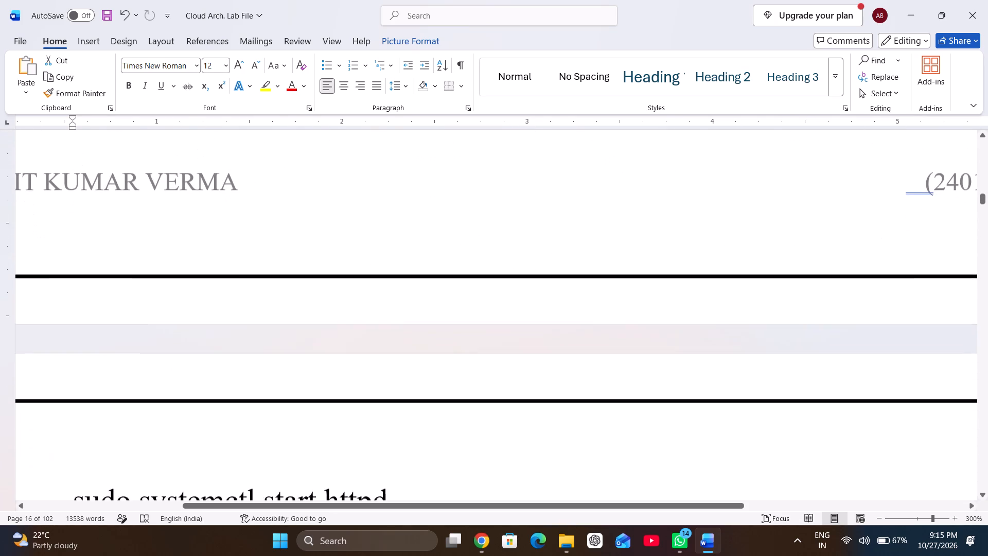
scroll(820, 324, down, 1)
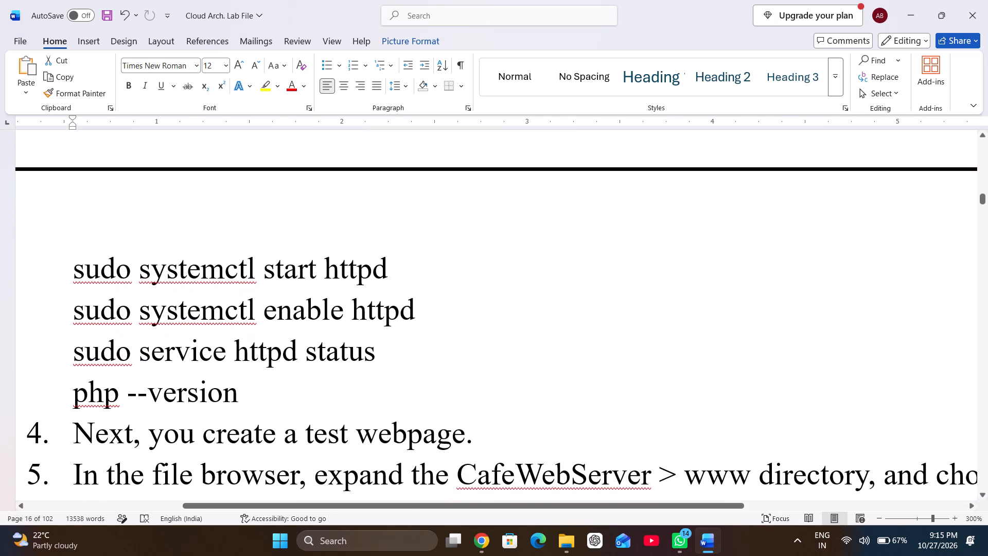
scroll(820, 324, down, 1)
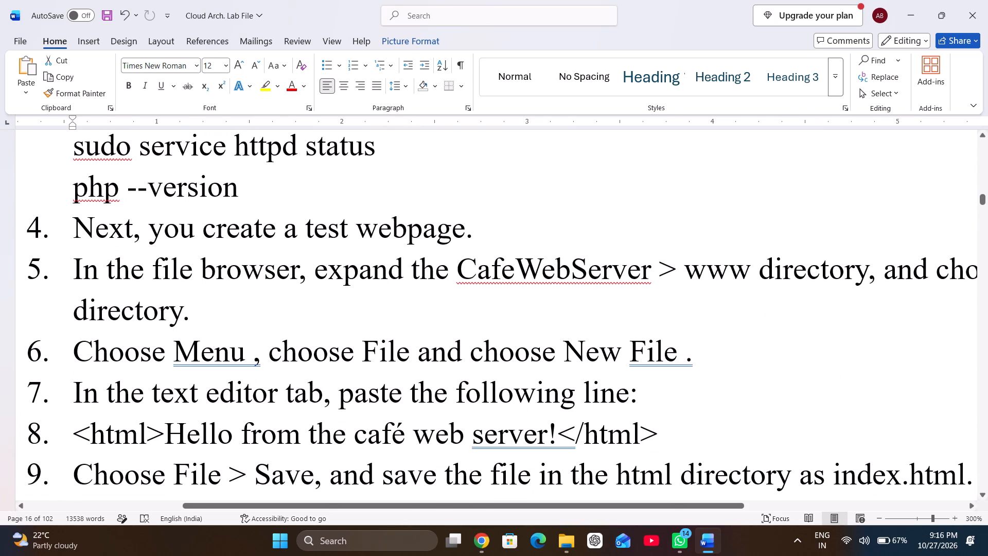
scroll(820, 324, down, 2)
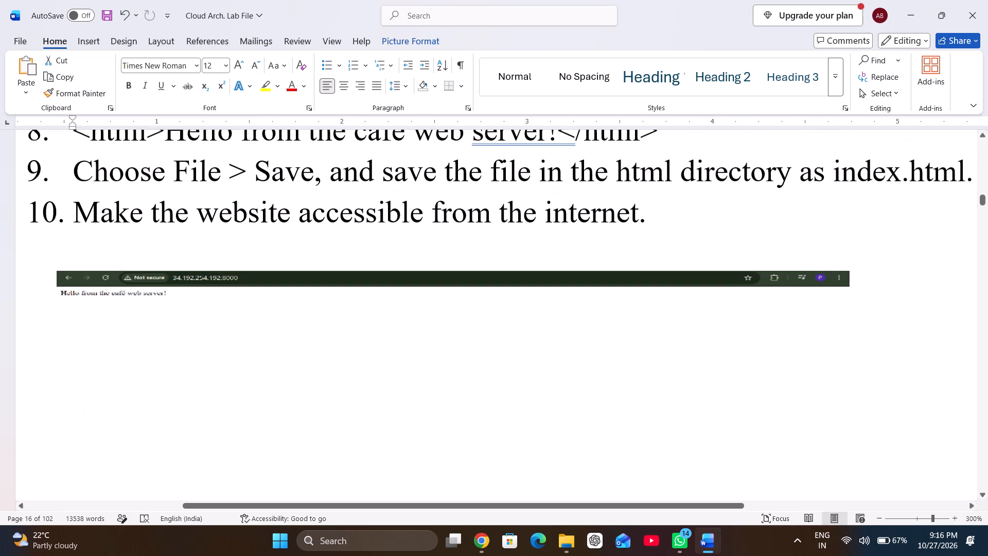
scroll(820, 324, down, 1)
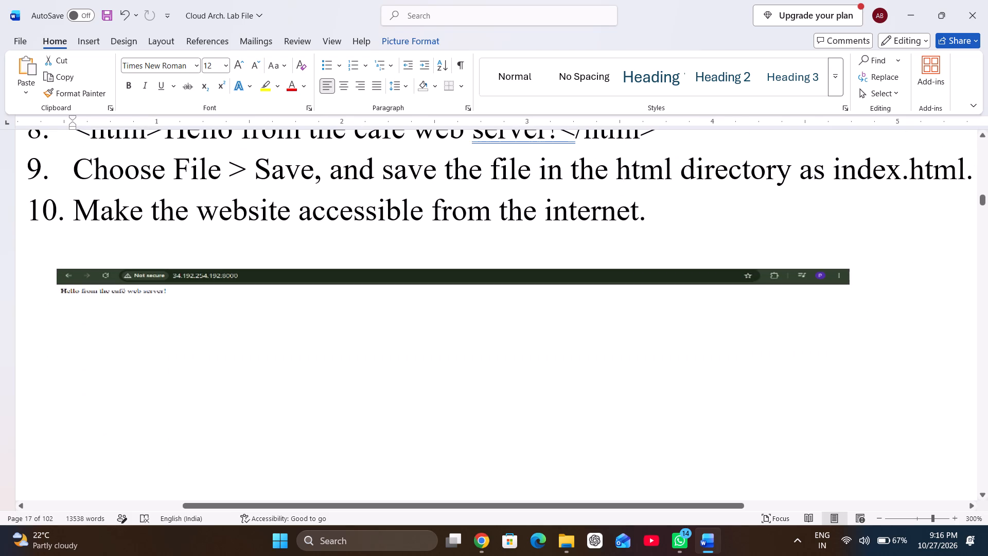
scroll(482, 294, down, 1)
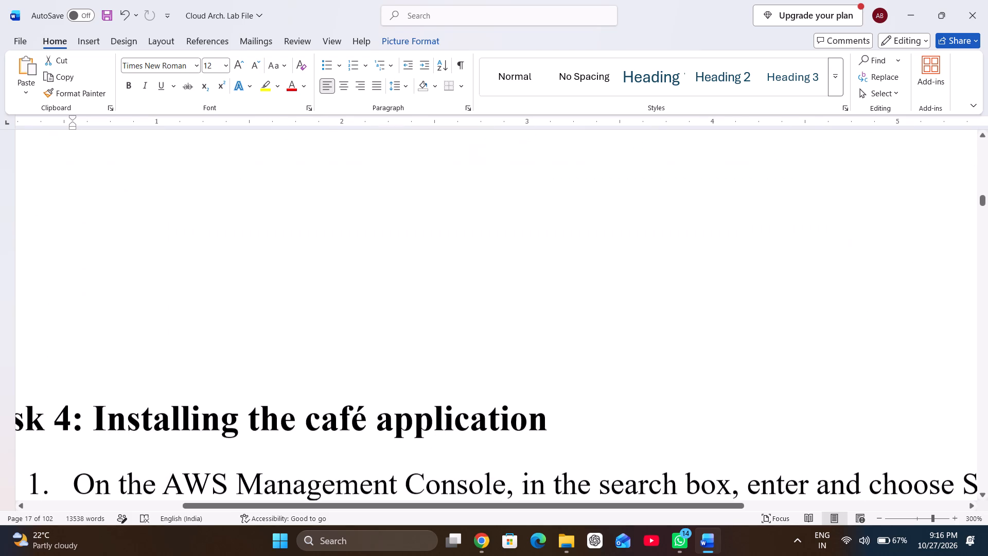
scroll(482, 294, down, 2)
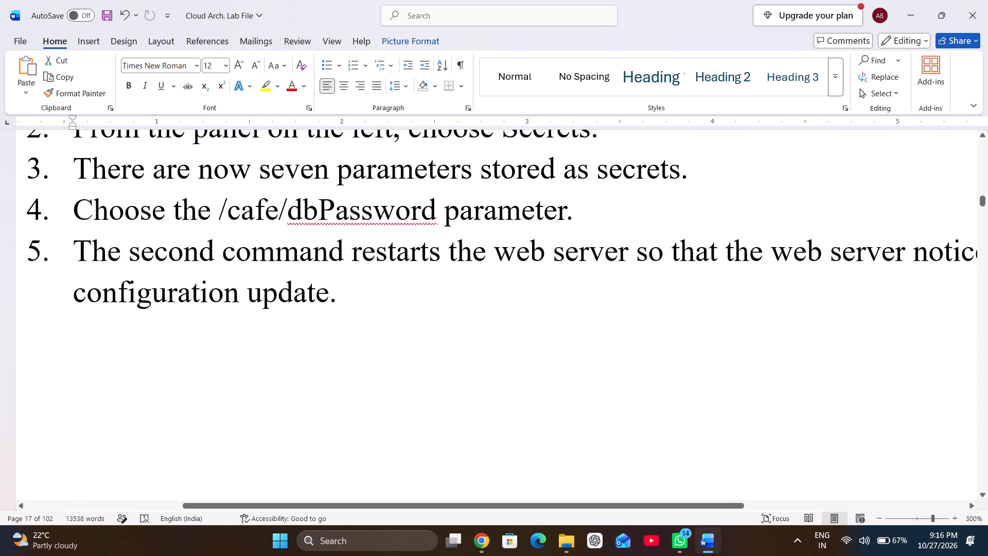
scroll(482, 294, down, 3)
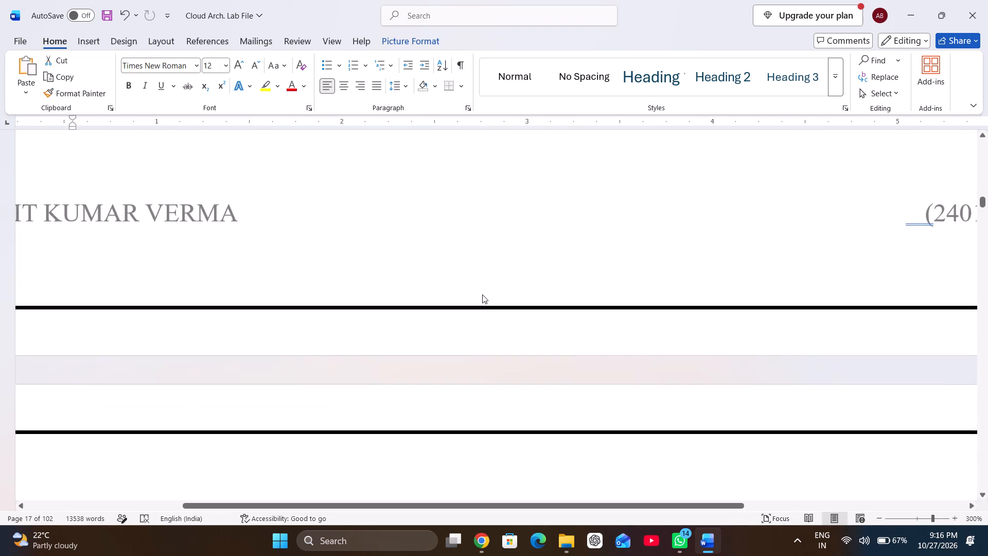
scroll(482, 294, down, 2)
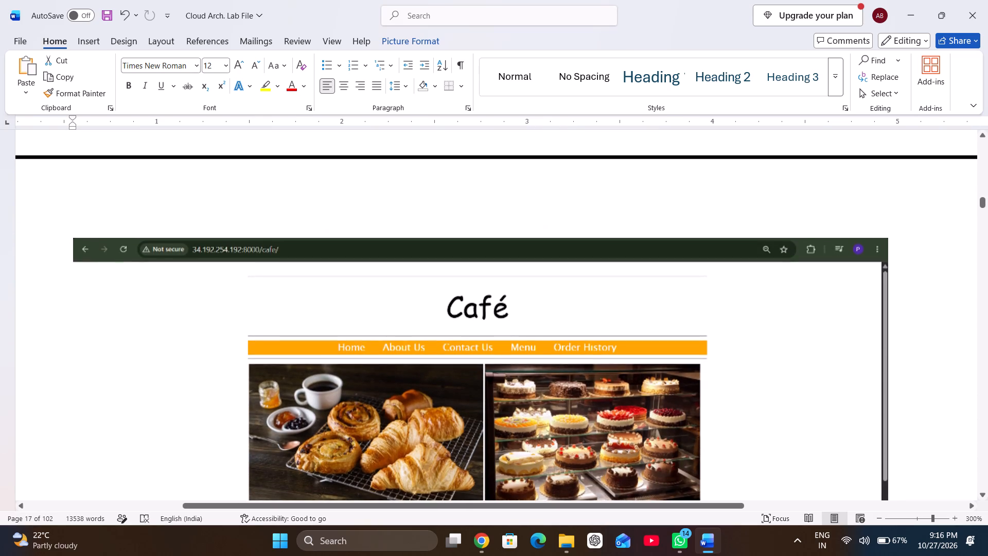
scroll(482, 294, down, 2)
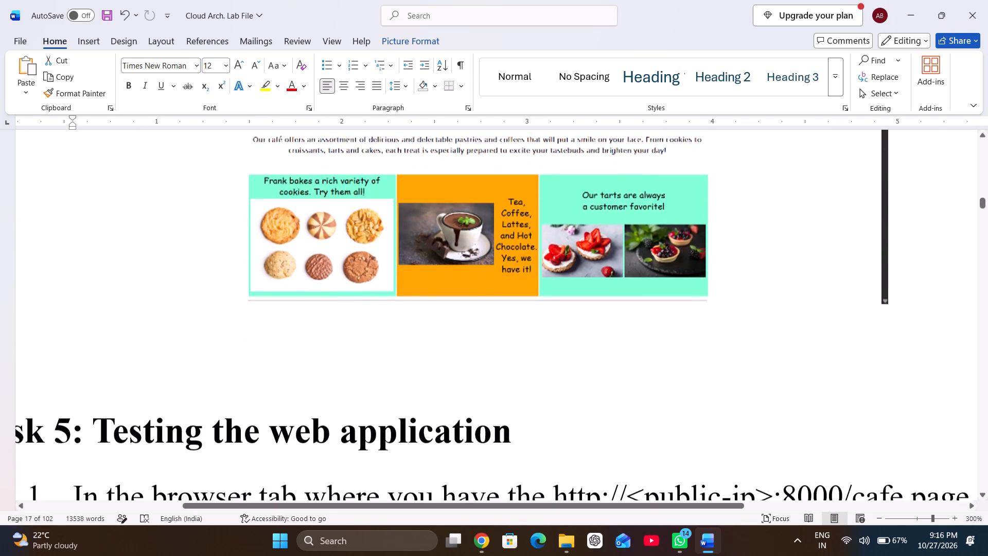
scroll(482, 294, down, 2)
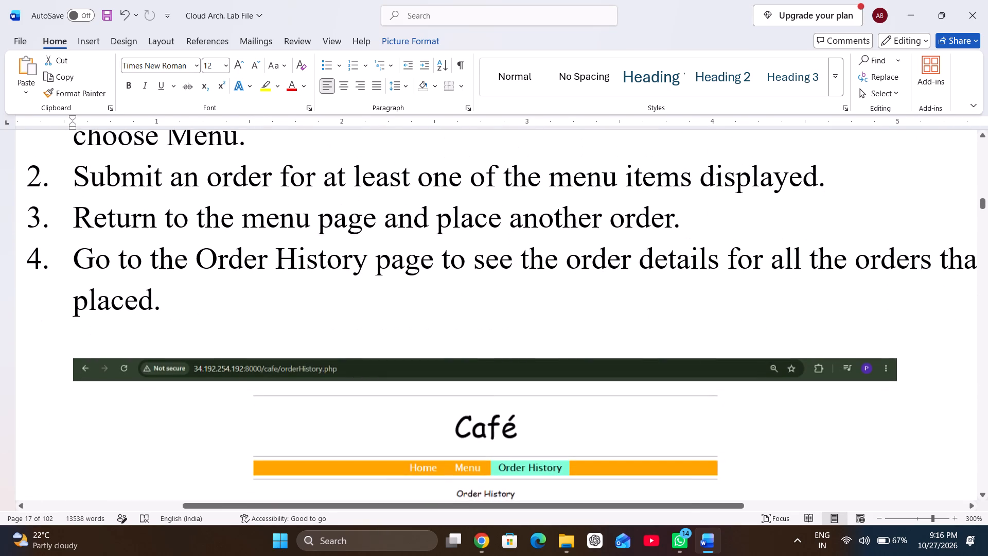
scroll(482, 294, down, 2)
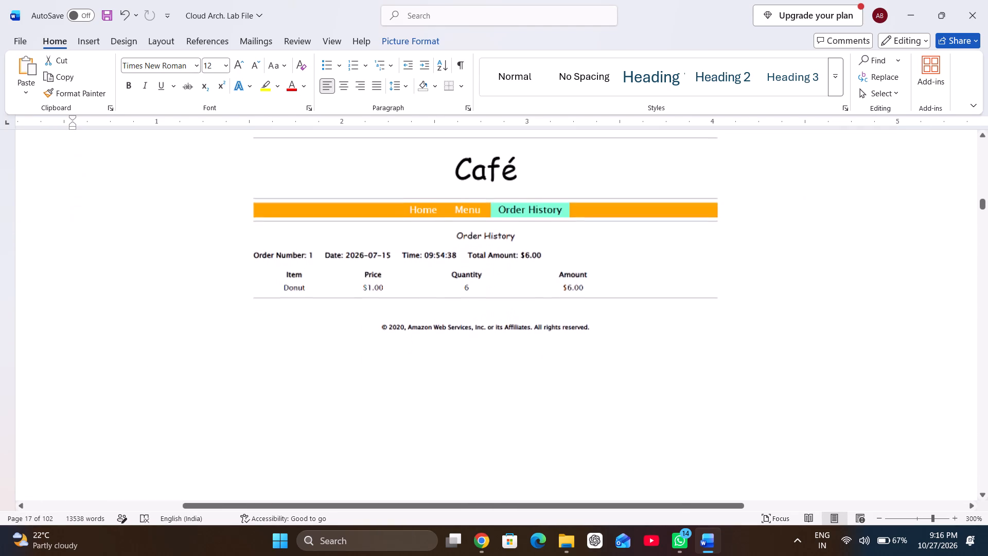
scroll(482, 294, down, 1)
scroll(482, 294, up, 1)
scroll(482, 294, down, 1)
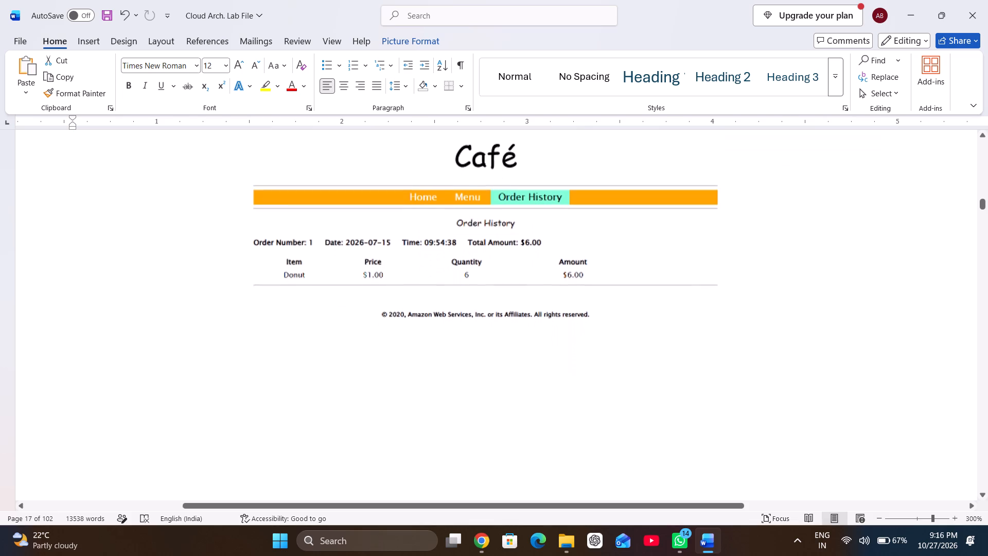
scroll(482, 294, down, 1)
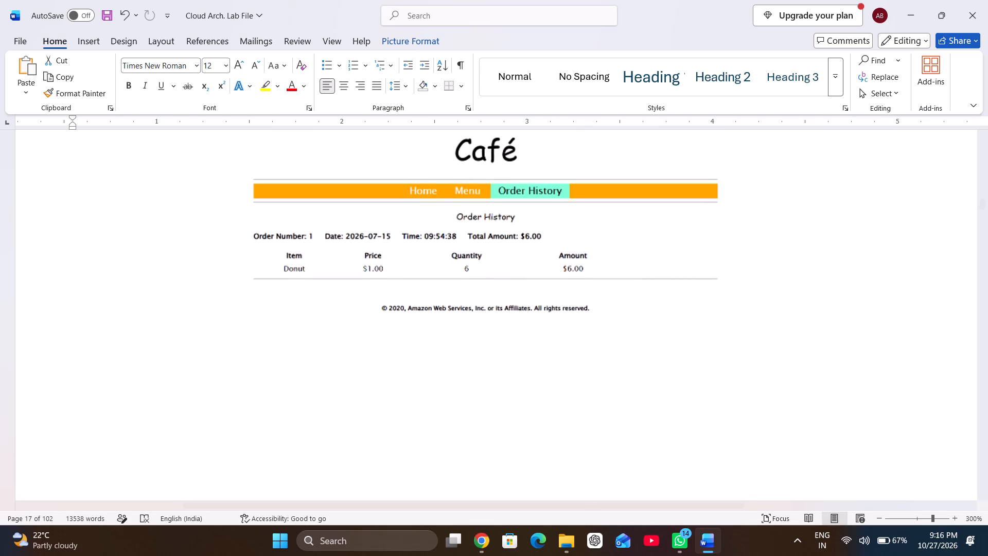
scroll(482, 294, down, 3)
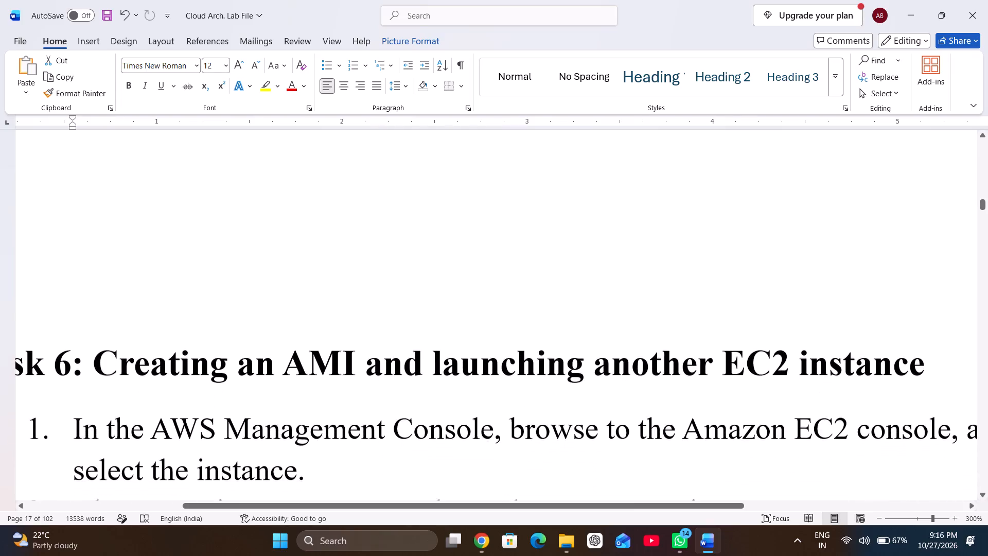
scroll(482, 294, down, 3)
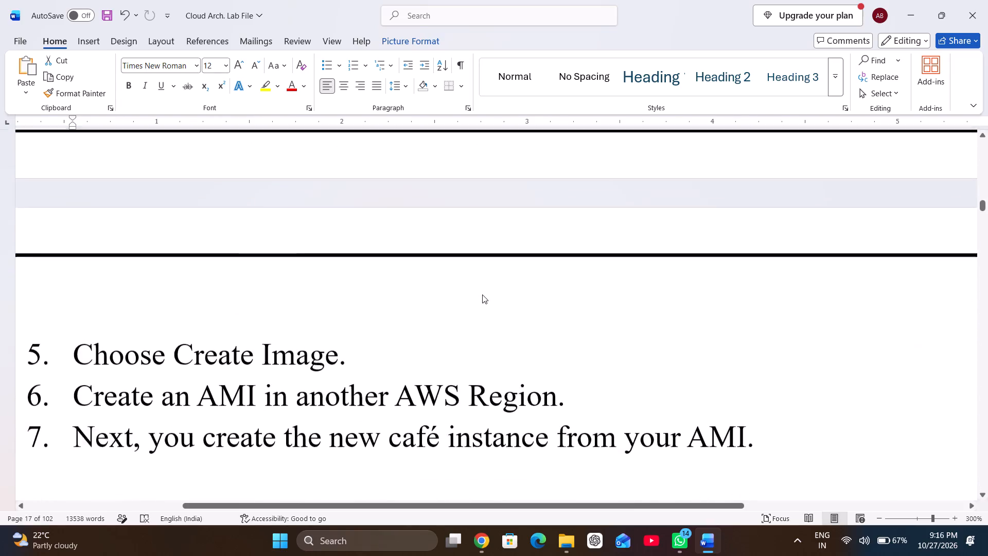
scroll(482, 294, down, 2)
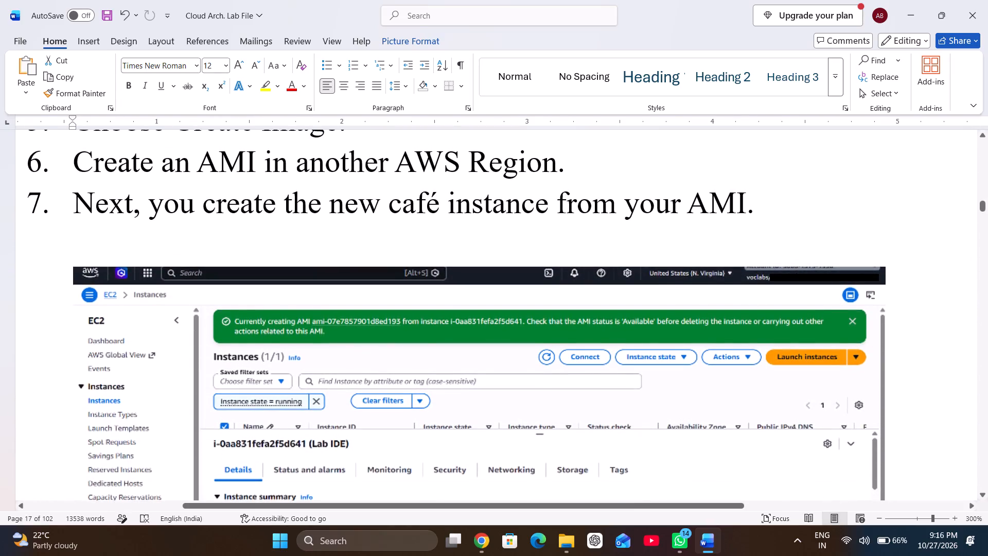
Paste the account label image after step 7 about creating the new café instance and set its wrapping to In Front of Text.
click(759, 205)
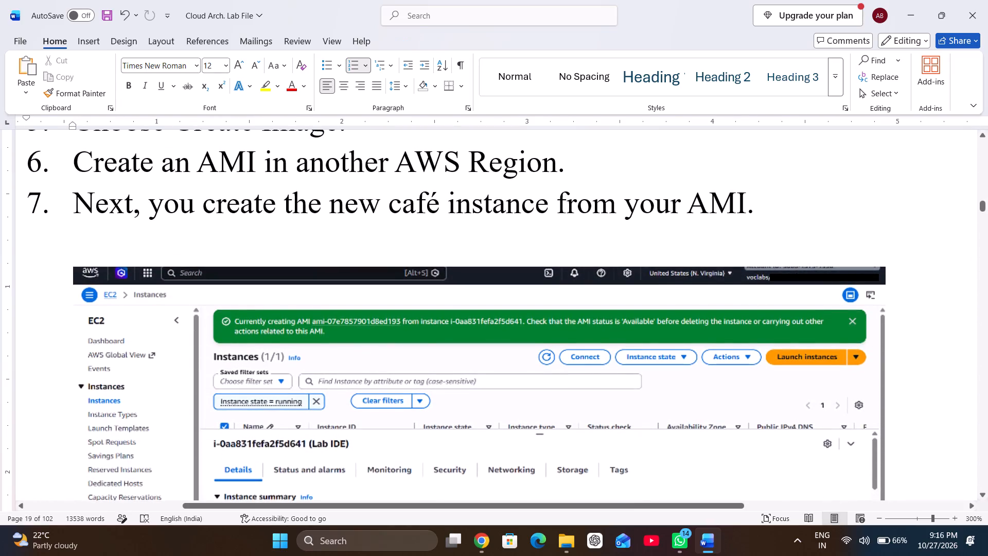
key(ctrl+v)
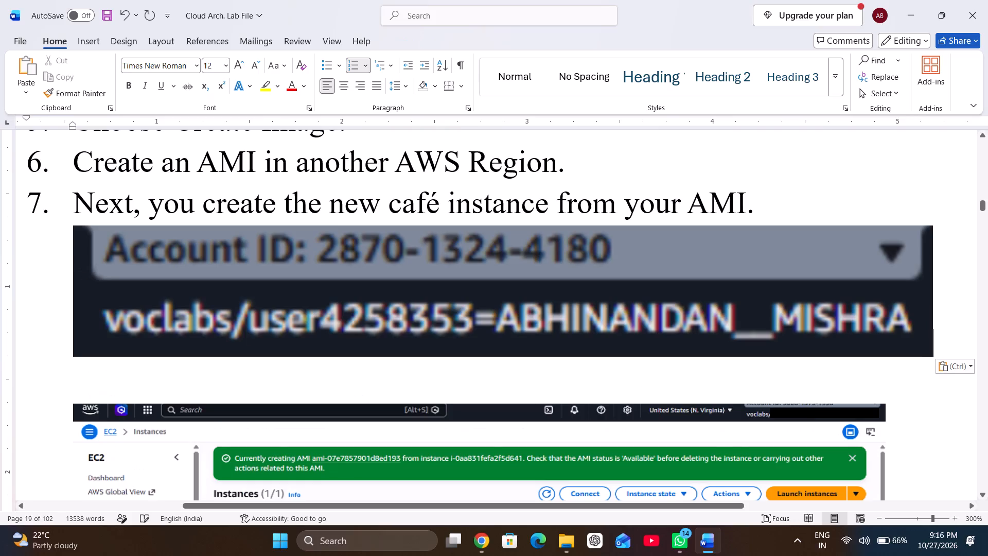
right_click(632, 308)
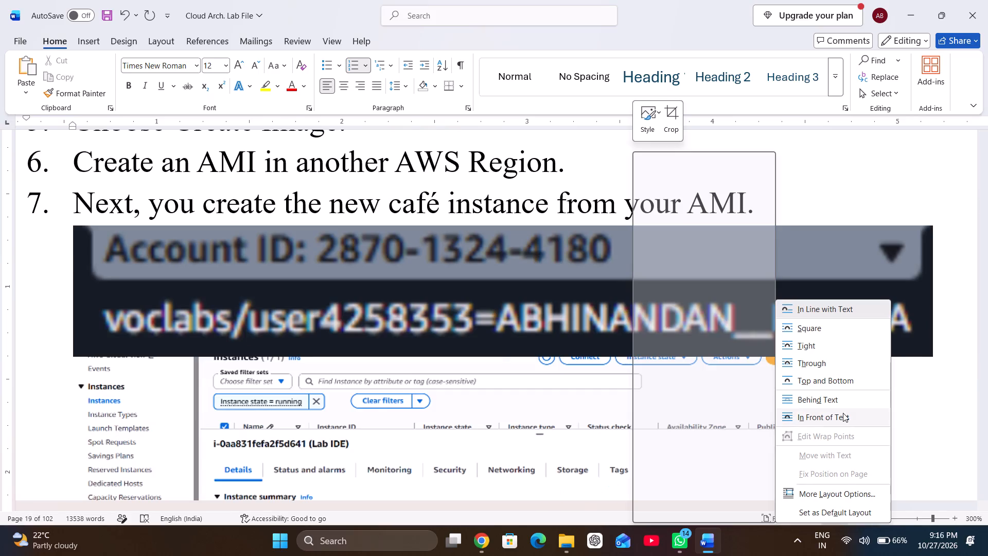
click(842, 413)
Shrink the pasted label image to roughly the size of the original account label in the AMI creation screenshot.
drag(605, 301, 605, 304)
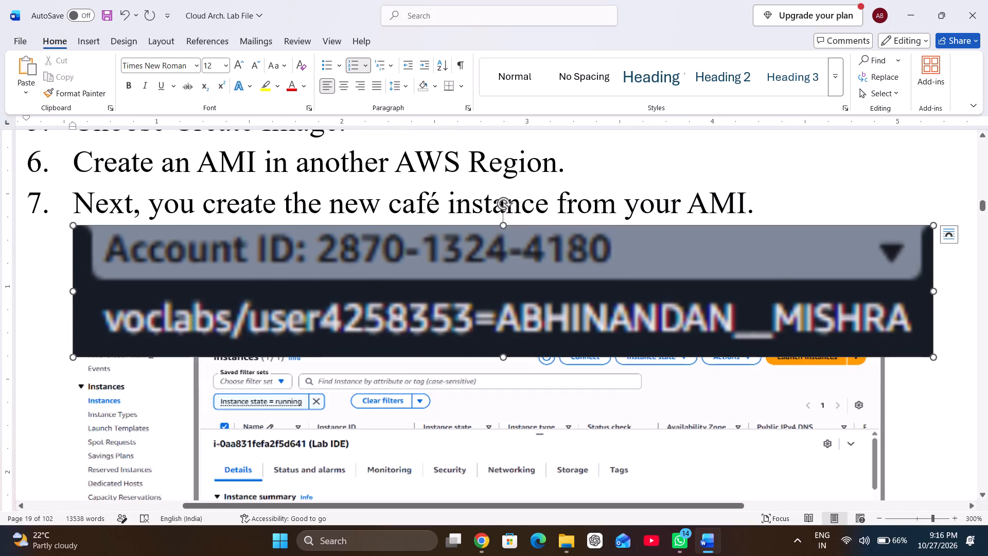
drag(605, 304, 589, 345)
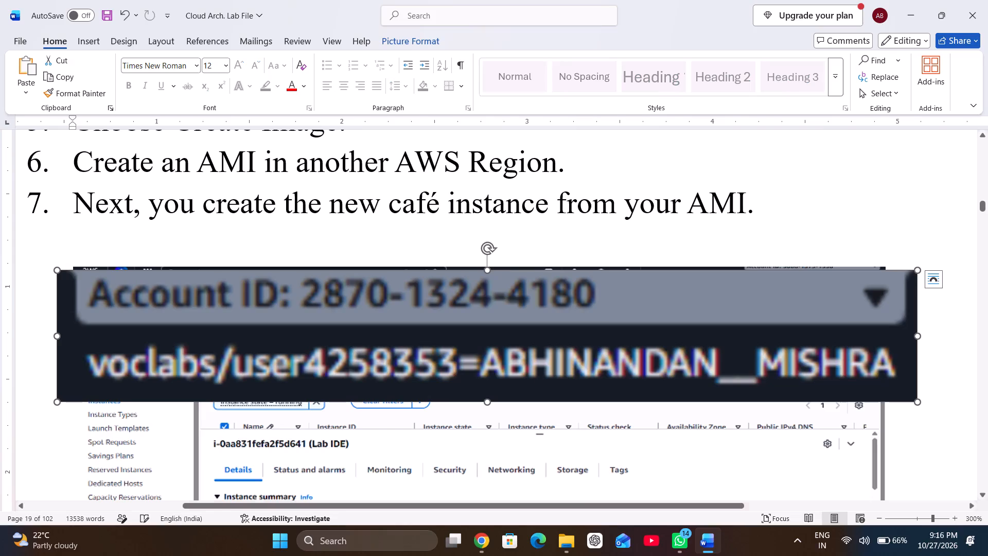
click(917, 268)
drag(918, 270, 562, 368)
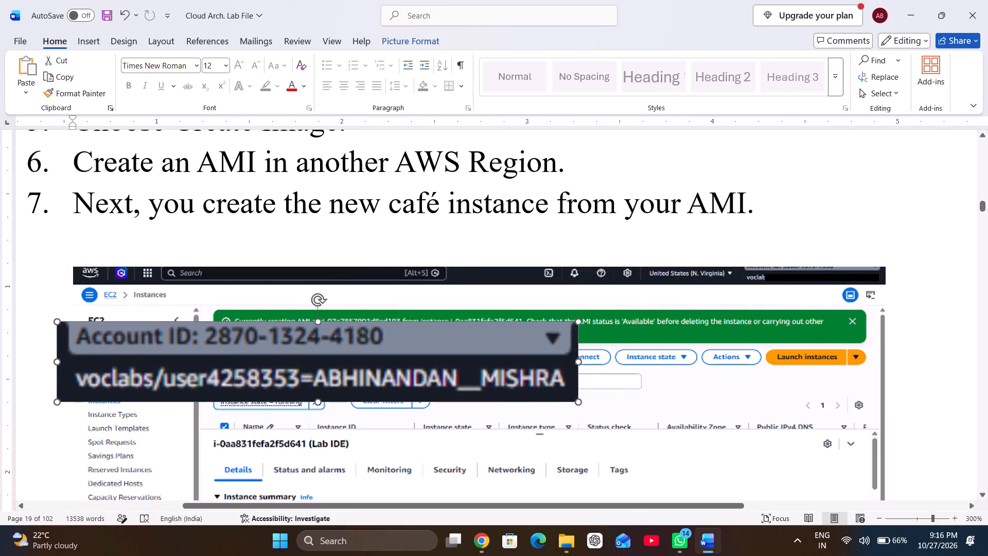
drag(562, 368, 492, 388)
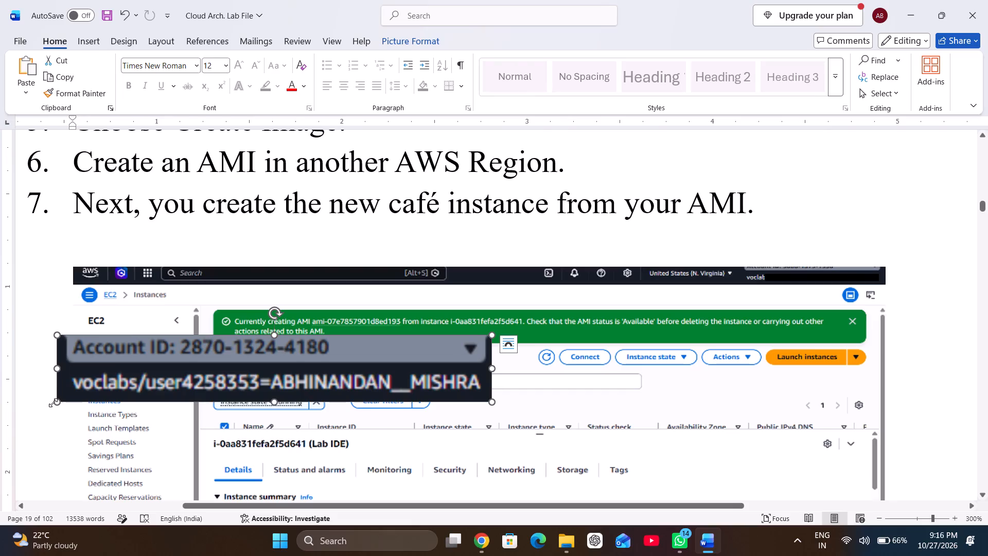
drag(55, 403, 266, 357)
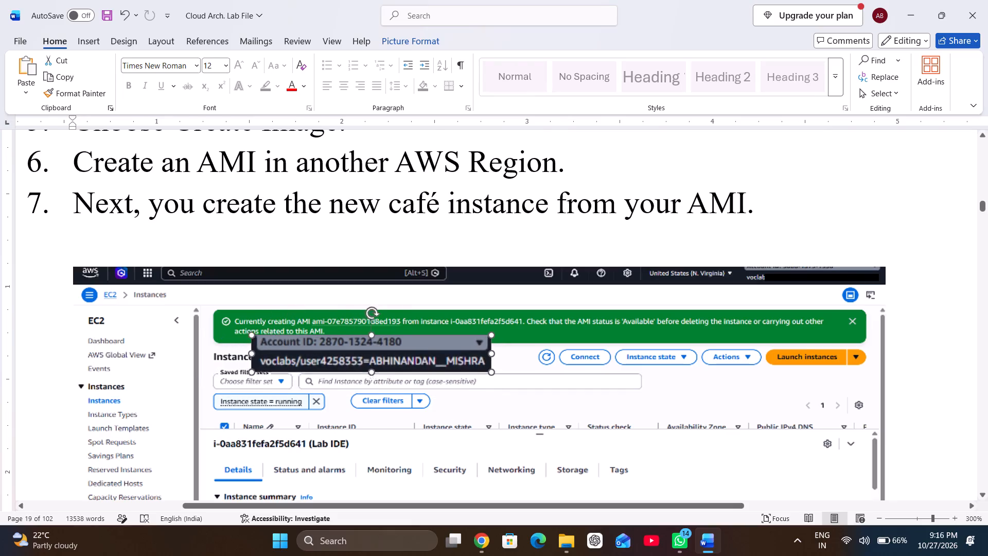
drag(266, 357, 343, 356)
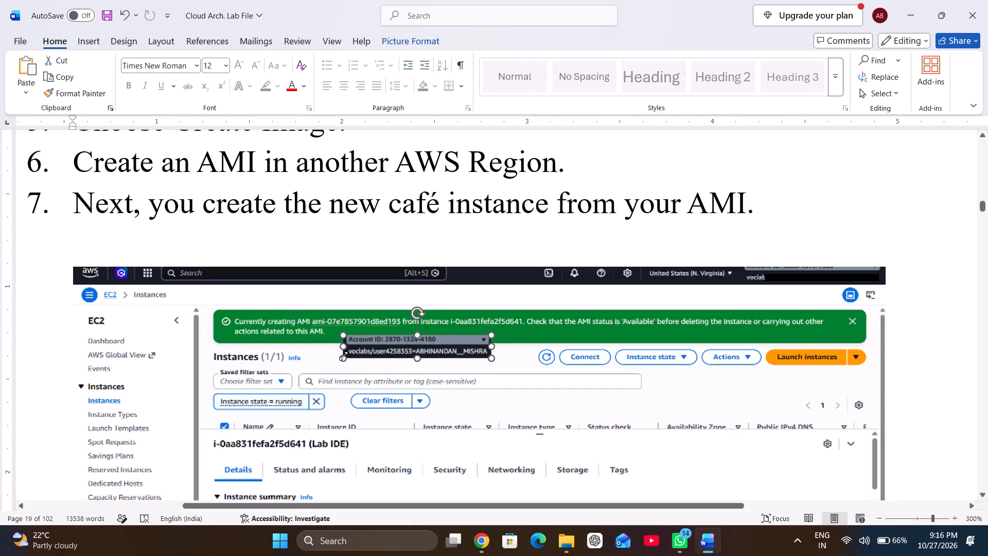
Move the label image over the original account label in the AMI creation screenshot's header bar and trim its width and height to fit.
drag(389, 345, 686, 304)
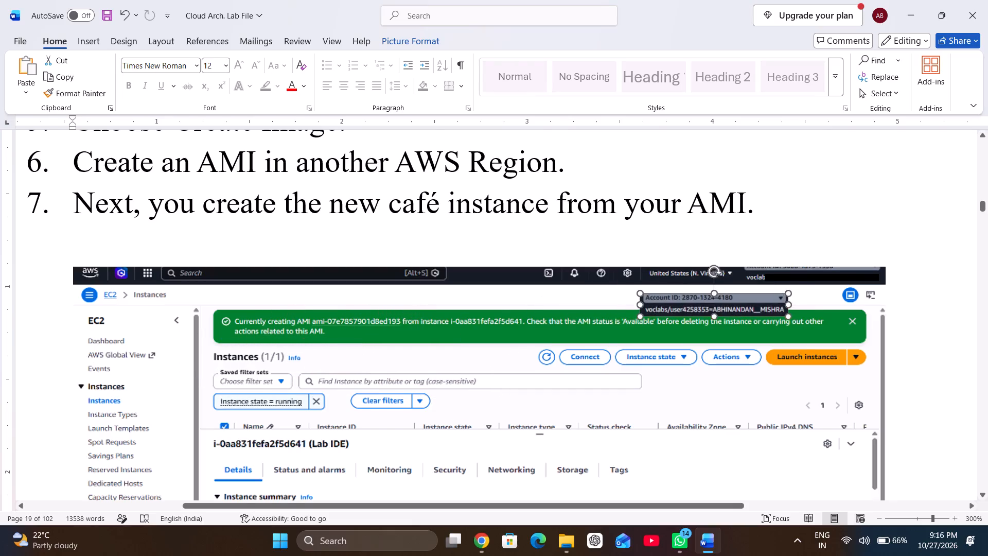
drag(686, 304, 715, 293)
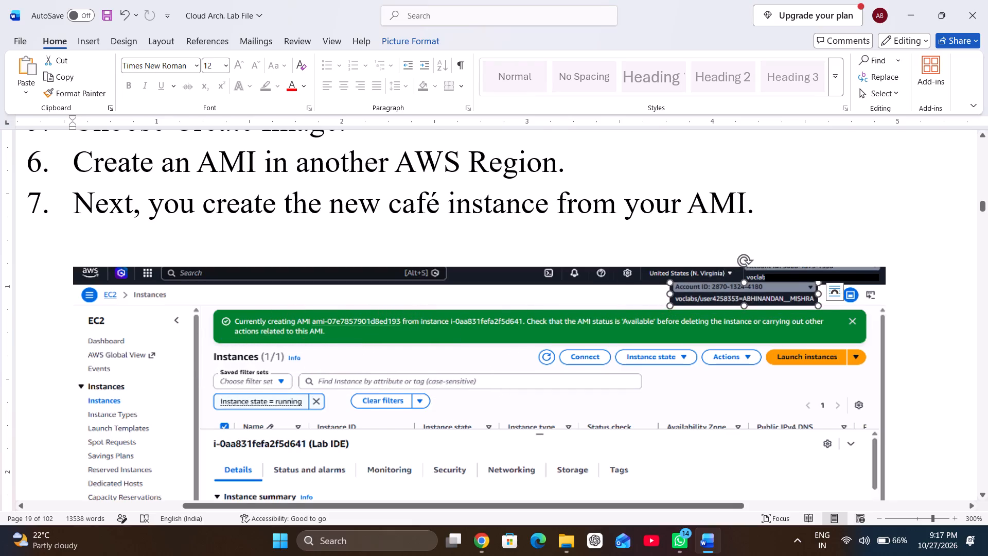
drag(770, 294, 802, 284)
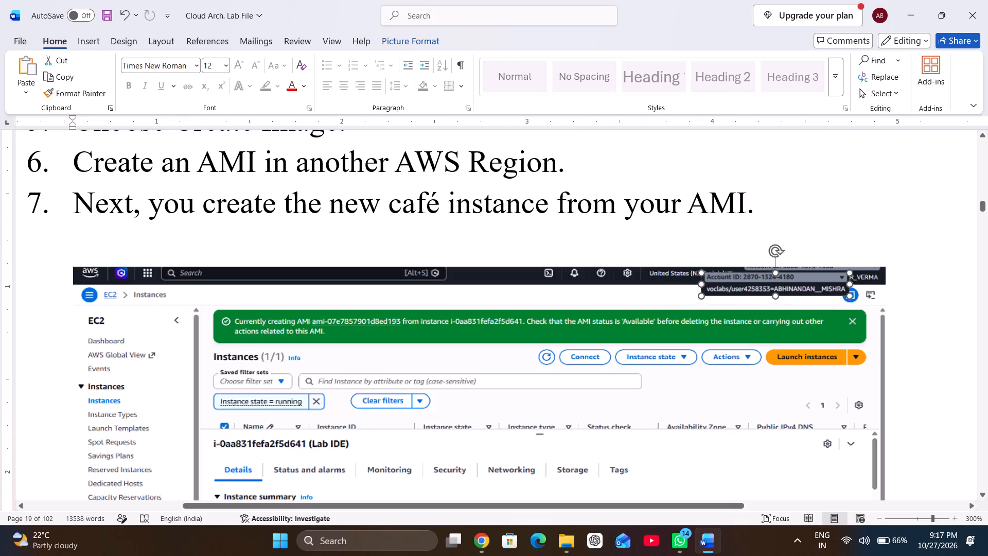
drag(802, 284, 836, 281)
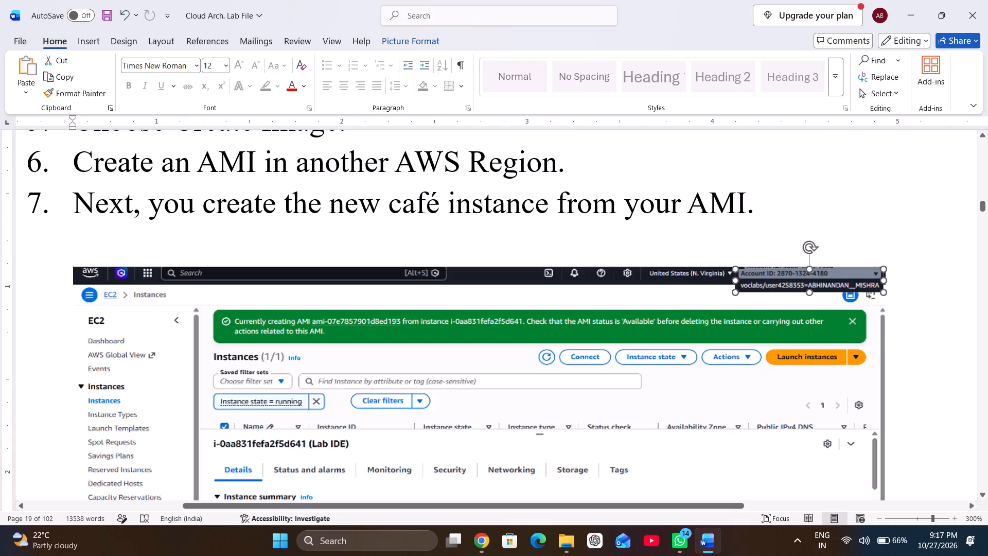
drag(836, 281, 835, 278)
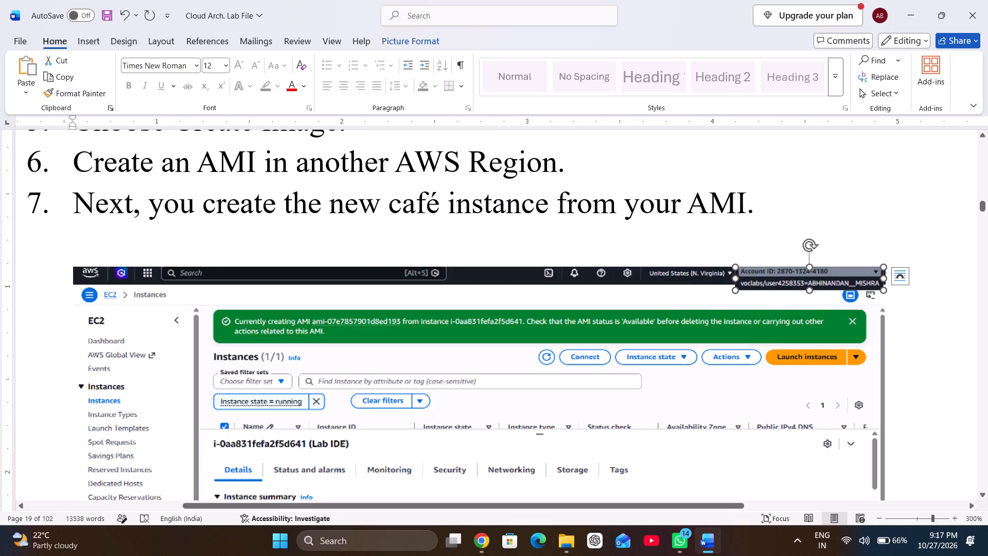
click(736, 280)
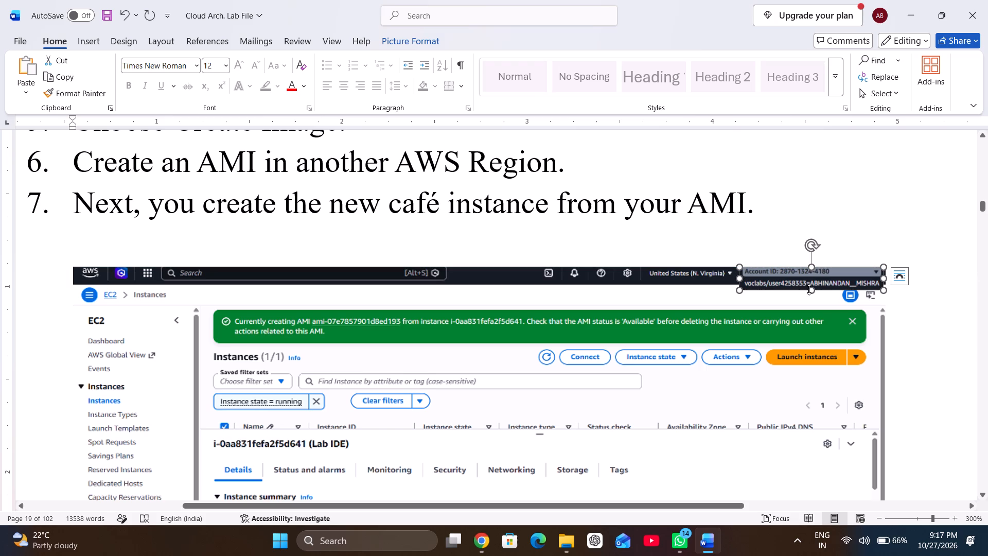
drag(810, 289, 810, 282)
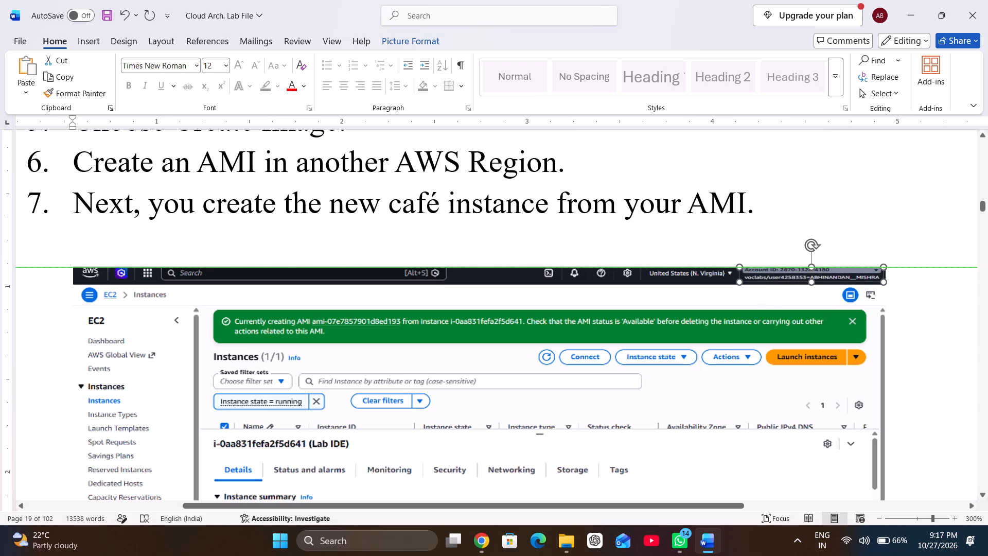
Fine-tune the height of the label image covering the account label in the AMI creation screenshot.
drag(810, 282, 810, 283)
click(920, 323)
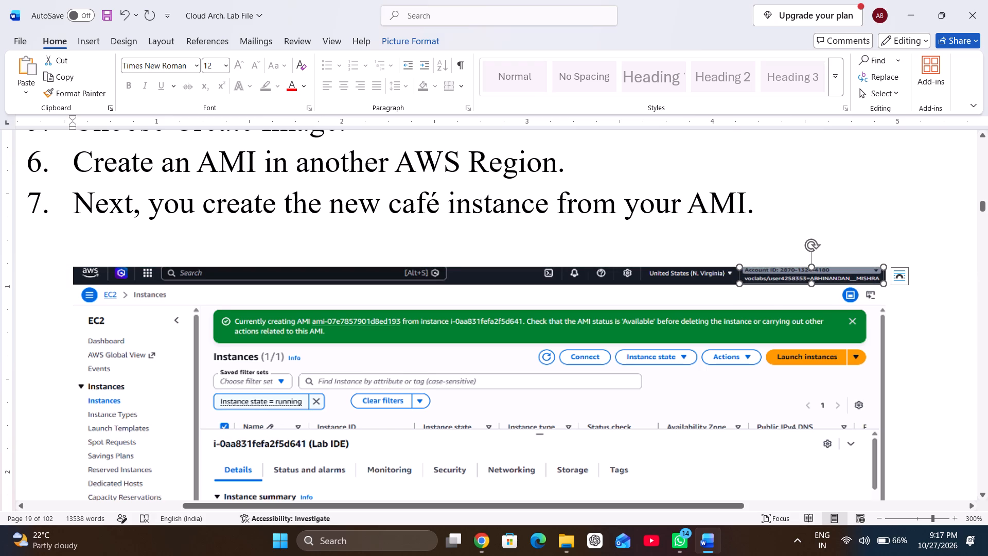
scroll(920, 323, up, 1)
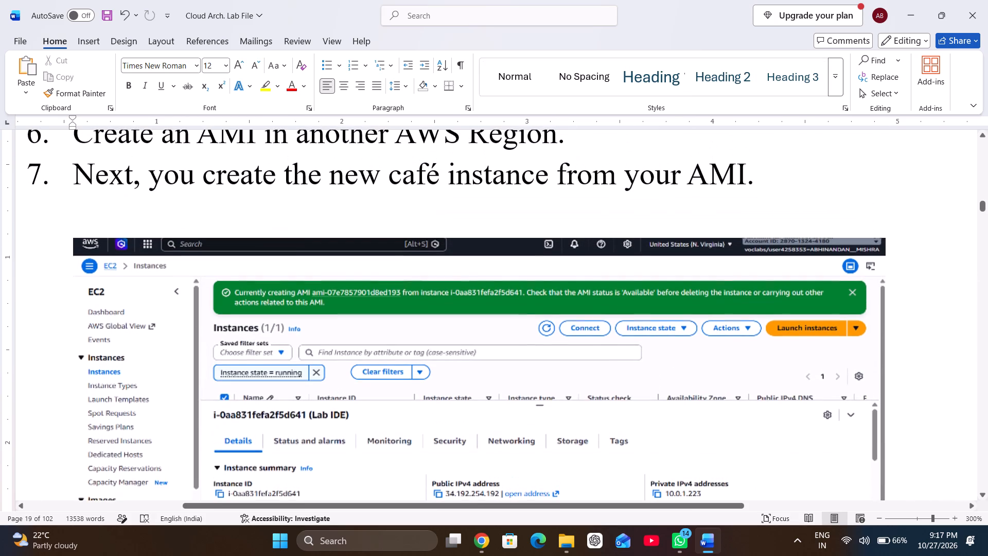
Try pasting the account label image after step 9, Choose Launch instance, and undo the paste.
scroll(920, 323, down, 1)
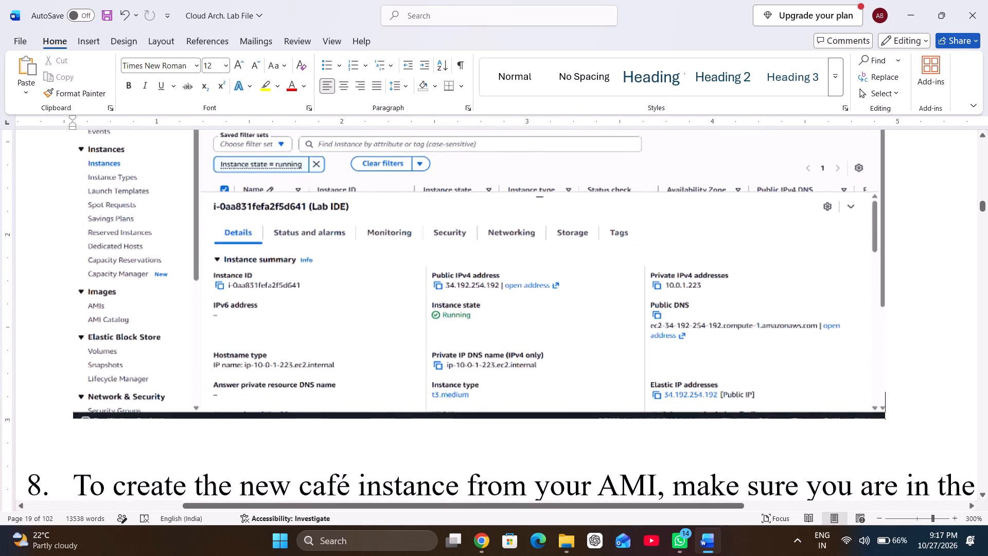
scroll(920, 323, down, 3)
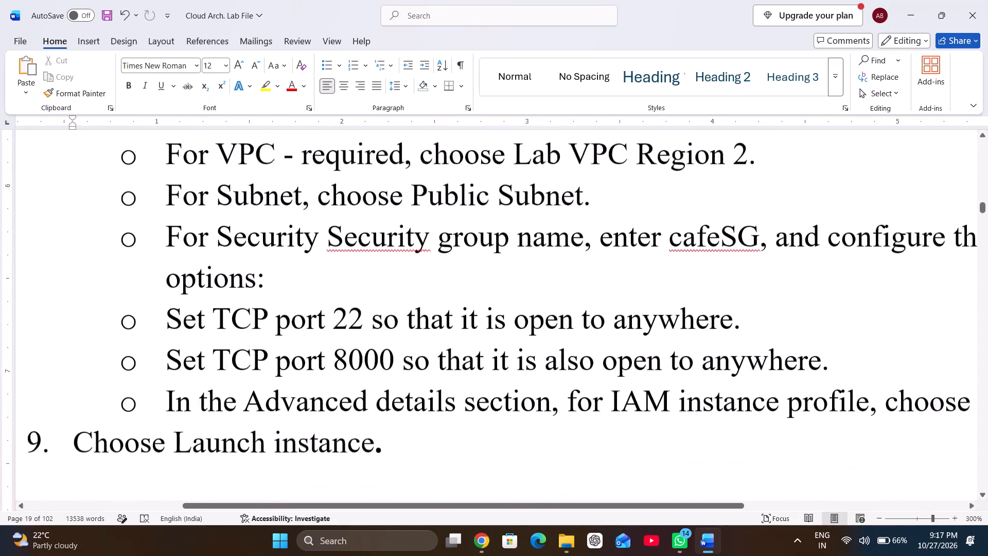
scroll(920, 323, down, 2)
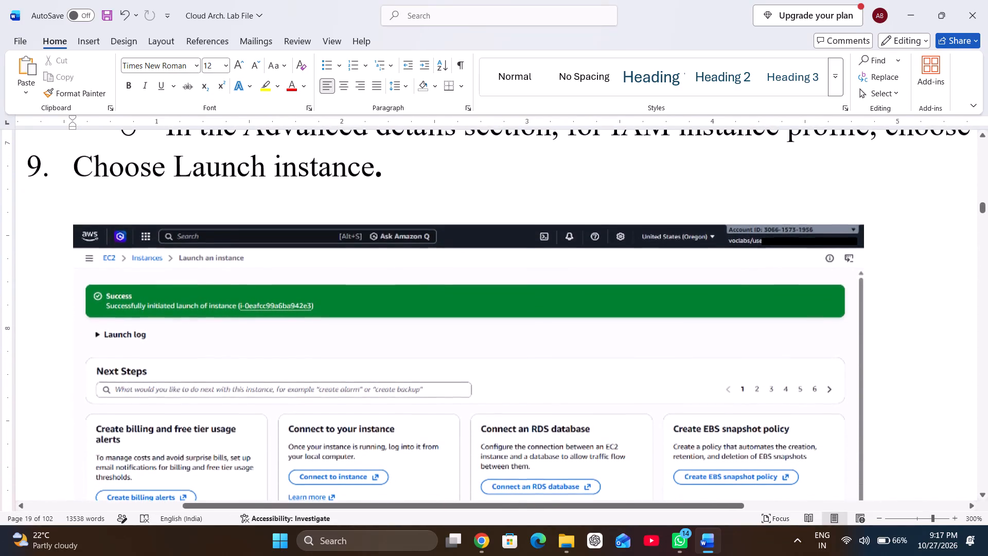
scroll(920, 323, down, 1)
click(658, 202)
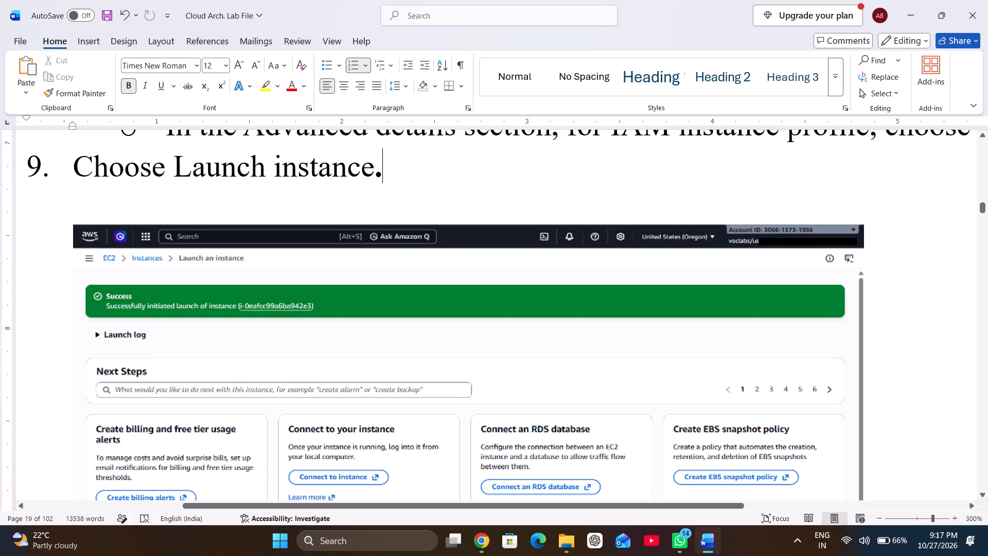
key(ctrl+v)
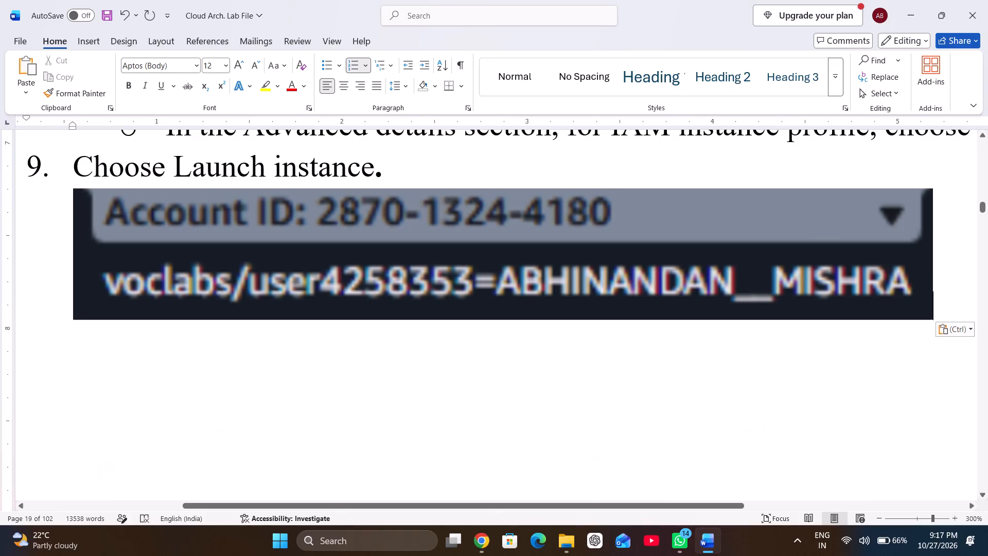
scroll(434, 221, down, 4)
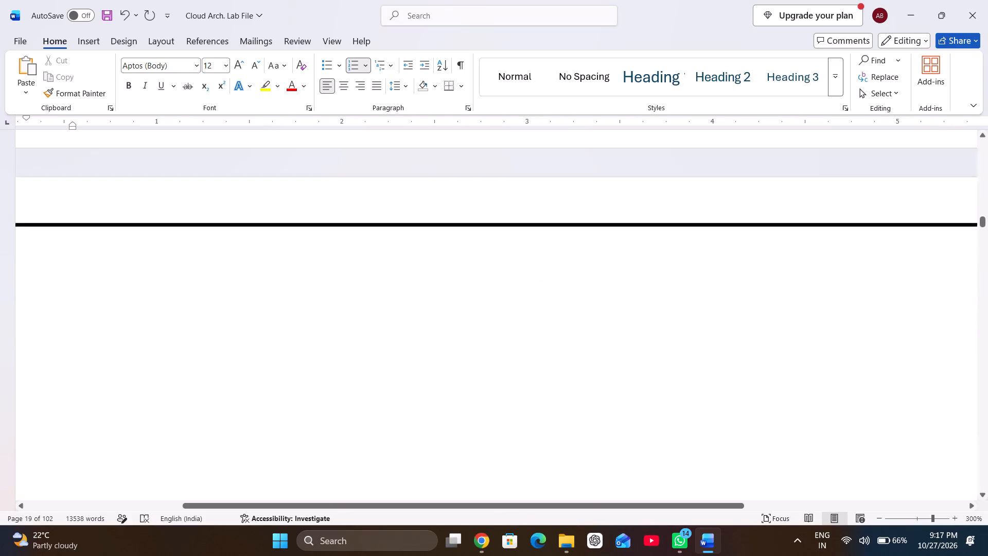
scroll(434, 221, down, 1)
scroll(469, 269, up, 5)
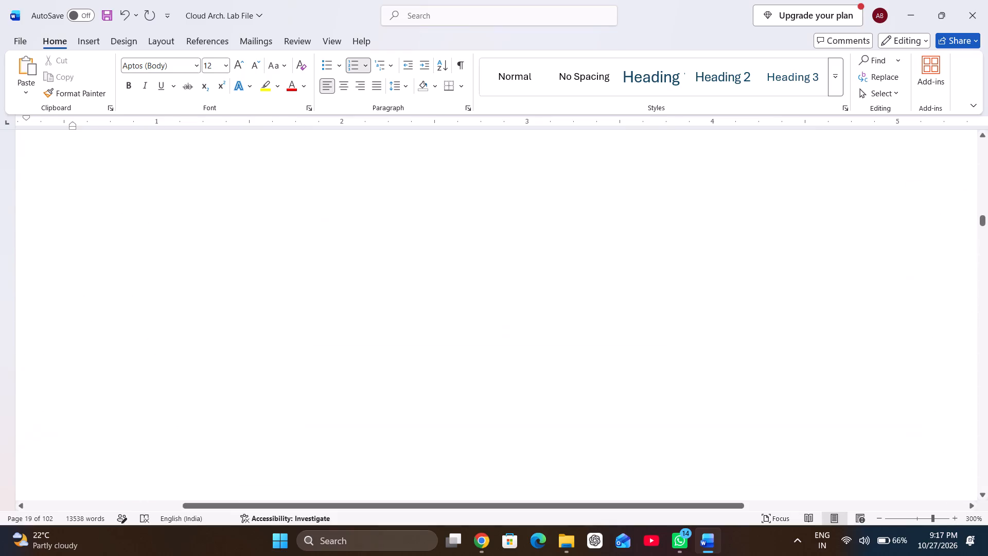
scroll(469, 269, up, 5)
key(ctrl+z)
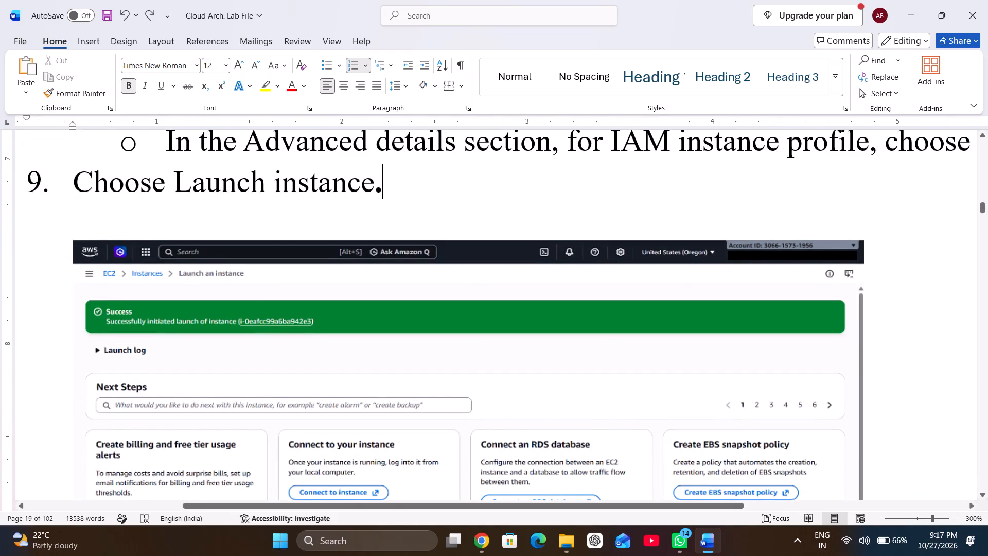
Delete the Launch an instance success screenshot below step 9, Choose Launch instance.
scroll(463, 249, down, 1)
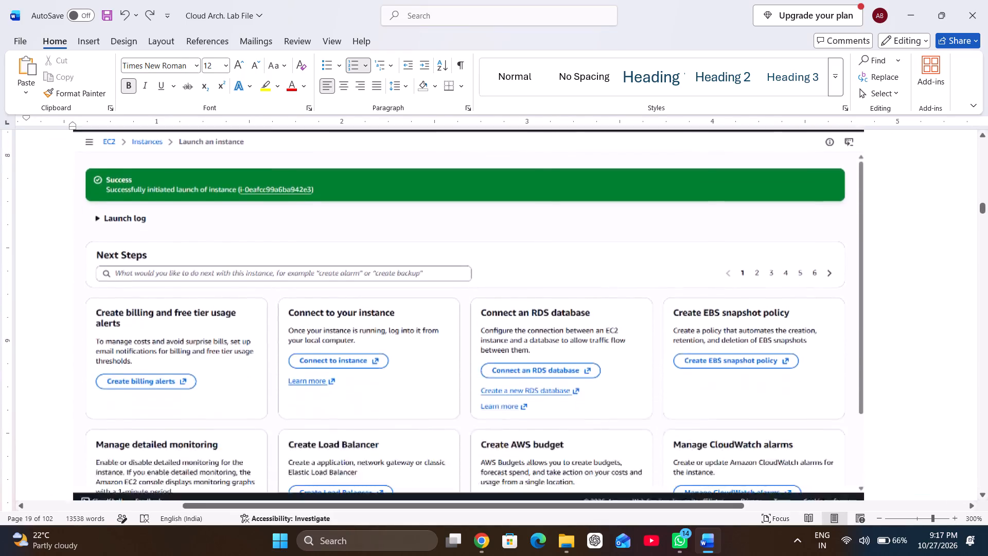
scroll(463, 249, down, 1)
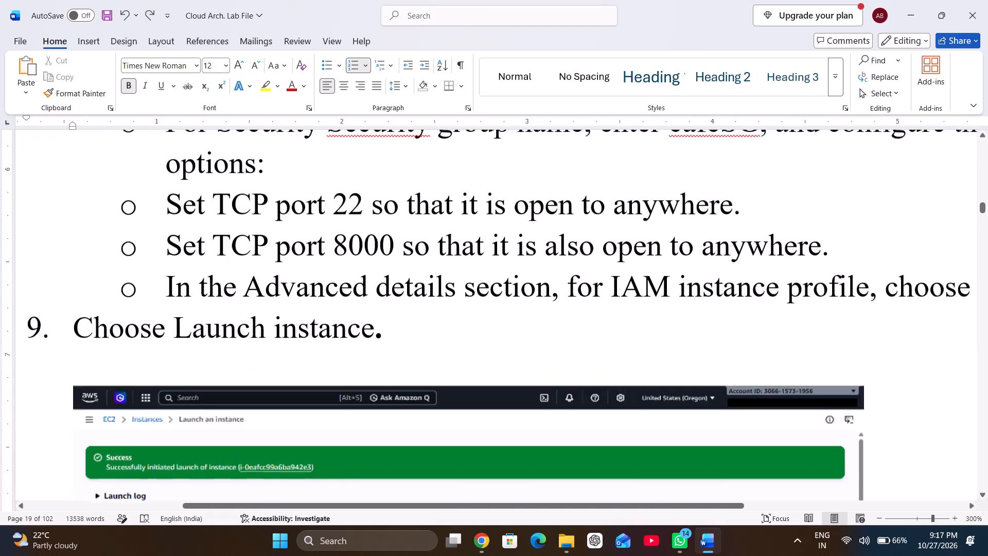
scroll(463, 249, down, 1)
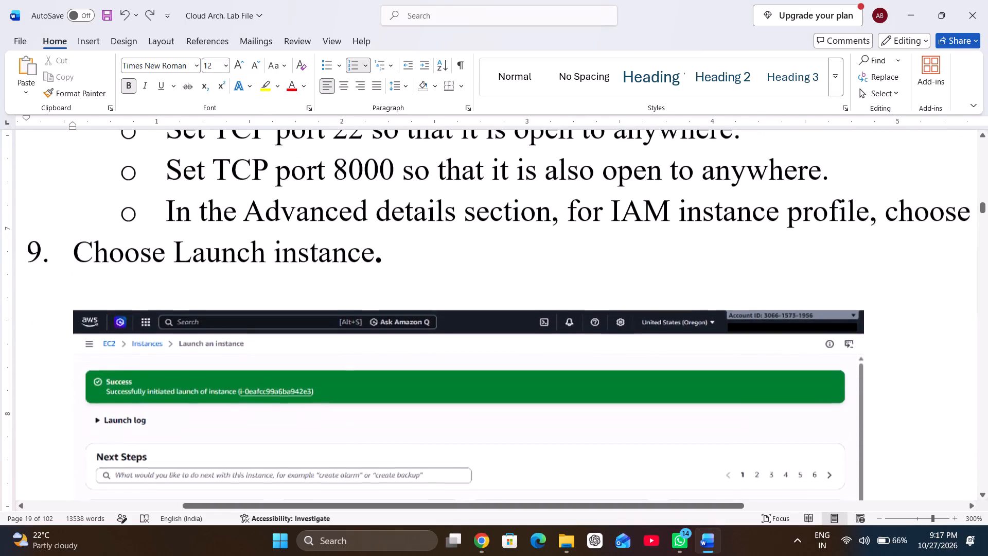
scroll(463, 249, down, 1)
scroll(404, 282, up, 1)
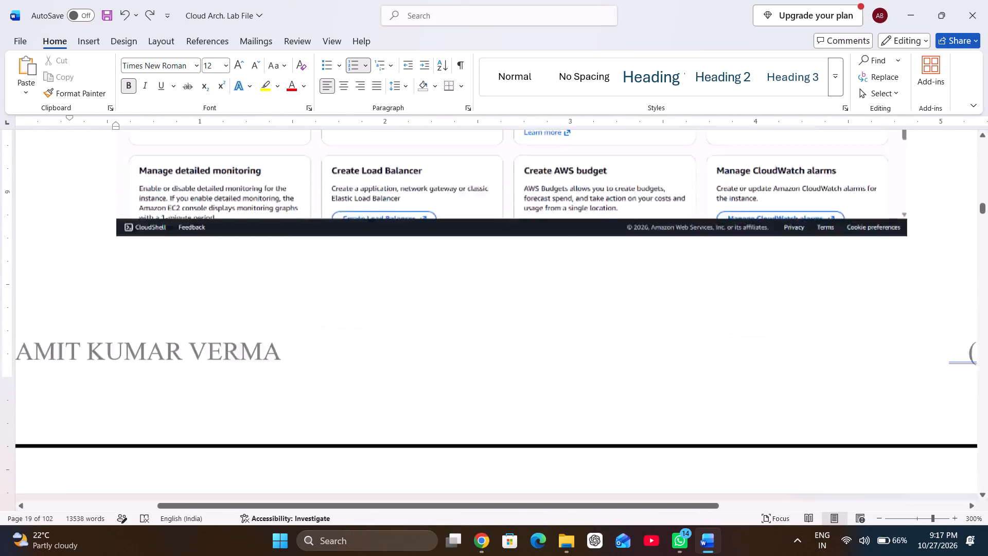
scroll(404, 282, up, 1)
click(563, 327)
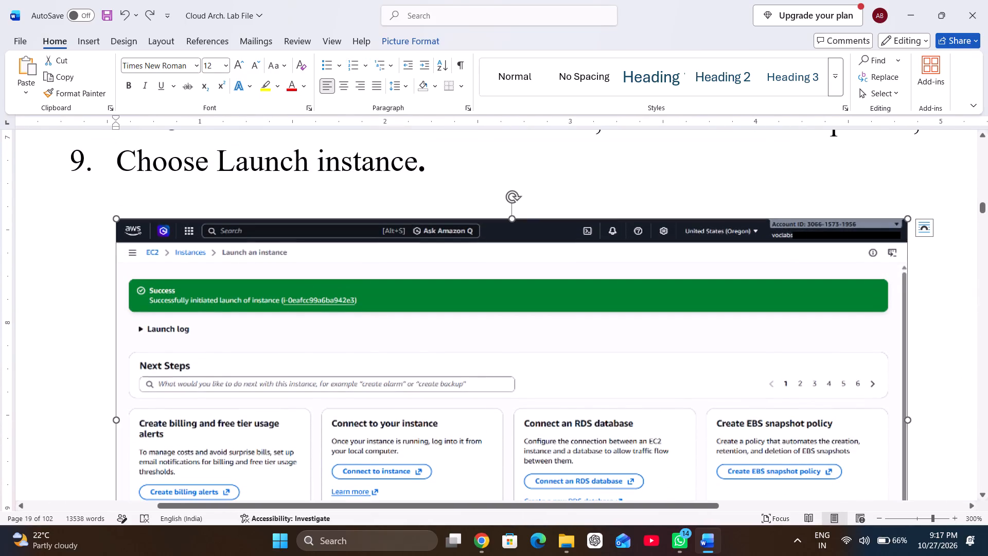
key(Delete)
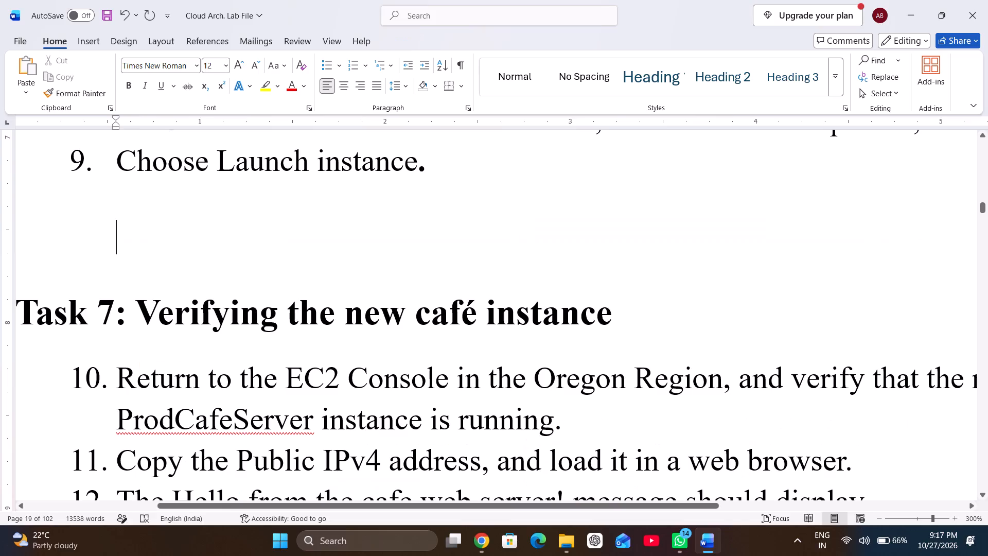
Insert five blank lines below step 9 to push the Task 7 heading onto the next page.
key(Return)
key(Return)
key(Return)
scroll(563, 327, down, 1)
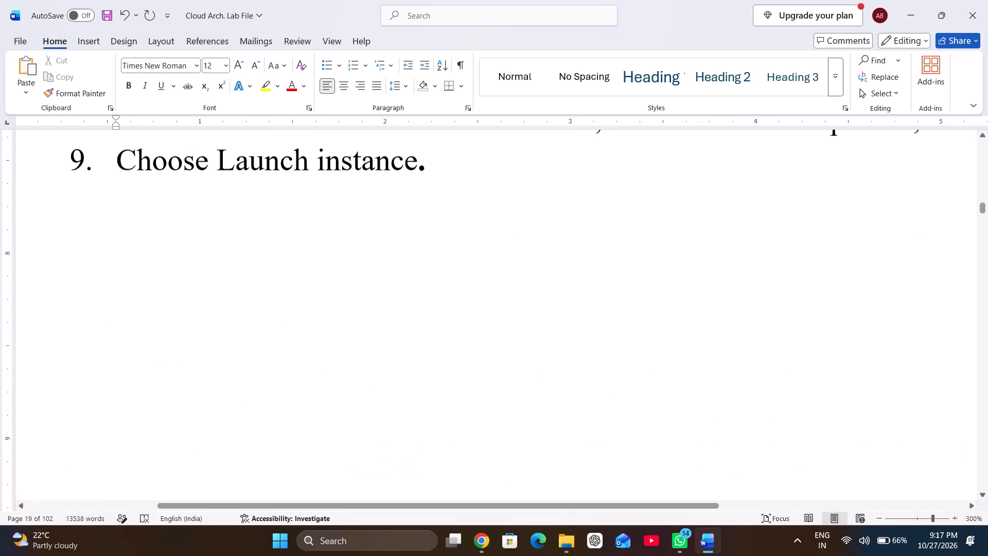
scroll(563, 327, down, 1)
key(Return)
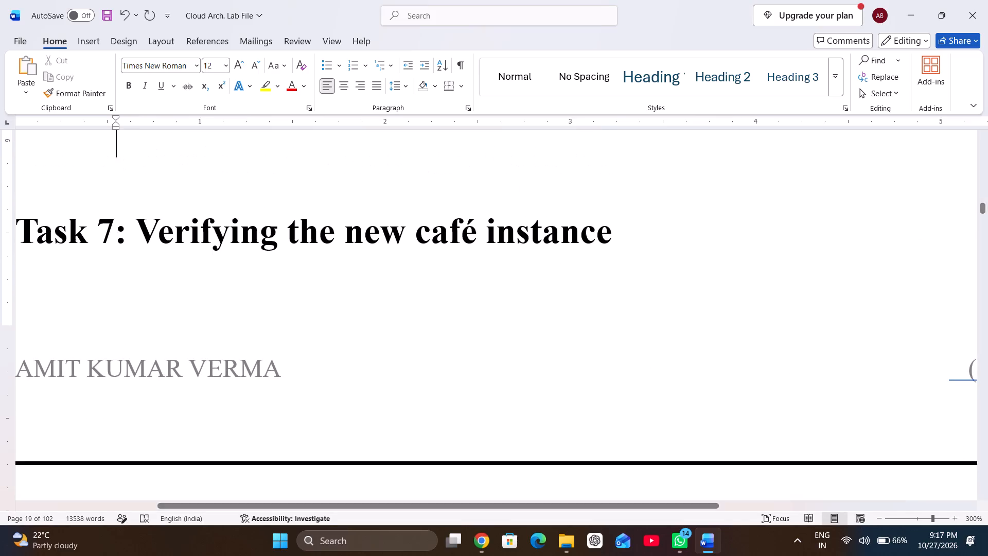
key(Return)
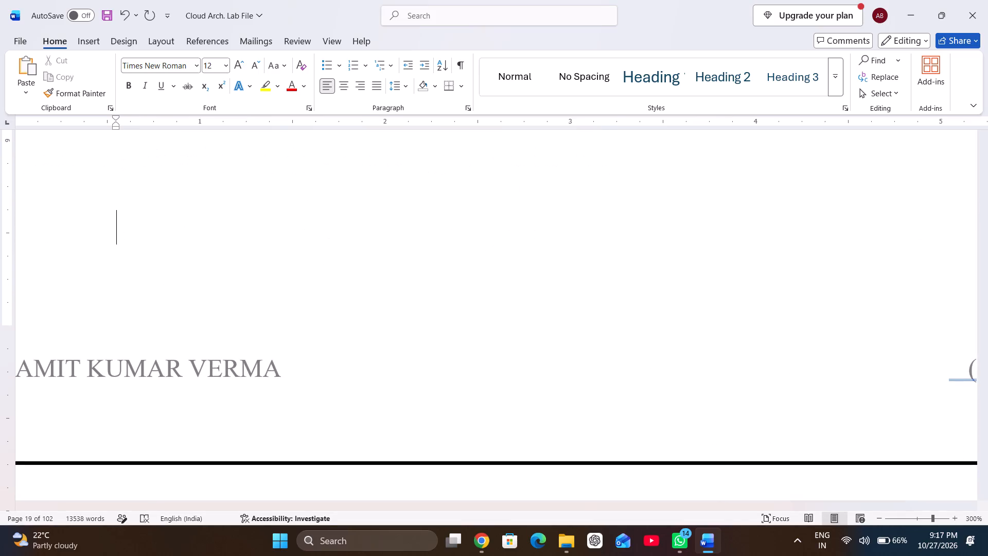
Look through Task 7, its café website screenshots and the start of Lab 5 to check the layout and account labels.
scroll(563, 327, down, 2)
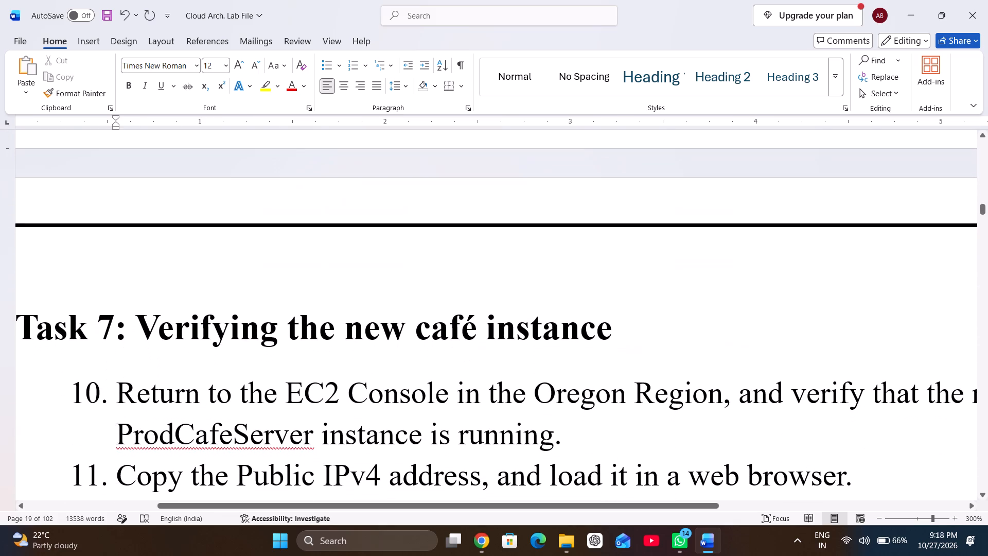
scroll(664, 437, down, 1)
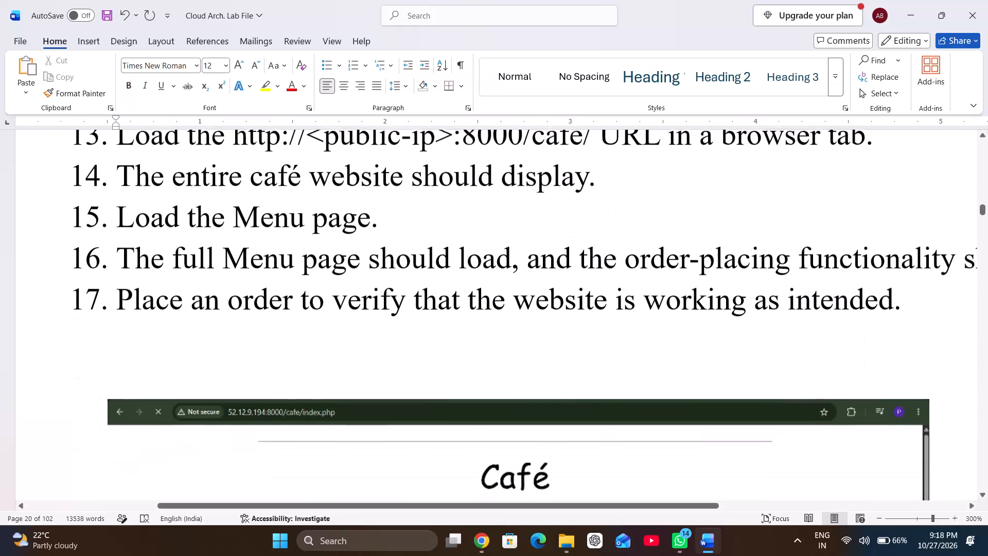
scroll(664, 437, down, 7)
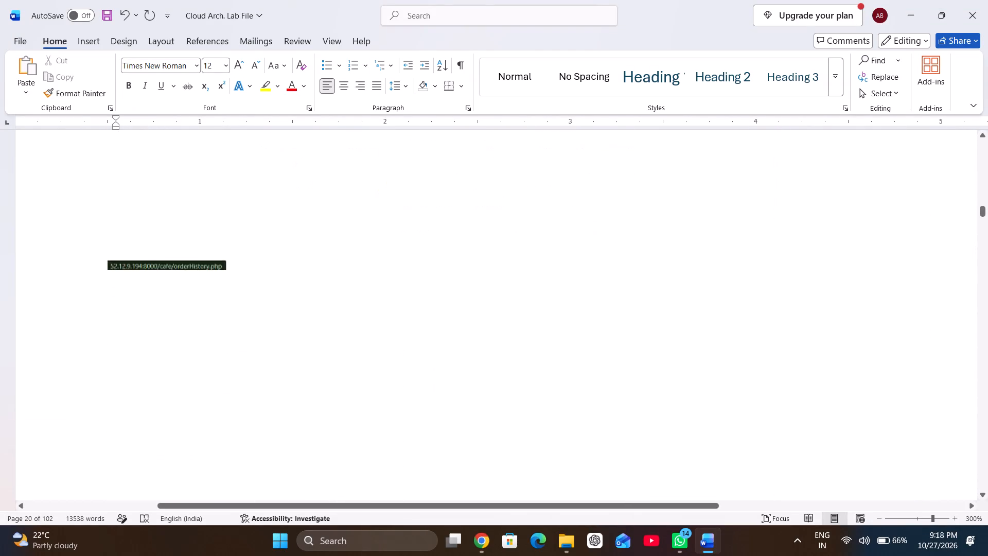
scroll(664, 437, down, 3)
scroll(664, 437, up, 1)
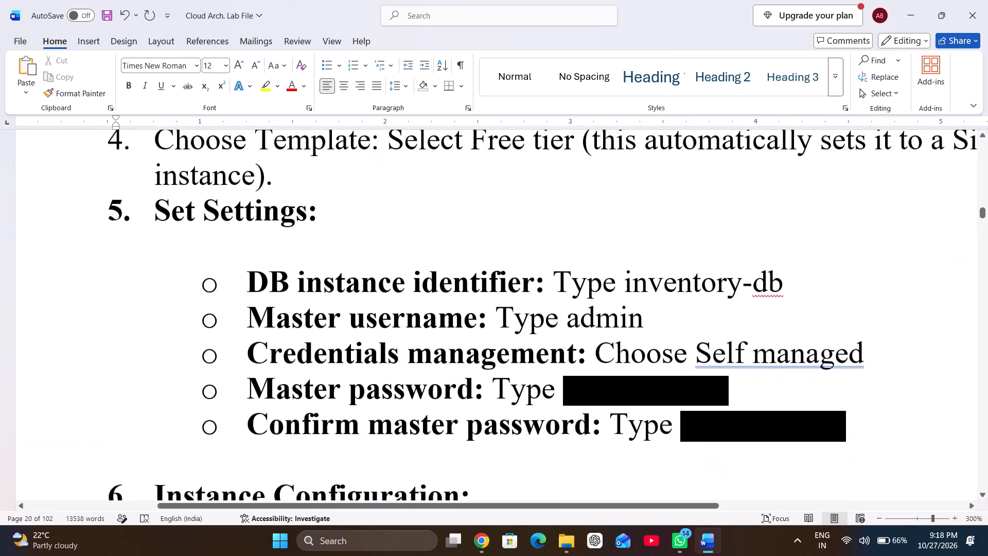
scroll(664, 437, up, 1)
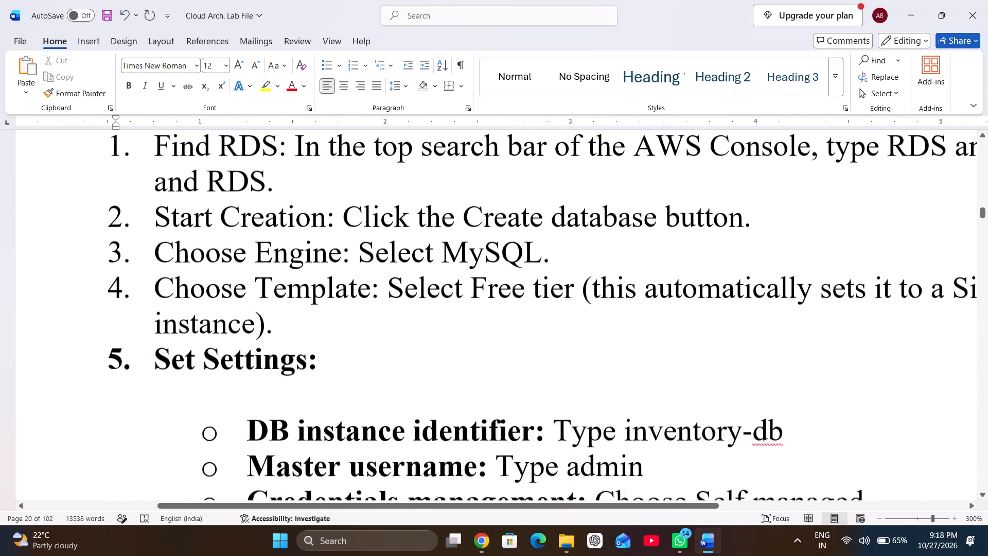
scroll(664, 437, up, 2)
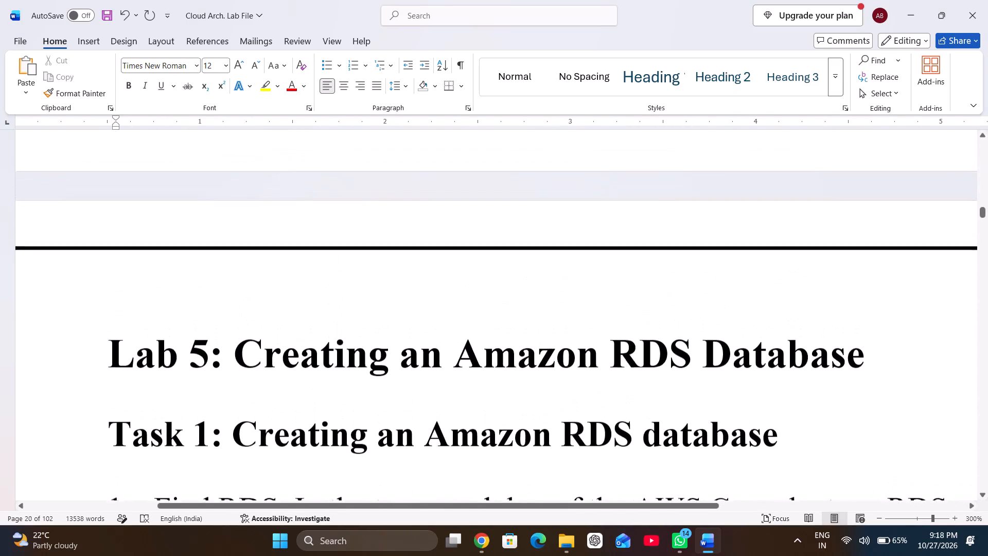
scroll(664, 437, up, 2)
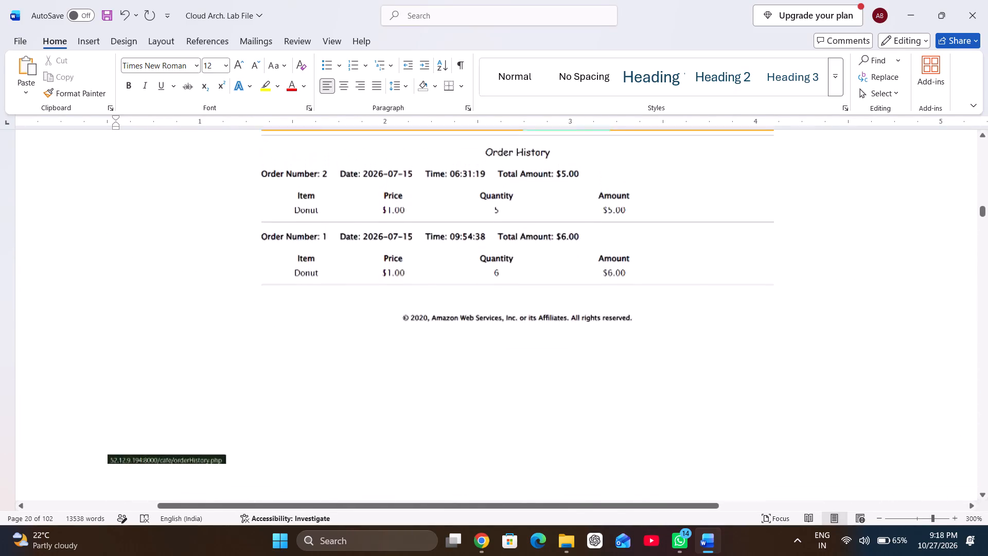
scroll(664, 437, up, 5)
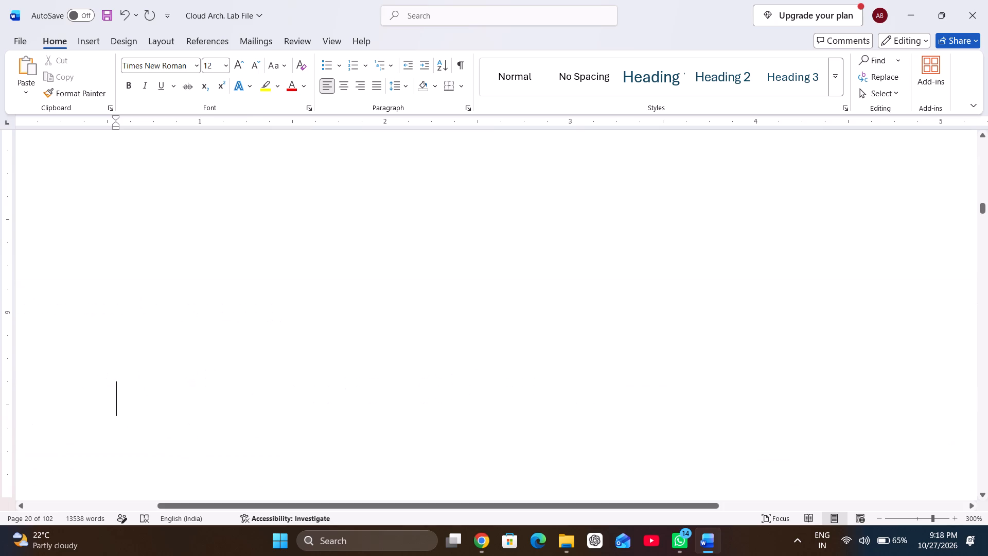
scroll(664, 437, down, 1)
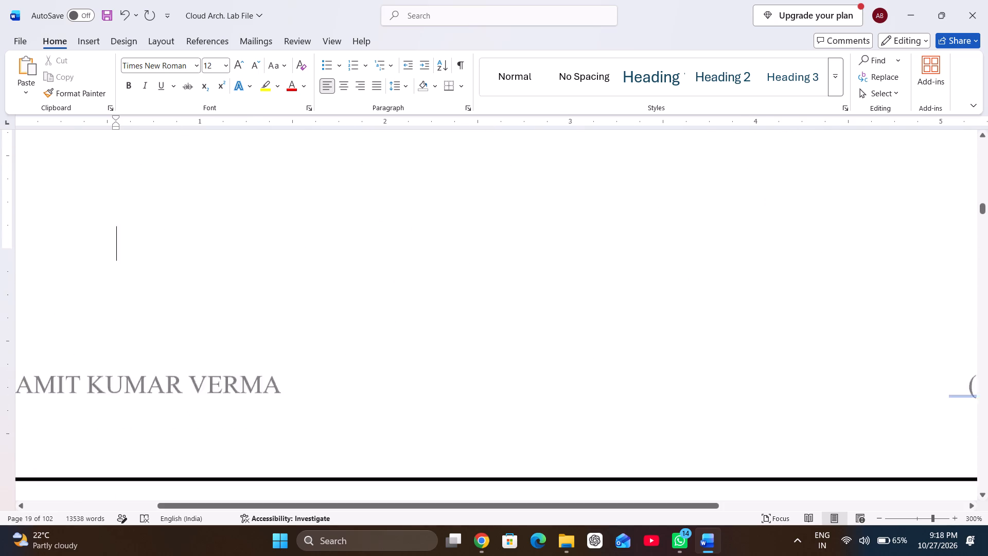
scroll(664, 437, down, 1)
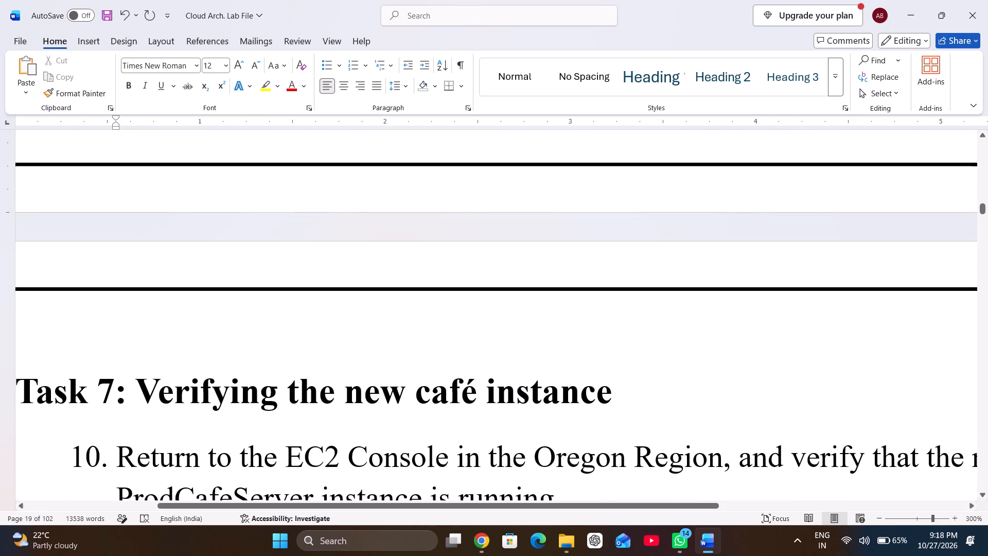
Remove the extra blank lines above the Task 7 heading, leaving it unnumbered with one blank line after step 9, Choose Launch instance.
scroll(482, 425, right, 1)
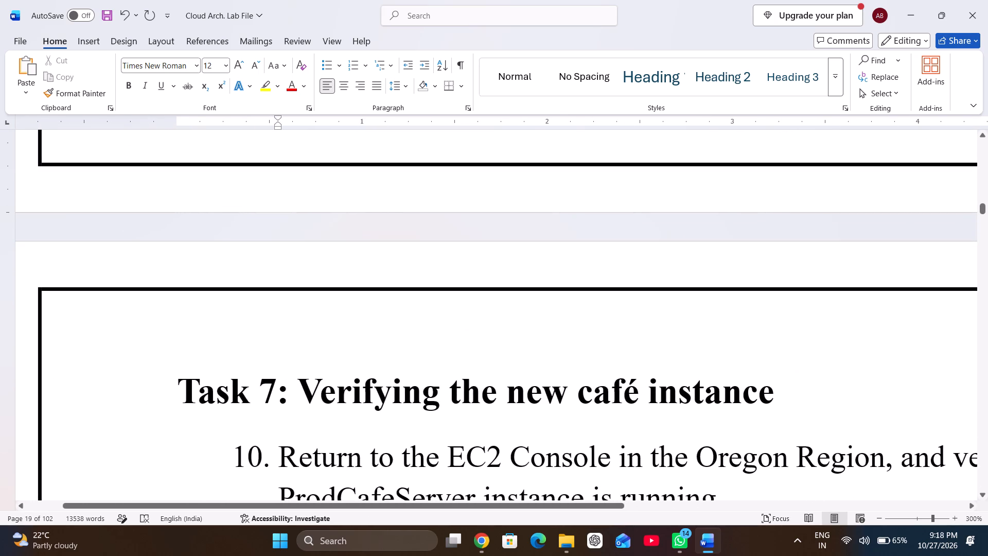
click(182, 391)
key(BackSpace)
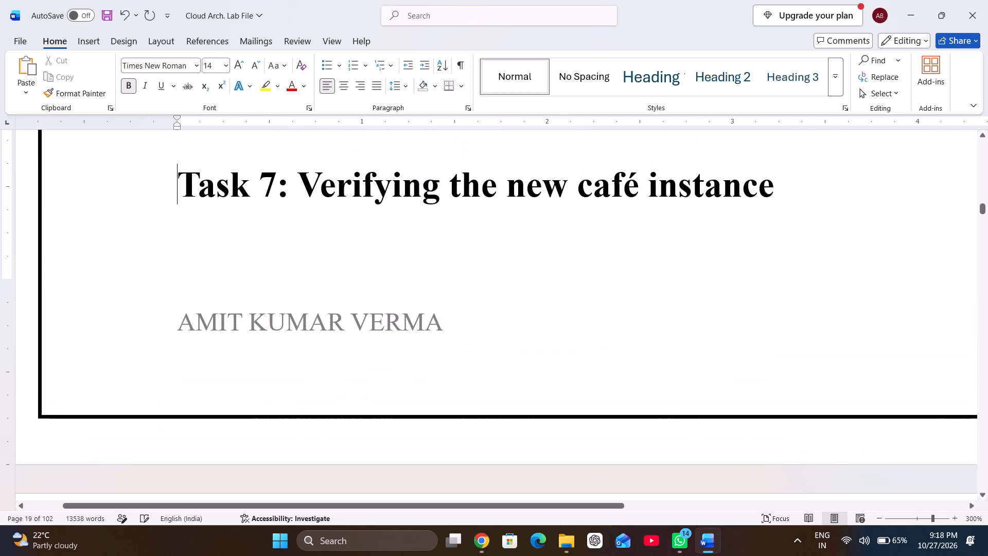
key(BackSpace)
key(BackSpace)
key(BackSpace)
key(BackSpace)
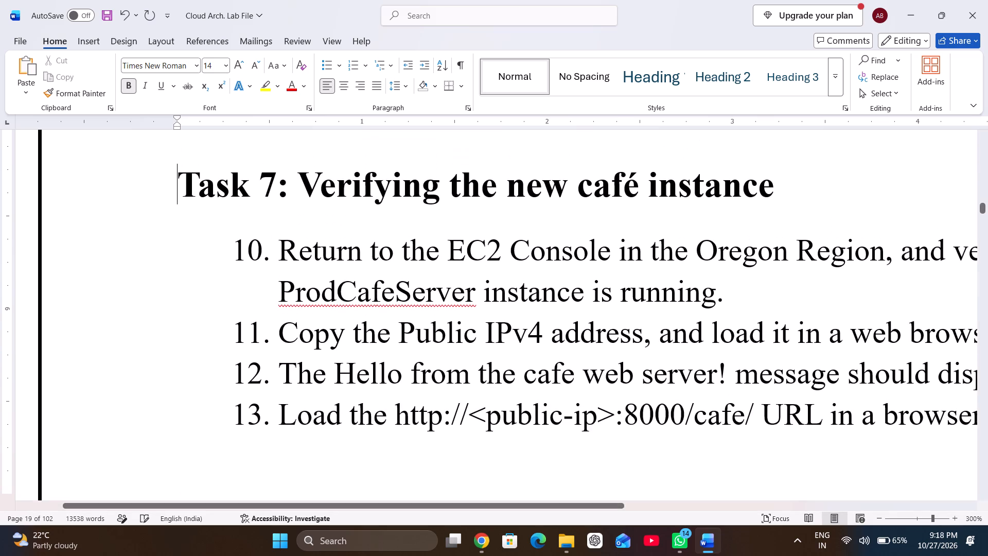
key(BackSpace)
key(BackSpace)
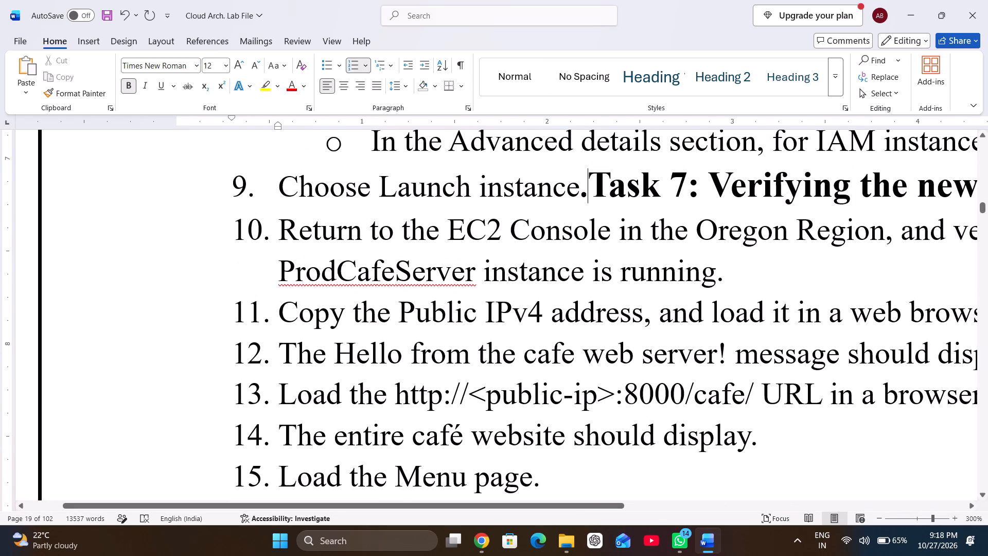
key(Return)
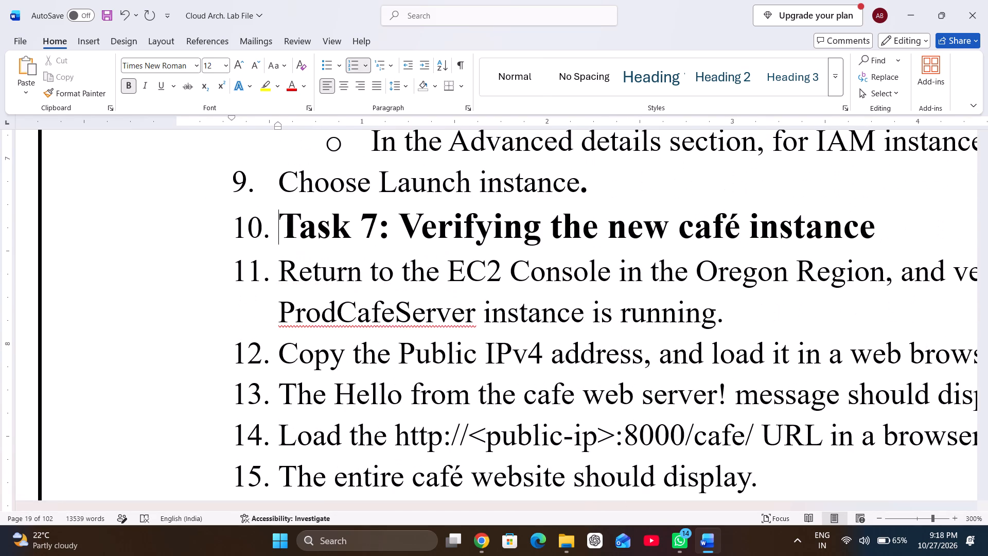
key(Return)
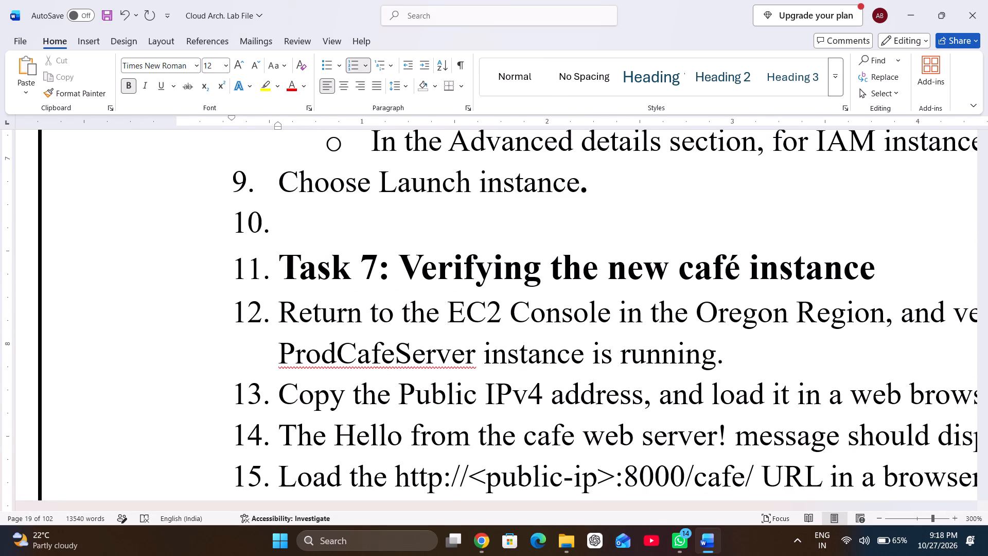
key(BackSpace)
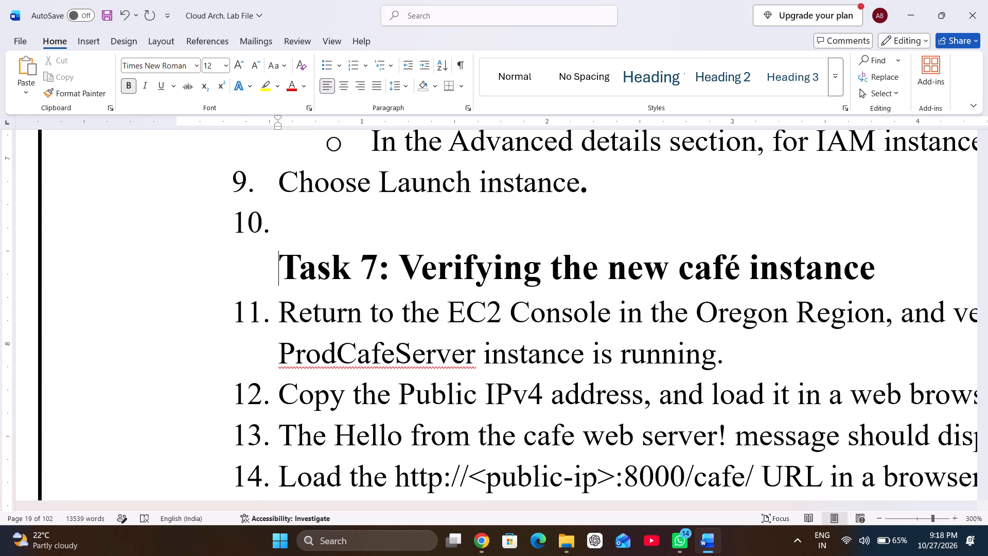
key(BackSpace)
key(Up)
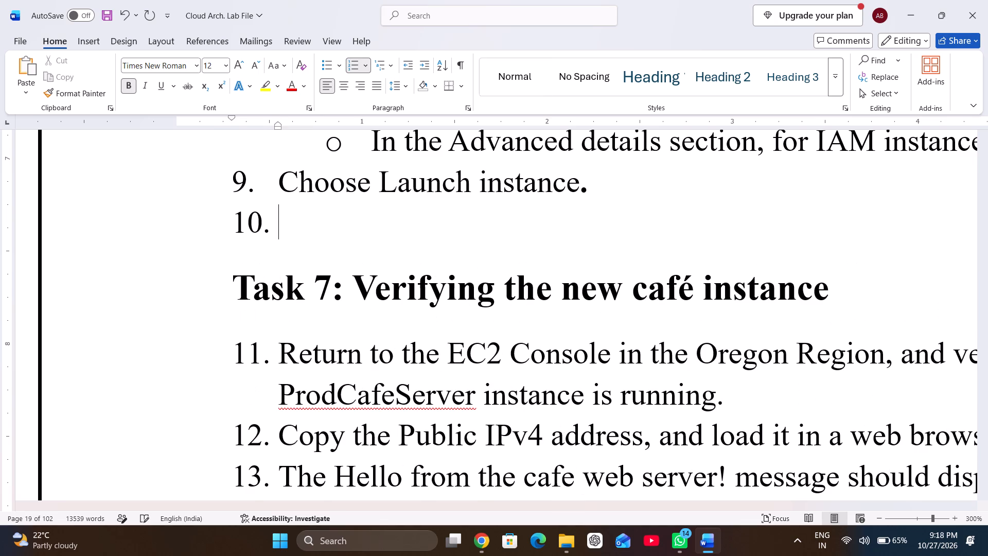
key(BackSpace)
Paste the account label image just before the inventory-db Databases screenshot at the end of Lab 5 Task 1.
scroll(197, 459, down, 1)
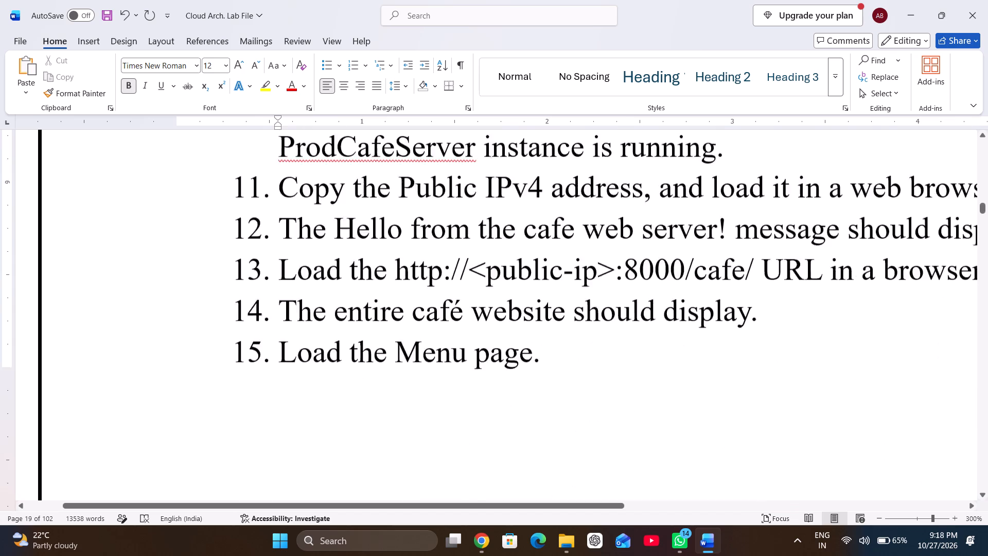
scroll(197, 459, down, 4)
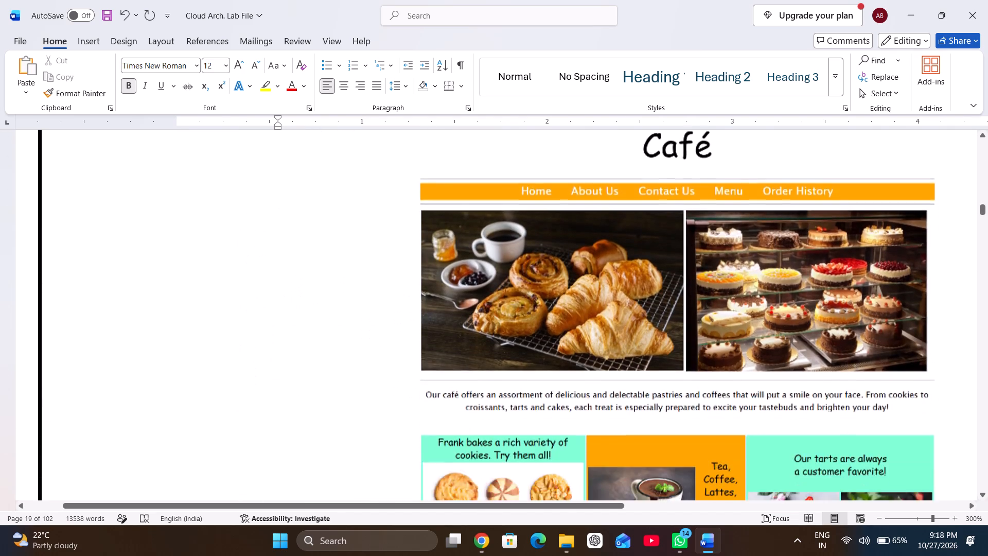
scroll(197, 459, down, 4)
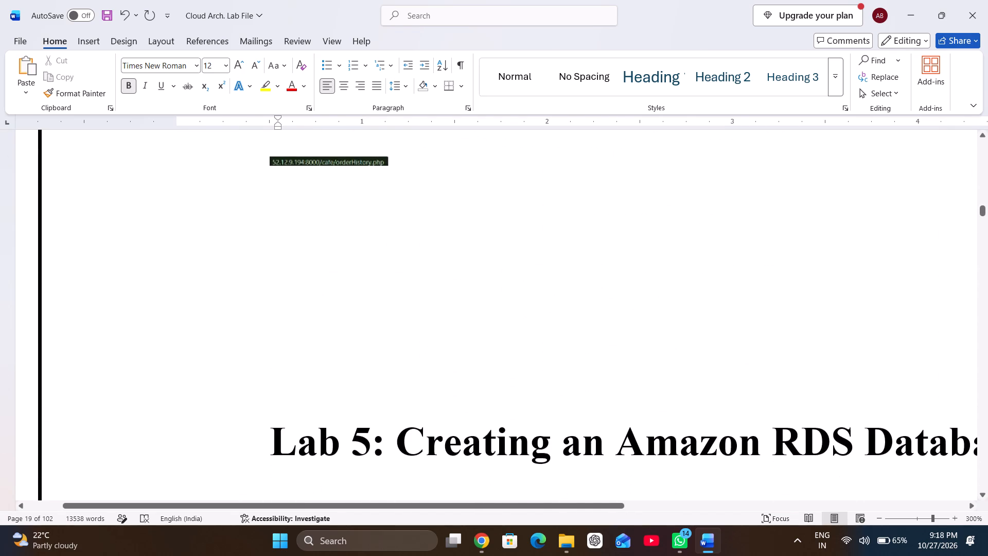
scroll(197, 459, down, 2)
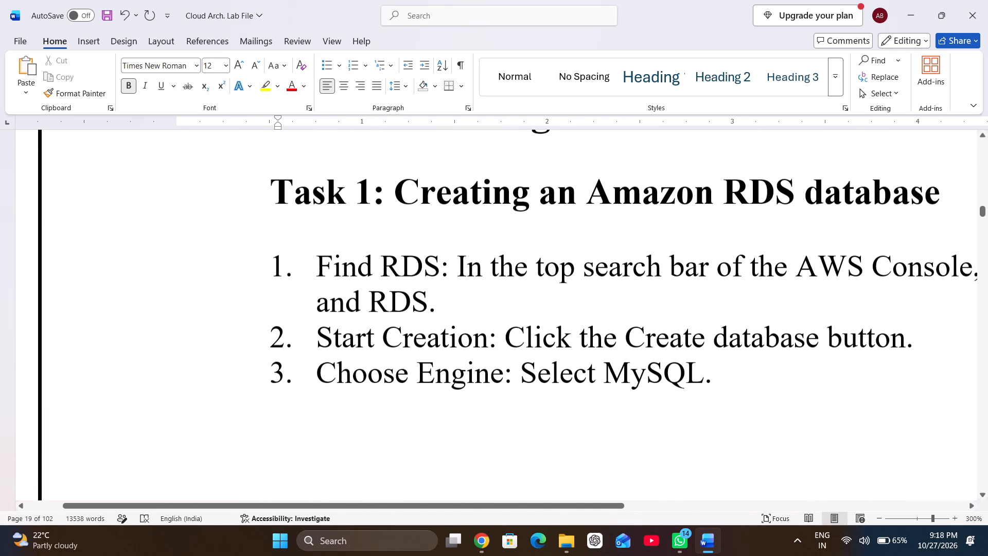
scroll(334, 462, left, 2)
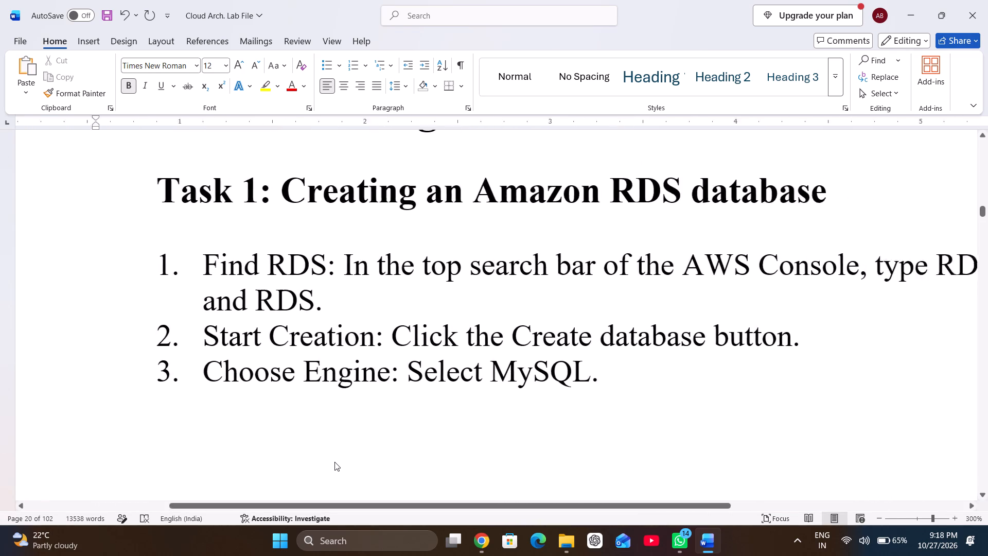
scroll(334, 462, left, 2)
scroll(334, 462, down, 3)
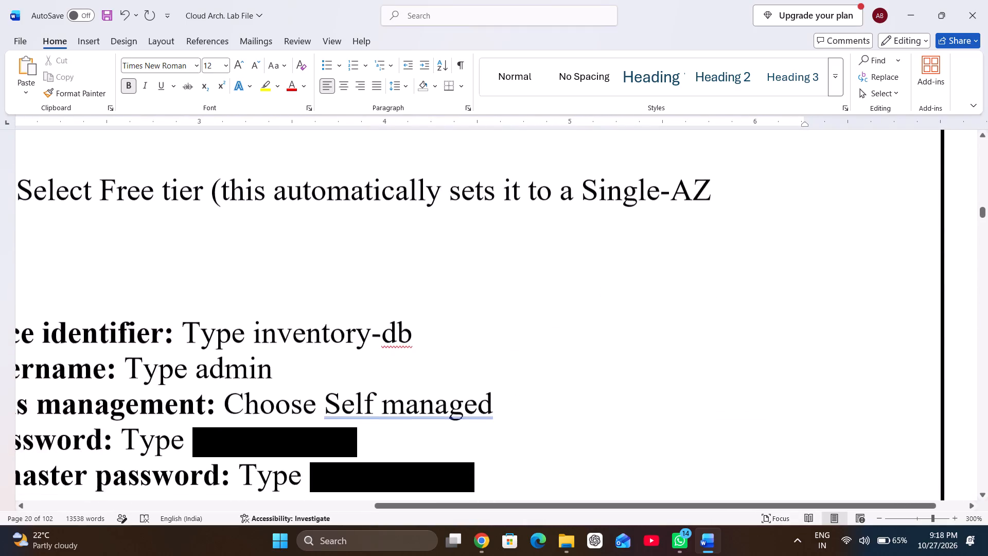
scroll(334, 462, down, 4)
scroll(334, 462, up, 1)
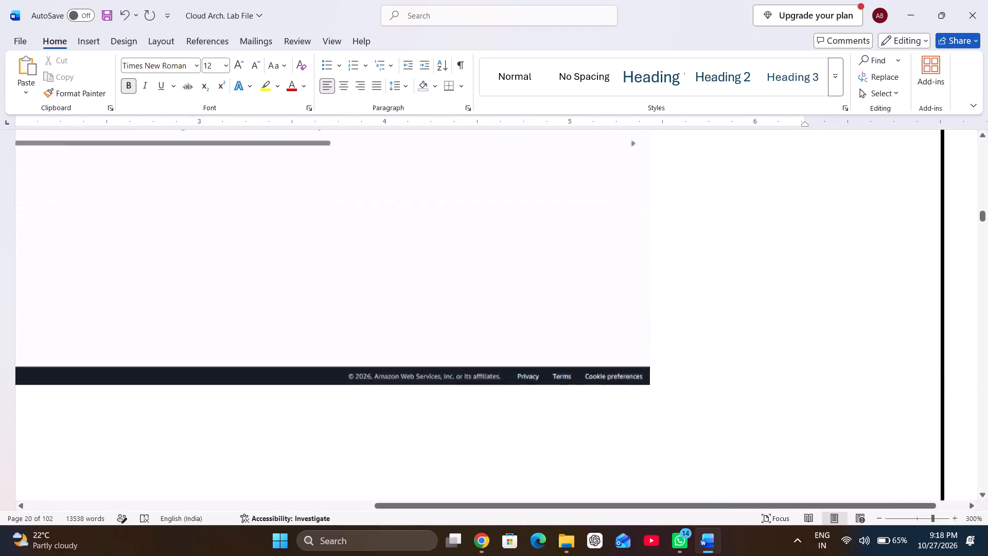
scroll(334, 462, up, 2)
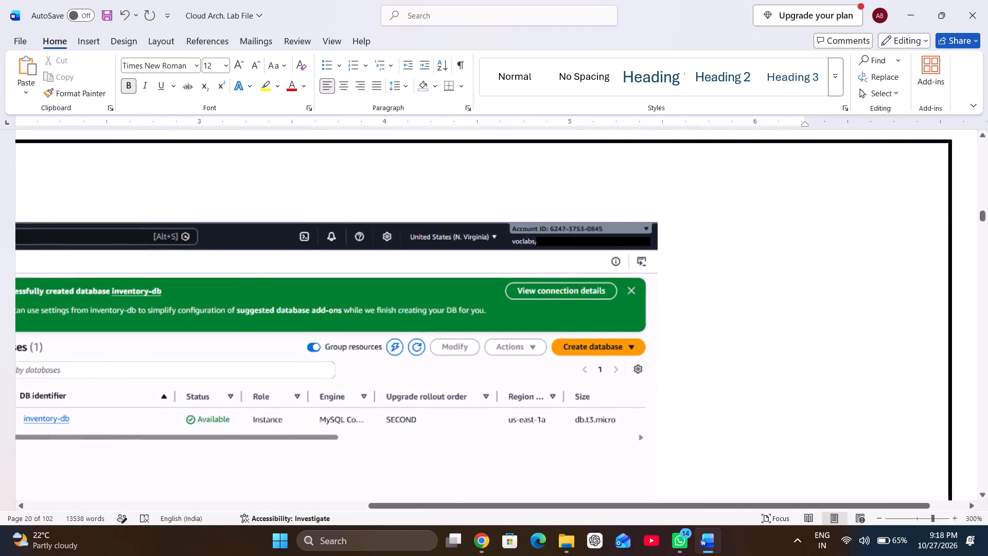
scroll(334, 462, right, 1)
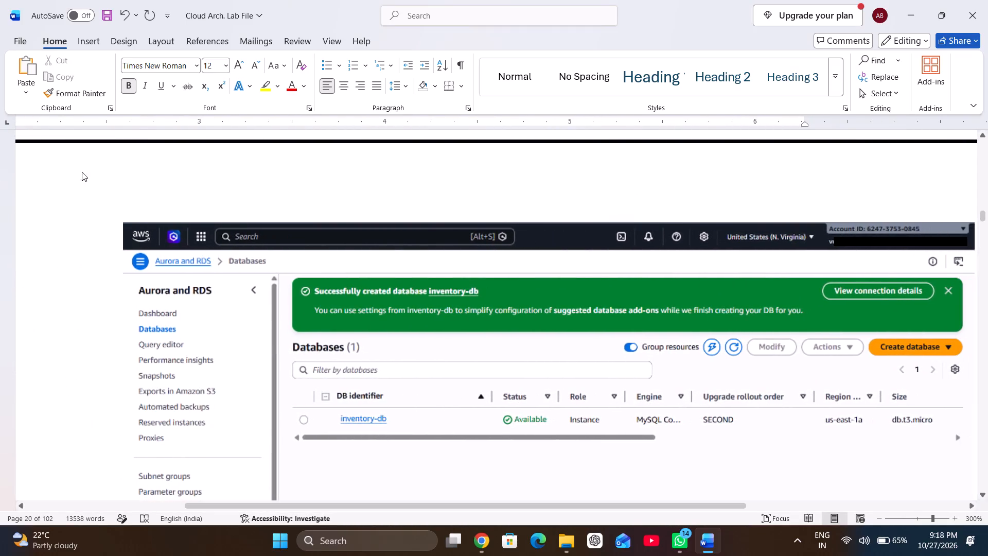
click(117, 228)
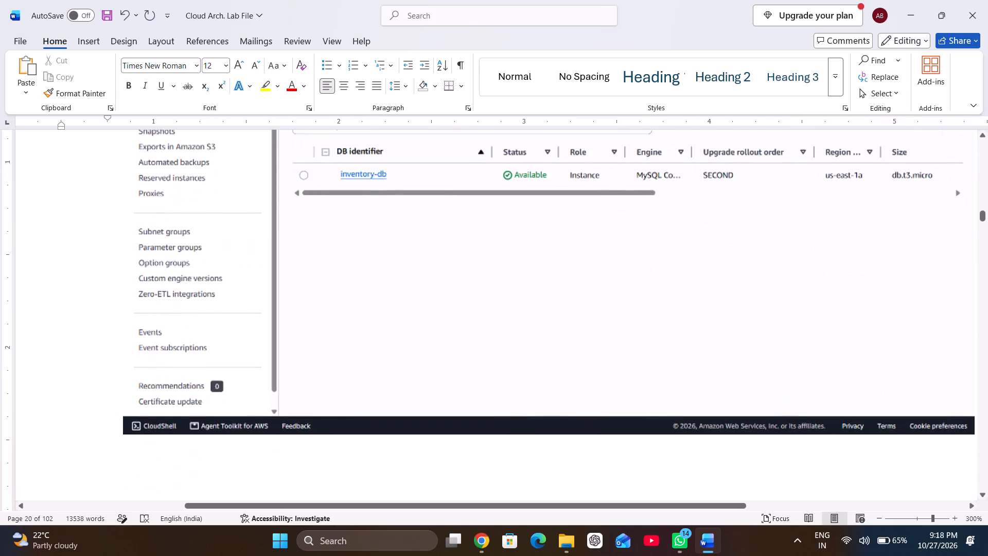
key(ctrl+v)
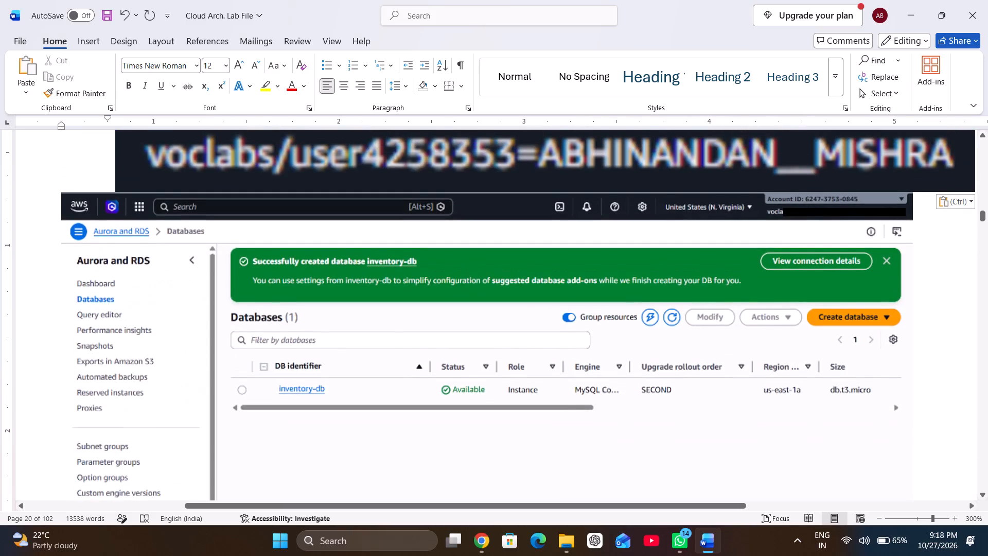
Shrink the pasted account label image to about 1.5 inches wide and set its text wrapping to In Front of Text.
scroll(275, 265, up, 1)
click(409, 191)
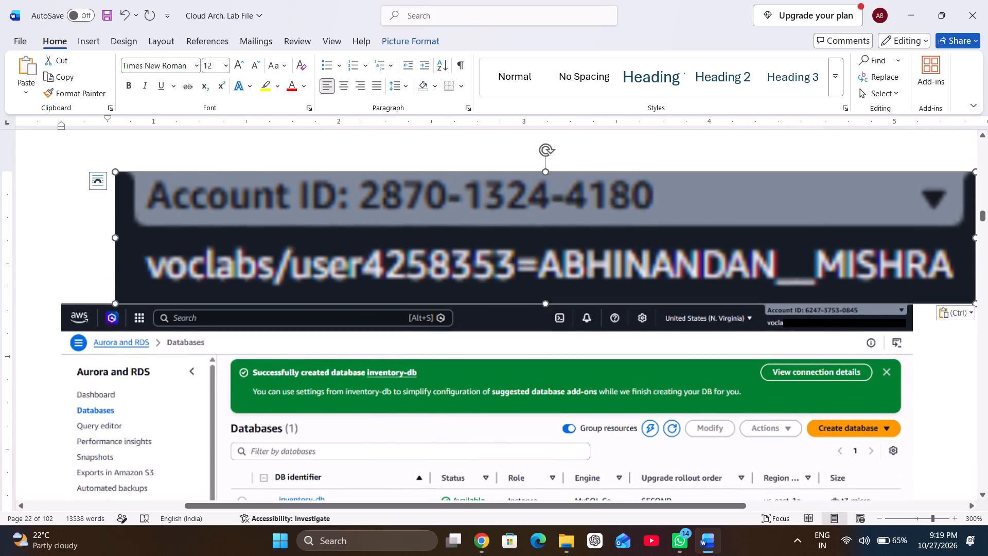
drag(115, 170, 312, 197)
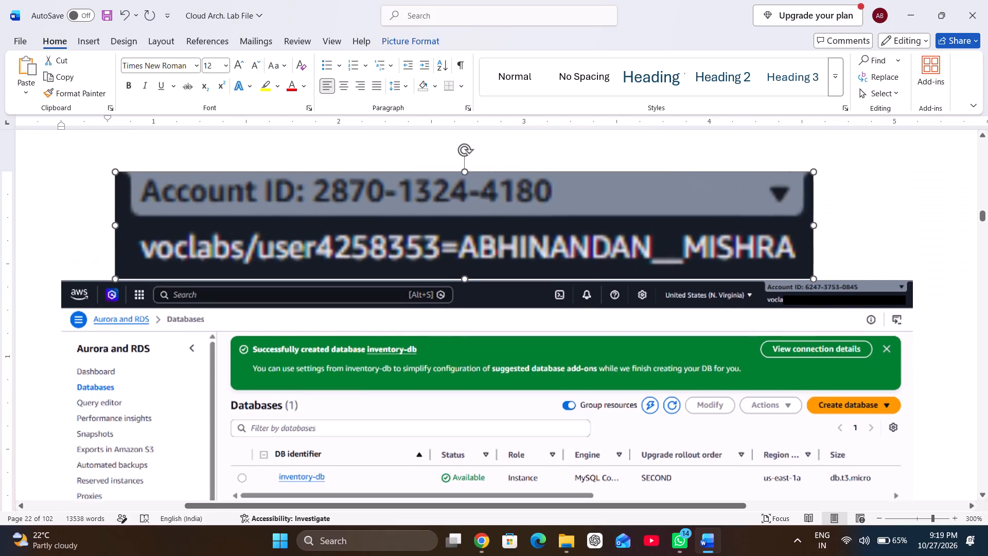
drag(312, 197, 369, 208)
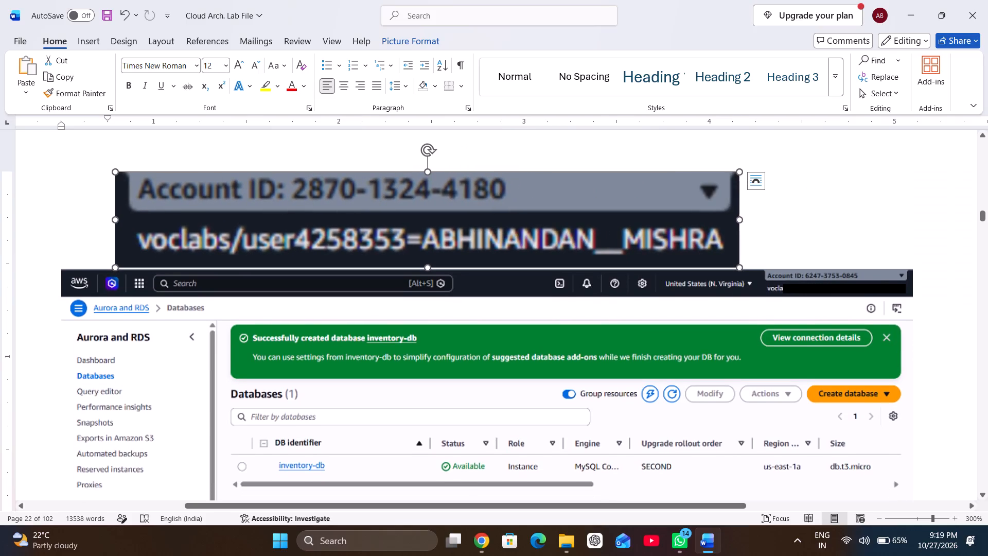
drag(114, 170, 363, 207)
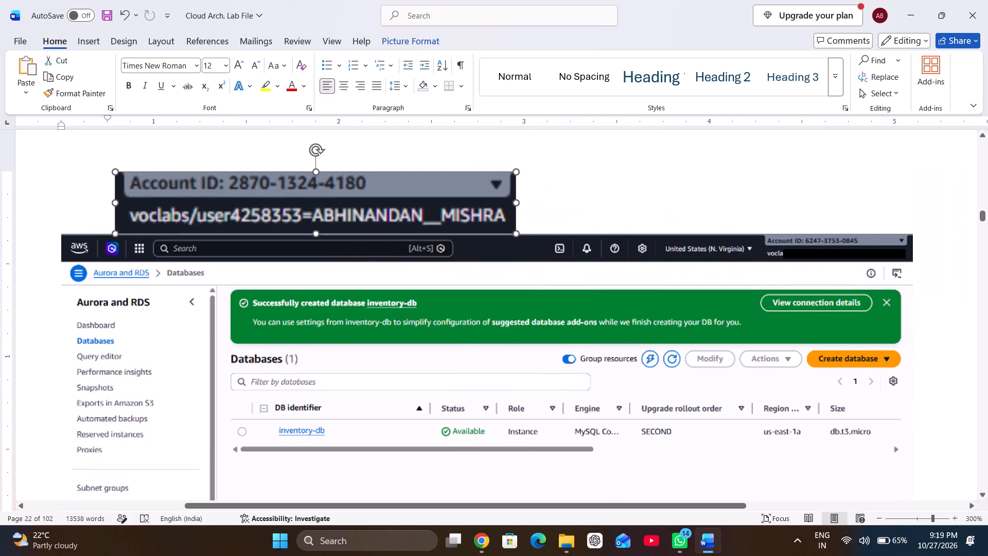
drag(363, 207, 457, 228)
right_click(377, 199)
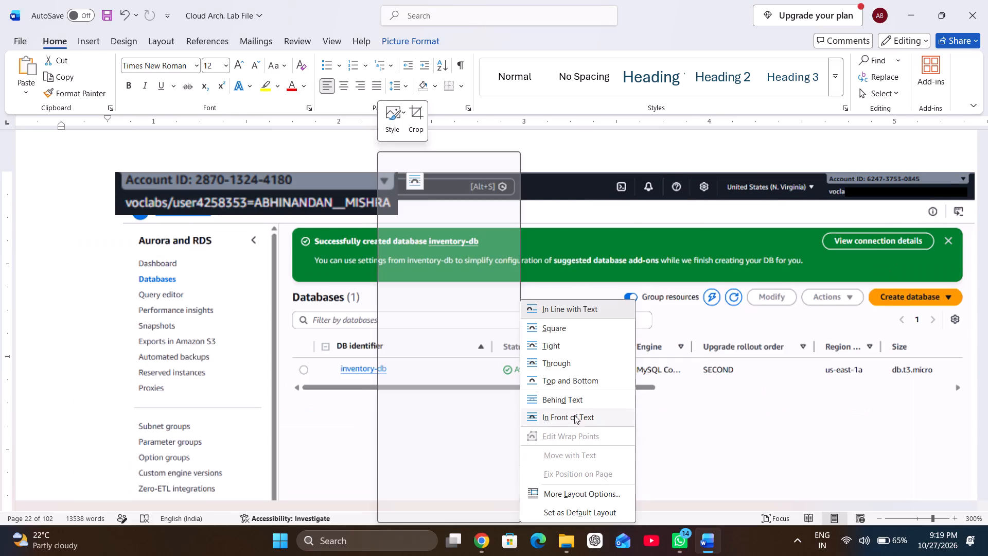
click(575, 417)
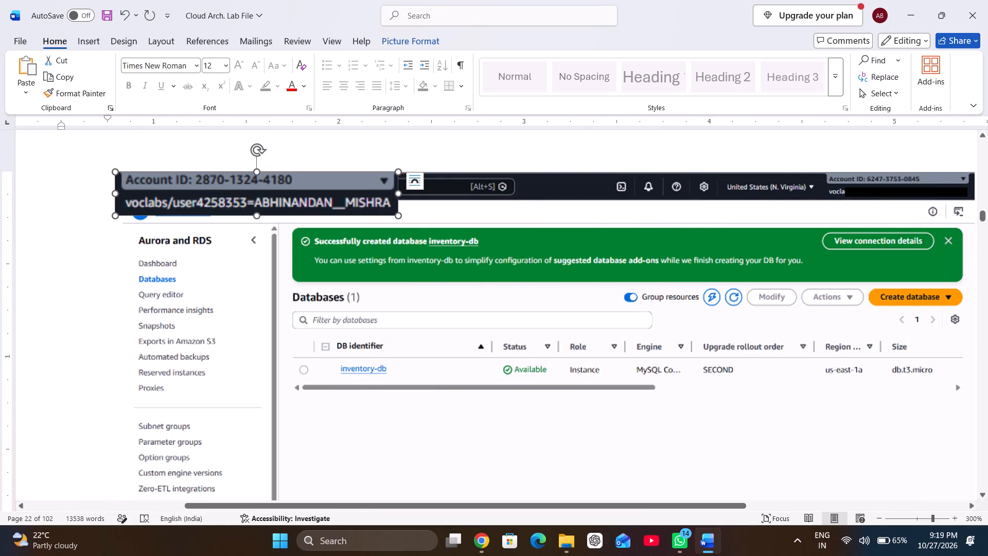
Move the account label over the account area in the Databases screenshot's header and shrink it to about 0.8 inch wide to cover the original.
drag(290, 196, 956, 306)
scroll(956, 306, left, 1)
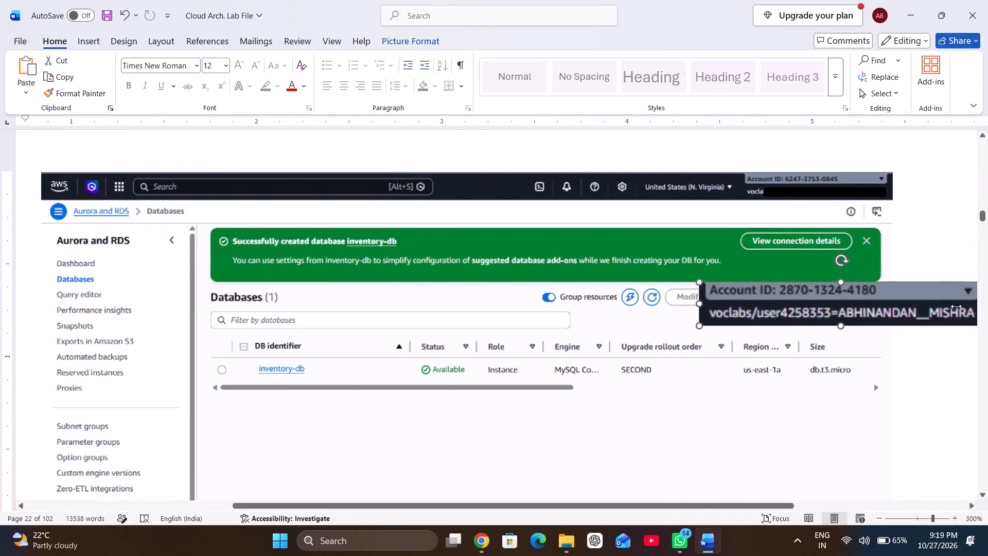
scroll(956, 306, left, 1)
drag(844, 311, 774, 244)
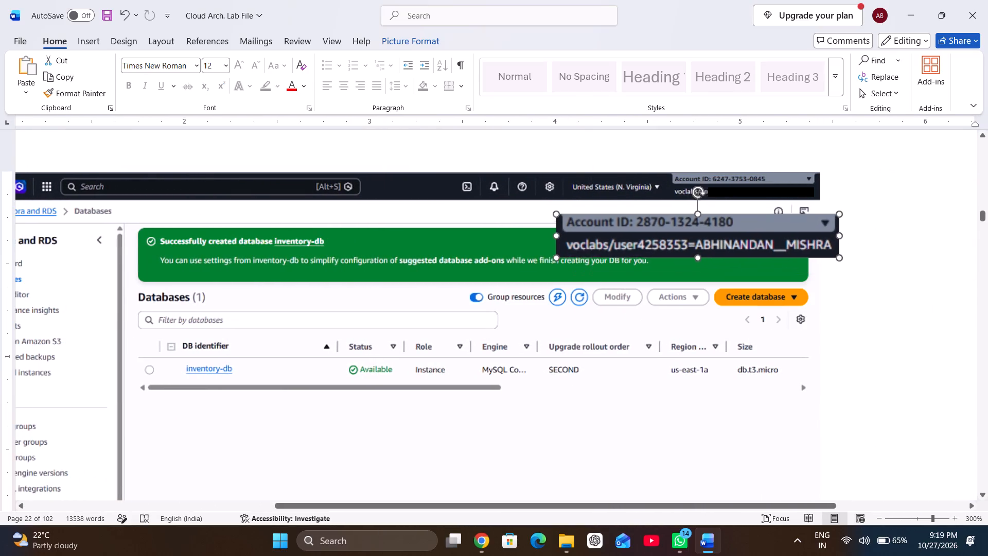
drag(774, 244, 763, 235)
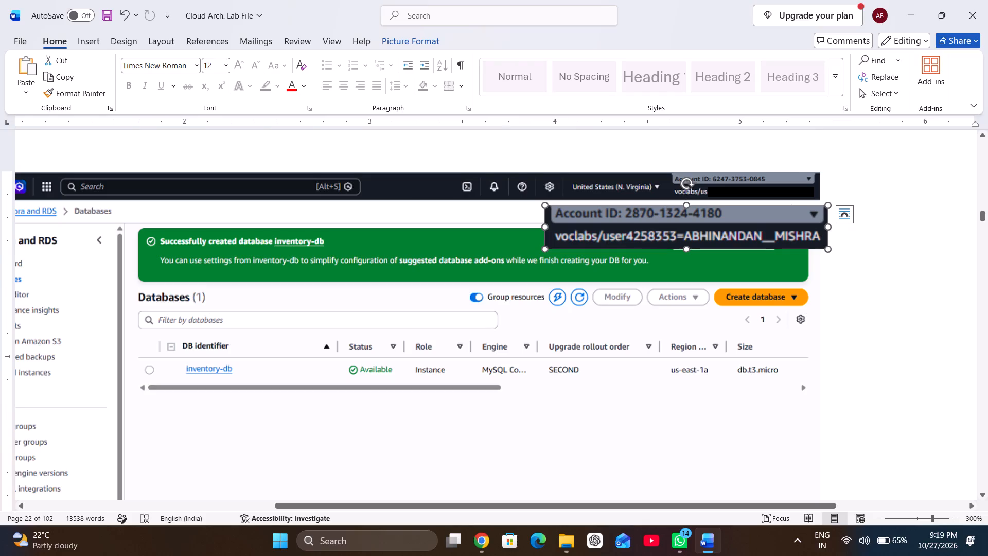
drag(546, 250, 655, 218)
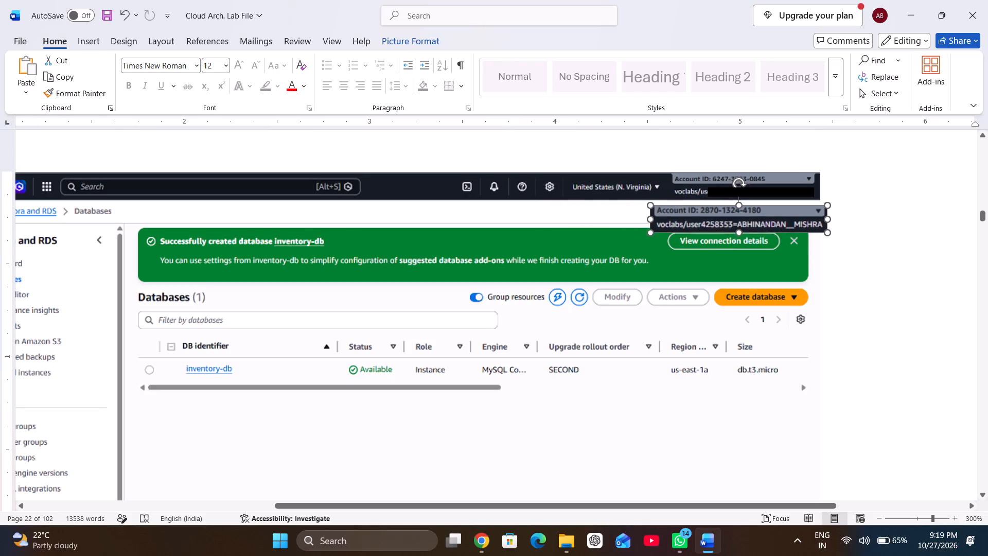
drag(655, 218, 683, 213)
drag(730, 215, 721, 186)
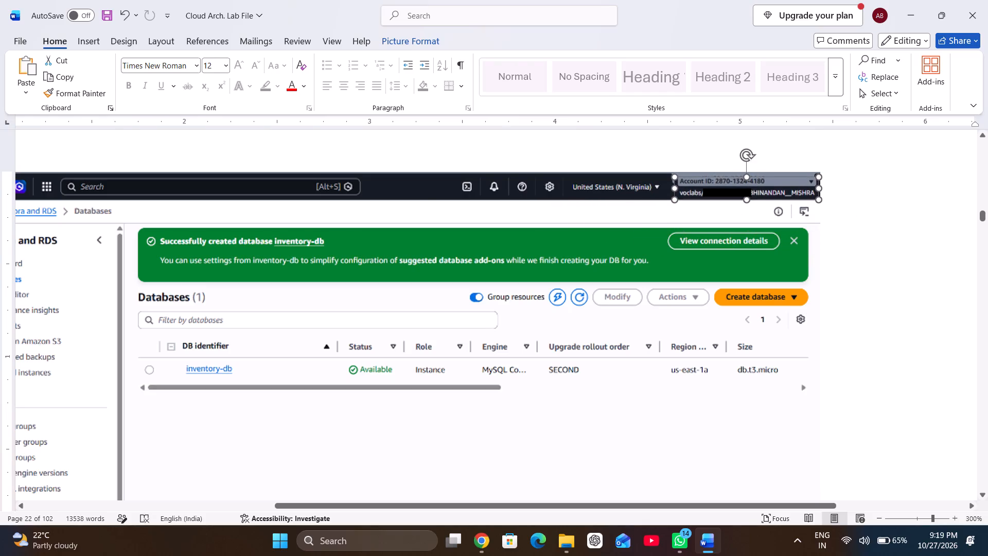
drag(721, 186, 720, 183)
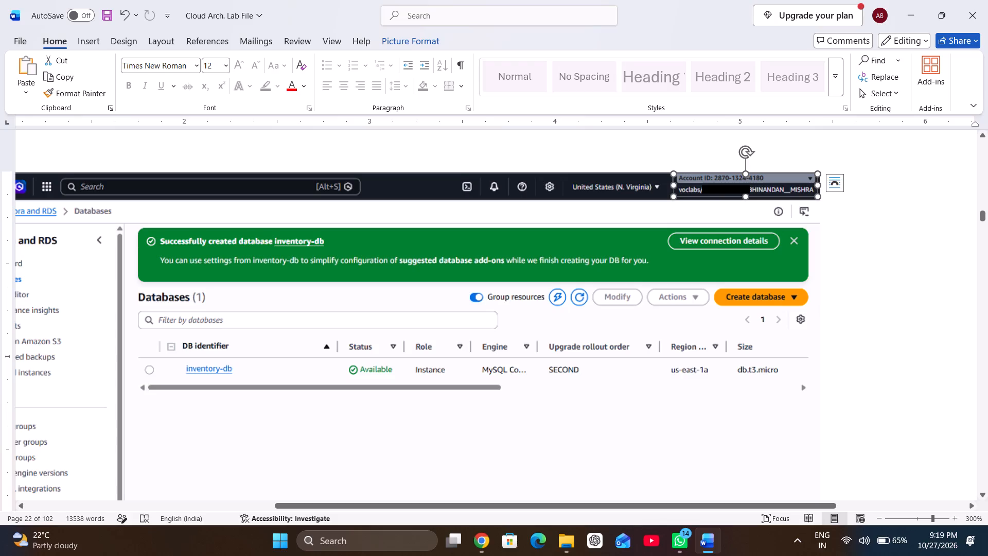
click(622, 206)
click(704, 181)
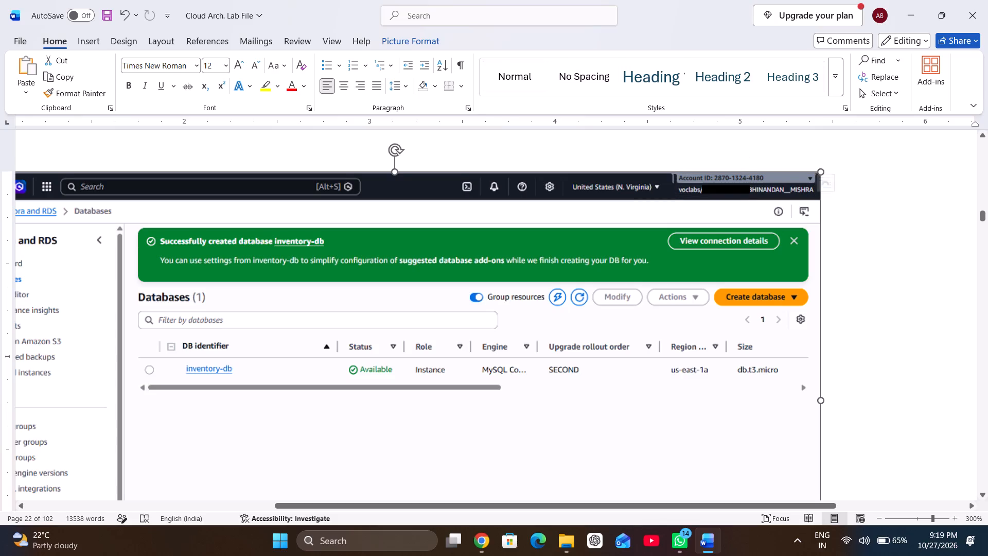
click(673, 185)
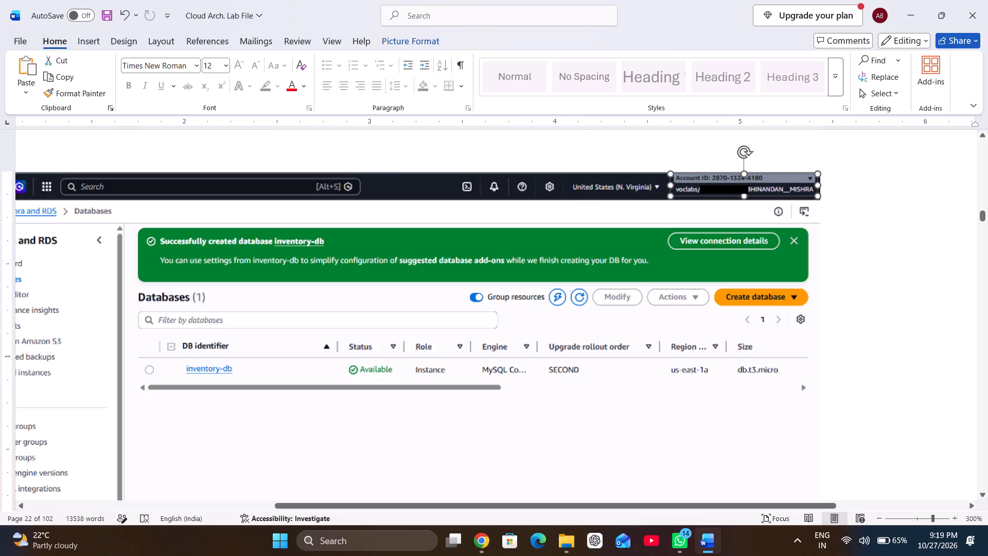
click(653, 207)
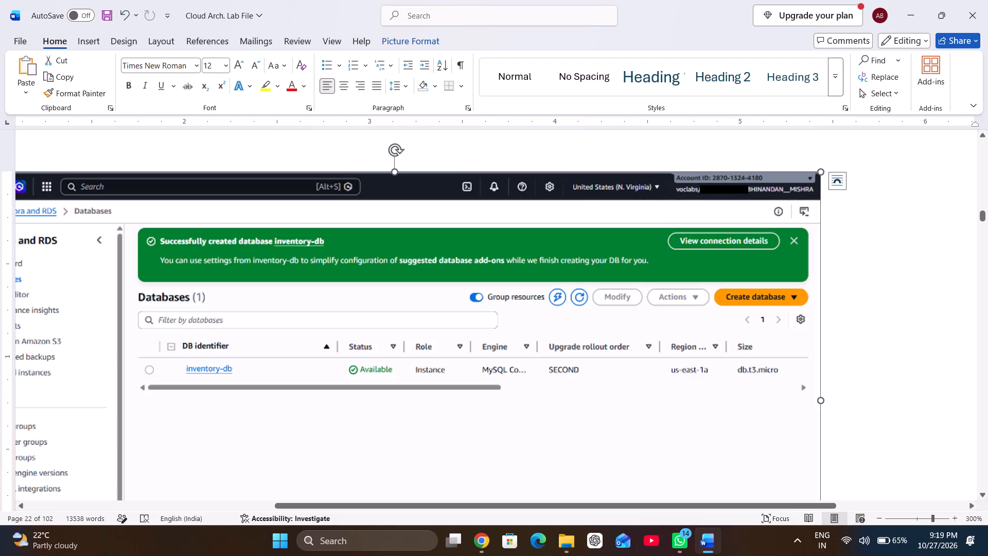
scroll(652, 247, down, 2)
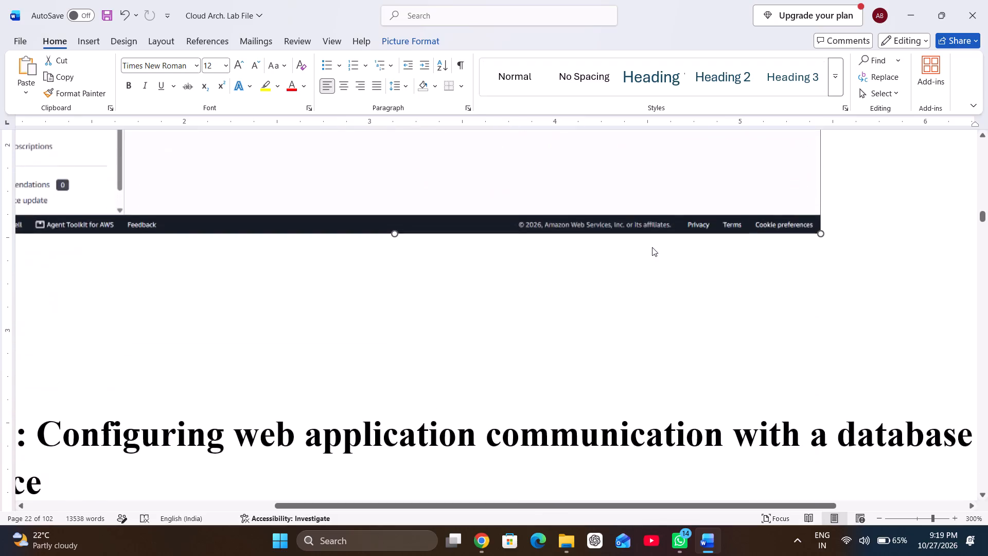
Look through the end of Lab 5 and the Lab 6 tasks for the next screenshot whose account area needs covering.
scroll(652, 247, down, 4)
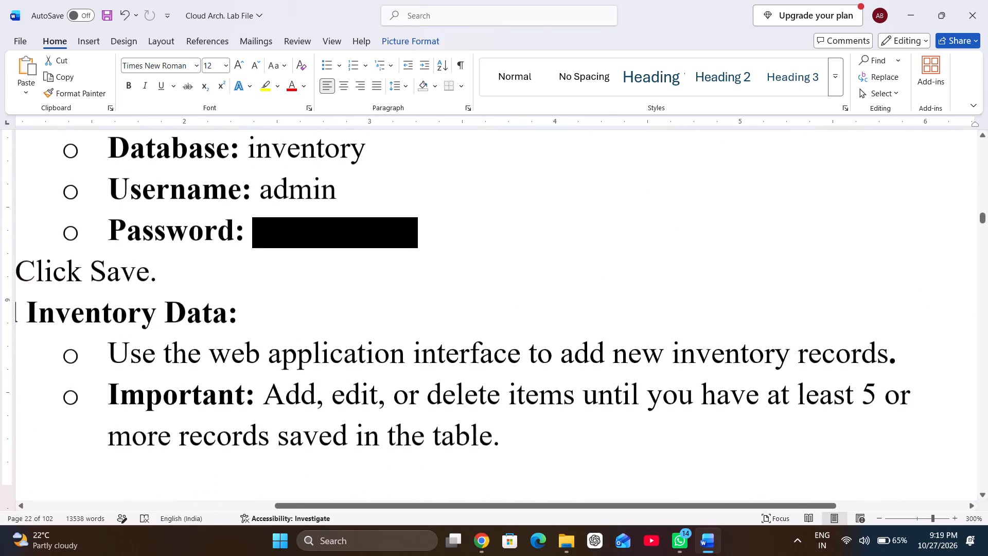
scroll(652, 247, down, 3)
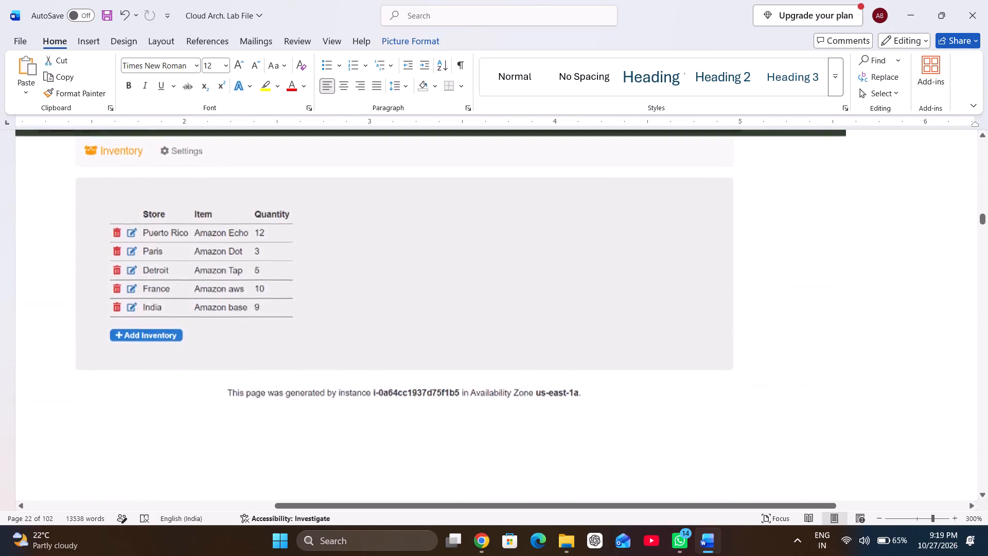
scroll(652, 247, down, 3)
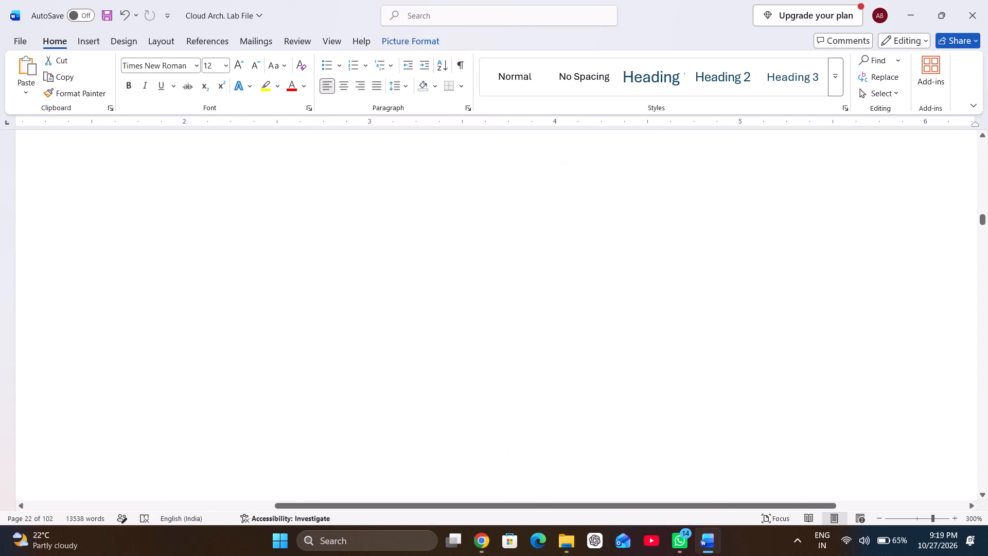
scroll(652, 247, down, 4)
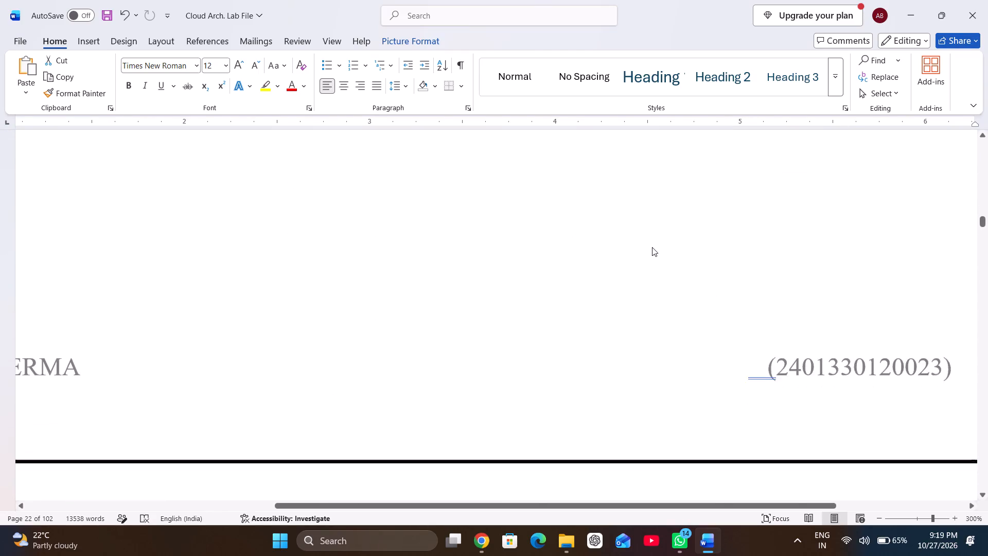
scroll(652, 247, down, 3)
scroll(652, 247, right, 1)
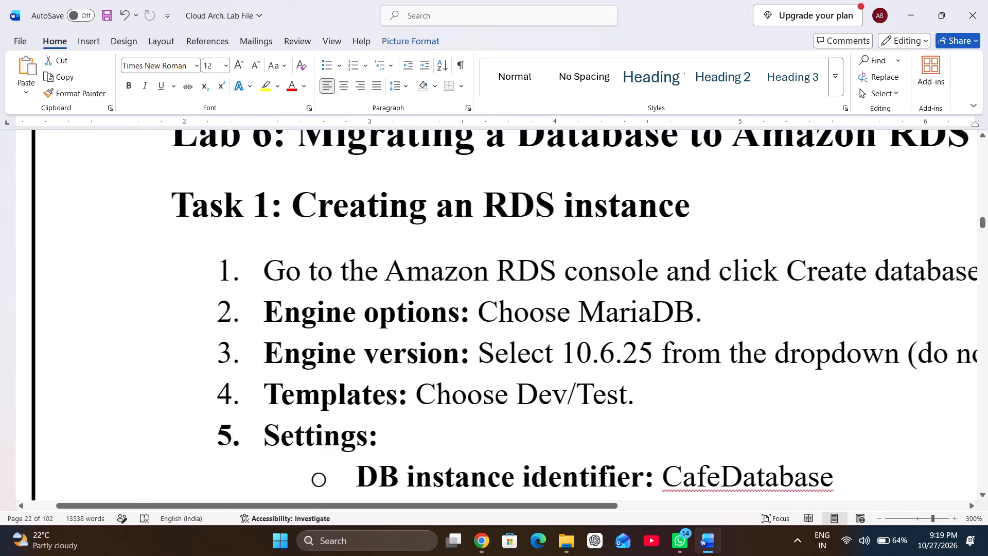
scroll(652, 247, right, 1)
scroll(652, 247, up, 1)
scroll(652, 247, down, 1)
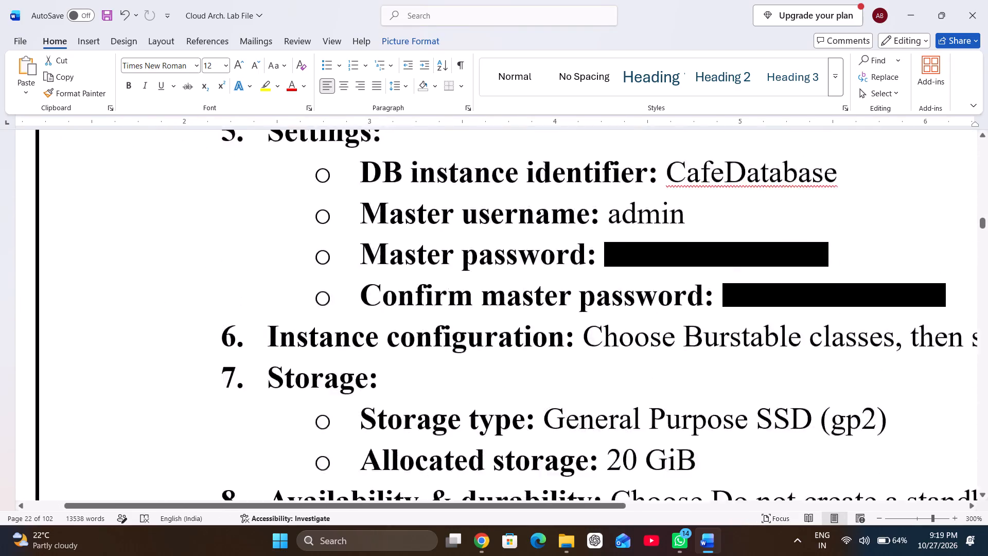
scroll(652, 247, down, 5)
scroll(652, 247, up, 3)
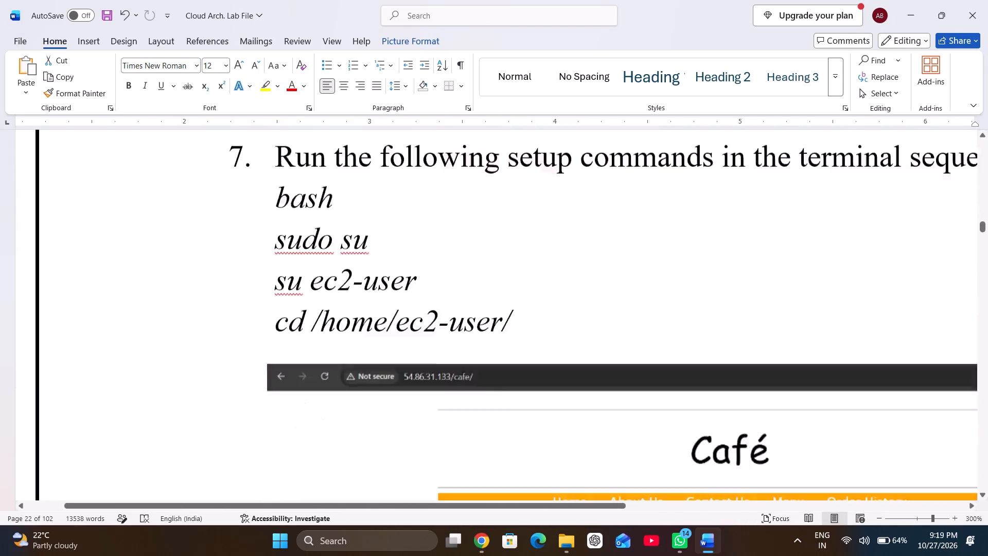
scroll(652, 247, up, 4)
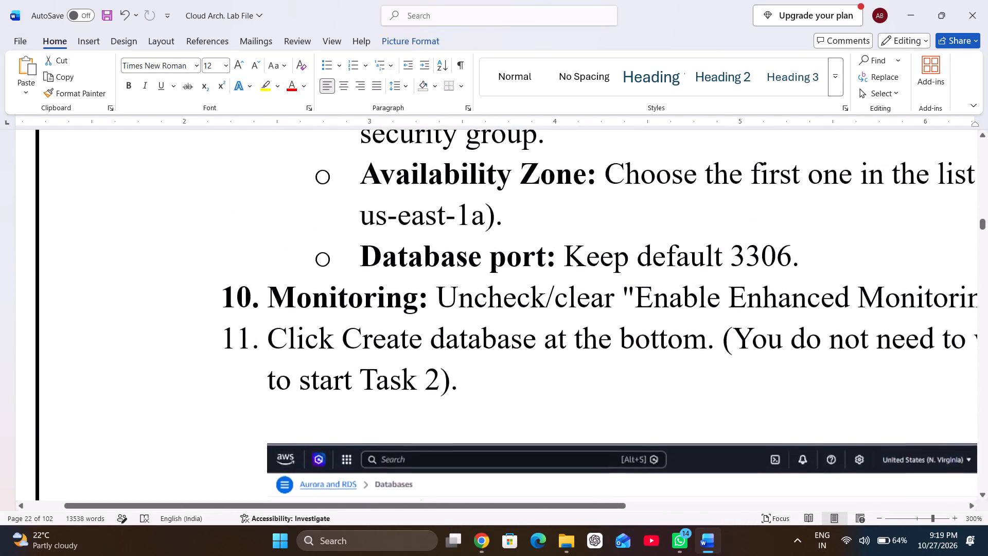
scroll(652, 247, down, 1)
scroll(652, 247, left, 1)
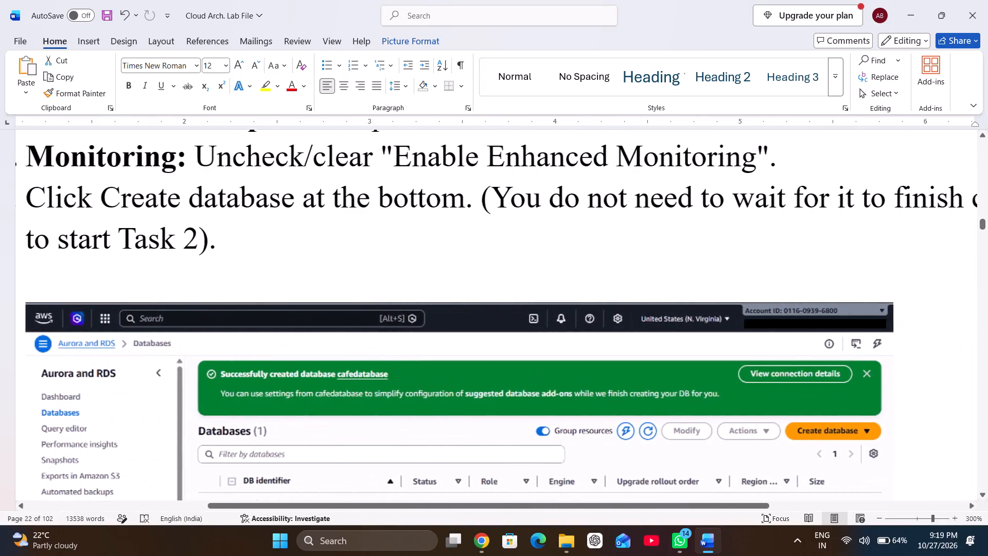
scroll(652, 247, up, 5)
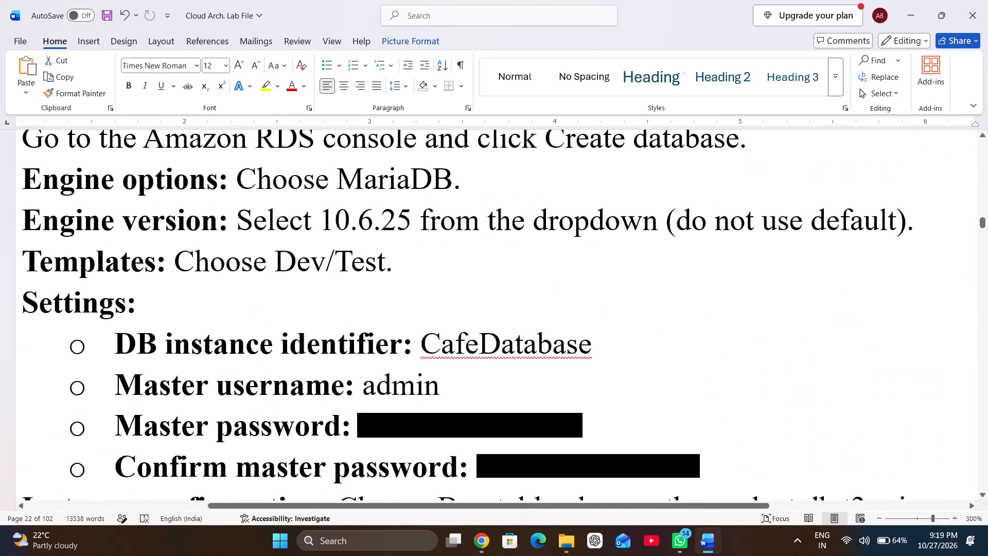
scroll(652, 247, up, 1)
scroll(652, 247, down, 4)
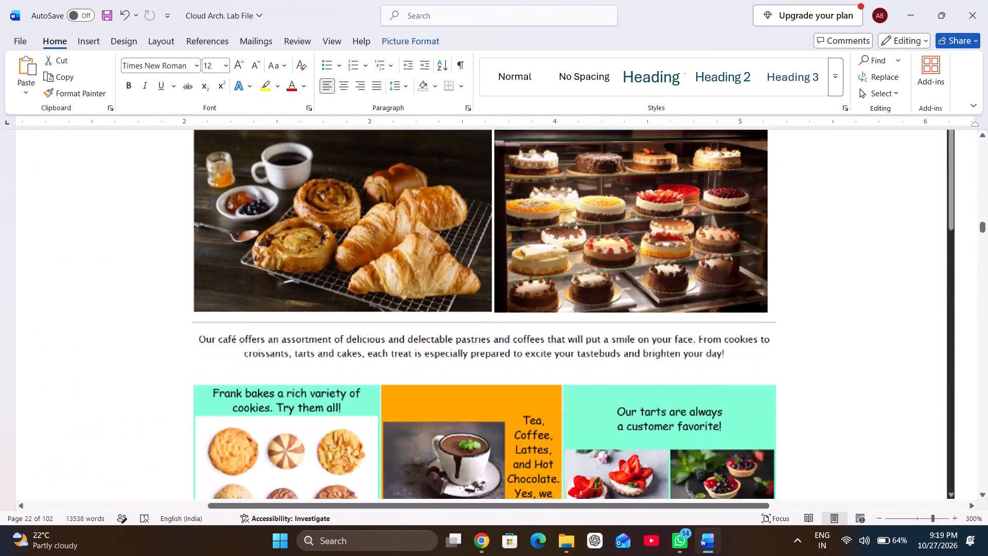
scroll(652, 247, up, 4)
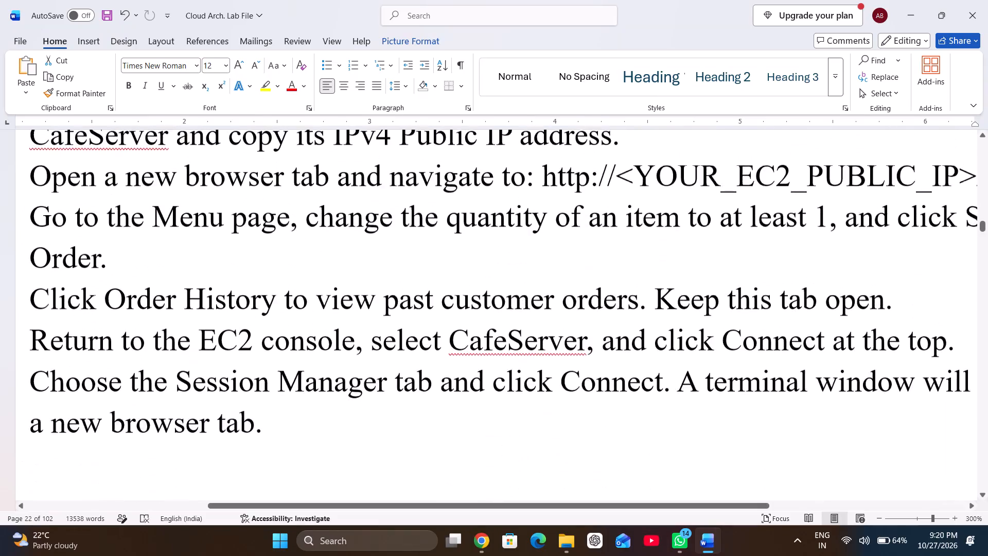
scroll(652, 247, up, 3)
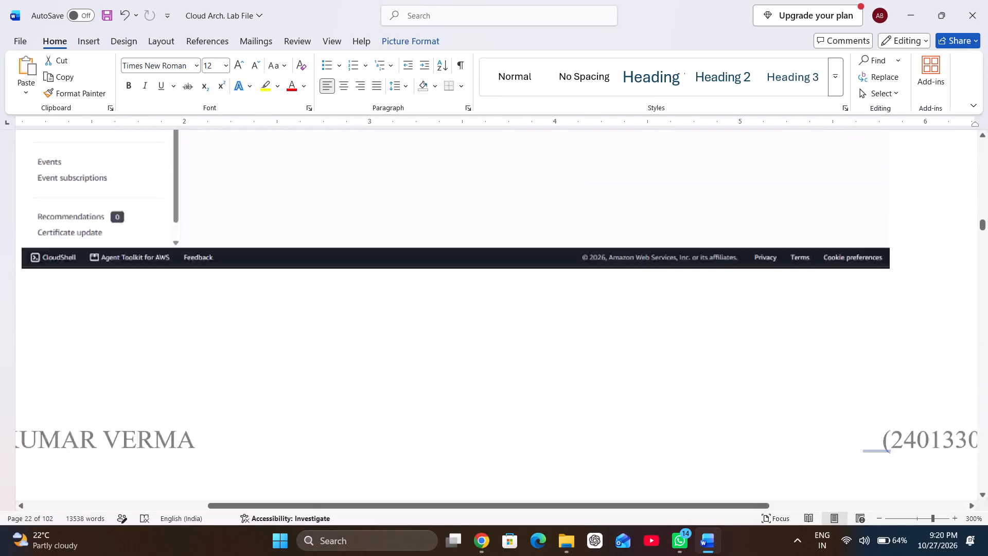
scroll(652, 247, up, 2)
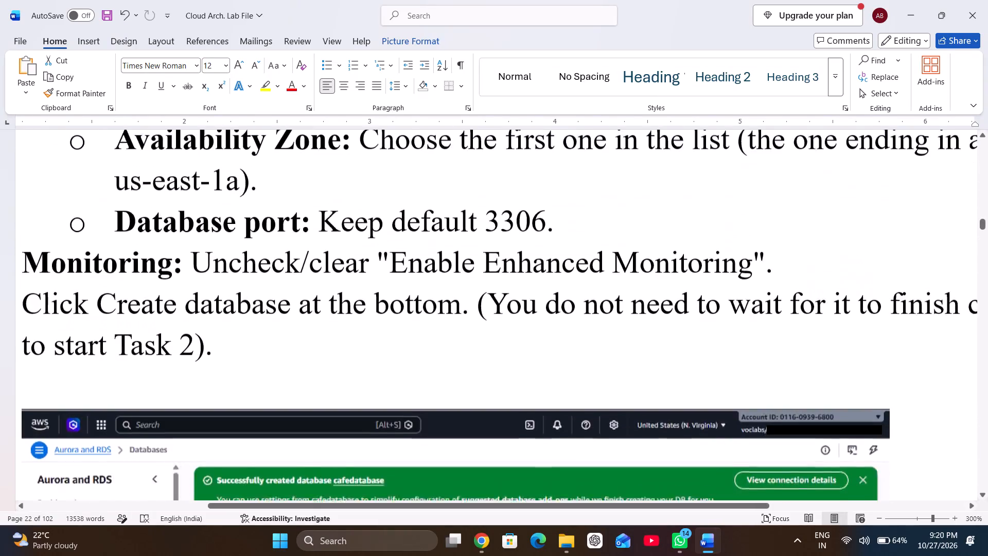
scroll(652, 247, up, 1)
Paste the account label image after step 11 of Lab 6 Task 1 and set its text wrapping to In Front of Text.
click(259, 324)
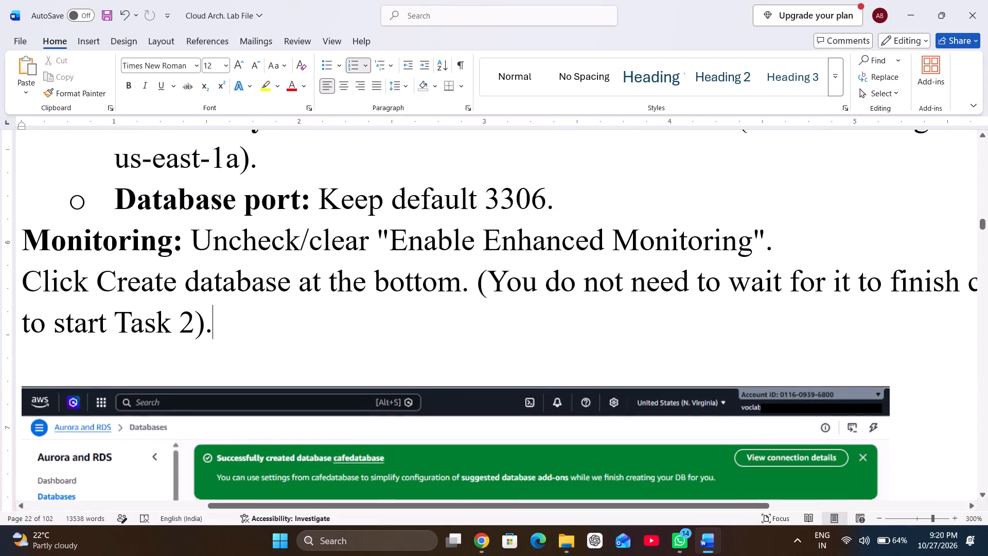
key(ctrl+v)
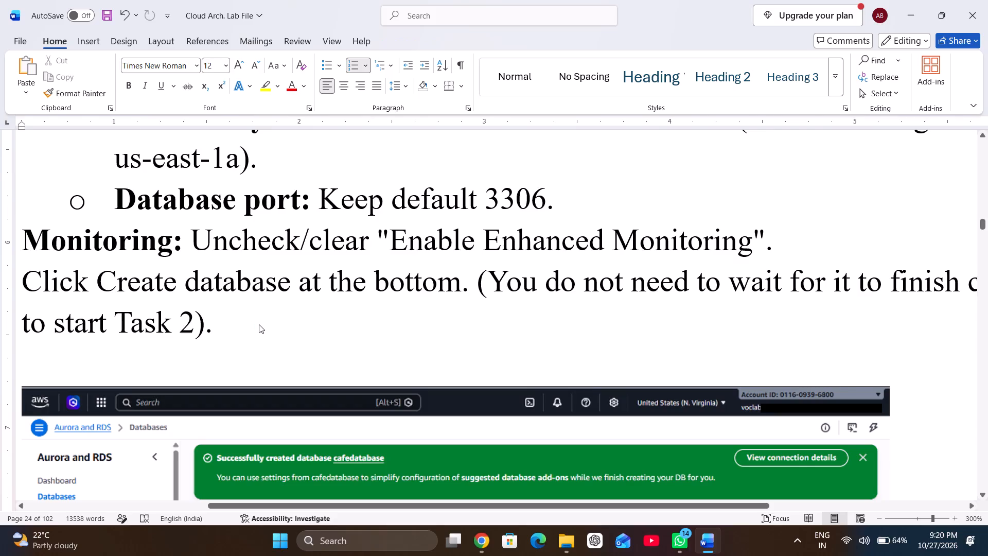
right_click(357, 374)
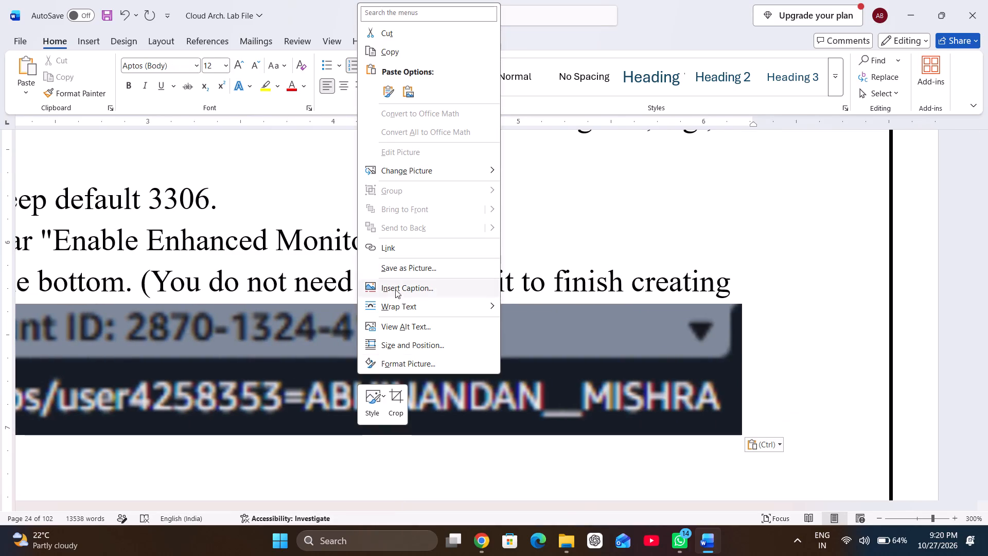
click(561, 411)
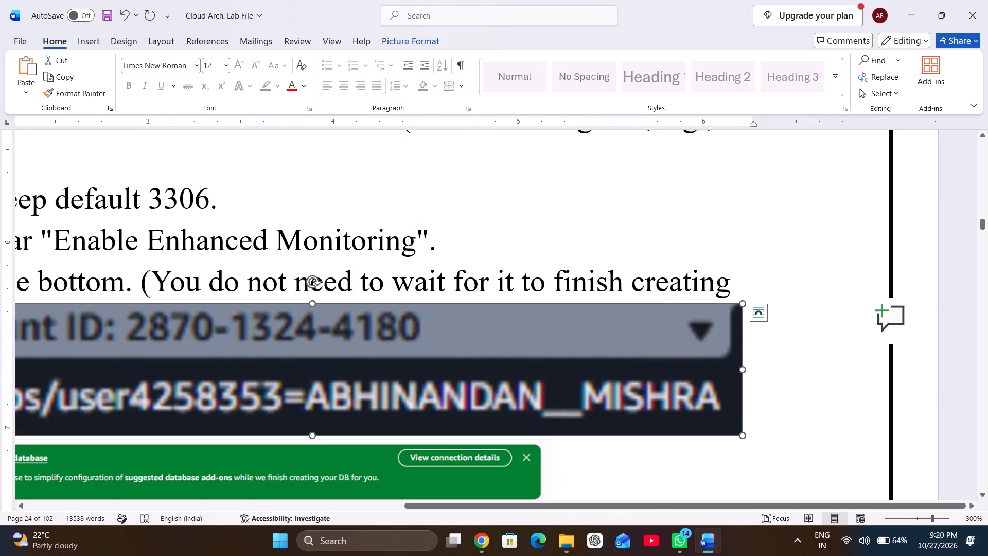
Shrink the account label to about 1 inch wide and bring it near the account area of the cafedatabase Databases screenshot.
drag(741, 304, 383, 368)
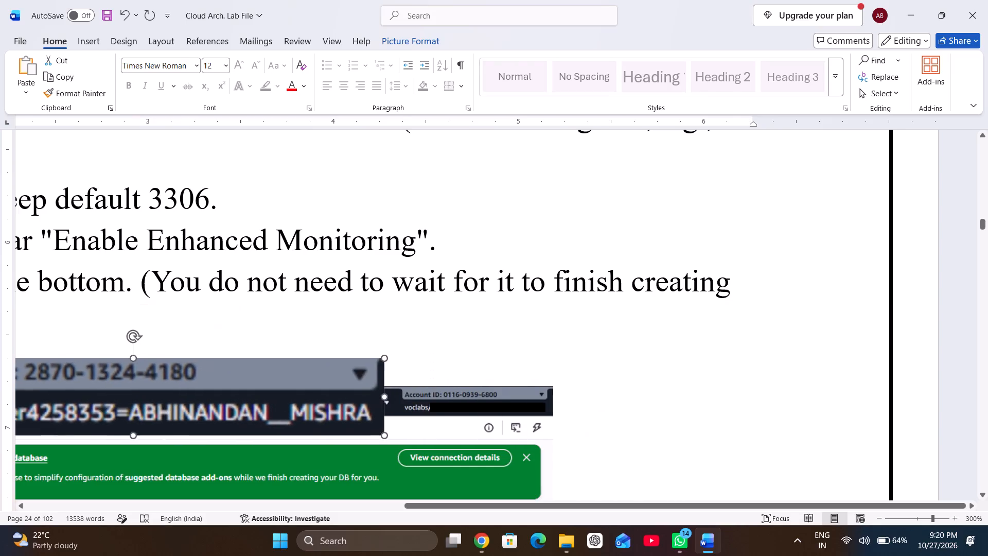
drag(383, 368, 348, 384)
drag(270, 404, 559, 427)
scroll(587, 339, down, 1)
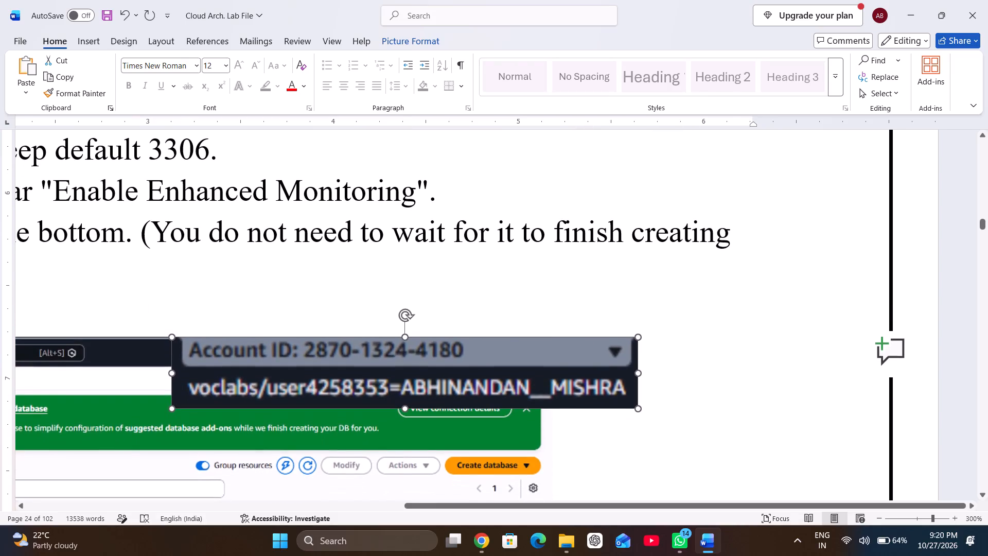
drag(173, 410, 372, 361)
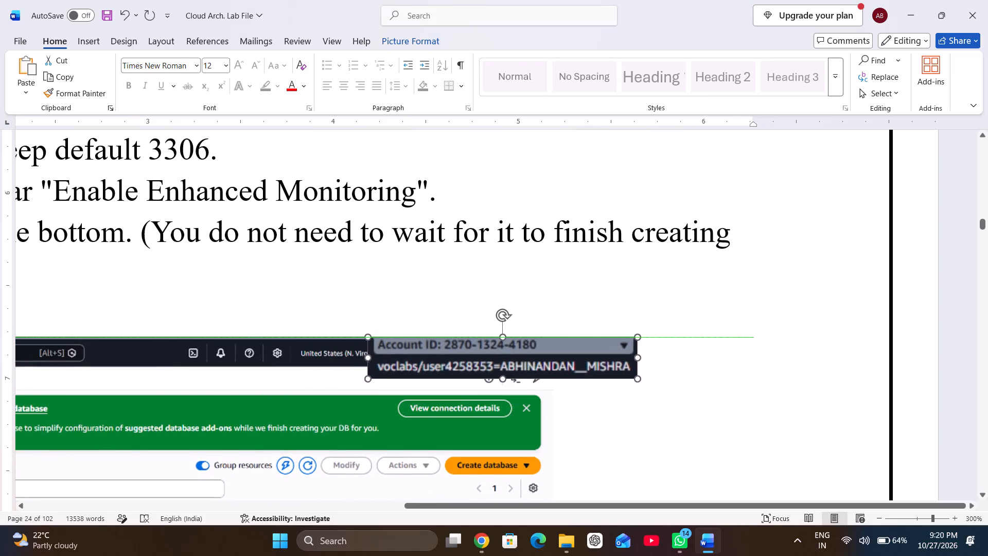
drag(372, 361, 451, 356)
Place the account label over the account area in the screenshot's header and narrow it to about 0.8 inch to cover the original.
drag(501, 355, 413, 358)
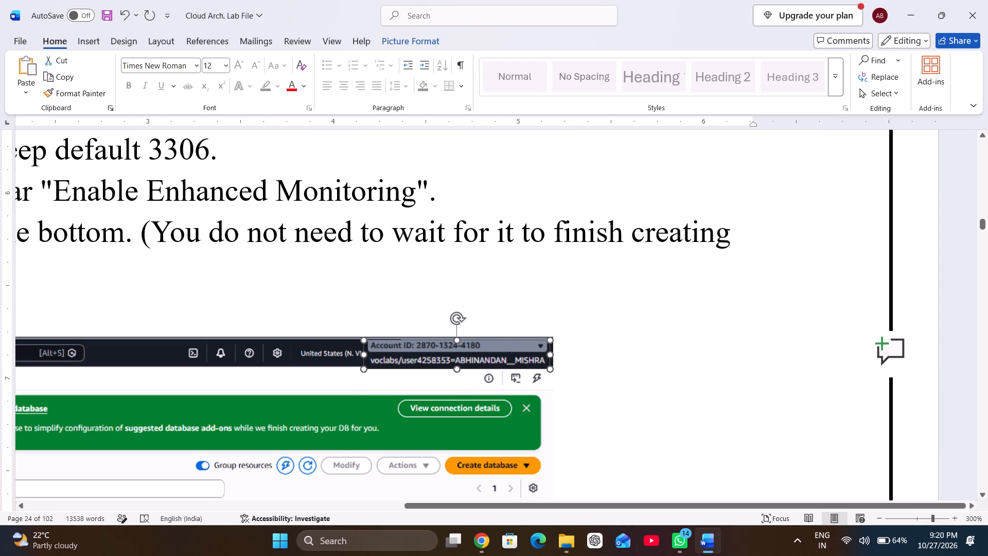
drag(363, 356, 405, 358)
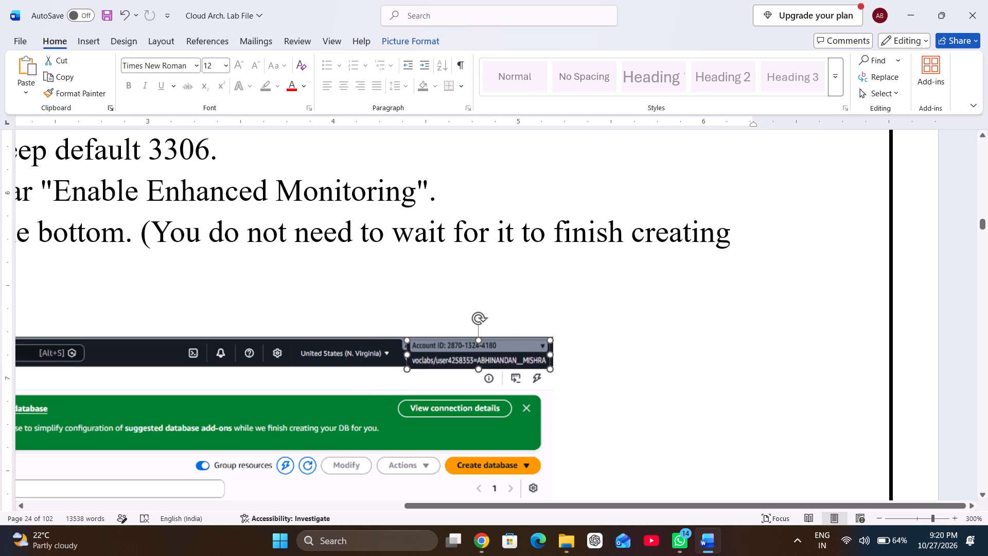
drag(405, 358, 400, 358)
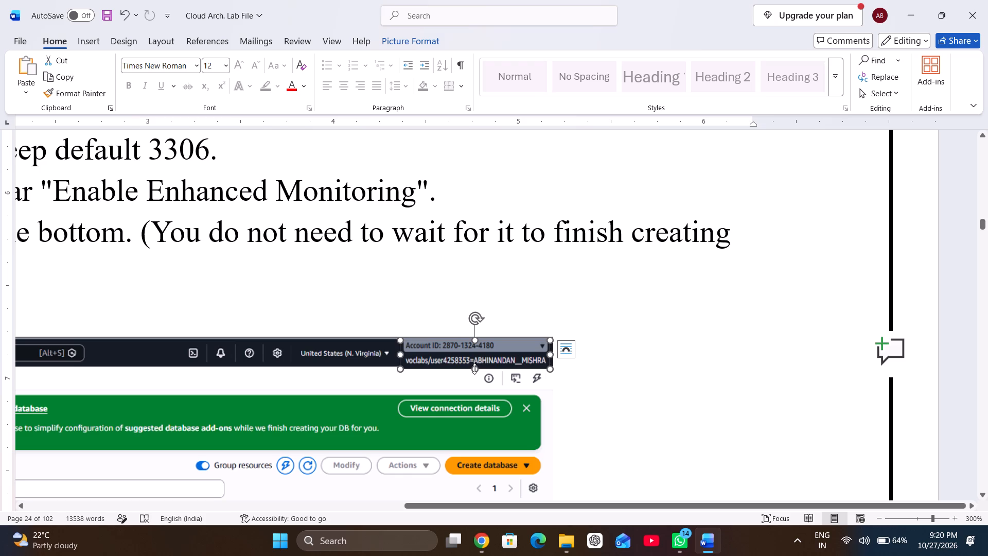
click(474, 369)
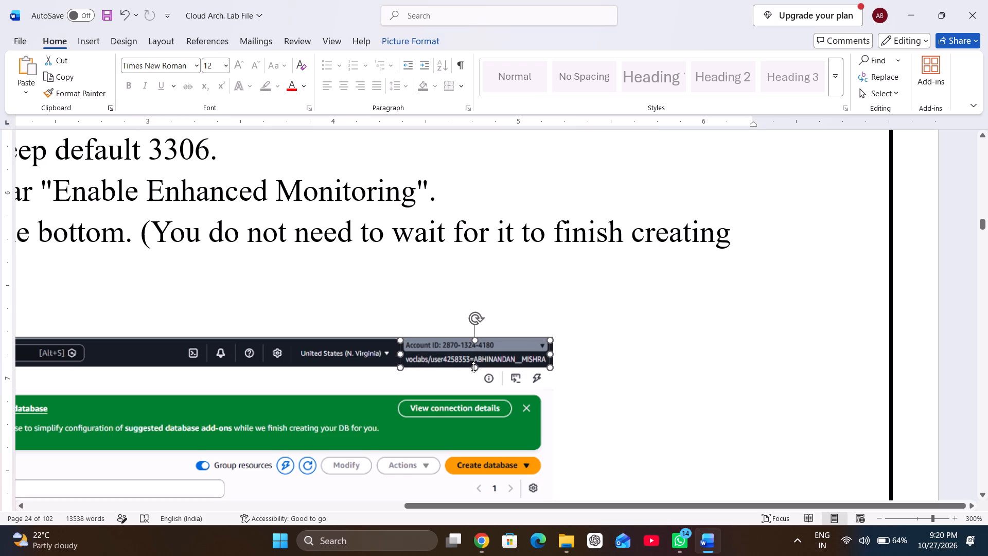
click(476, 340)
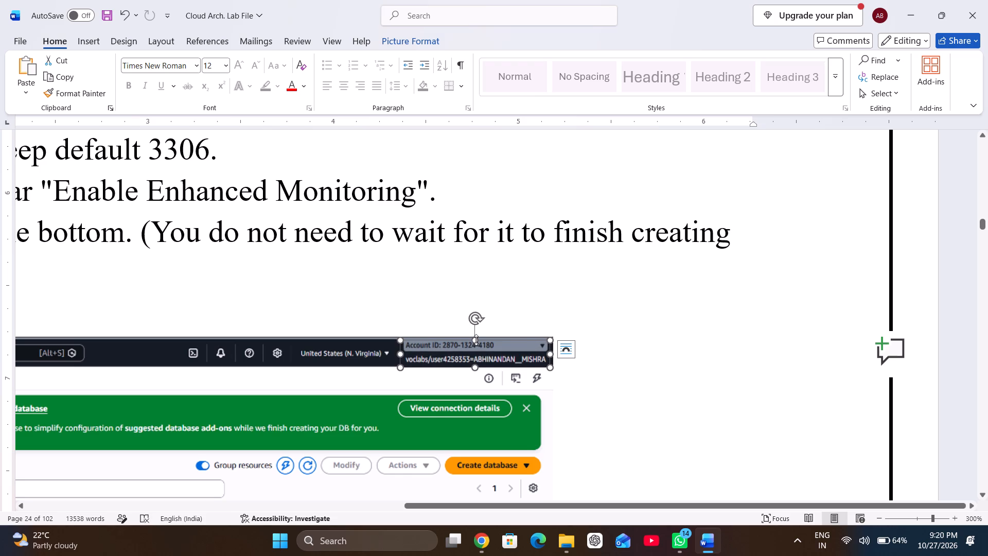
click(660, 397)
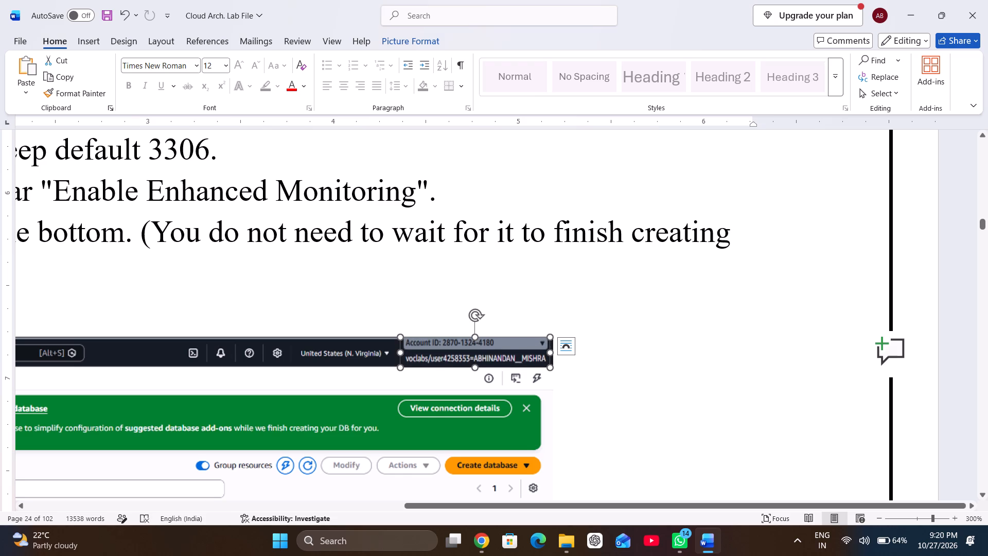
Fine-tune the account label's top and bottom edges to fit the dark header bar, about 0.15 inch tall.
scroll(503, 305, up, 1)
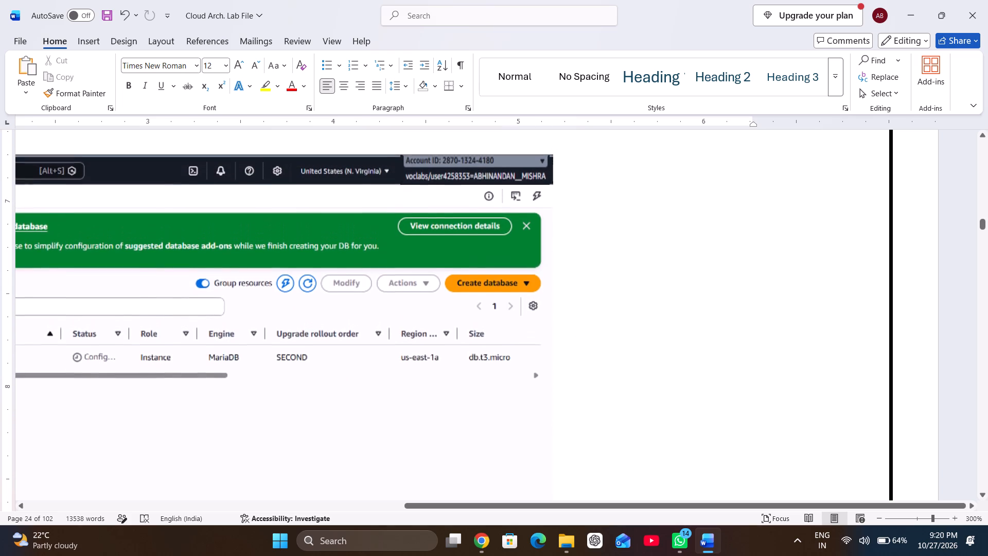
scroll(503, 305, up, 1)
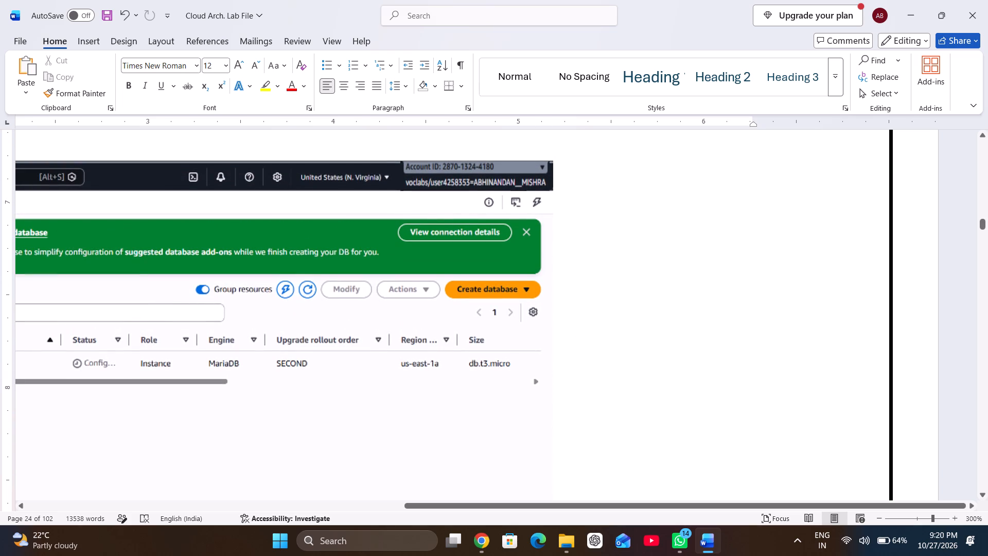
click(447, 174)
click(474, 191)
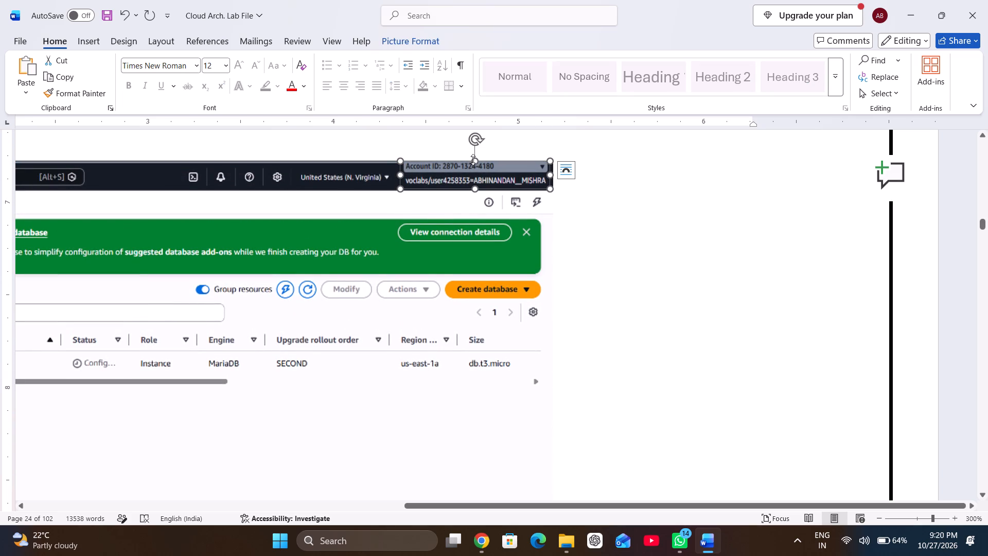
drag(474, 160, 475, 169)
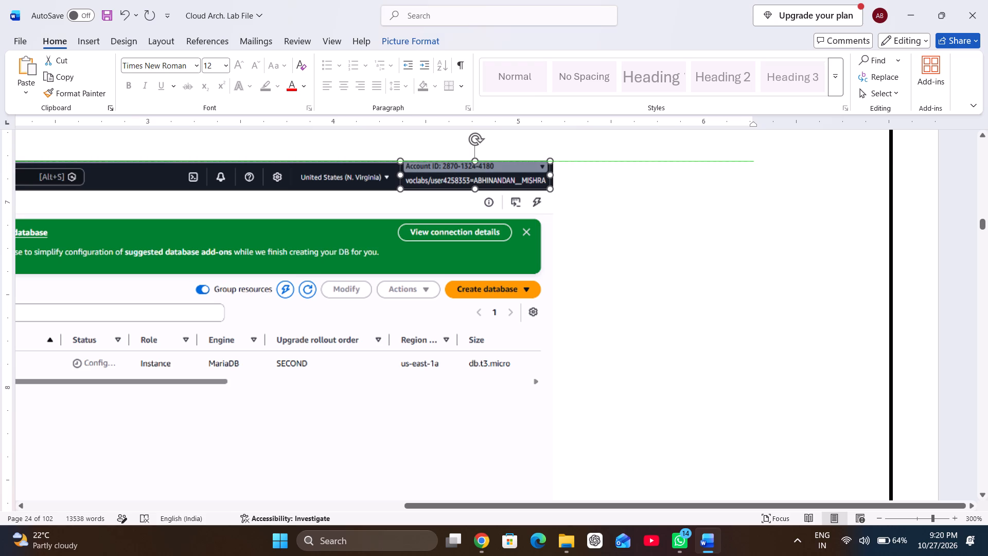
drag(475, 169, 474, 170)
drag(475, 169, 475, 165)
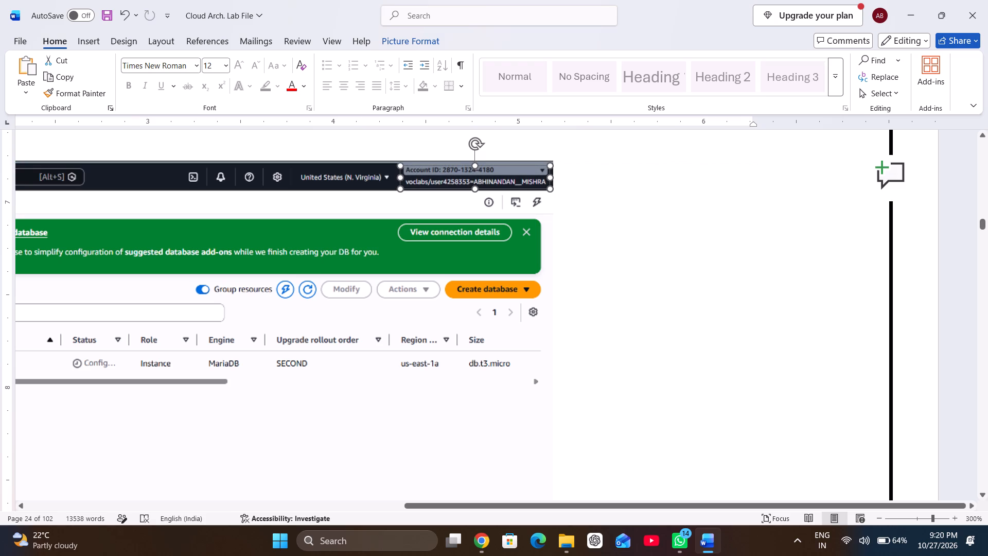
drag(475, 165, 474, 163)
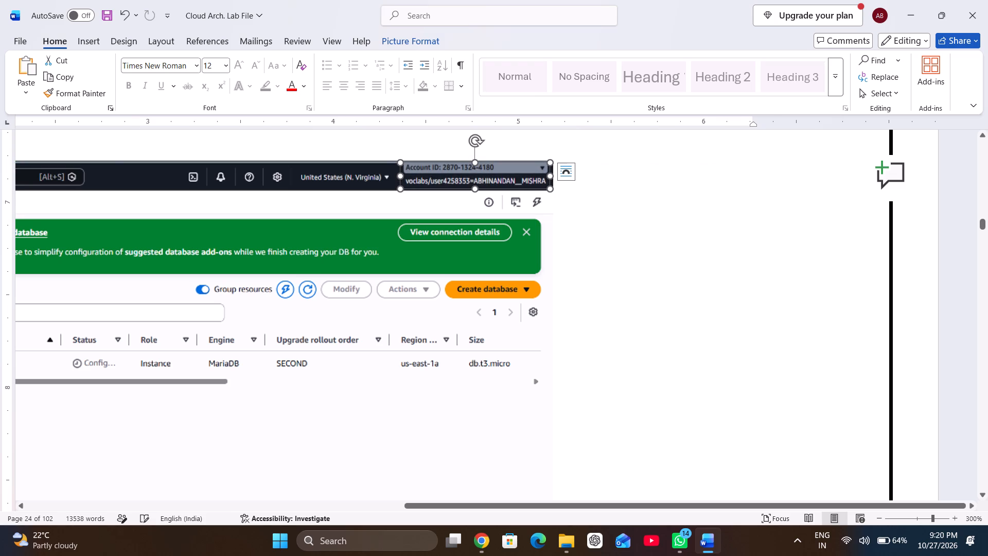
click(454, 195)
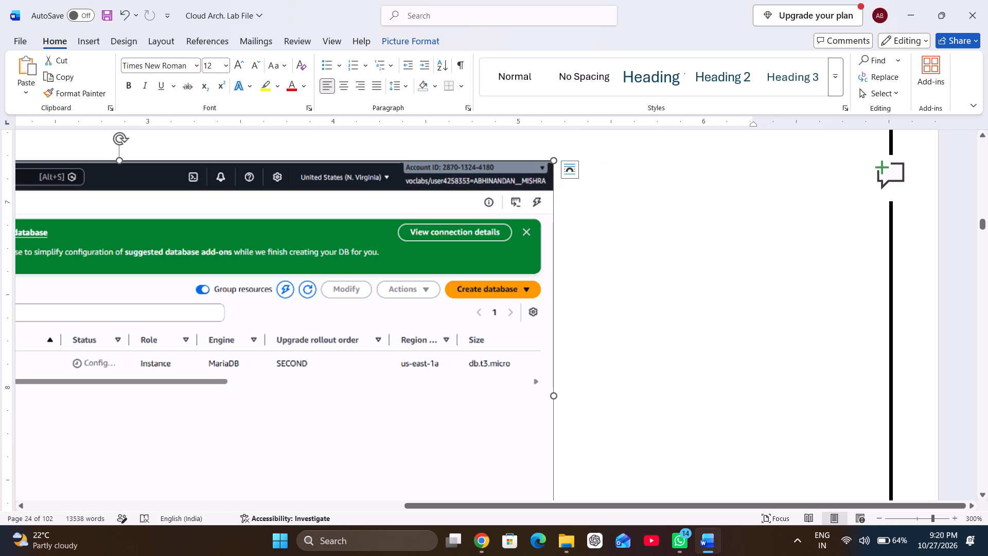
scroll(454, 195, down, 1)
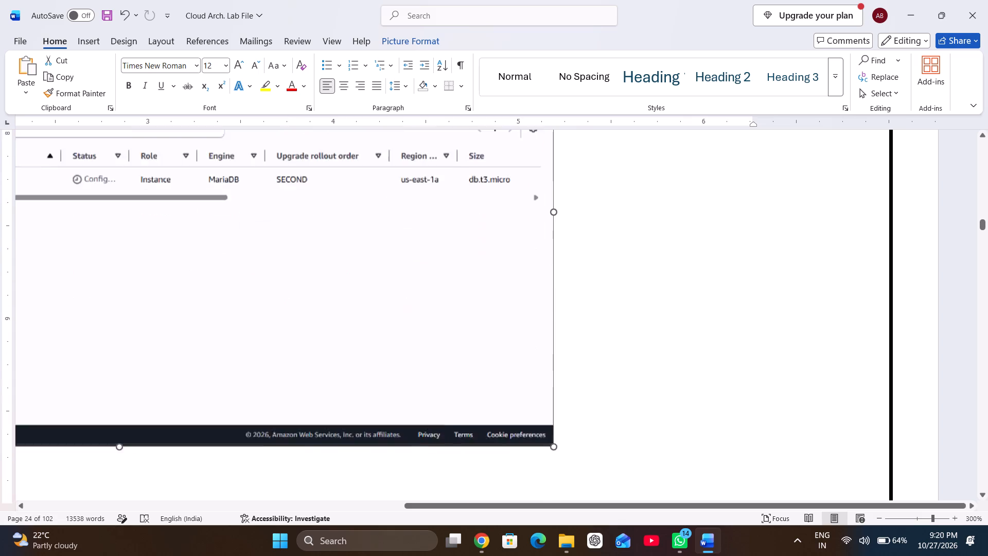
Look through the rest of Lab 6, up to the Virtual Private Cloud lab, for screenshots that still need relabelling or removal.
scroll(454, 195, down, 1)
scroll(454, 195, up, 2)
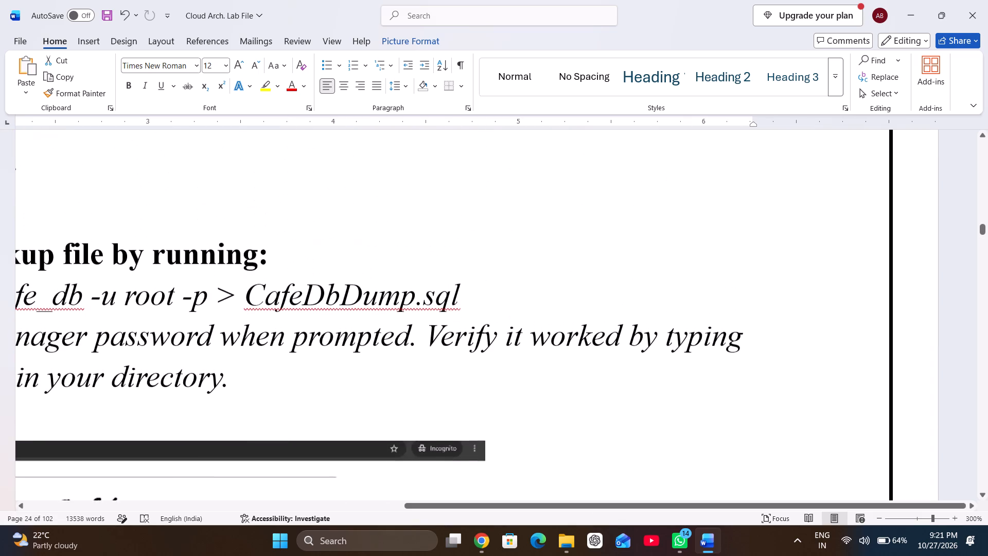
scroll(454, 195, up, 6)
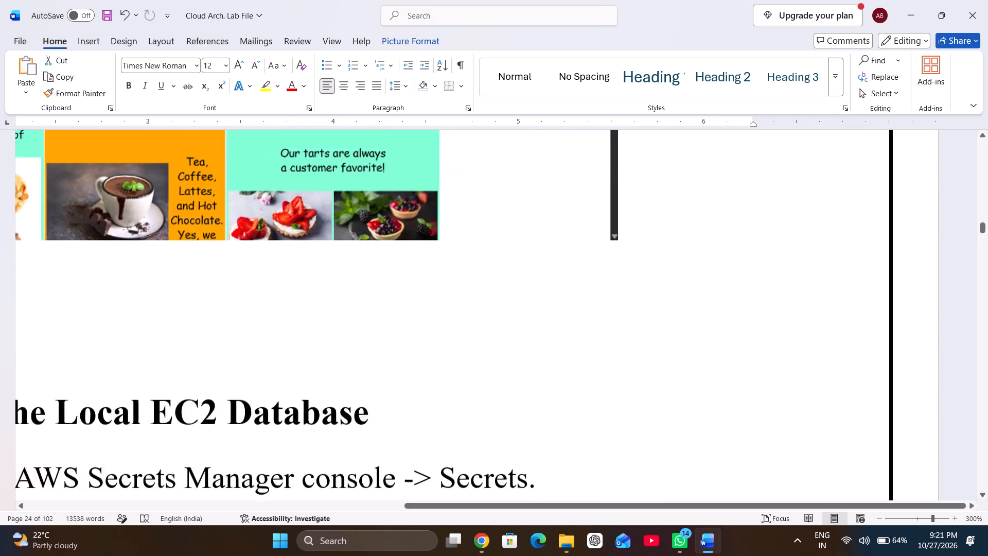
scroll(454, 195, up, 3)
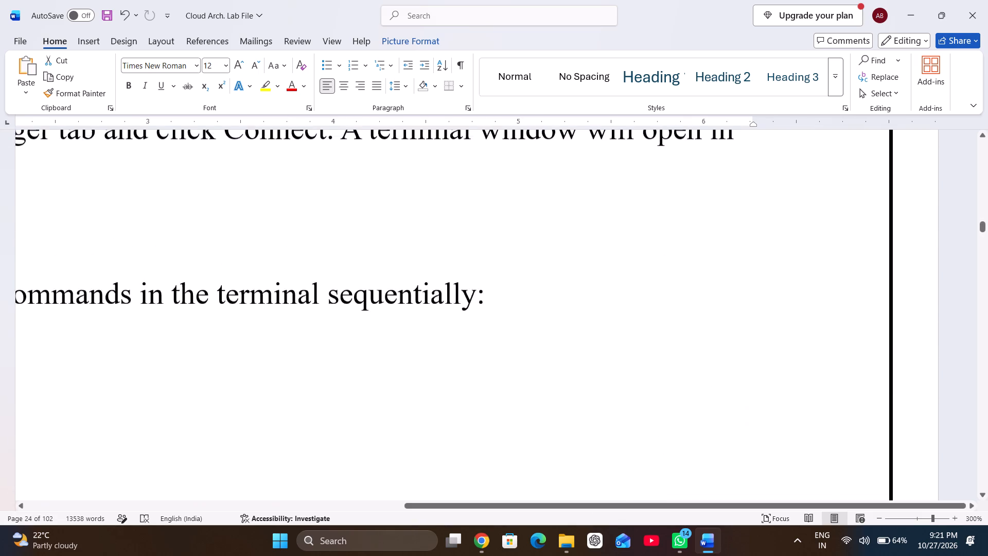
scroll(454, 195, up, 5)
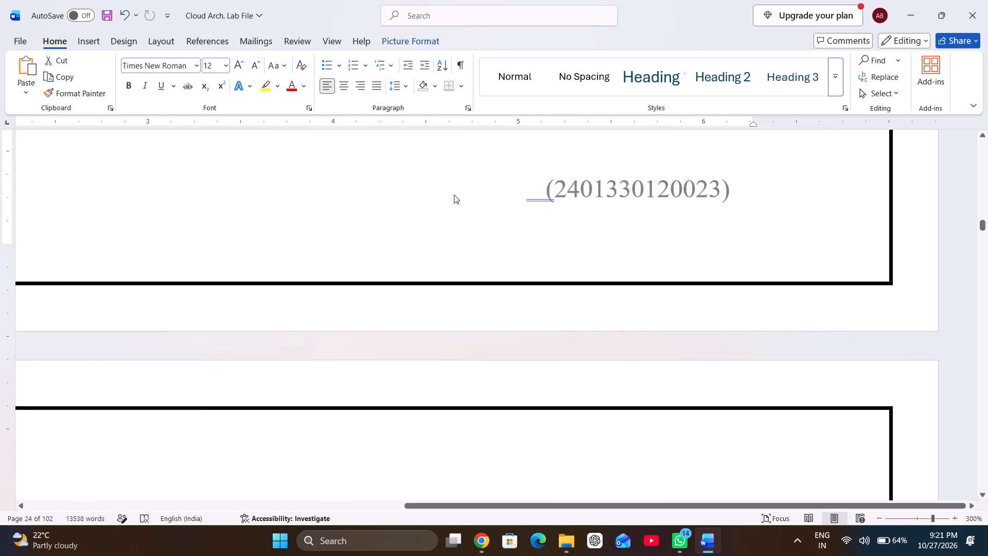
scroll(454, 195, up, 3)
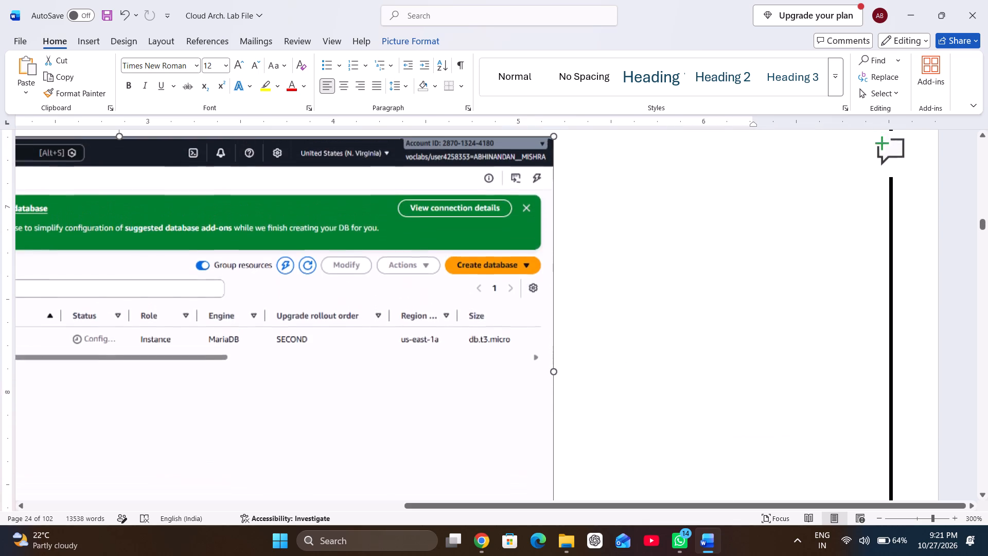
scroll(454, 195, up, 1)
scroll(454, 195, down, 4)
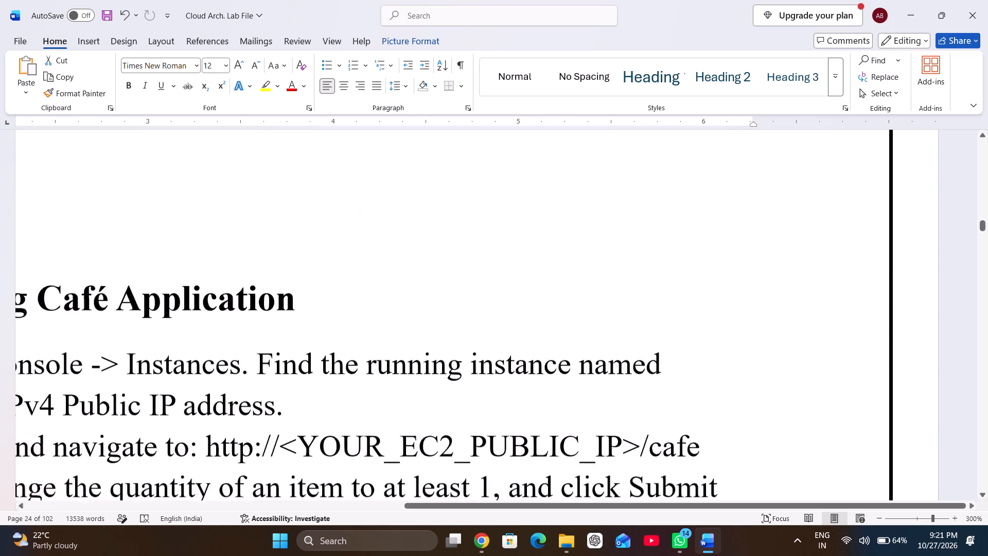
scroll(454, 195, down, 5)
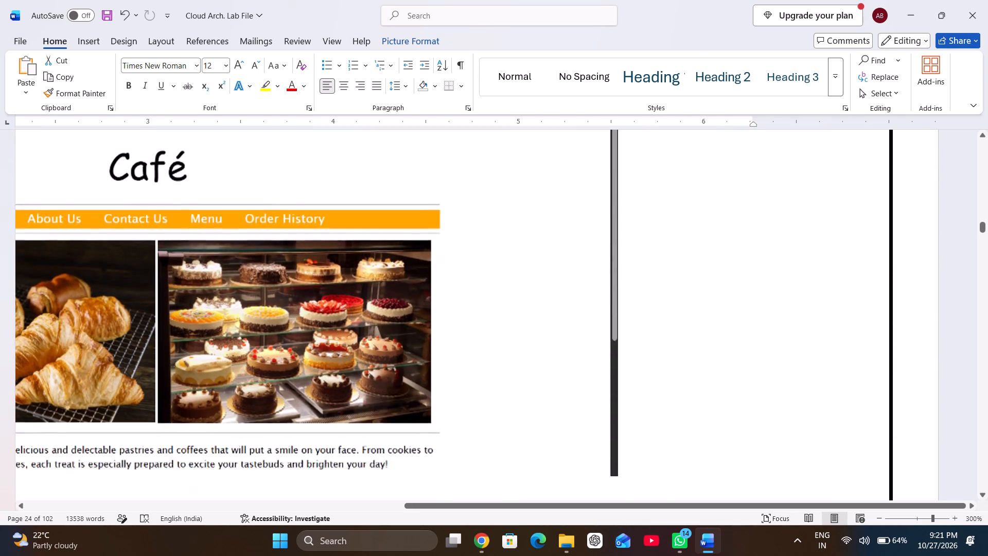
scroll(454, 195, down, 4)
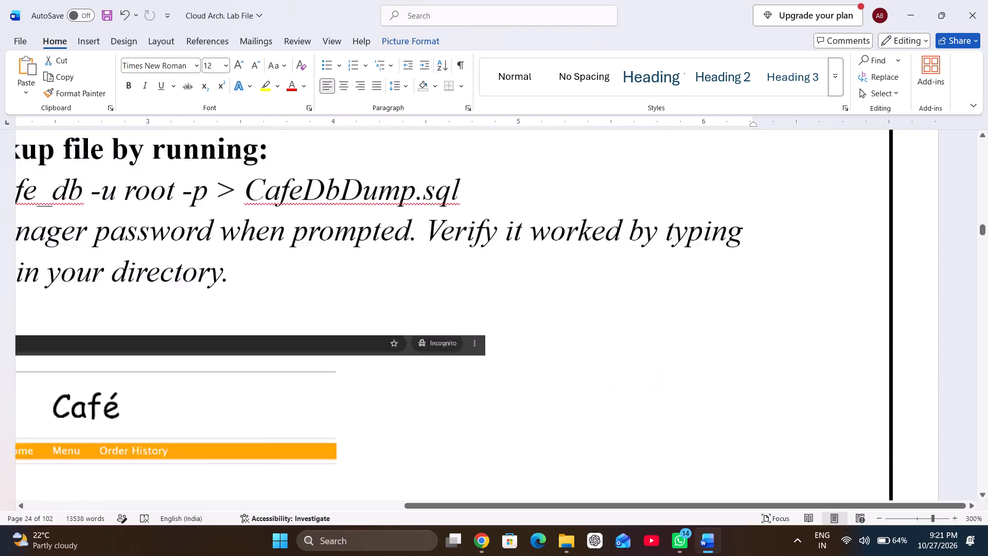
scroll(454, 195, up, 1)
scroll(454, 195, down, 1)
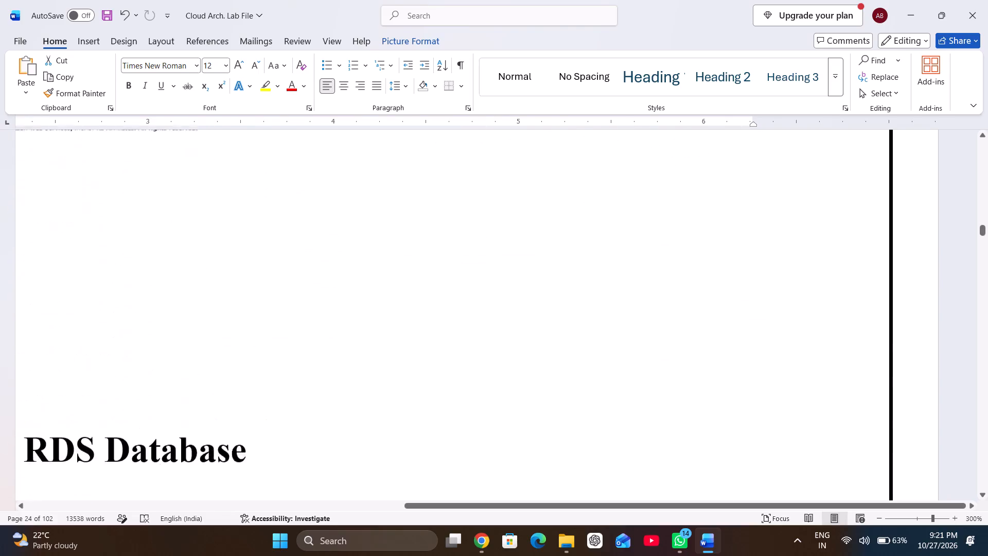
scroll(454, 195, down, 4)
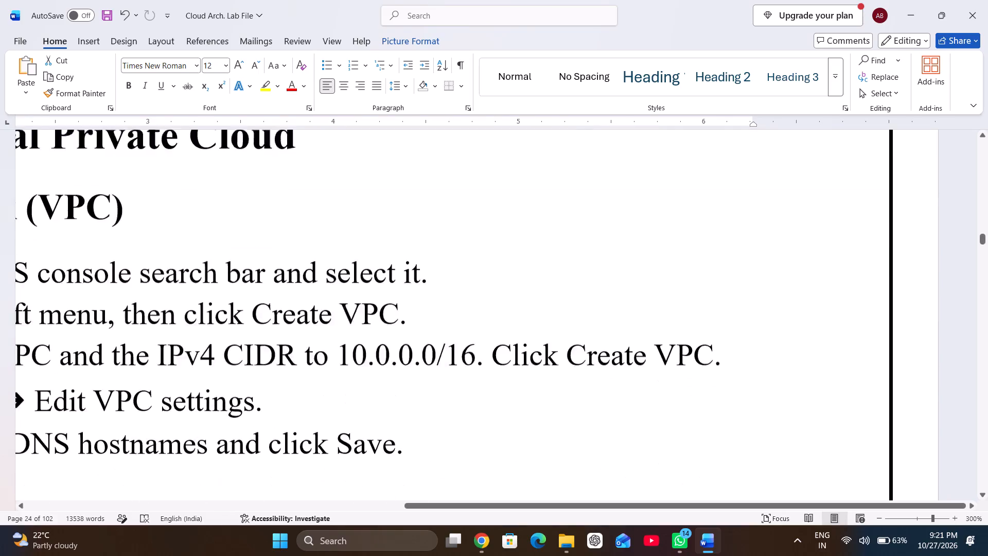
Delete the CafeServer terminal screenshot above the heading "Connect the Web App to the RDS Instance".
scroll(454, 195, up, 3)
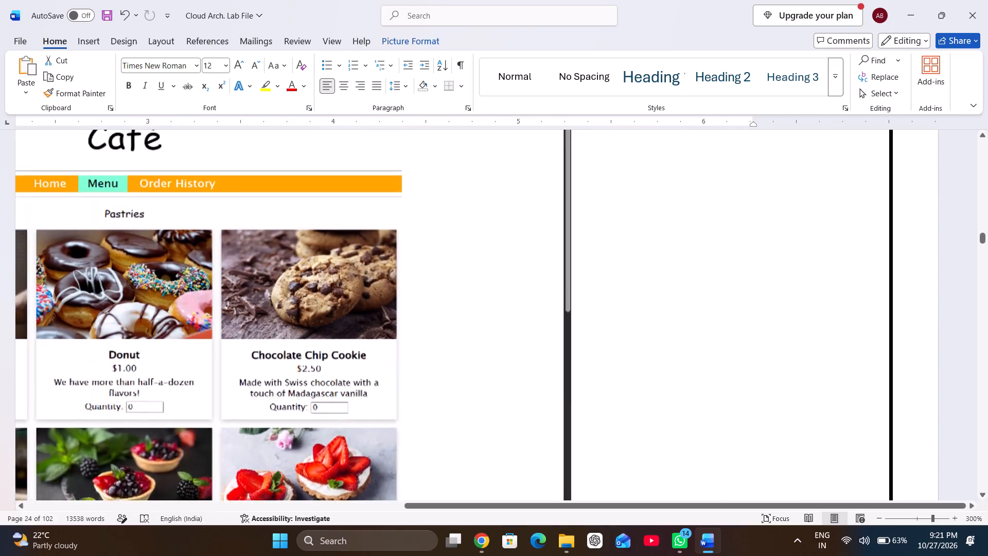
scroll(454, 195, up, 2)
scroll(454, 195, right, 1)
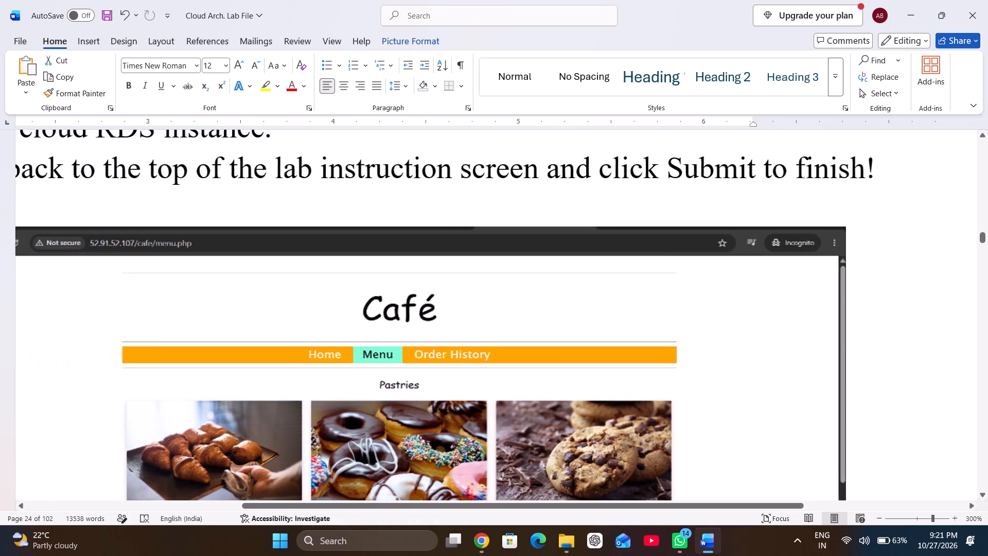
scroll(454, 195, right, 1)
scroll(454, 195, up, 3)
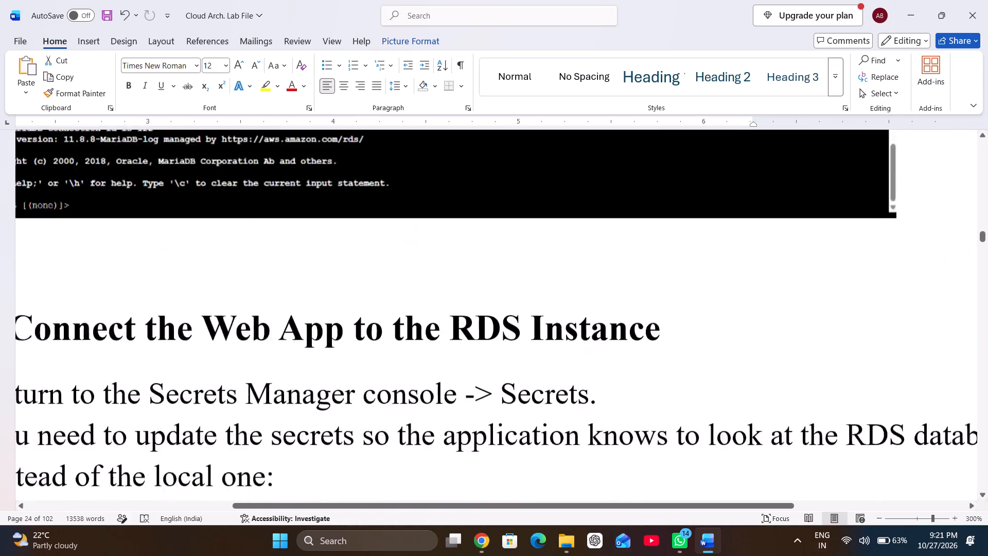
scroll(454, 195, up, 4)
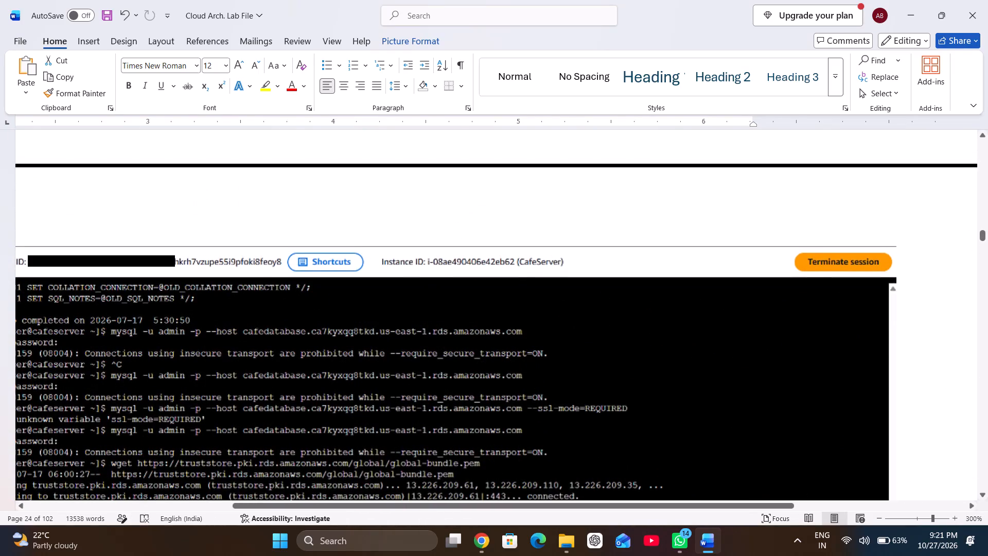
click(475, 336)
key(Delete)
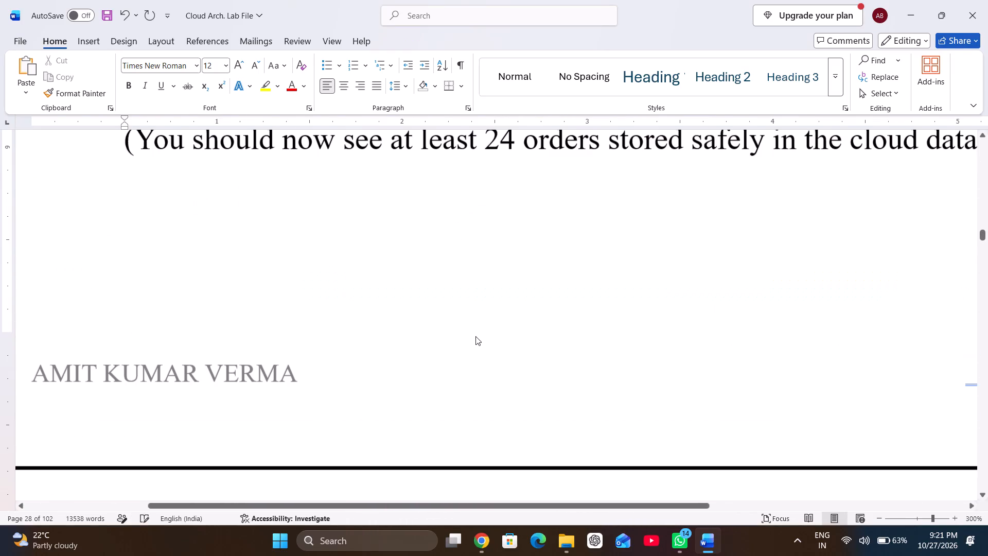
Delete the CafeServer terminal screenshot directly above the heading "Task 5: Import Data into the RDS Instance".
scroll(475, 336, up, 3)
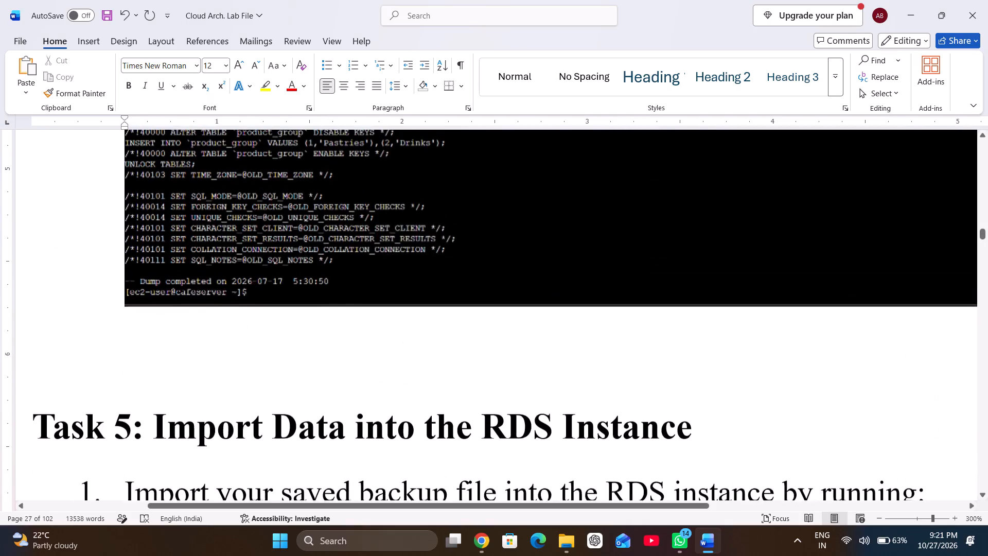
scroll(475, 336, up, 2)
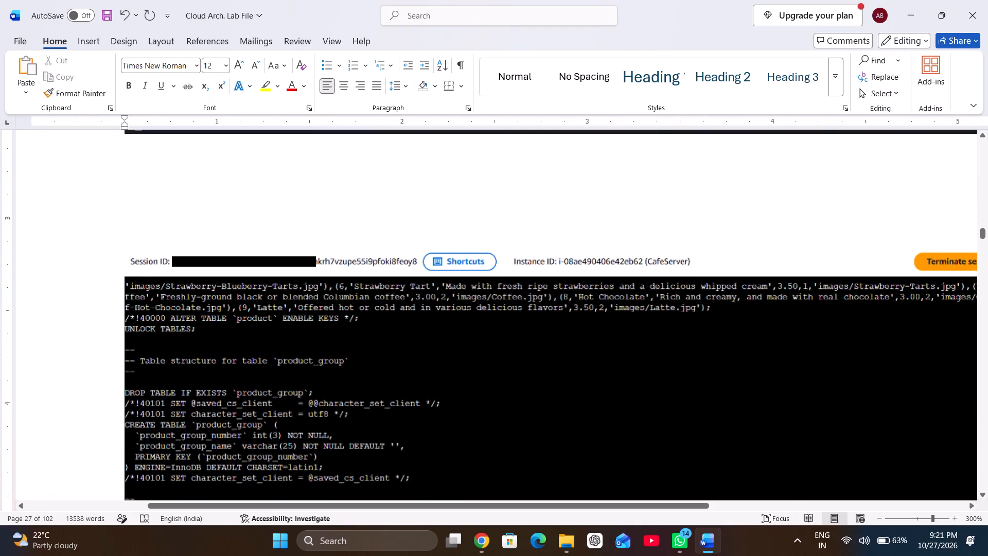
click(406, 382)
key(BackSpace)
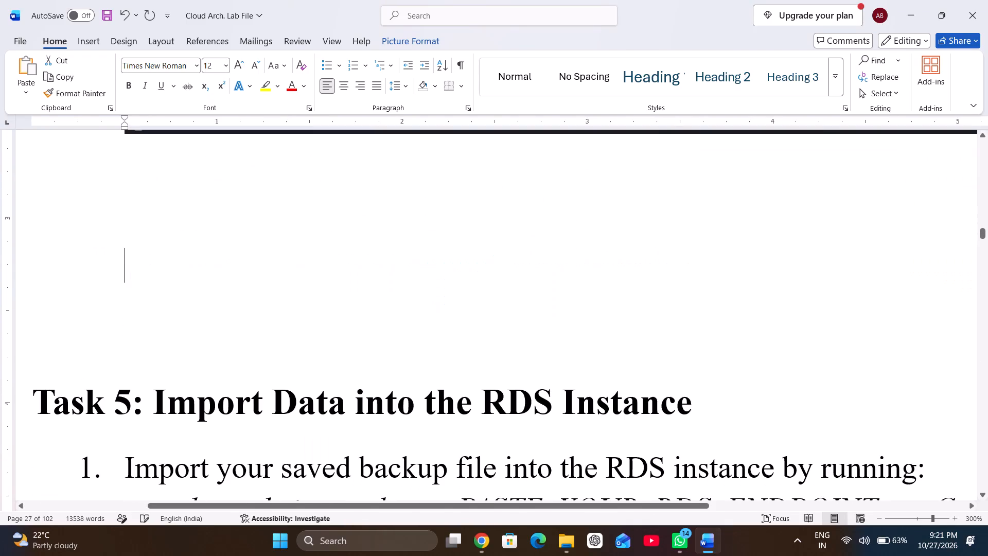
Paste the account label image before the dbSG security group screenshot and set its text wrapping to In Front of Text.
scroll(406, 382, up, 2)
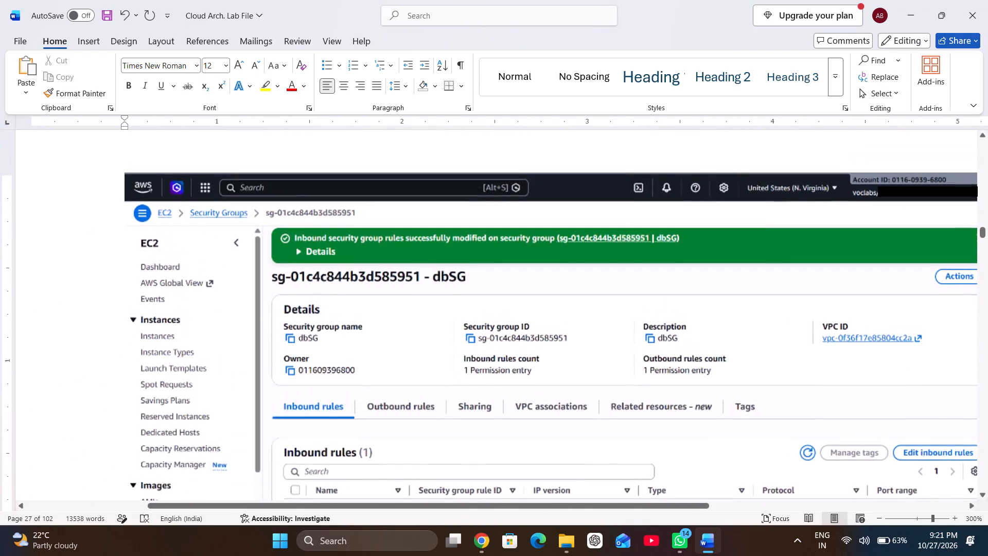
scroll(406, 382, up, 1)
right_click(496, 312)
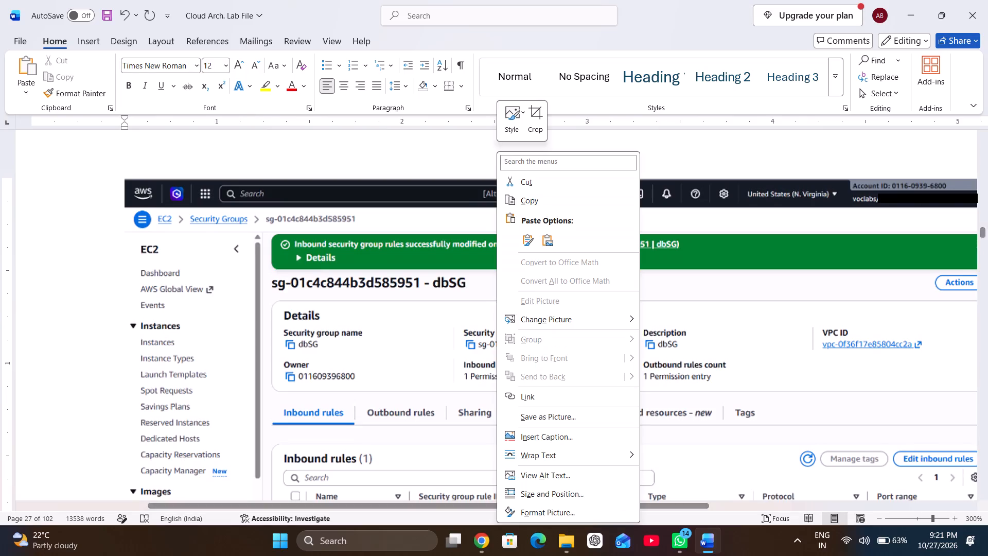
click(421, 316)
scroll(421, 316, up, 1)
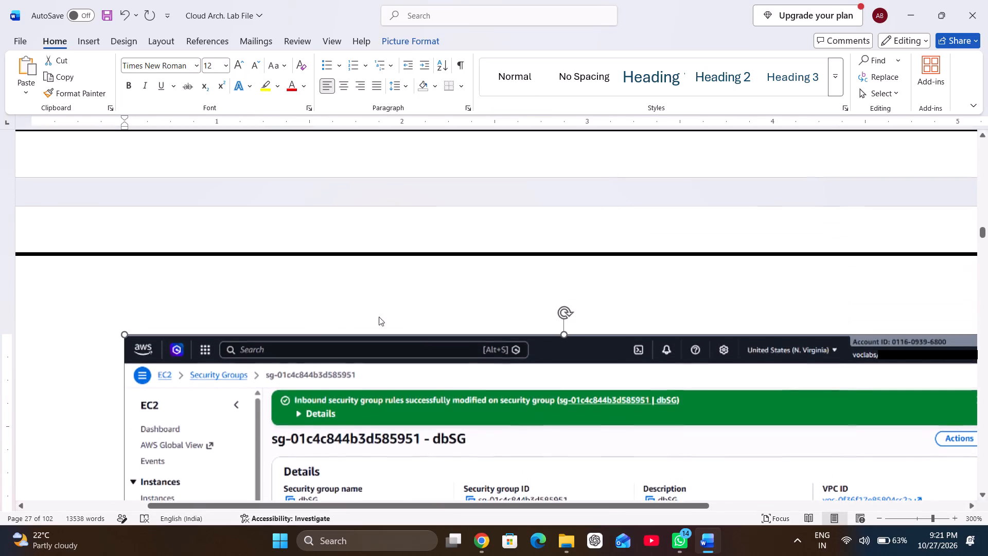
click(299, 314)
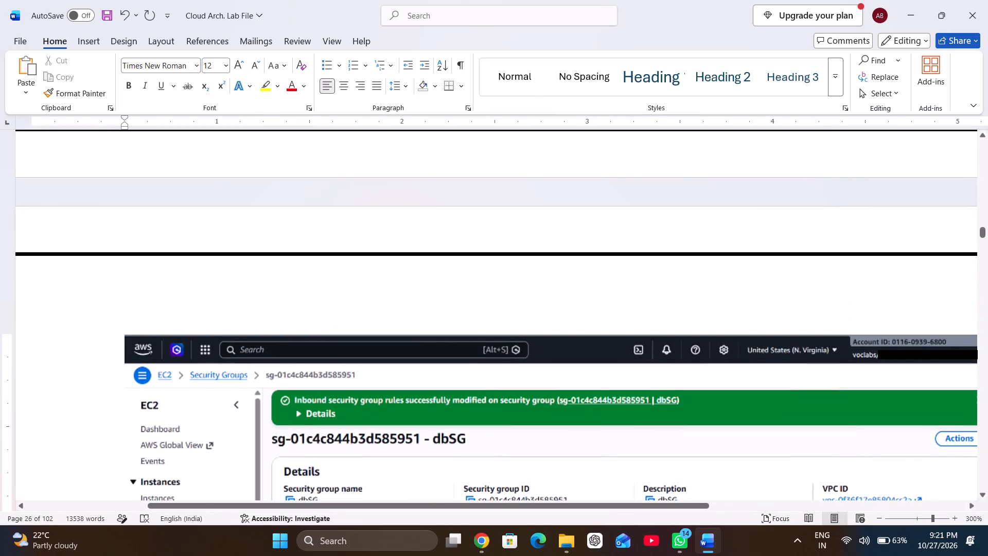
click(120, 352)
key(ctrl+v)
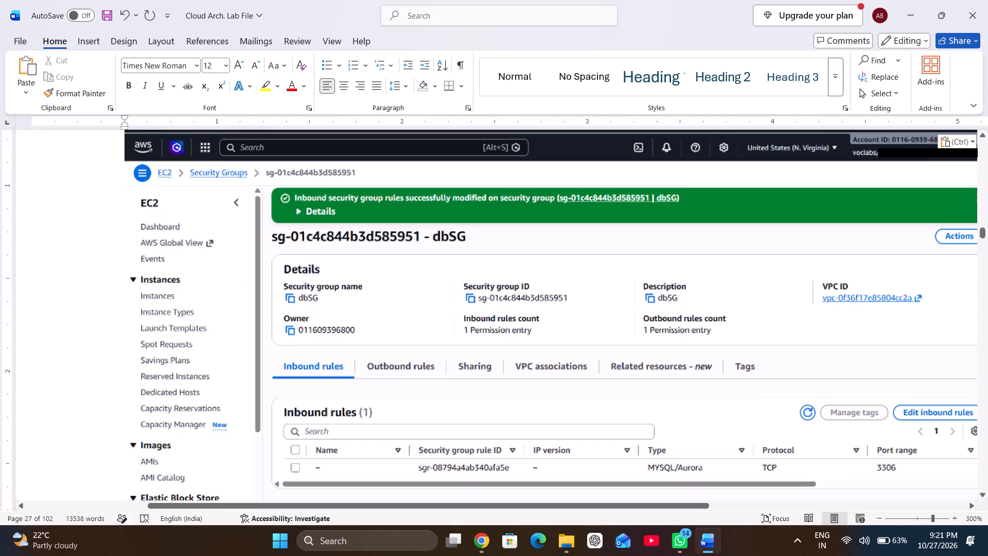
click(120, 352)
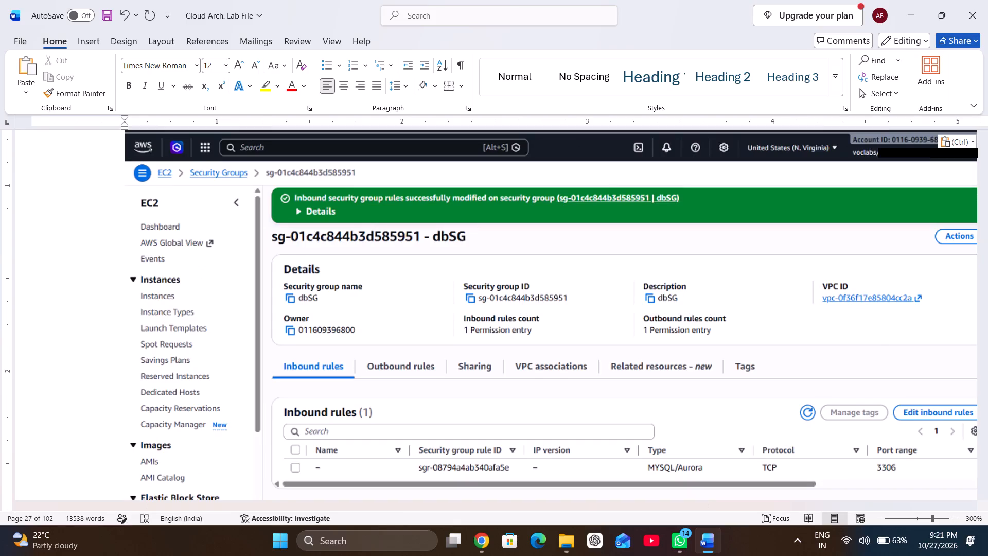
scroll(120, 352, up, 1)
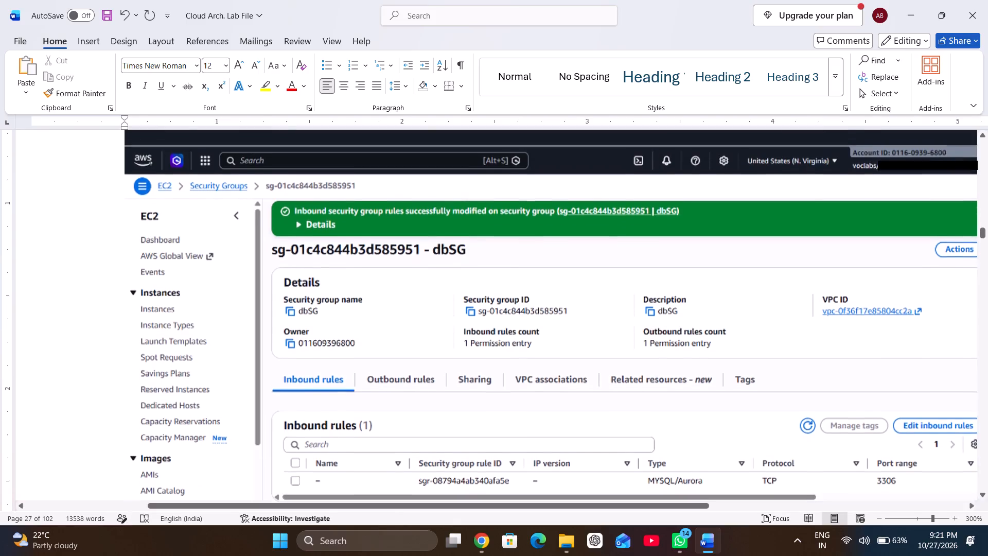
scroll(120, 352, up, 1)
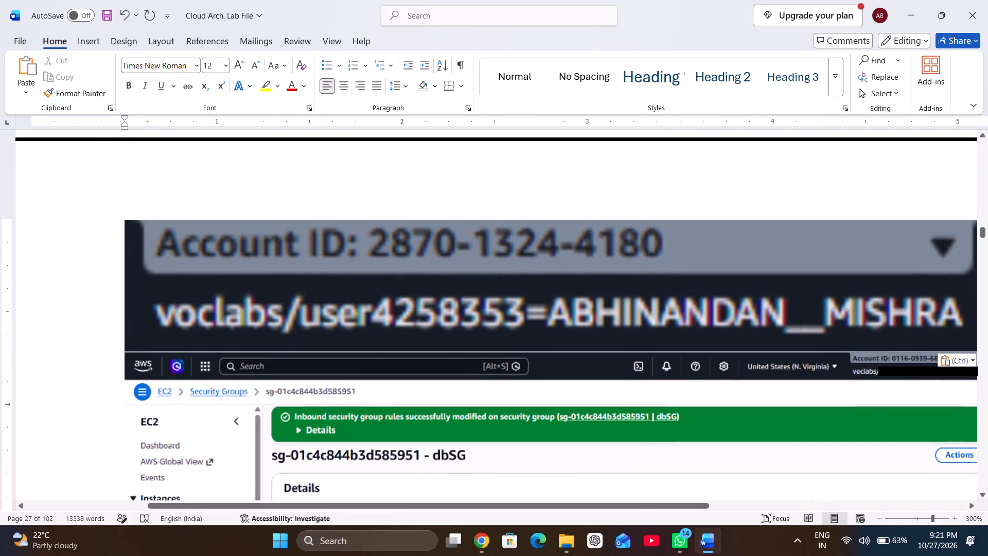
click(352, 291)
right_click(352, 291)
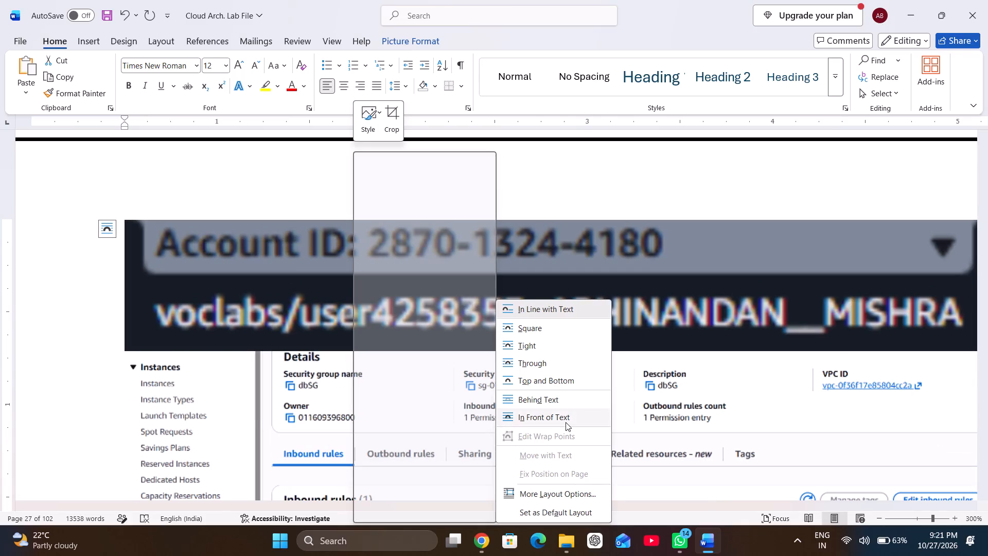
click(566, 422)
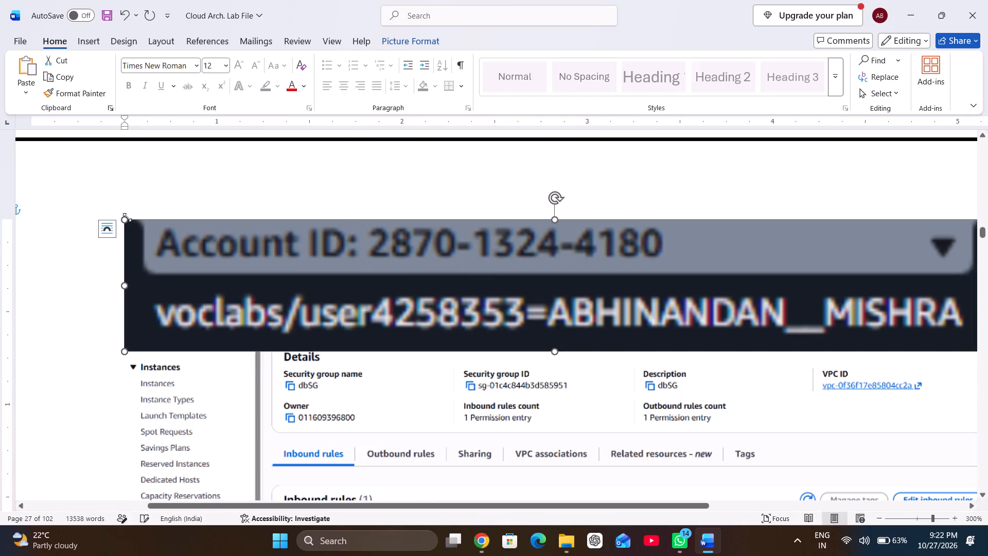
Shrink the account label image and fit it over the account details in the header of the dbSG security group screenshot.
drag(125, 221, 582, 336)
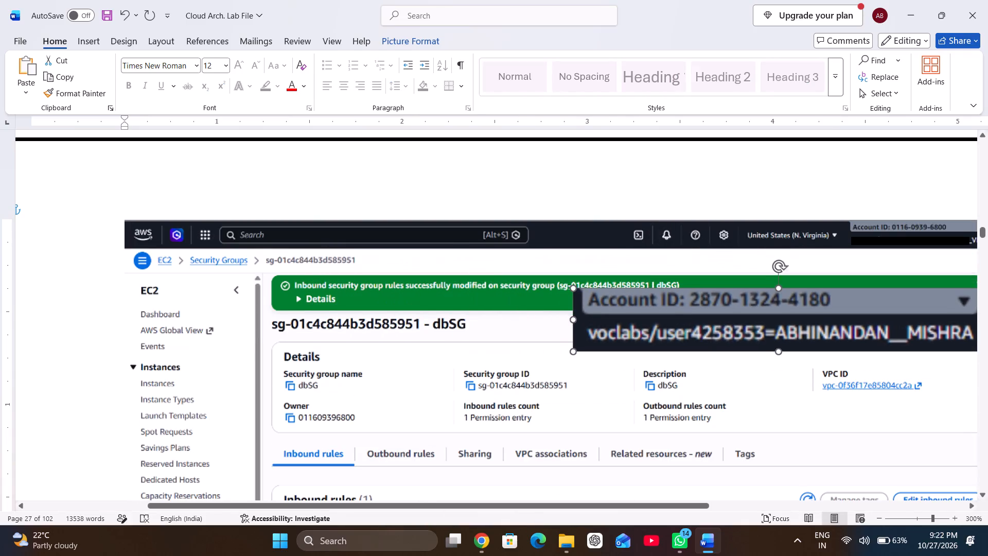
drag(582, 336, 583, 336)
scroll(511, 271, left, 1)
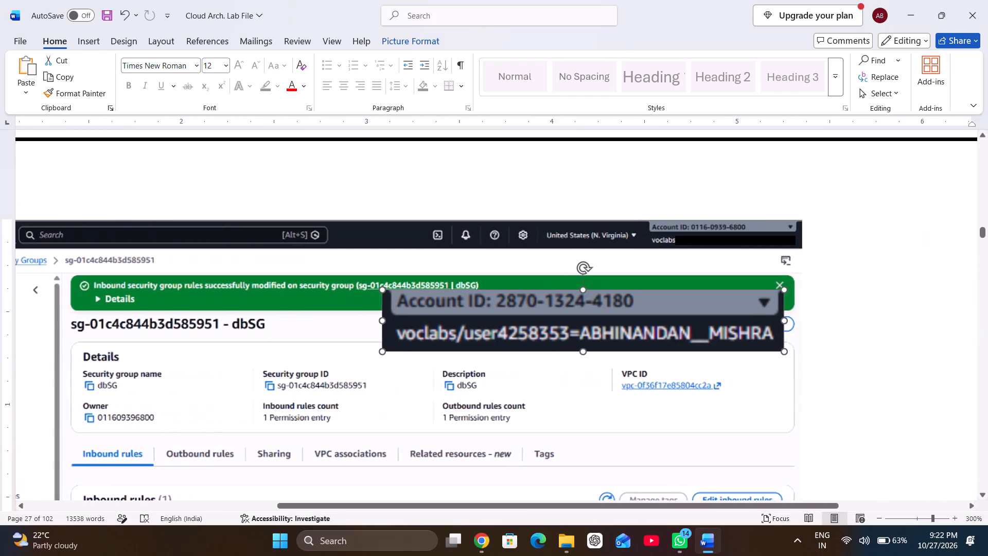
scroll(511, 271, left, 1)
drag(507, 328, 550, 286)
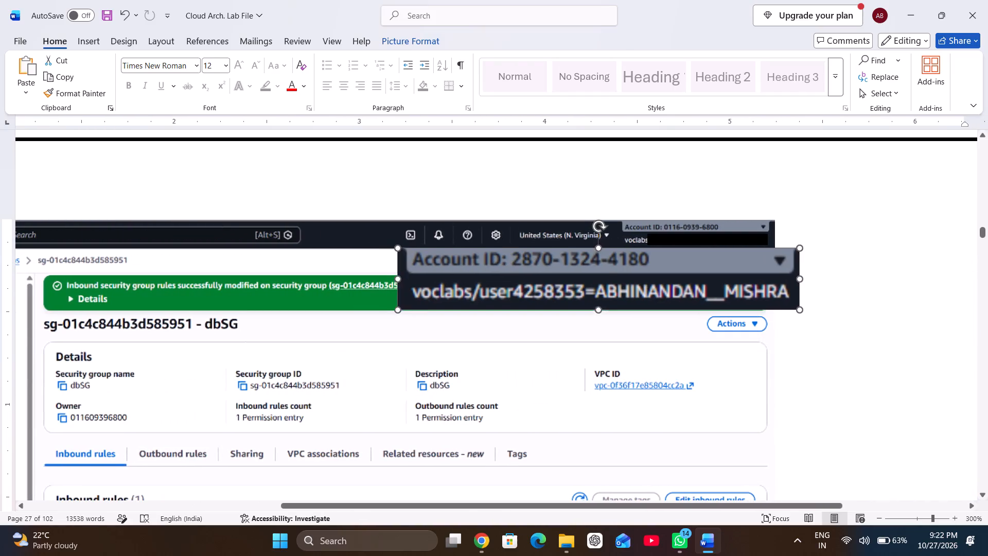
drag(550, 286, 522, 280)
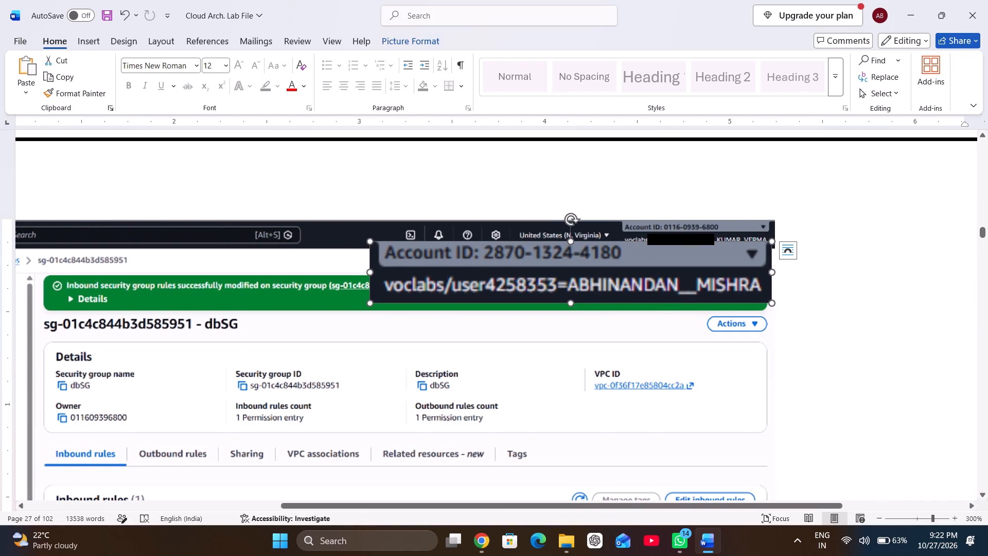
drag(368, 304, 590, 259)
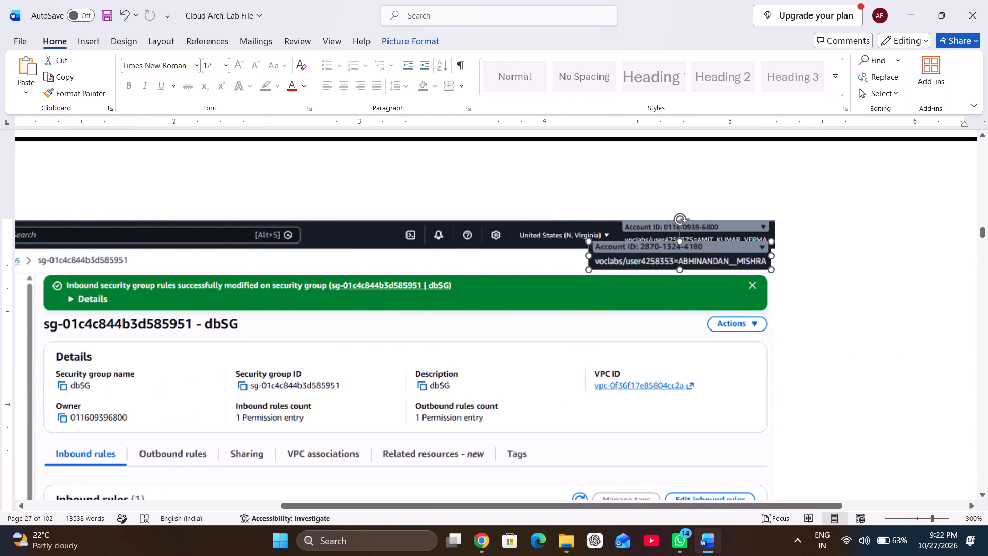
drag(590, 259, 612, 254)
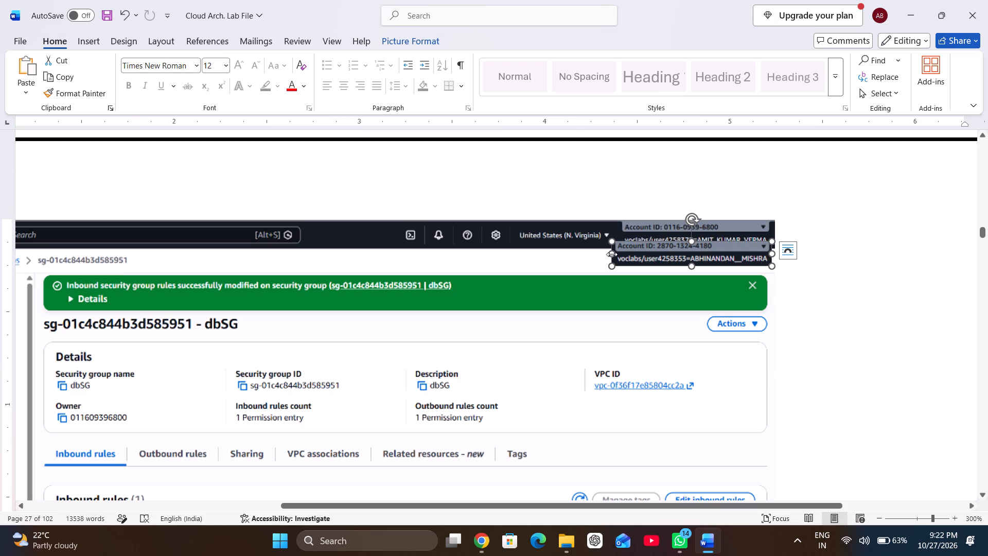
drag(660, 253, 664, 244)
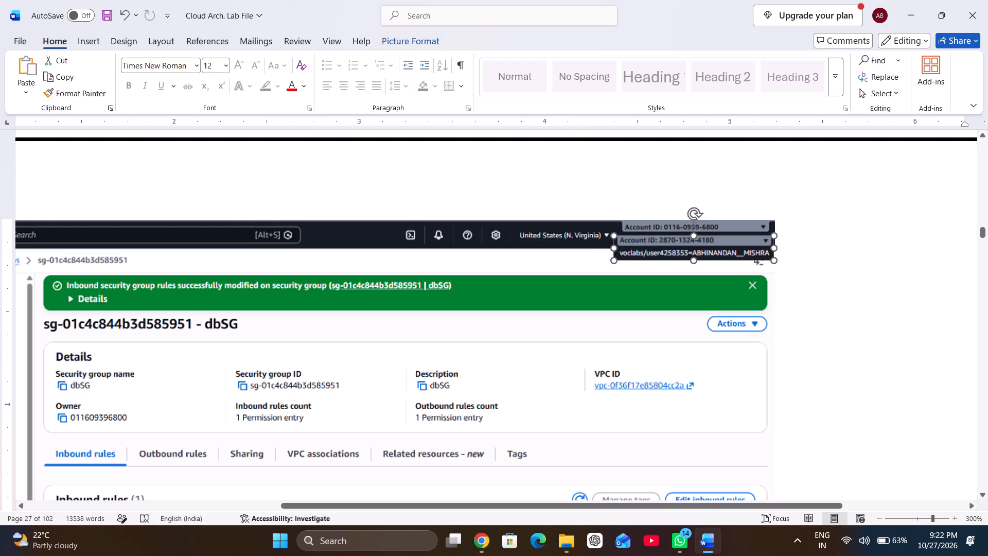
drag(664, 244, 660, 234)
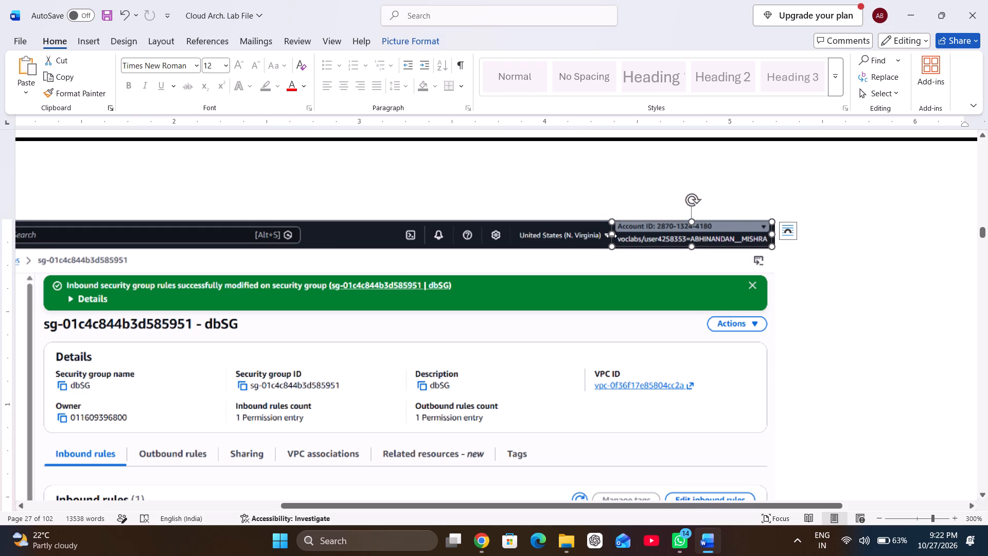
drag(611, 236, 620, 237)
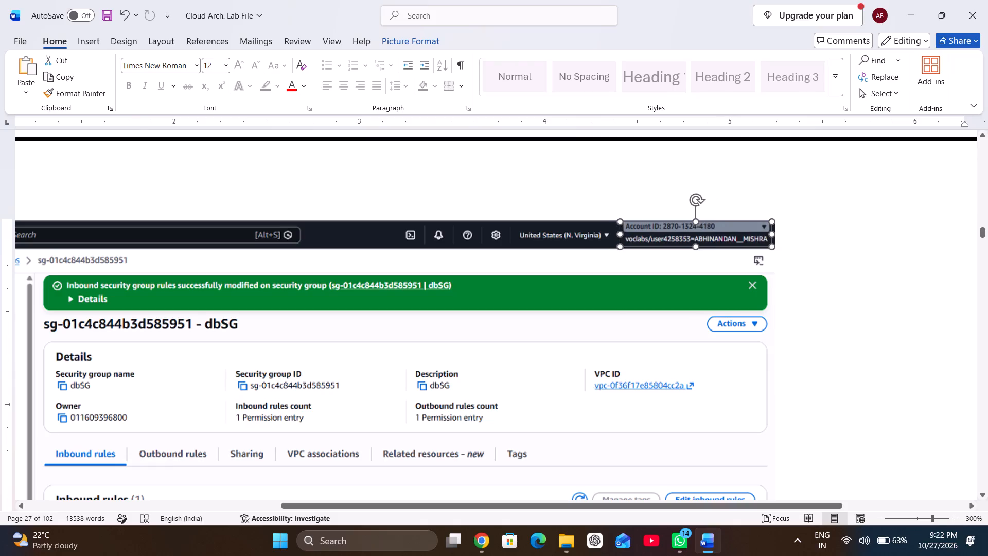
drag(620, 237, 620, 237)
click(694, 280)
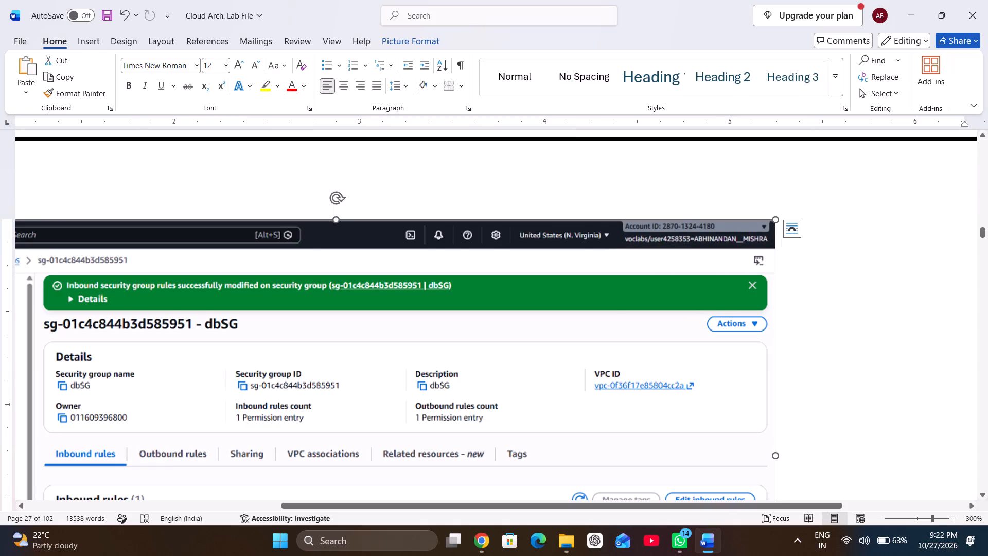
Look through the pages after the dbSG screenshot, into the Virtual Private Cloud lab, for the next screenshot needing an account label.
scroll(697, 307, down, 4)
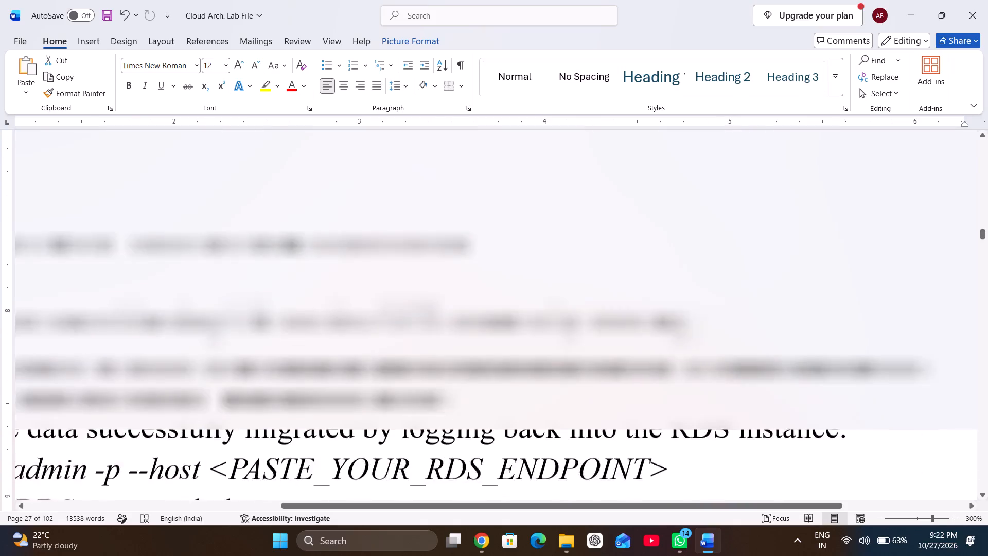
scroll(697, 307, up, 2)
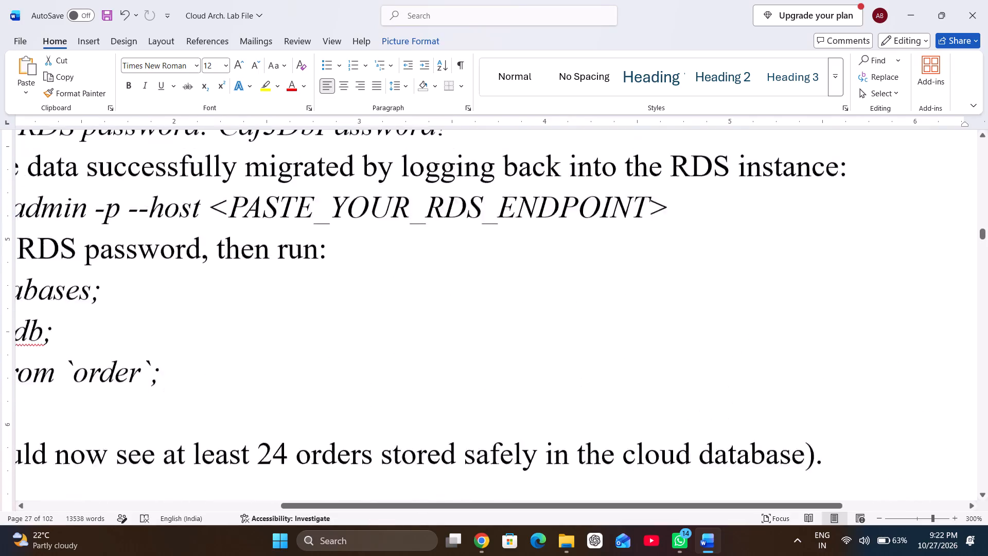
scroll(697, 307, up, 2)
scroll(697, 307, down, 1)
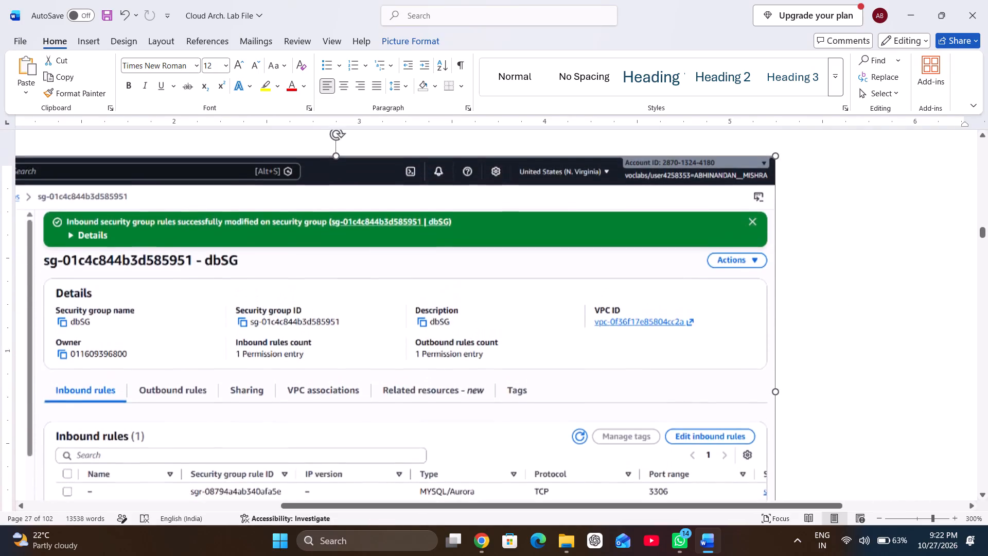
scroll(697, 307, down, 1)
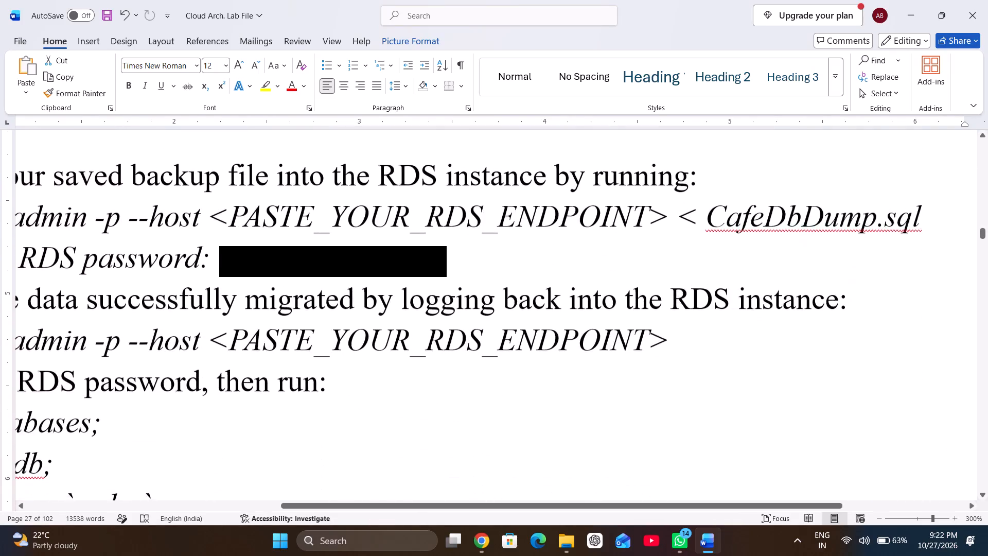
scroll(697, 307, down, 5)
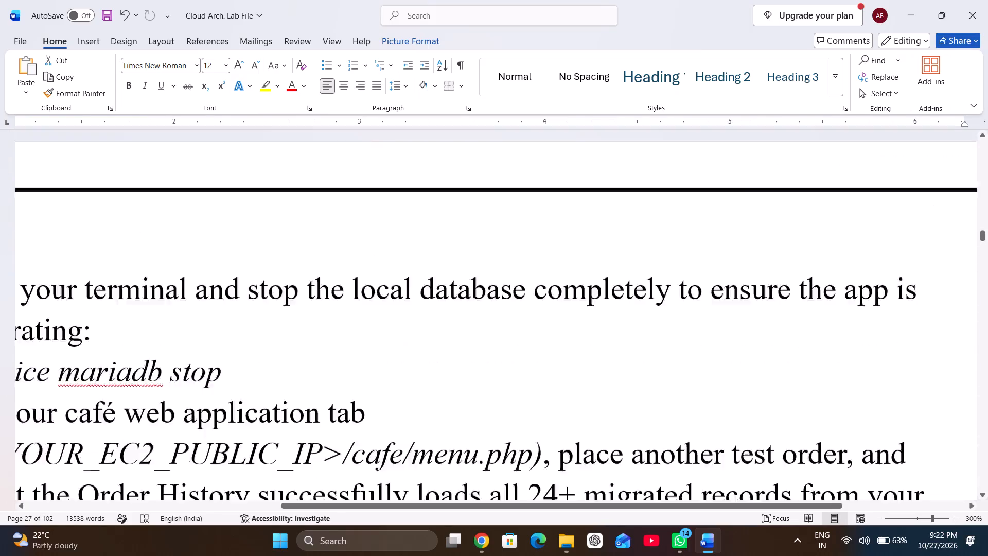
scroll(697, 307, down, 1)
scroll(697, 307, up, 1)
scroll(697, 307, down, 2)
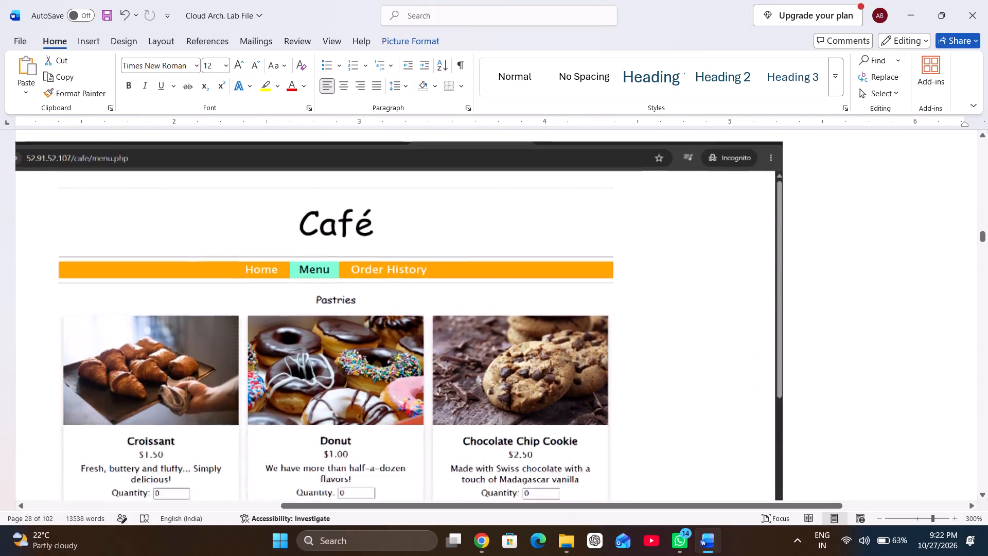
scroll(697, 307, down, 3)
scroll(697, 307, up, 2)
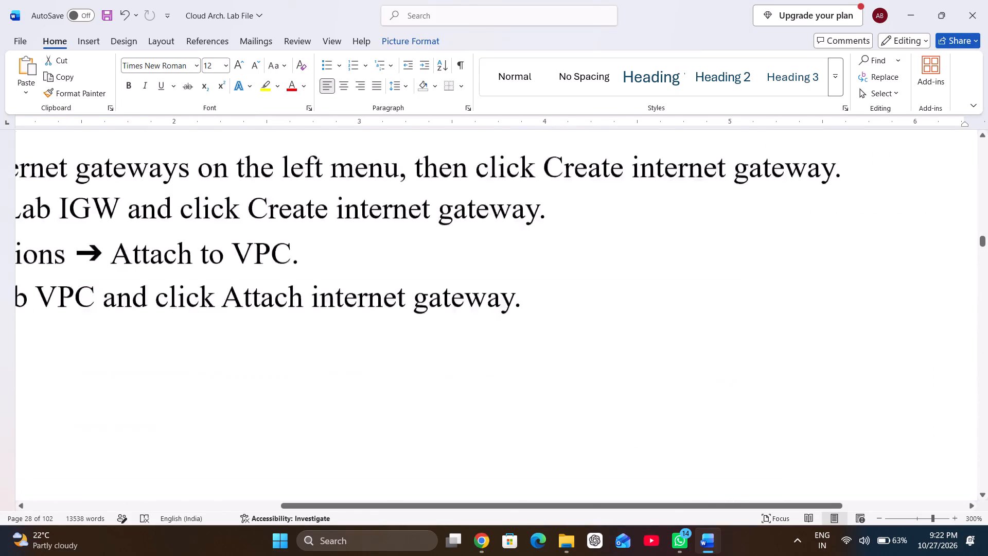
scroll(697, 307, up, 4)
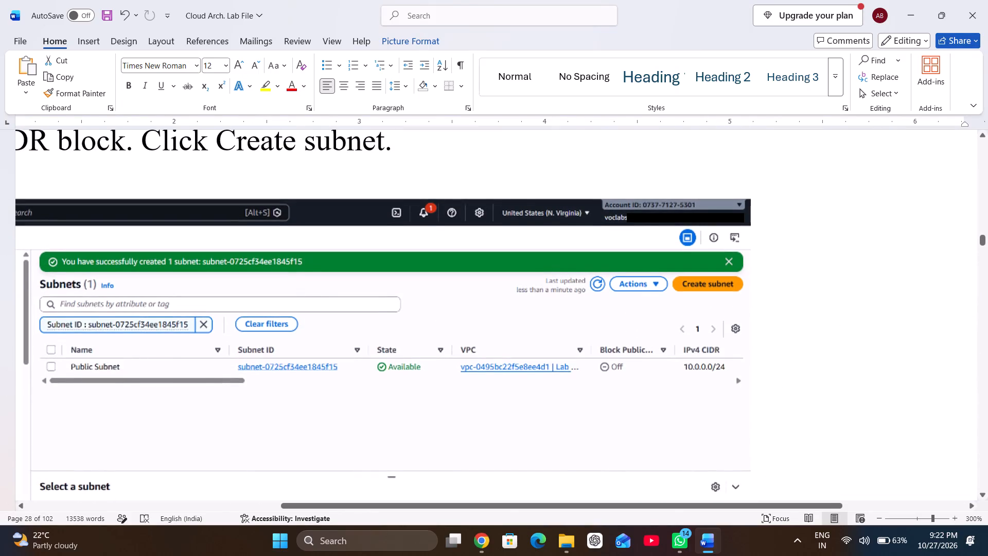
Paste the account label image before the Public Subnet screenshot and set its text wrapping to In Front of Text.
click(475, 148)
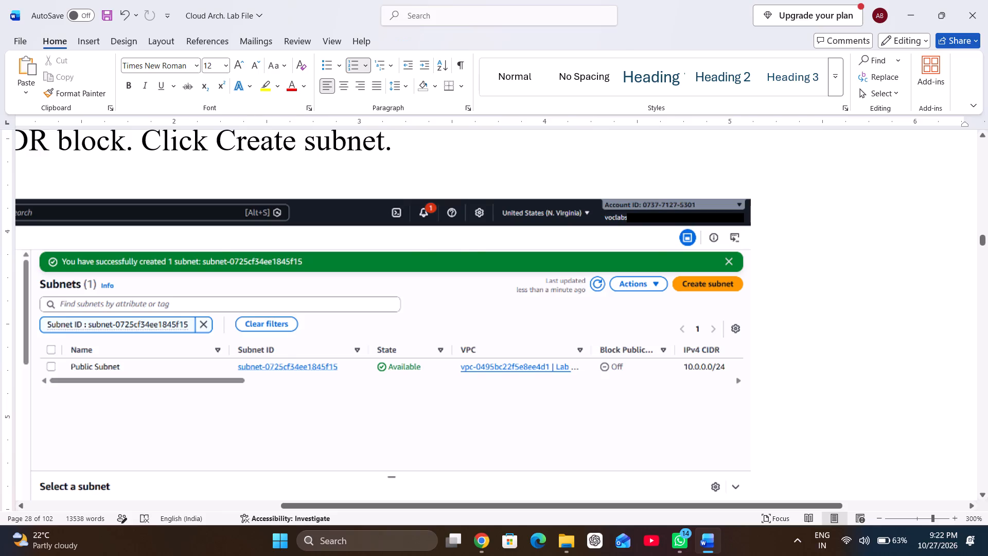
key(ctrl+v)
right_click(479, 223)
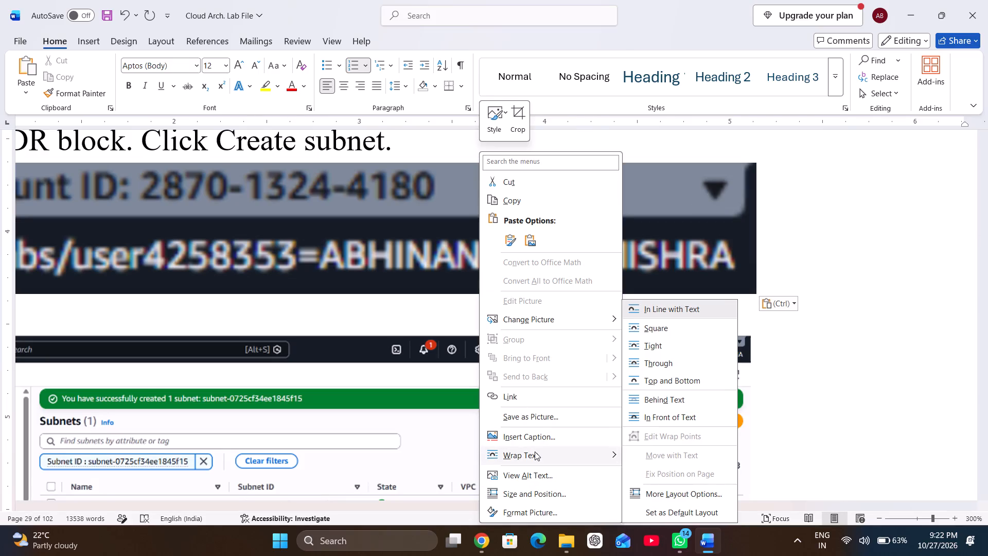
click(677, 420)
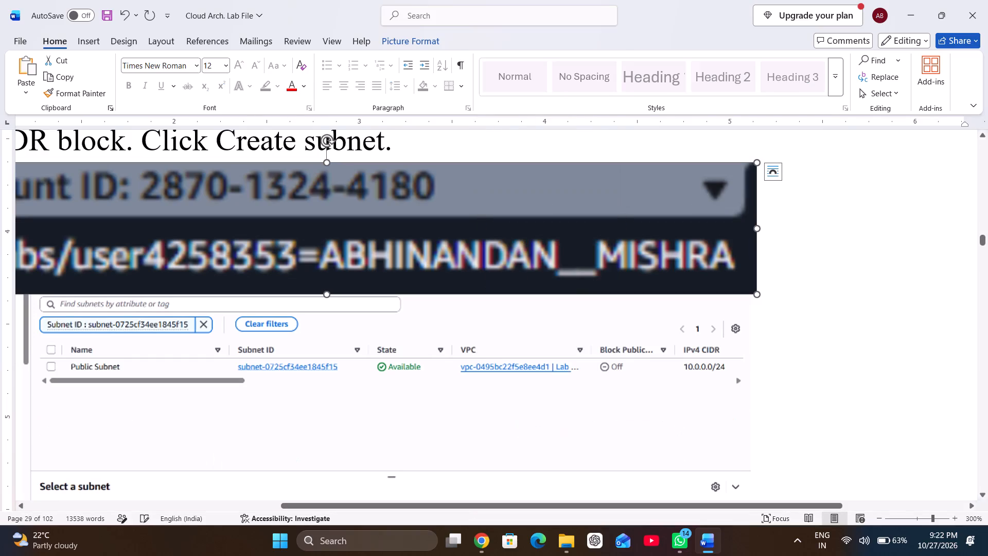
Shrink the account label image and fit it over the account details in the header of the Public Subnet screenshot.
drag(471, 229, 603, 296)
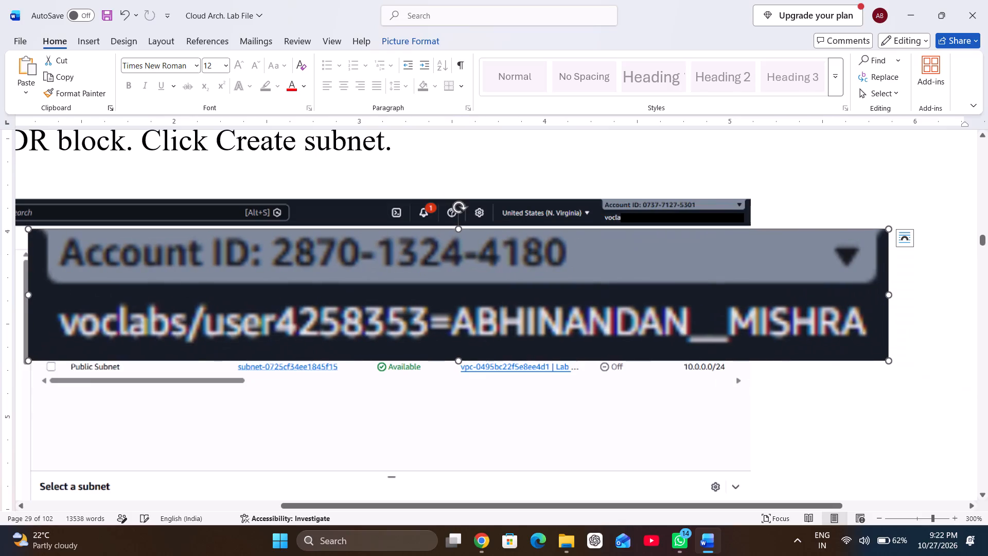
click(887, 229)
drag(890, 228, 701, 281)
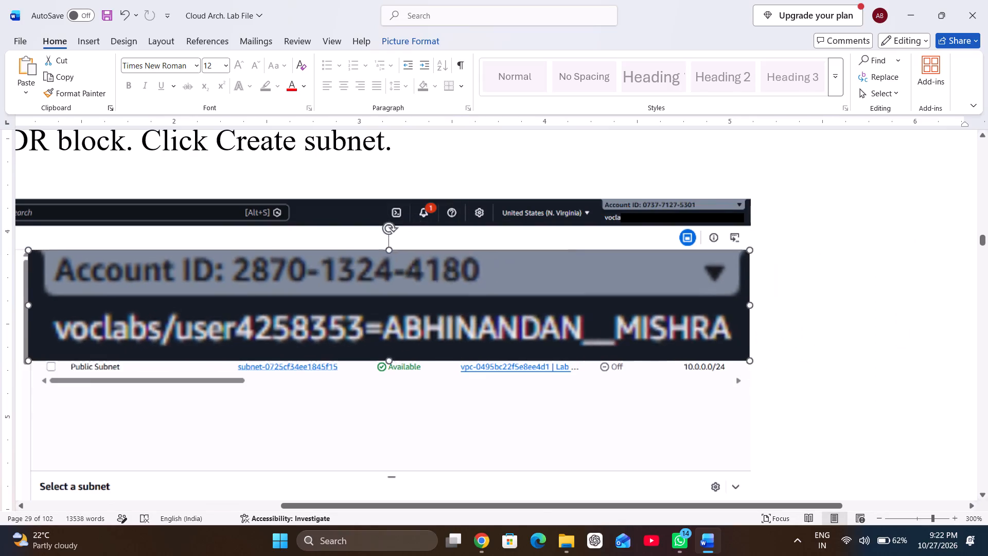
drag(701, 281, 263, 344)
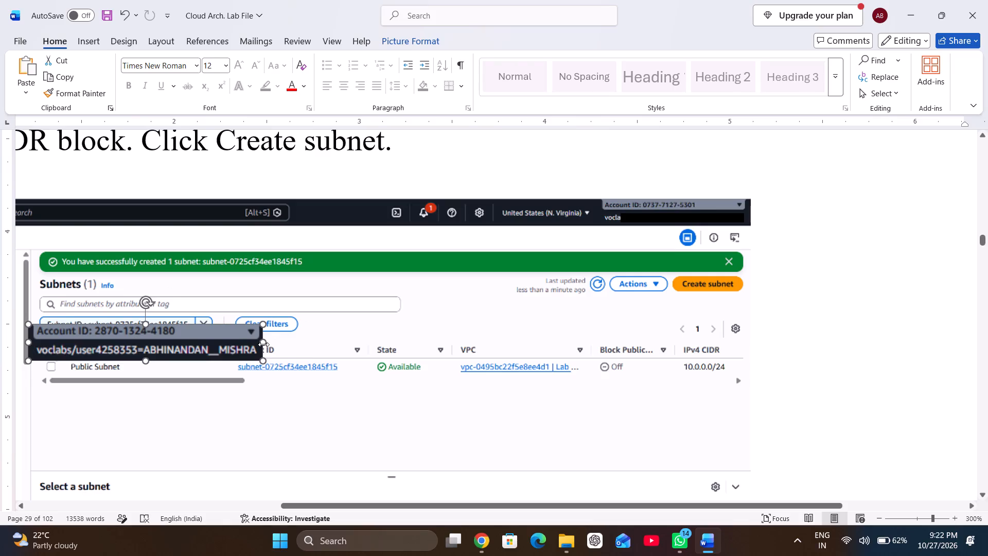
drag(211, 345, 727, 238)
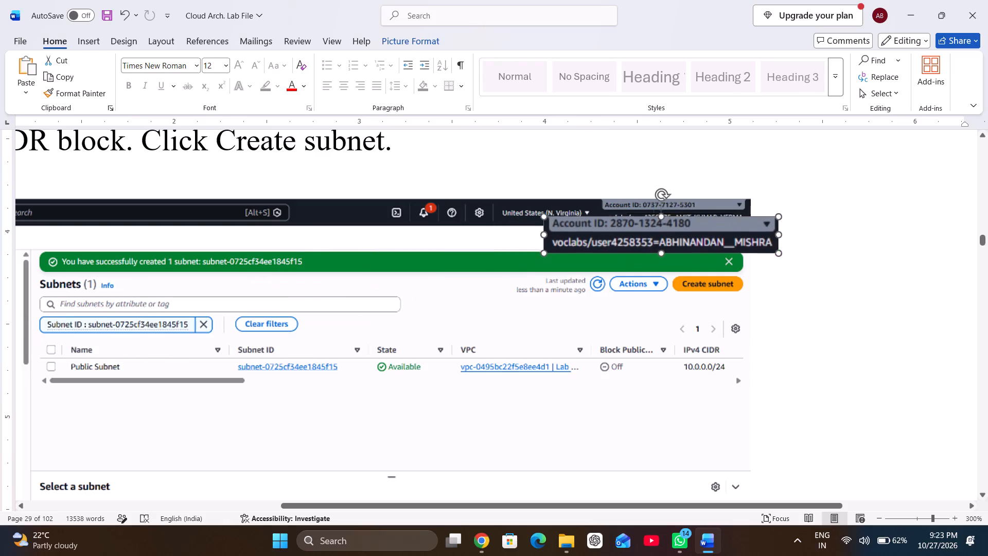
drag(727, 238, 691, 220)
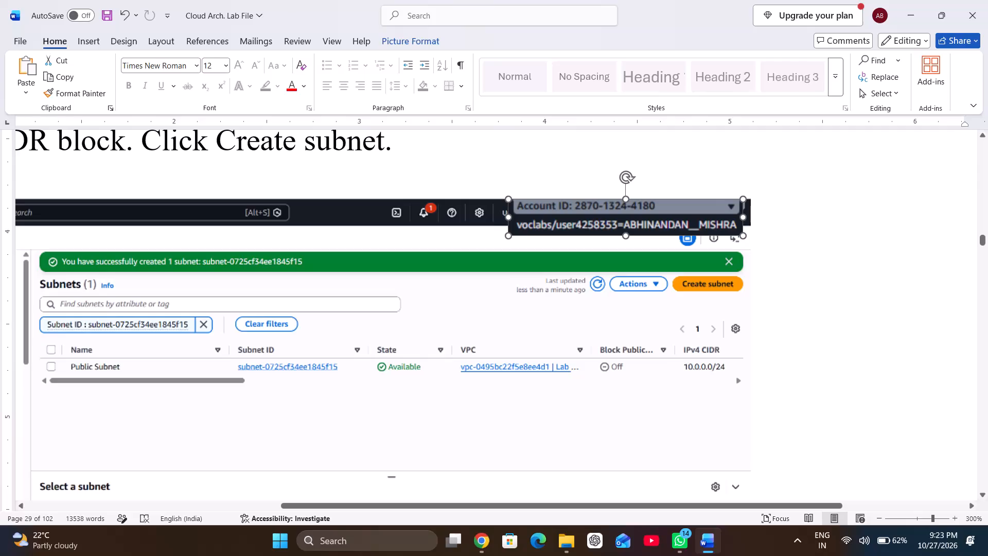
drag(691, 220, 696, 218)
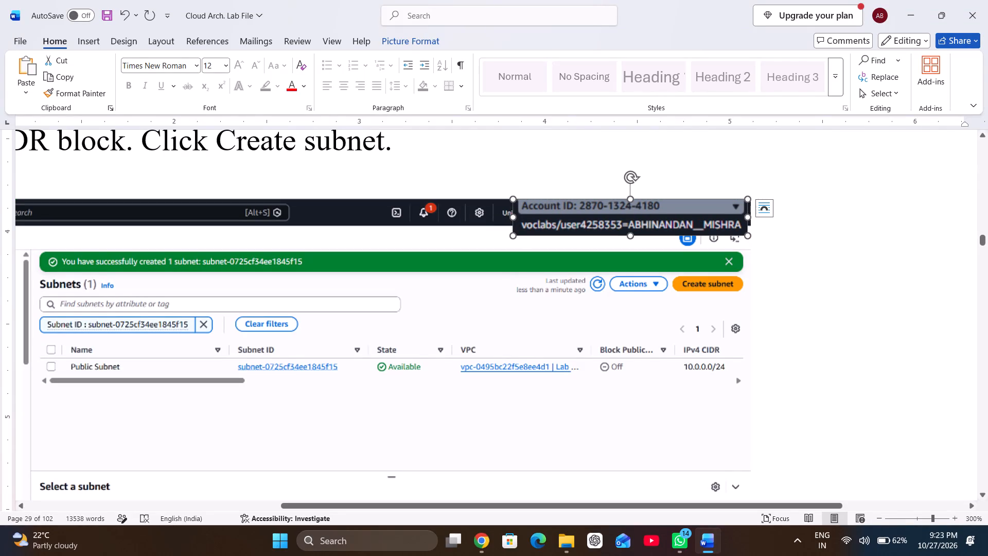
drag(513, 216, 664, 217)
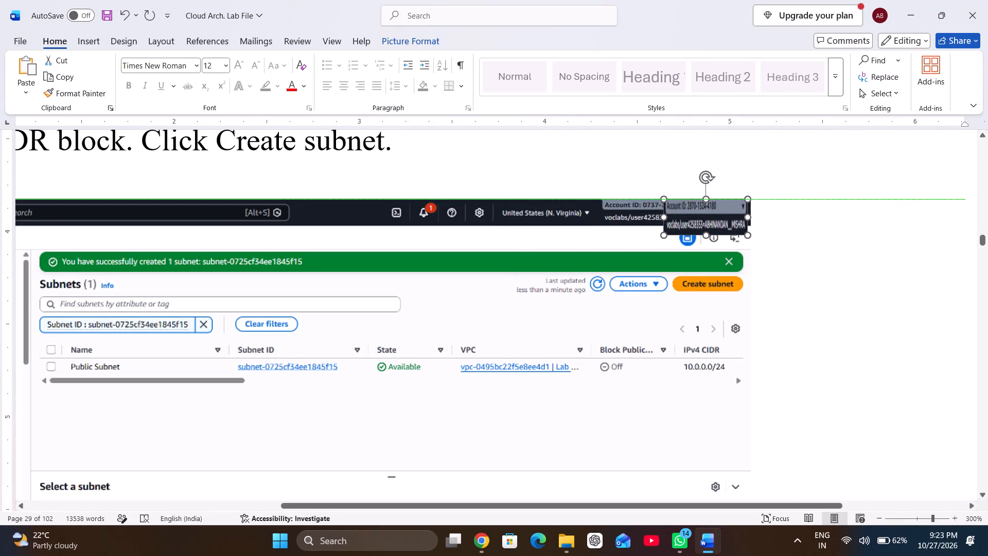
drag(664, 217, 603, 215)
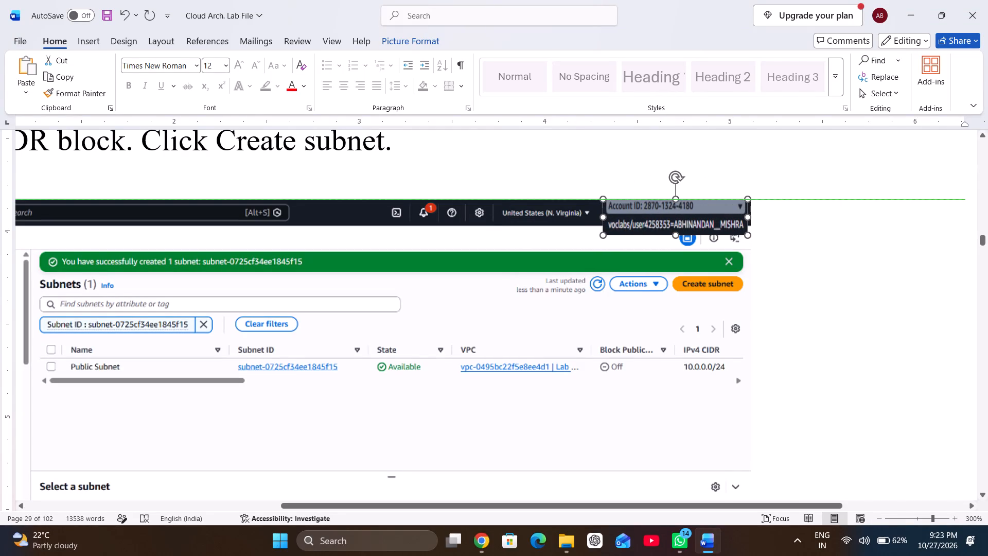
drag(603, 215, 600, 215)
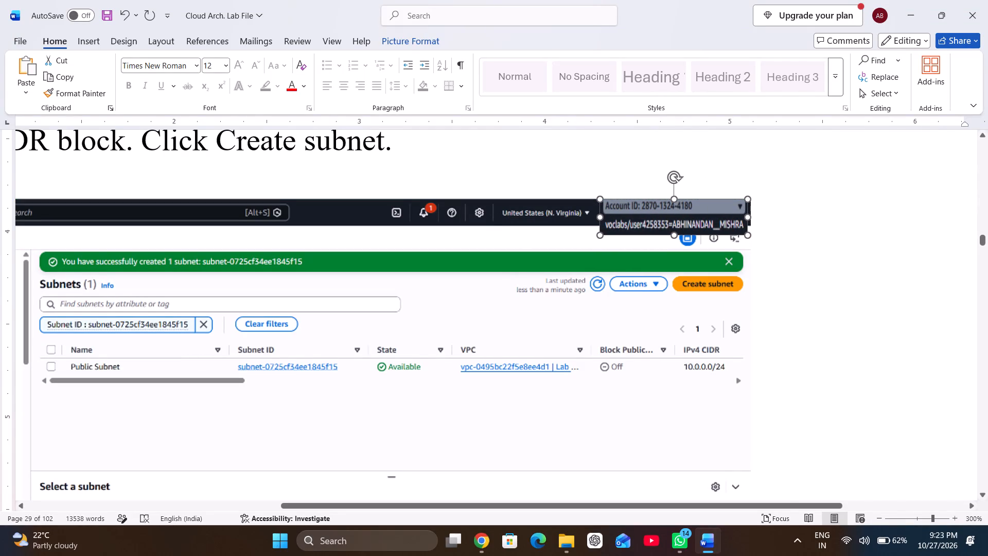
drag(676, 235, 676, 225)
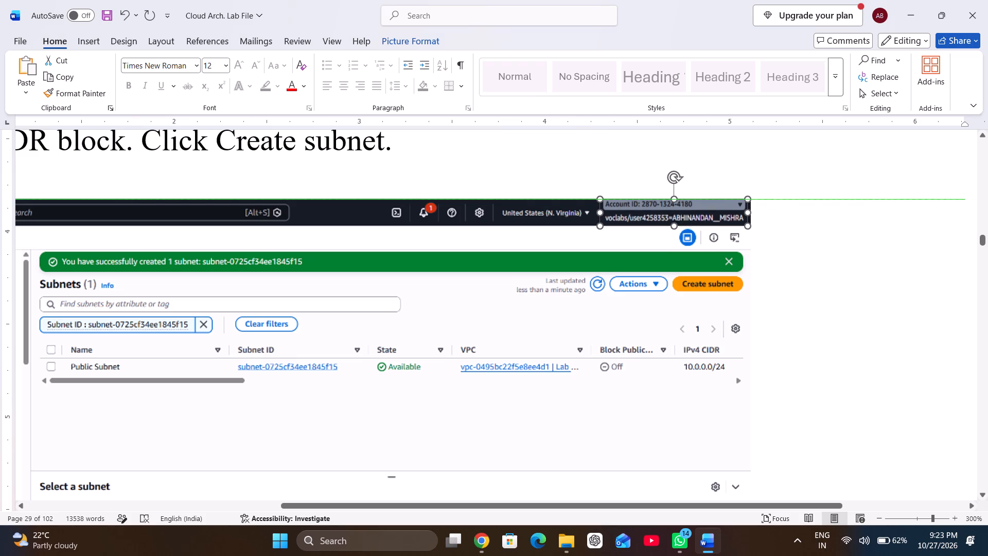
drag(676, 225, 676, 223)
click(645, 266)
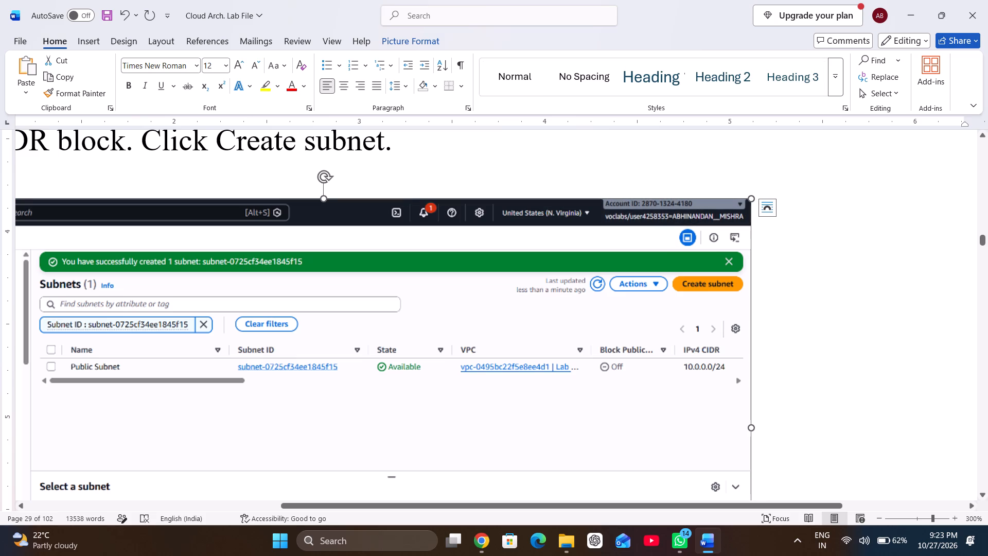
Paste the account label image before the Public Route Table screenshot and set its text wrapping to In Front of Text.
scroll(681, 303, down, 1)
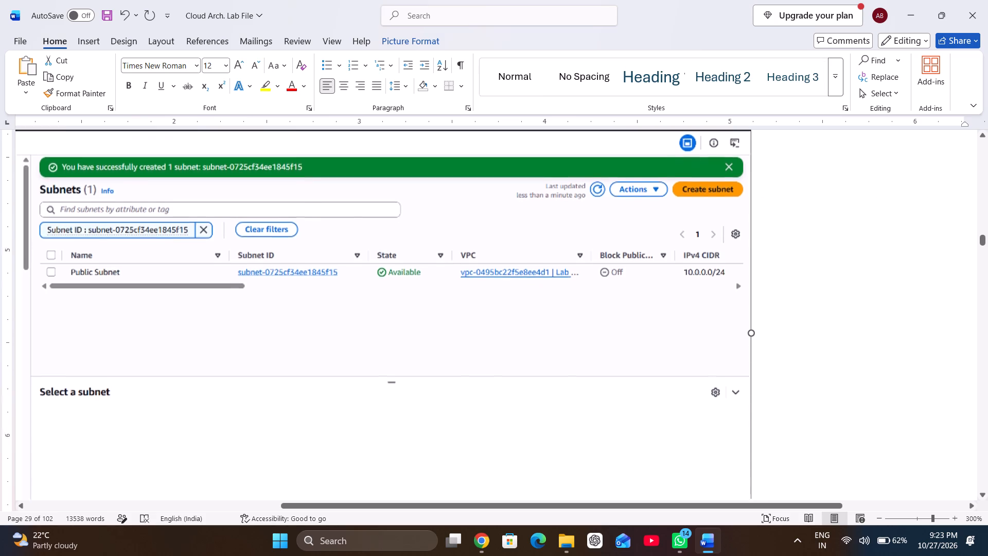
scroll(681, 303, down, 3)
scroll(681, 303, up, 2)
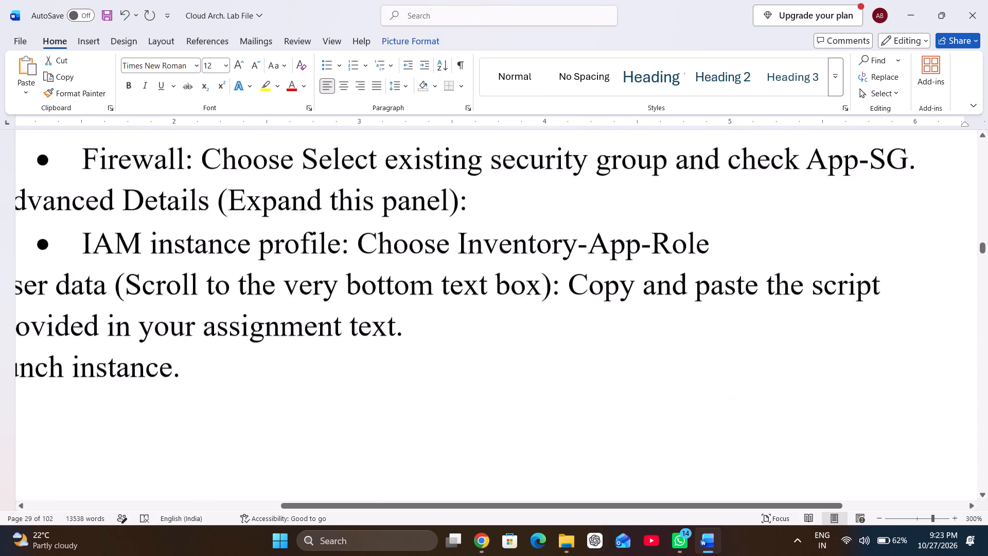
scroll(681, 303, up, 3)
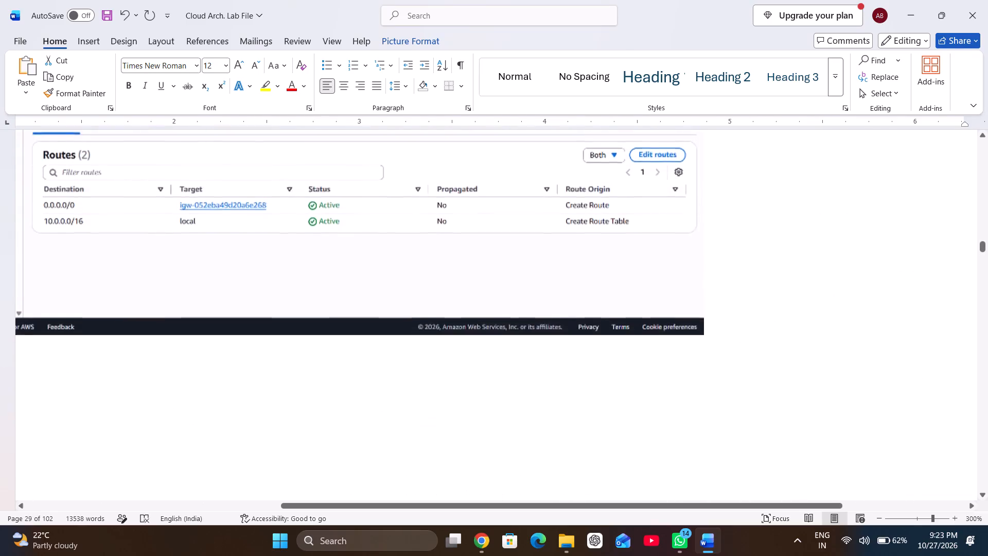
scroll(681, 303, up, 3)
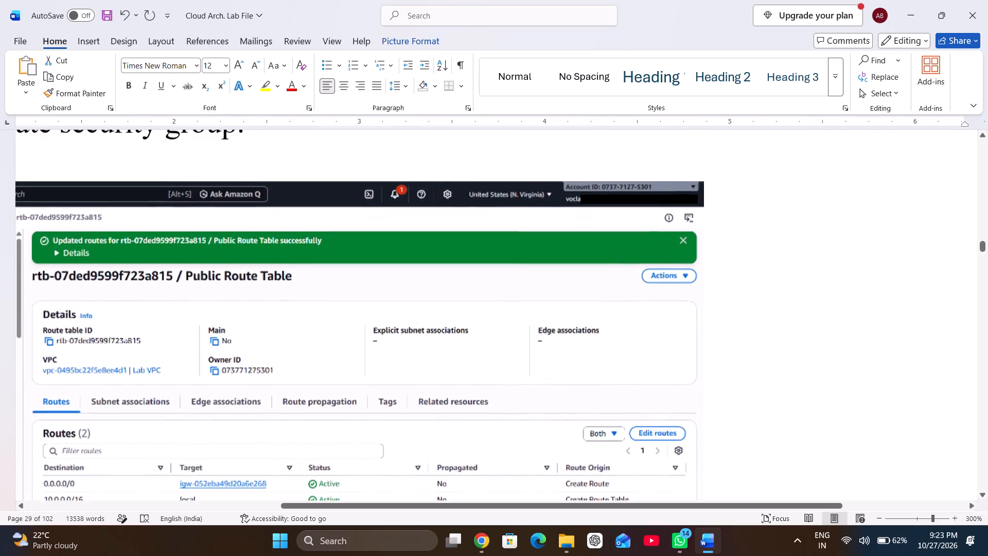
scroll(681, 303, up, 1)
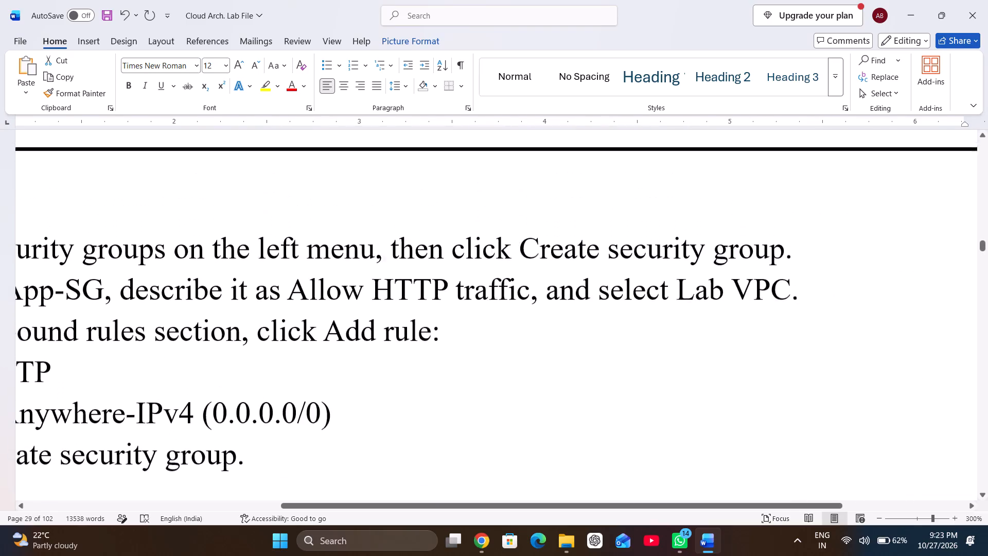
scroll(681, 303, up, 1)
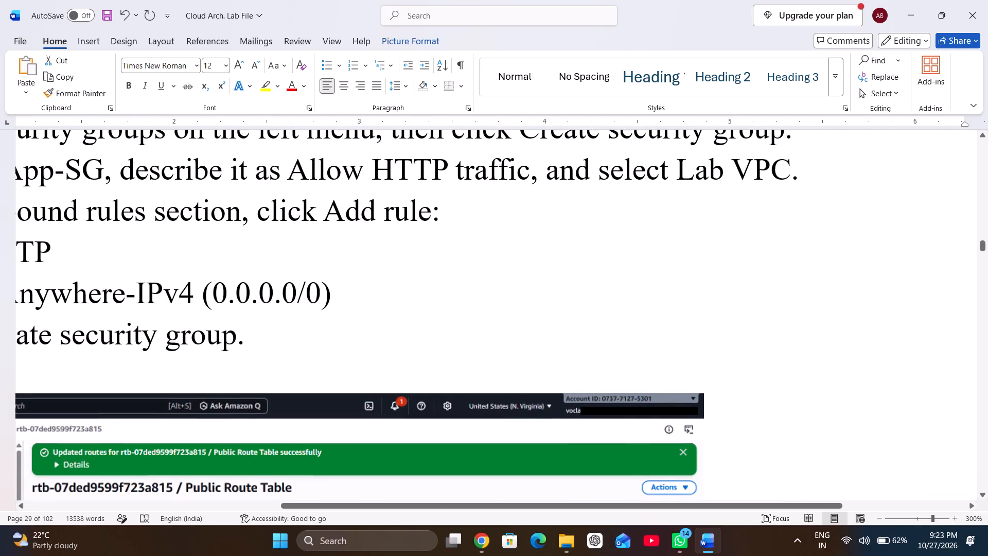
click(285, 335)
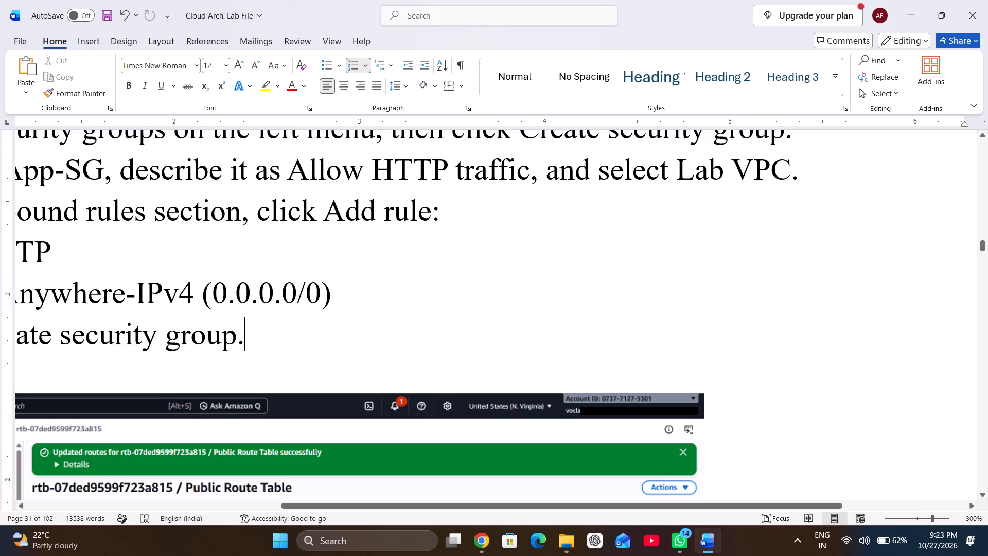
key(ctrl+v)
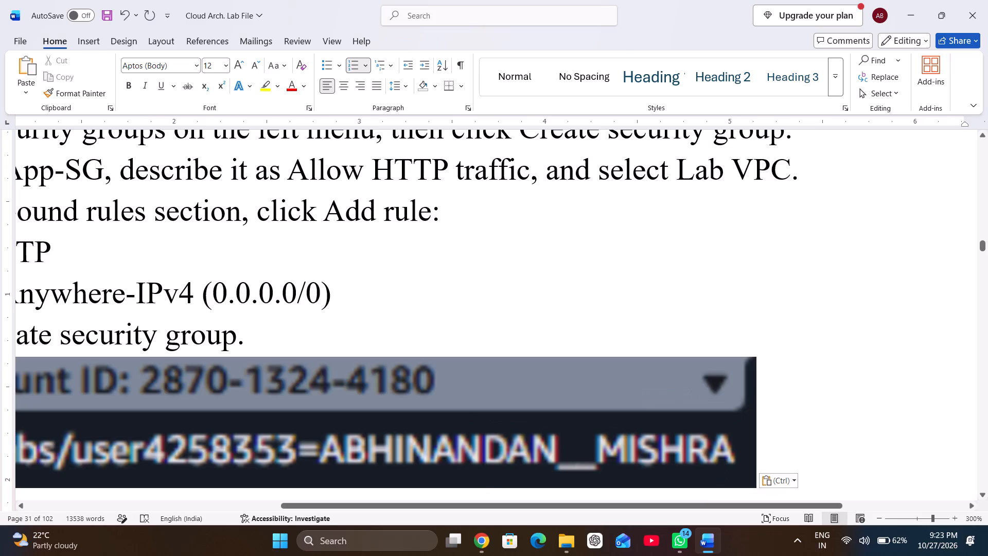
right_click(436, 441)
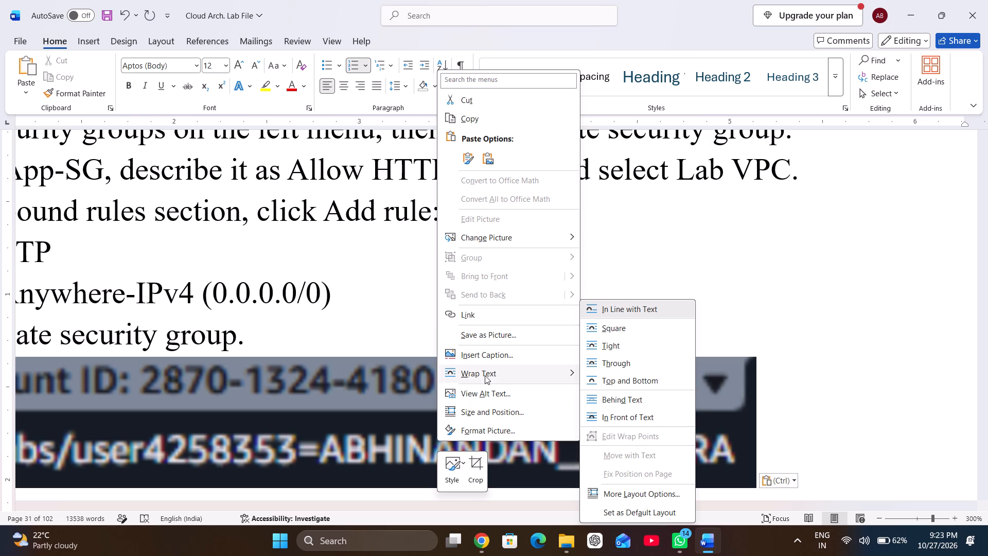
click(621, 413)
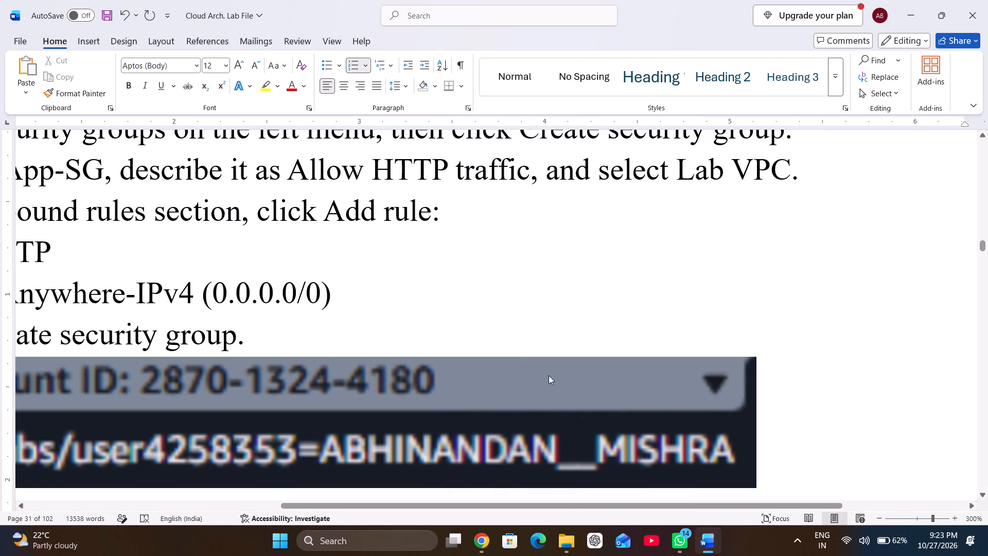
Shrink the account label image and fit it over the account details in the header of the Public Route Table screenshot.
scroll(541, 364, down, 1)
drag(518, 232, 652, 283)
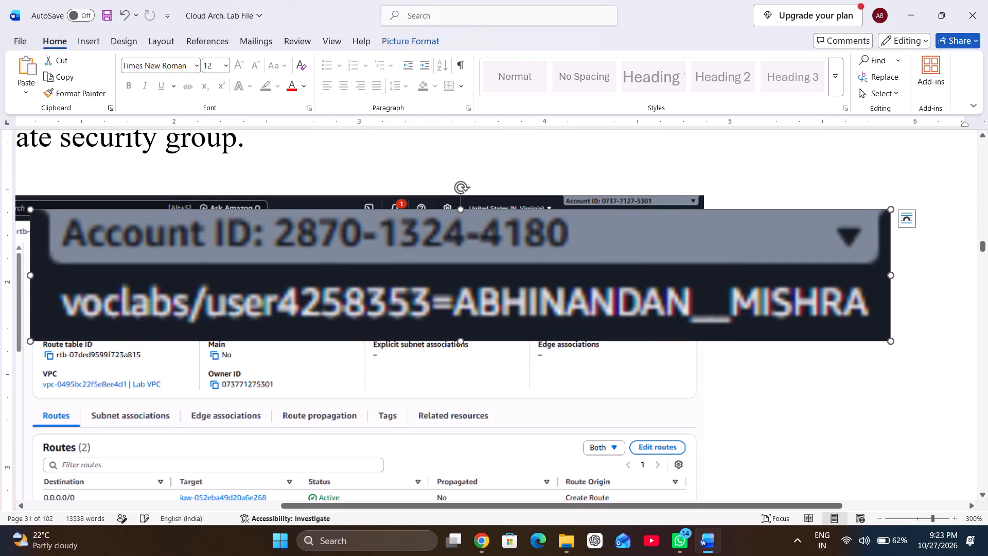
drag(28, 211, 690, 312)
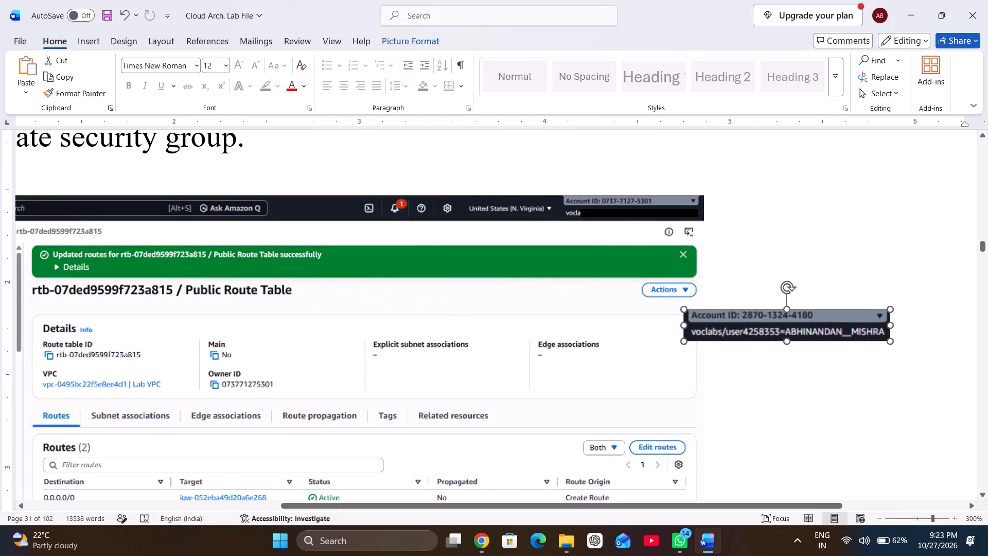
drag(690, 312, 697, 312)
drag(742, 324, 609, 269)
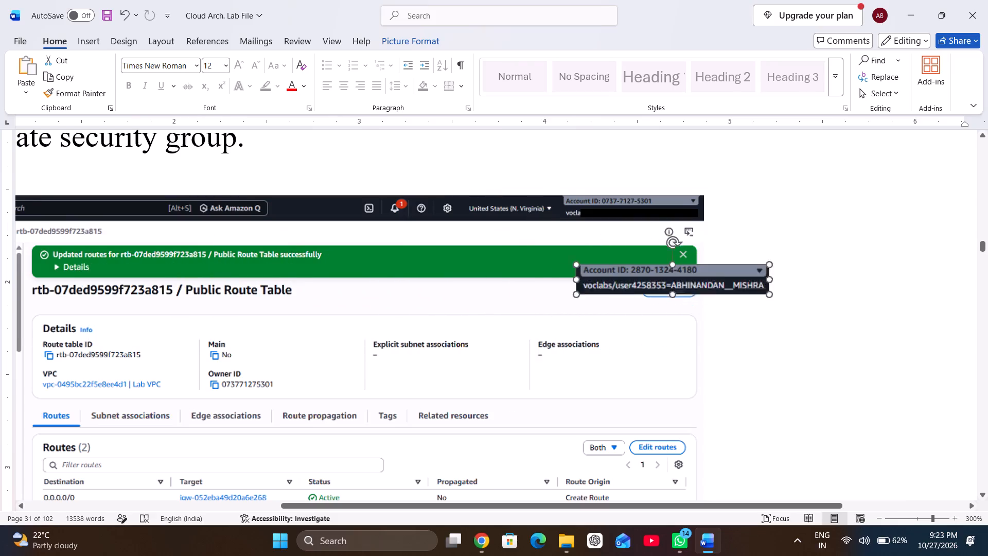
drag(609, 269, 552, 205)
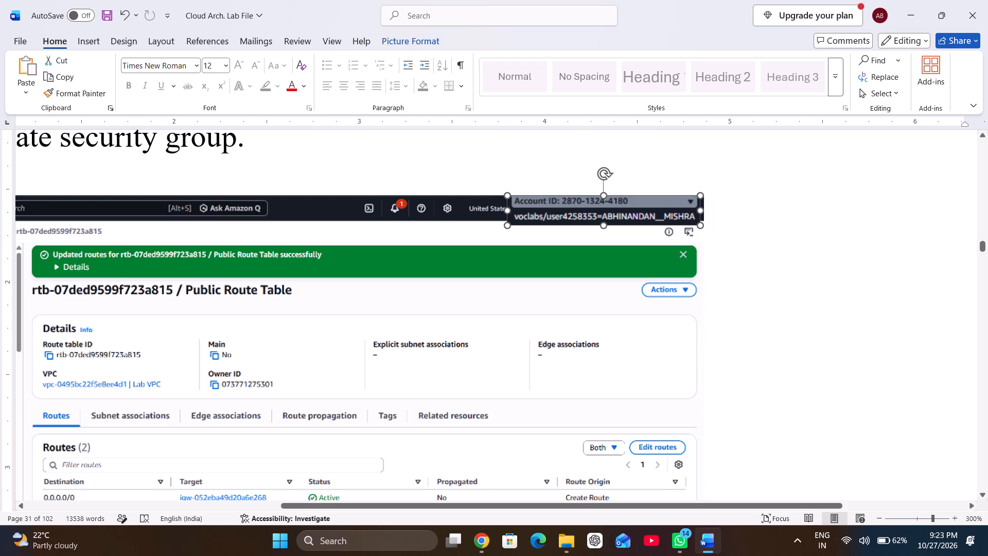
drag(507, 210, 561, 208)
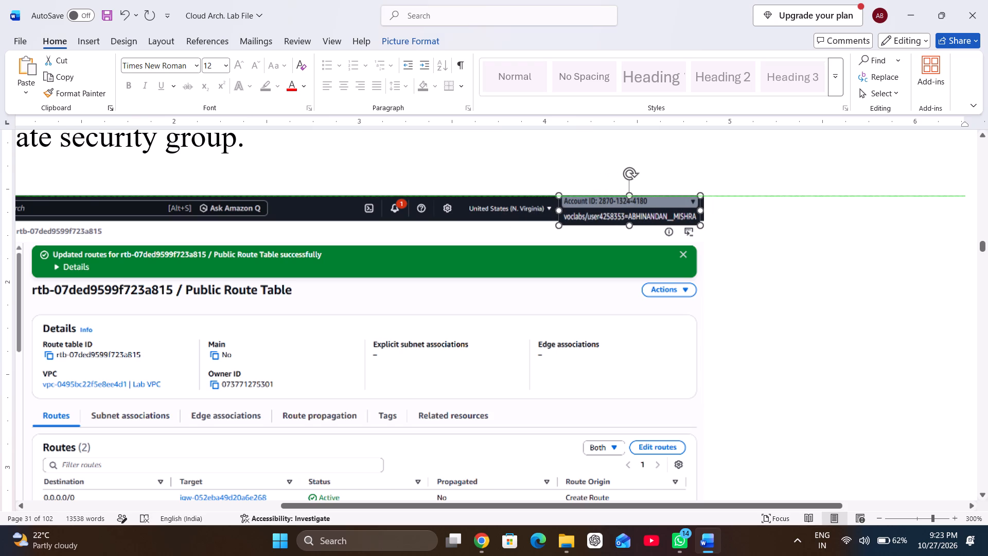
drag(561, 208, 561, 213)
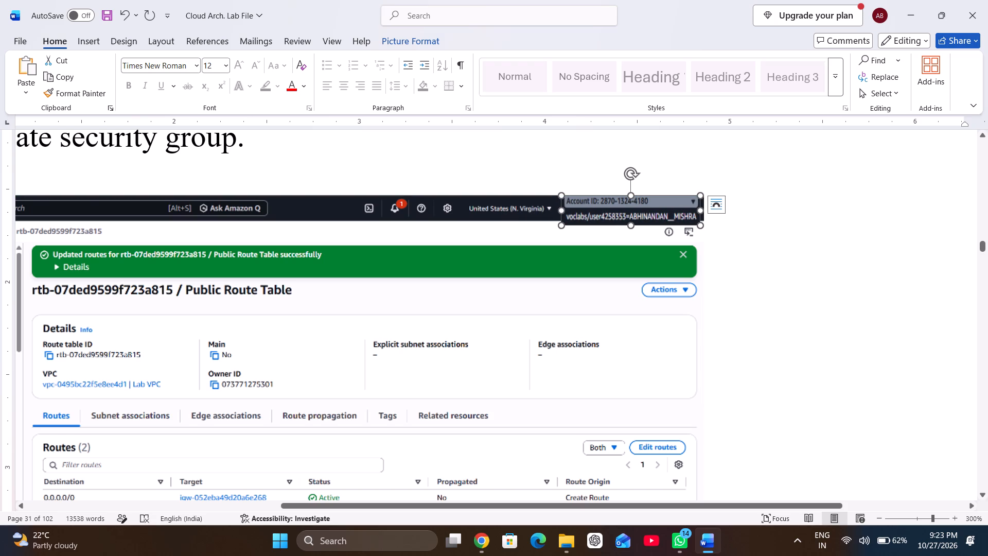
drag(632, 224, 631, 217)
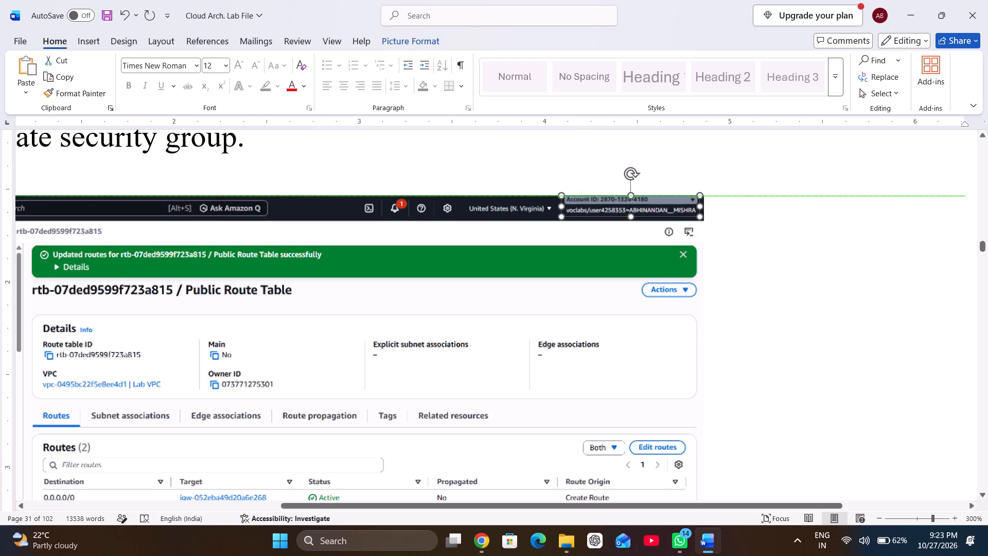
drag(631, 217, 630, 218)
click(621, 208)
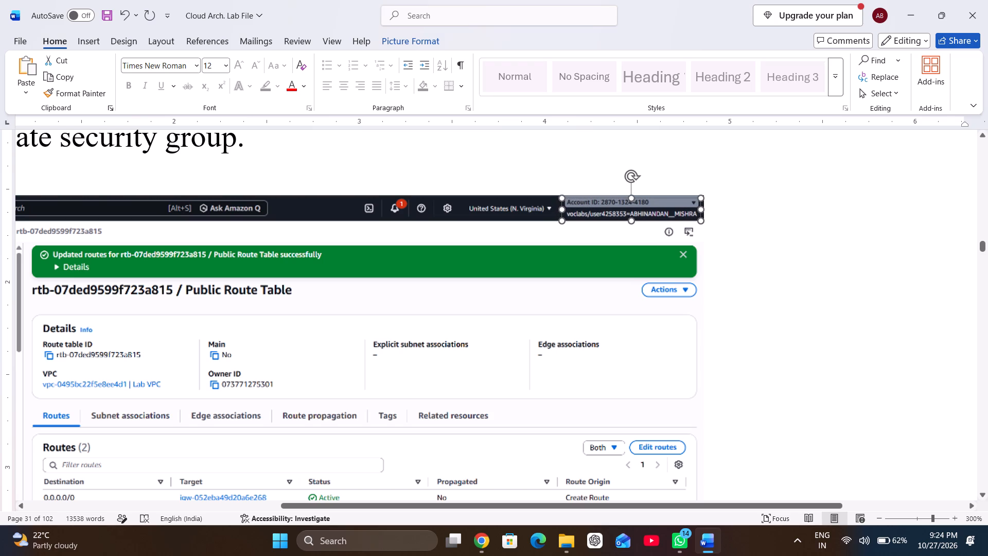
click(558, 241)
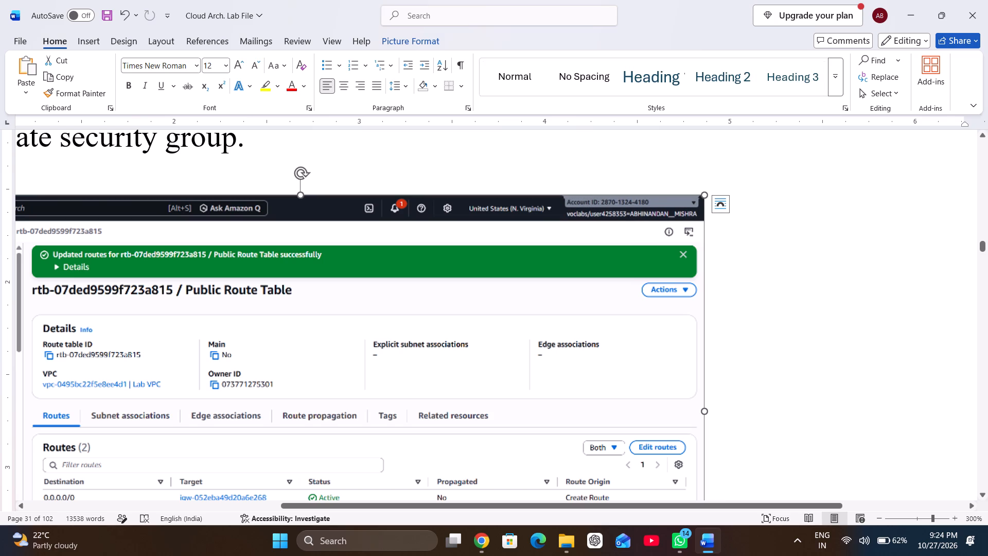
click(598, 211)
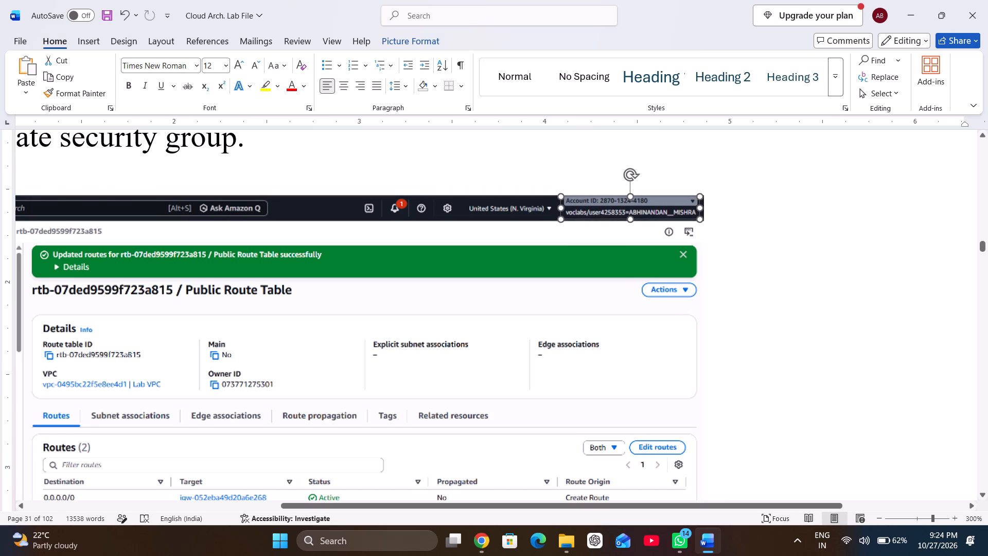
click(581, 243)
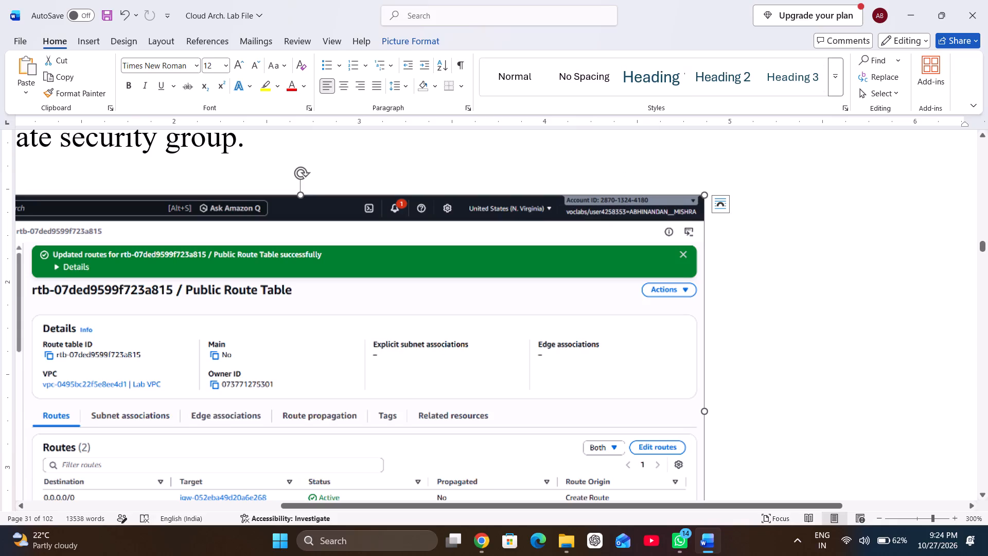
Paste the account label image after the Launch an instance screenshot and set its text wrapping to In Front of Text.
scroll(574, 311, down, 2)
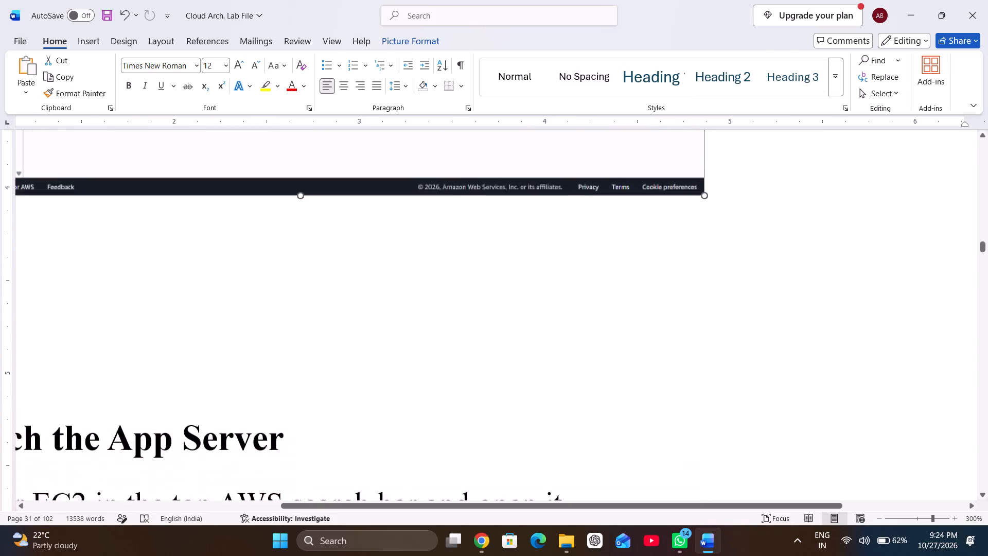
scroll(574, 311, down, 6)
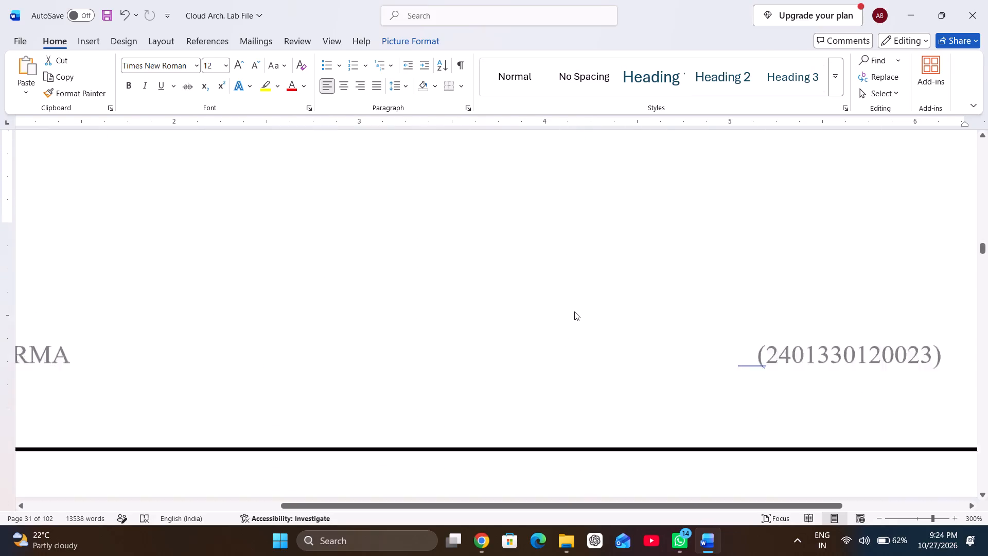
scroll(574, 311, down, 2)
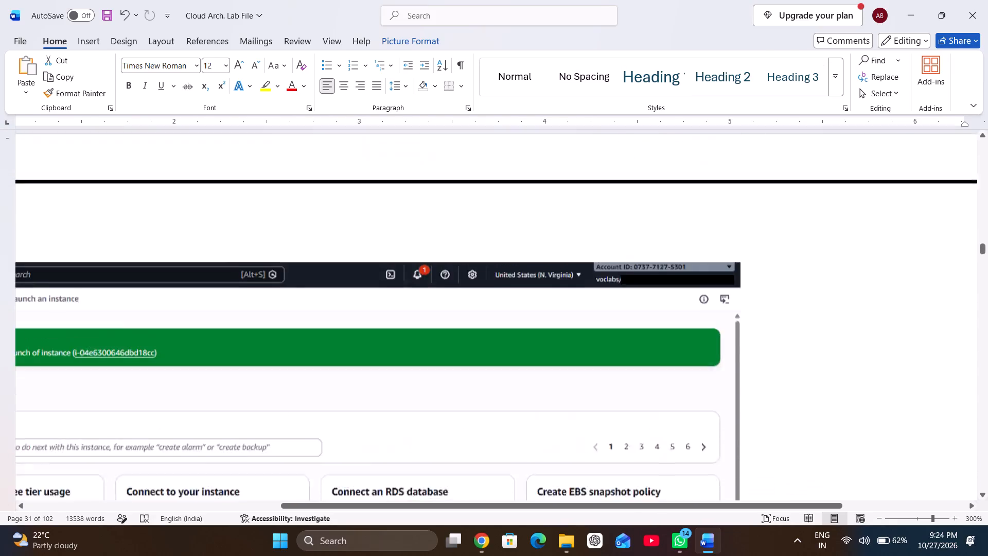
scroll(574, 311, down, 1)
click(760, 295)
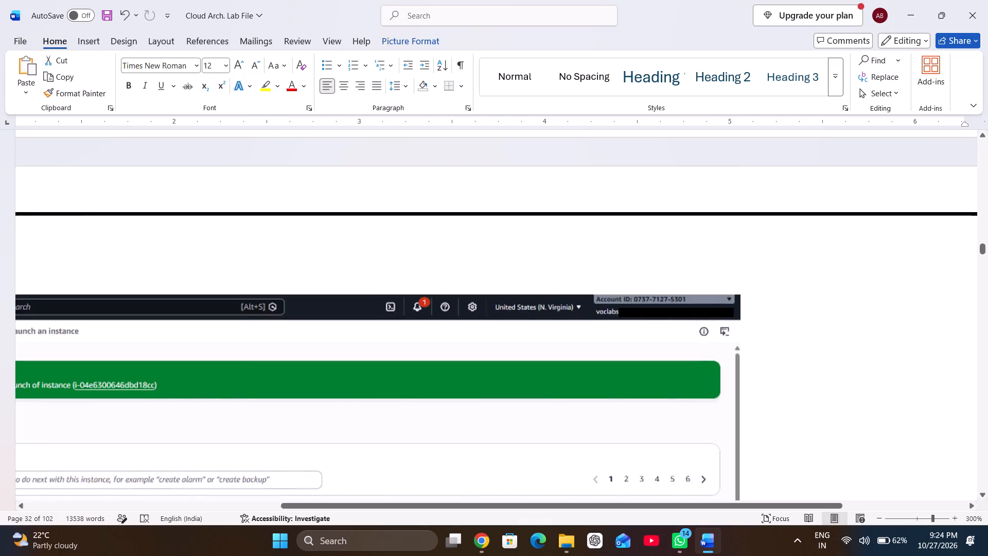
key(ctrl+v)
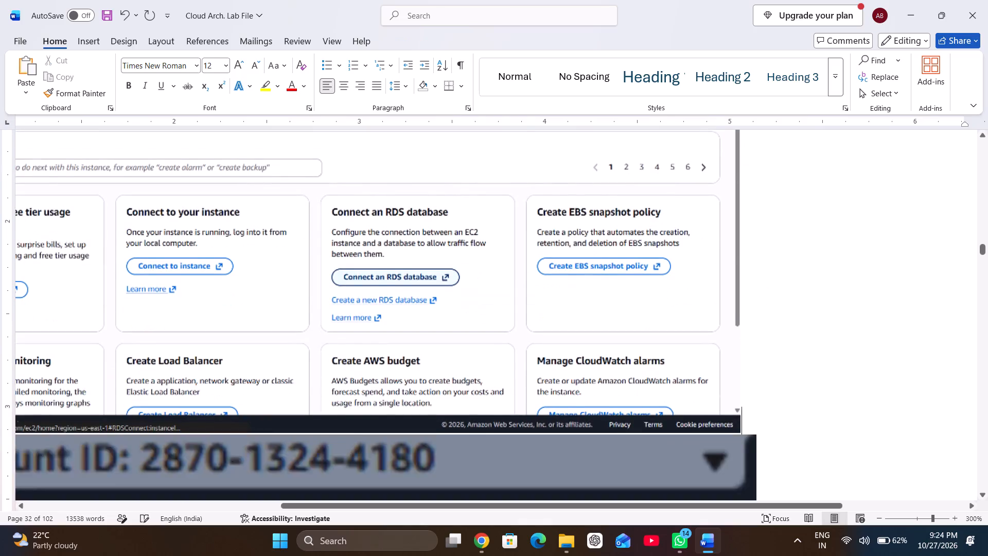
click(625, 379)
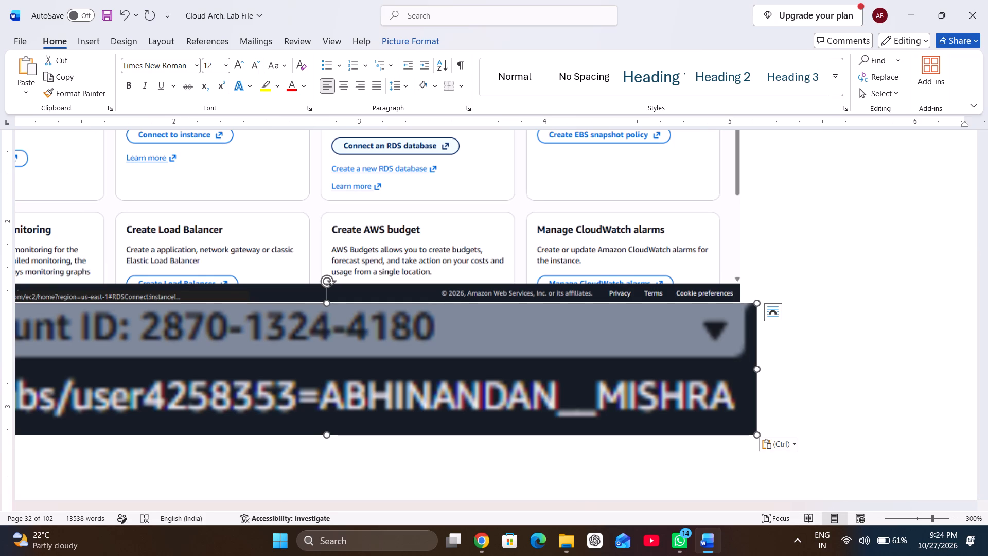
click(362, 349)
right_click(362, 349)
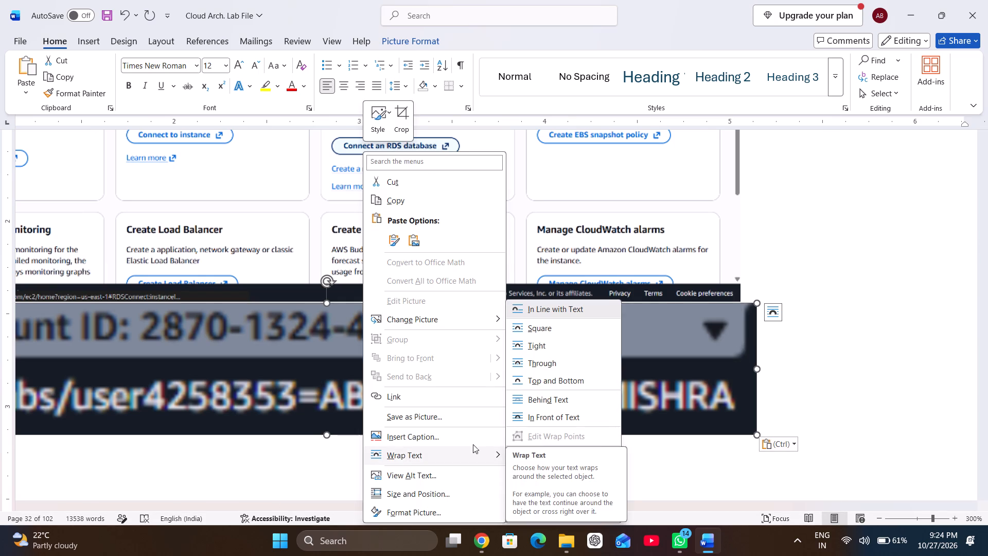
click(586, 419)
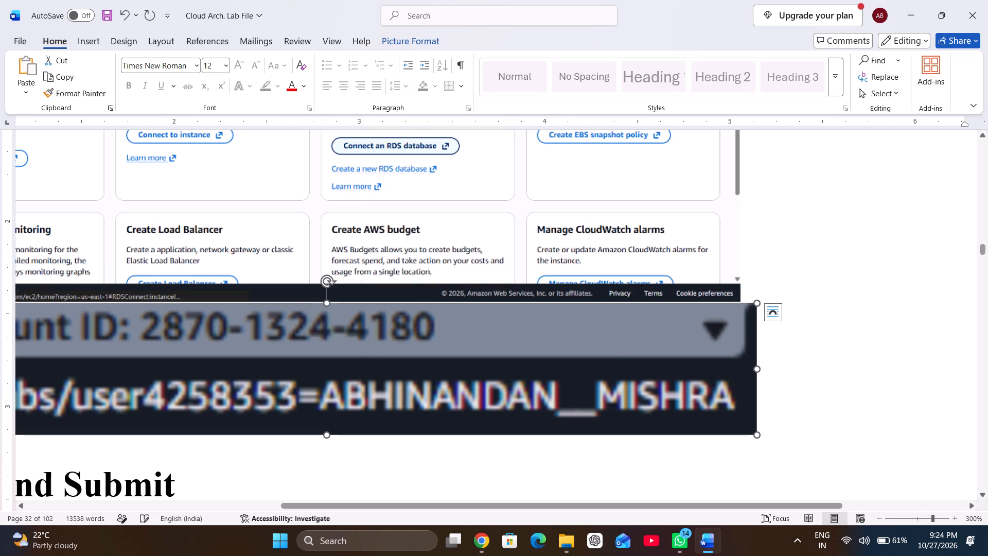
Shrink the account label image proportionally and move it up to the header edge of the Launch an instance screenshot.
drag(553, 360, 571, 224)
scroll(571, 224, up, 1)
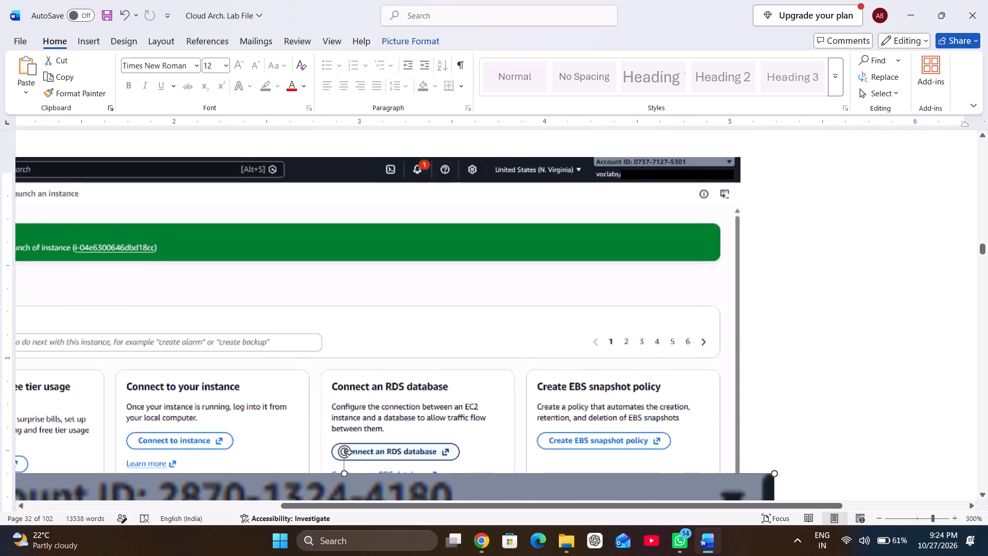
scroll(571, 224, up, 1)
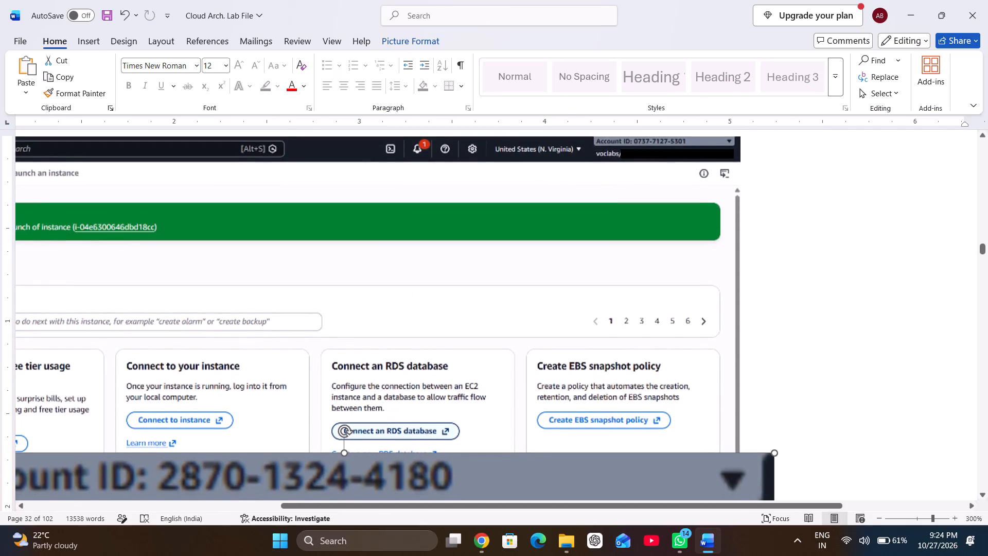
drag(532, 471, 668, 200)
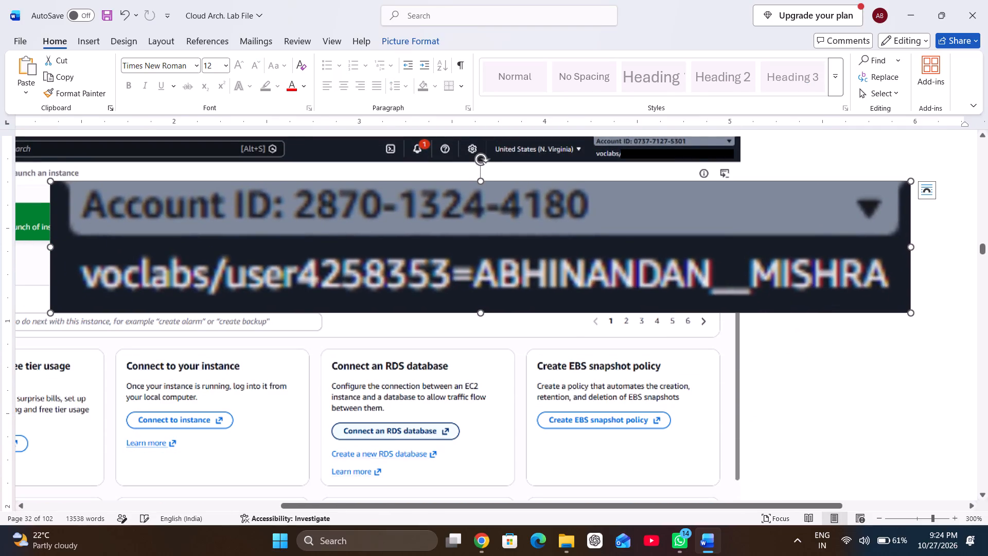
drag(52, 181, 395, 228)
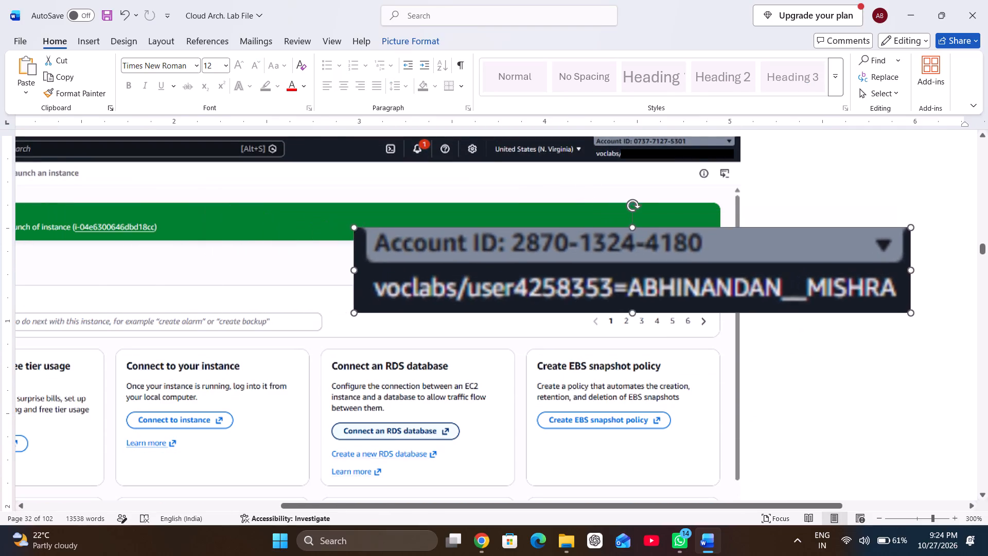
drag(395, 228, 568, 266)
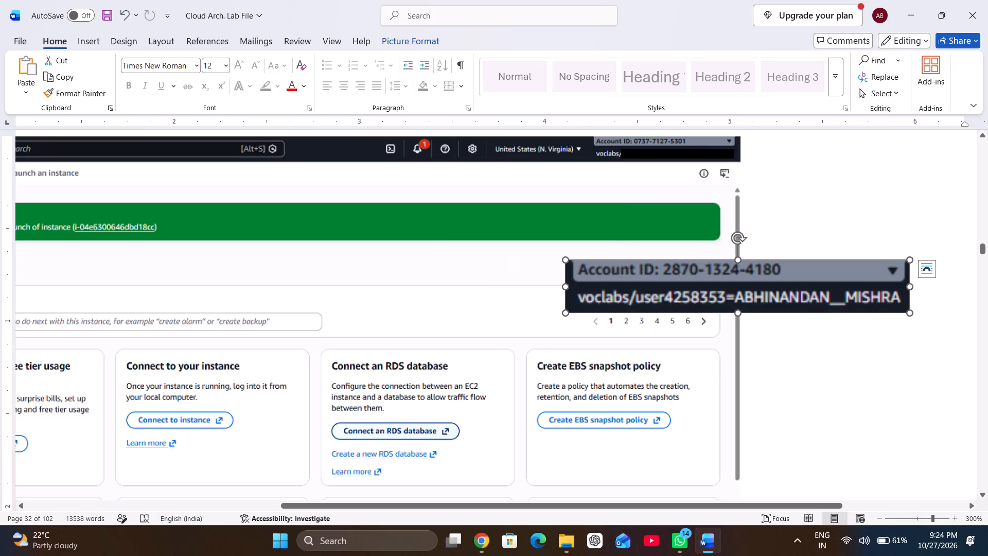
drag(669, 293, 573, 262)
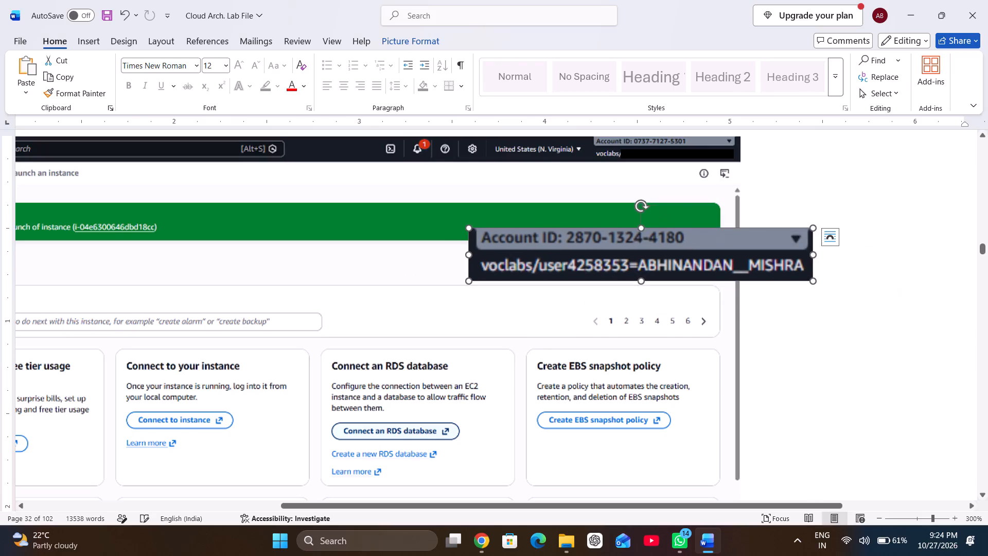
scroll(573, 262, up, 1)
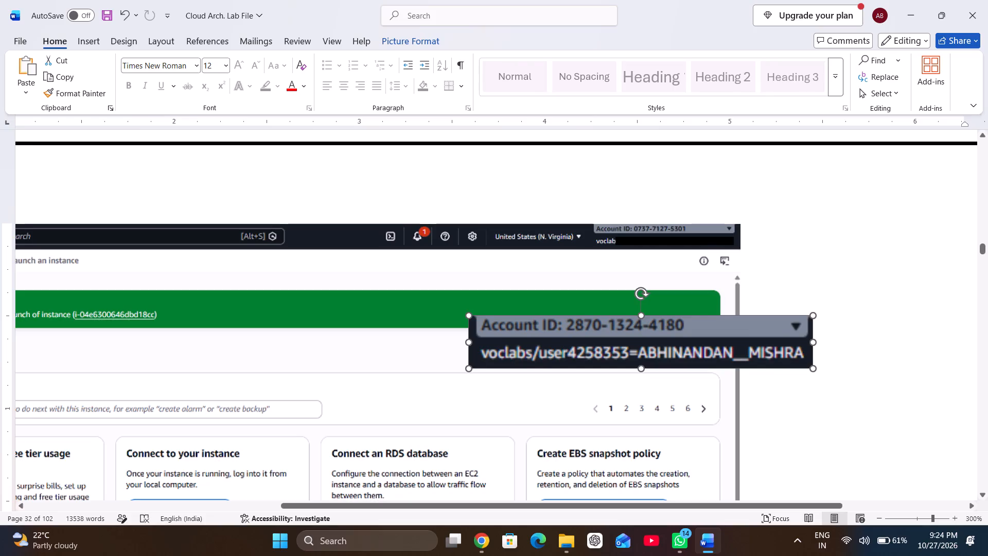
drag(588, 344, 514, 264)
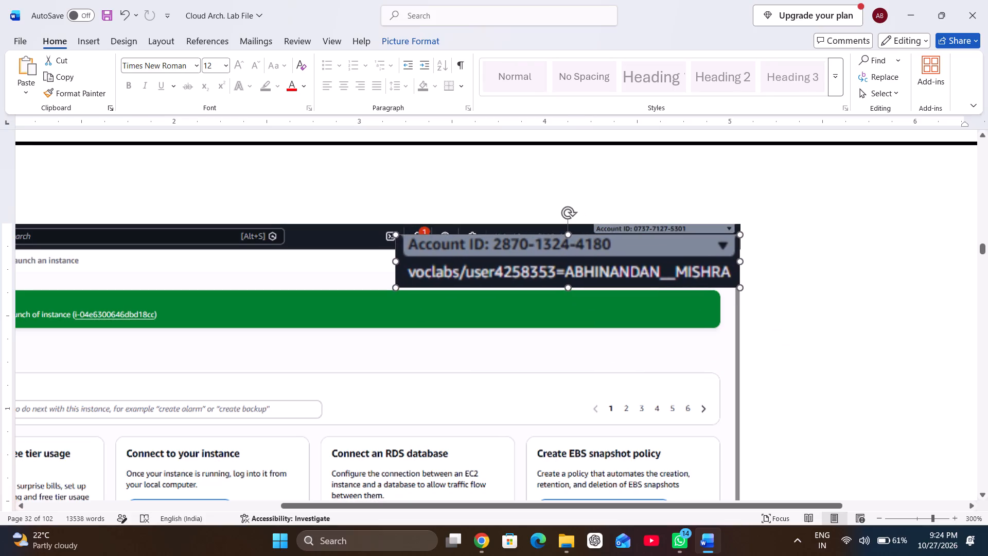
Narrow and flatten the account label image and align it over the account details in the Launch an instance screenshot's header.
scroll(511, 343, left, 1)
drag(393, 262, 593, 254)
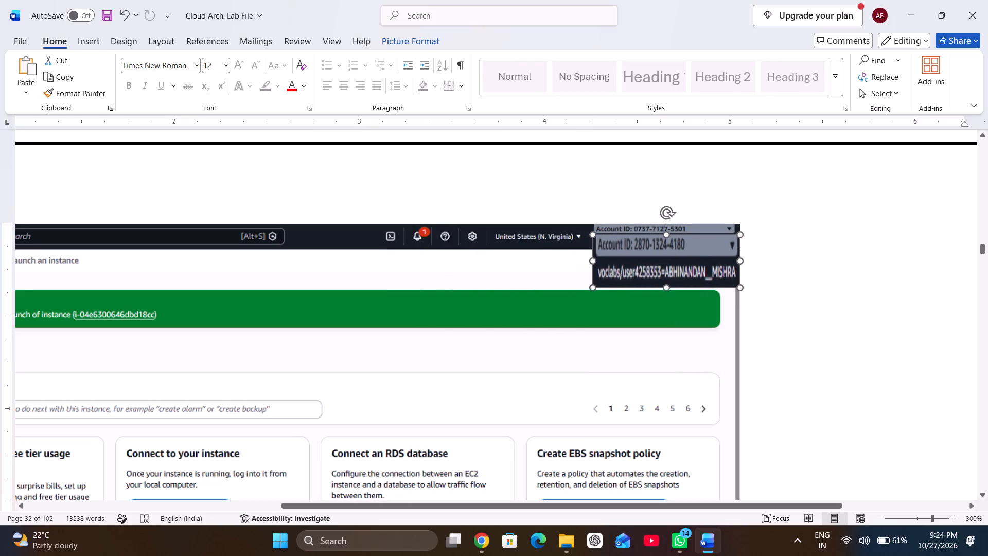
drag(593, 254, 591, 254)
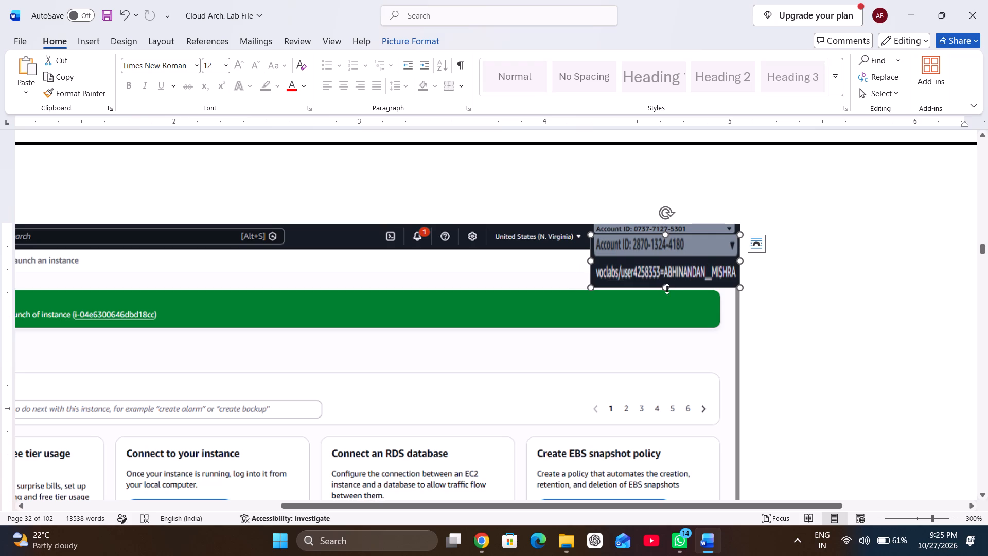
drag(666, 288, 667, 253)
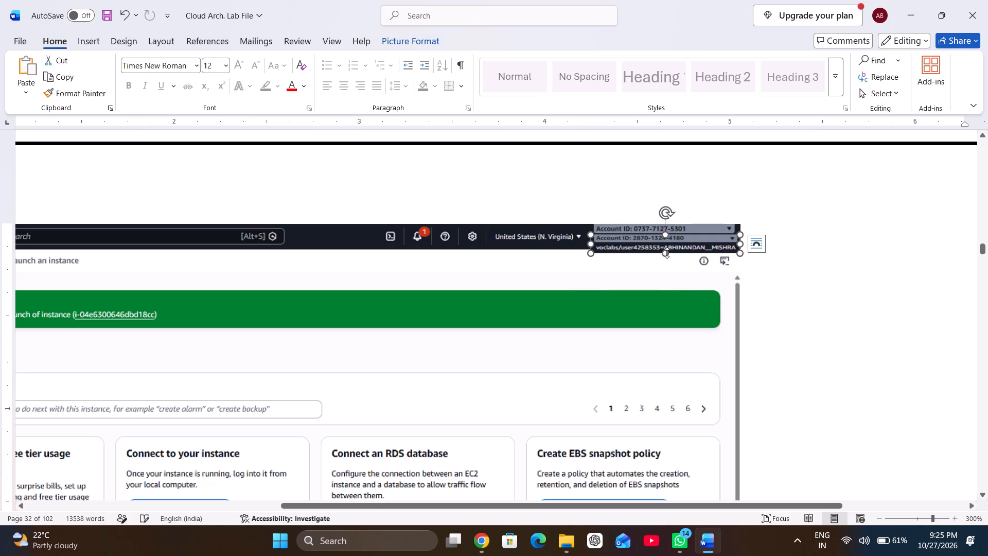
drag(666, 252, 666, 257)
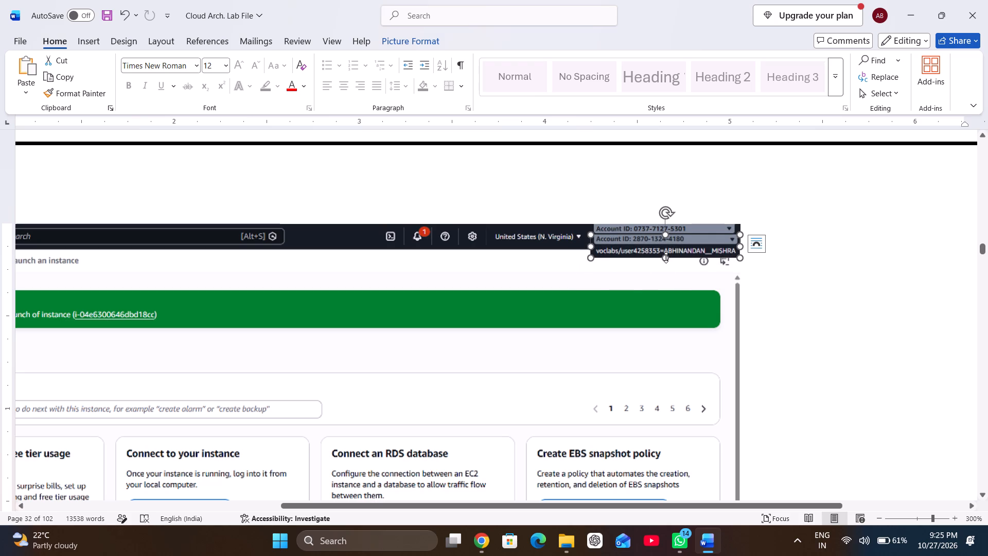
drag(679, 247, 676, 237)
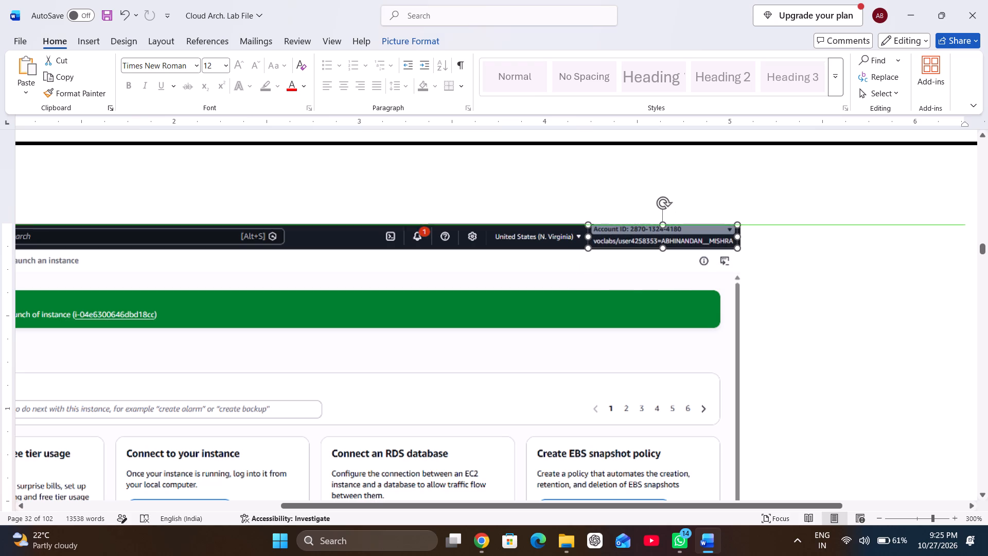
click(633, 304)
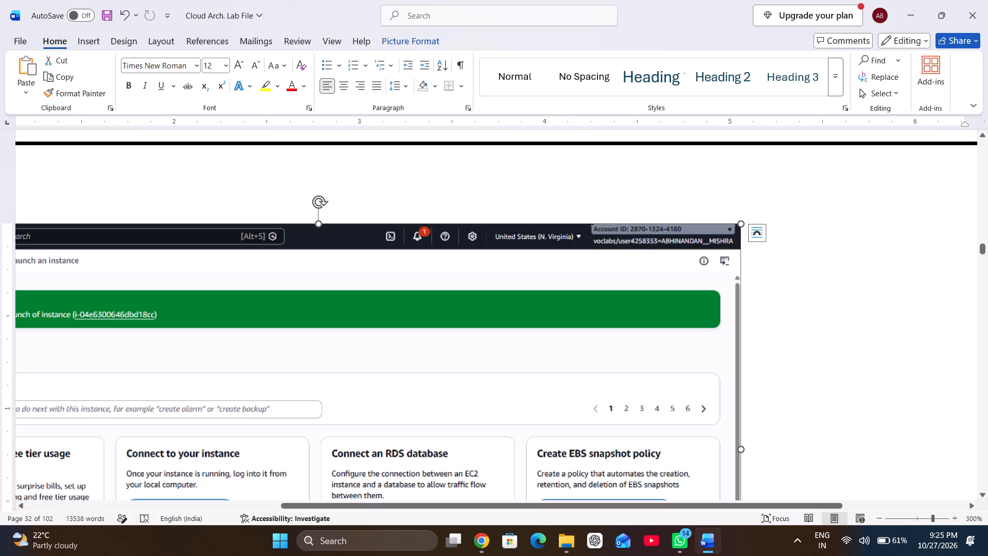
click(639, 242)
click(628, 233)
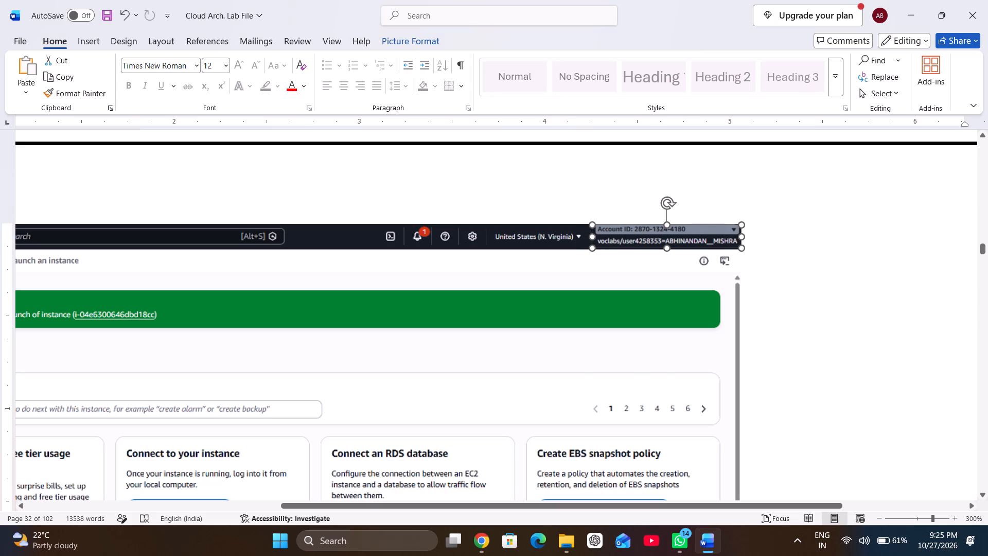
click(606, 294)
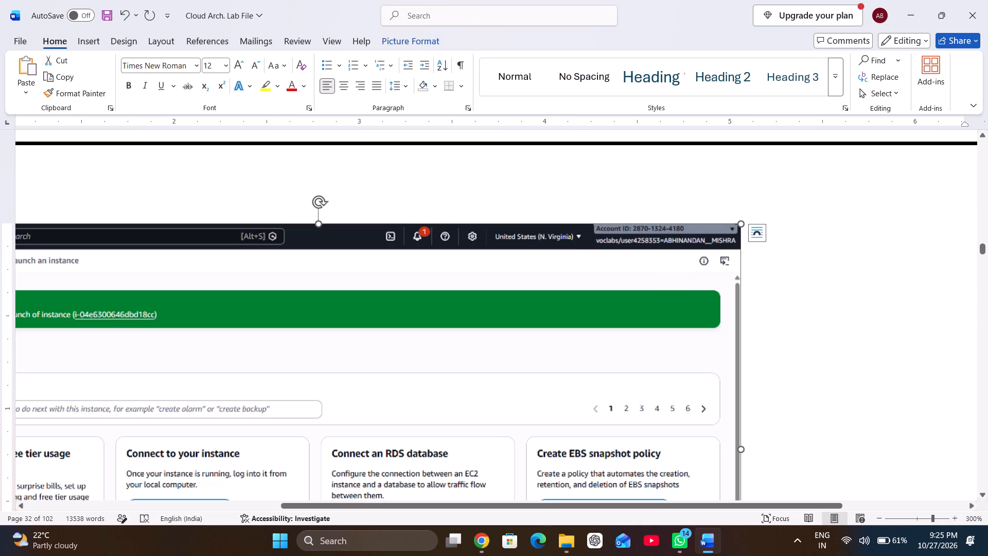
Paste the account label image after the 10.0.0.0/24 CIDR block line and set its text wrapping to In Front of Text.
scroll(606, 294, down, 3)
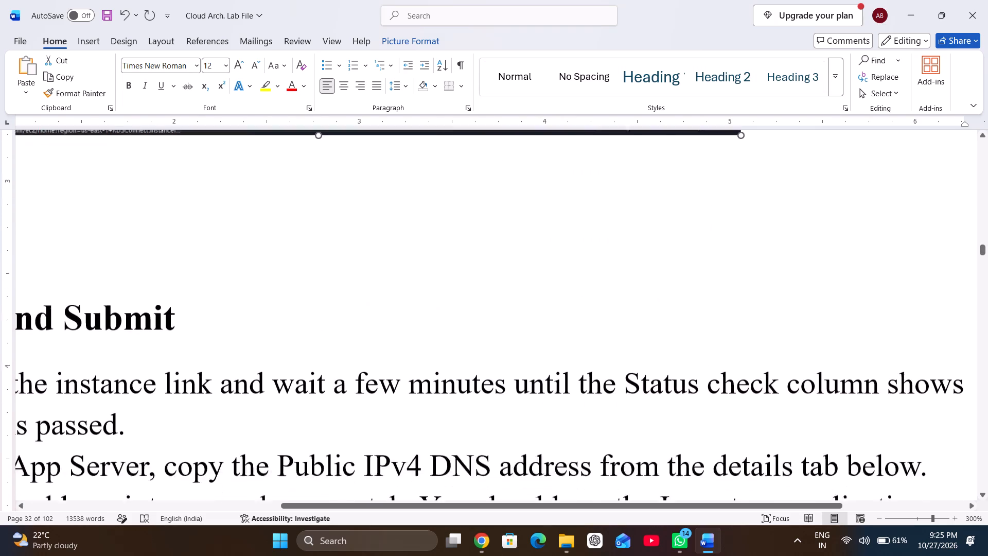
scroll(606, 294, down, 2)
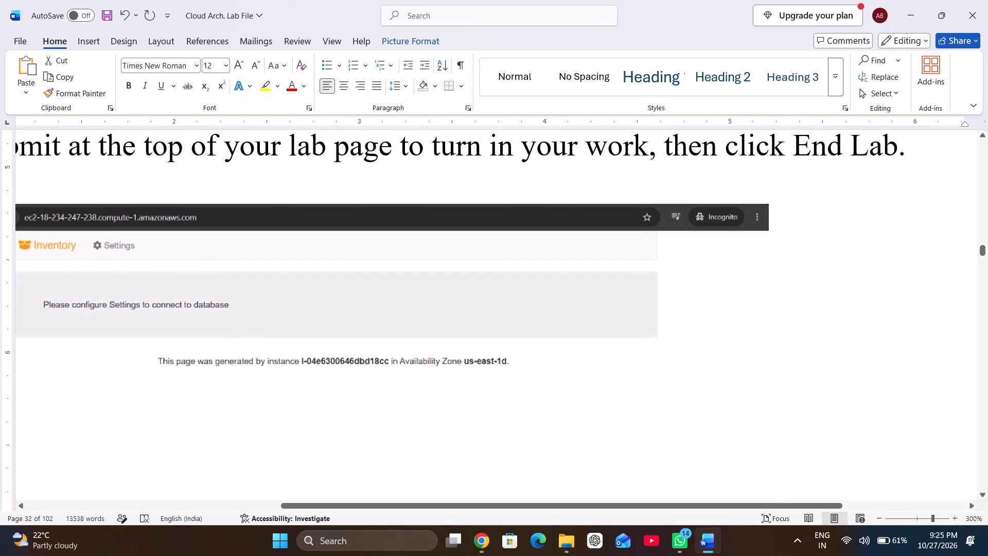
scroll(606, 294, down, 1)
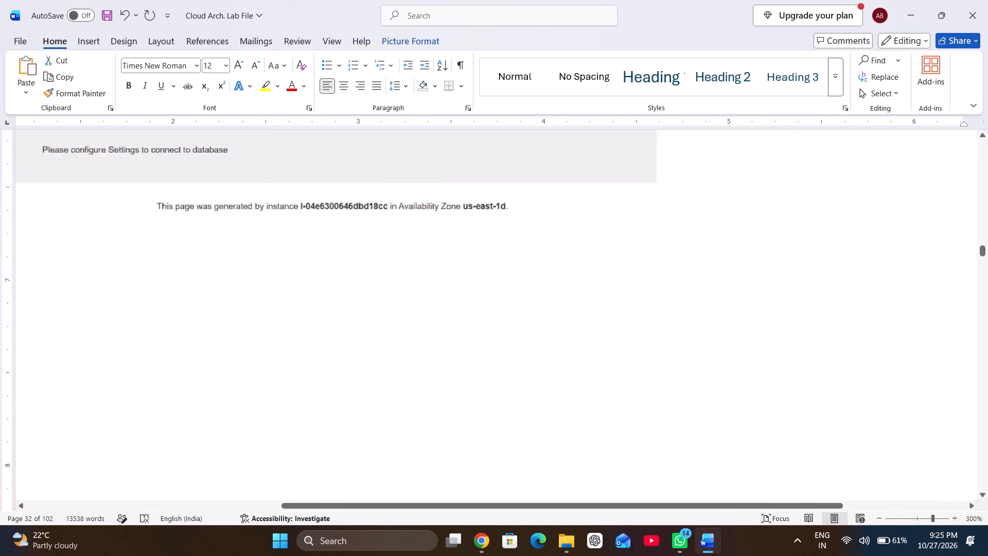
scroll(606, 294, down, 4)
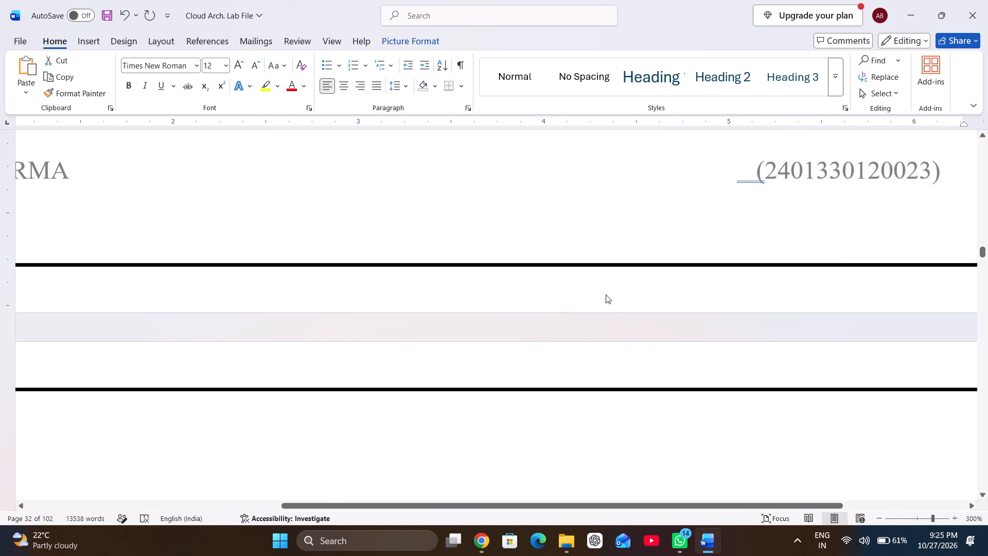
scroll(606, 294, down, 5)
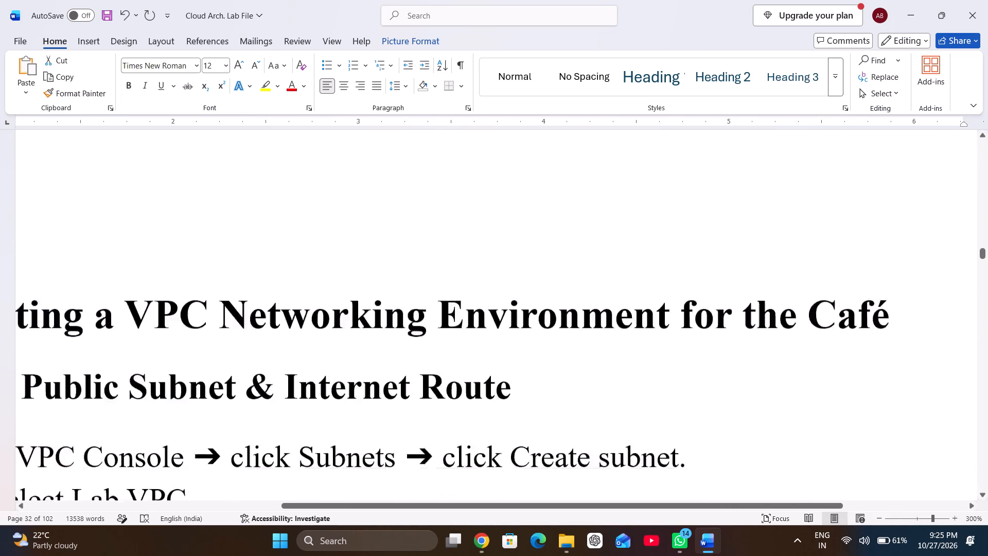
scroll(606, 294, down, 3)
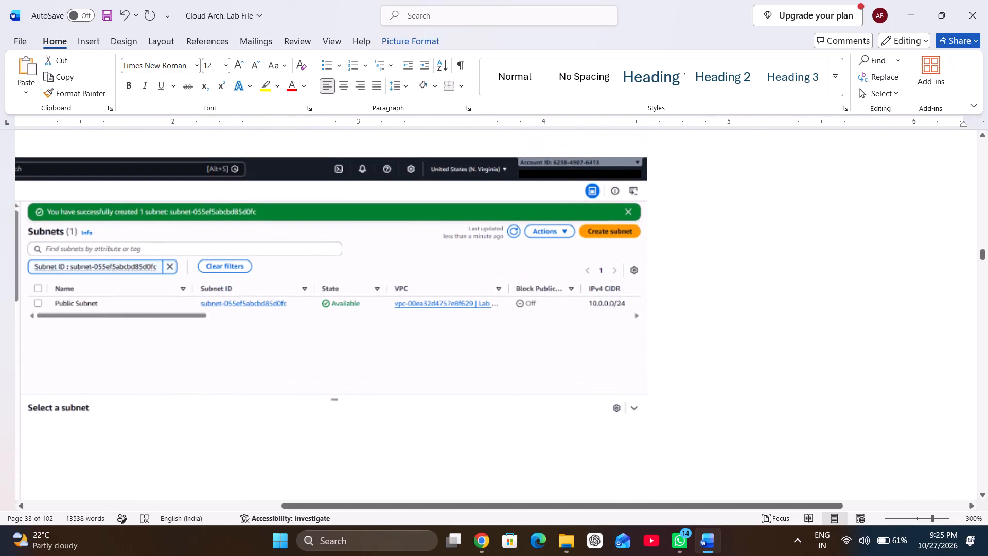
scroll(606, 294, up, 1)
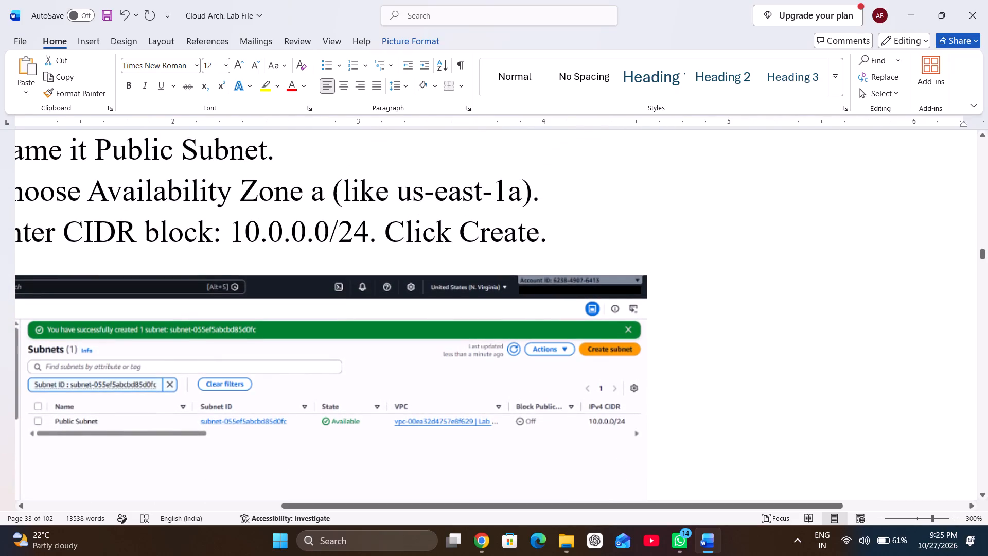
click(559, 237)
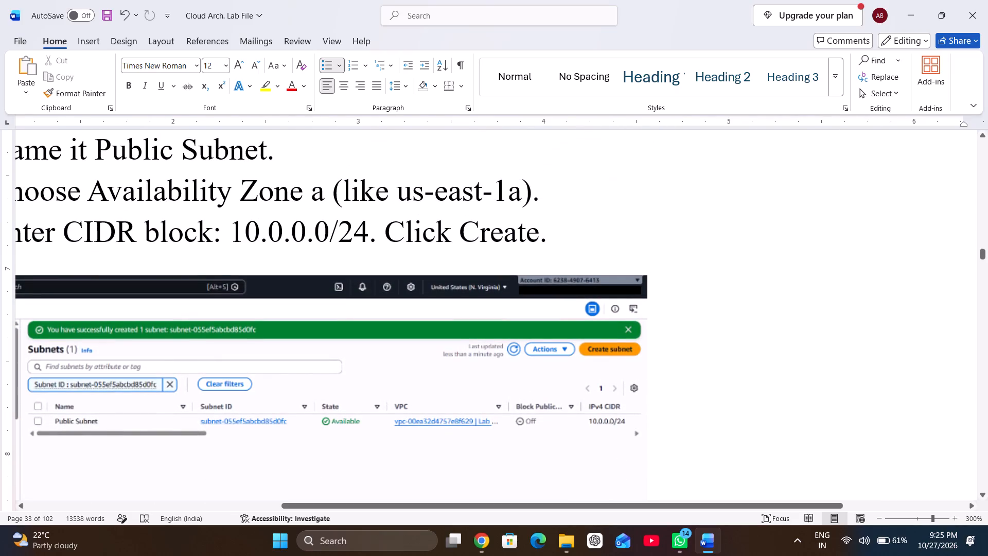
key(ctrl+v)
right_click(535, 306)
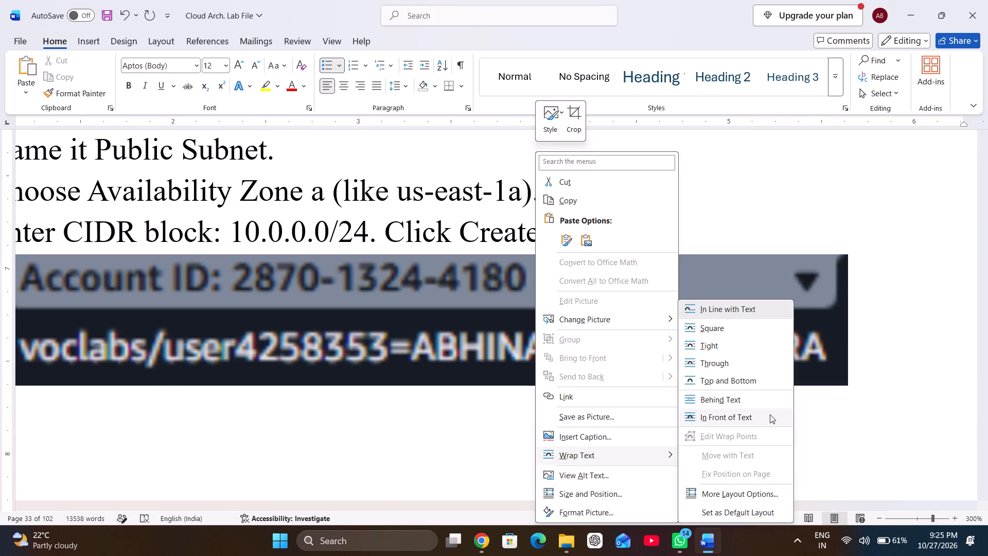
click(733, 415)
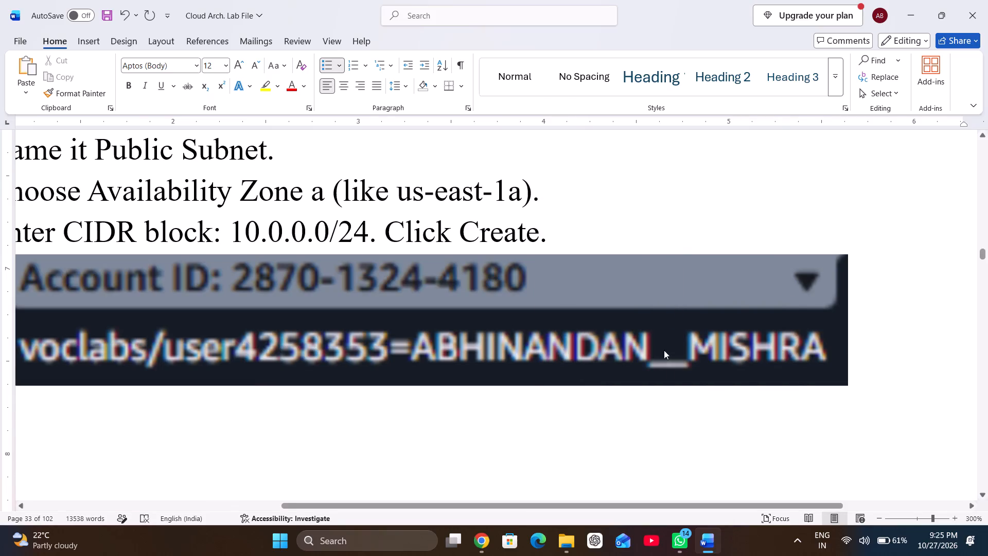
Shrink the account label image proportionally and move it over the account details in the Public Subnet screenshot's header.
click(850, 252)
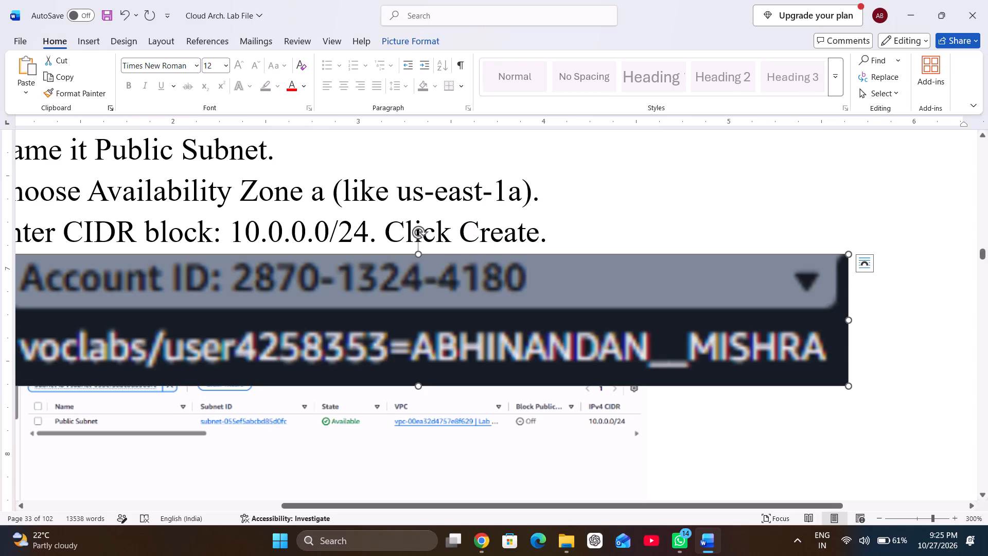
drag(849, 255, 318, 337)
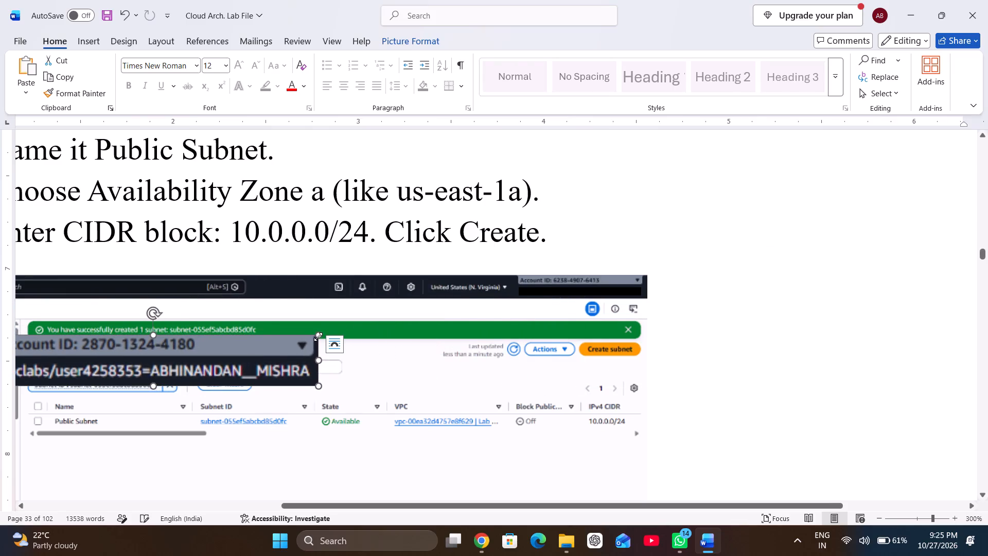
drag(254, 359, 656, 315)
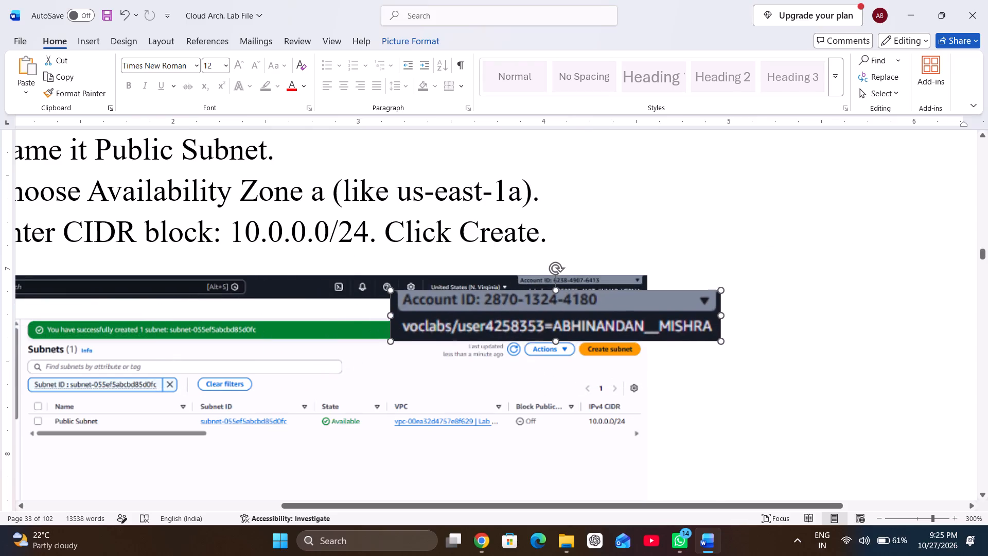
drag(656, 315, 657, 315)
drag(721, 291, 686, 293)
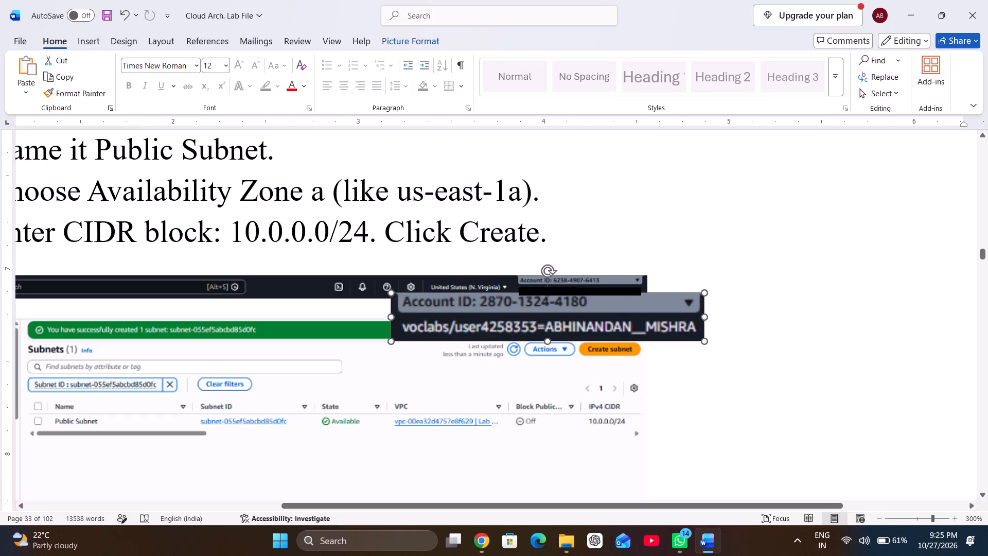
drag(686, 293, 517, 328)
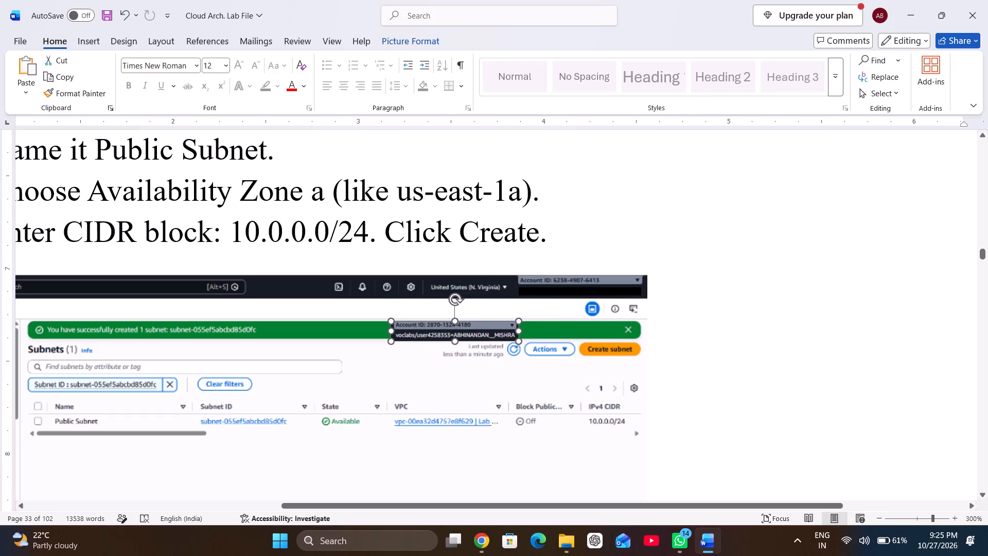
drag(517, 328, 515, 330)
drag(481, 332, 583, 288)
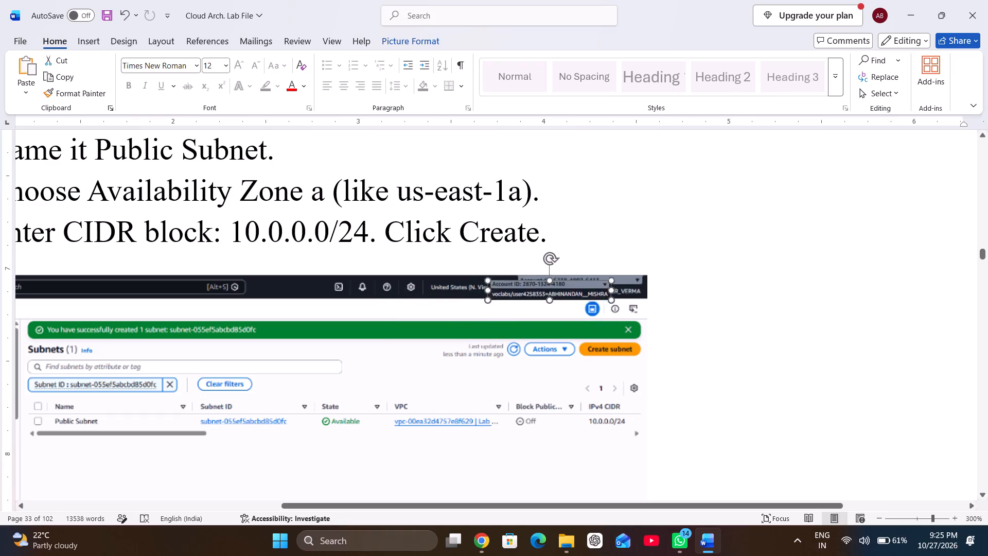
drag(583, 288, 609, 283)
click(579, 322)
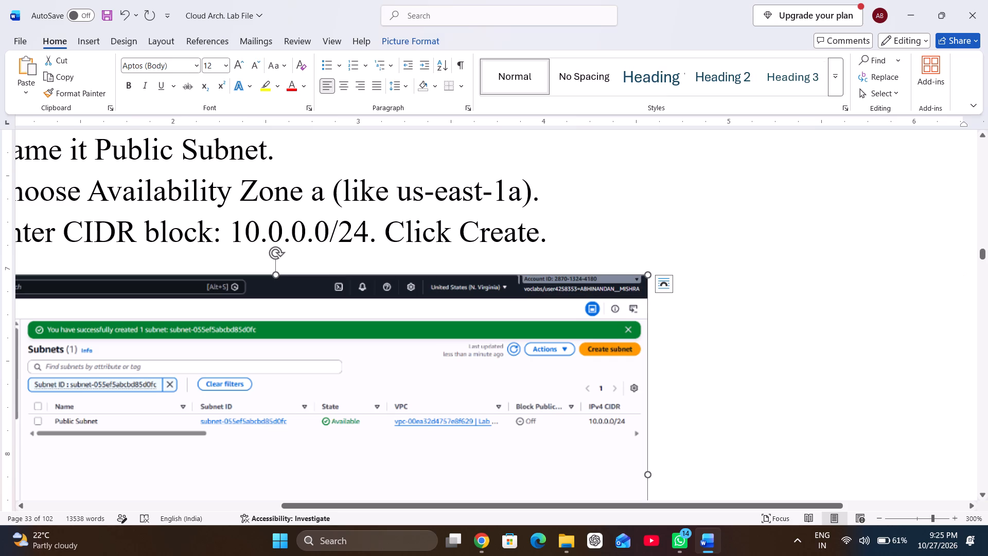
Widen the account label image slightly and extend its lower edge to cover the account details in the Public Subnet screenshot's header.
click(575, 287)
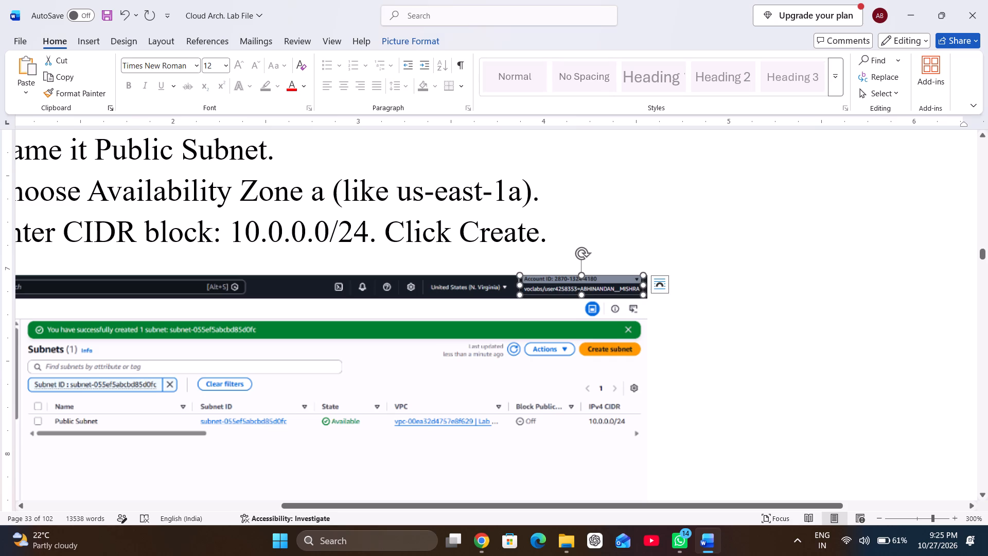
click(520, 288)
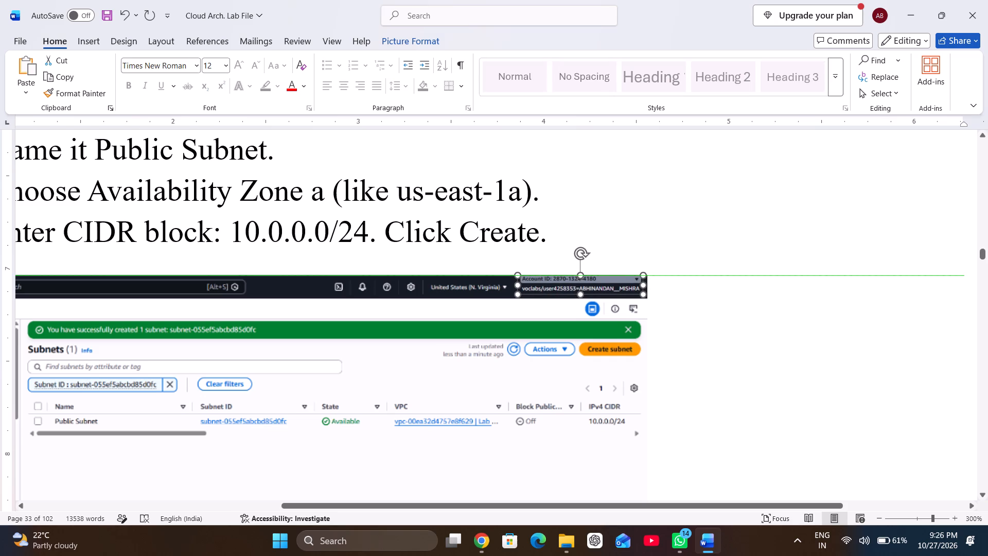
click(496, 338)
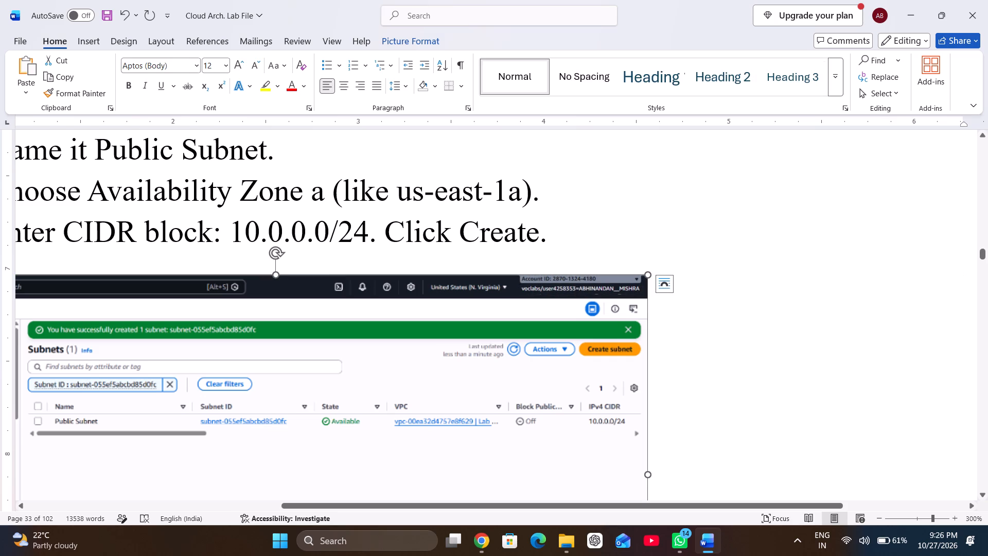
click(586, 283)
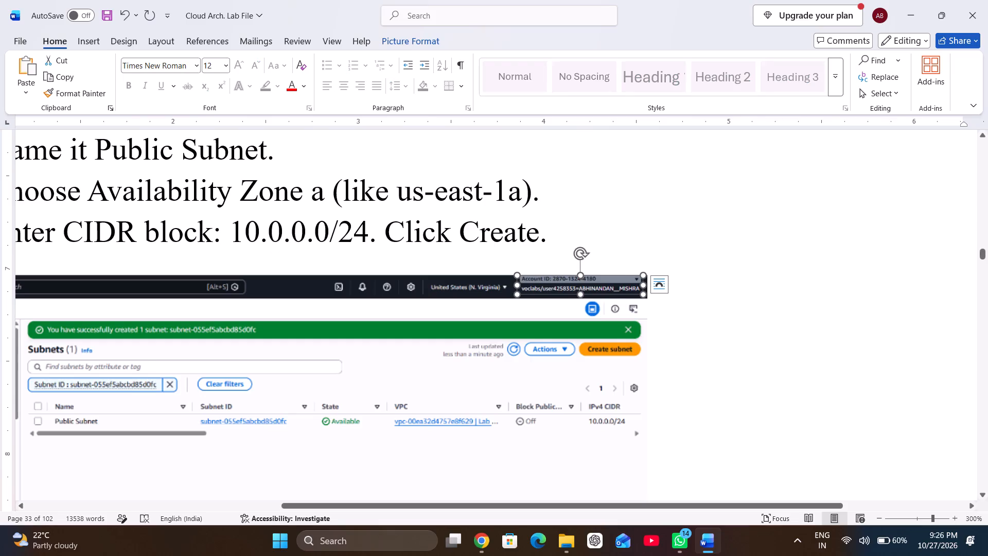
click(582, 297)
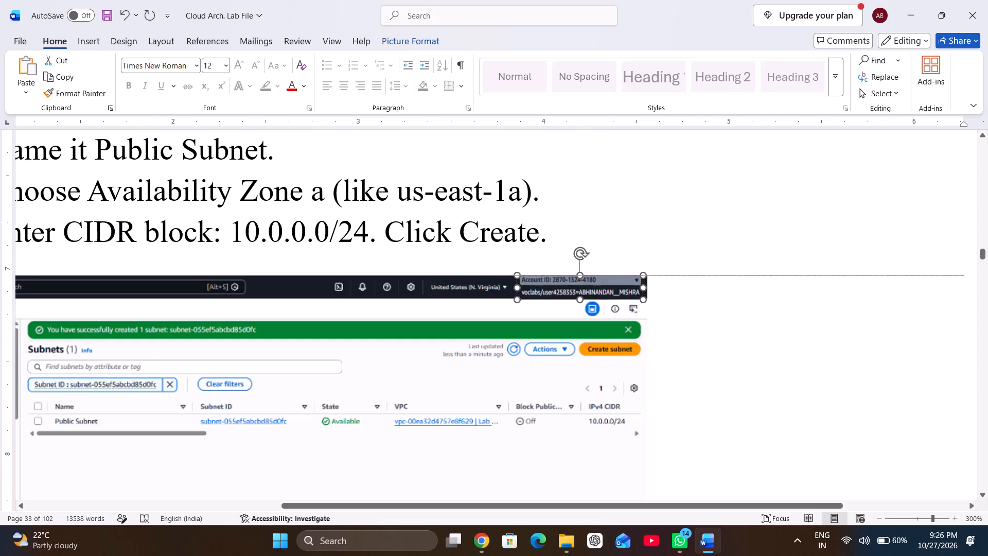
click(536, 333)
Paste the account label image after the Lab IGW create line and set its text wrapping to In Front of Text.
scroll(536, 333, down, 2)
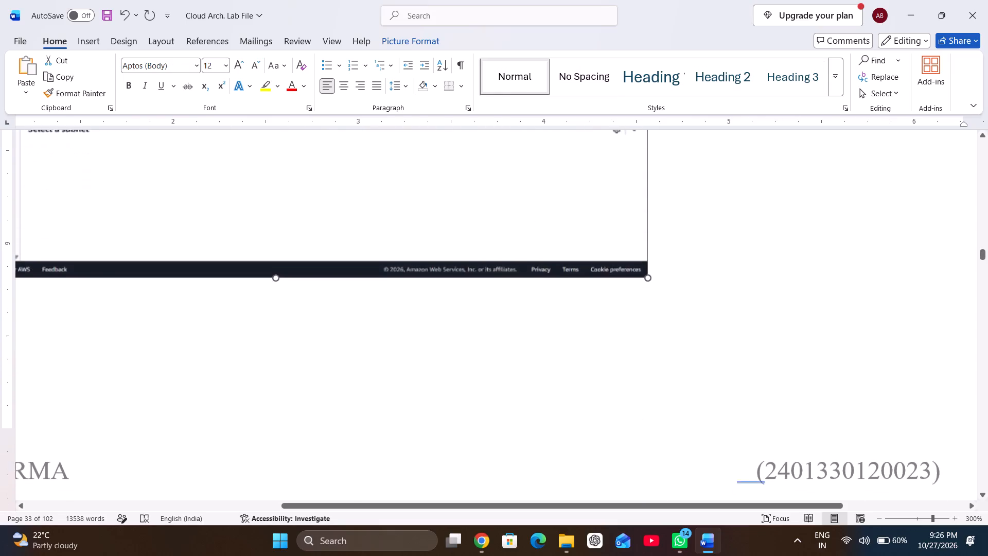
scroll(536, 333, down, 3)
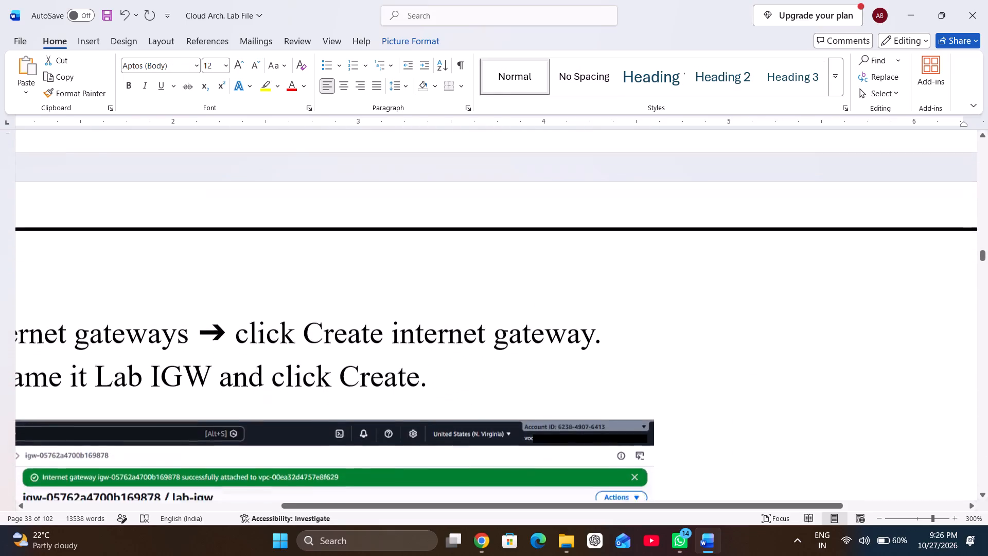
scroll(536, 333, down, 1)
click(448, 328)
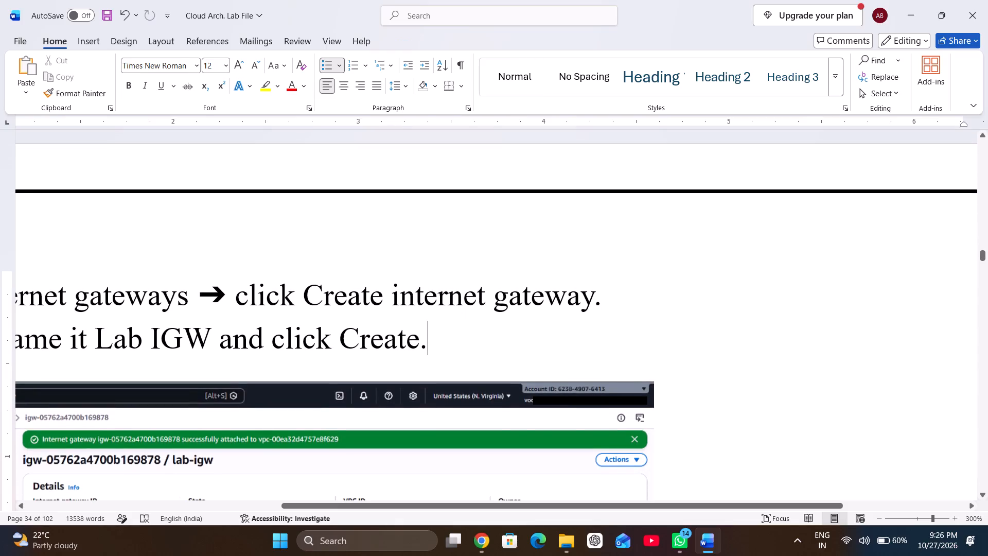
key(ctrl+v)
drag(455, 408, 521, 342)
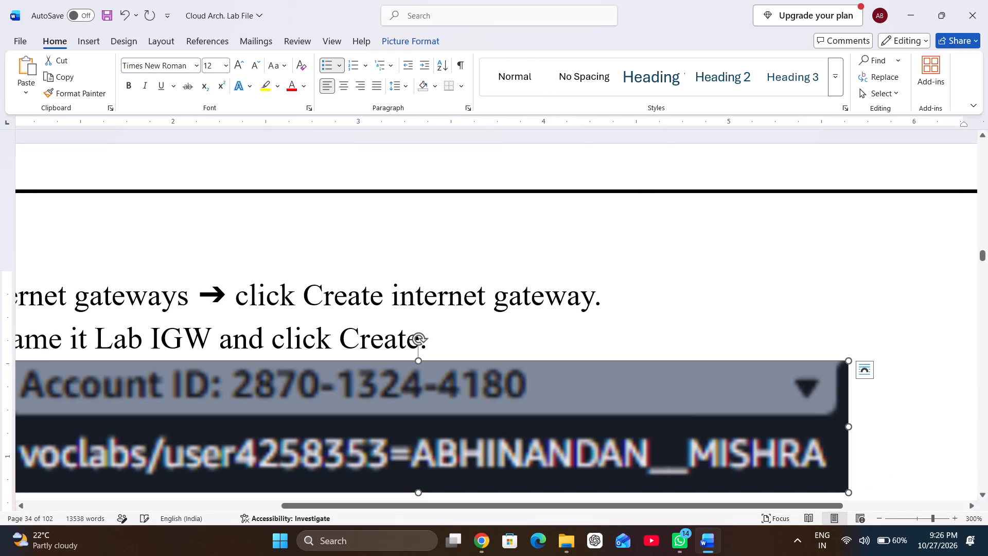
click(490, 396)
right_click(490, 396)
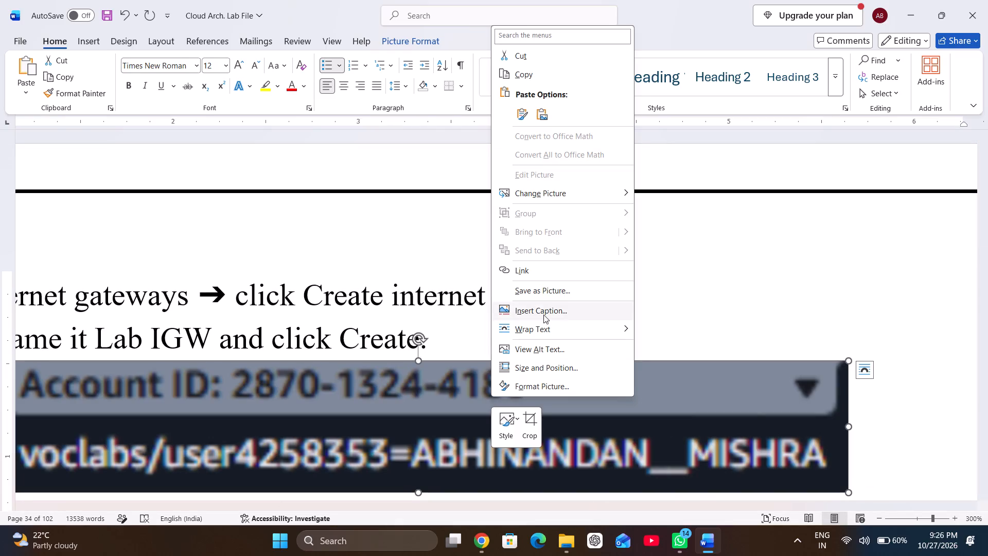
click(675, 418)
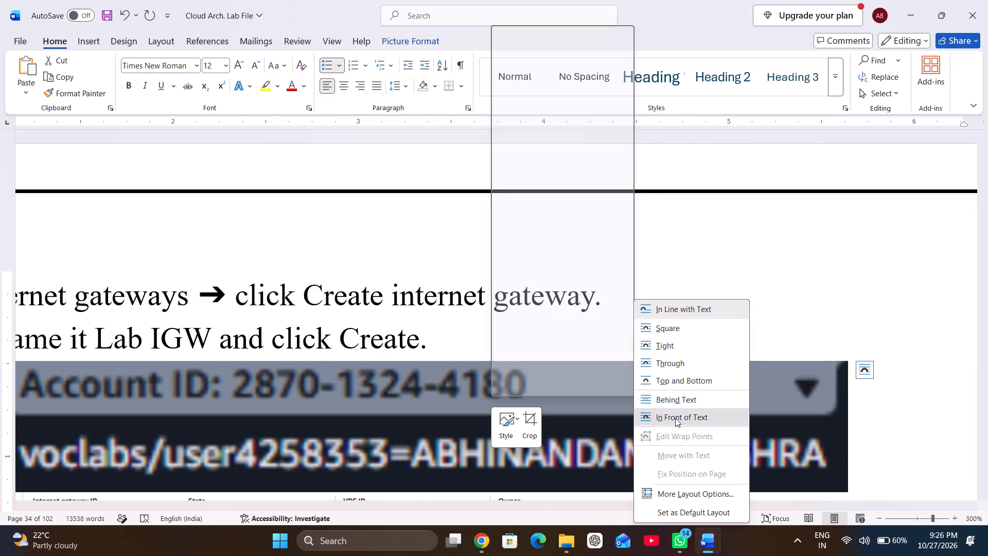
Shrink the account label image proportionally and move it onto the account details in the lab-igw internet gateway screenshot's header.
drag(561, 411, 646, 282)
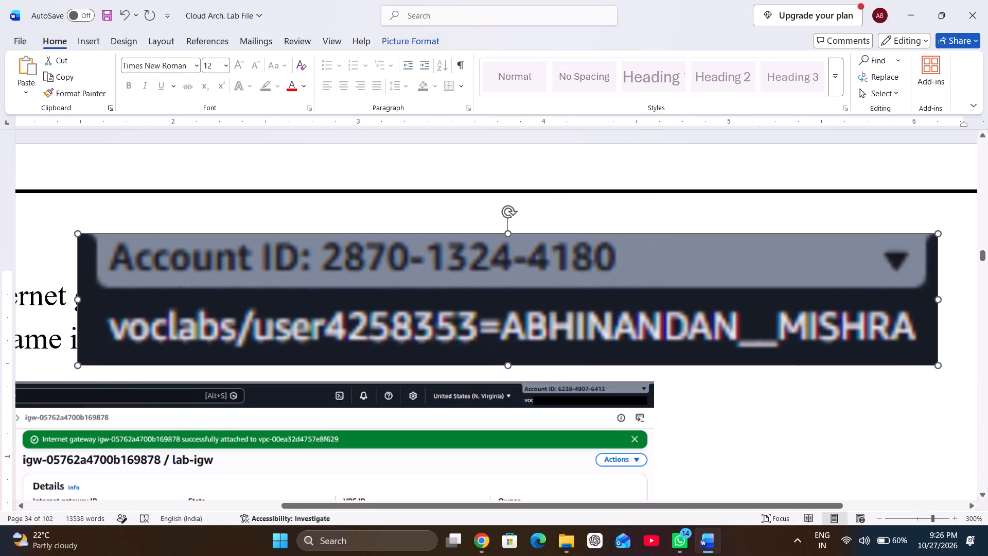
drag(646, 282, 645, 282)
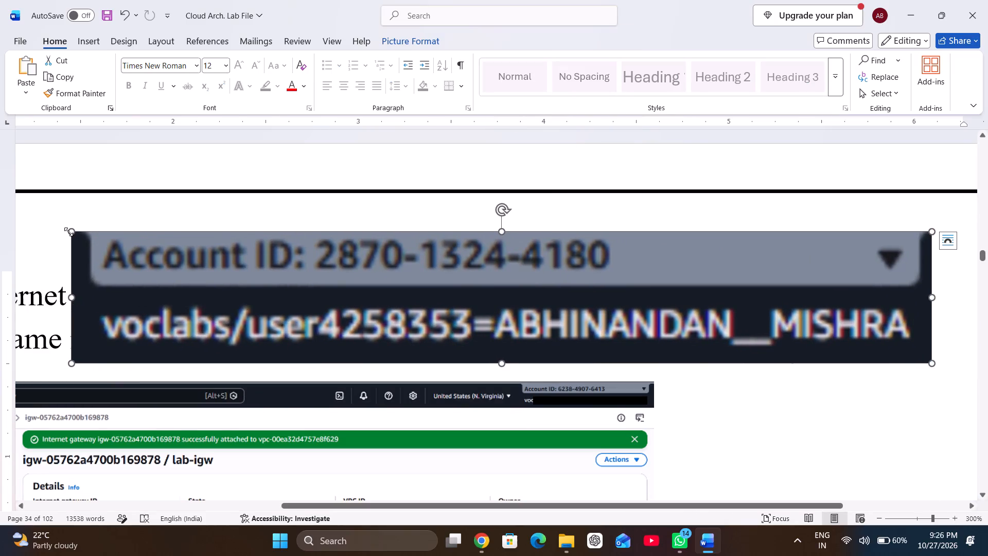
click(68, 232)
drag(73, 233, 135, 277)
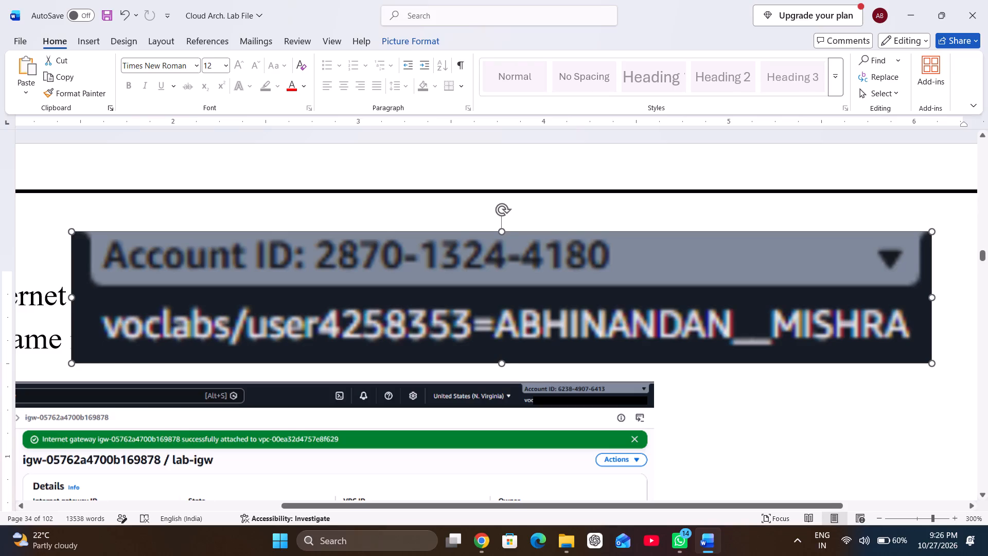
drag(135, 277, 571, 314)
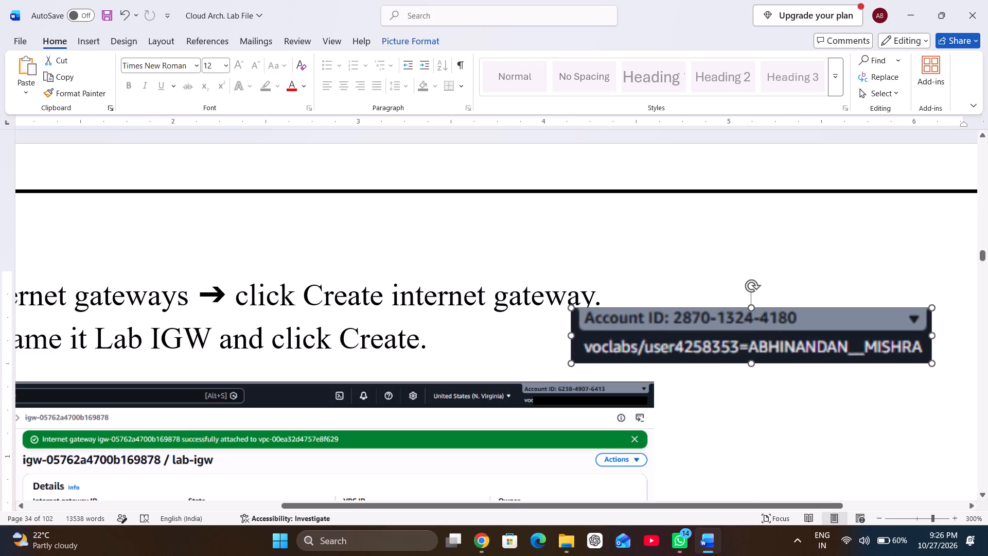
drag(639, 330, 471, 445)
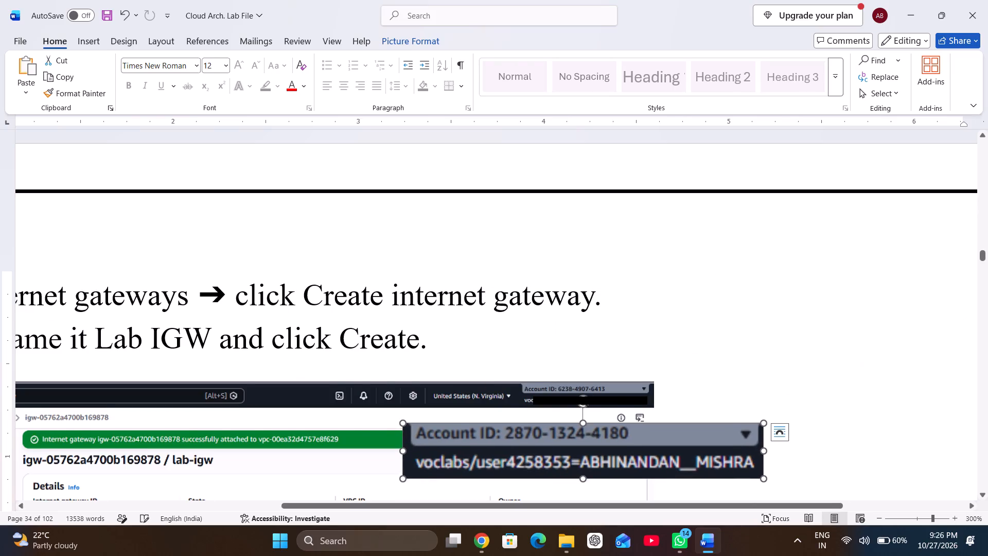
scroll(536, 380, down, 1)
drag(552, 360, 552, 360)
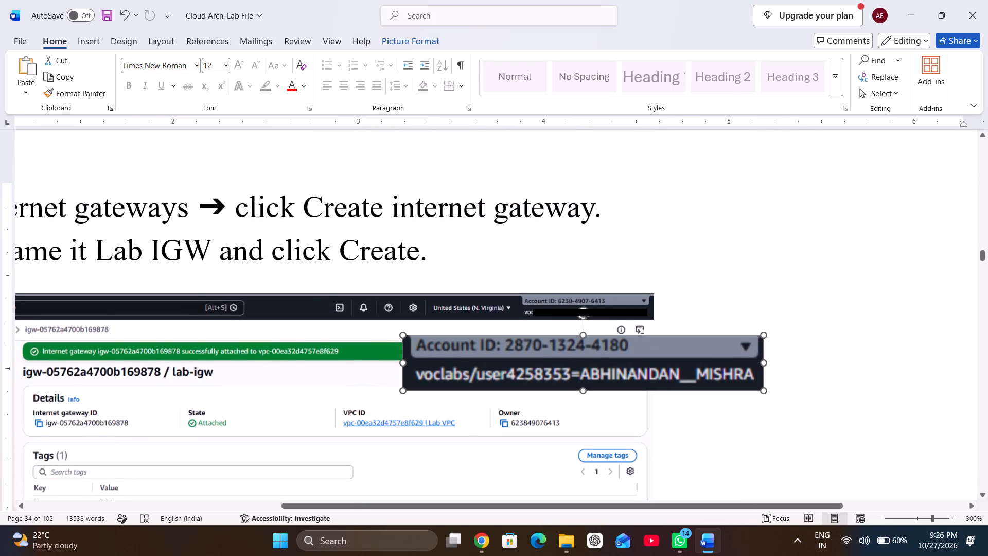
drag(552, 360, 496, 358)
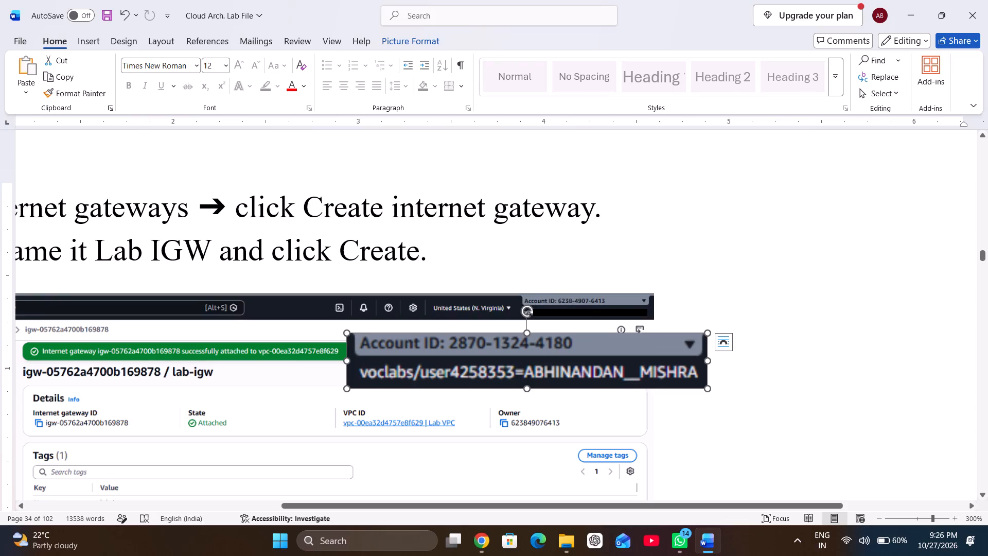
drag(345, 334, 510, 373)
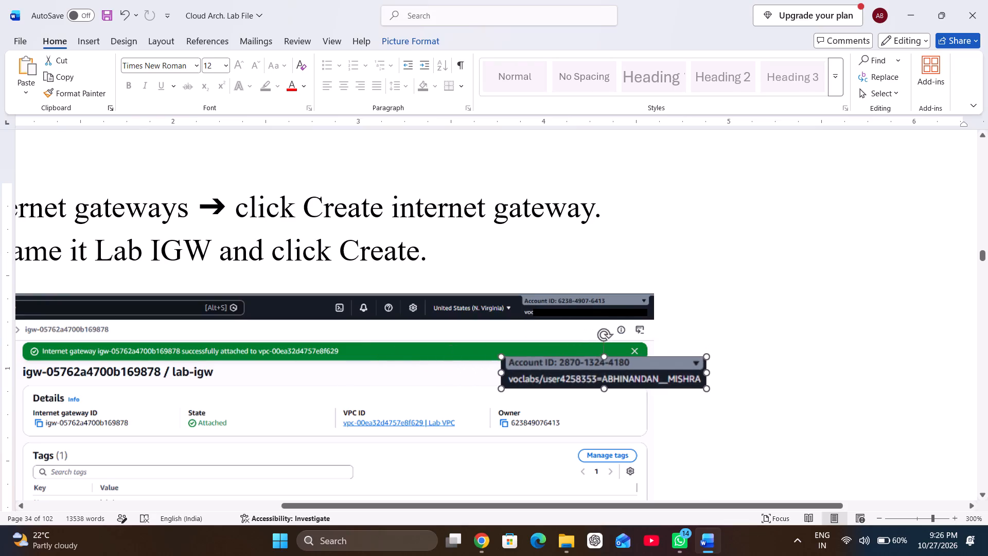
drag(510, 373, 550, 380)
drag(592, 376, 537, 309)
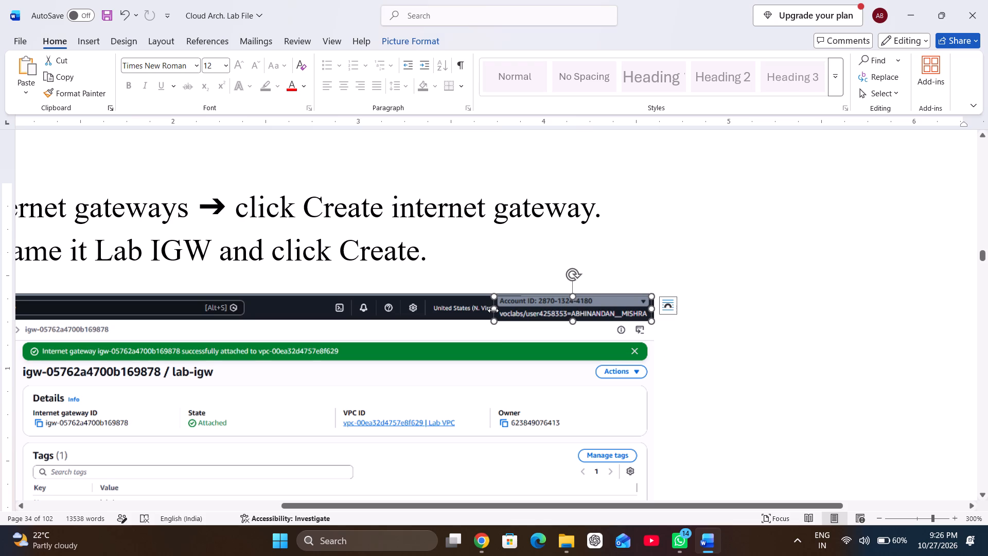
Narrow and slightly flatten the account label image to fit the account details area in the lab-igw screenshot's header.
drag(493, 310, 523, 316)
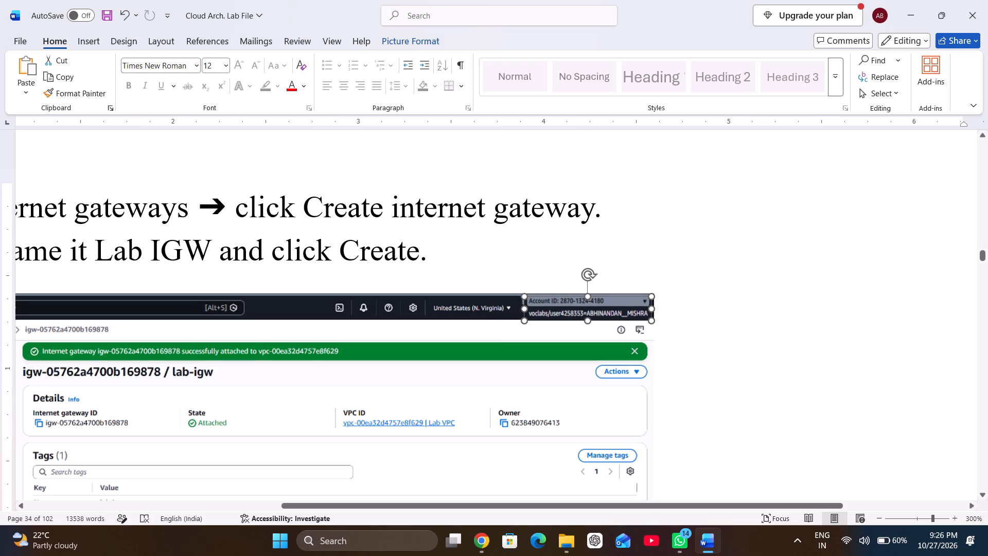
drag(523, 316, 521, 316)
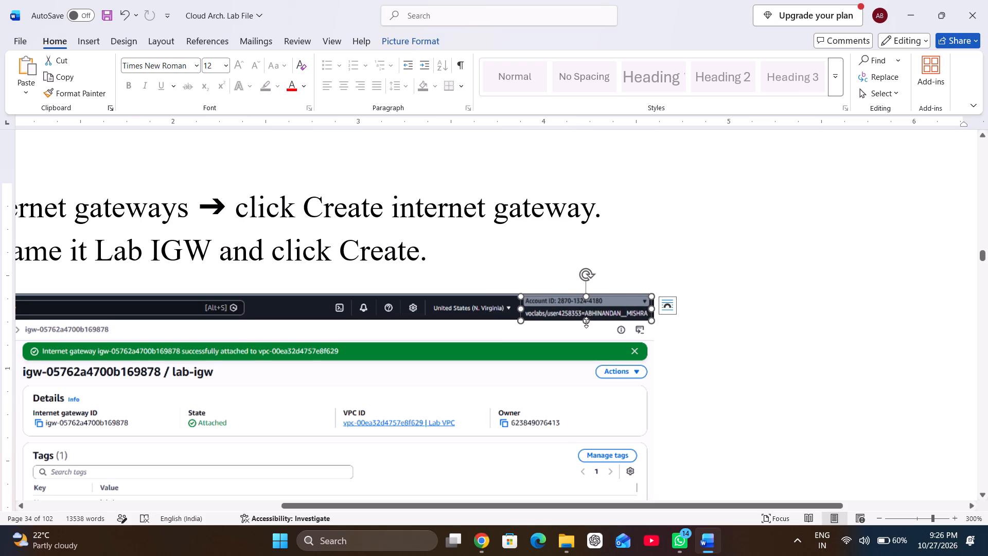
click(587, 322)
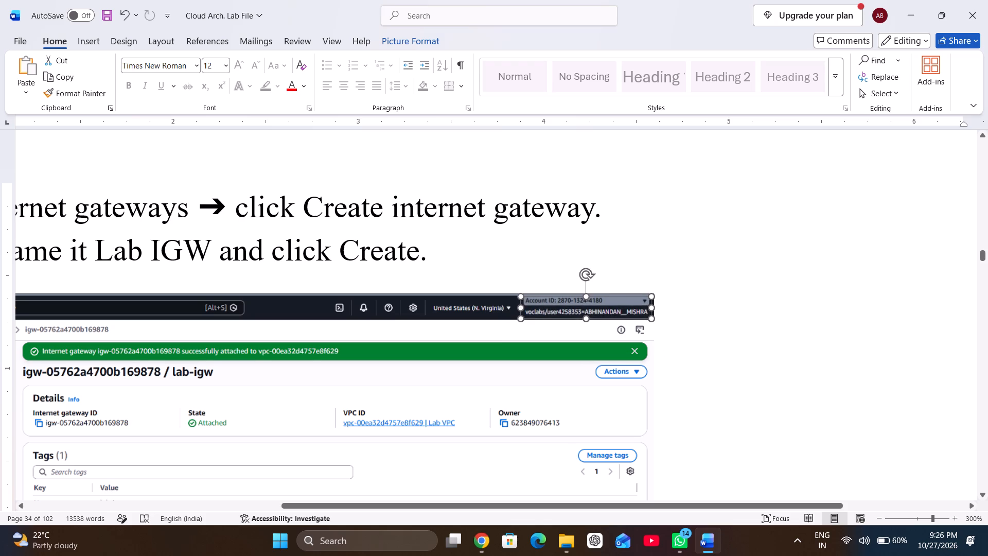
click(551, 363)
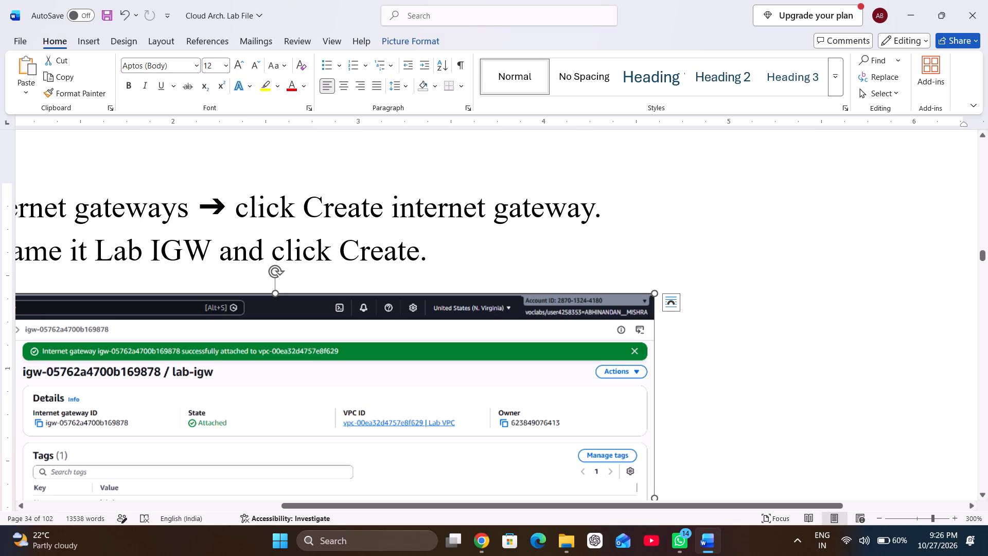
click(554, 308)
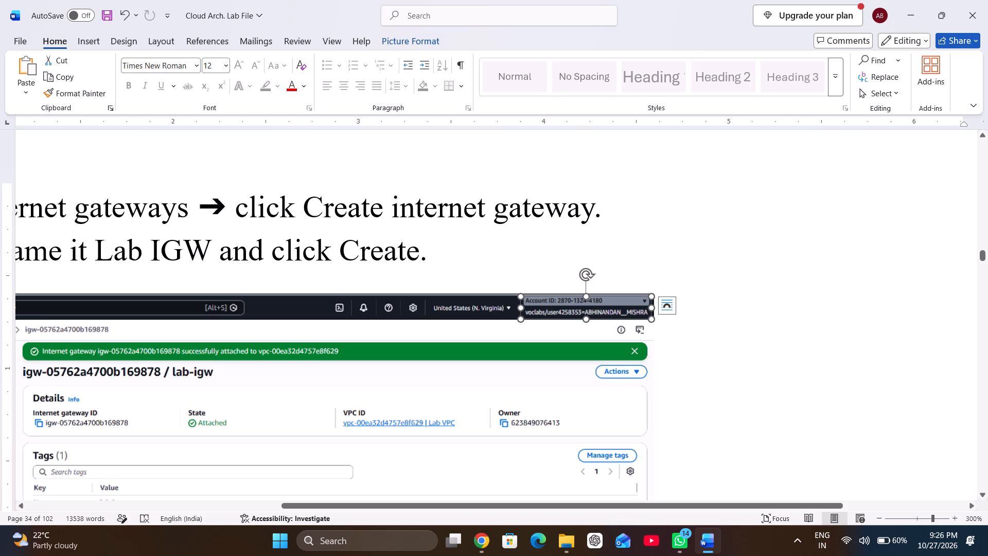
click(523, 308)
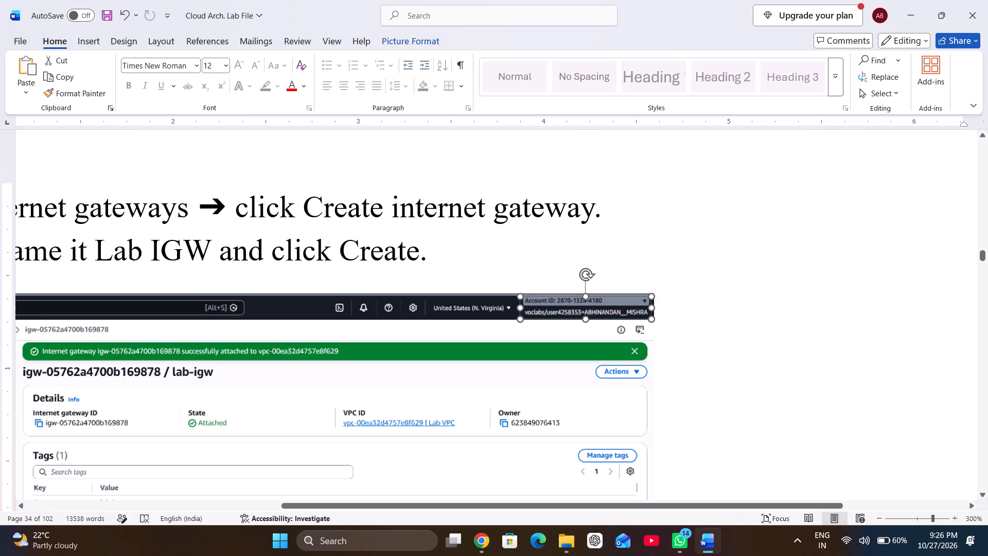
click(513, 359)
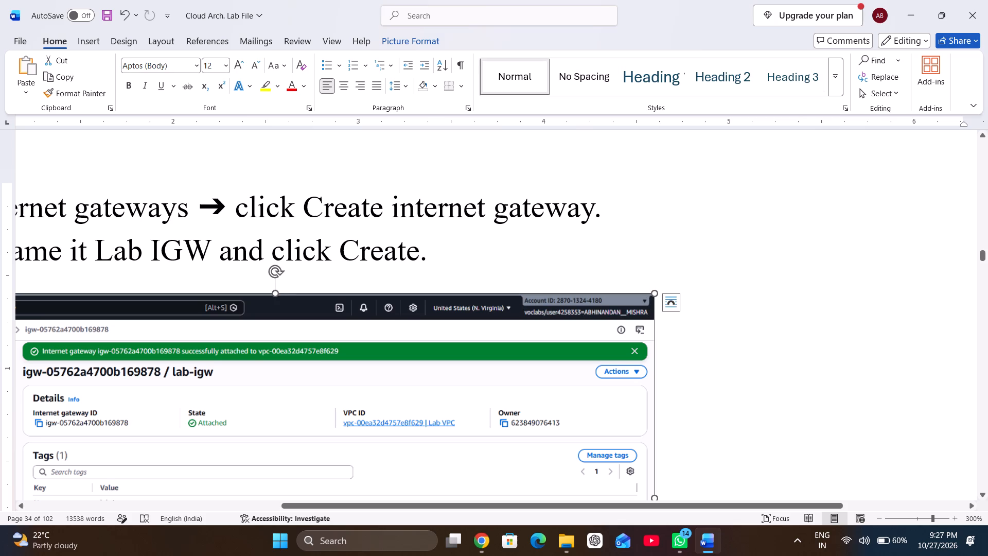
Paste the account label image after the Save changes line and set its text wrapping to In Front of Text.
scroll(513, 359, down, 2)
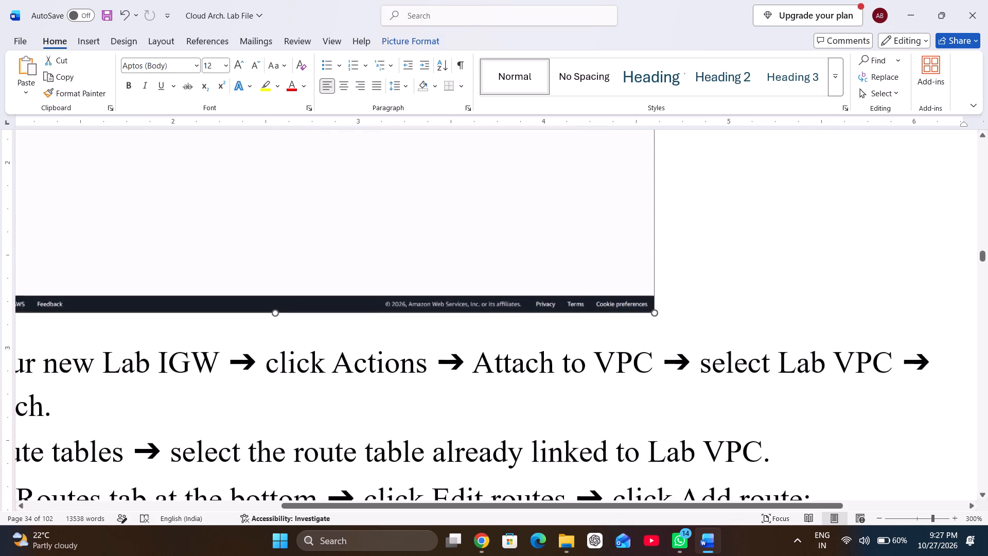
scroll(513, 359, down, 2)
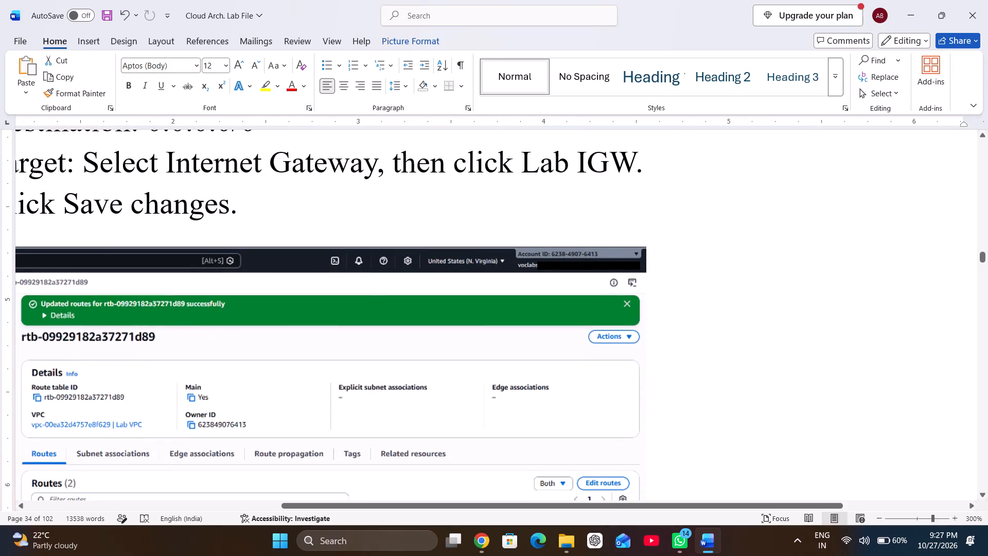
click(355, 216)
key(ctrl+v)
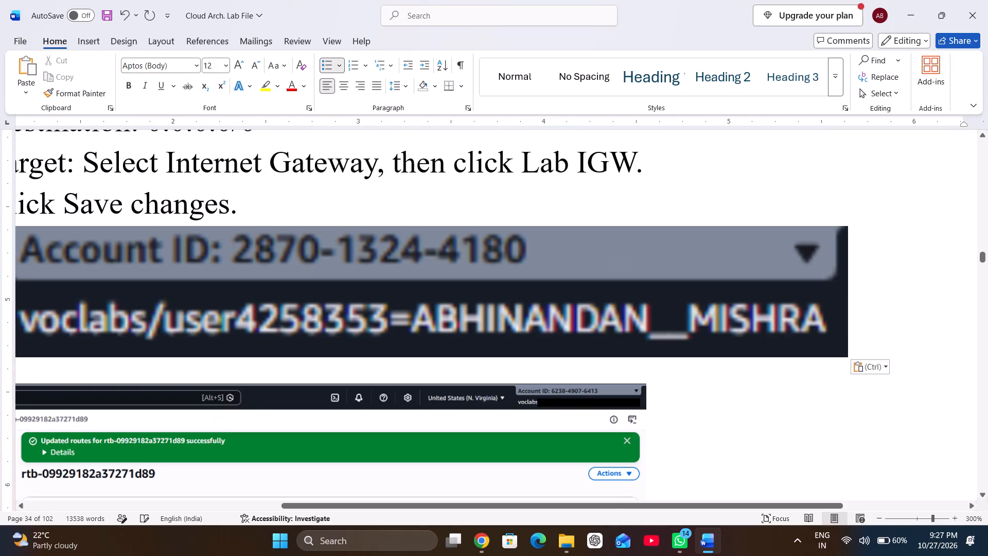
right_click(349, 282)
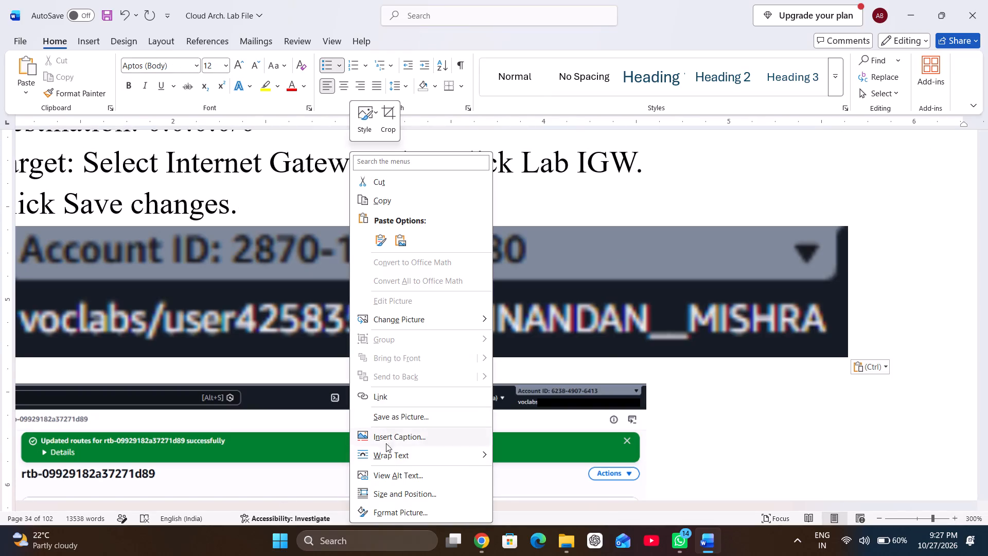
click(554, 416)
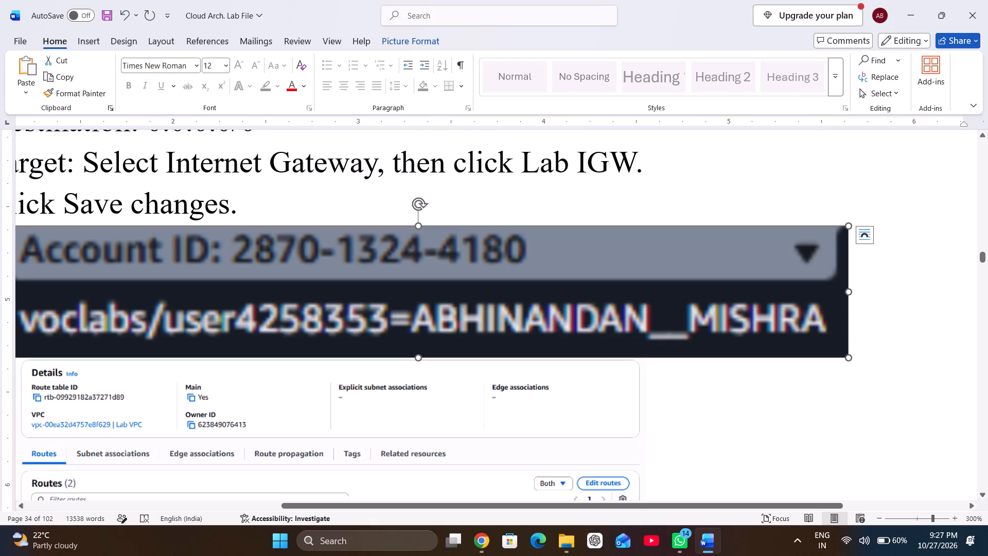
Shrink the account label image proportionally and move it onto the account details in the updated-routes route table screenshot's header.
drag(846, 229, 423, 276)
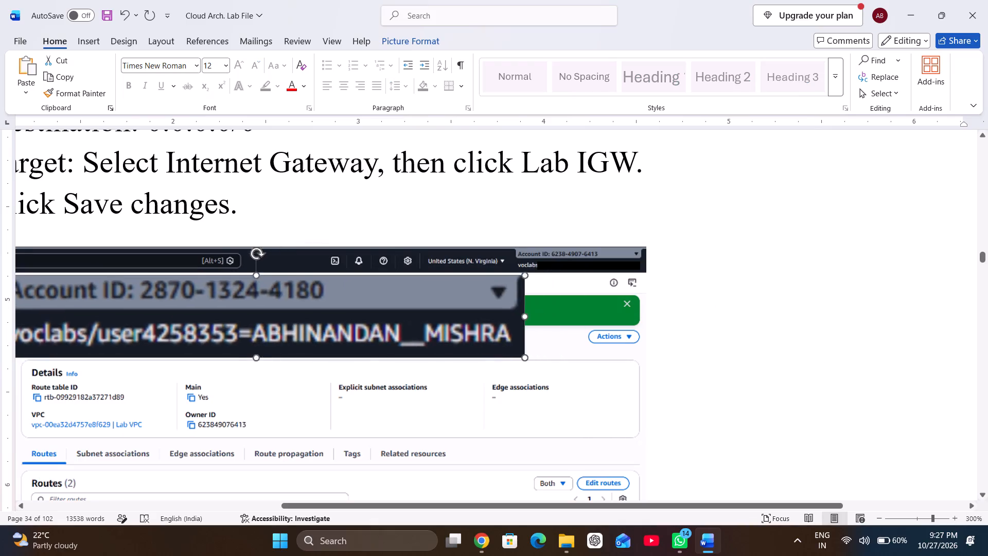
drag(423, 276, 244, 315)
drag(189, 328, 675, 260)
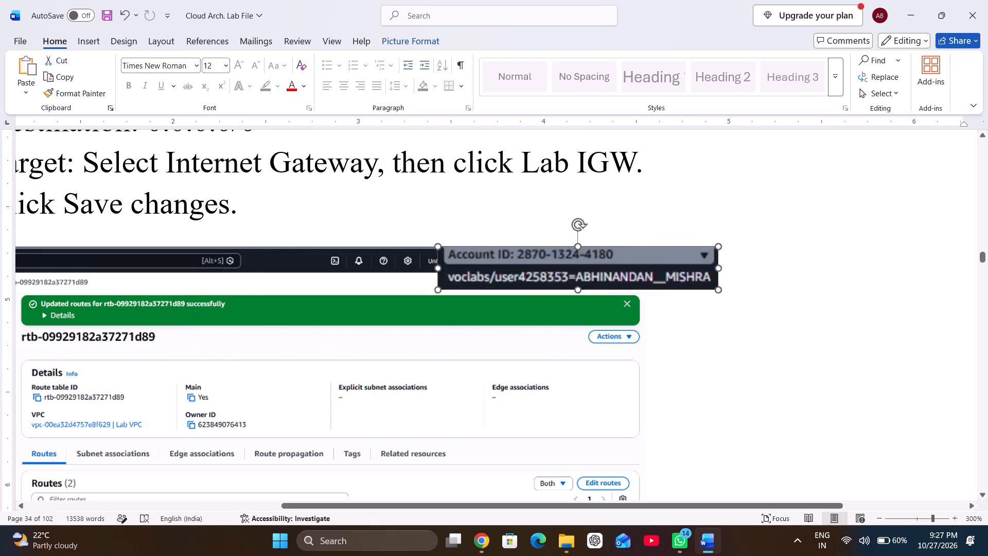
drag(675, 260, 648, 272)
drag(448, 304, 576, 285)
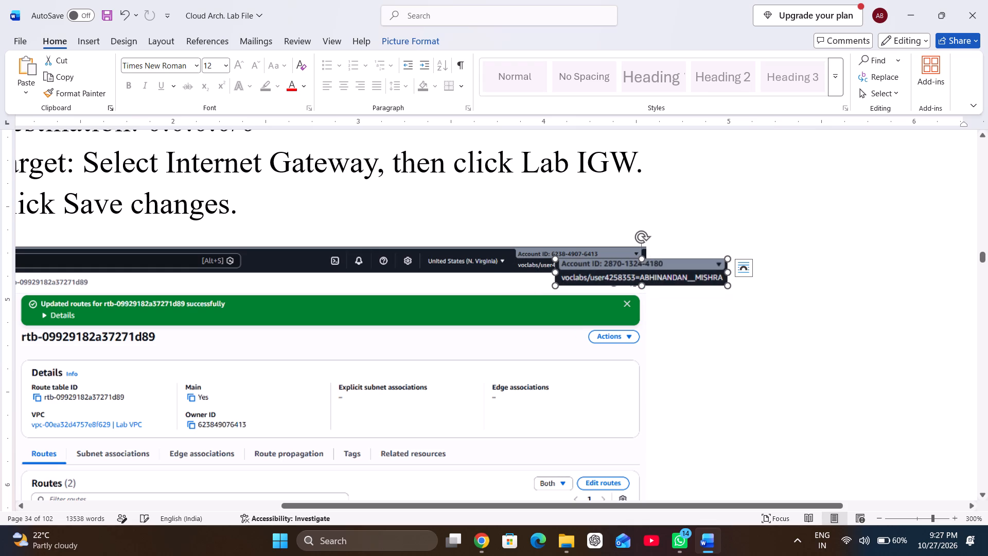
drag(619, 269, 540, 264)
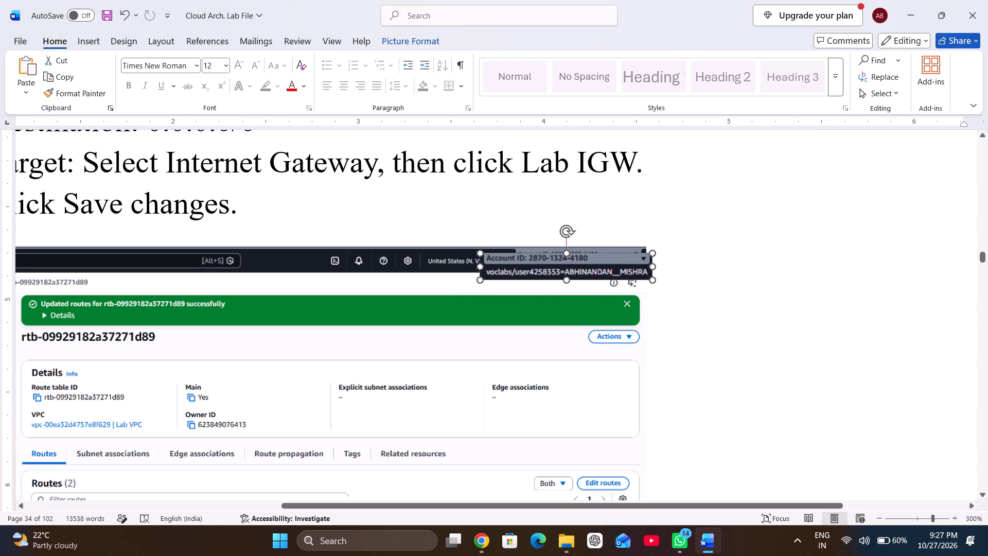
drag(540, 264, 536, 258)
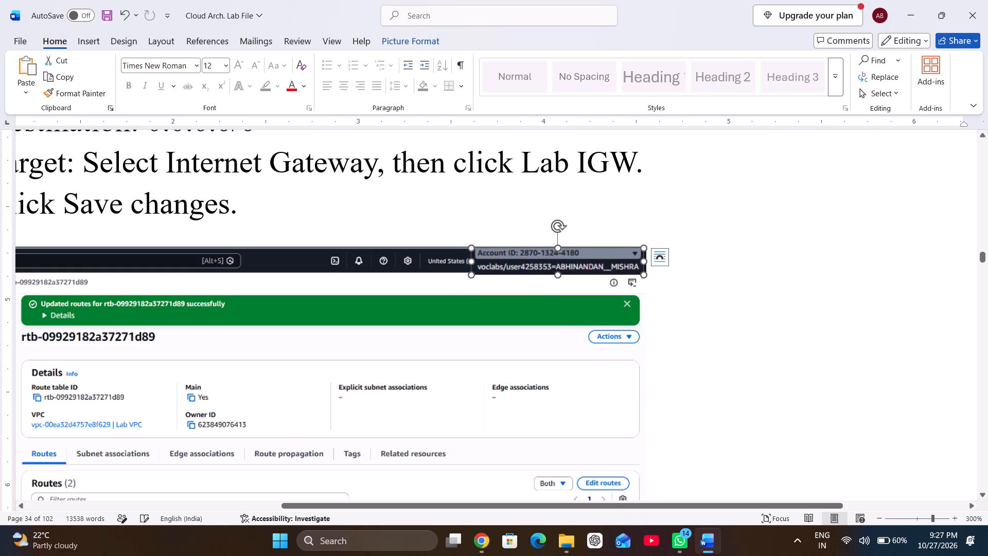
Narrow and slightly flatten the account label image to fit the account details area in the route table screenshot's header.
drag(471, 262, 539, 262)
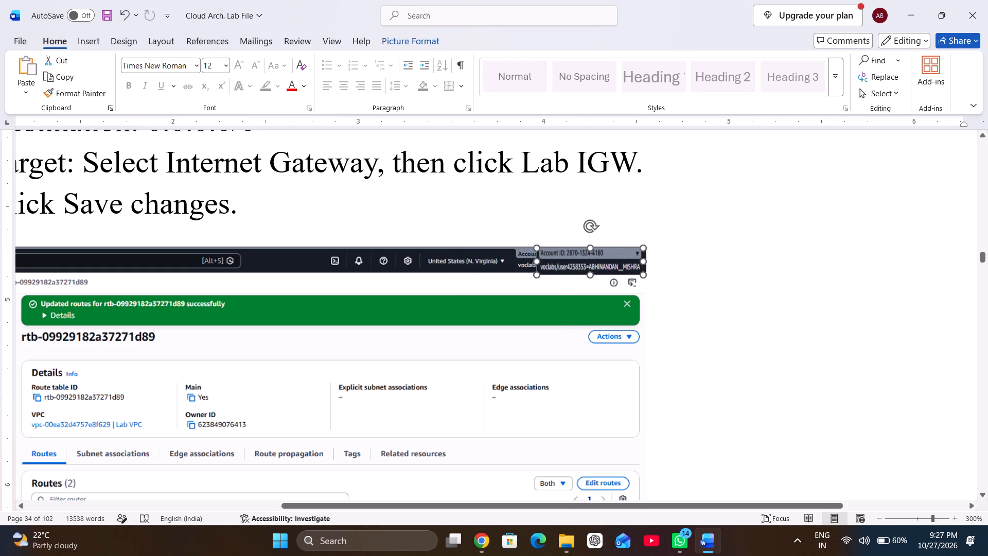
drag(539, 262, 515, 262)
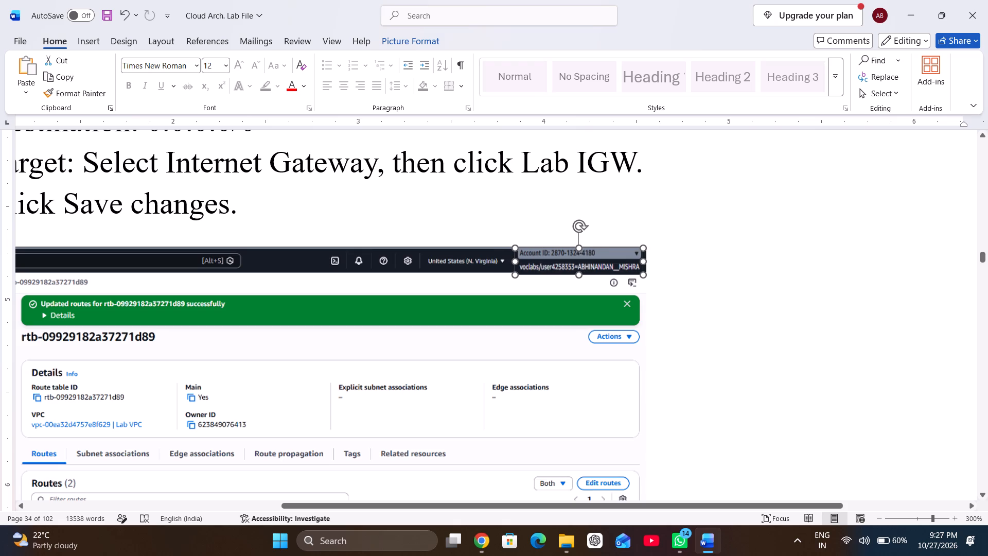
drag(515, 262, 513, 262)
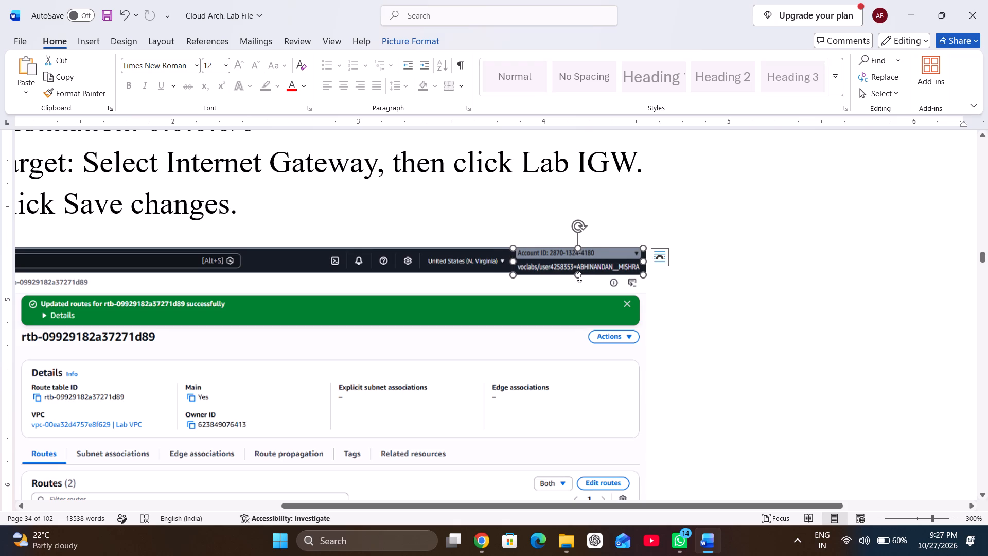
drag(579, 277, 577, 269)
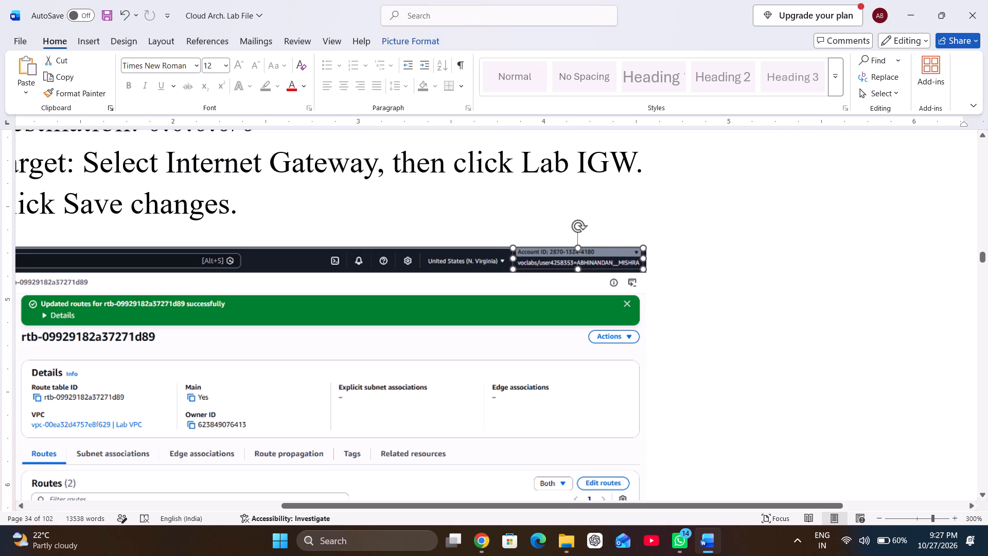
drag(577, 269, 576, 272)
click(561, 288)
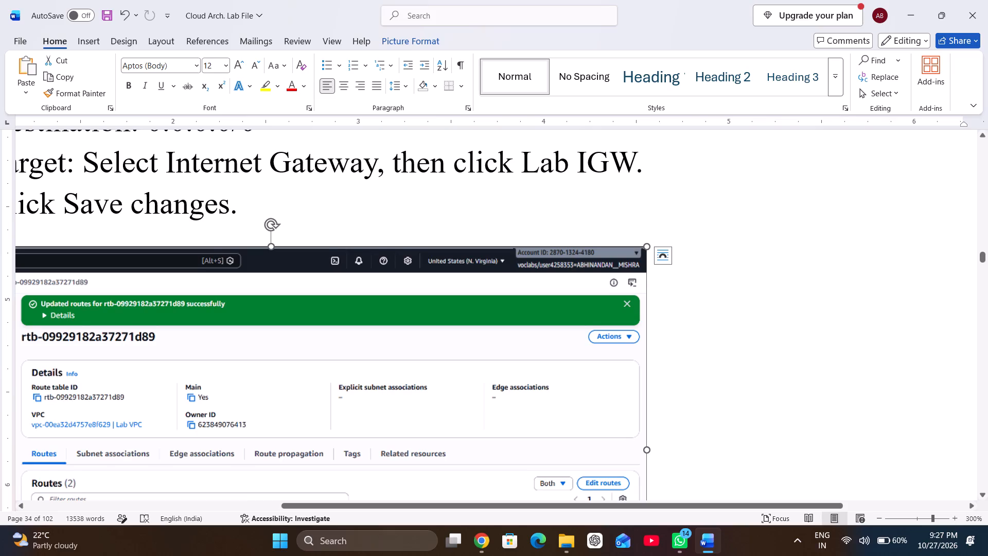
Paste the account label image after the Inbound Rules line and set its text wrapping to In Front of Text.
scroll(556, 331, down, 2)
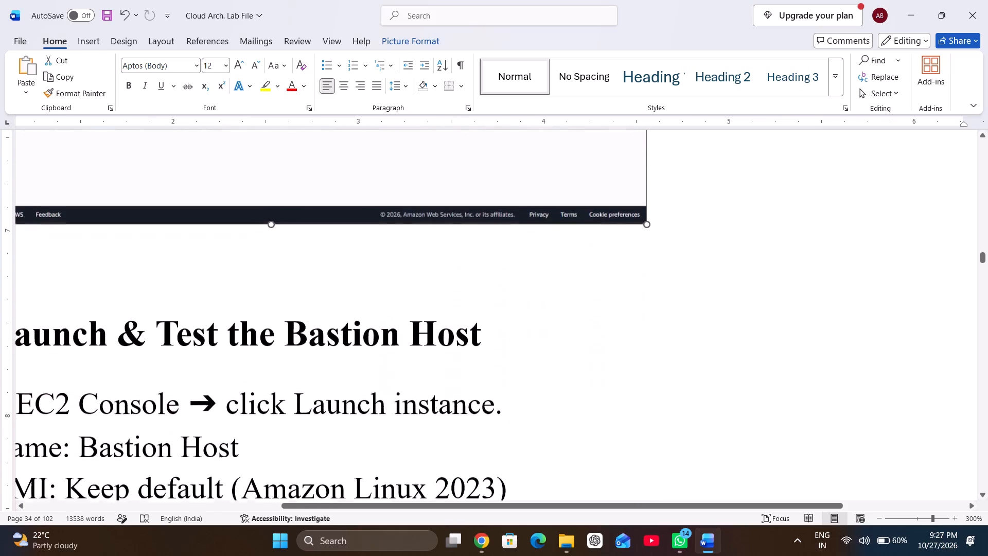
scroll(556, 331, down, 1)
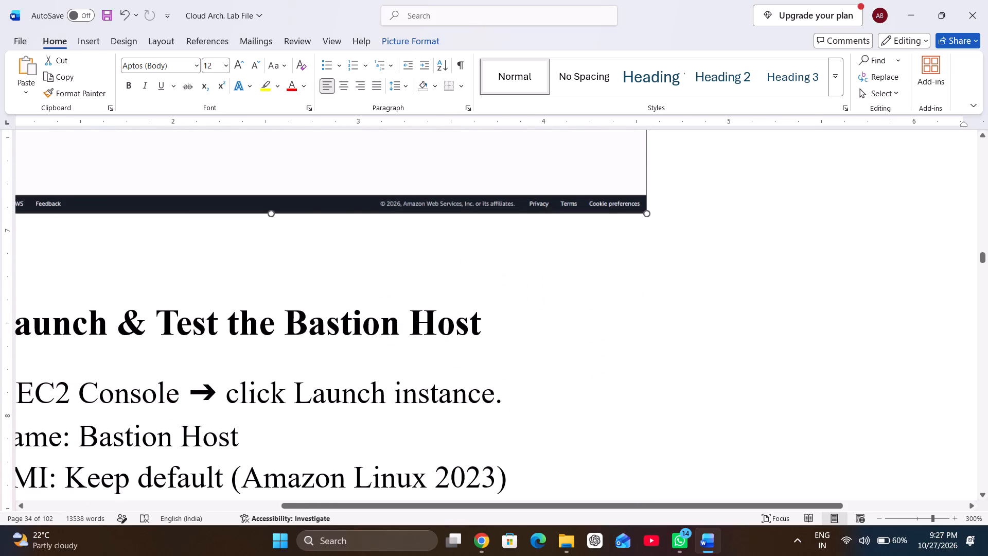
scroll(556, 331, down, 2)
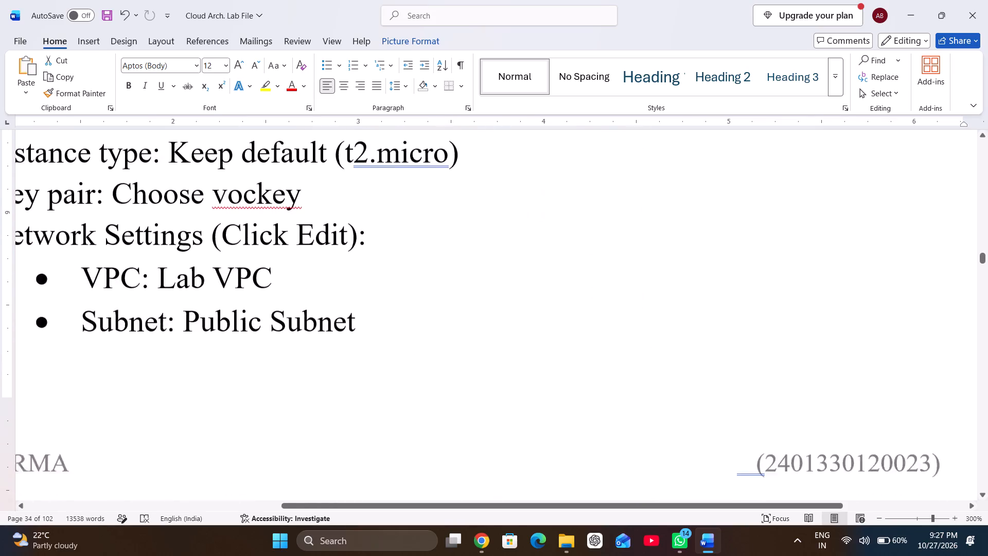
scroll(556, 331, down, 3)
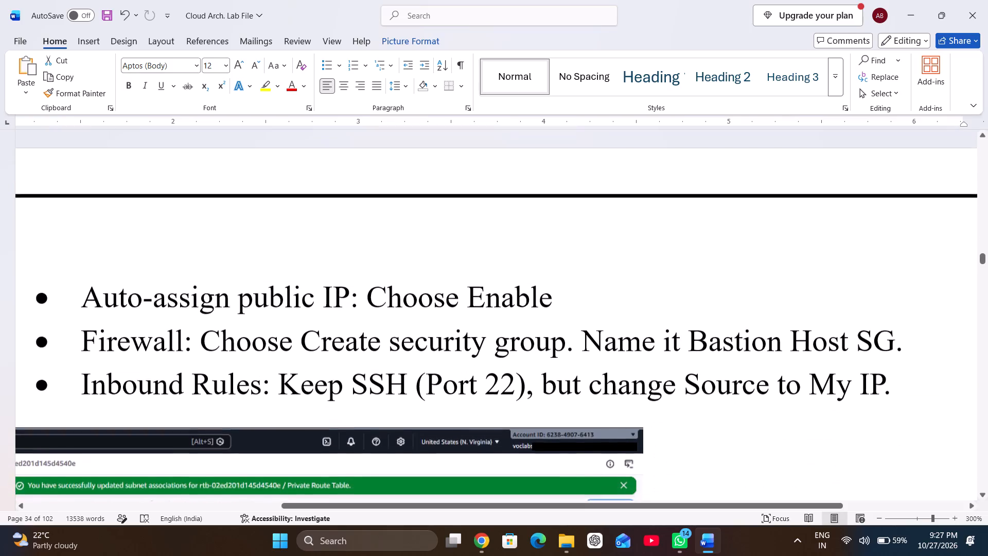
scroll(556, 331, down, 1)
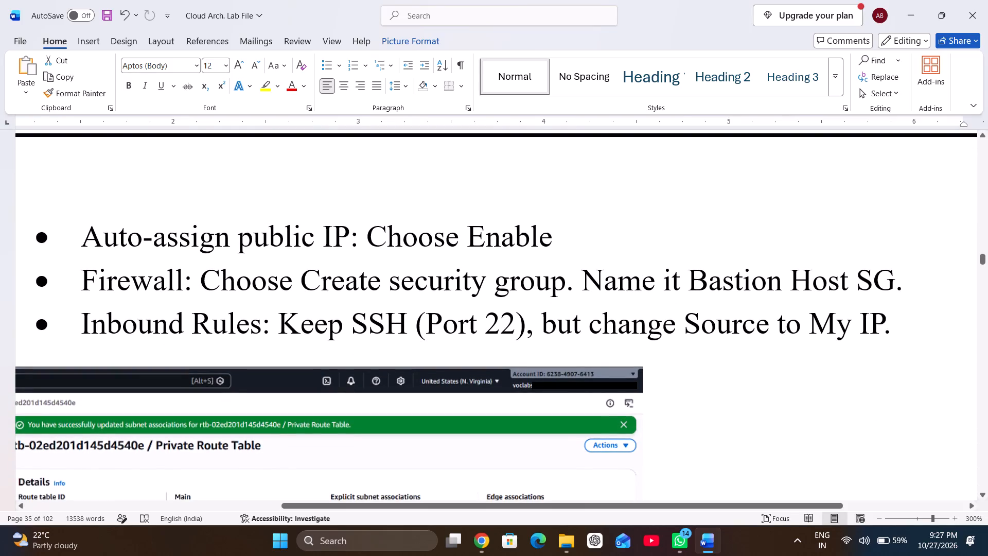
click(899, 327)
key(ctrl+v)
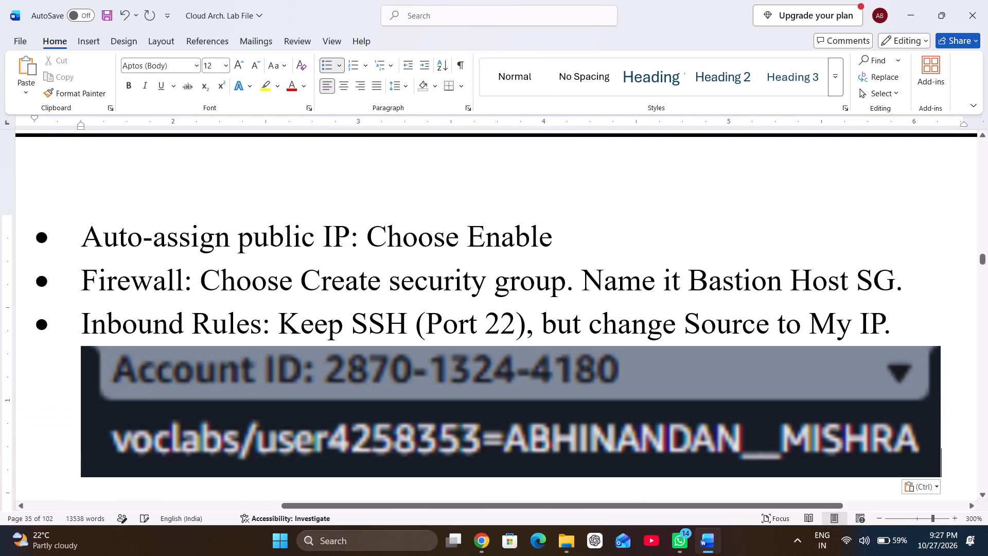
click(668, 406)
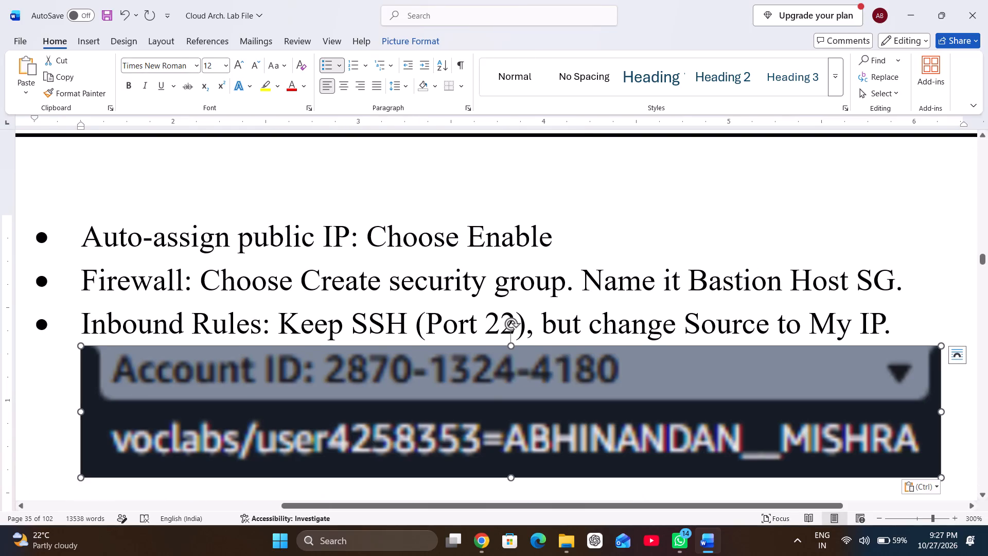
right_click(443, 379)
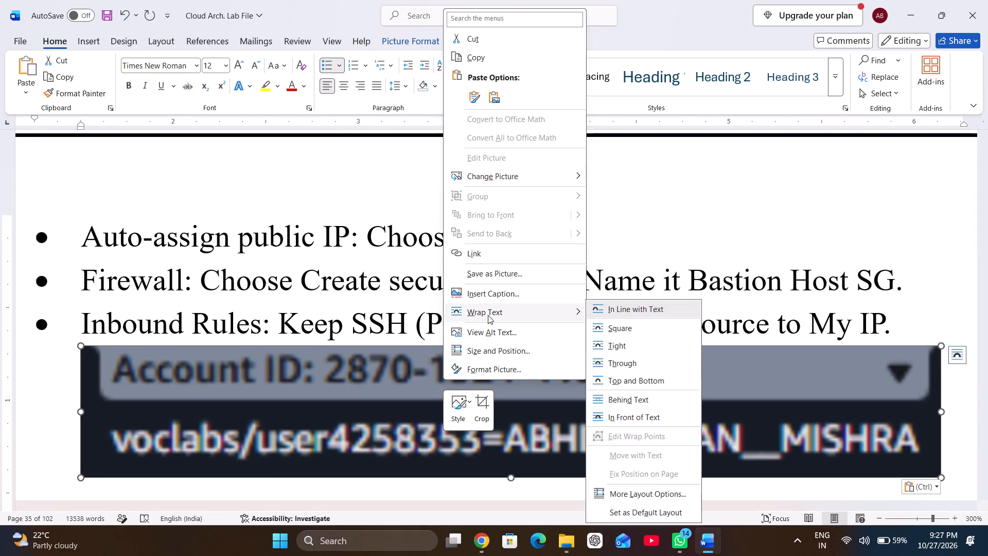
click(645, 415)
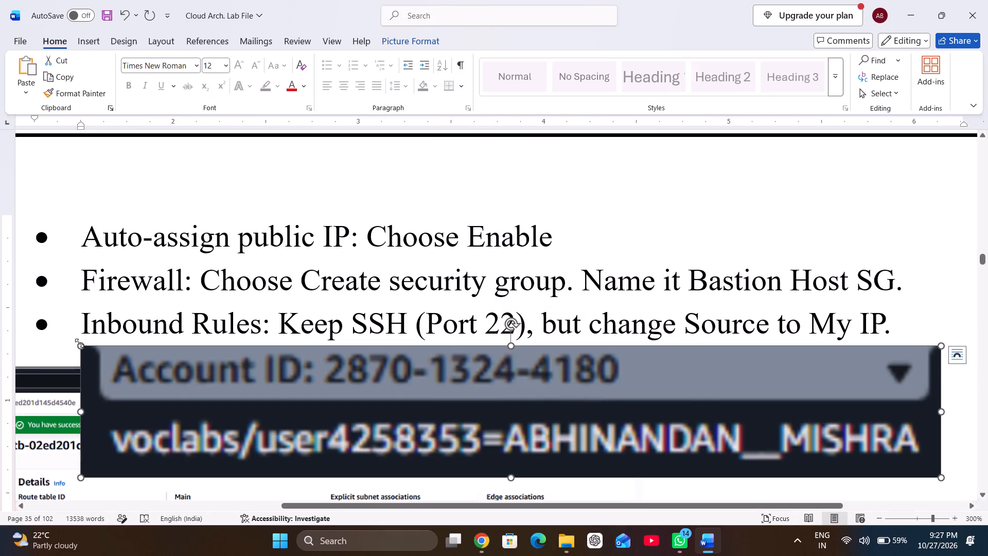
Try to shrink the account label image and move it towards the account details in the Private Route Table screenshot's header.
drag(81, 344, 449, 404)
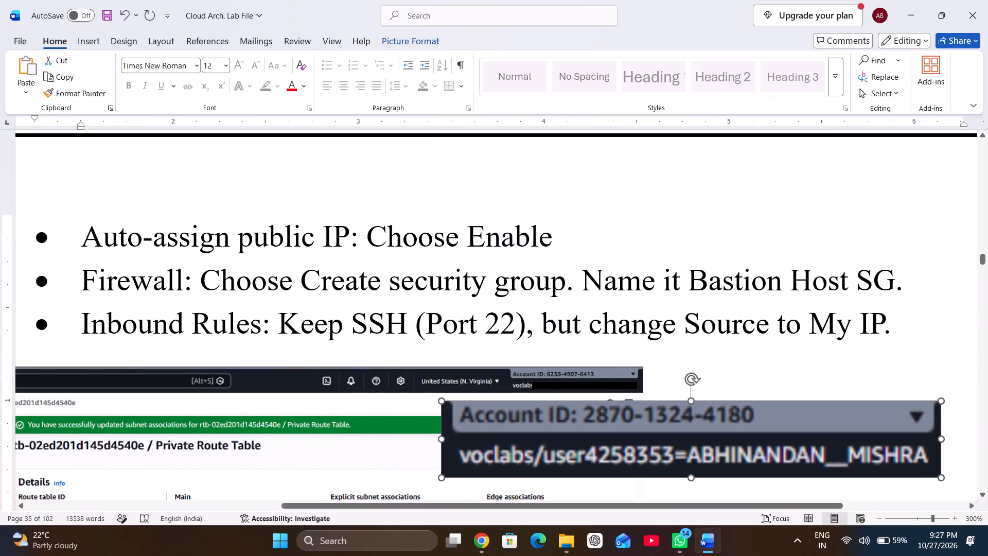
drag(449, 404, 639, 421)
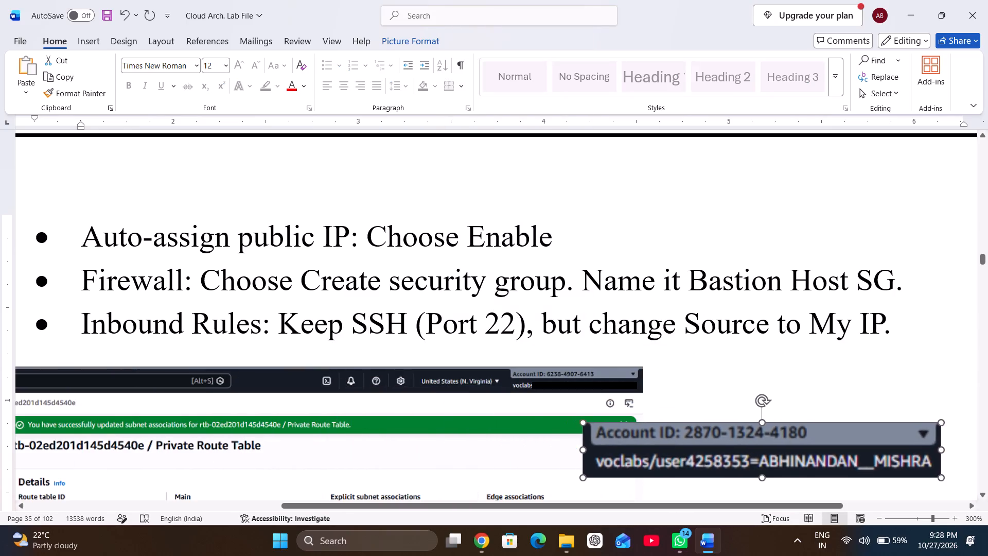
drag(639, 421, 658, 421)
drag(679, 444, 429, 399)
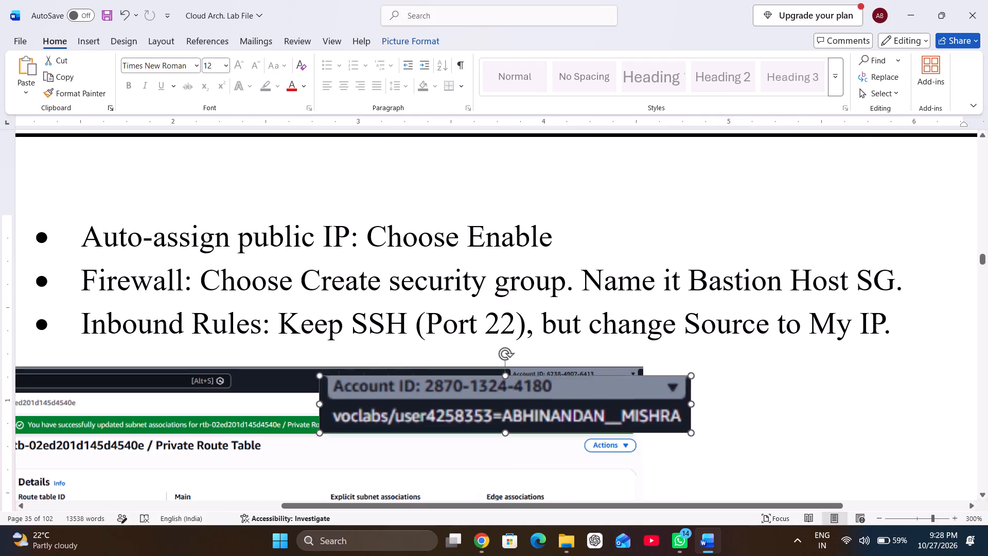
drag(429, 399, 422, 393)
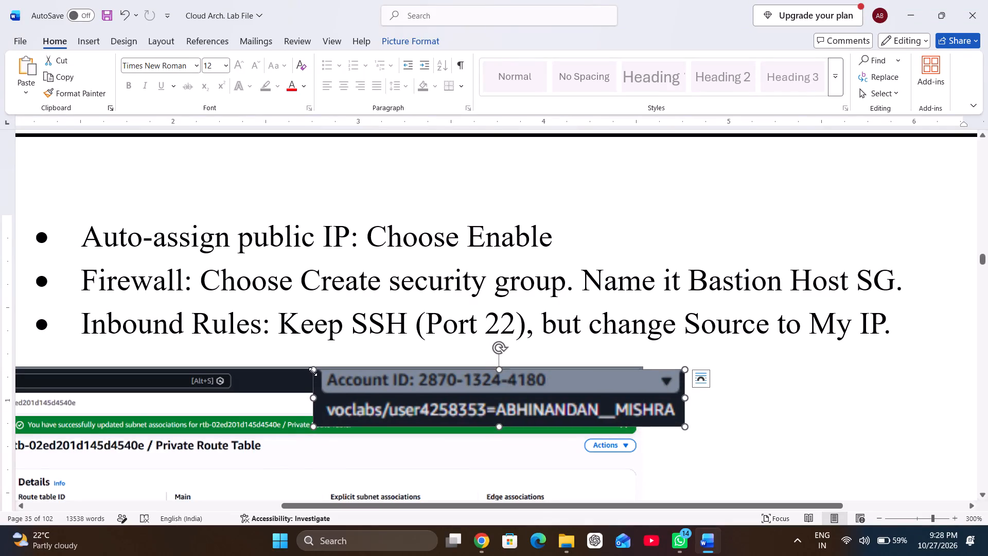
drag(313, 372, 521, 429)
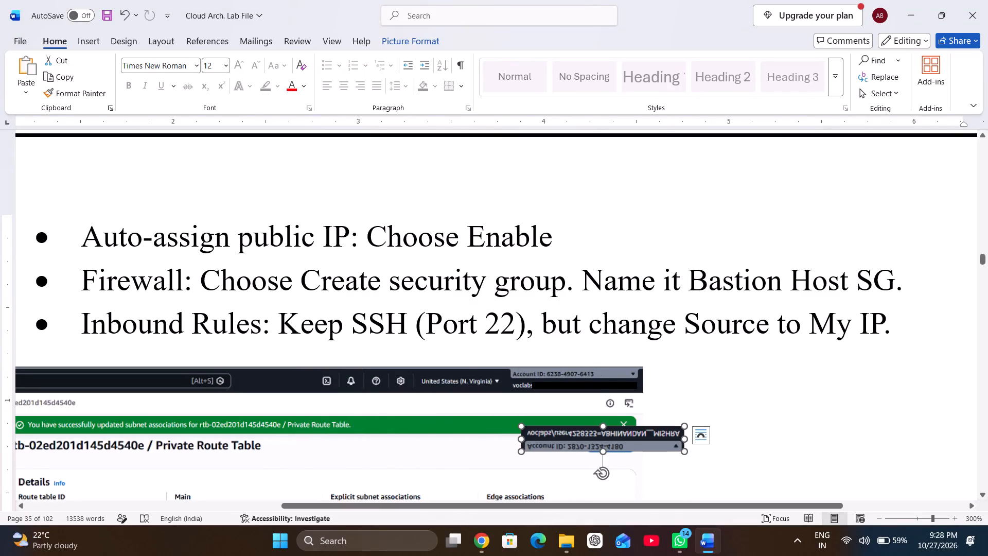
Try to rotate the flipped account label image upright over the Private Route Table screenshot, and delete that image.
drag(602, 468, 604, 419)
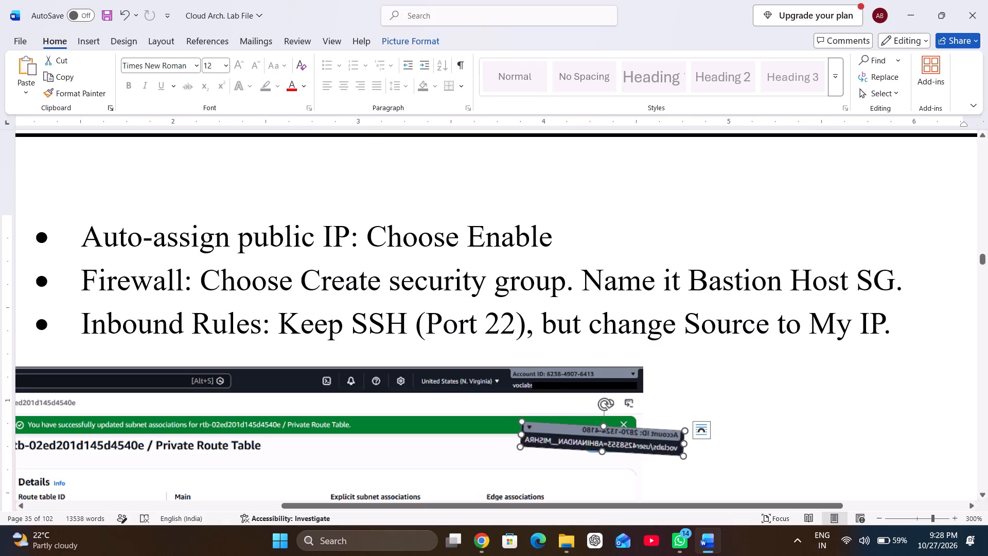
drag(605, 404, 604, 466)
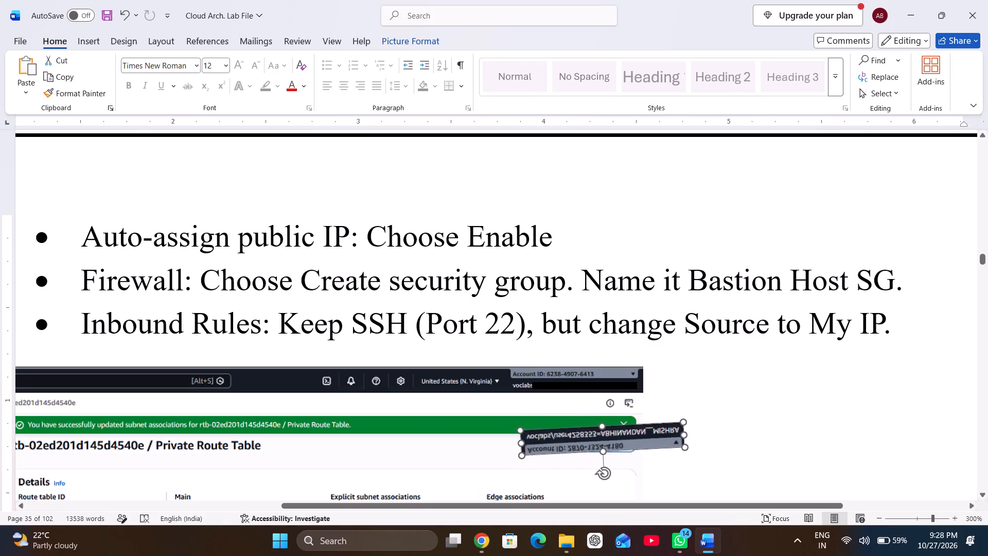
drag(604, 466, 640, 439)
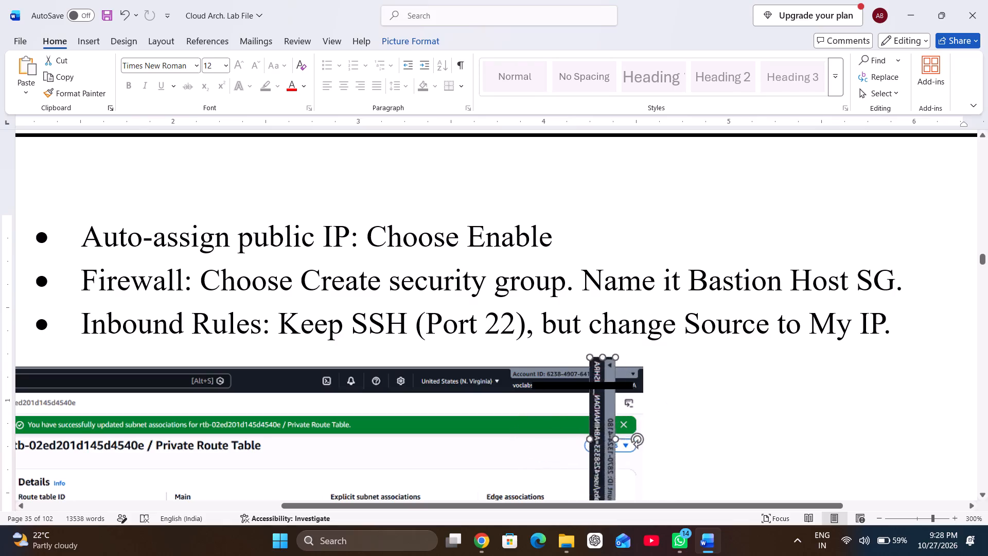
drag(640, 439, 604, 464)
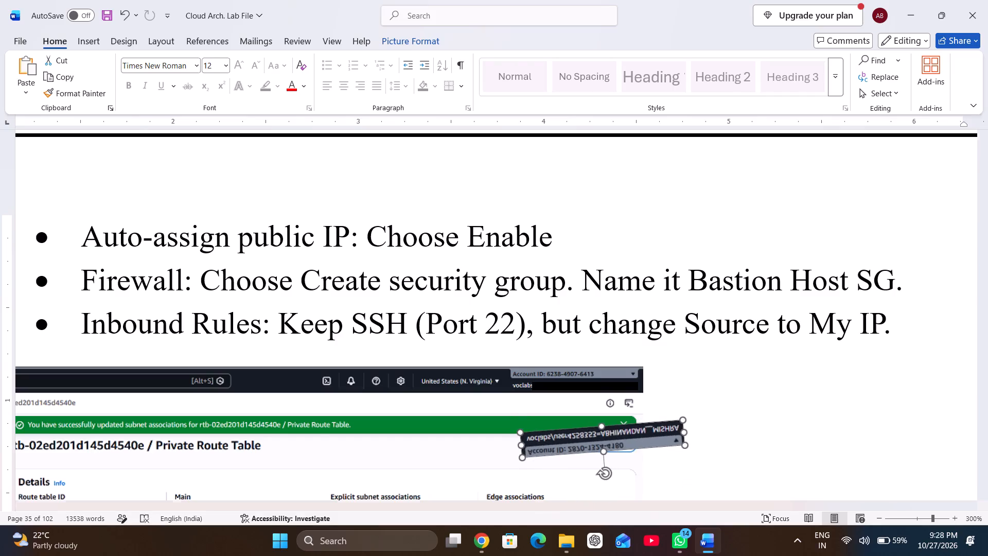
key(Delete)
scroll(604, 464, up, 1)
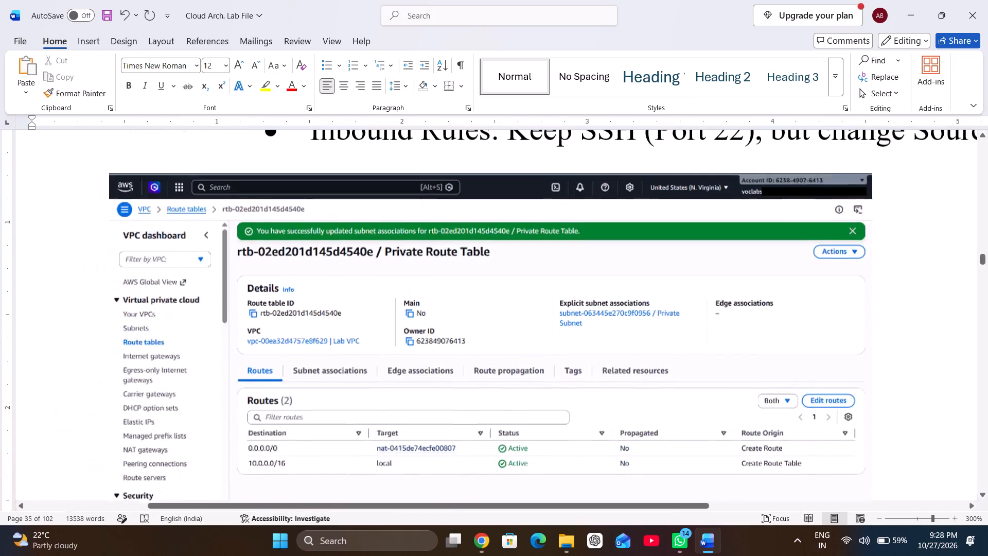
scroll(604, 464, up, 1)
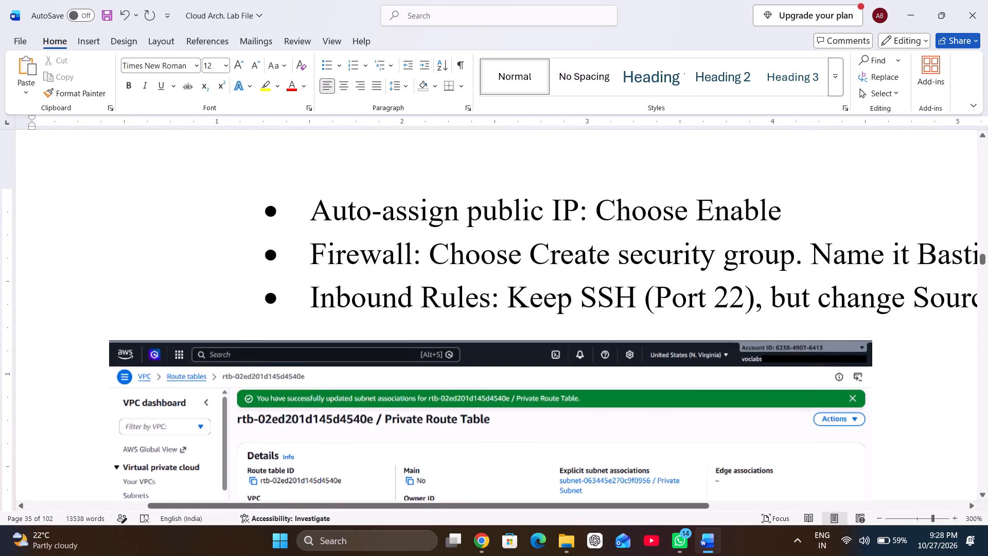
Paste the account label image after the Inbound Rules line and set its text wrapping to In Front of Text.
scroll(604, 464, left, 2)
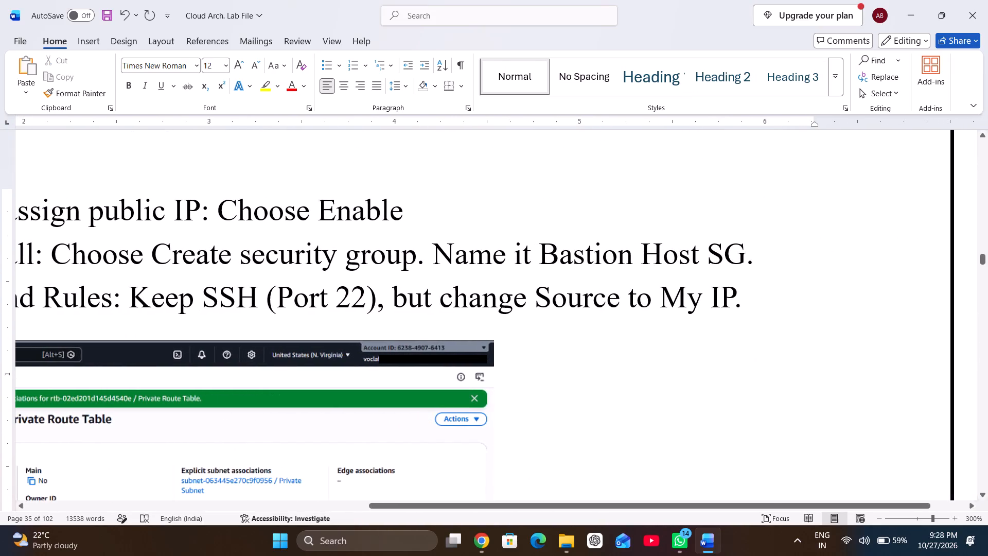
click(789, 303)
key(ctrl+v)
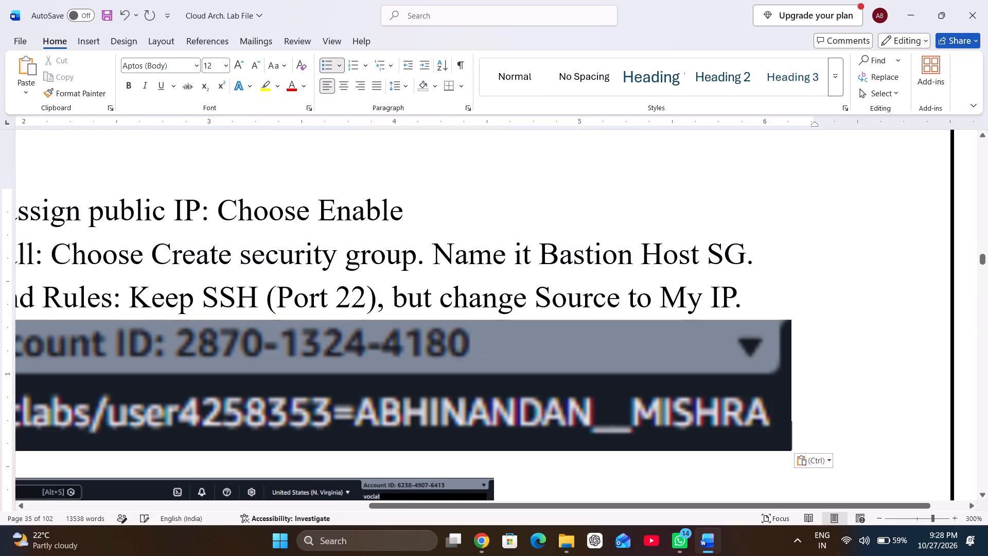
click(526, 390)
right_click(526, 390)
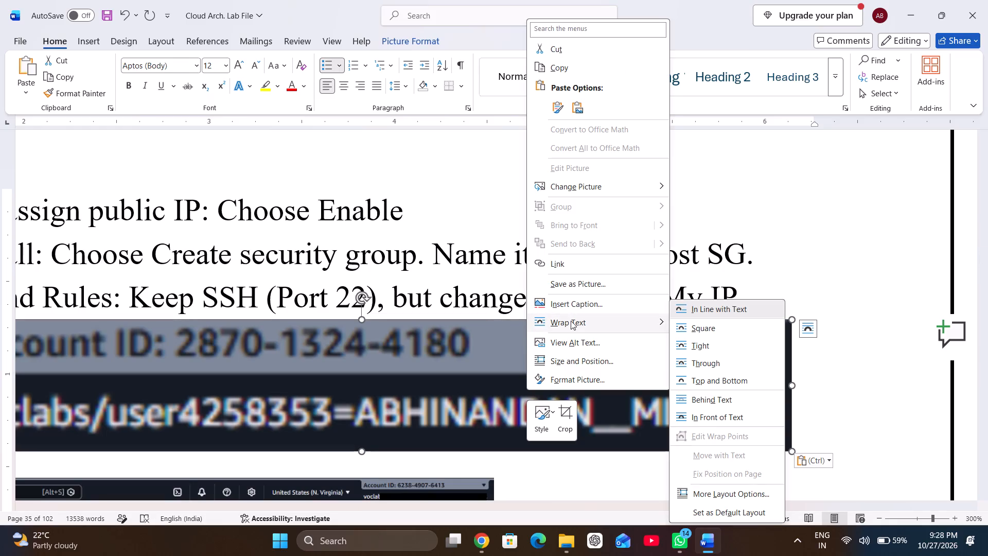
click(732, 413)
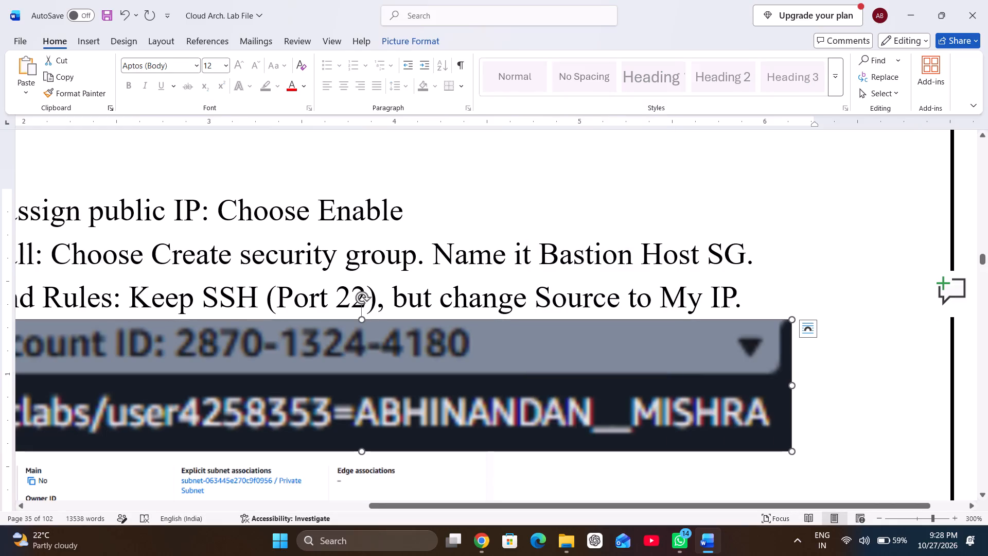
scroll(488, 372, down, 1)
click(518, 361)
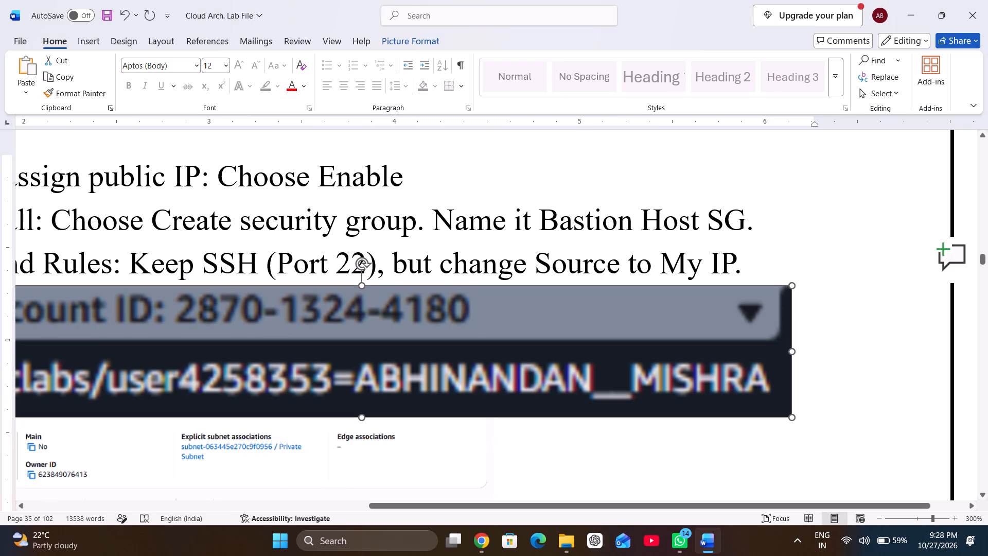
right_click(655, 335)
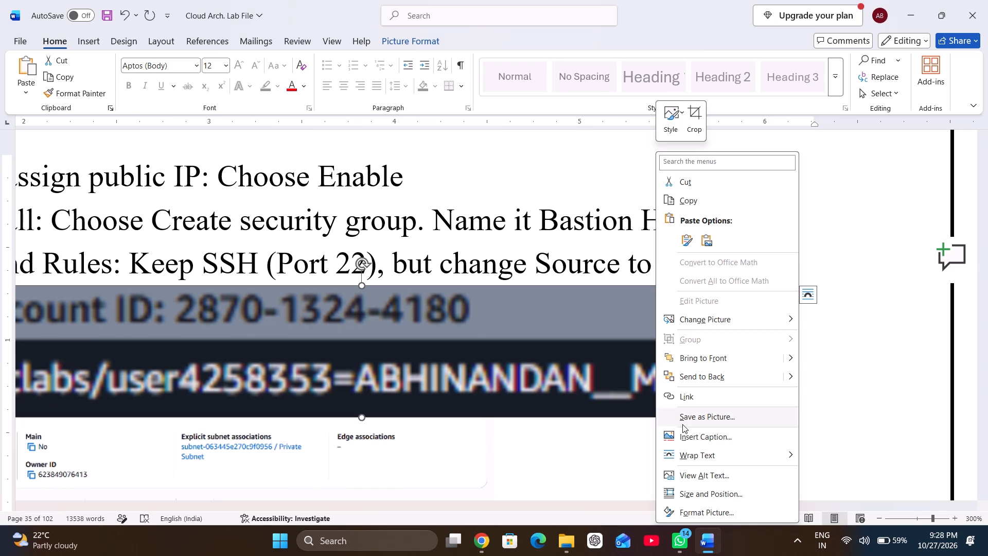
click(689, 457)
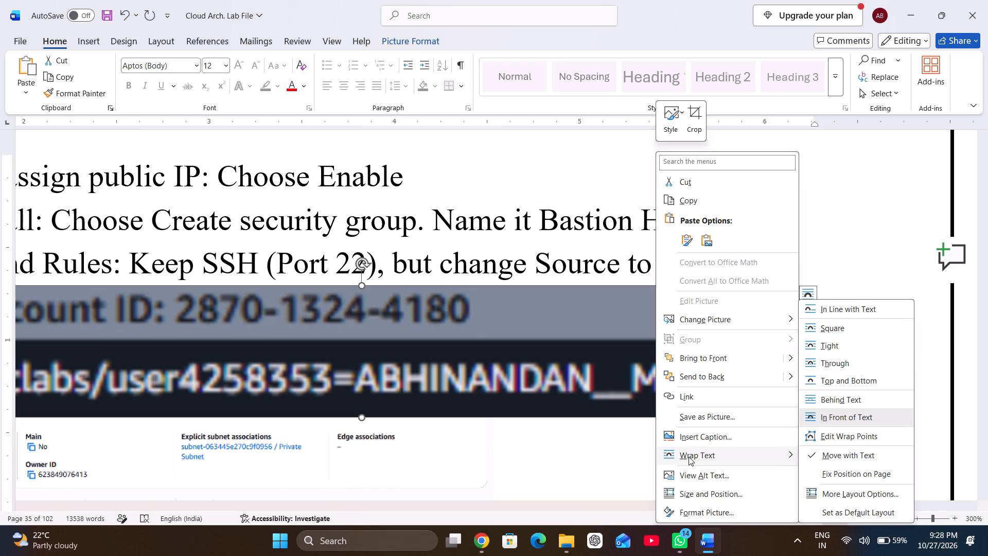
click(836, 417)
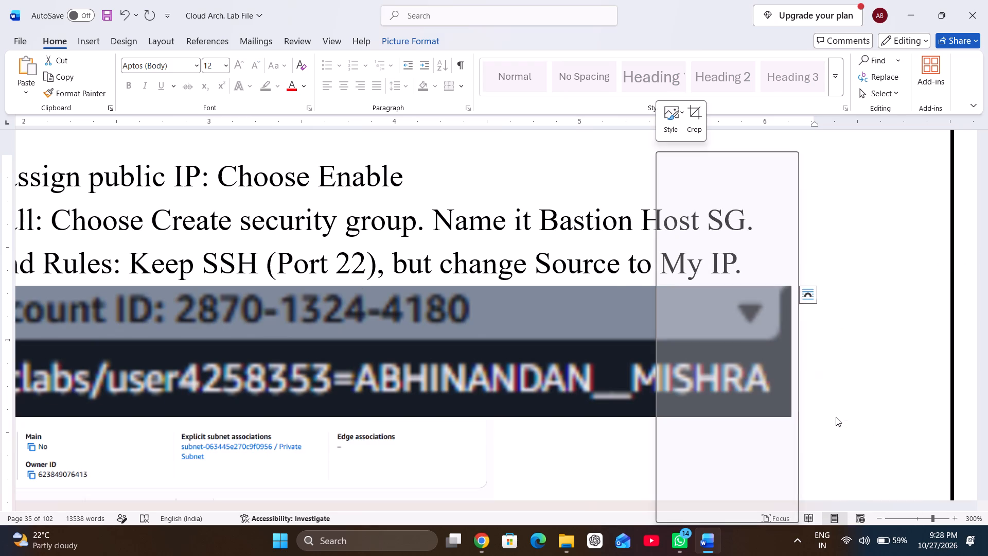
Shrink the account label image proportionally and move it over the account details in the Private Route Table screenshot's header.
click(790, 286)
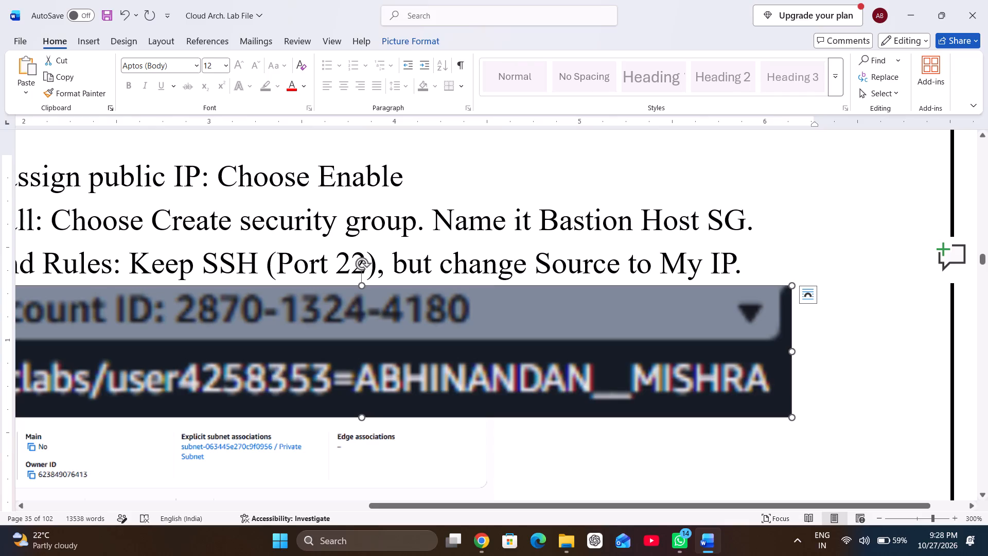
drag(792, 287, 391, 370)
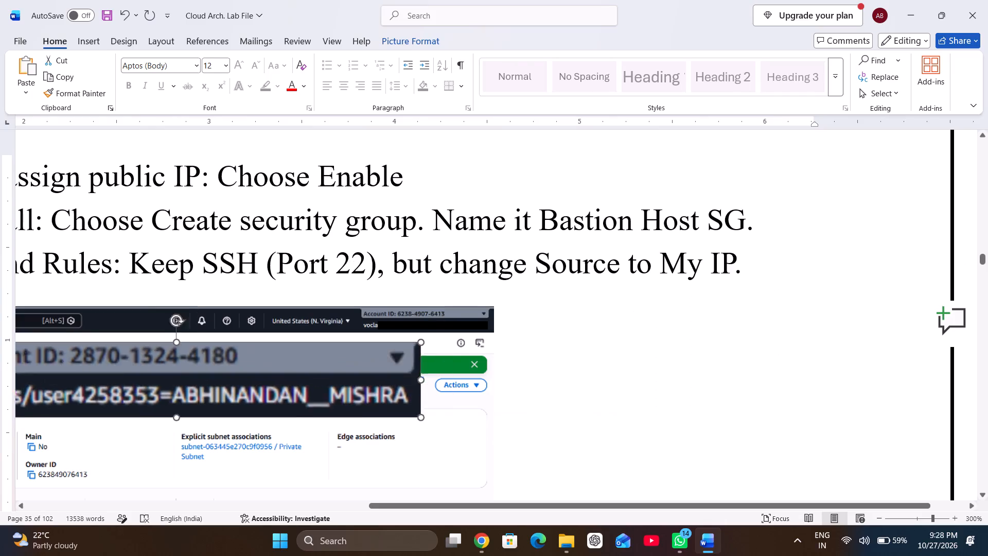
drag(391, 370, 271, 381)
drag(183, 400, 248, 384)
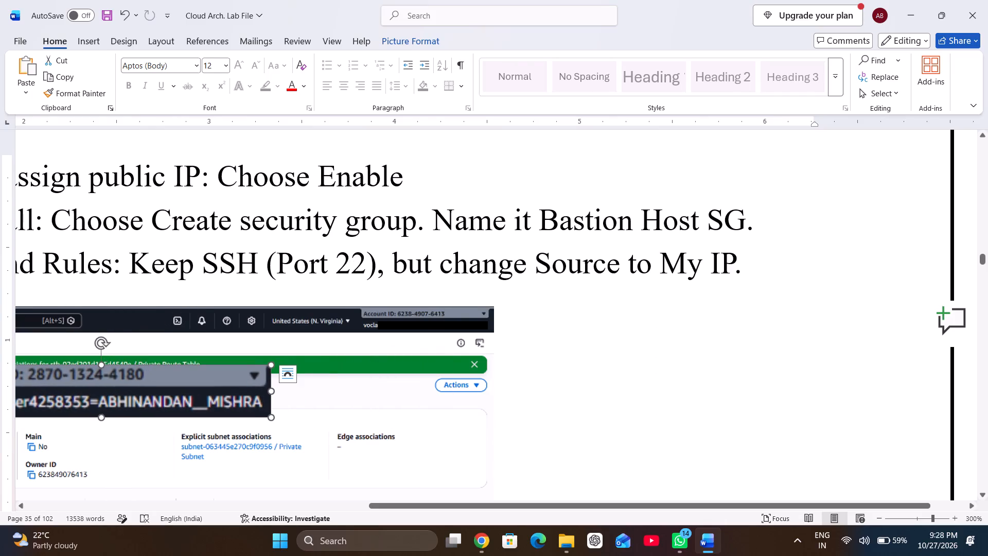
drag(248, 384, 482, 366)
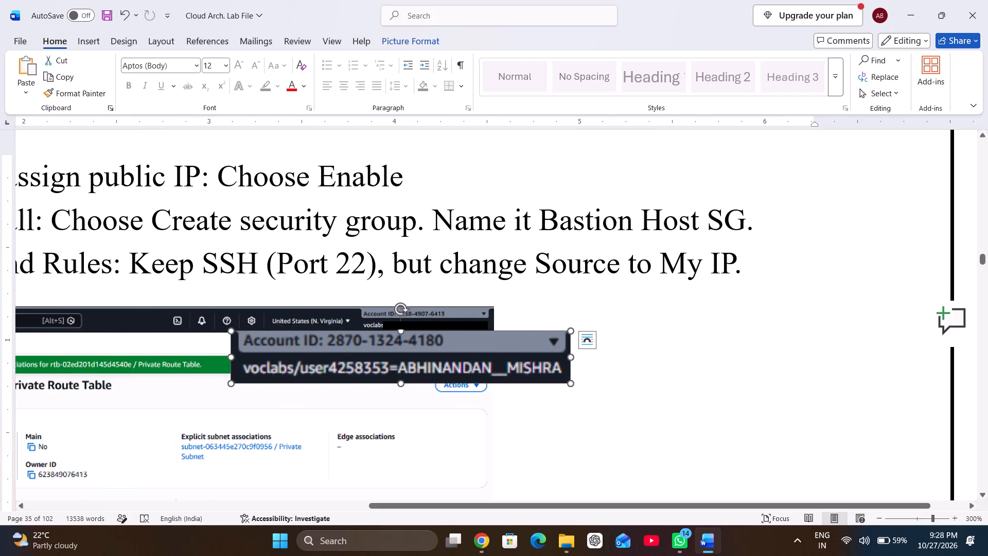
drag(232, 331, 389, 362)
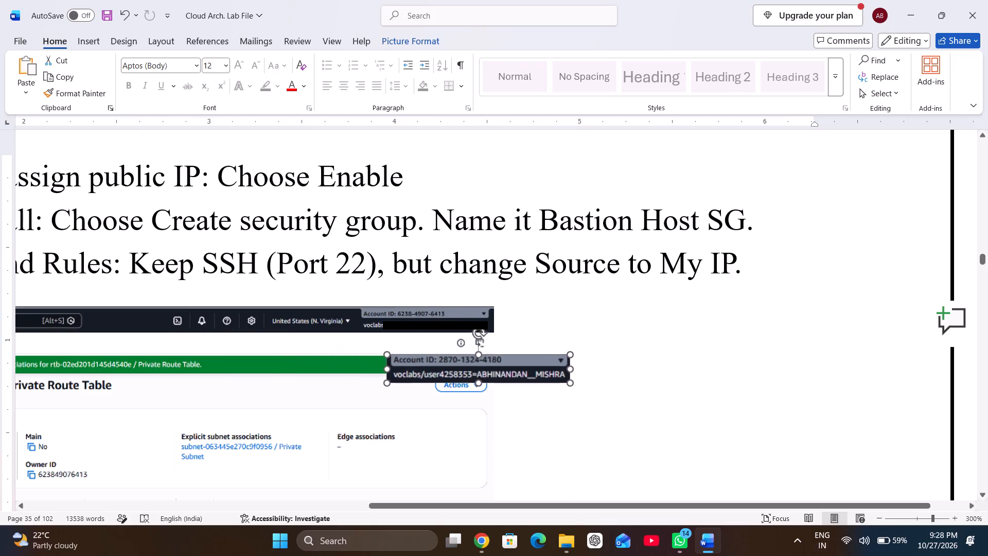
drag(389, 362, 401, 364)
drag(465, 374, 425, 354)
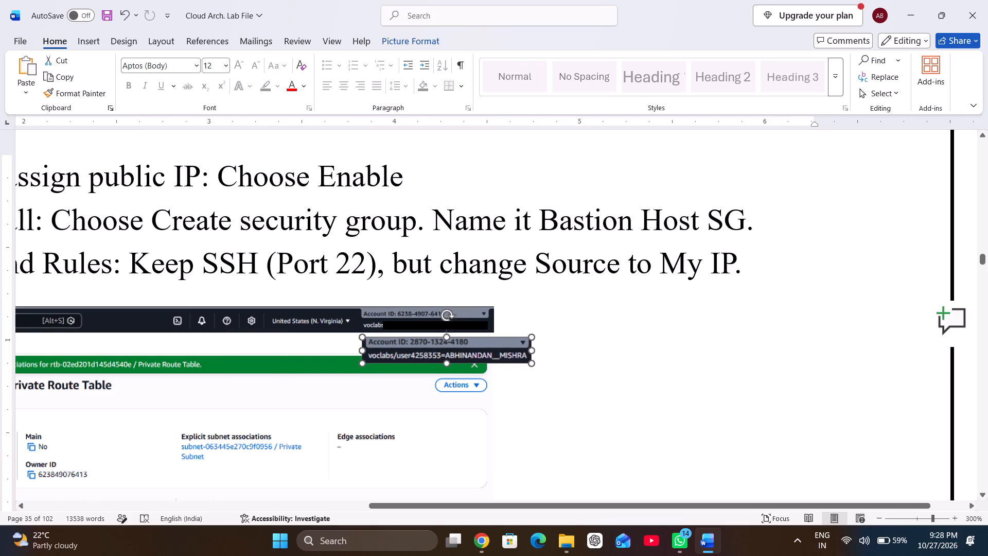
drag(425, 354, 387, 324)
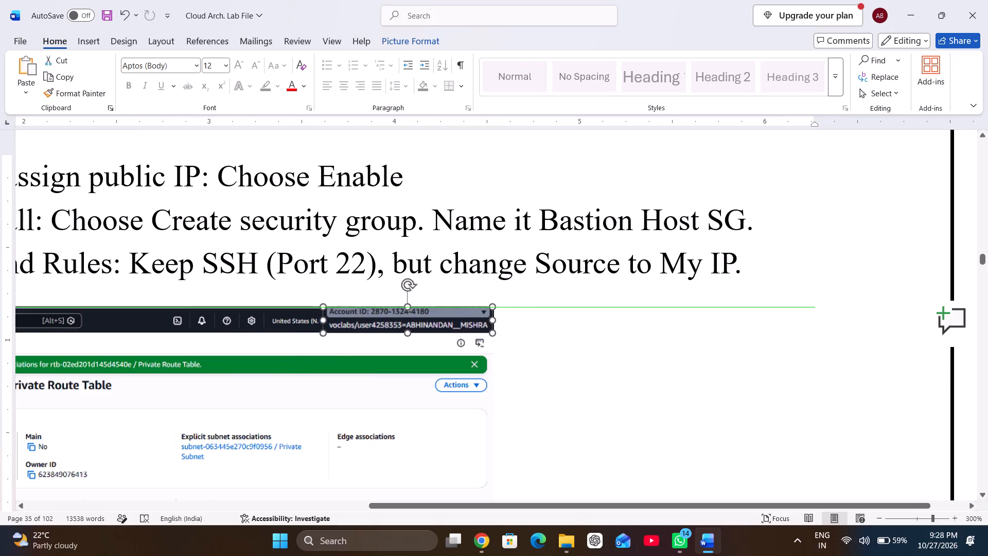
drag(387, 324, 387, 323)
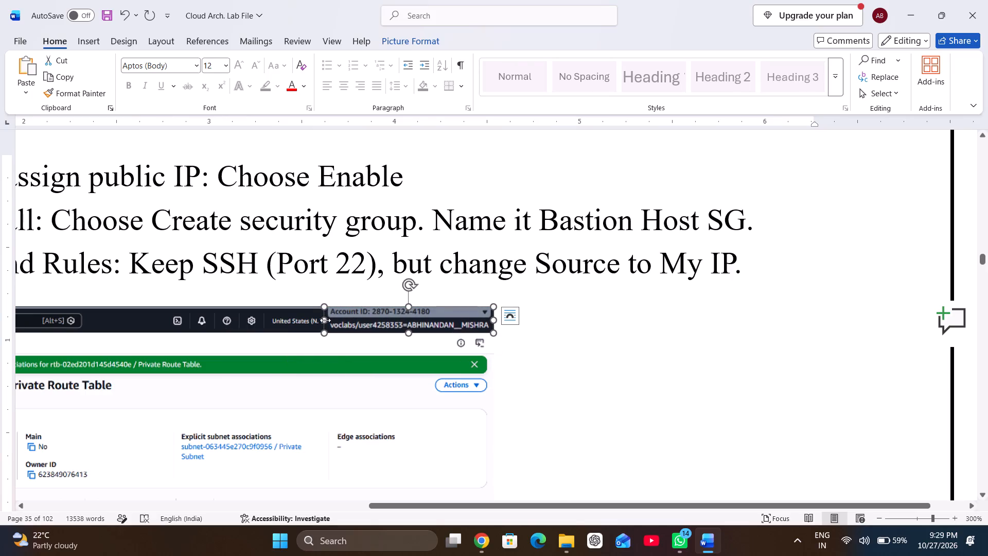
Narrow, nudge and slightly flatten the account label image to fit the account details area of the Private Route Table screenshot's header.
drag(325, 320, 361, 325)
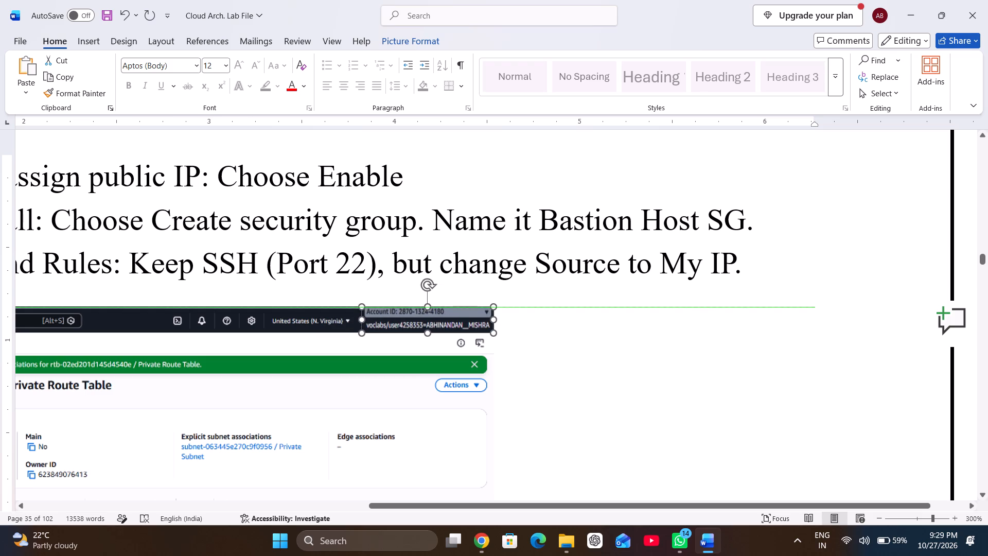
drag(361, 325, 358, 326)
click(345, 369)
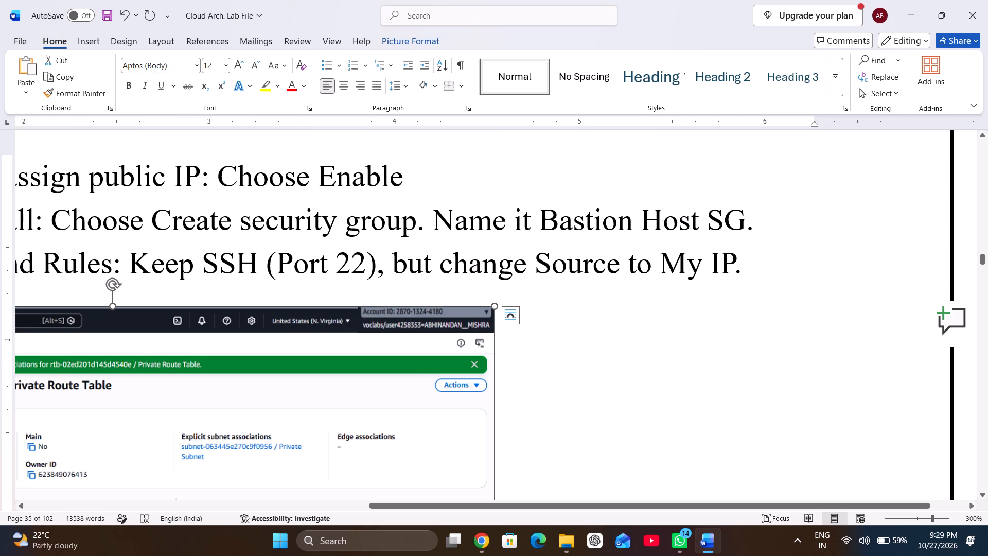
drag(413, 319, 412, 324)
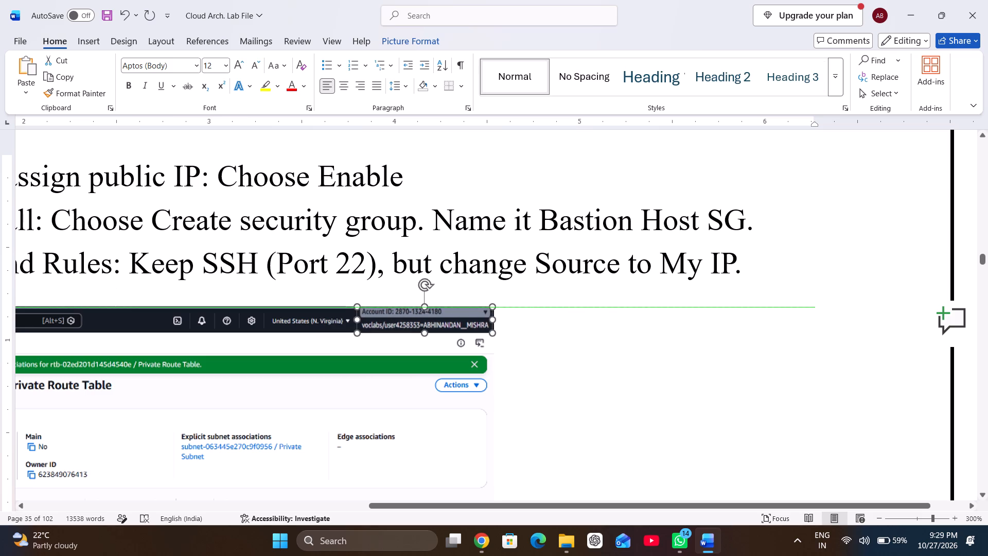
drag(412, 324, 412, 321)
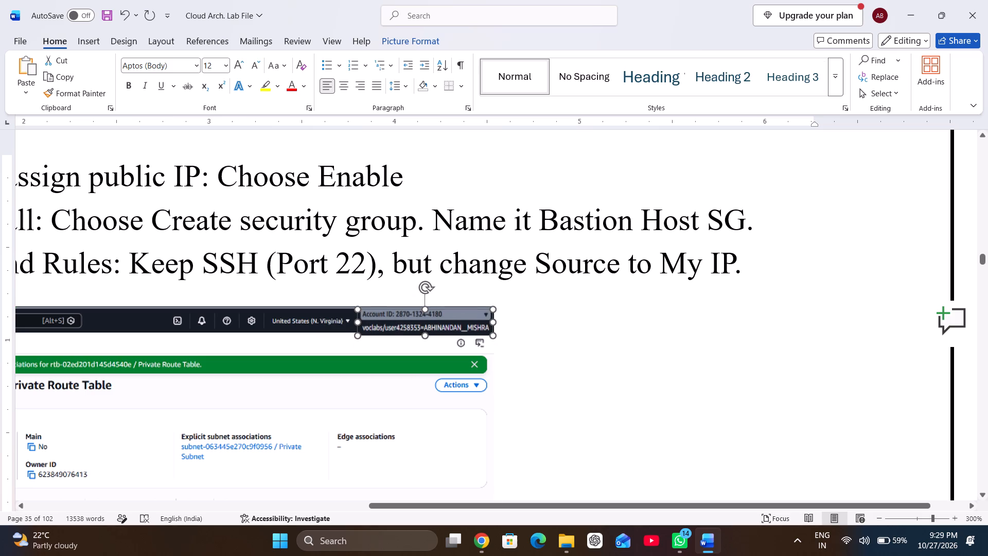
drag(412, 321, 412, 329)
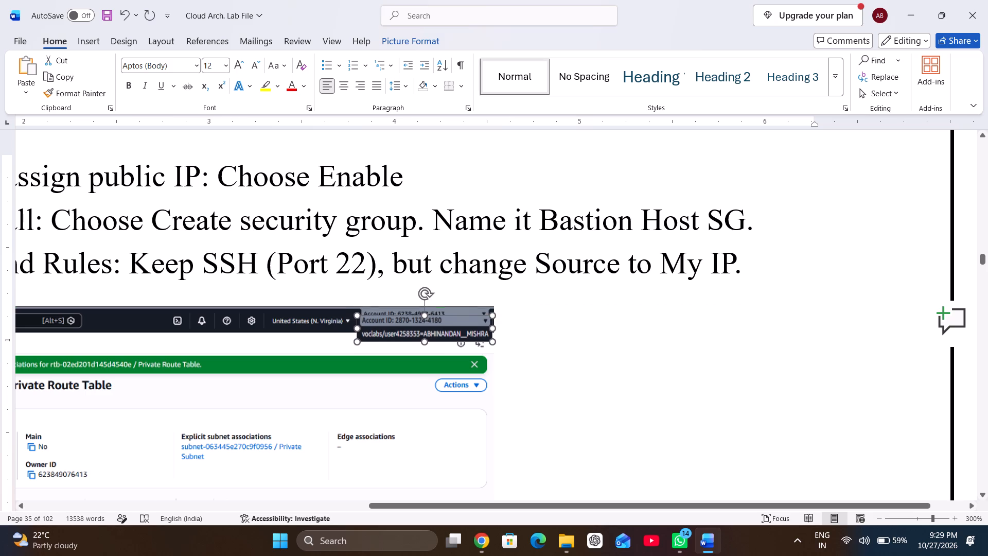
drag(412, 329, 411, 325)
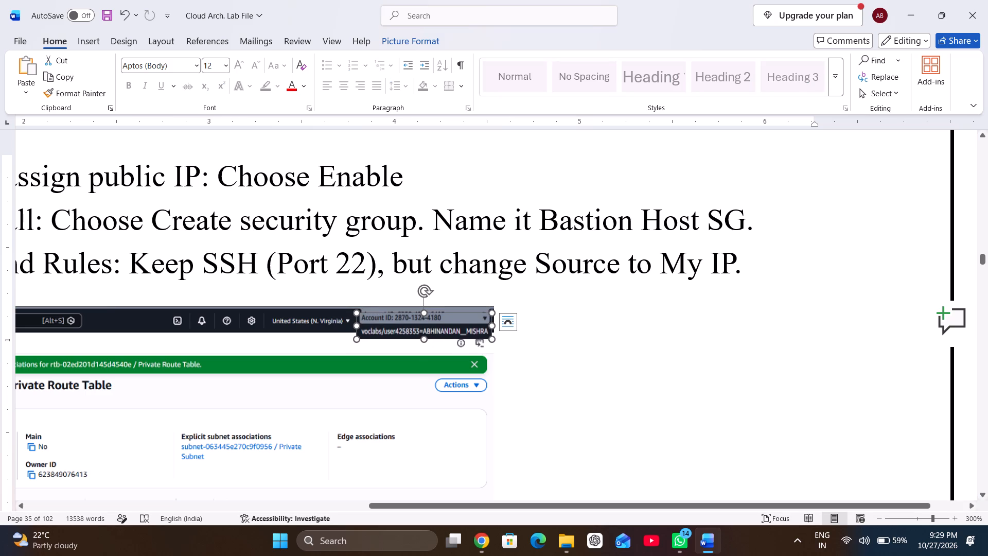
click(375, 355)
click(410, 329)
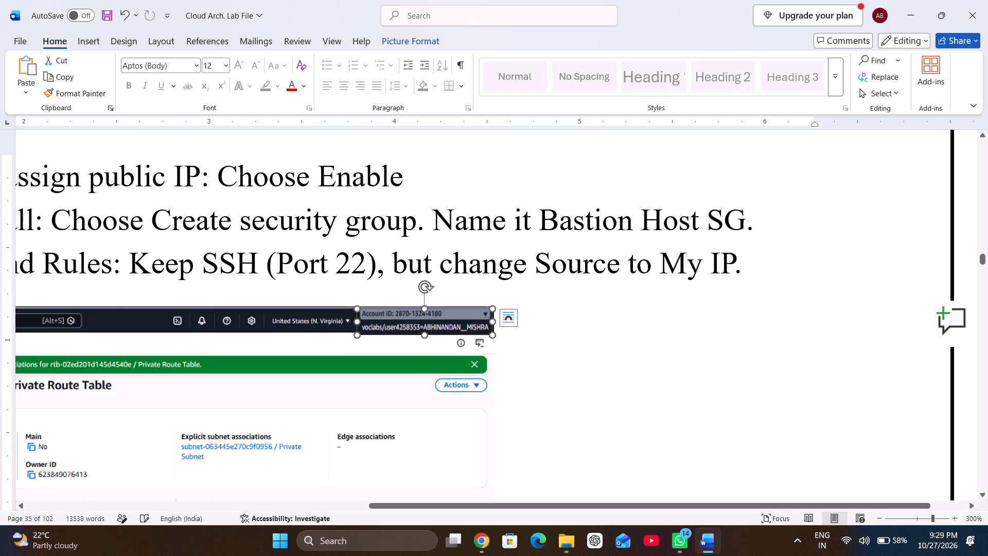
click(381, 368)
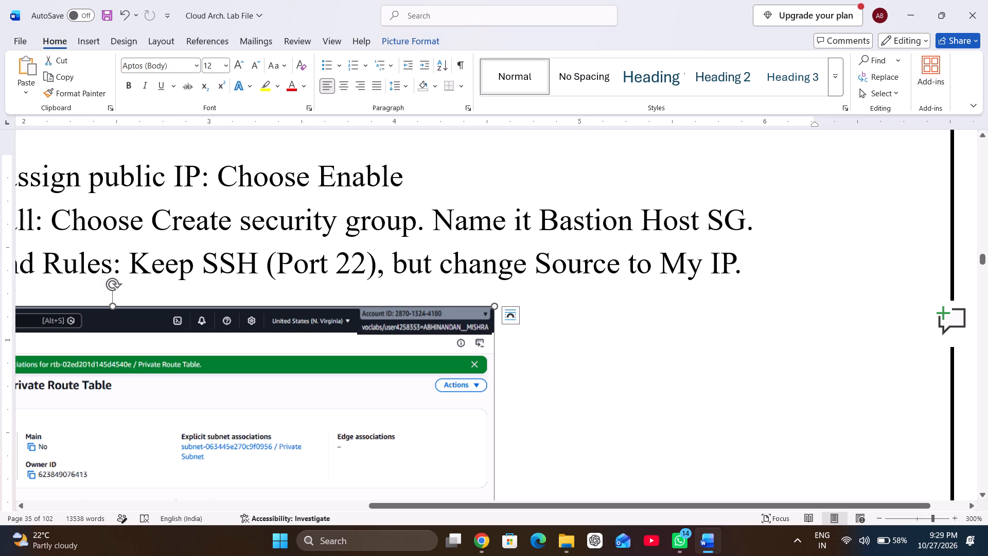
click(396, 319)
click(424, 336)
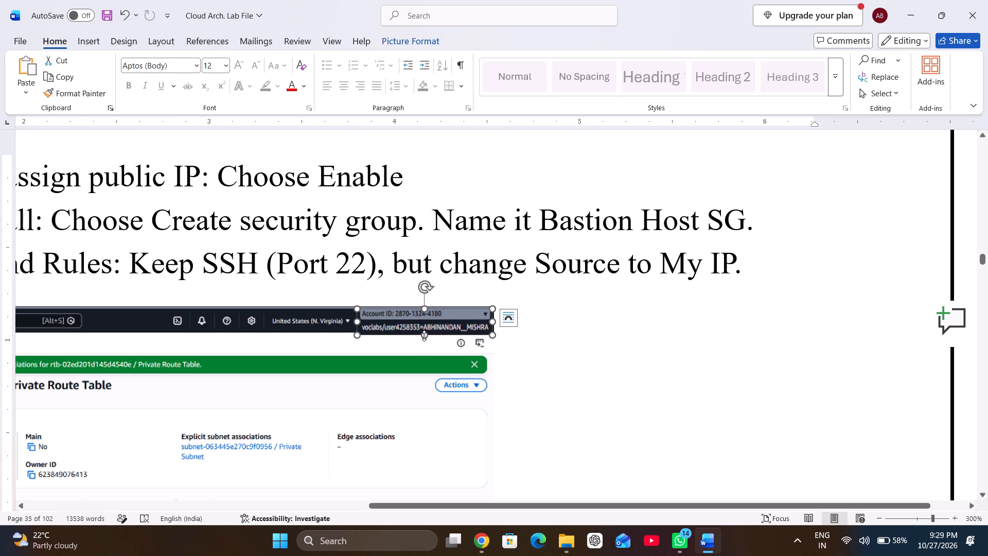
click(447, 377)
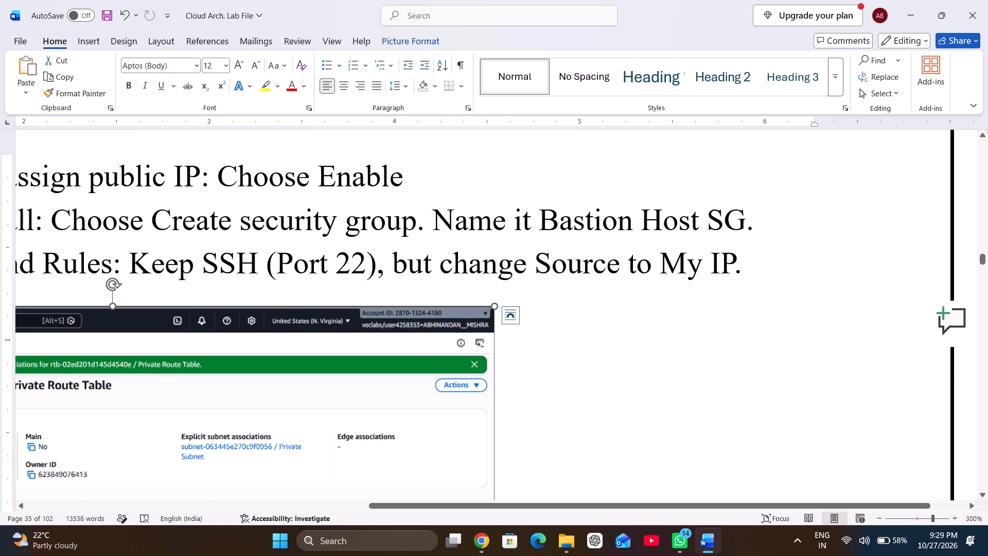
Paste the account label image after the Bastion Host SSH login step ending "confirm it works" and wrap it In Front of Text.
scroll(447, 377, down, 3)
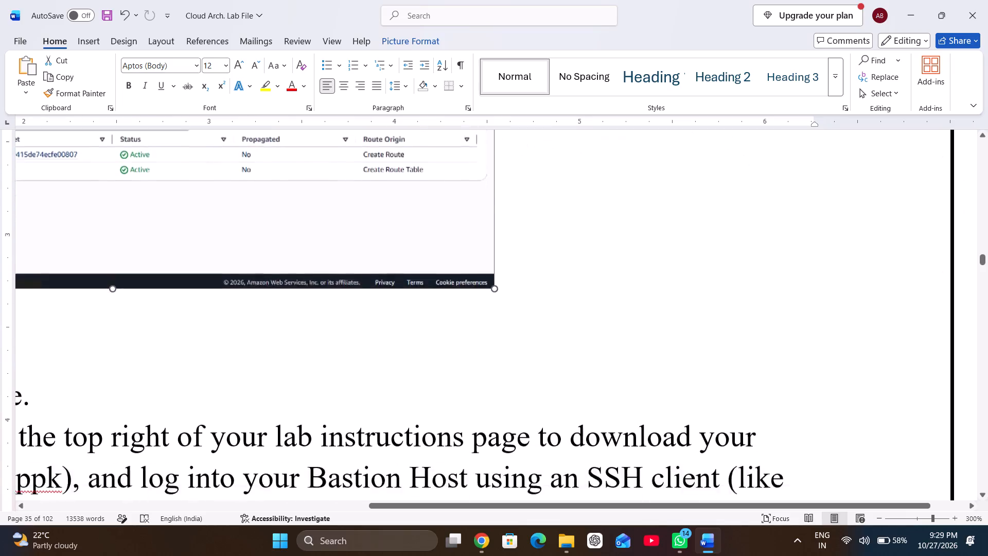
scroll(447, 377, down, 1)
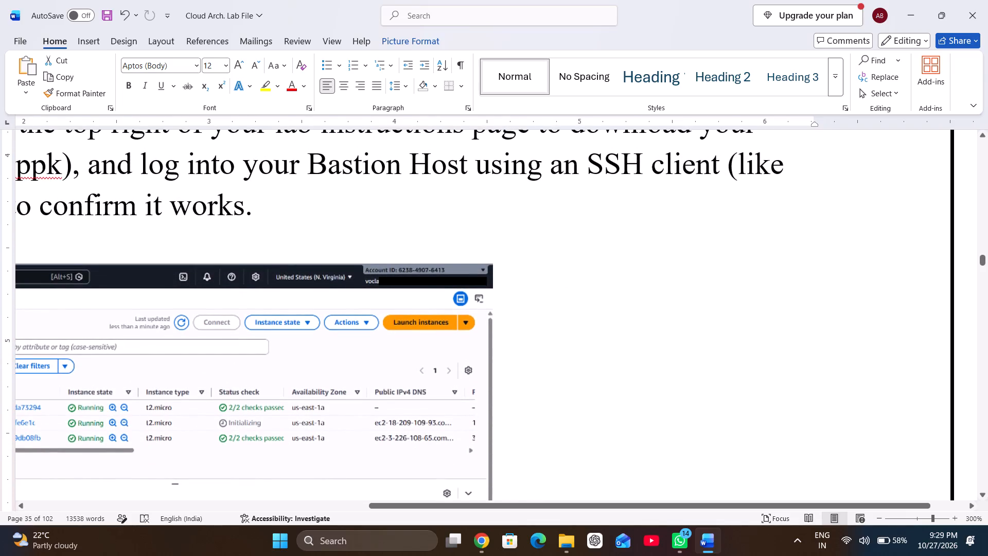
click(276, 208)
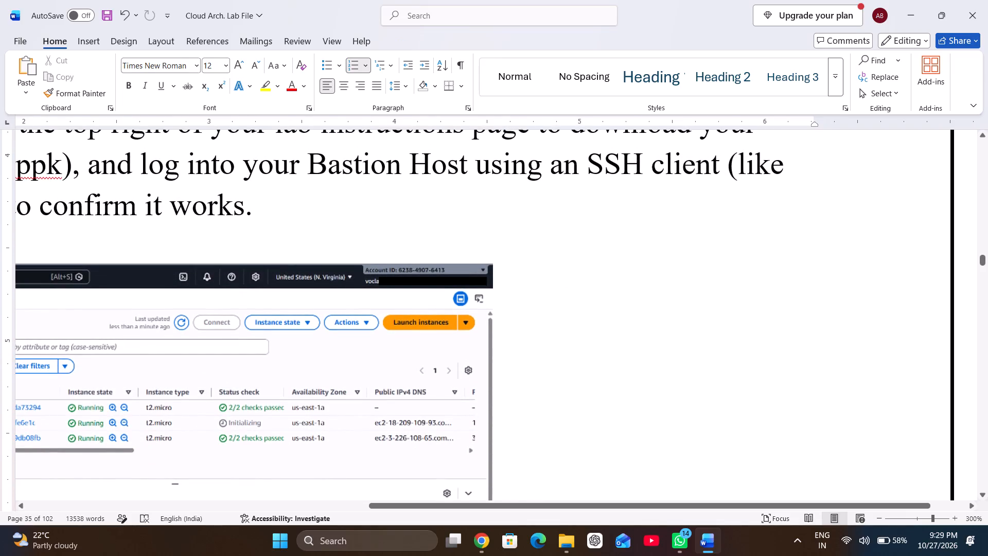
key(ctrl+v)
right_click(321, 269)
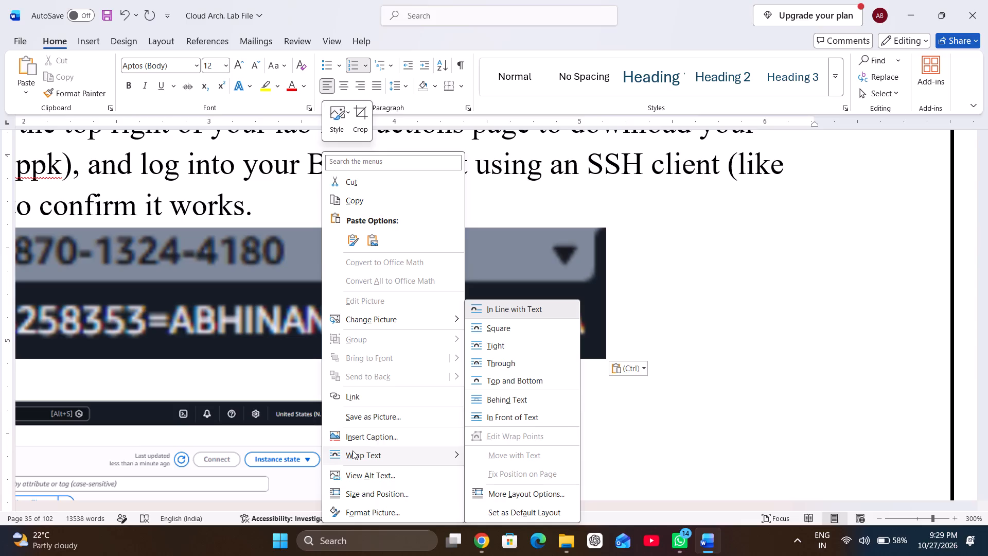
click(532, 415)
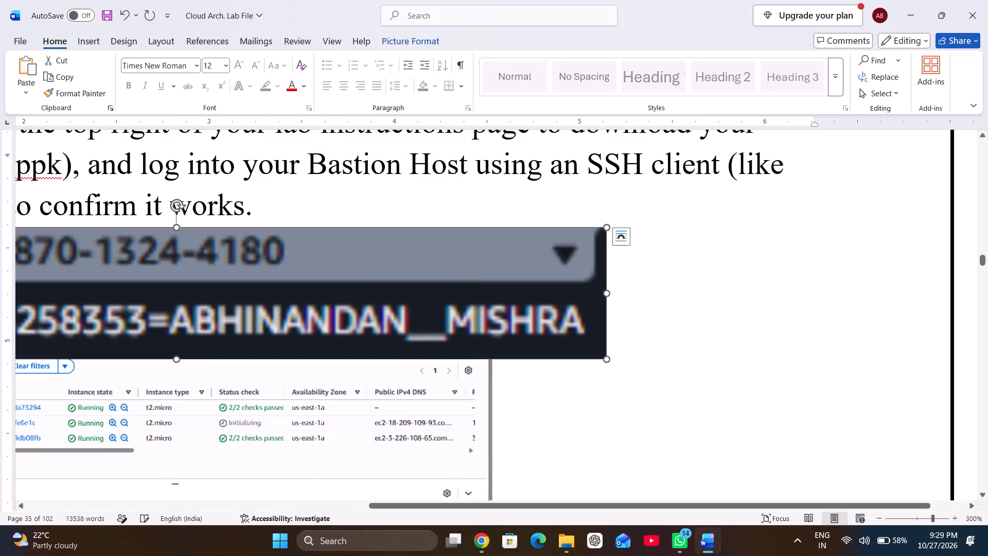
right_click(414, 317)
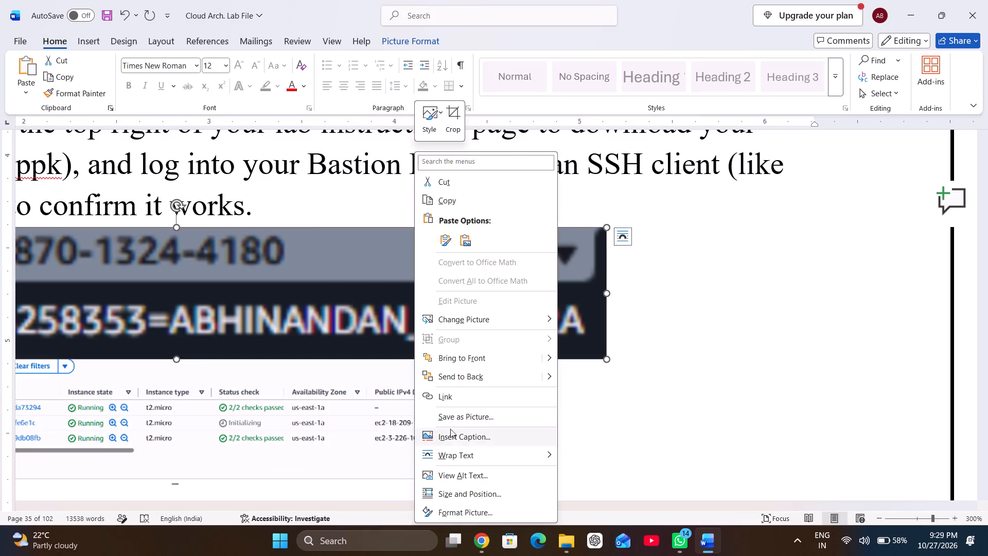
click(341, 306)
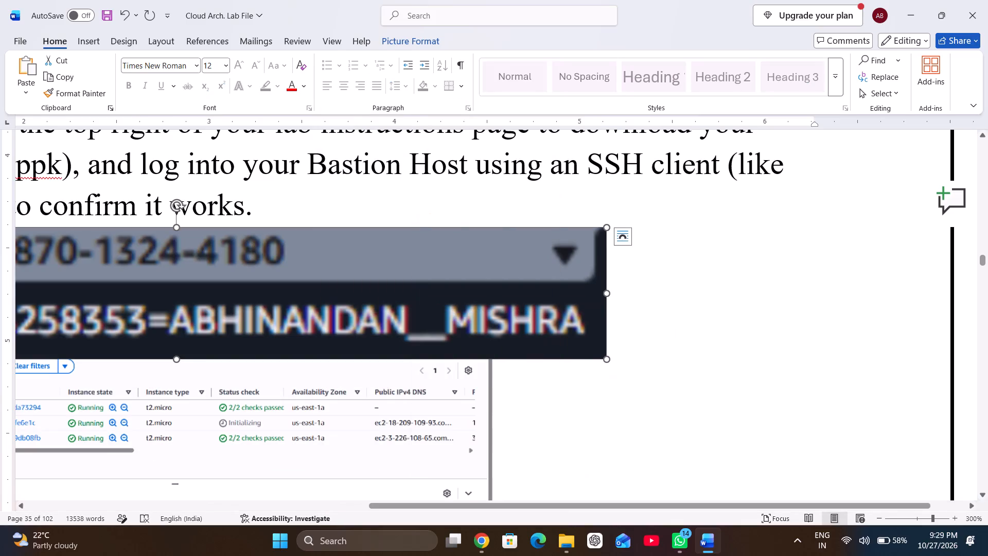
Shrink the account label image proportionally and move it over the account details in the EC2 instances screenshot's header.
click(606, 226)
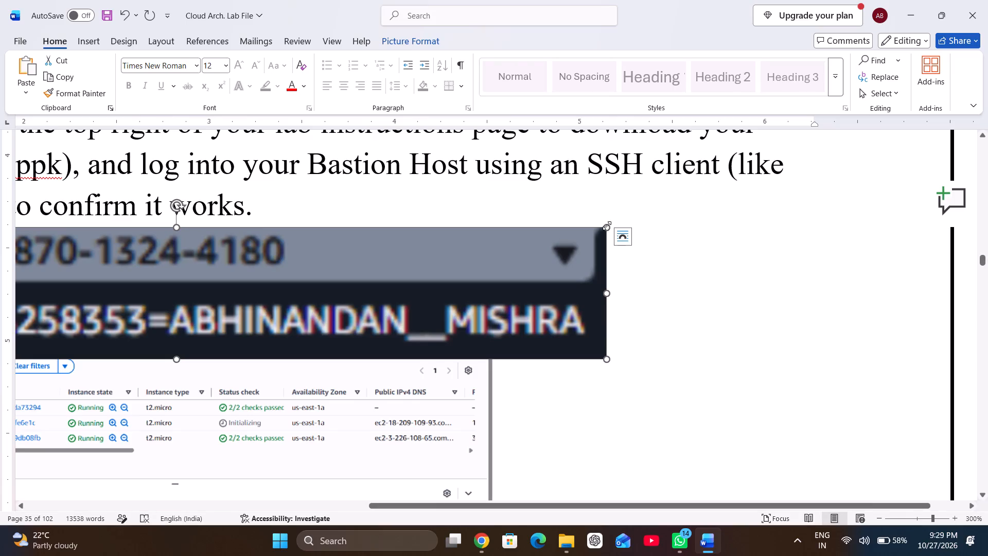
drag(606, 227, 309, 304)
click(153, 306)
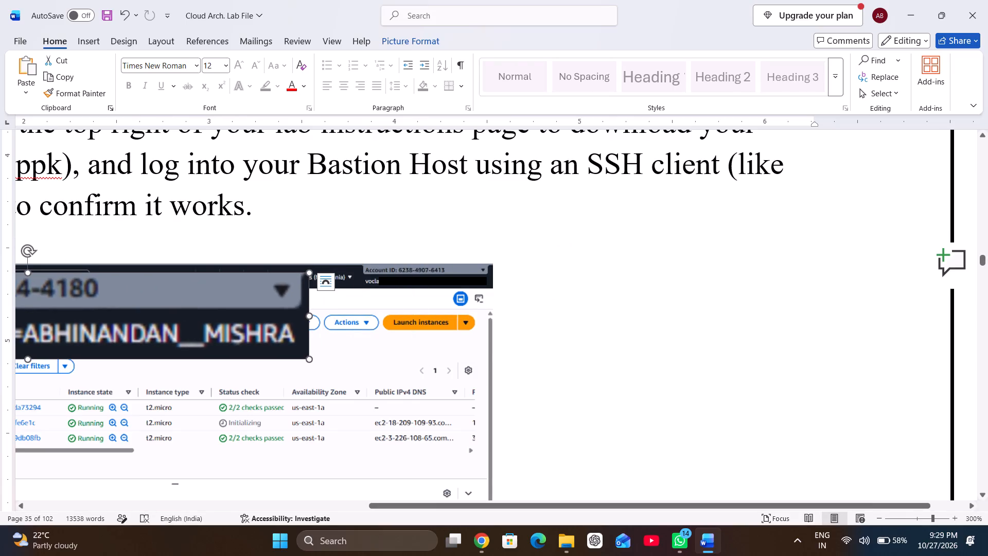
drag(79, 315, 392, 326)
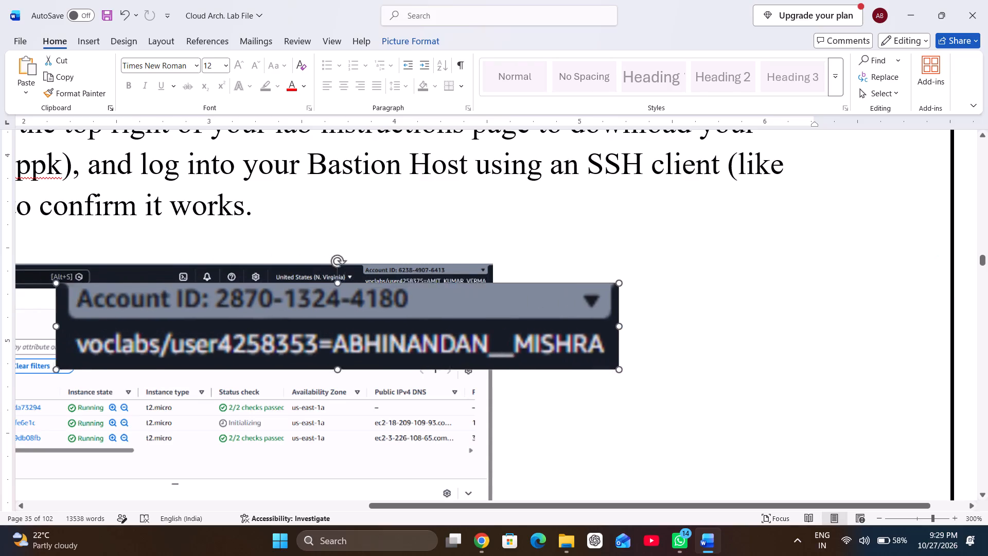
drag(392, 326, 431, 327)
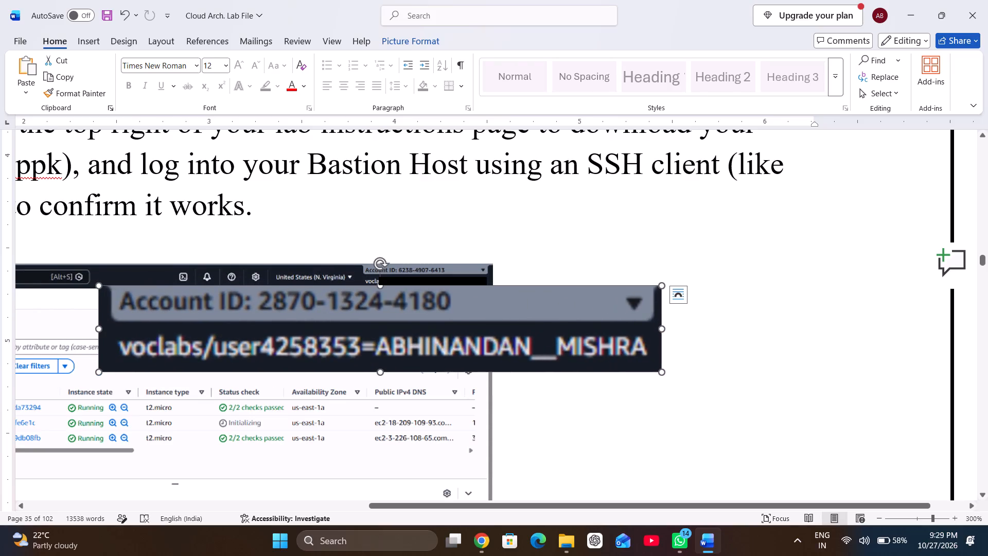
drag(98, 285, 240, 310)
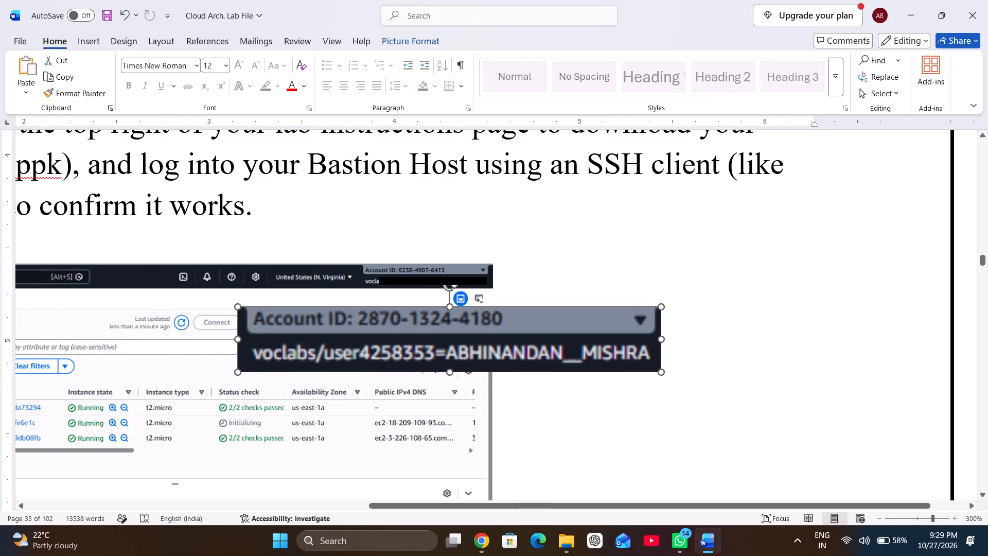
drag(240, 310, 423, 358)
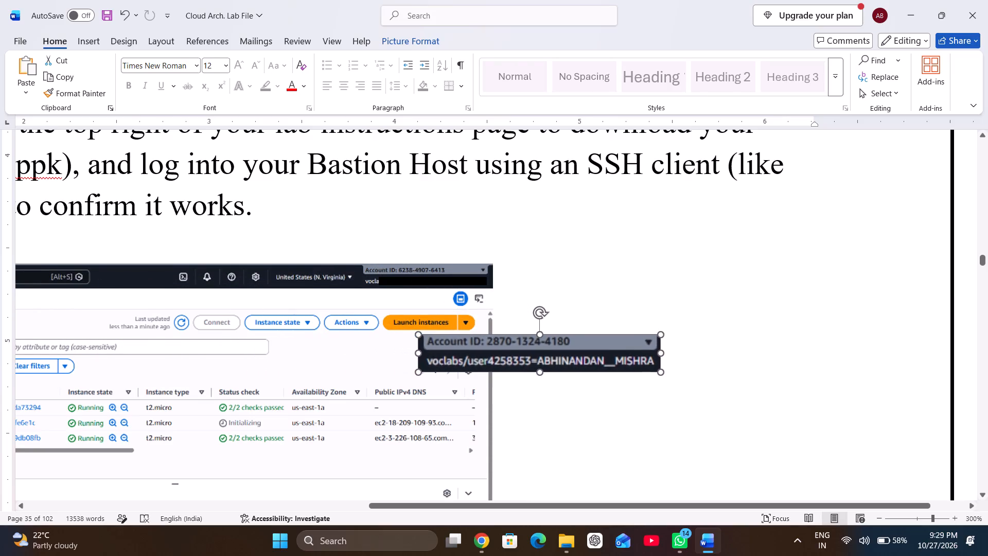
drag(423, 358, 445, 364)
drag(503, 354, 336, 281)
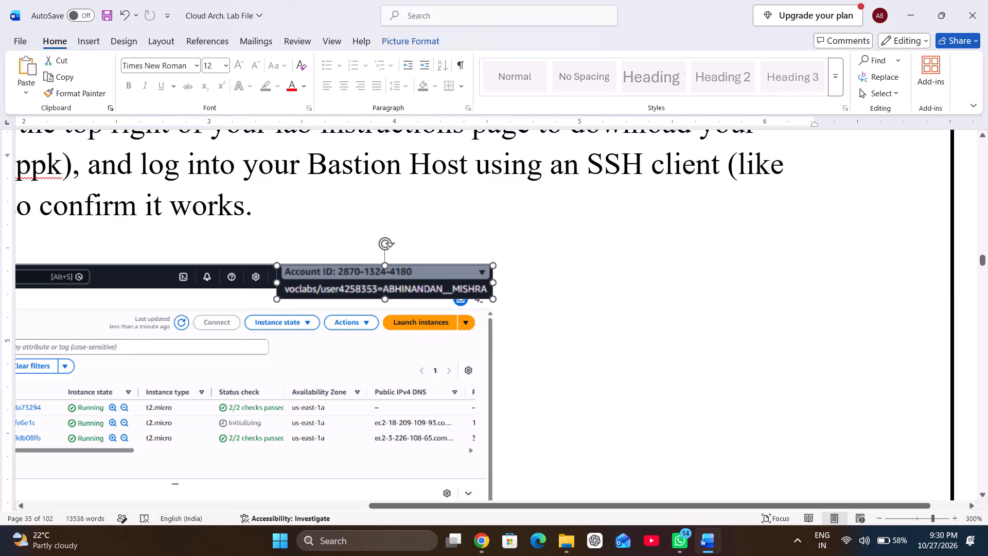
drag(336, 281, 336, 281)
Narrow, flatten and nudge the account label image to fit the account details area of the EC2 instances screenshot's header.
drag(278, 284, 366, 294)
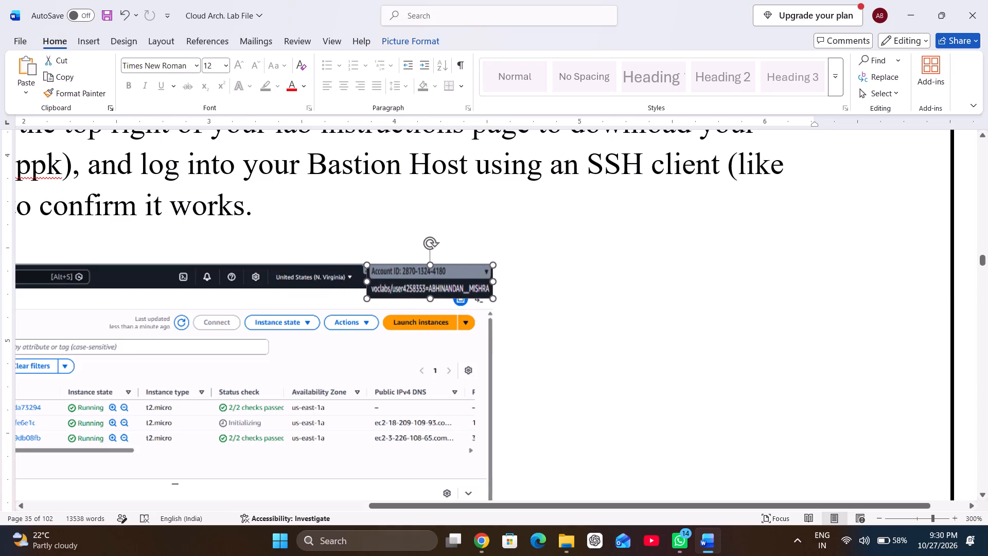
drag(366, 294, 362, 294)
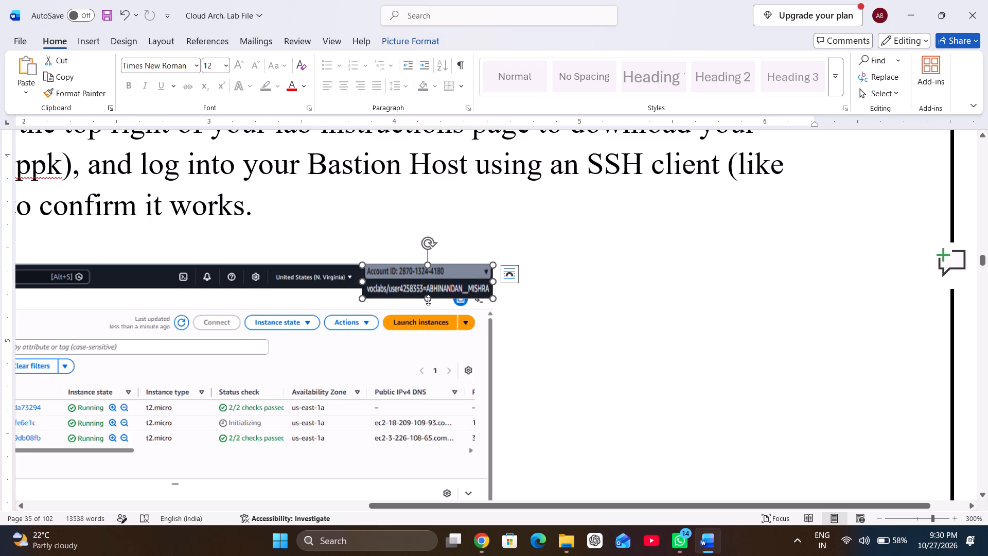
drag(429, 300, 427, 287)
click(411, 275)
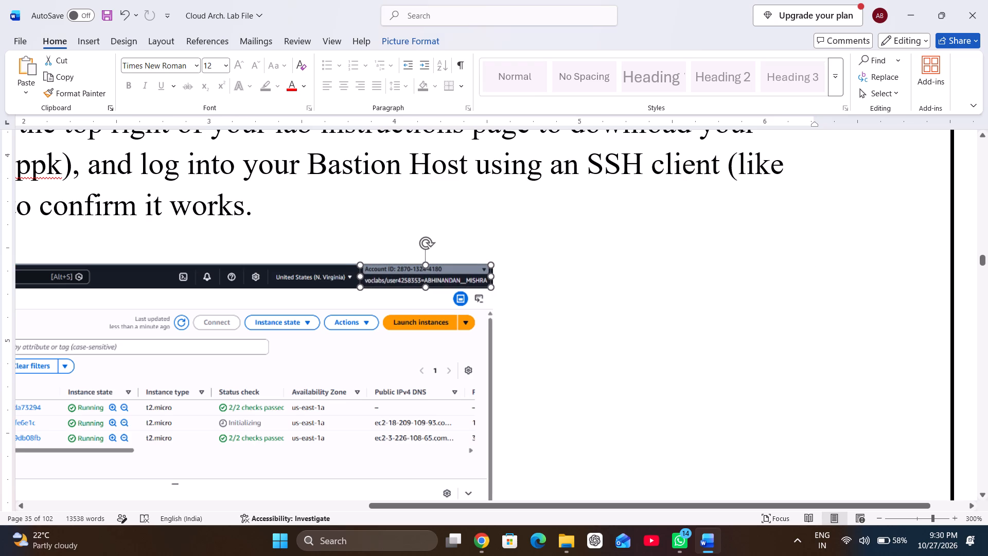
click(390, 310)
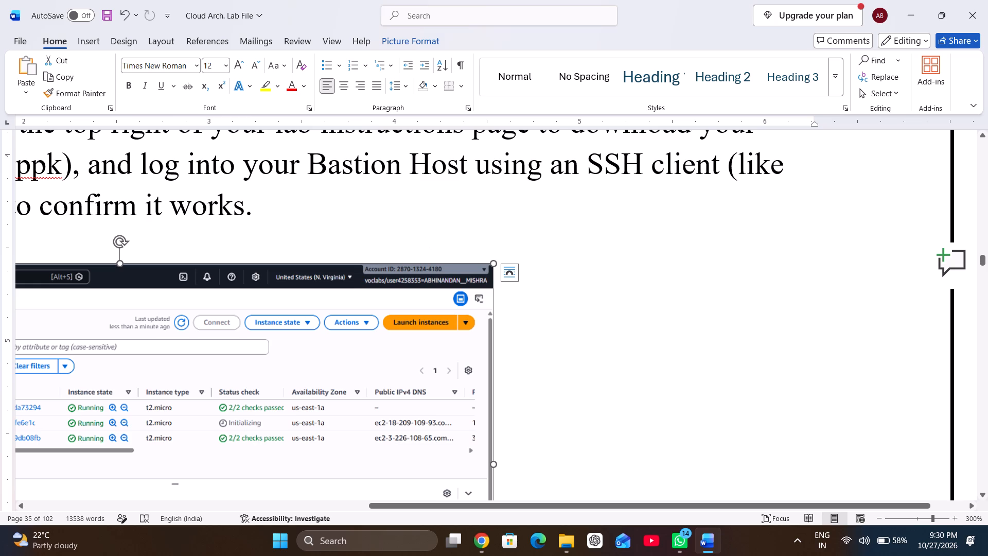
click(426, 279)
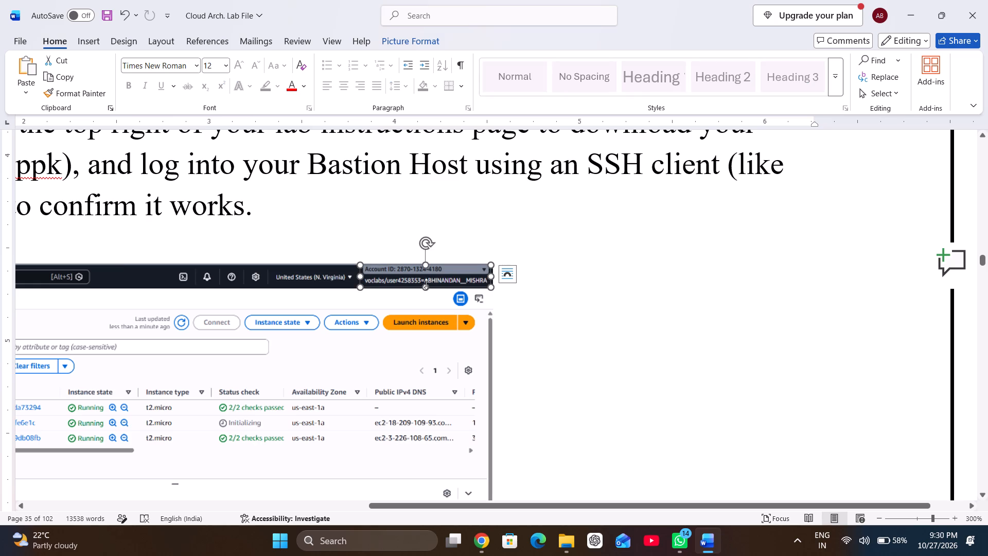
click(426, 286)
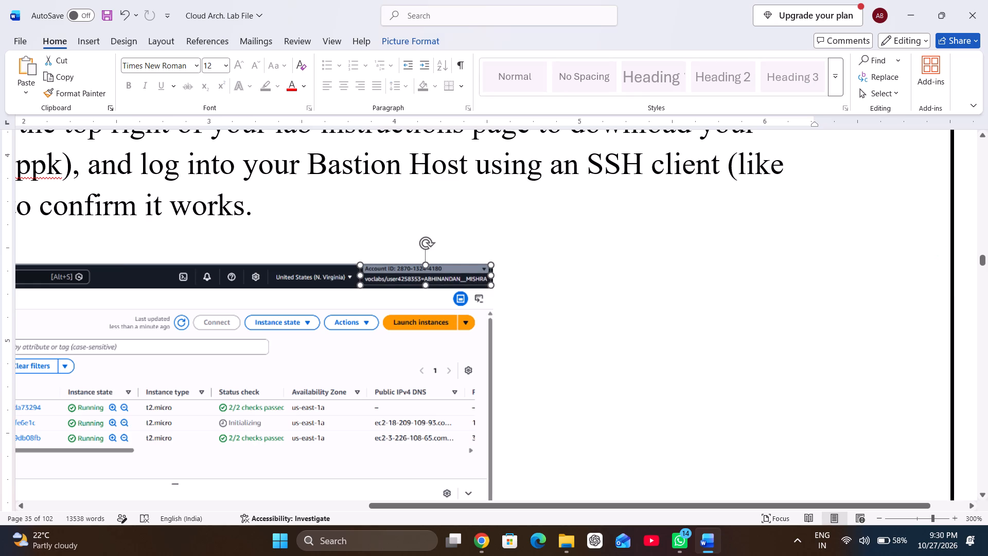
click(407, 354)
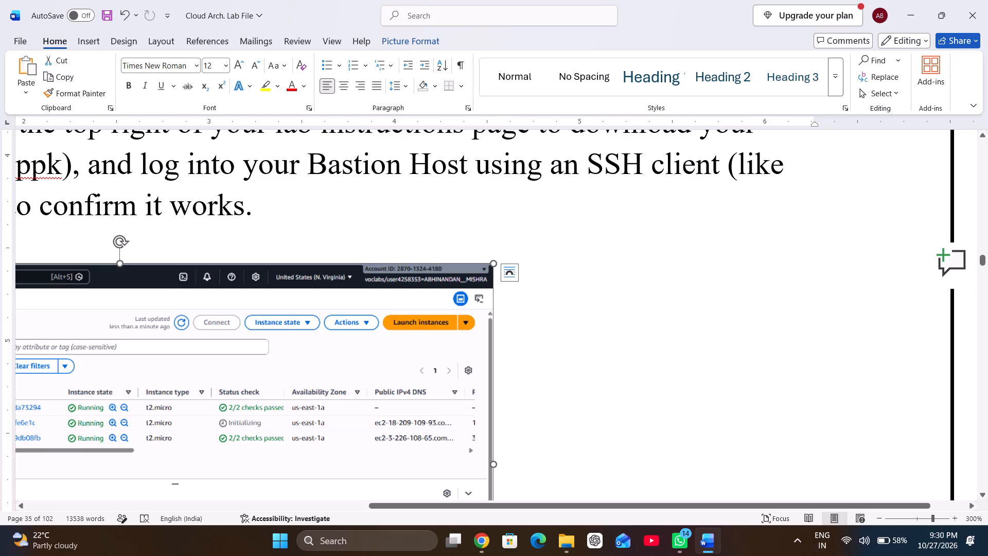
Paste the account label image after the Edit subnet associations step ending "click Save" and set its text wrapping to In Front of Text.
scroll(606, 470, down, 1)
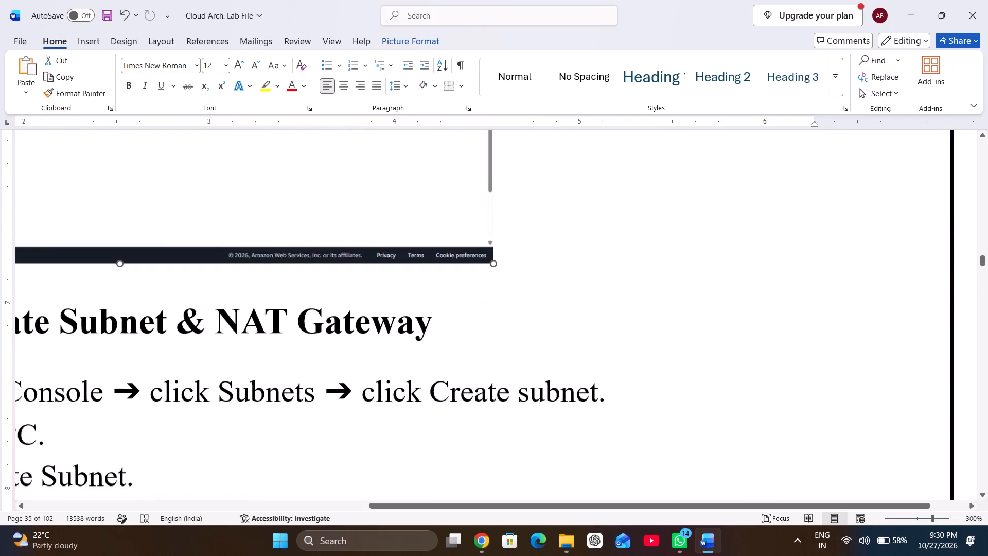
scroll(606, 470, down, 3)
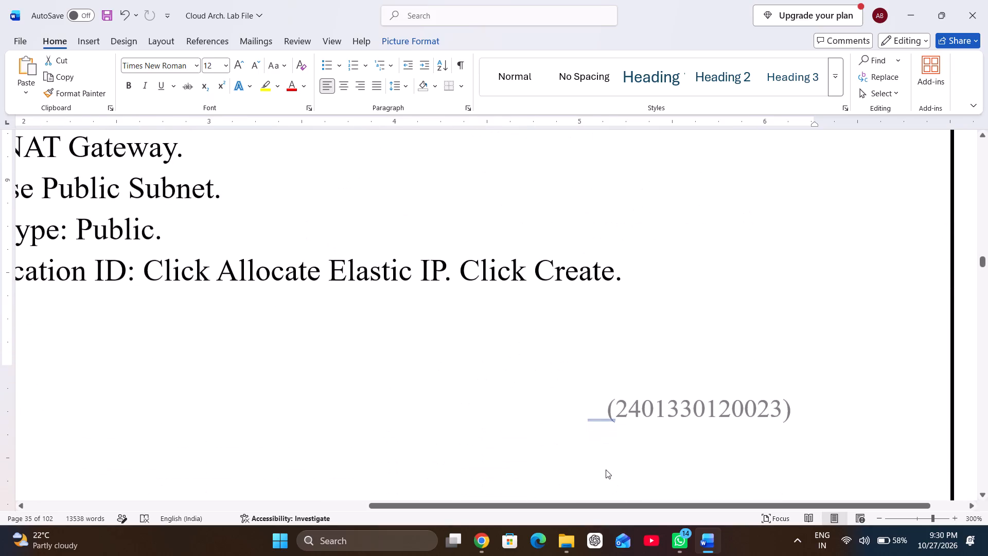
scroll(606, 470, down, 3)
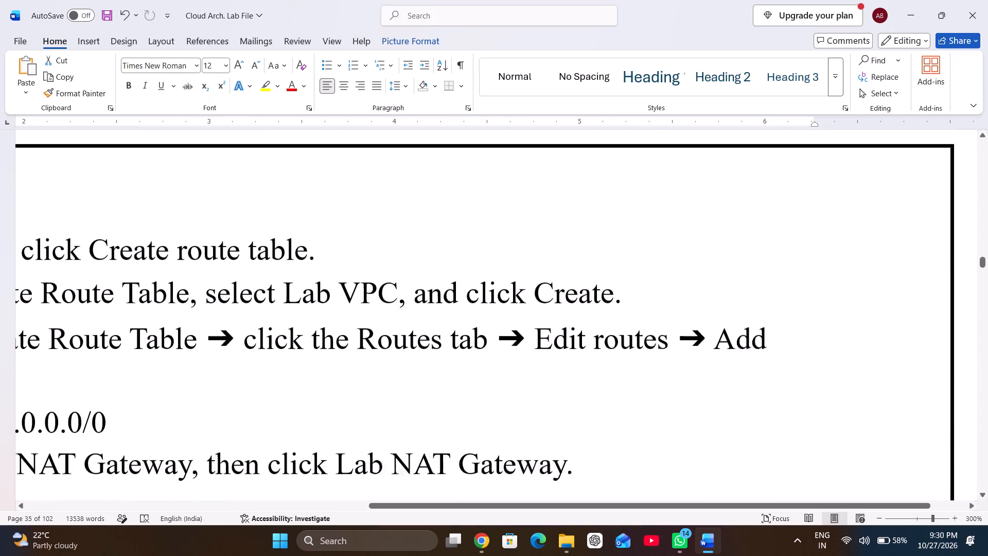
scroll(606, 470, down, 2)
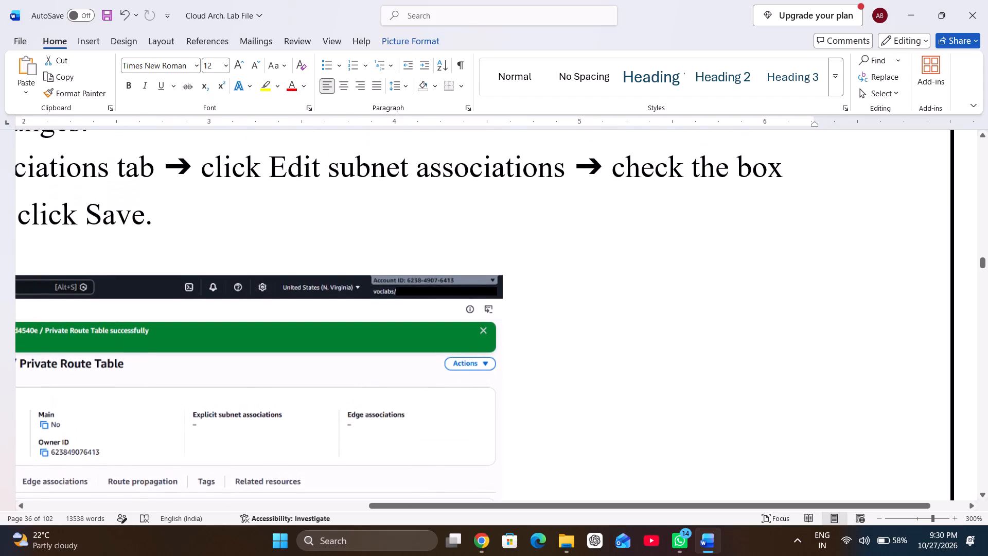
click(219, 213)
key(ctrl+v)
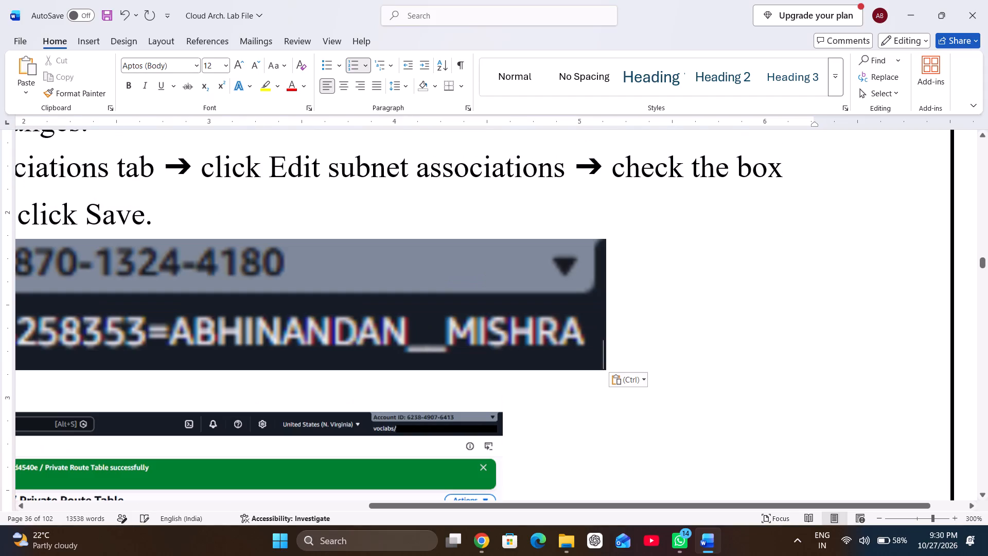
click(313, 295)
right_click(313, 295)
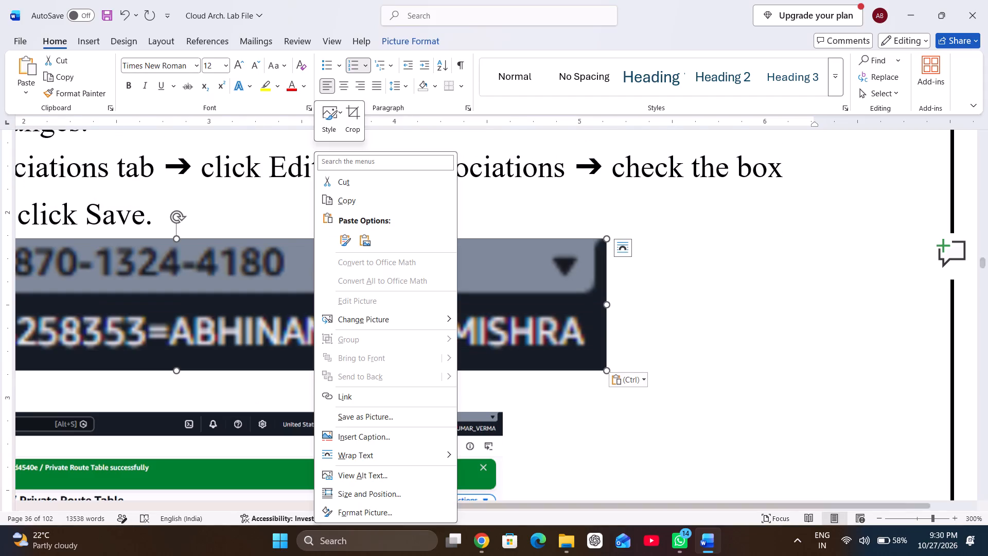
click(351, 453)
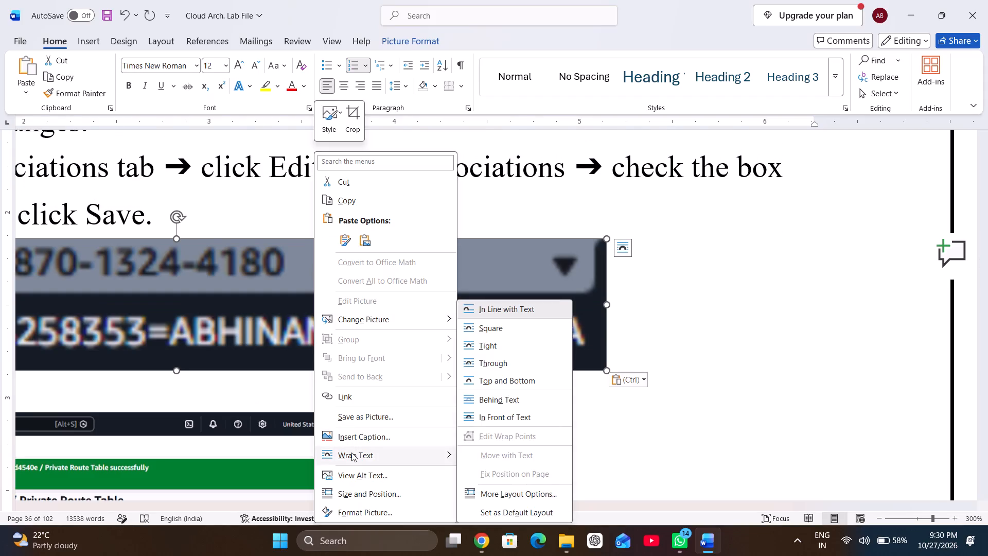
click(518, 419)
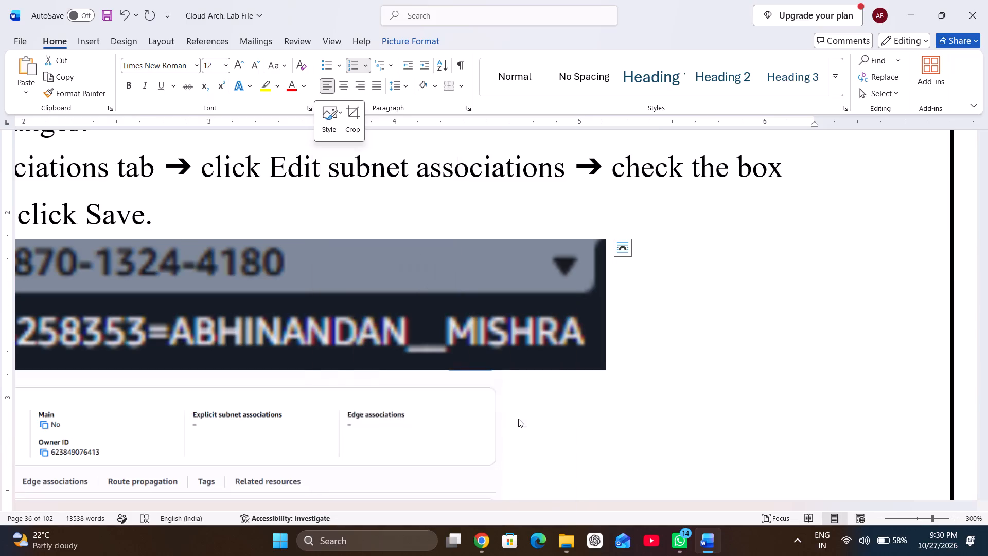
click(495, 310)
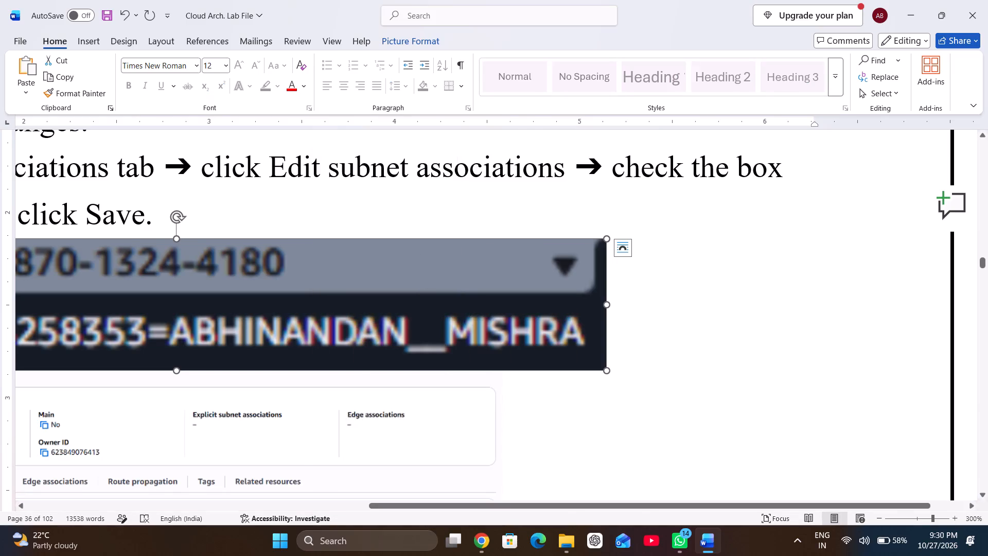
right_click(495, 310)
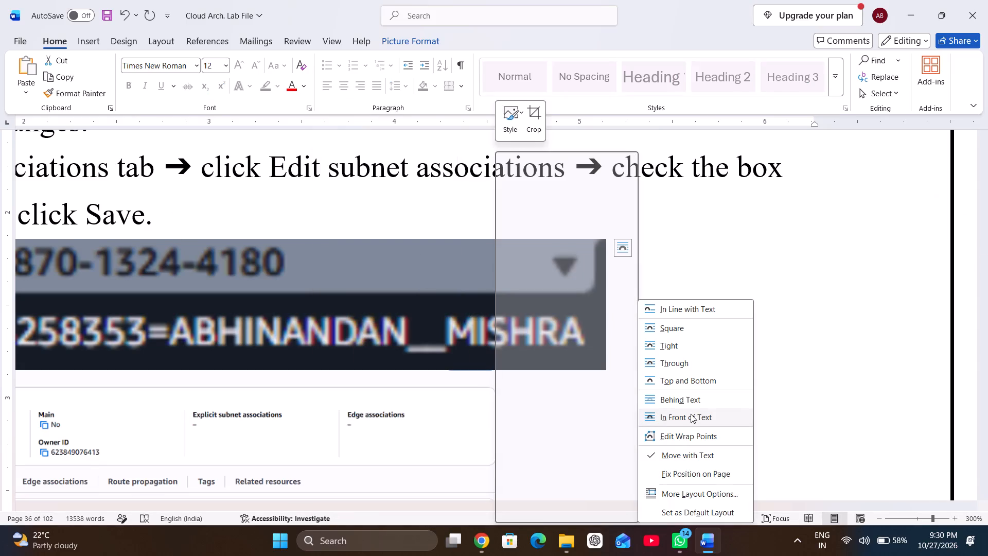
click(691, 414)
Shrink the account label image proportionally and move it over the account details in the Private Route Table success screenshot's header.
click(348, 287)
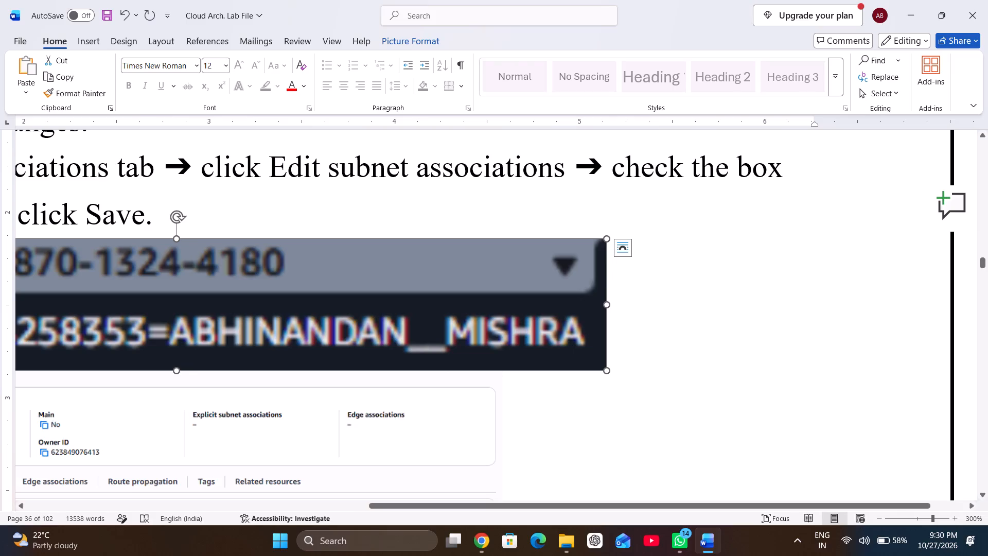
click(607, 240)
drag(607, 239, 345, 312)
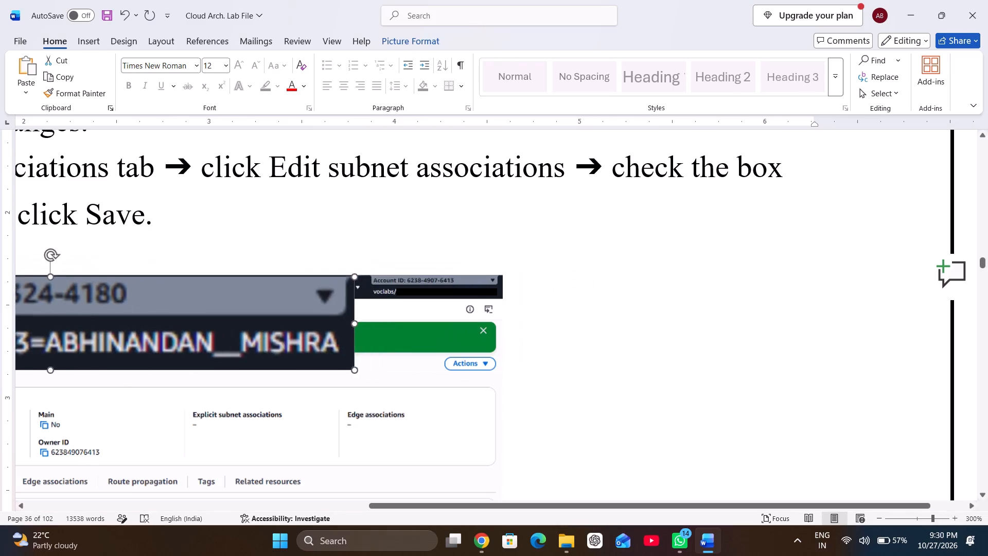
drag(345, 312, 283, 320)
drag(178, 327, 579, 341)
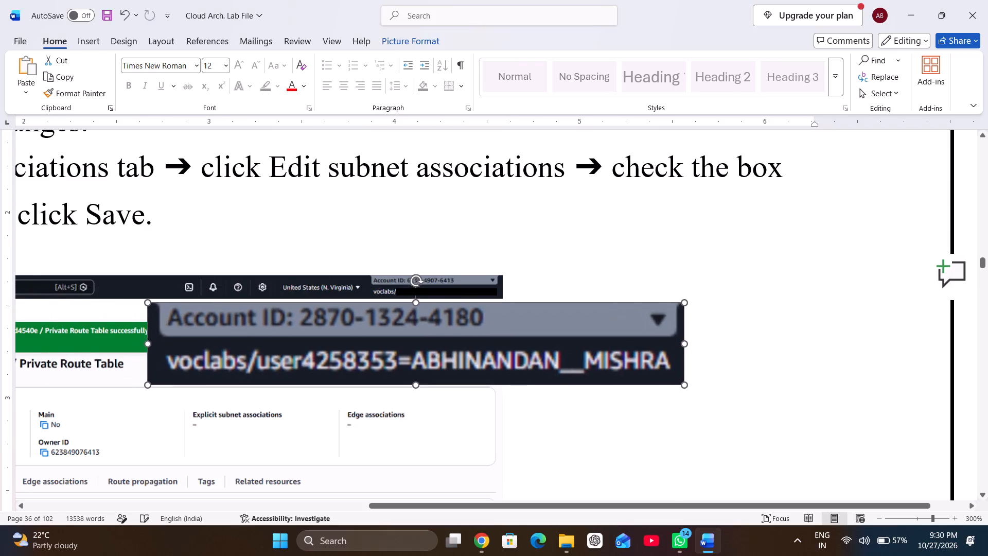
drag(579, 341, 580, 340)
drag(147, 302, 181, 312)
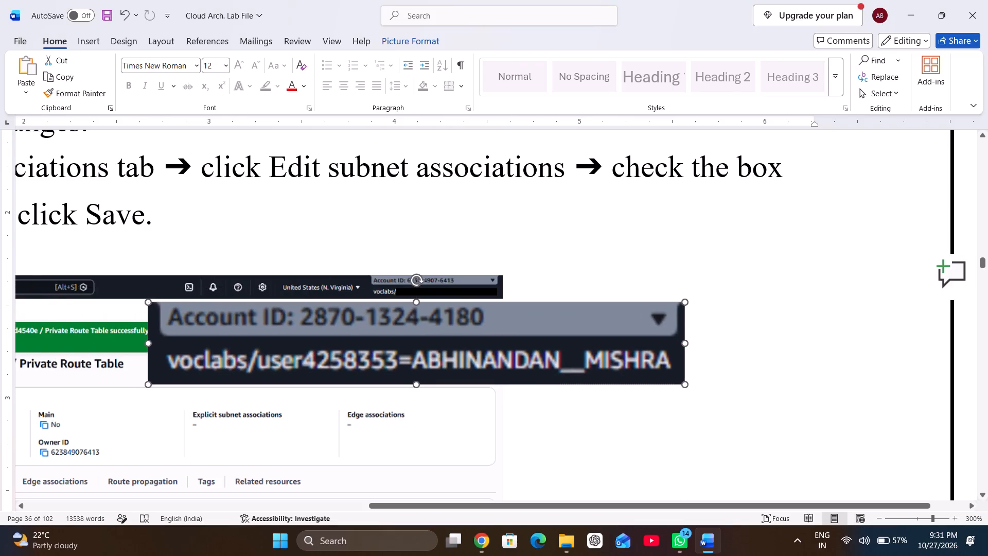
drag(181, 312, 491, 360)
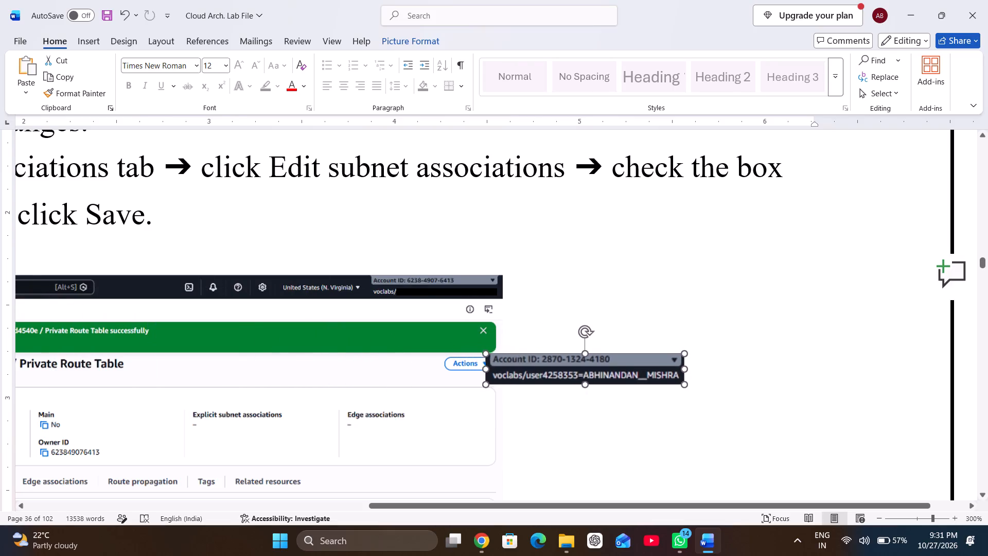
drag(491, 360, 503, 363)
drag(555, 374, 404, 307)
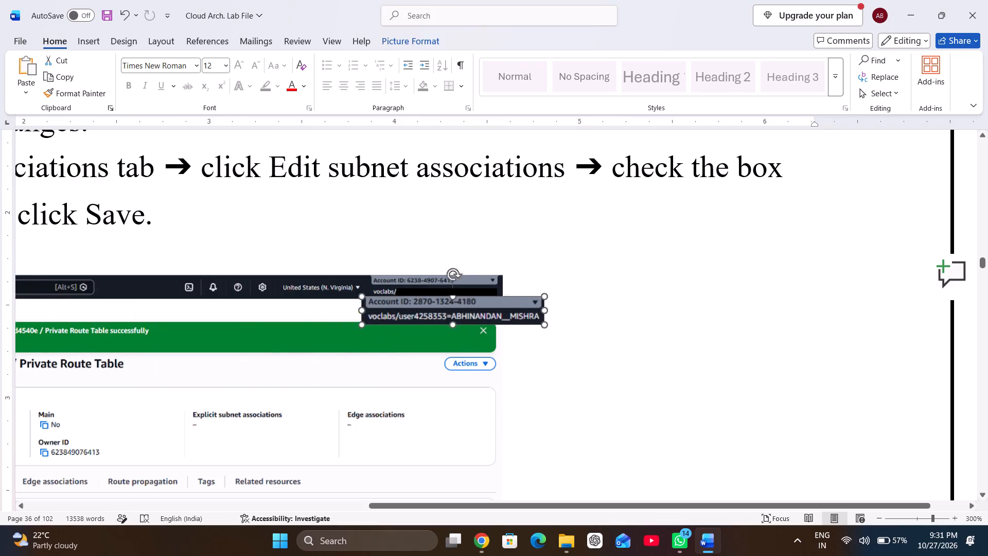
drag(404, 307, 372, 296)
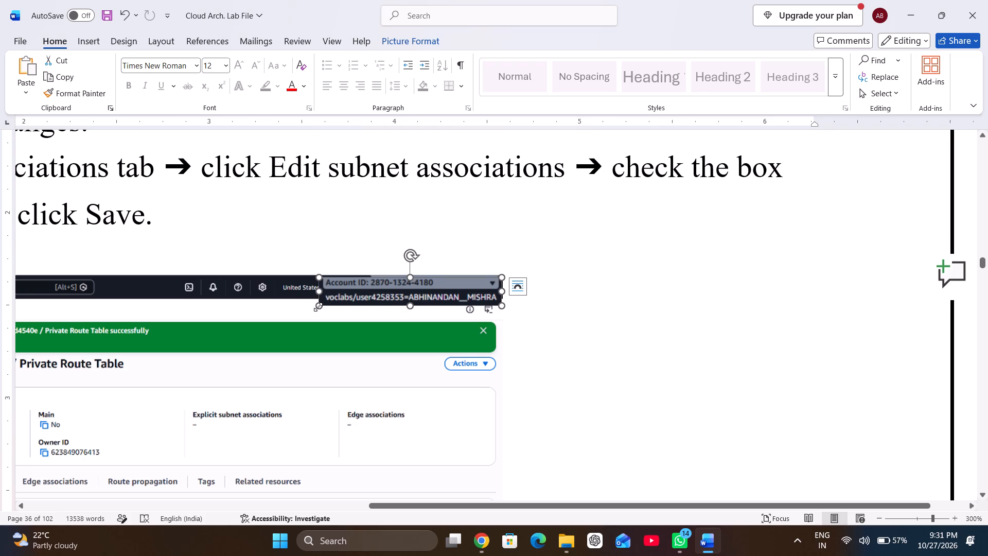
Narrow, flatten and nudge the account label image to fit the account details area of the Private Route Table success screenshot's header.
drag(318, 307, 370, 292)
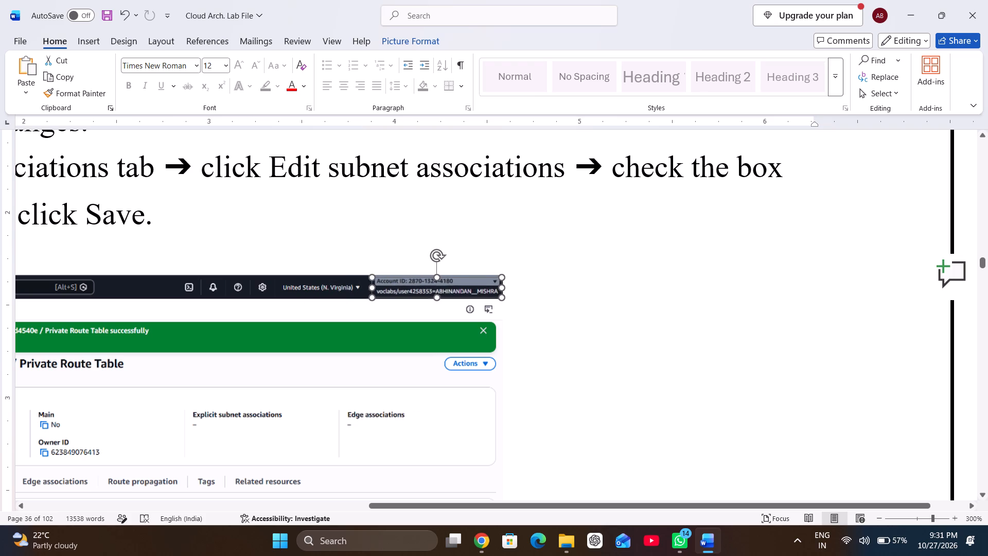
drag(370, 292, 372, 291)
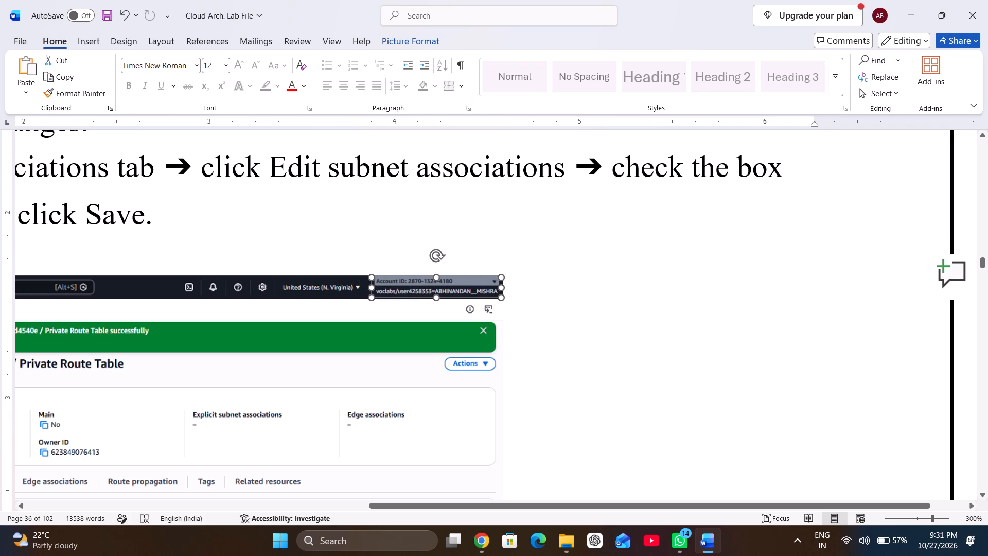
drag(372, 291, 373, 291)
click(409, 288)
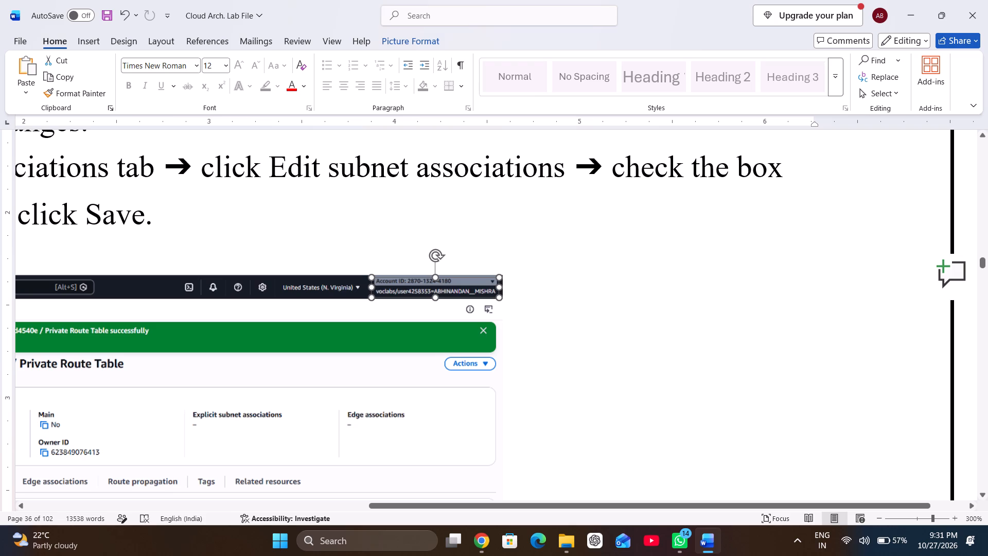
Fine-tune the fit of the account label image over the account details in the Private Route Table success screenshot's header.
click(390, 340)
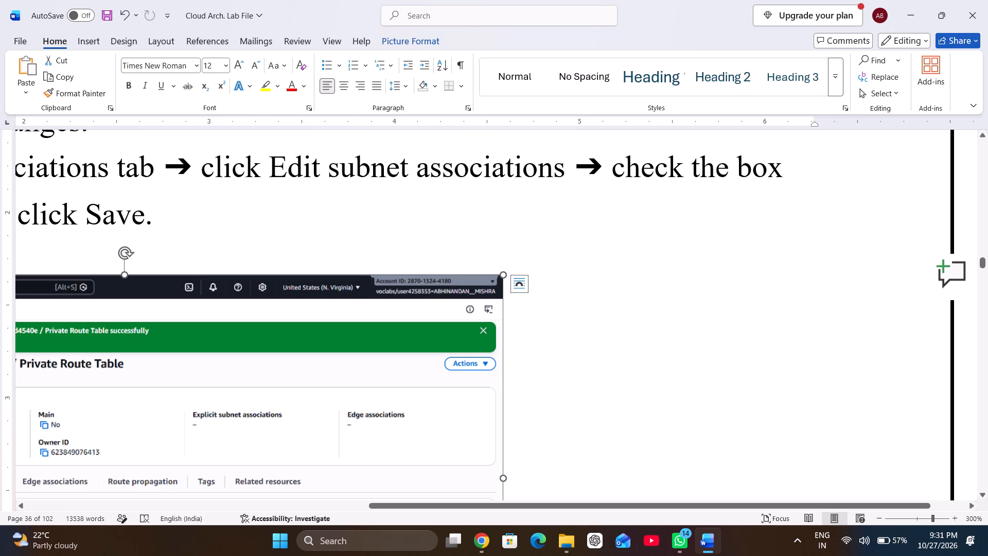
click(420, 288)
click(408, 287)
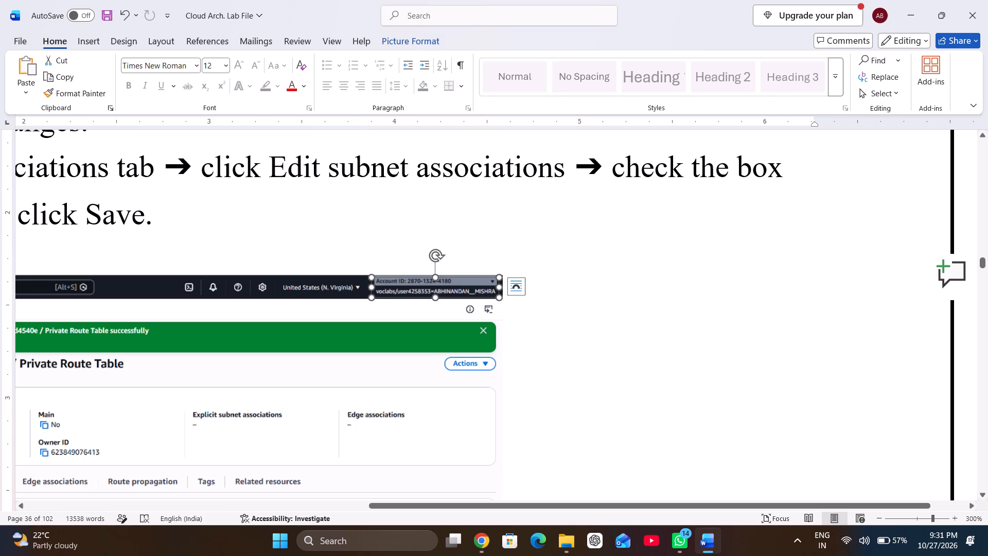
drag(372, 299, 376, 297)
click(375, 333)
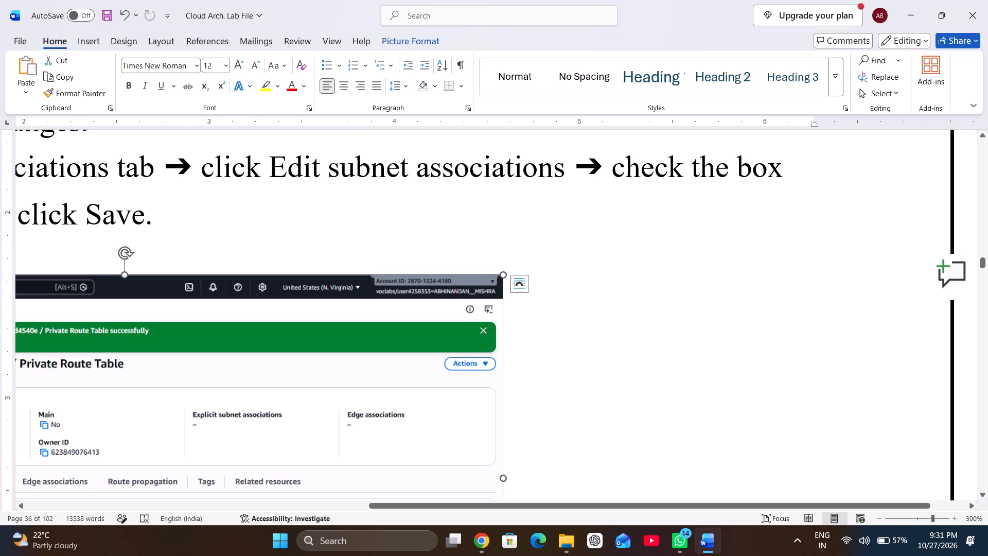
click(396, 290)
click(372, 288)
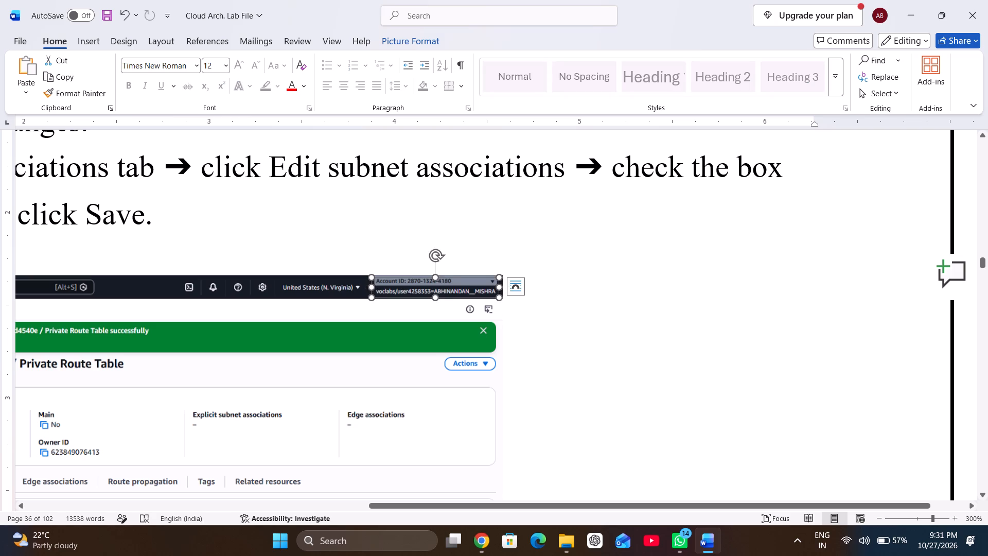
click(355, 331)
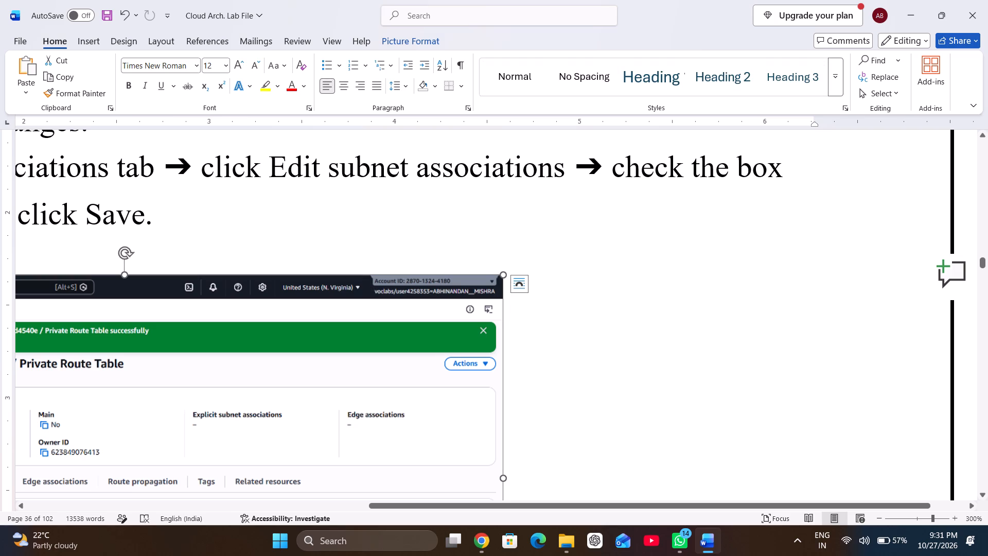
Paste the account label image after the ping test step ending "successfully blocking it!" and set its text wrapping to In Front of Text.
scroll(373, 402, down, 3)
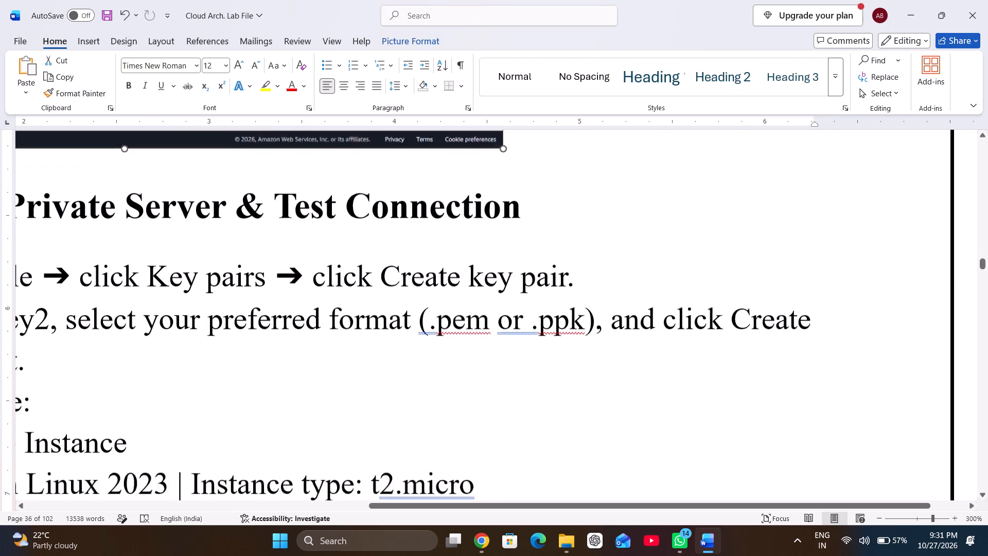
scroll(373, 402, down, 2)
scroll(373, 402, up, 1)
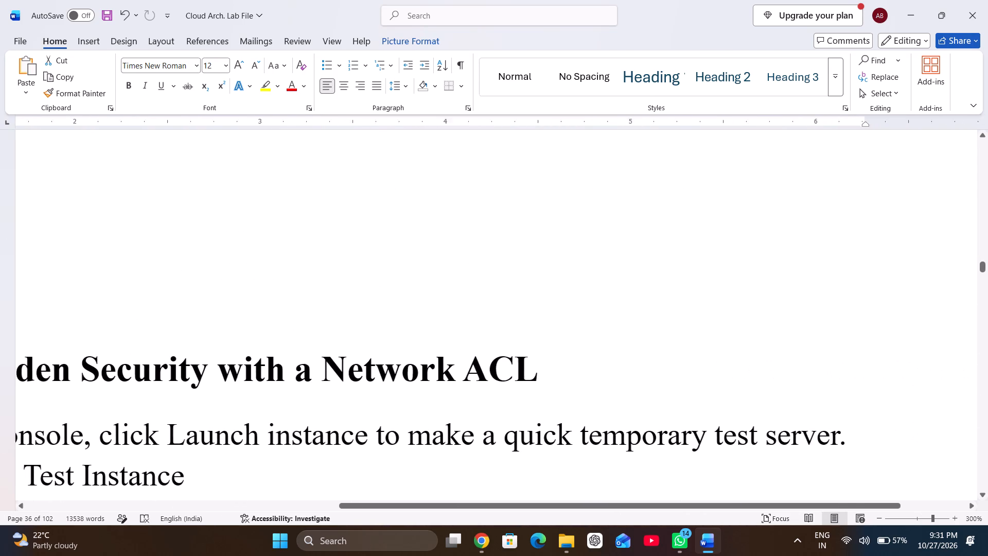
scroll(373, 402, down, 4)
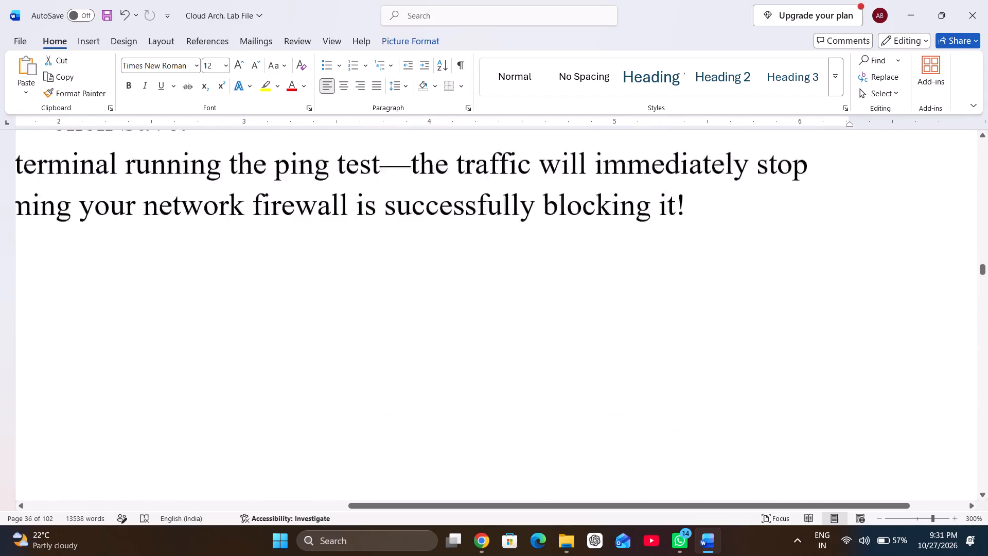
scroll(373, 402, up, 1)
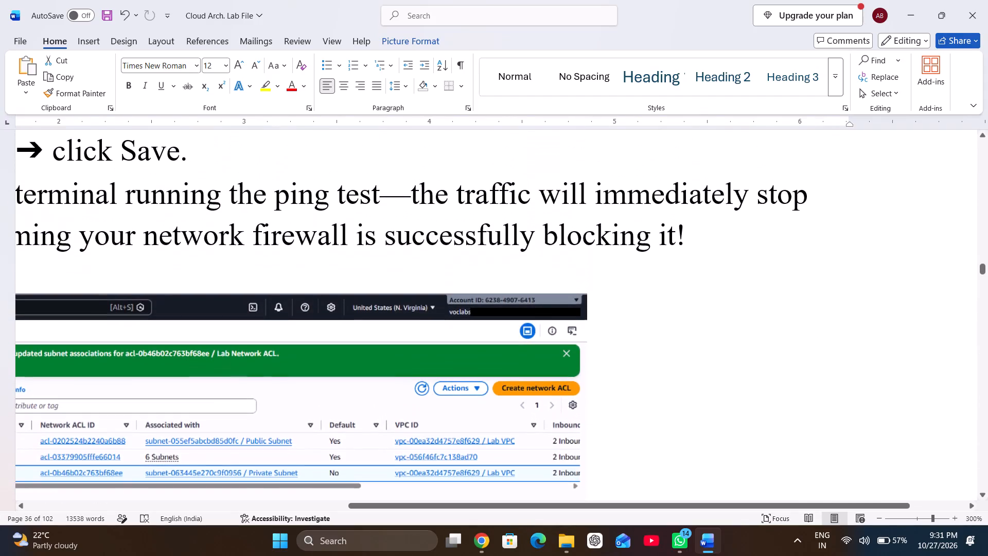
click(704, 230)
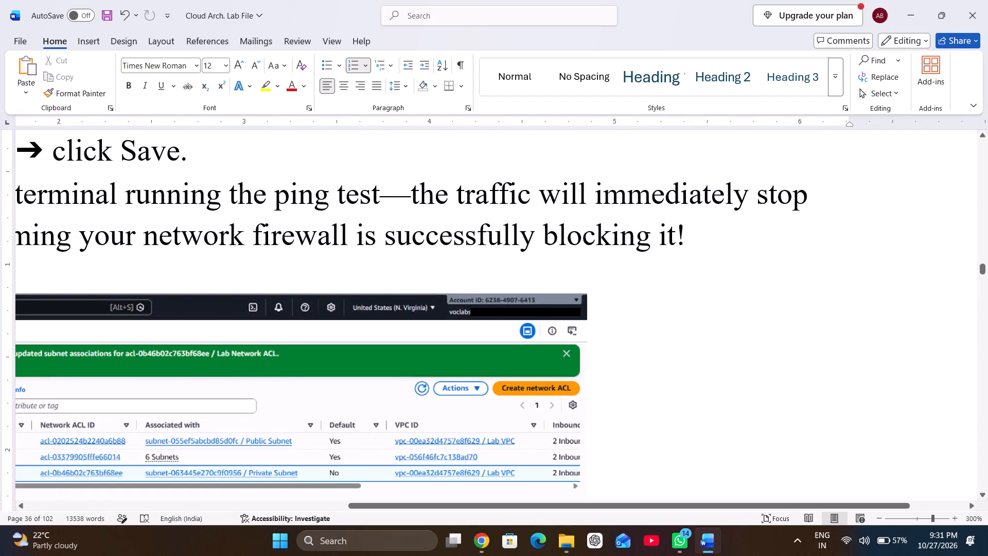
key(ctrl+v)
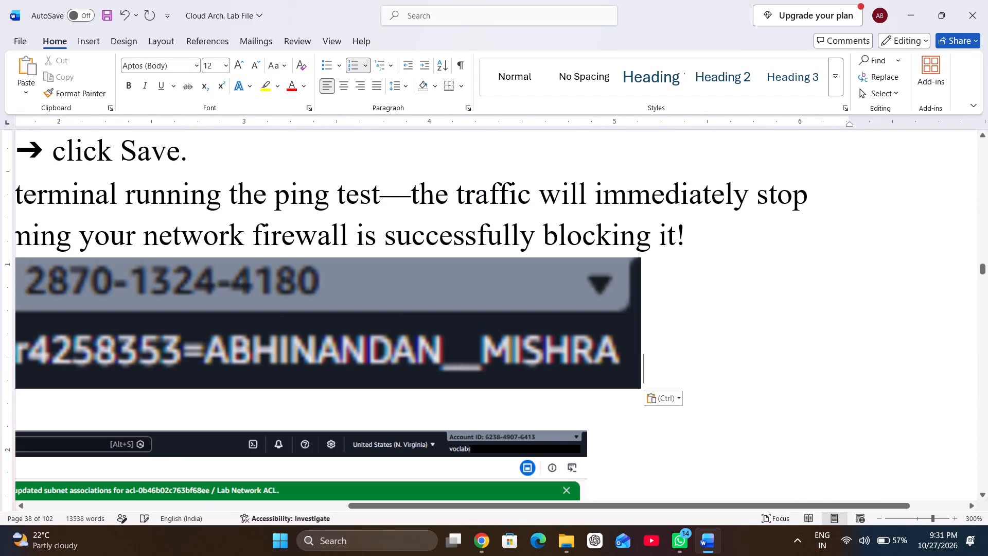
click(336, 331)
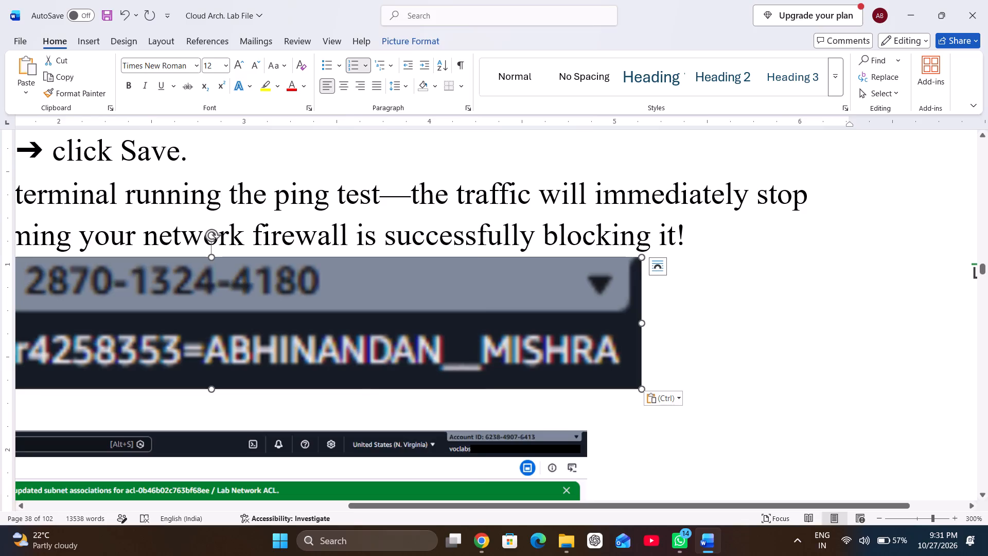
right_click(336, 331)
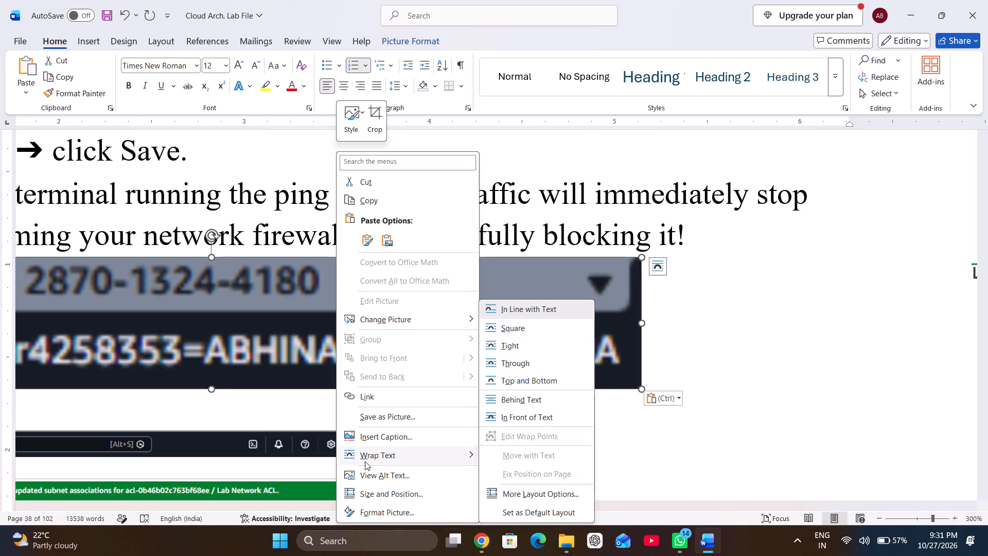
click(537, 416)
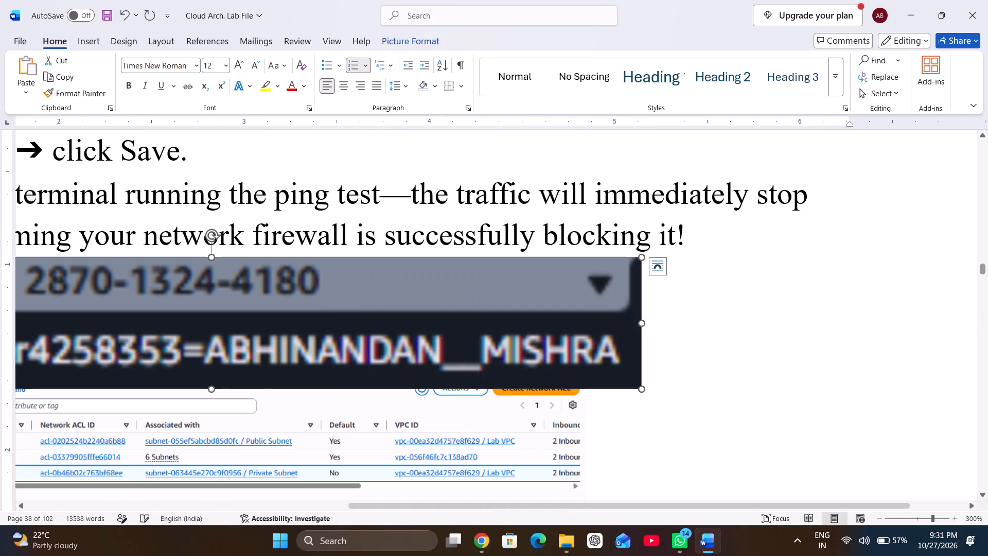
Shrink the account label image proportionally and move it over the account details in the Lab Network ACL screenshot's header.
drag(386, 303, 693, 324)
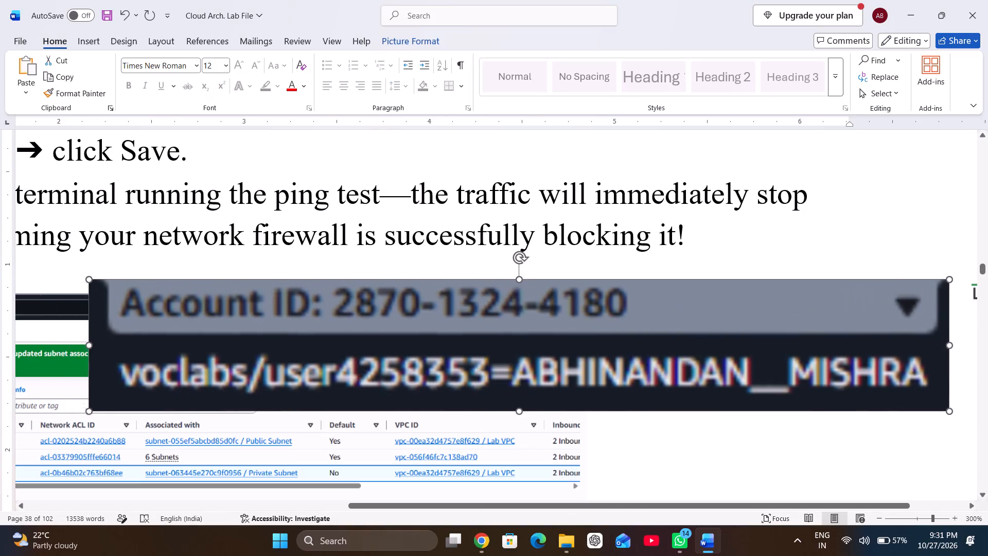
drag(693, 324, 667, 312)
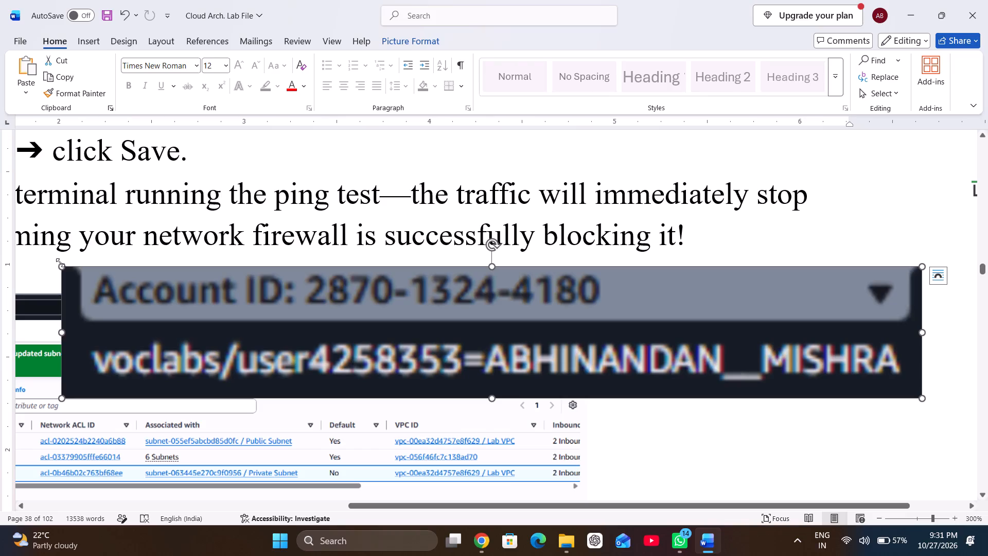
drag(60, 263, 532, 340)
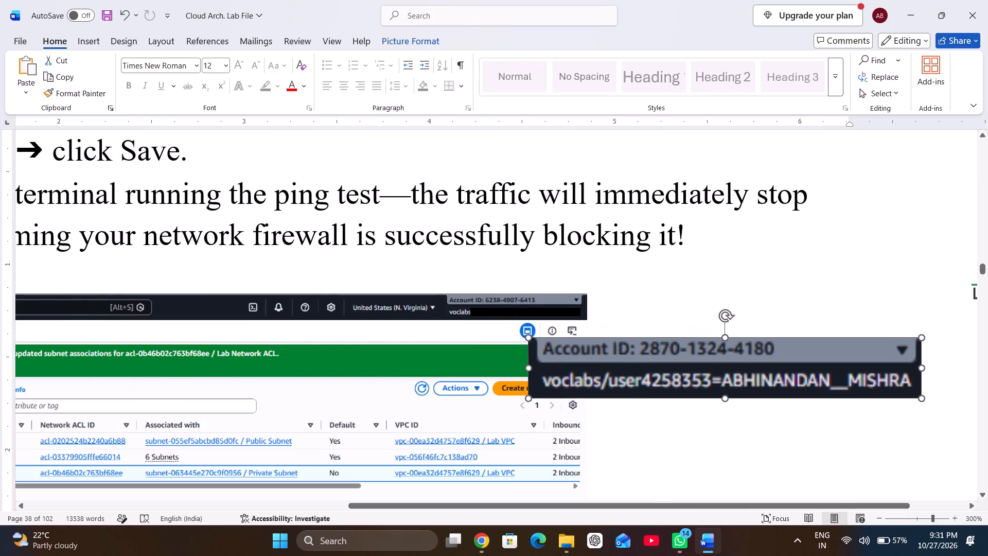
drag(532, 340, 588, 338)
click(622, 382)
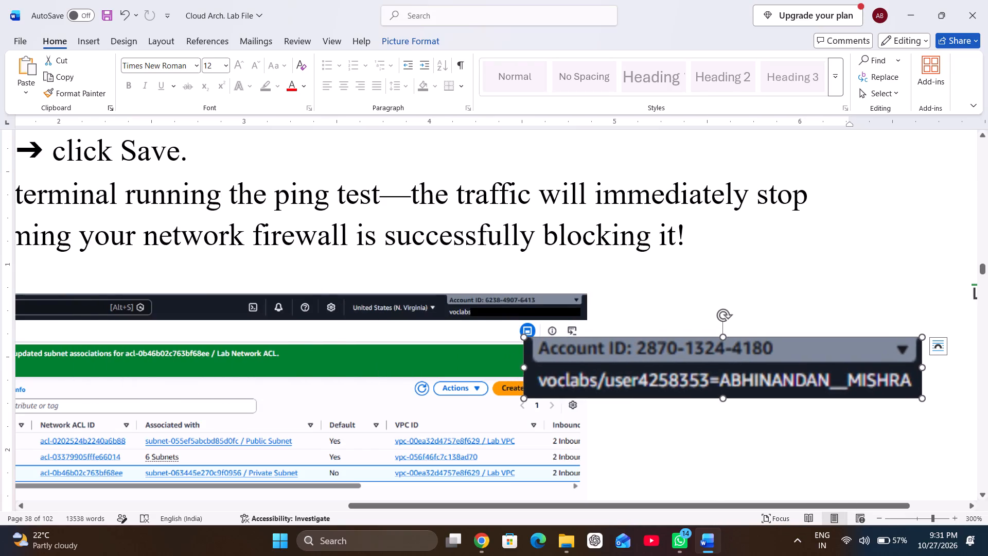
drag(681, 366, 503, 330)
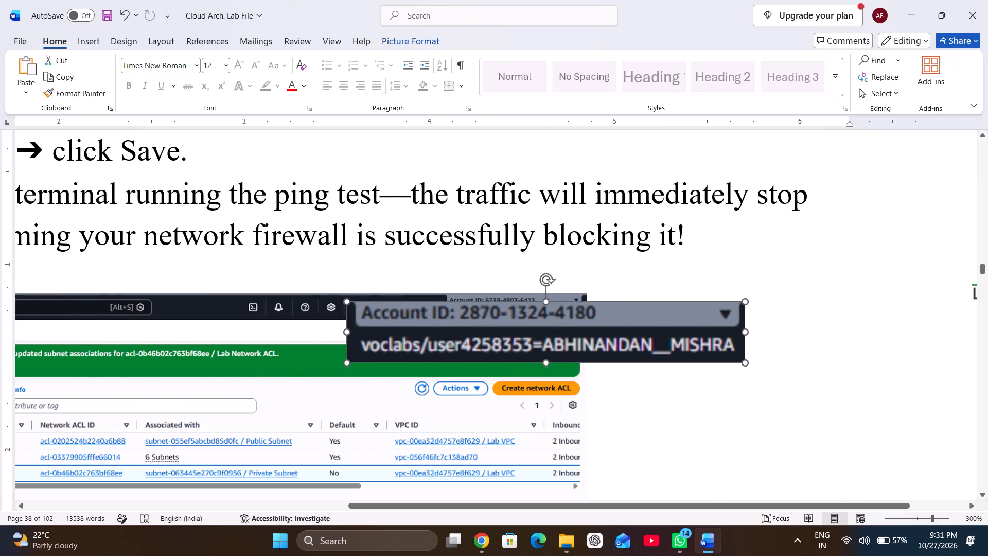
drag(503, 330, 420, 386)
drag(261, 360, 509, 412)
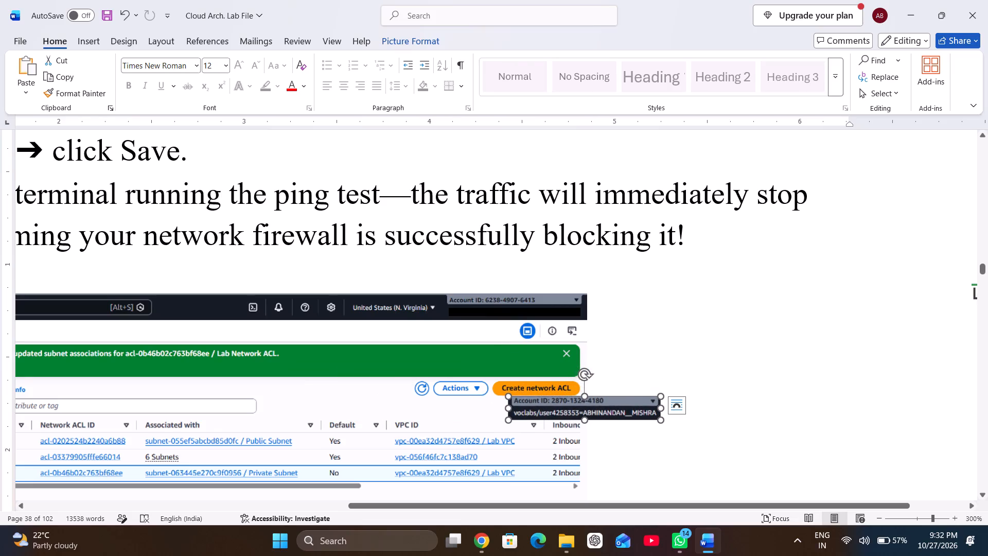
drag(550, 409, 475, 309)
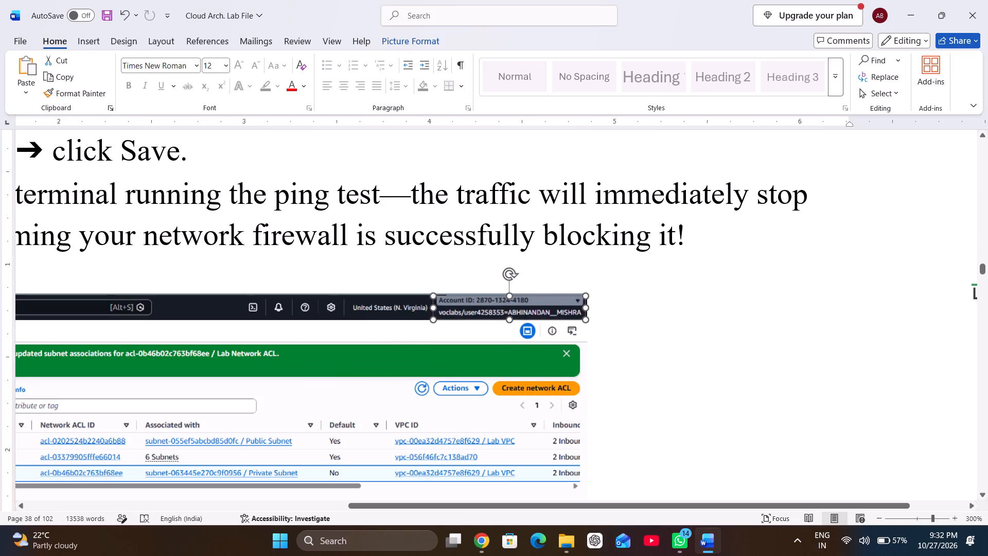
Nudge and narrow the account label image to fit the account details area of the Lab Network ACL screenshot's header.
drag(475, 309, 475, 307)
drag(434, 306, 445, 309)
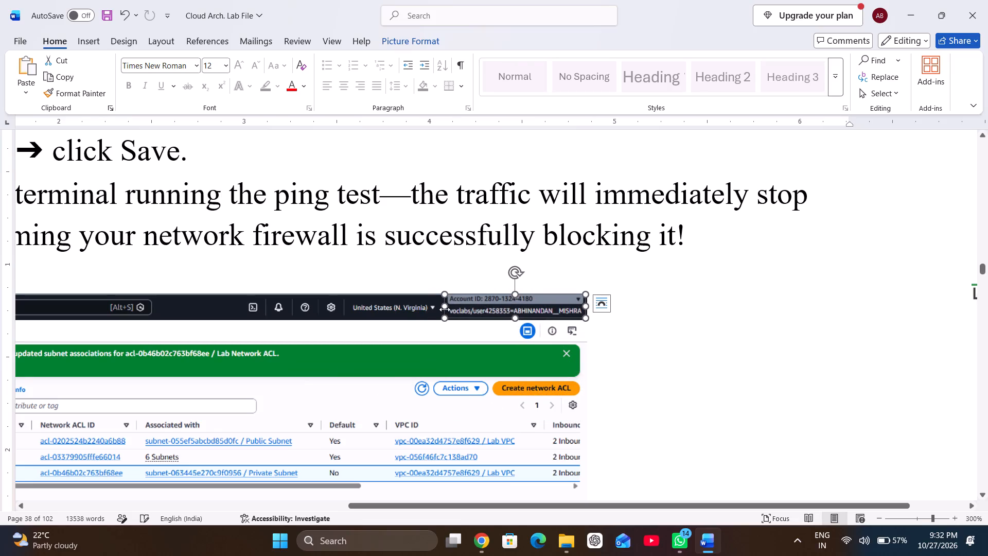
click(400, 357)
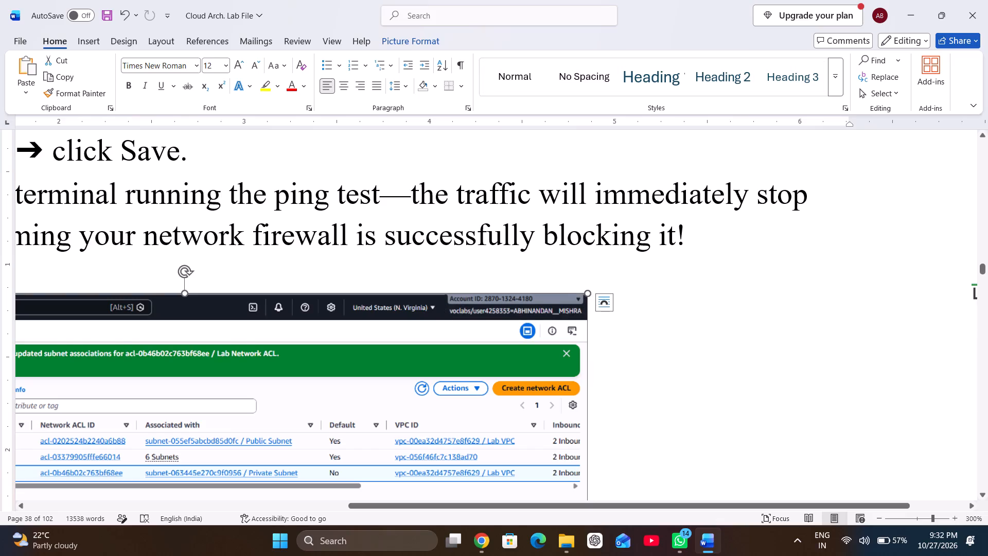
Paste the account label image after the Cognito Users screenshot showing the created admin user and set its wrapping to In Front of Text.
scroll(509, 371, down, 2)
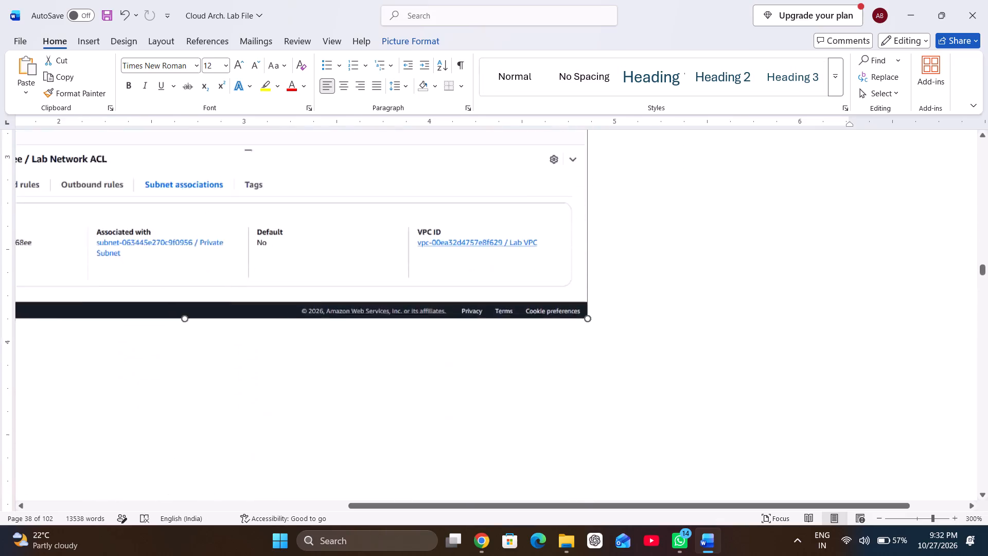
scroll(509, 371, down, 2)
scroll(509, 371, up, 4)
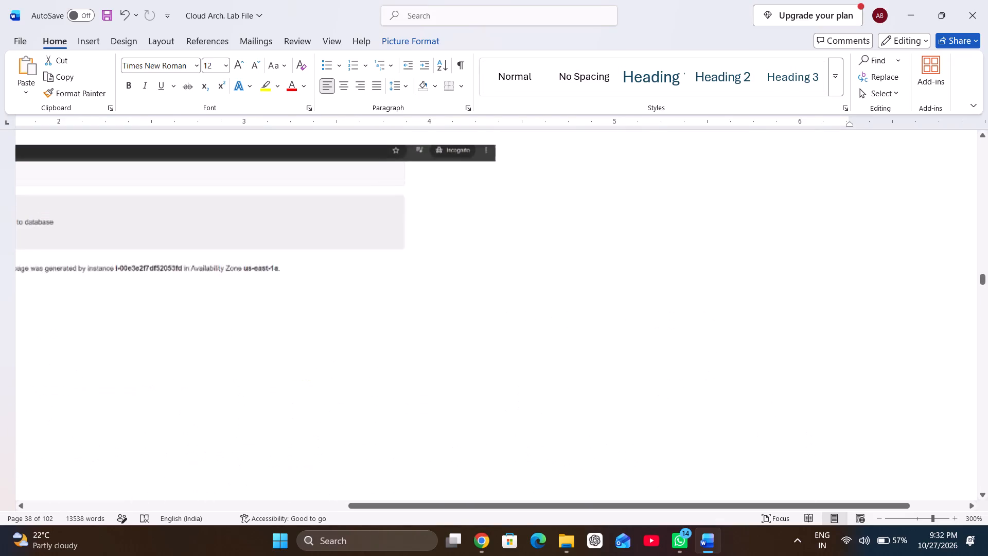
scroll(509, 371, up, 1)
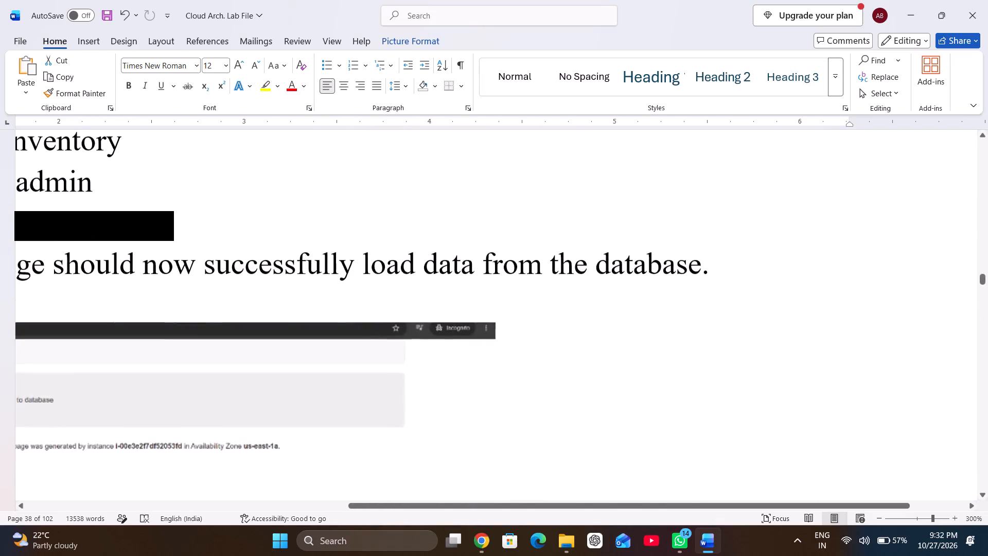
scroll(509, 371, up, 1)
scroll(509, 371, down, 2)
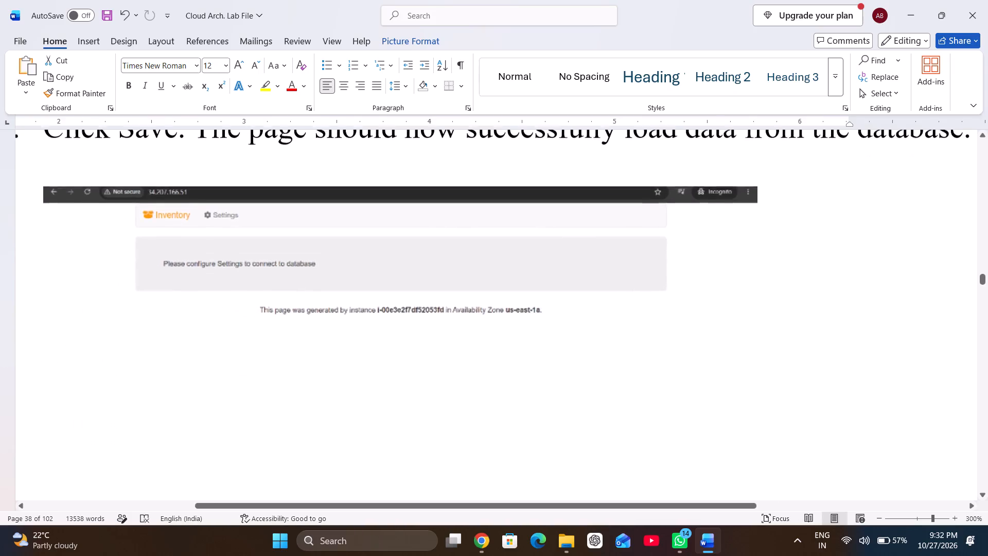
scroll(509, 371, down, 1)
scroll(509, 371, up, 3)
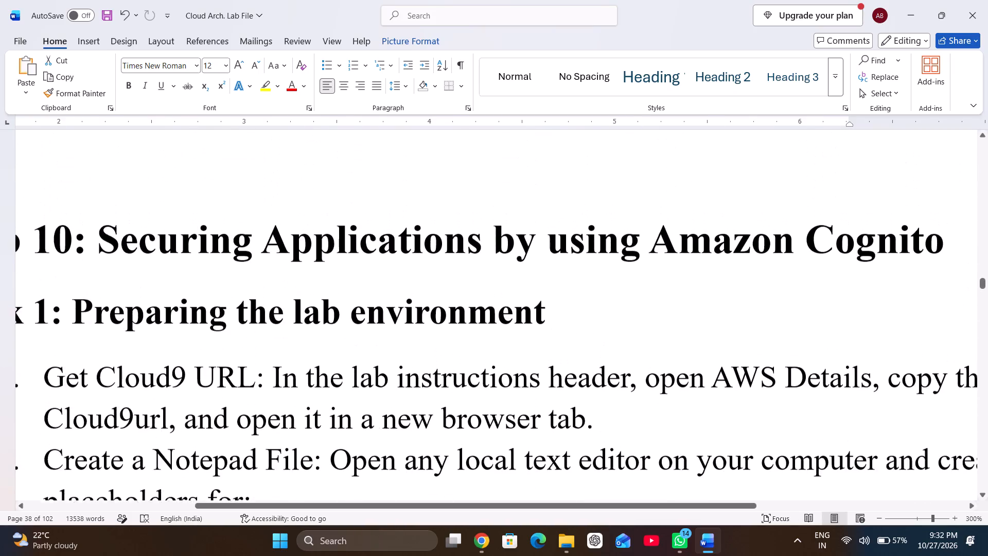
scroll(509, 371, down, 1)
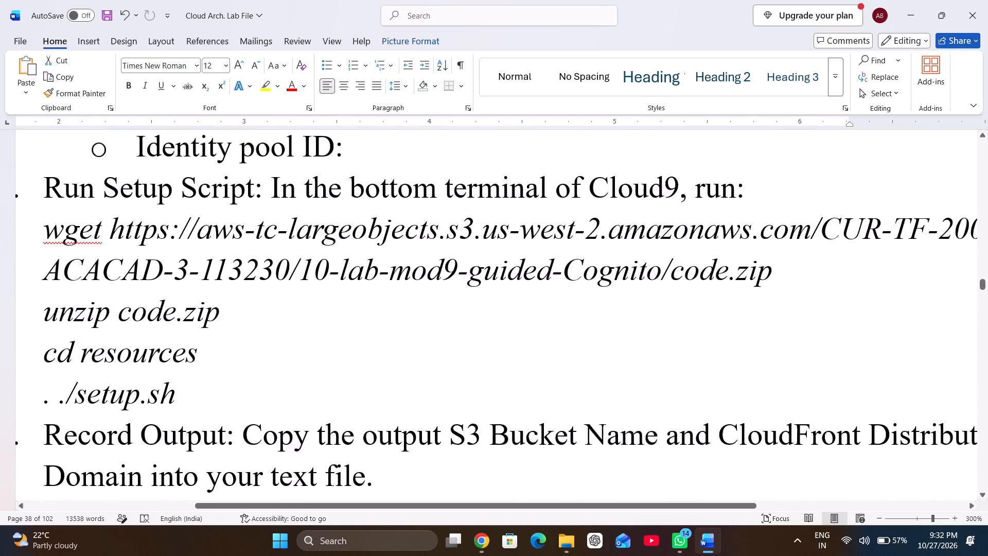
scroll(509, 371, down, 4)
scroll(509, 371, up, 1)
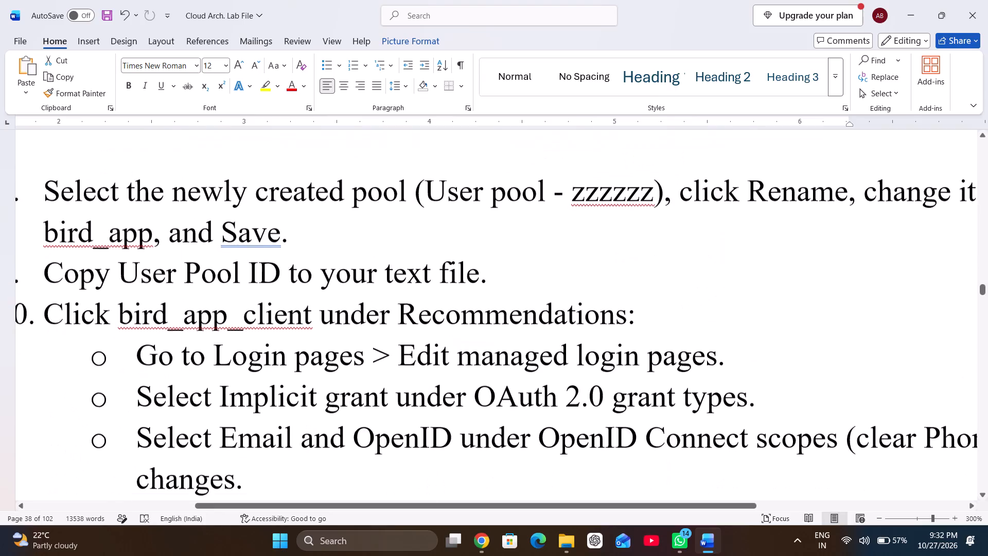
scroll(509, 371, up, 3)
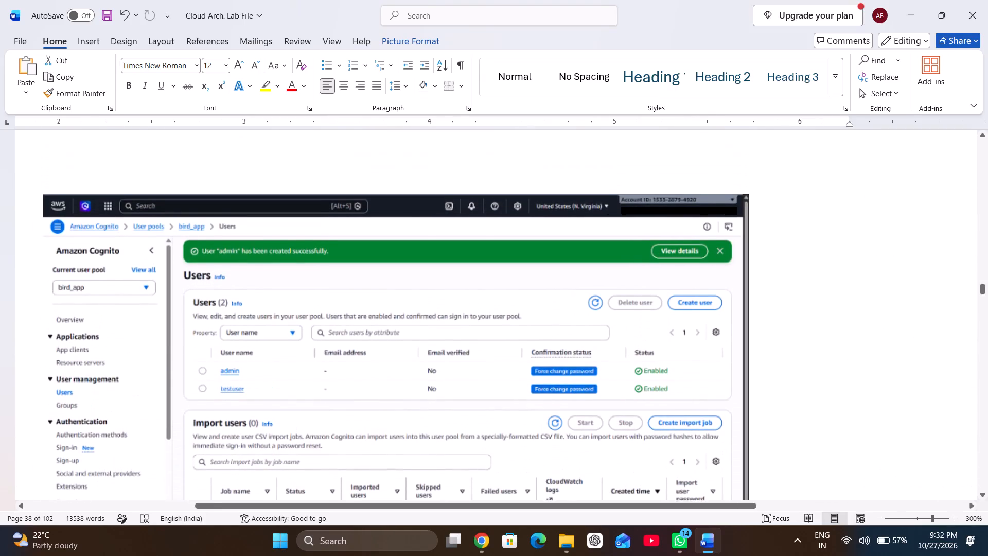
scroll(509, 371, up, 1)
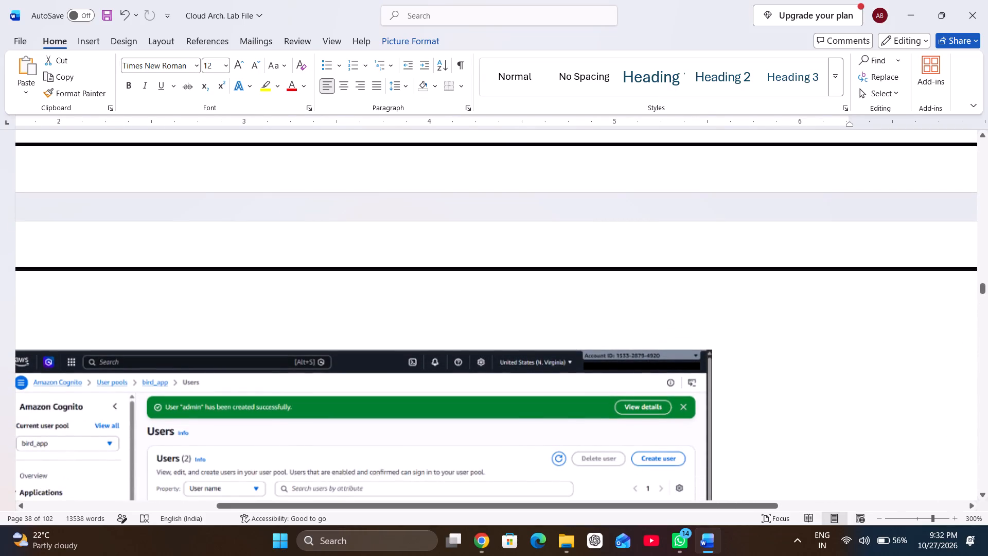
click(715, 354)
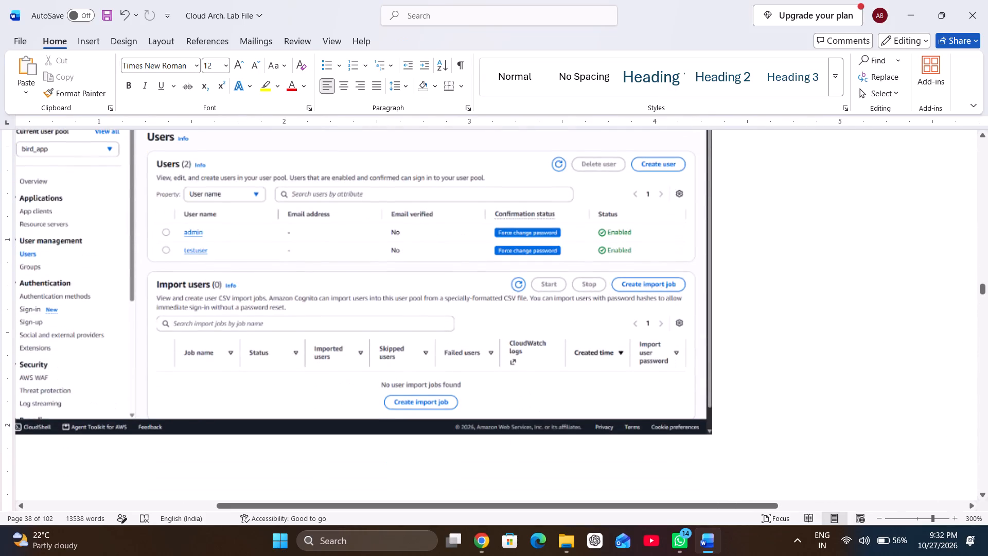
key(ctrl+v)
click(666, 372)
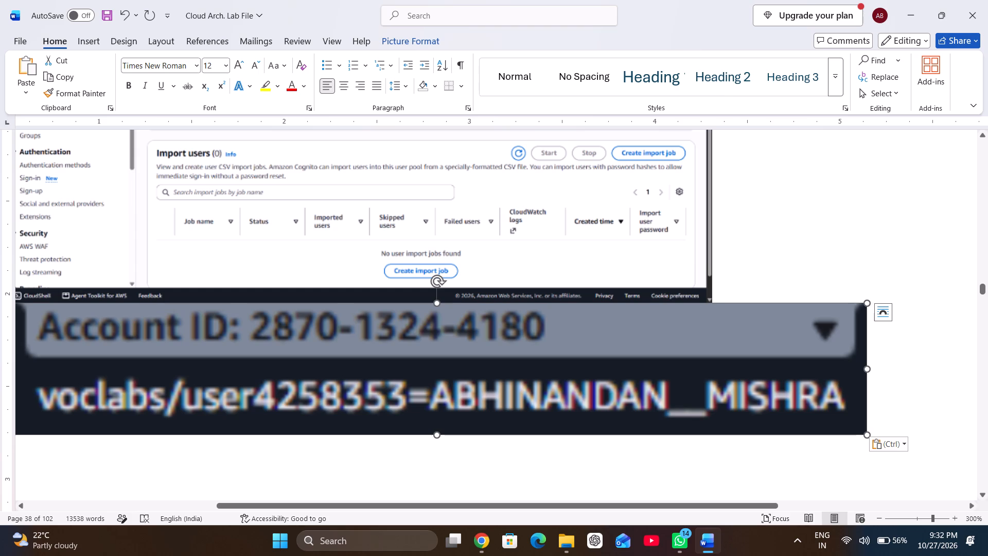
right_click(666, 372)
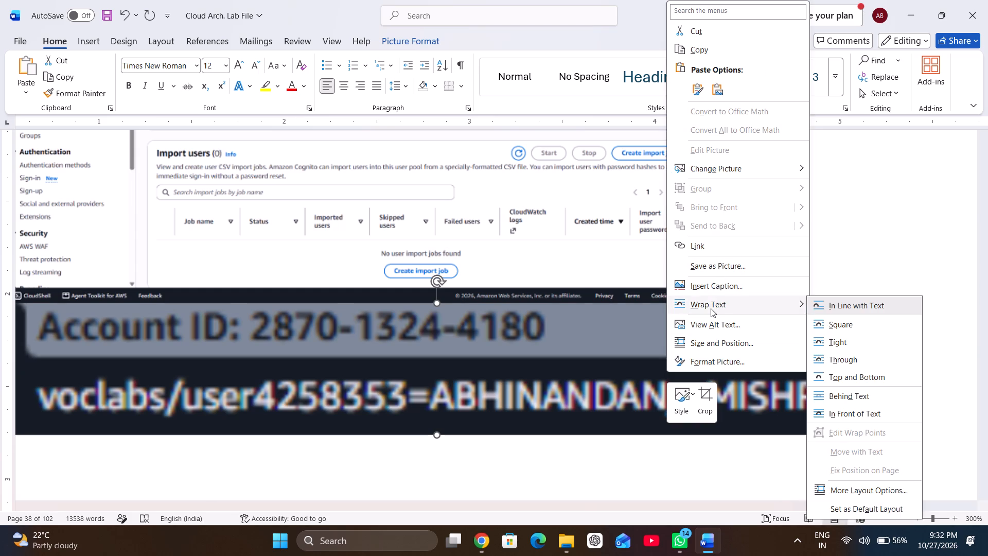
click(846, 418)
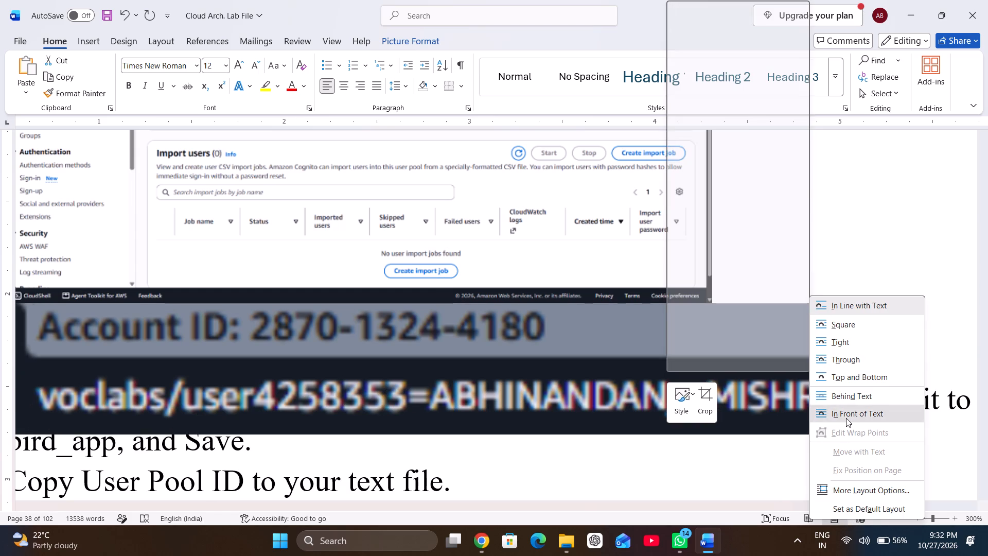
Move the account label image up onto the Cognito Users screenshot and shrink it proportionally.
click(656, 356)
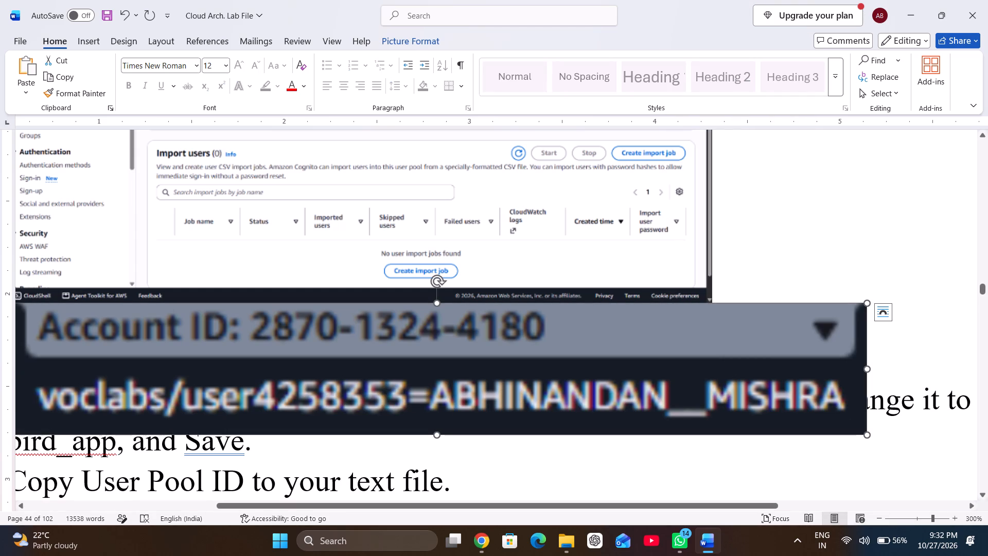
drag(615, 365, 617, 236)
scroll(617, 236, up, 1)
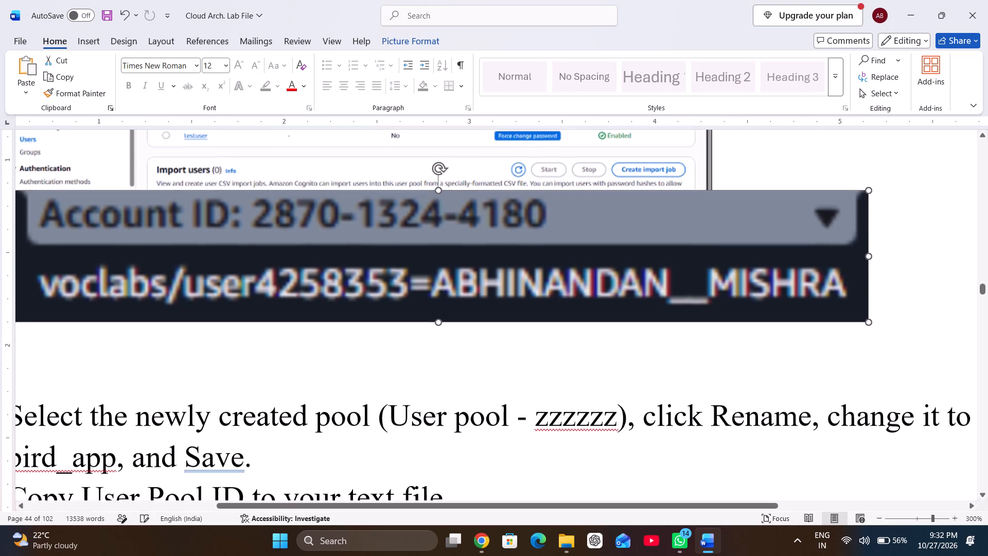
scroll(617, 236, up, 1)
drag(579, 482, 656, 247)
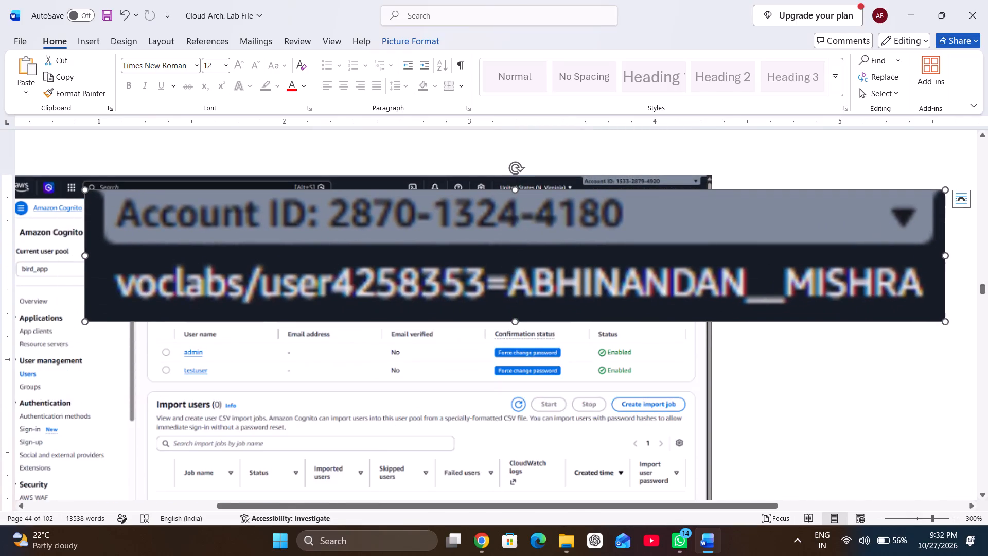
drag(83, 193, 439, 230)
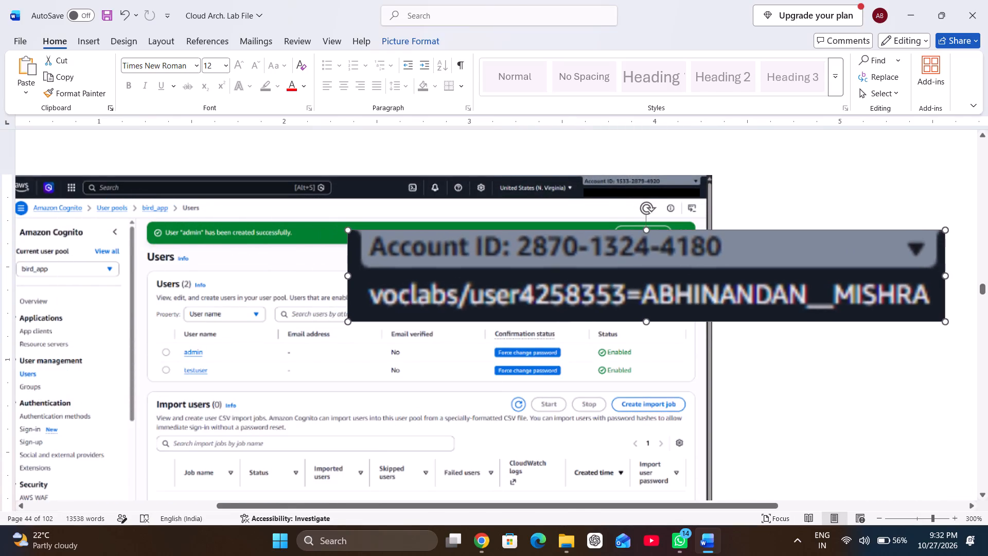
drag(439, 230, 540, 278)
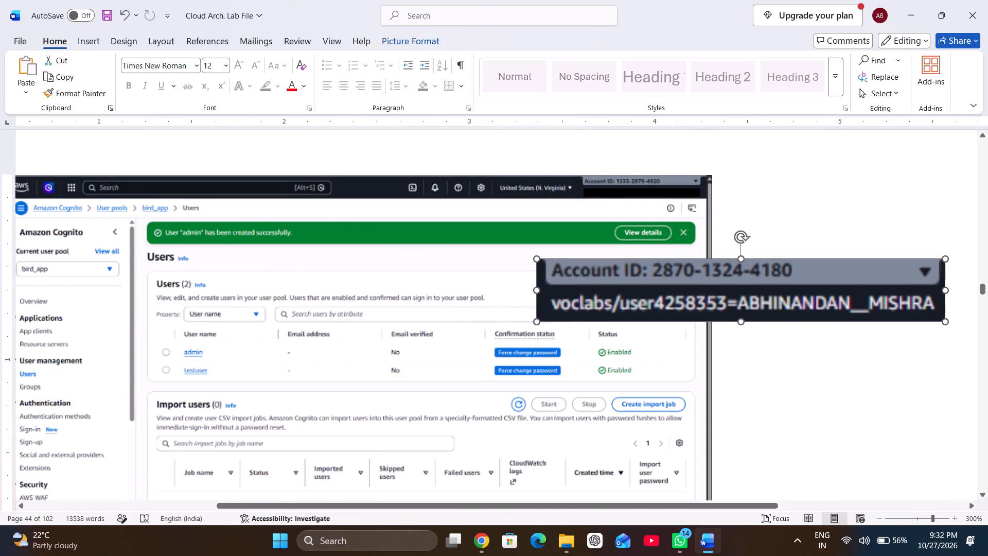
drag(540, 278, 691, 296)
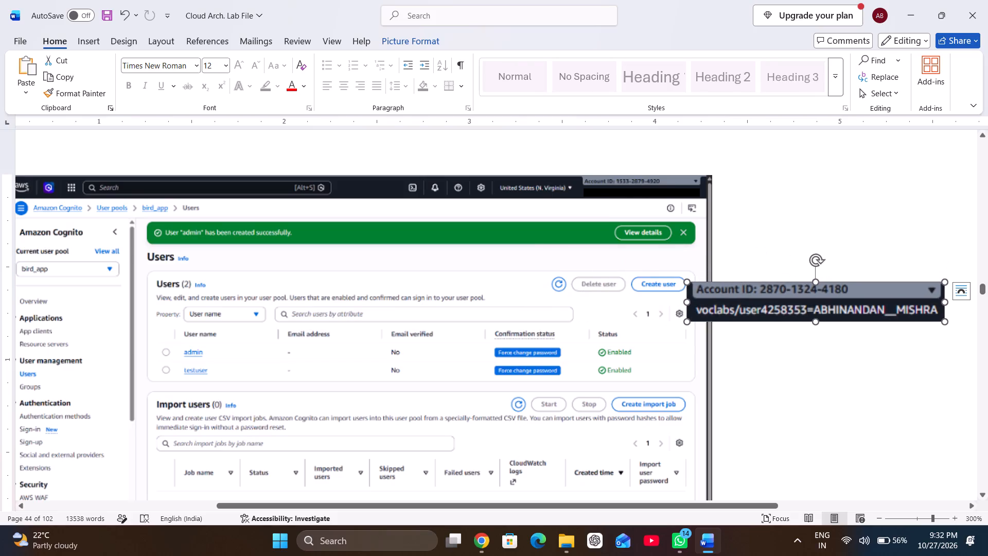
Position the account label image over the account details in the Cognito Users screenshot's header and shrink it further to roughly match them.
drag(756, 305, 575, 262)
scroll(575, 262, up, 1)
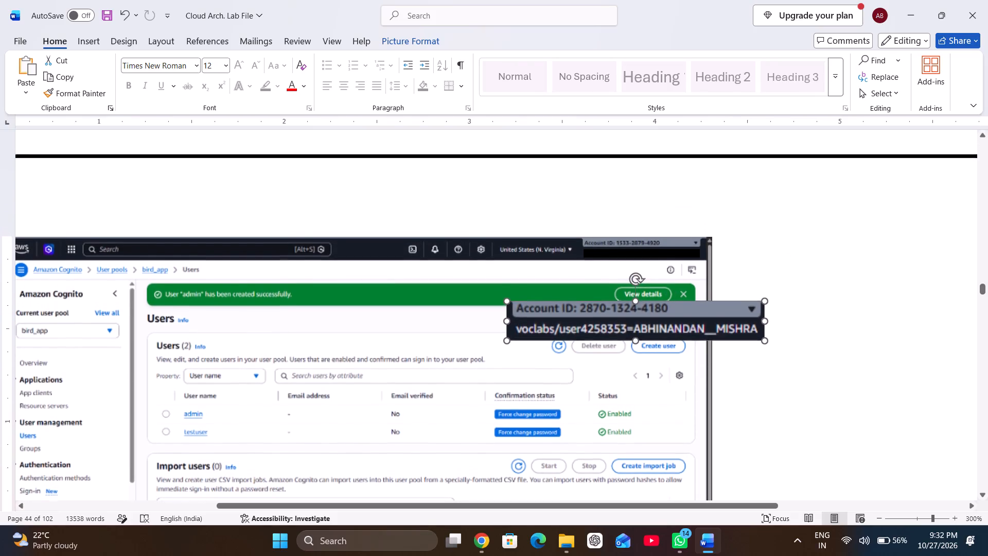
drag(569, 323, 516, 266)
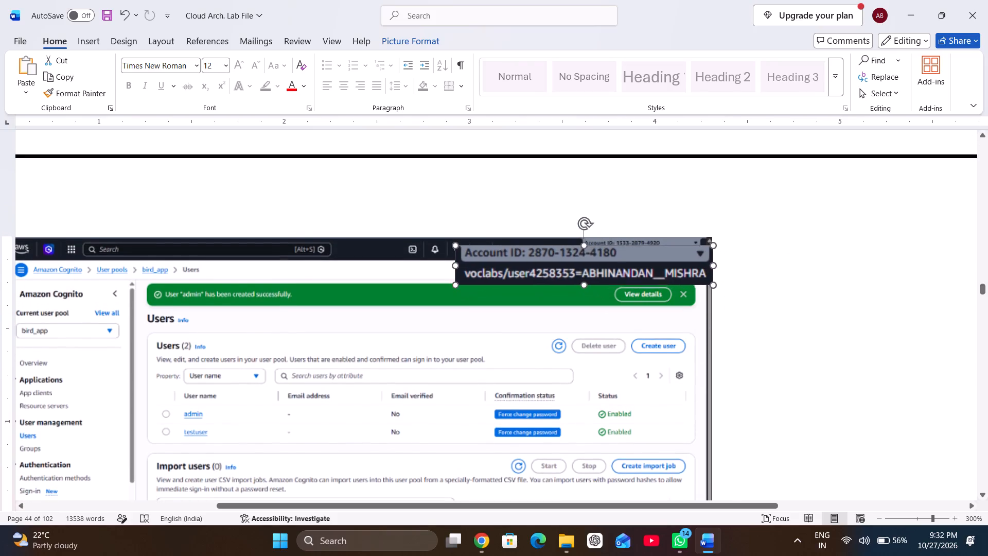
drag(516, 266, 508, 263)
drag(449, 282, 528, 268)
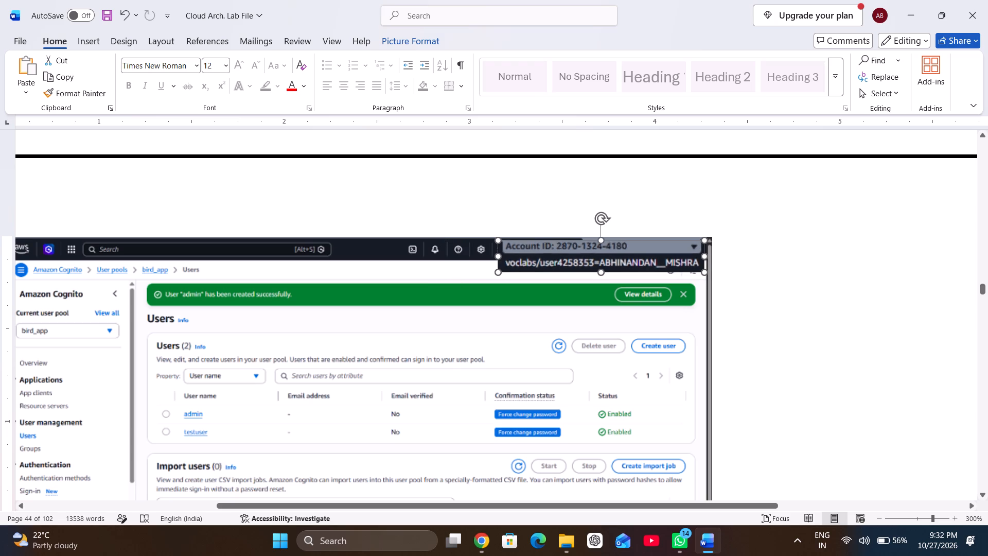
drag(528, 268, 591, 262)
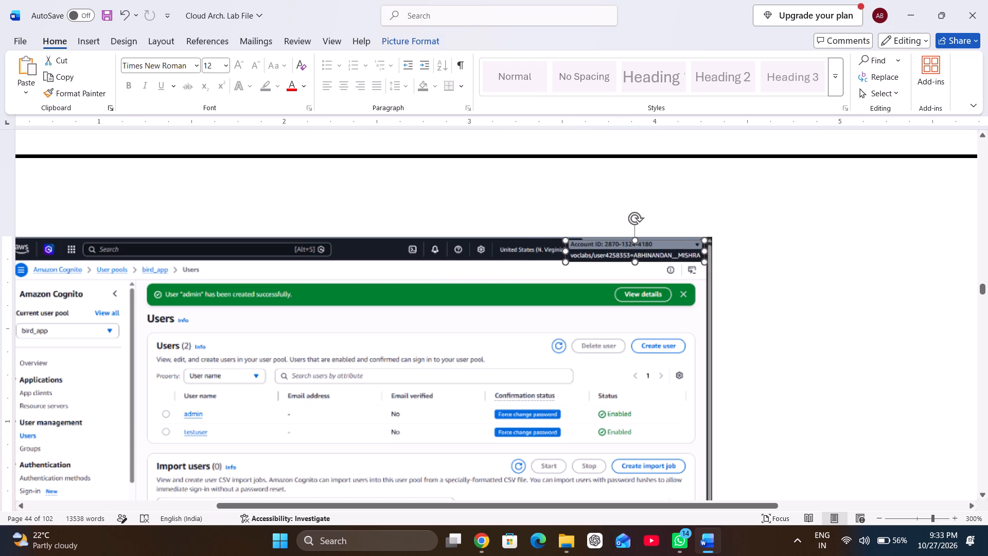
drag(591, 262, 595, 260)
Fine-tune the account label image's width and height to cover the account details in the Cognito Users screenshot's header.
click(615, 251)
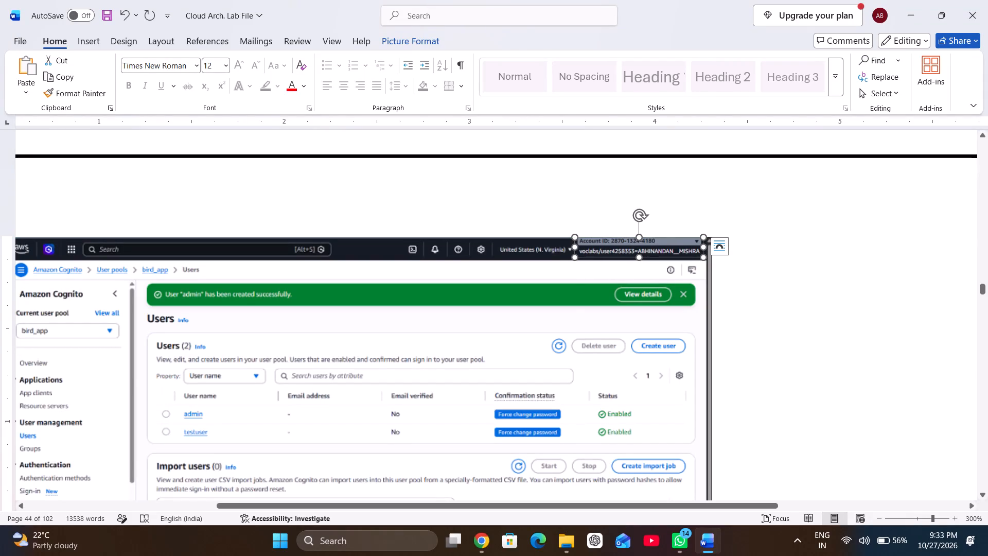
drag(575, 249, 591, 253)
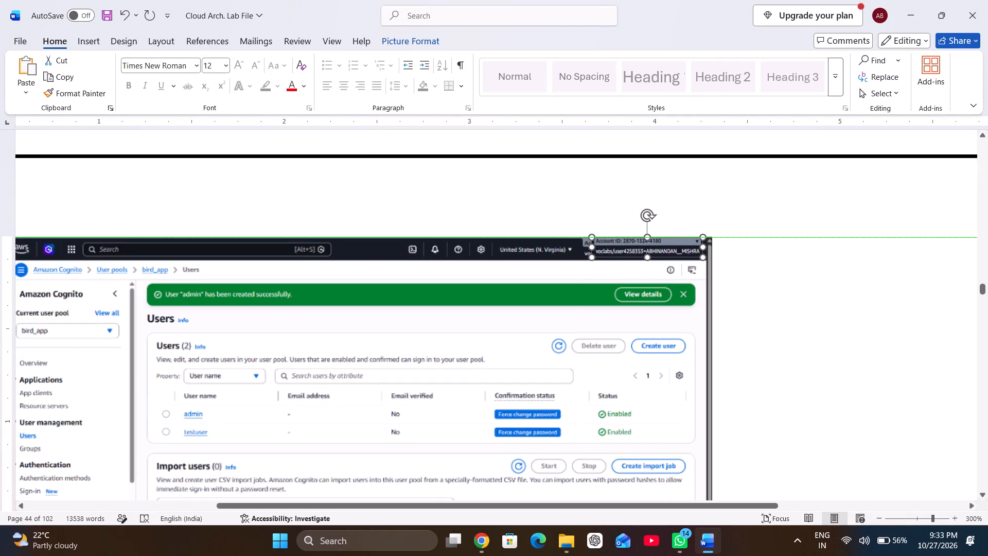
drag(591, 253, 581, 253)
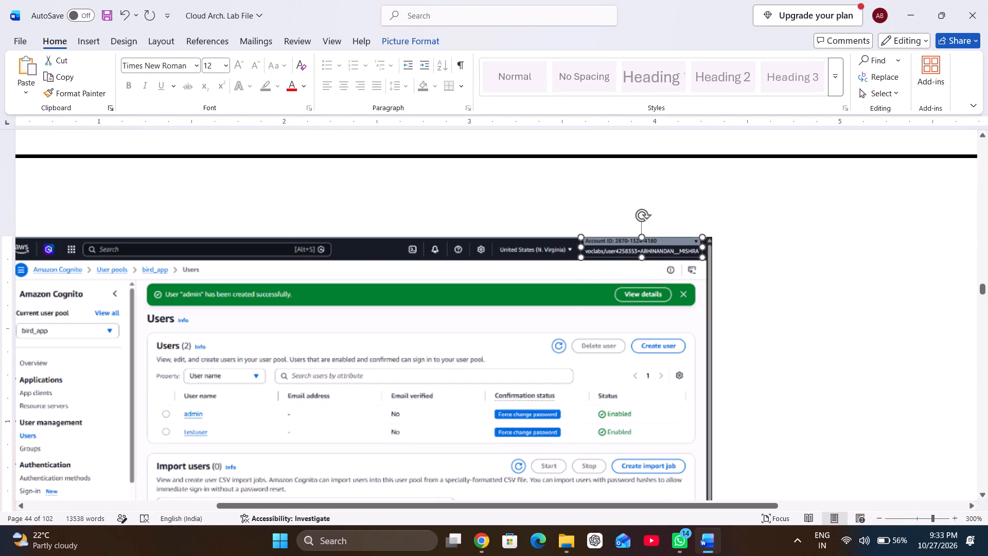
click(644, 257)
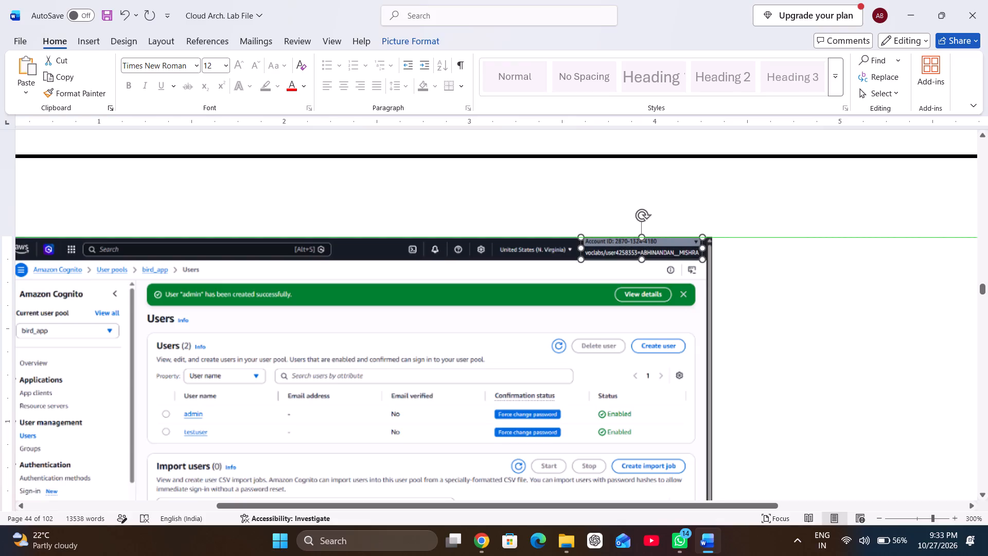
click(605, 288)
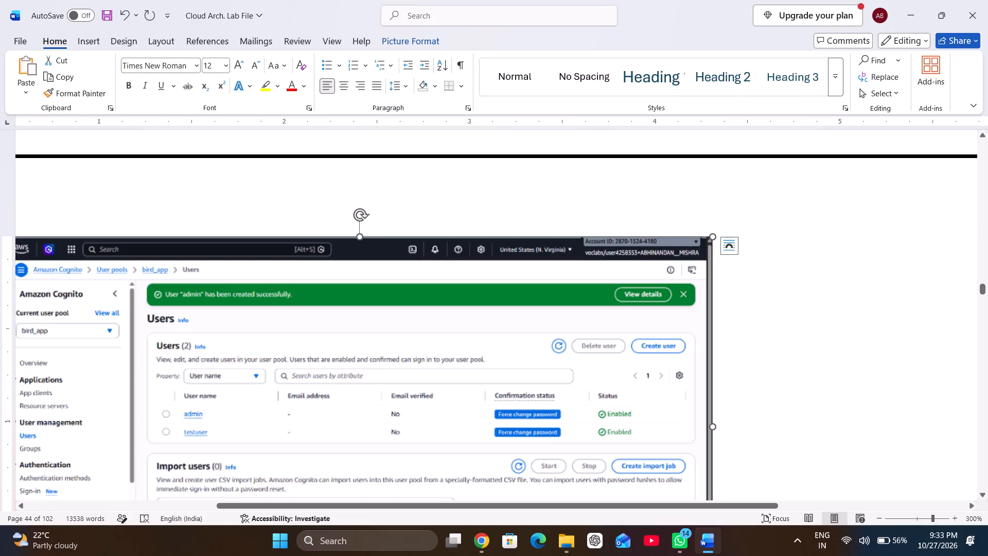
Paste the account label image after the "Overview: bird_app" user pool screenshot and set its text wrapping to In Front of Text.
scroll(655, 374, down, 1)
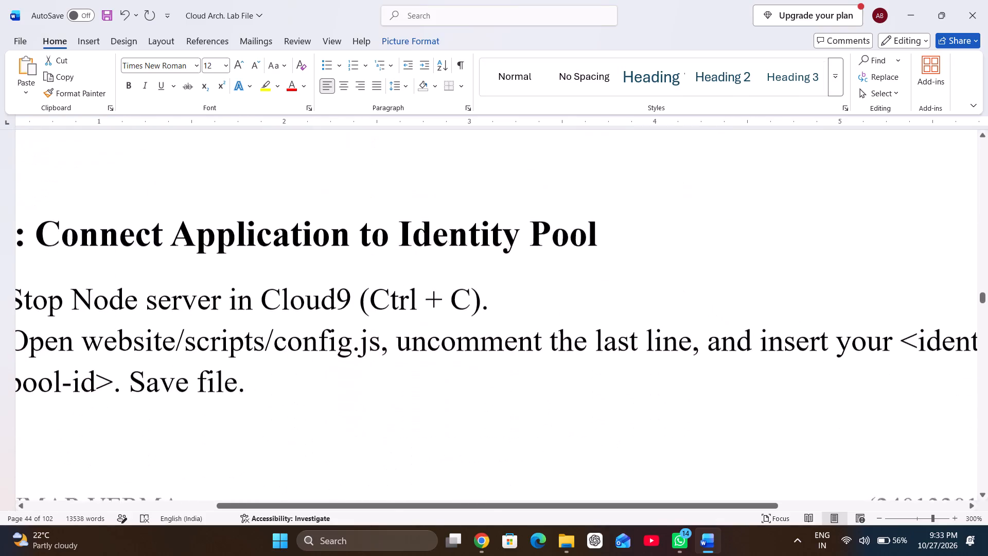
scroll(655, 374, up, 6)
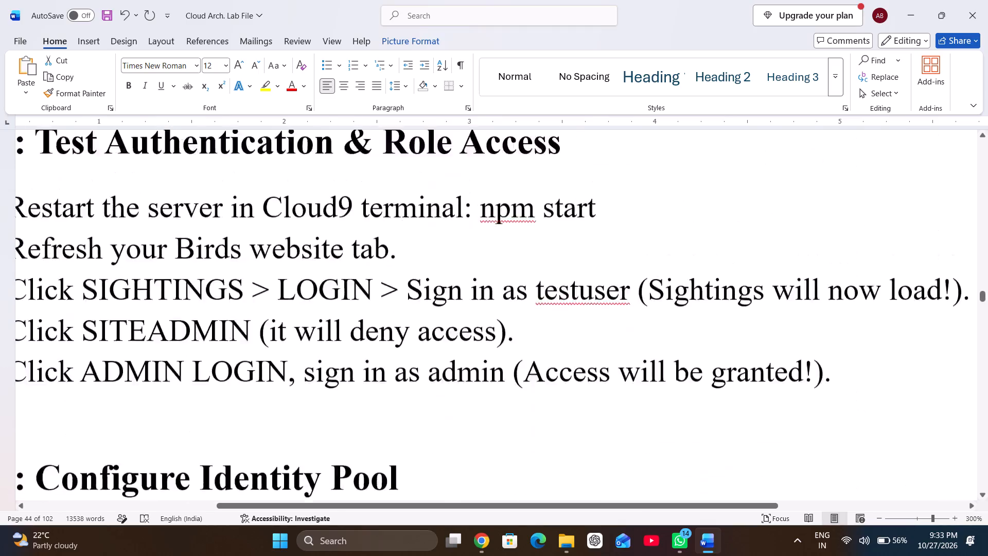
scroll(655, 374, up, 3)
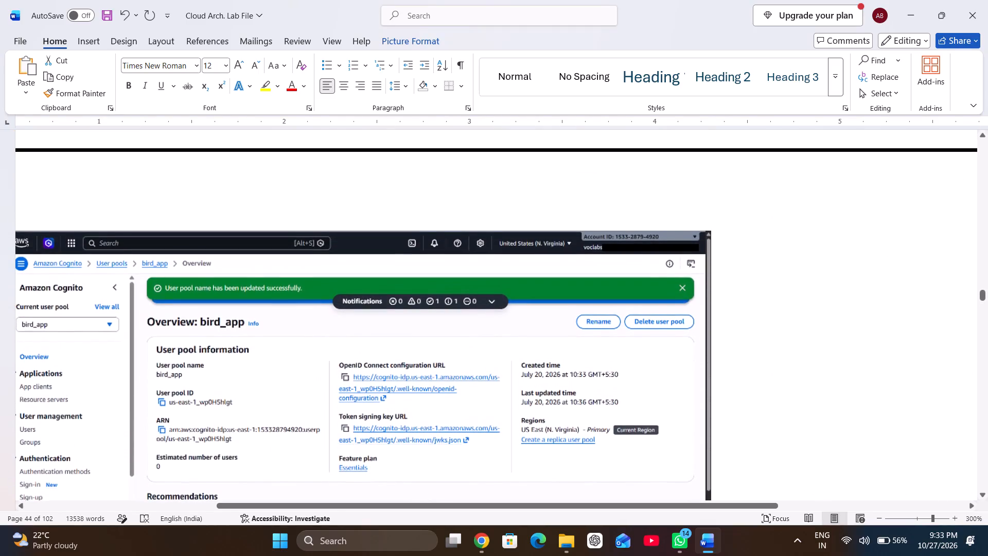
click(719, 242)
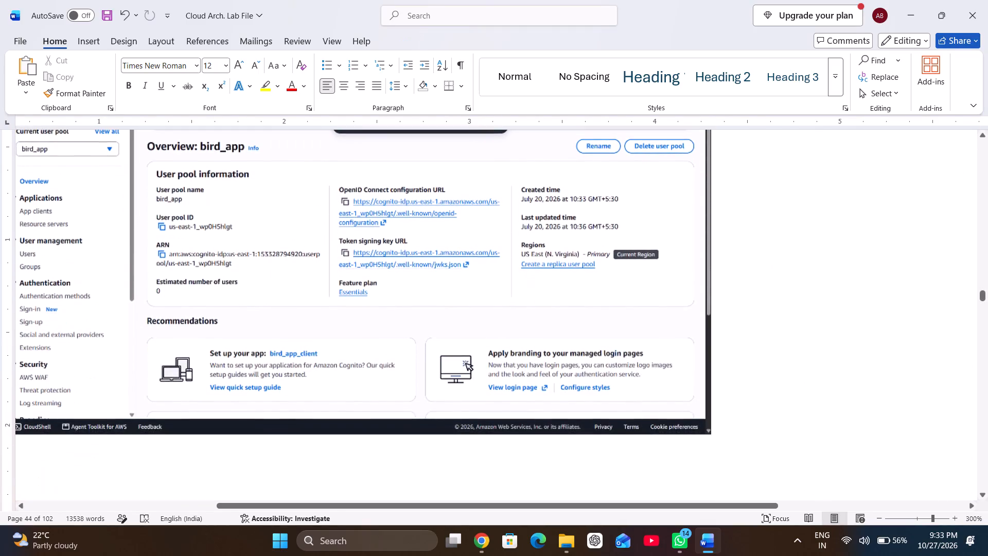
key(ctrl+v)
click(592, 384)
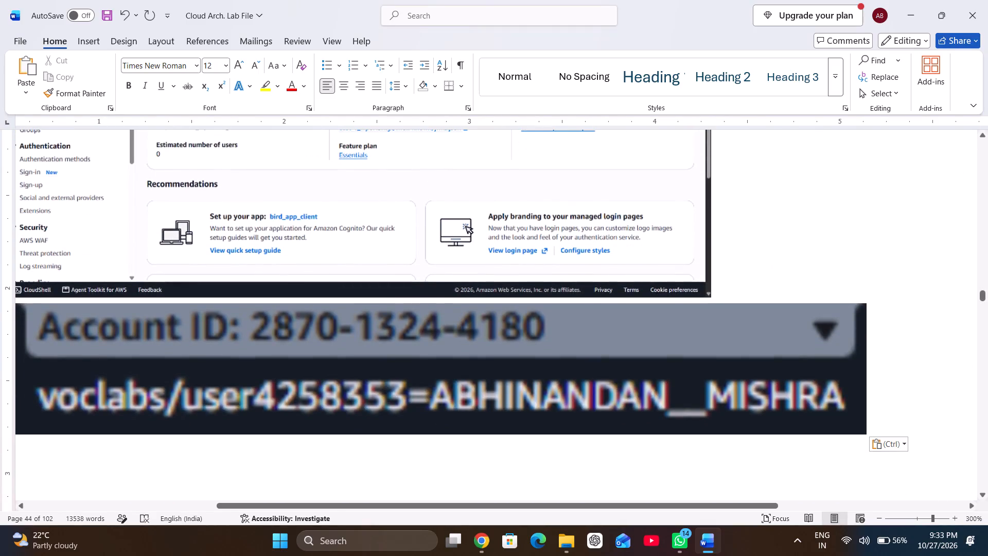
right_click(592, 384)
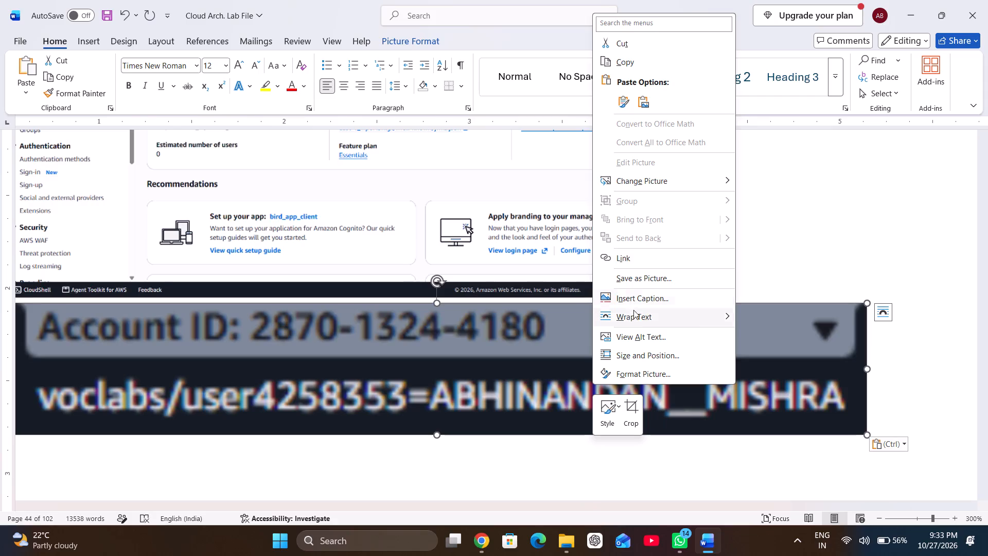
click(782, 420)
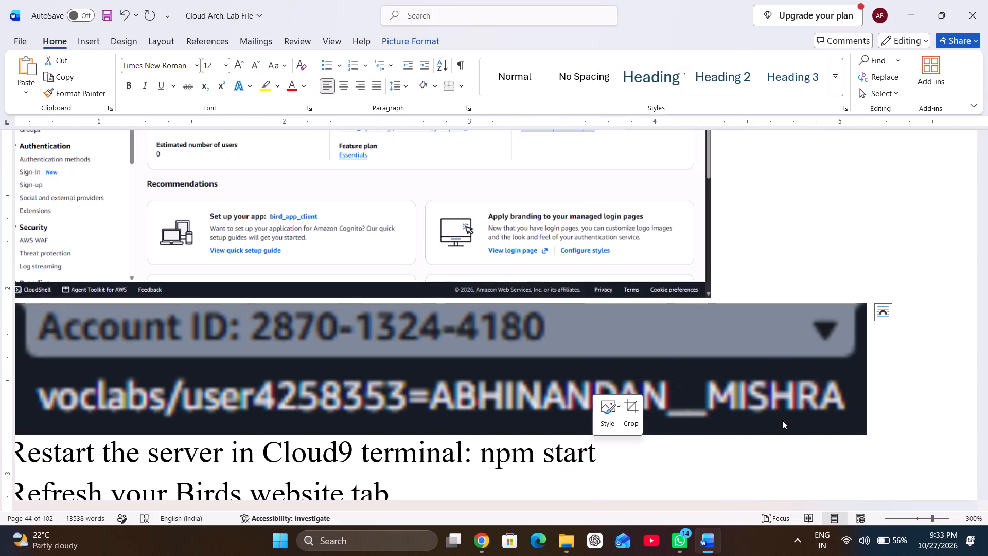
Move the account label image up onto the "Overview: bird_app" user pool screenshot and shrink it proportionally.
click(549, 351)
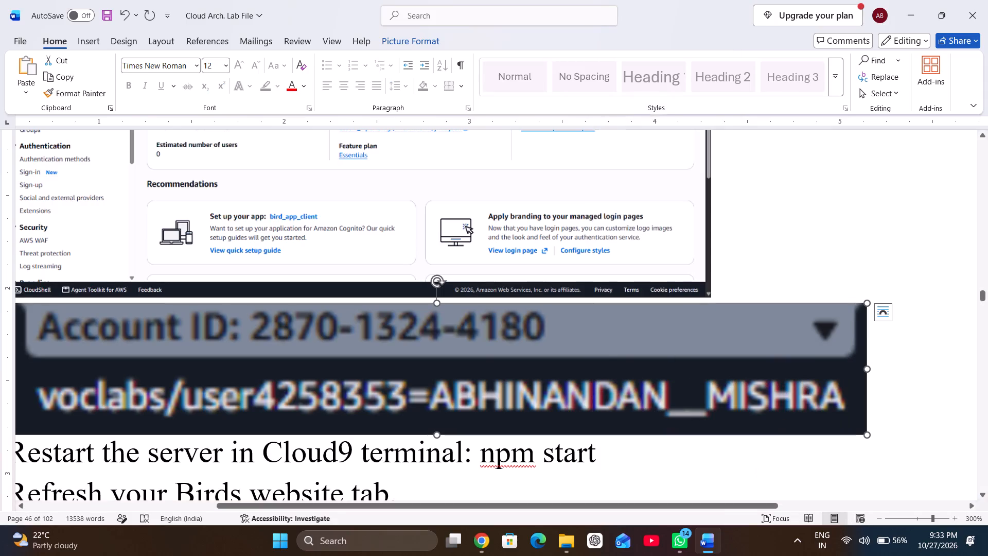
drag(532, 352, 546, 191)
scroll(546, 191, up, 1)
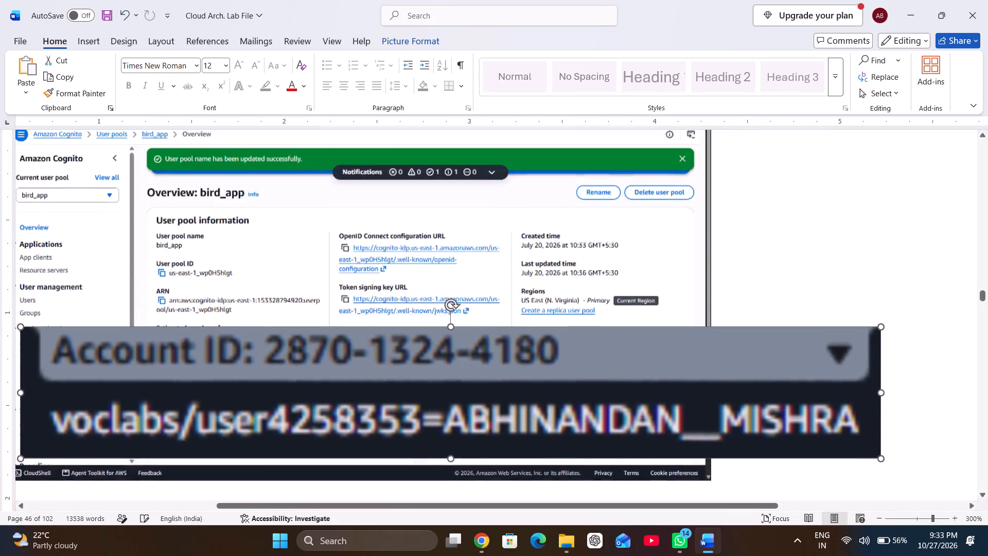
scroll(546, 191, up, 1)
drag(500, 455, 585, 292)
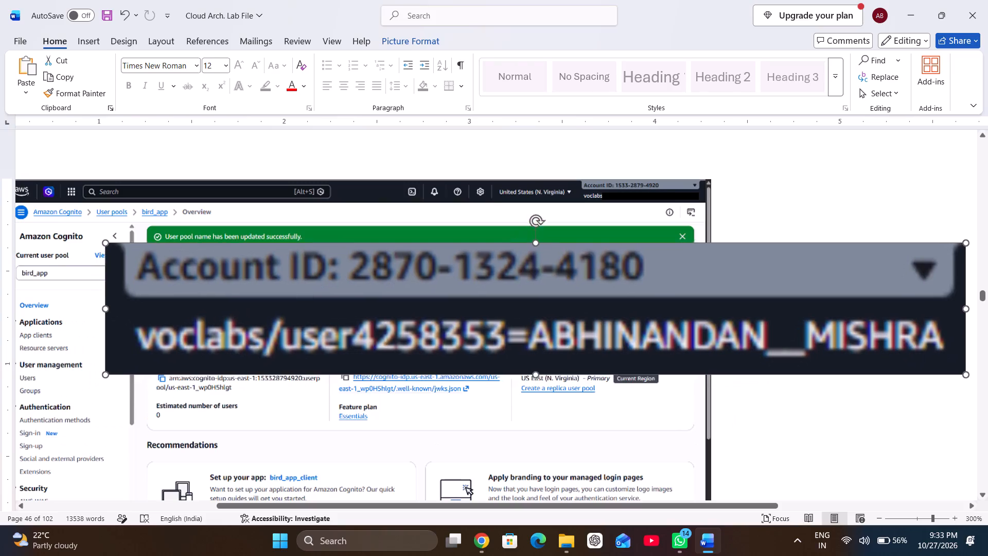
drag(585, 292, 569, 278)
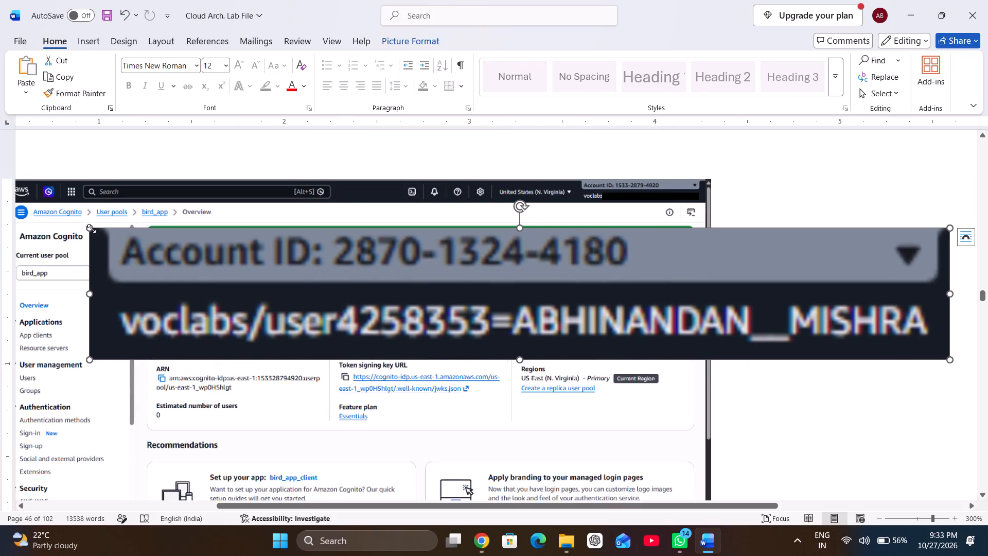
drag(92, 229, 498, 311)
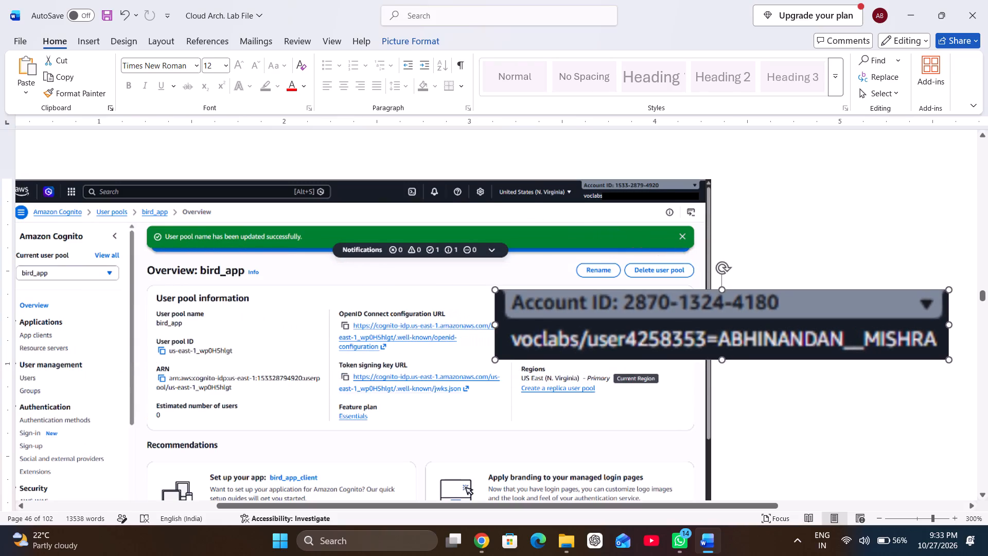
drag(498, 311, 614, 304)
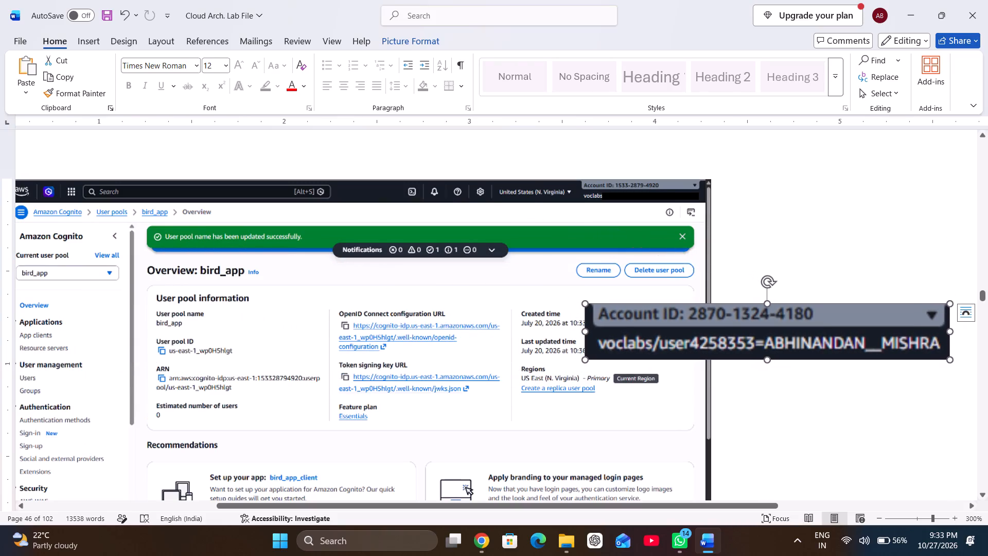
Position the account label image over the account details in the "Overview: bird_app" screenshot's header and shrink it to cover them.
drag(689, 344, 525, 239)
scroll(525, 239, up, 1)
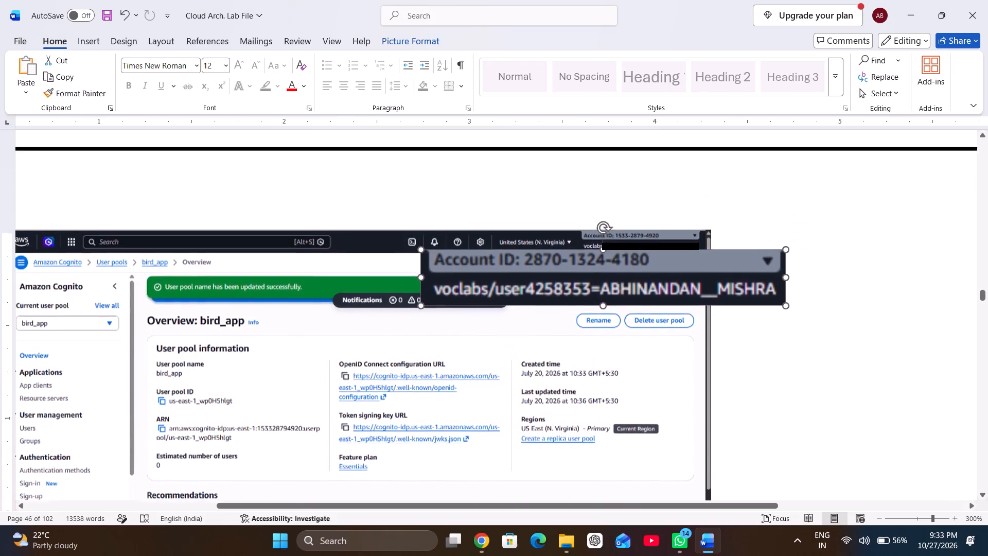
scroll(525, 239, up, 1)
drag(541, 273, 464, 260)
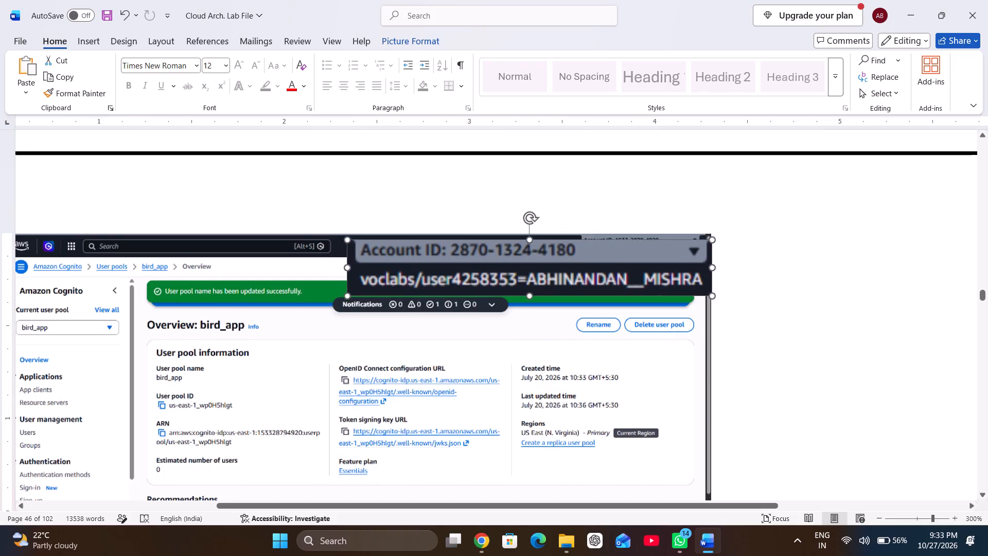
drag(464, 260, 459, 254)
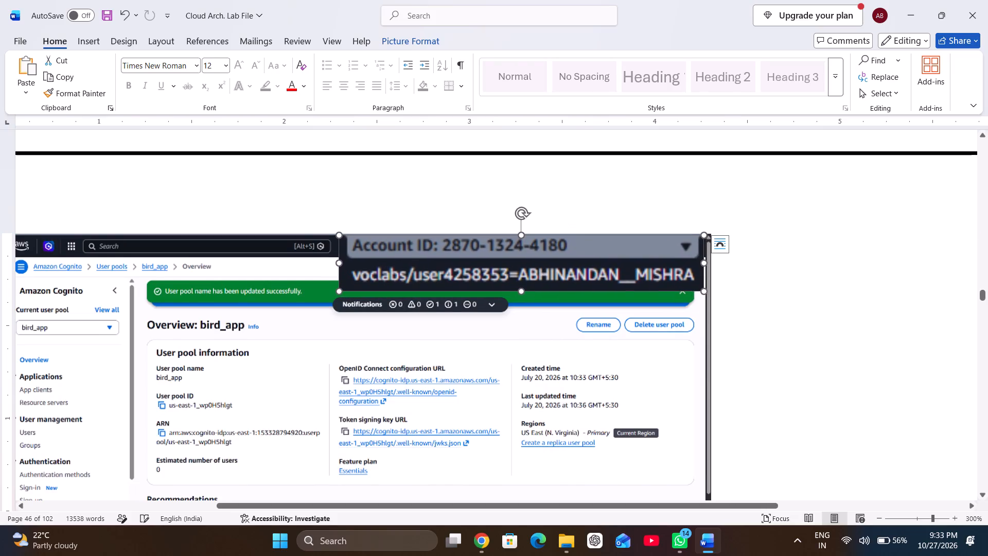
drag(339, 290, 429, 275)
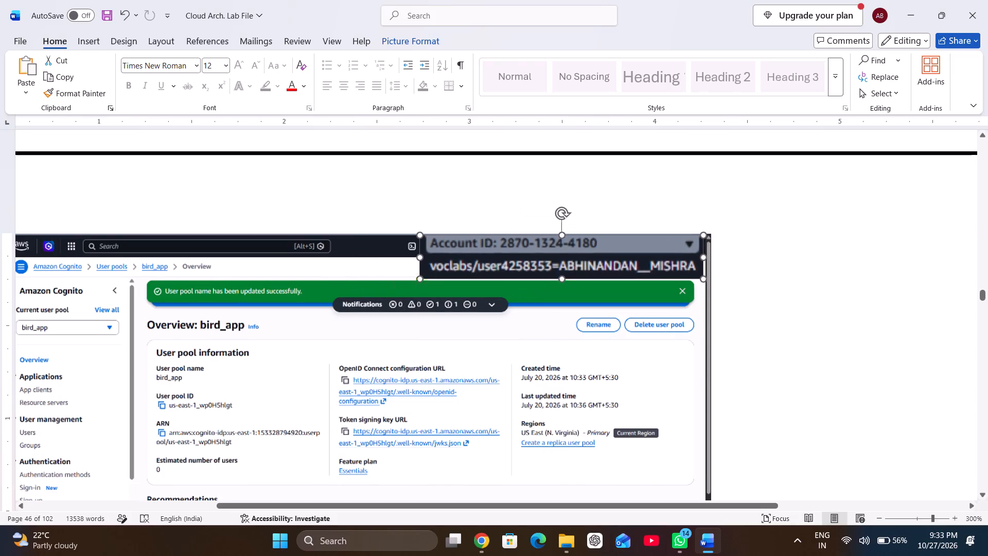
drag(429, 275, 581, 250)
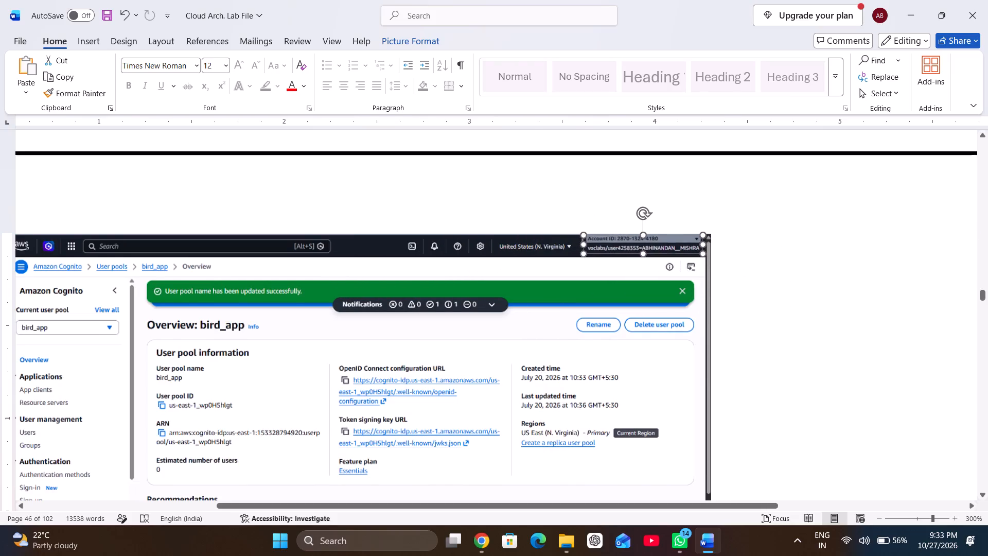
drag(581, 250, 579, 249)
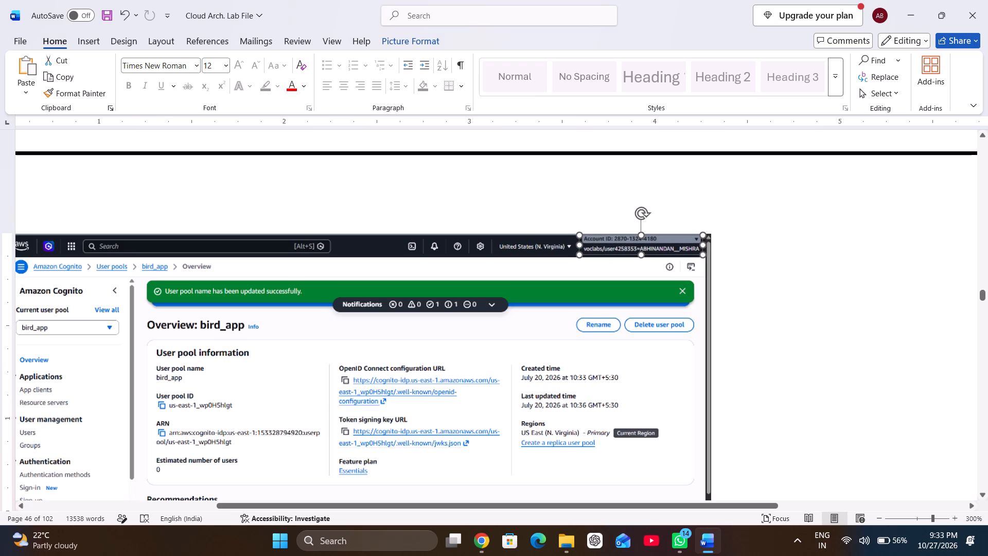
click(583, 290)
Check the account label image's fit over the account details in the "Overview: bird_app" screenshot's header.
scroll(583, 290, up, 1)
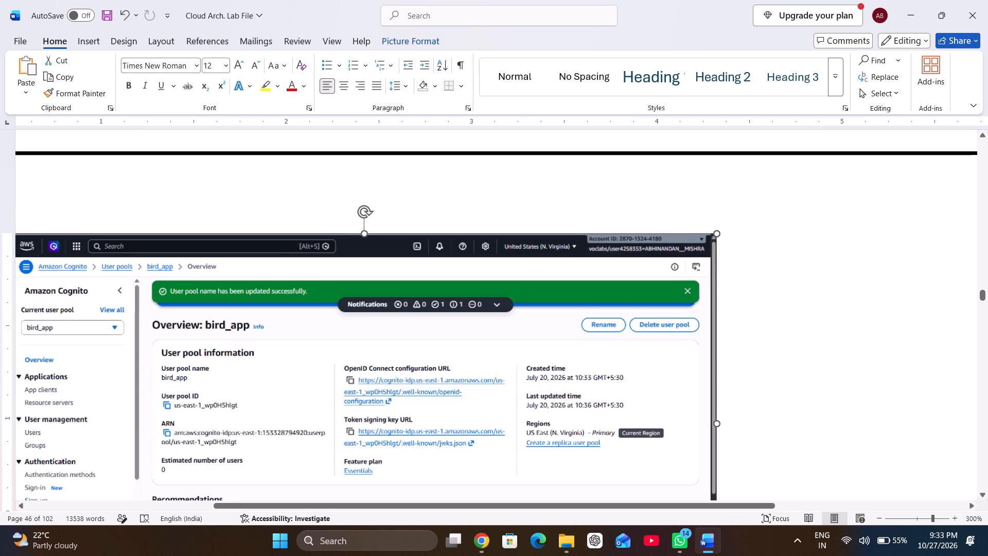
scroll(583, 290, up, 2)
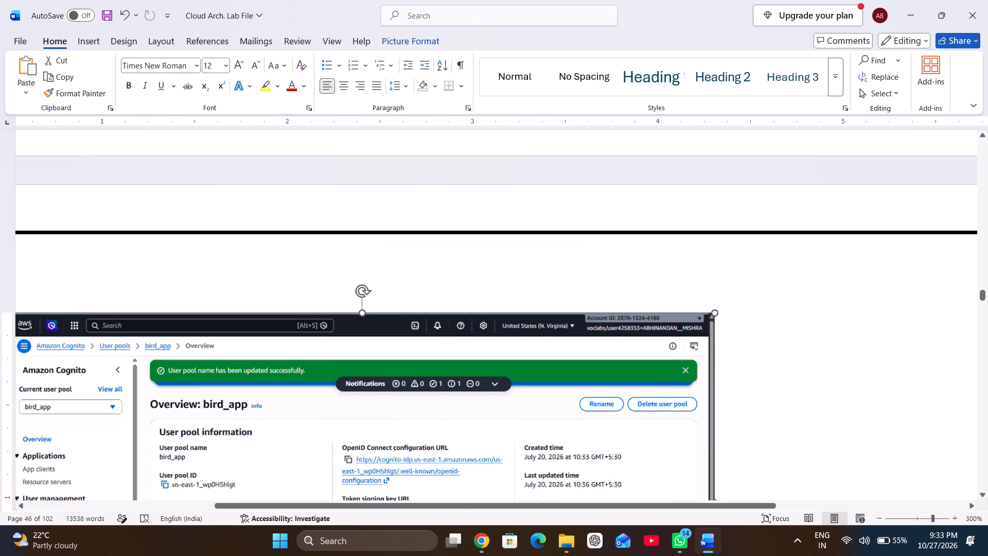
click(634, 327)
click(634, 327)
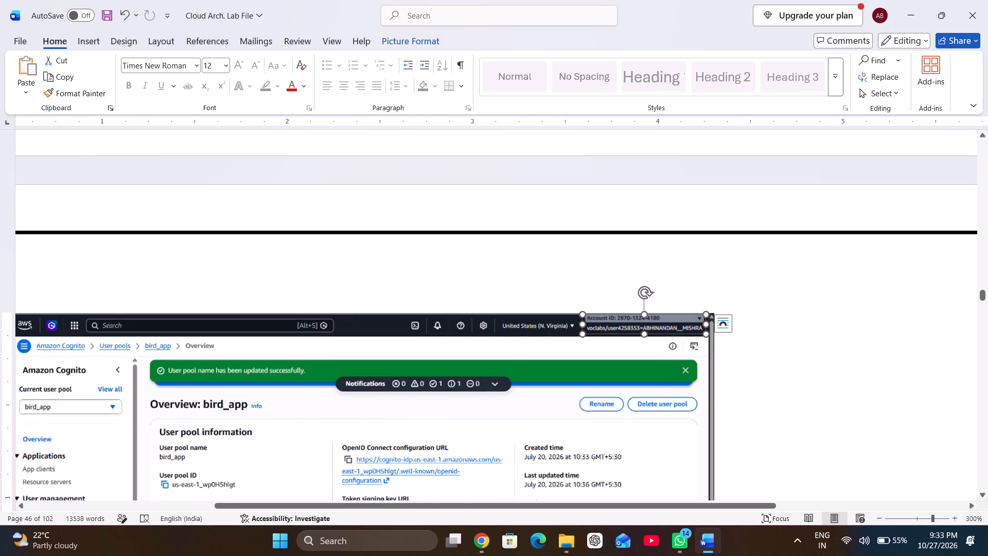
click(626, 346)
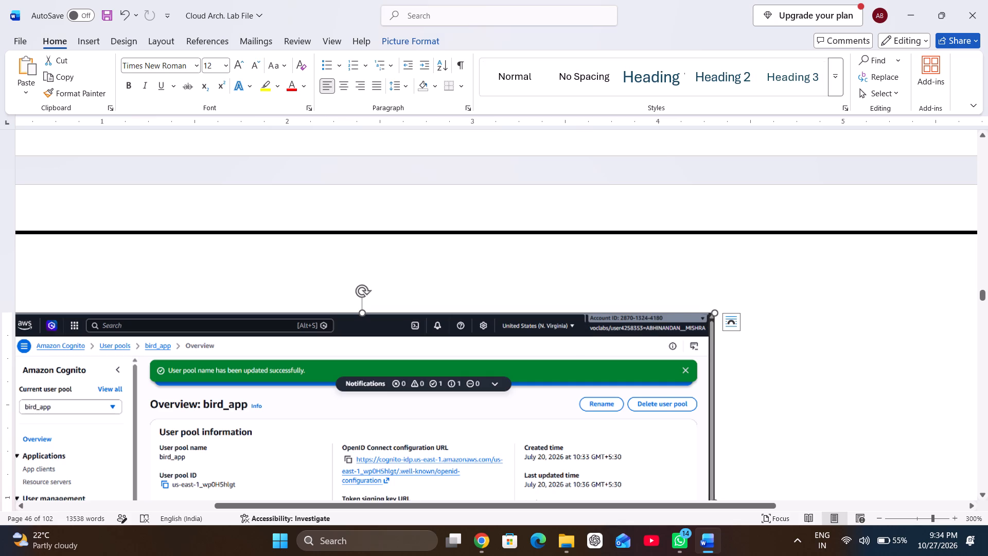
click(640, 324)
click(585, 324)
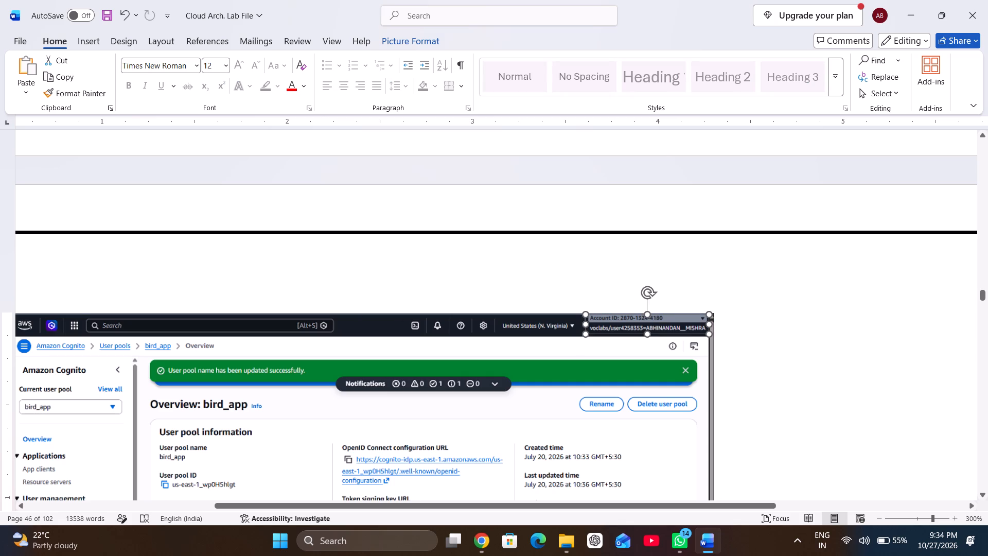
click(589, 346)
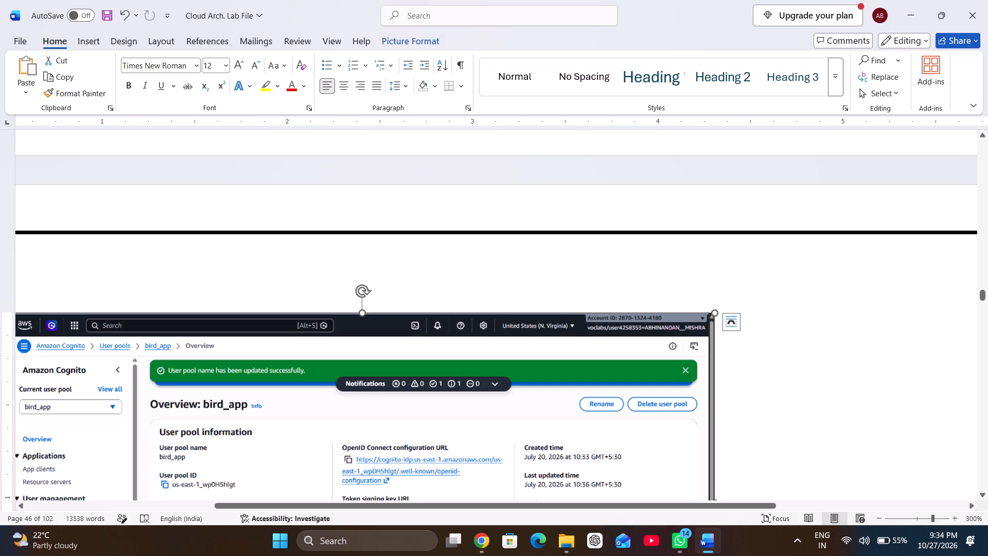
Paste the account label image after the "npm start" line above the bird_app_id_pool screenshot and set its text wrapping to In Front of Text.
scroll(589, 346, down, 2)
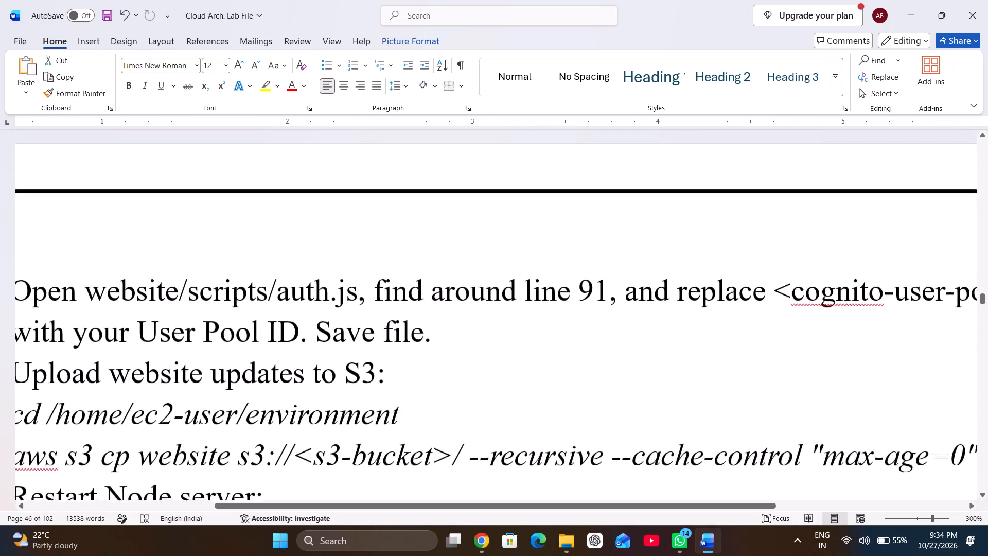
scroll(589, 346, down, 1)
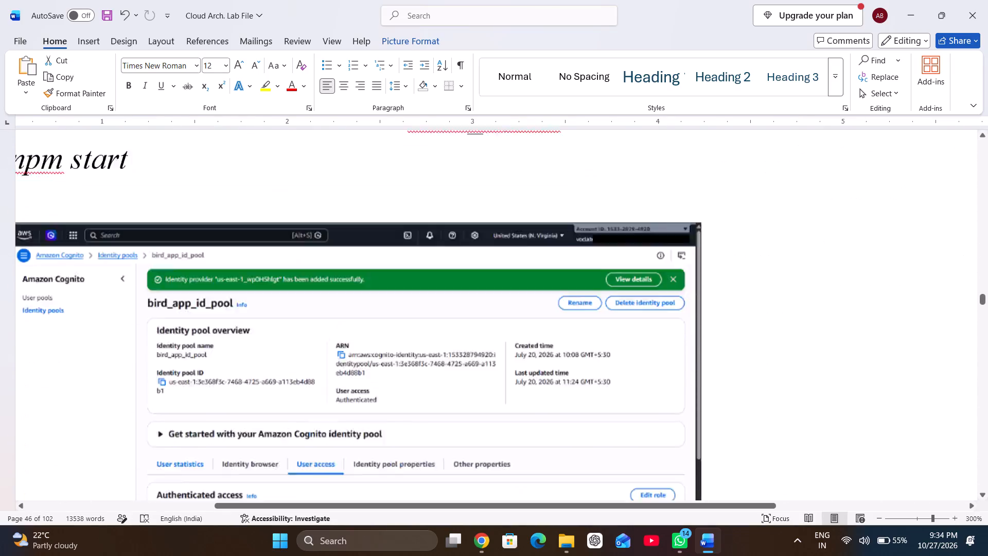
scroll(589, 346, down, 1)
scroll(589, 346, right, 1)
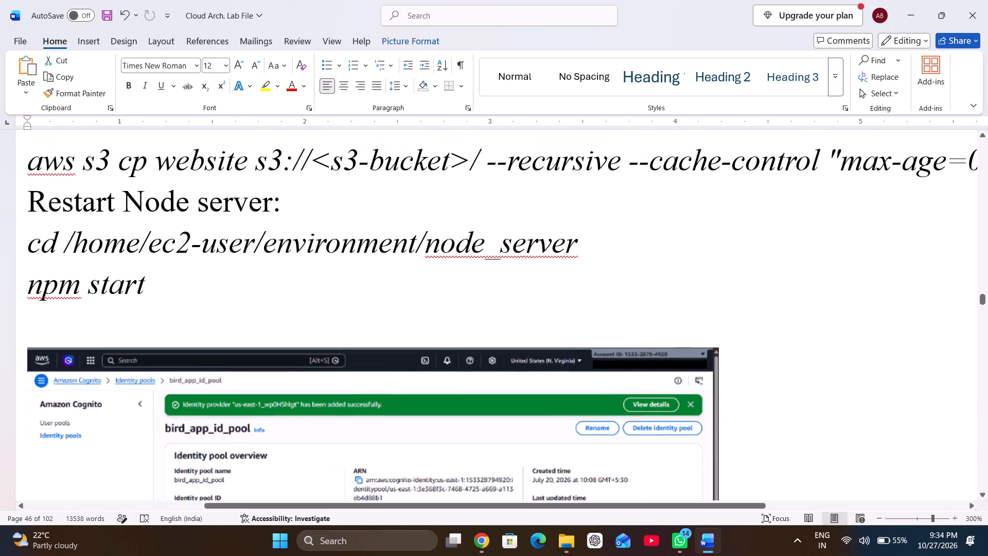
click(162, 291)
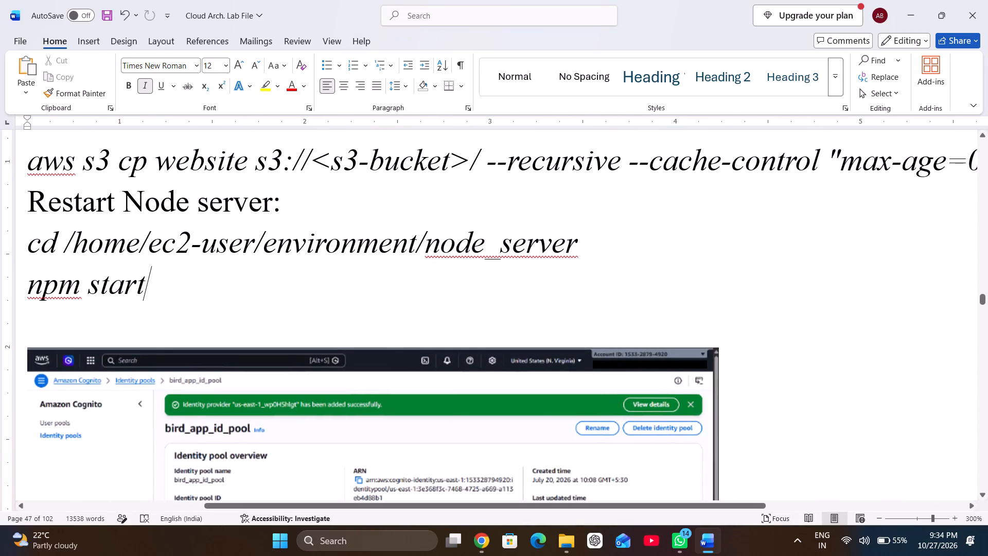
right_click(162, 291)
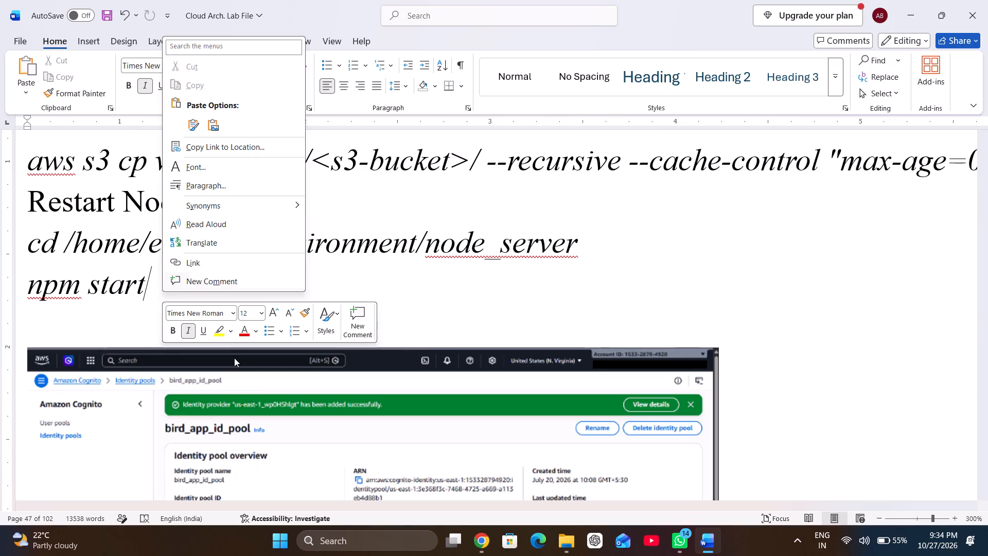
click(377, 271)
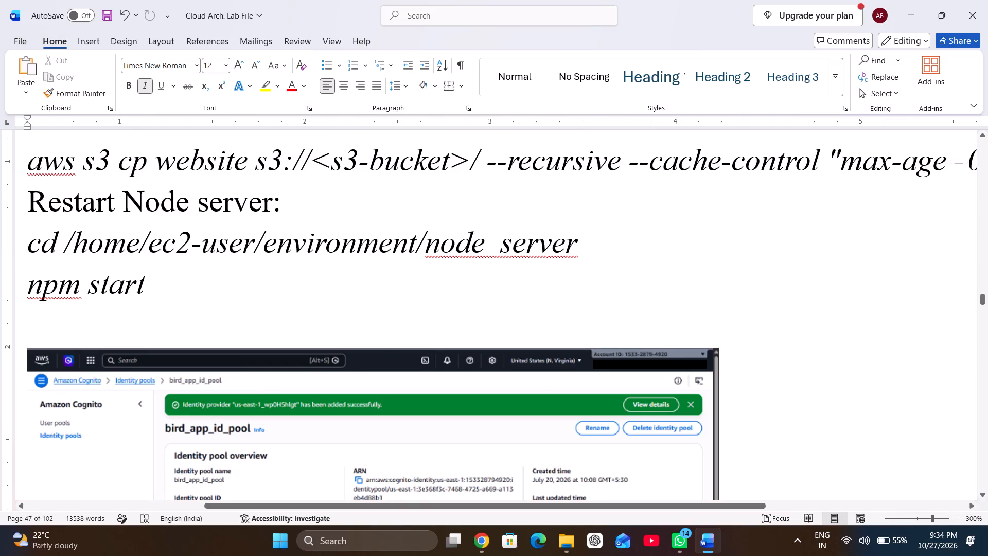
key(ctrl+v)
click(369, 319)
right_click(369, 319)
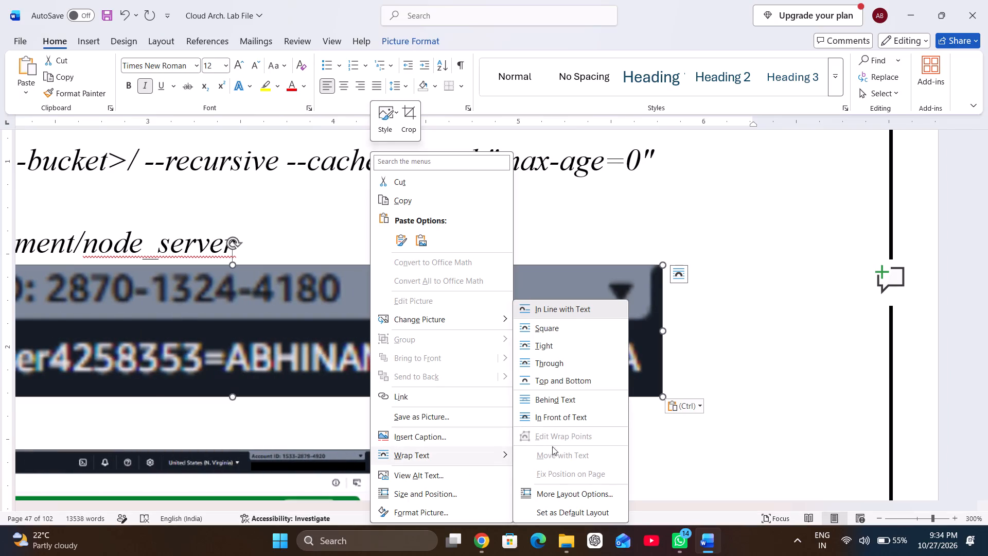
click(579, 421)
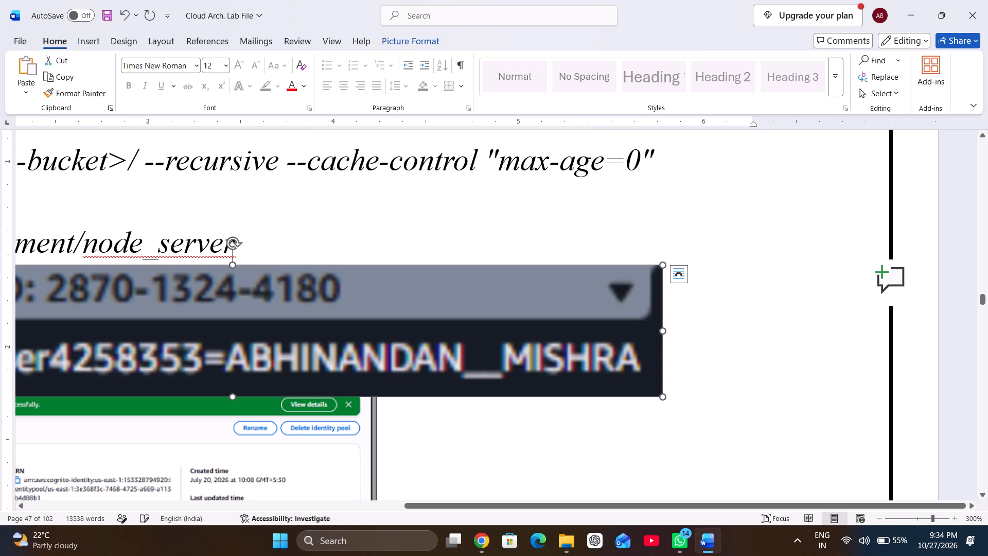
Move the account label image beside the bird_app_id_pool screenshot and shrink it proportionally to under a third of its width.
click(350, 334)
drag(387, 292, 606, 317)
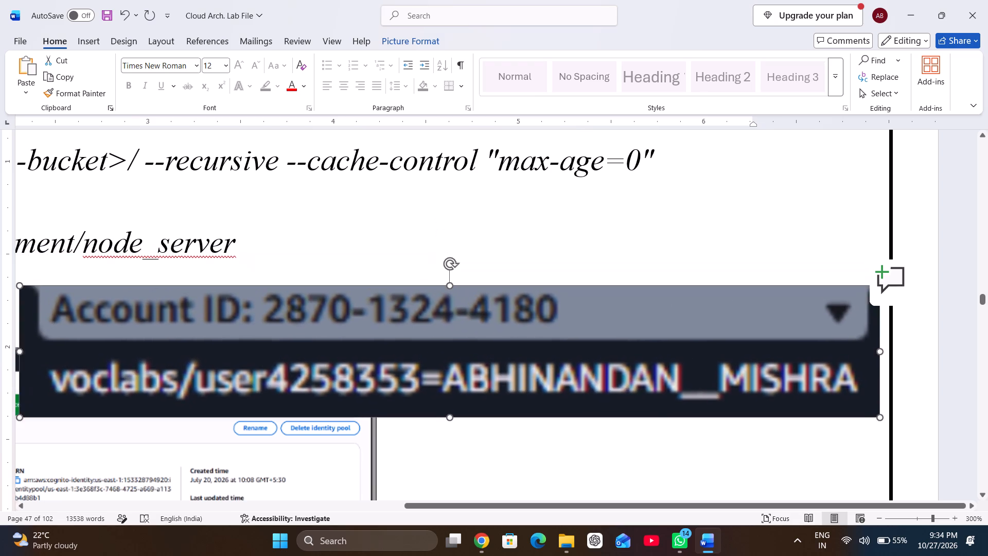
drag(606, 317, 612, 316)
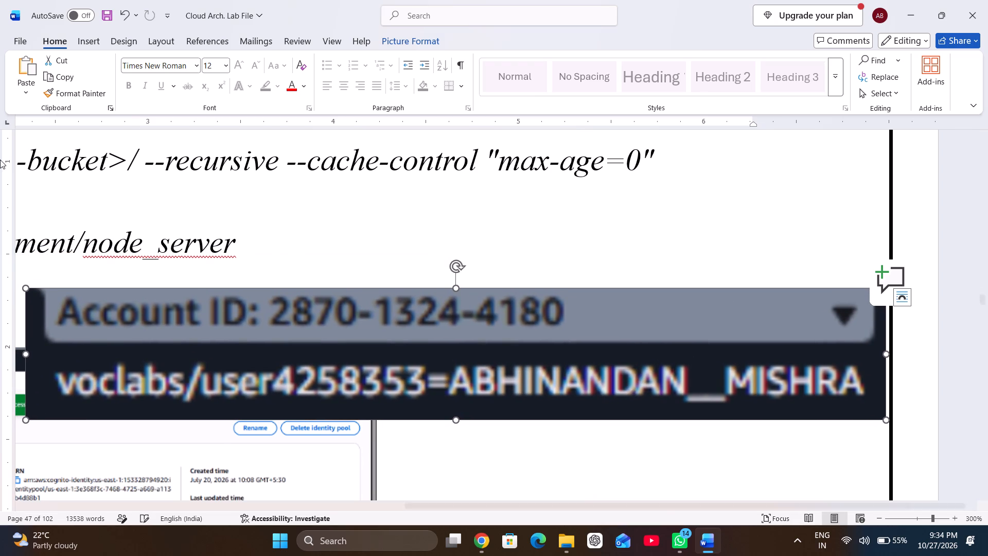
drag(28, 289, 98, 301)
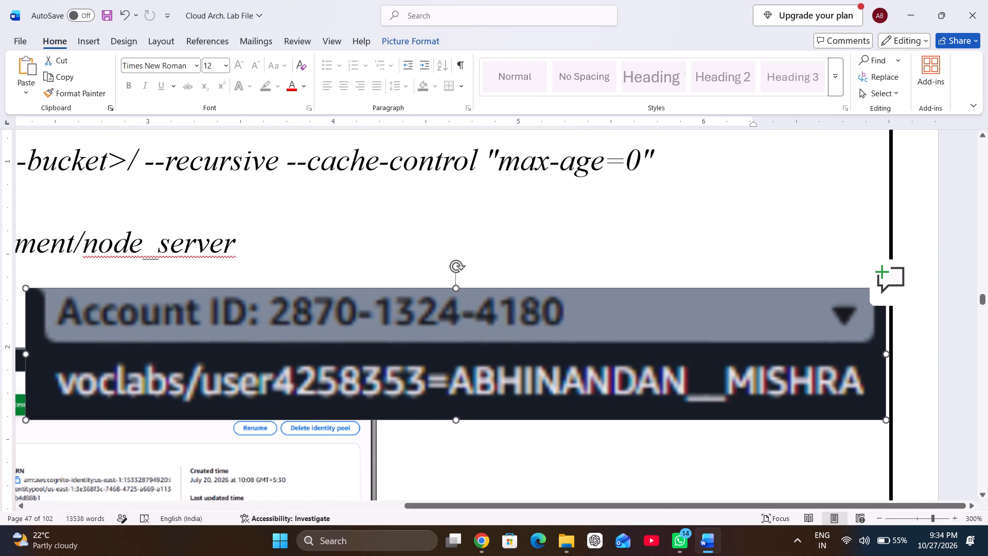
drag(98, 301, 518, 388)
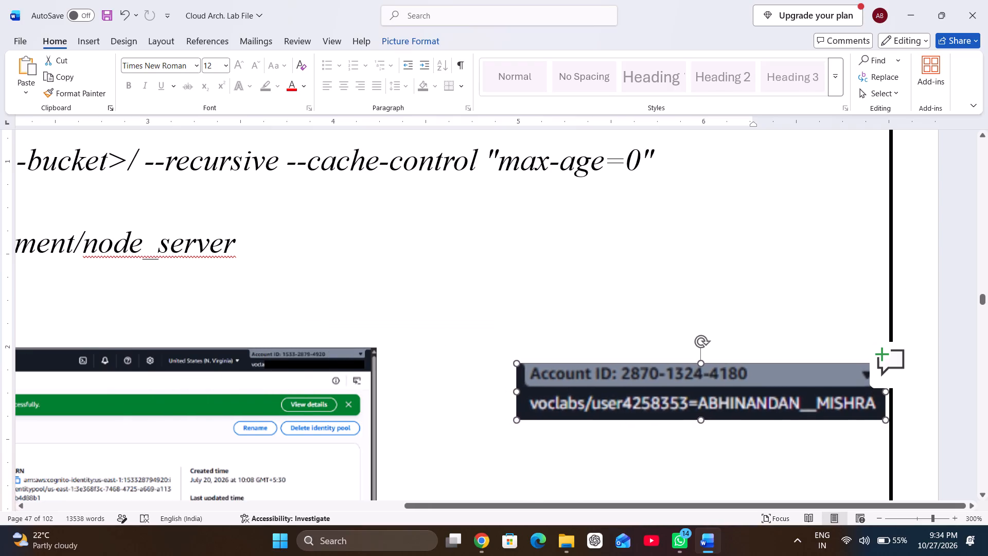
drag(518, 388, 620, 391)
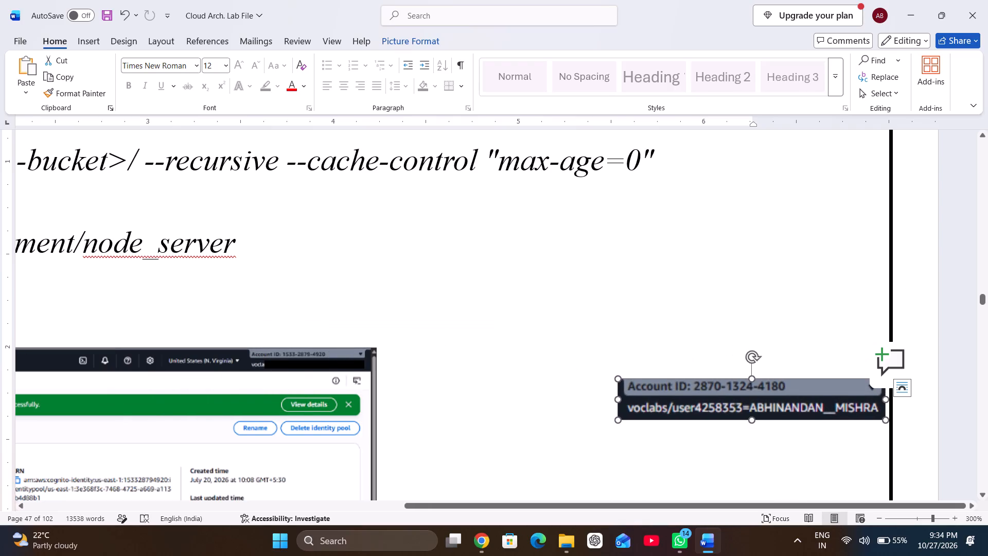
Position the account label image over the account details in the bird_app_id_pool screenshot's header, shrinking it further to roughly match them.
click(669, 403)
click(729, 398)
click(681, 406)
drag(688, 397, 238, 376)
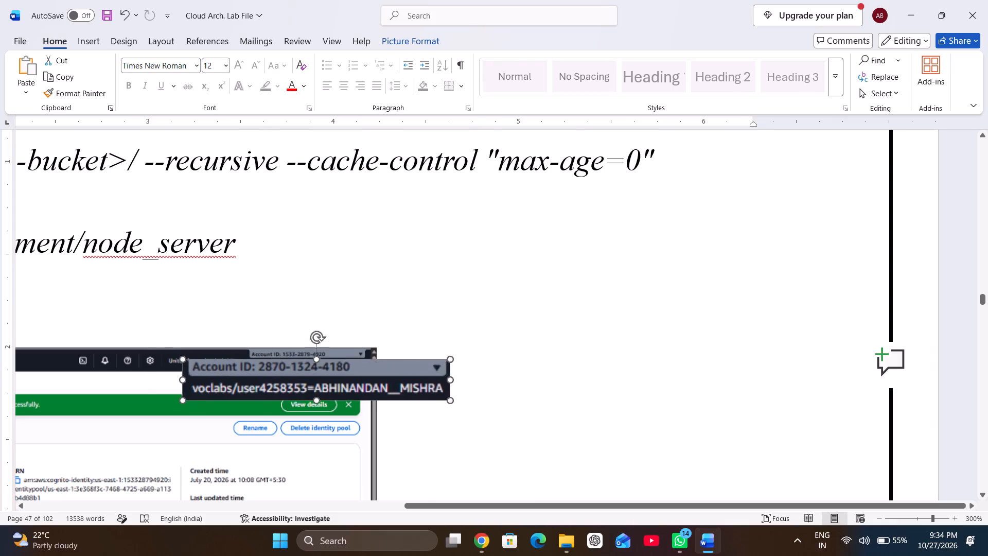
drag(238, 376, 186, 376)
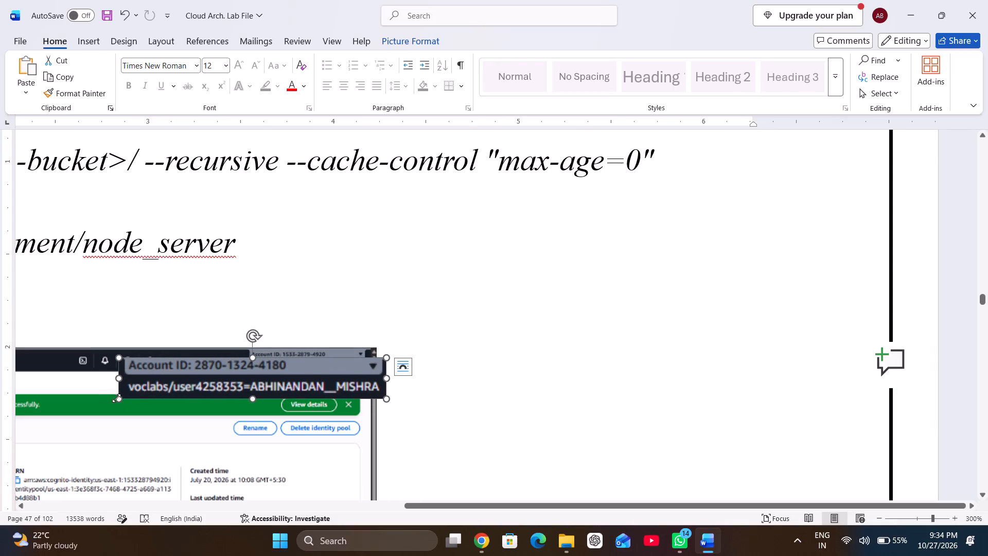
drag(116, 398, 224, 381)
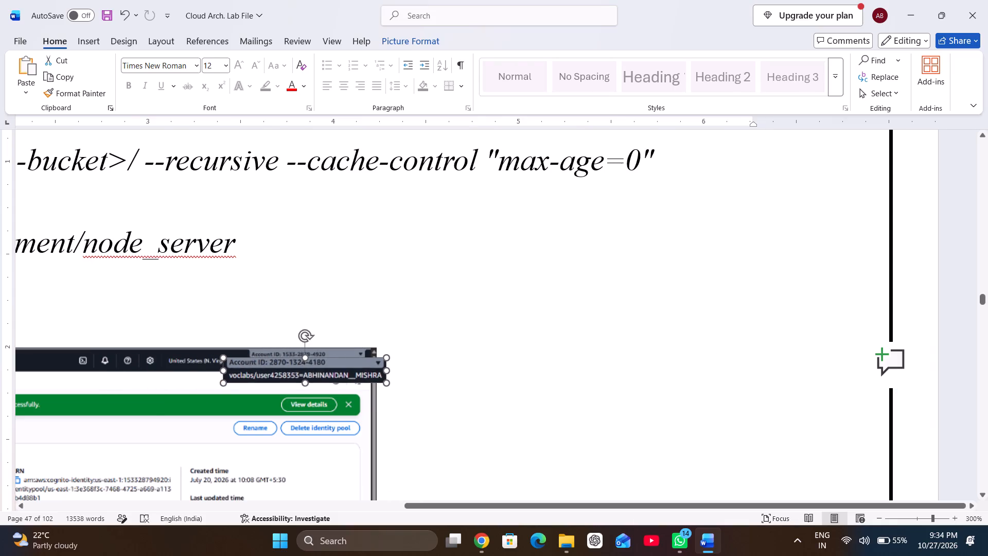
drag(224, 381, 254, 380)
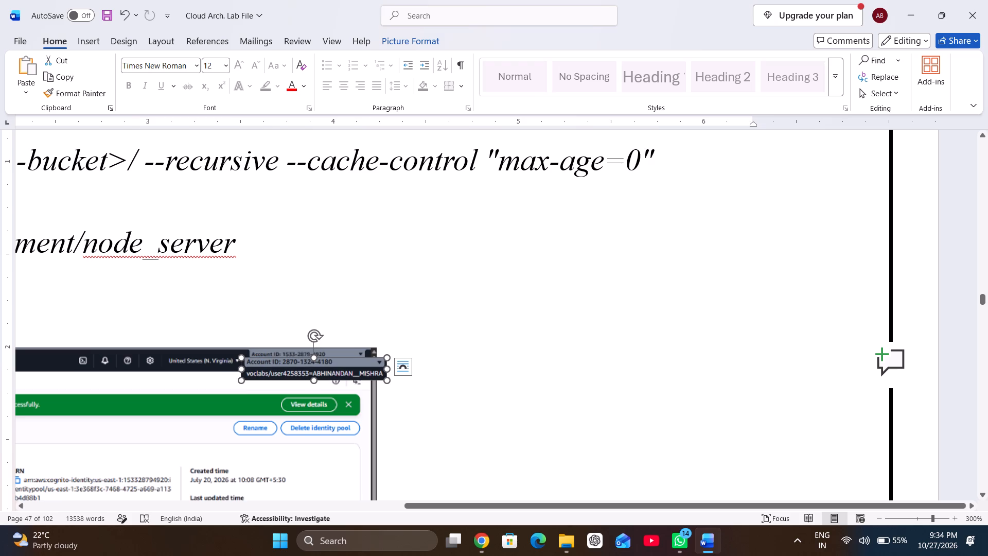
drag(296, 371, 279, 363)
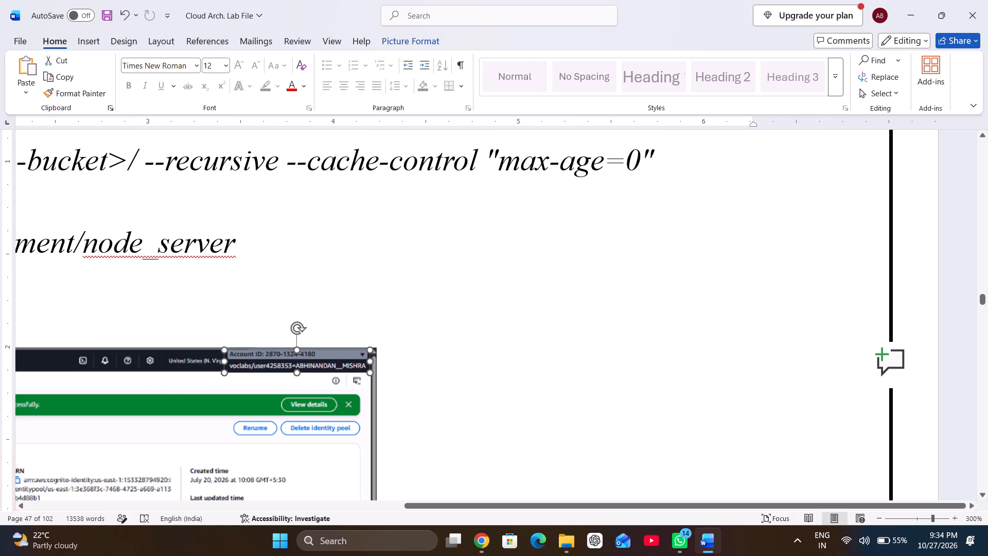
drag(279, 363, 278, 362)
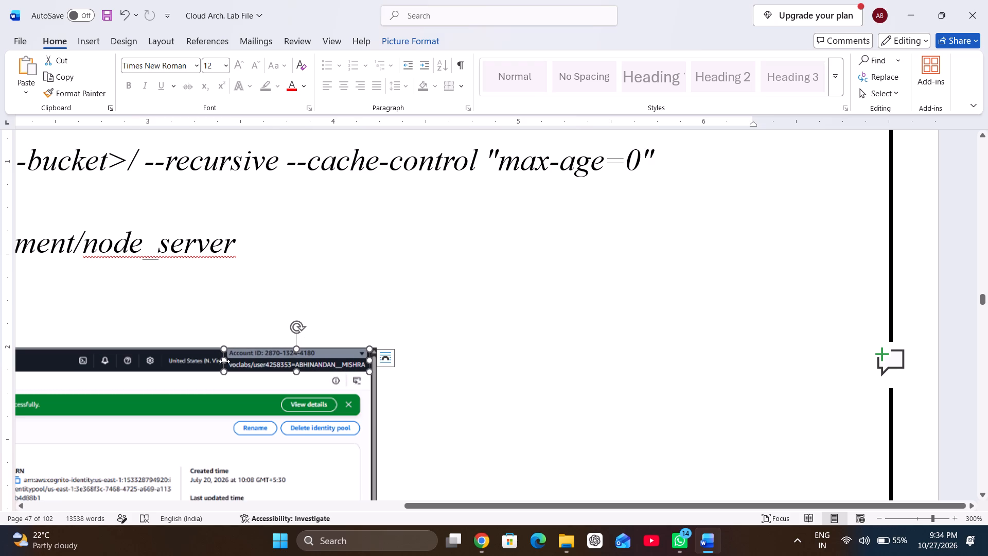
Fine-tune the account label image's width and position so it covers the account details in the bird_app_id_pool screenshot's header.
drag(224, 362, 251, 365)
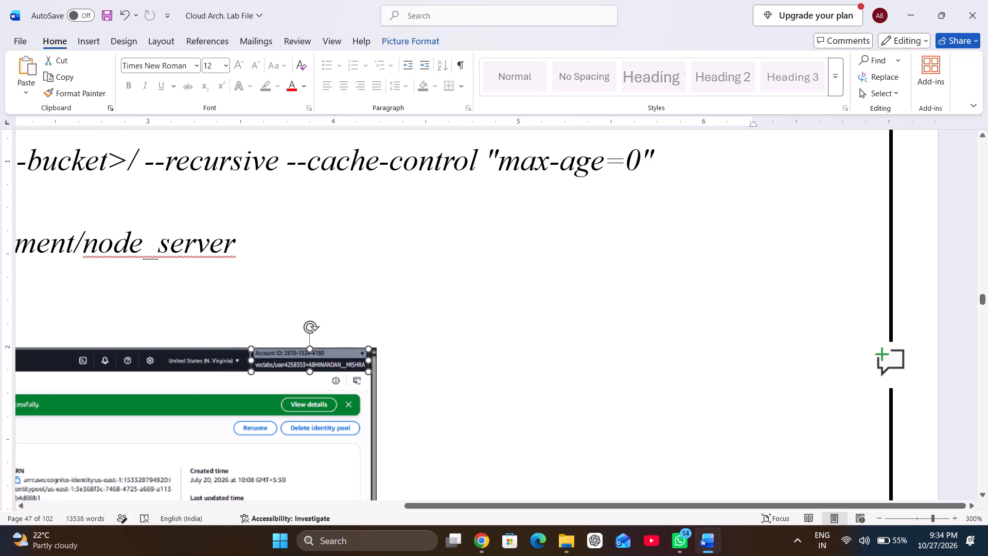
drag(251, 365, 248, 365)
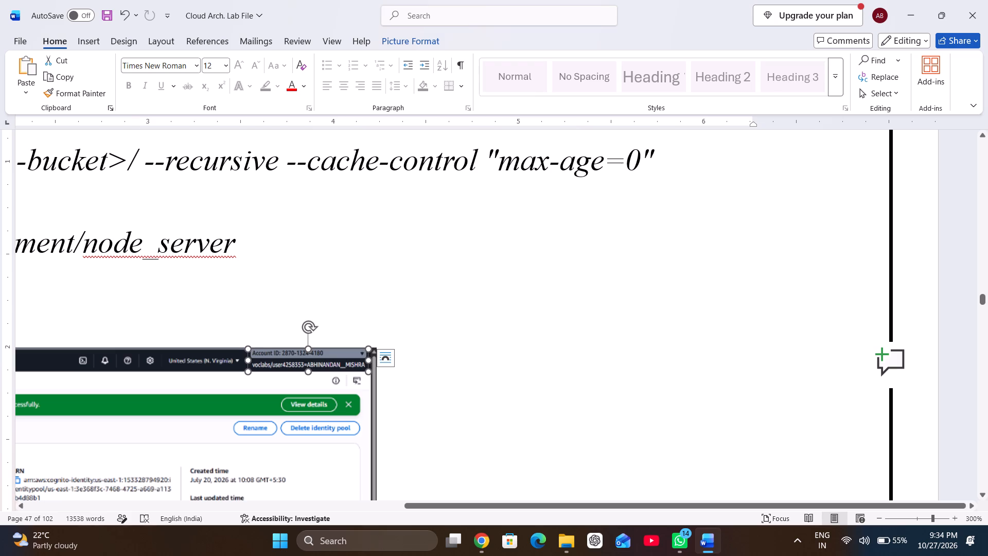
click(308, 371)
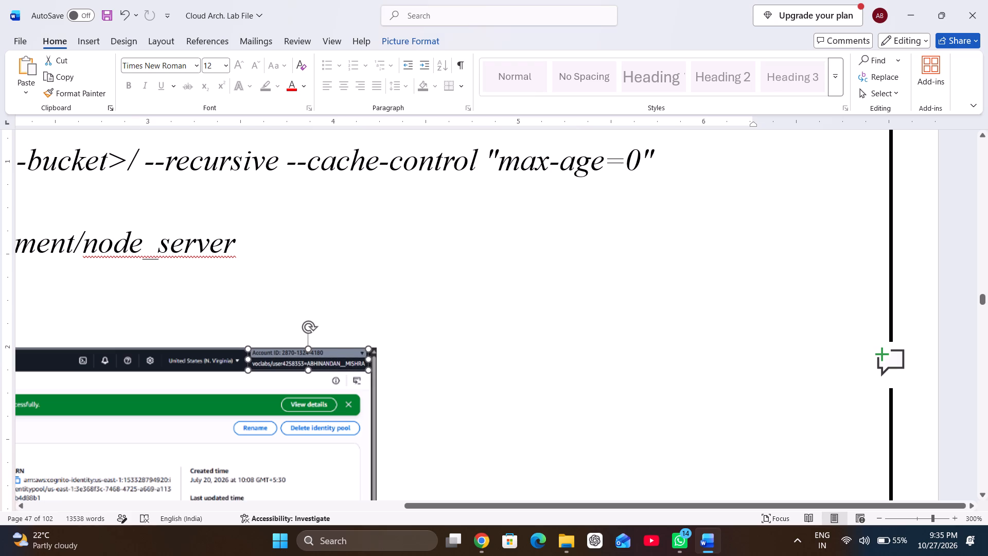
click(293, 386)
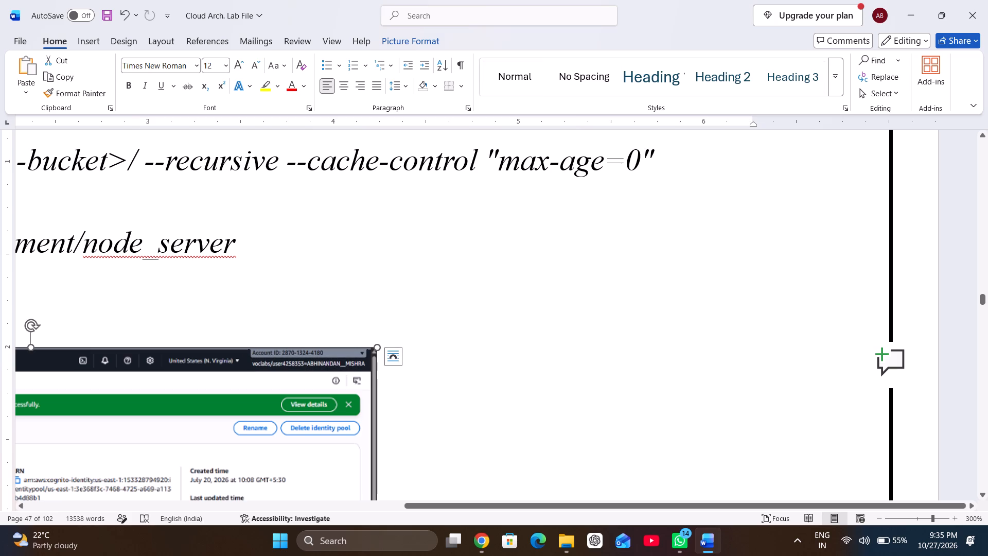
click(316, 365)
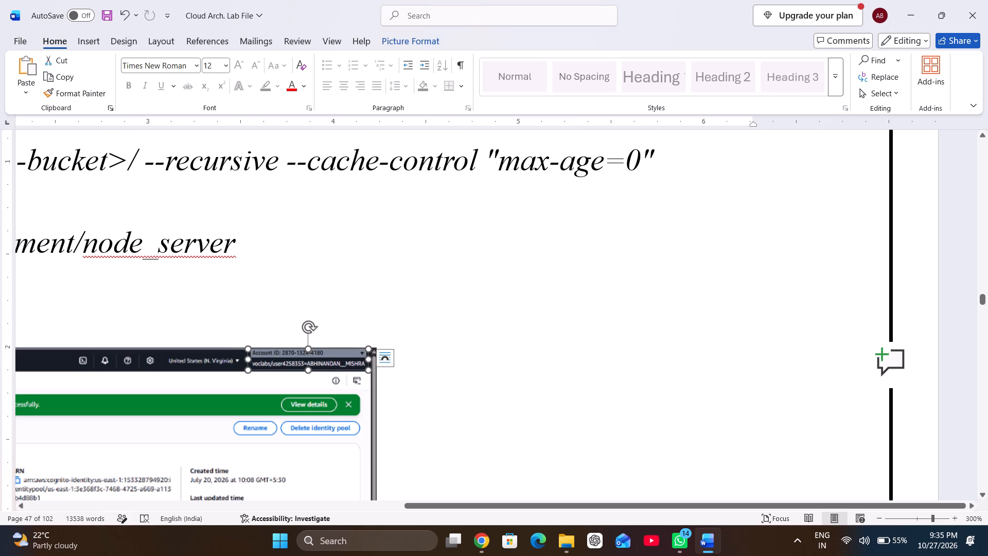
click(370, 359)
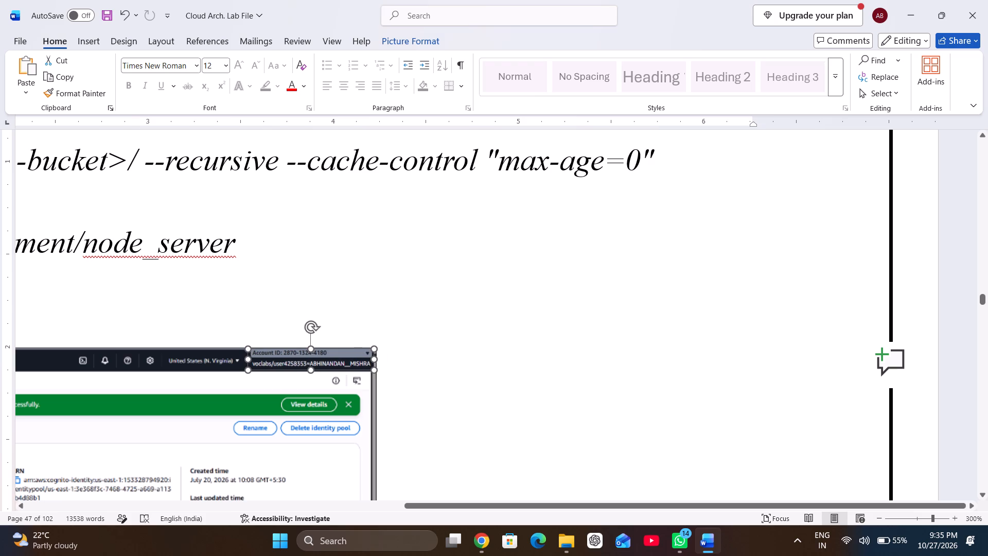
click(322, 408)
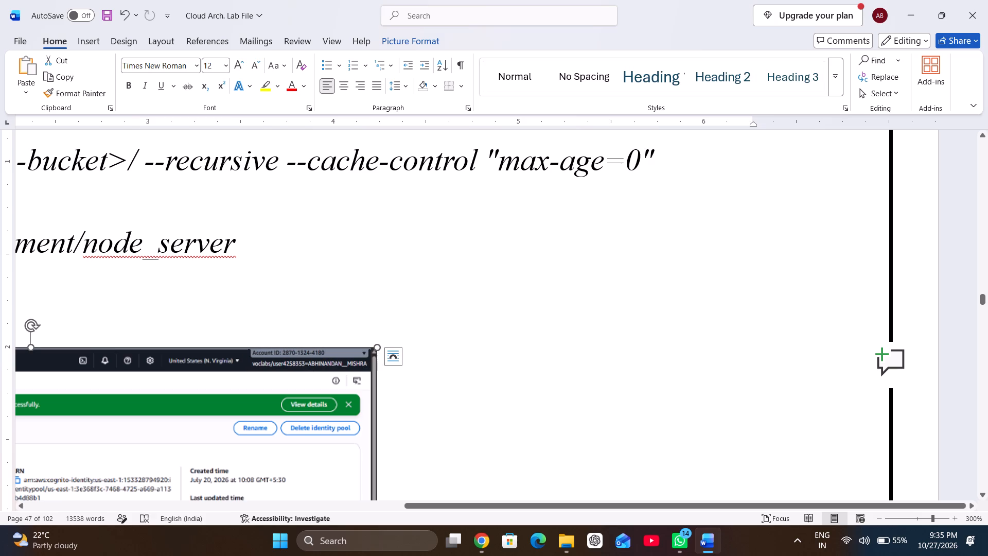
drag(296, 360, 296, 368)
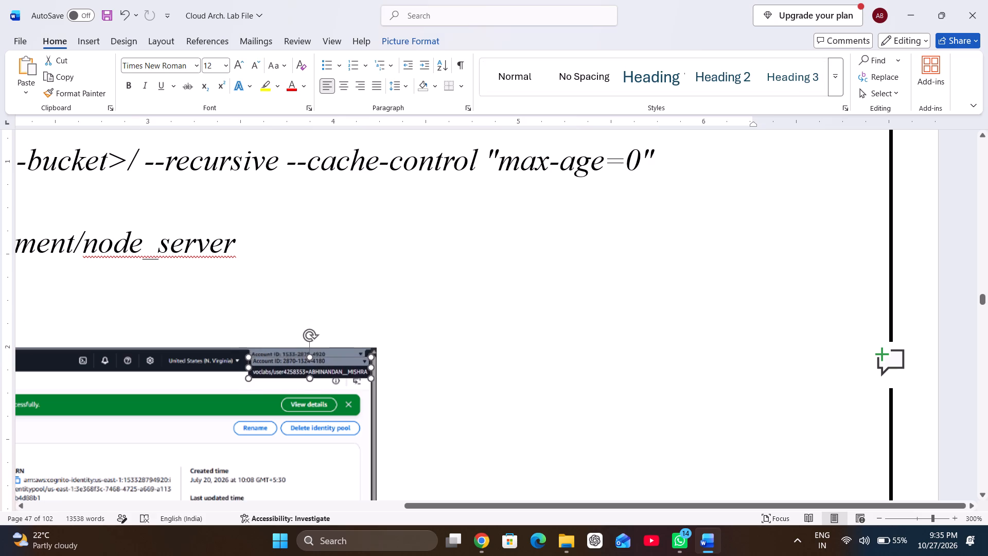
drag(296, 368, 296, 365)
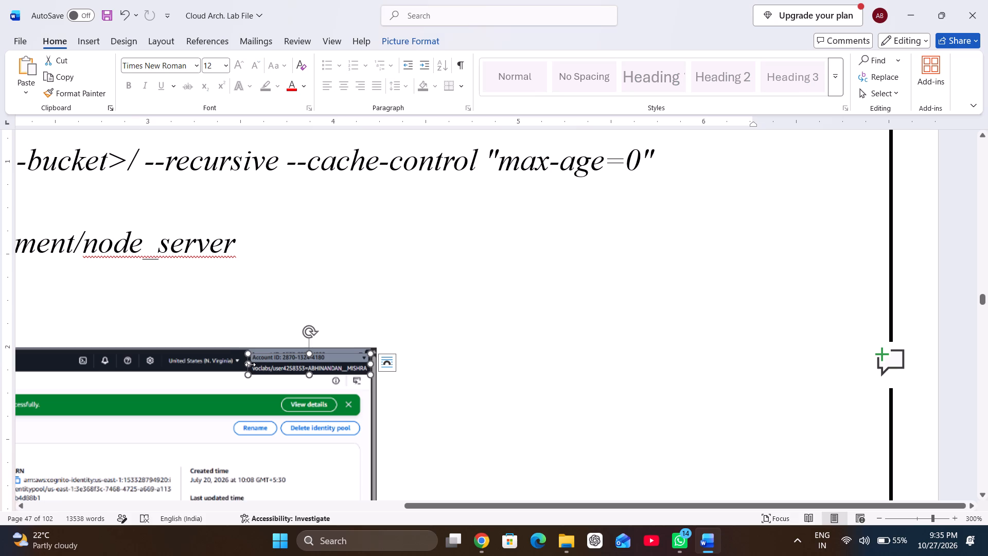
click(250, 364)
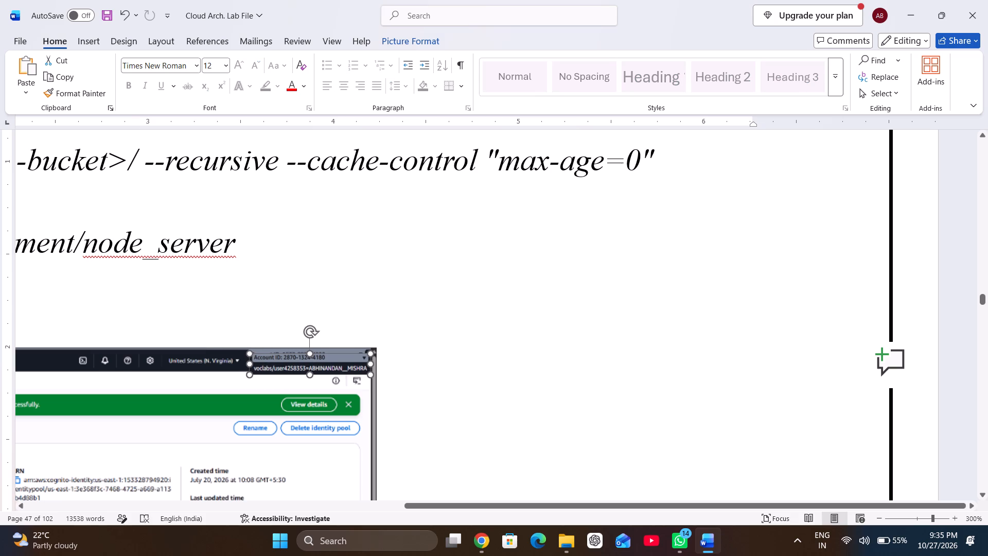
drag(283, 363, 281, 361)
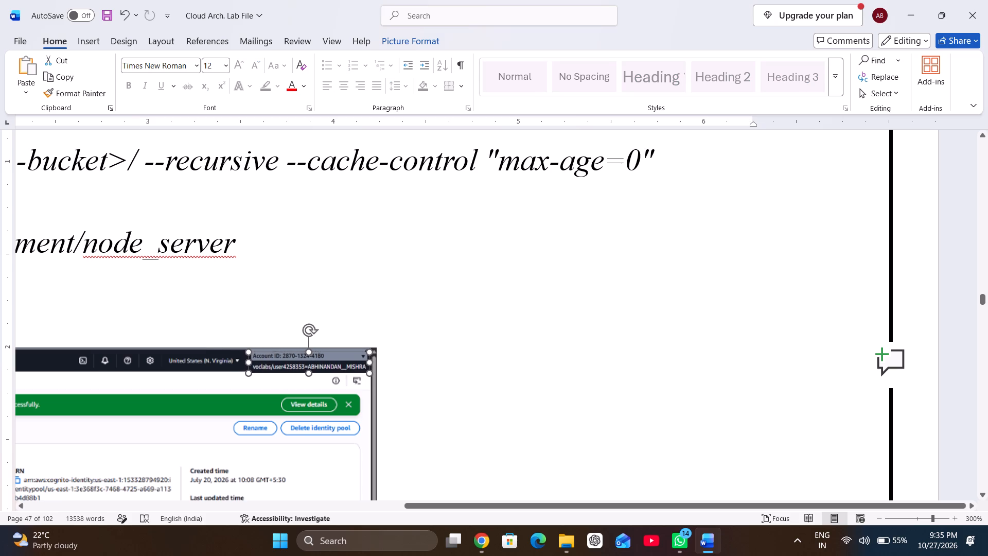
drag(281, 361, 280, 358)
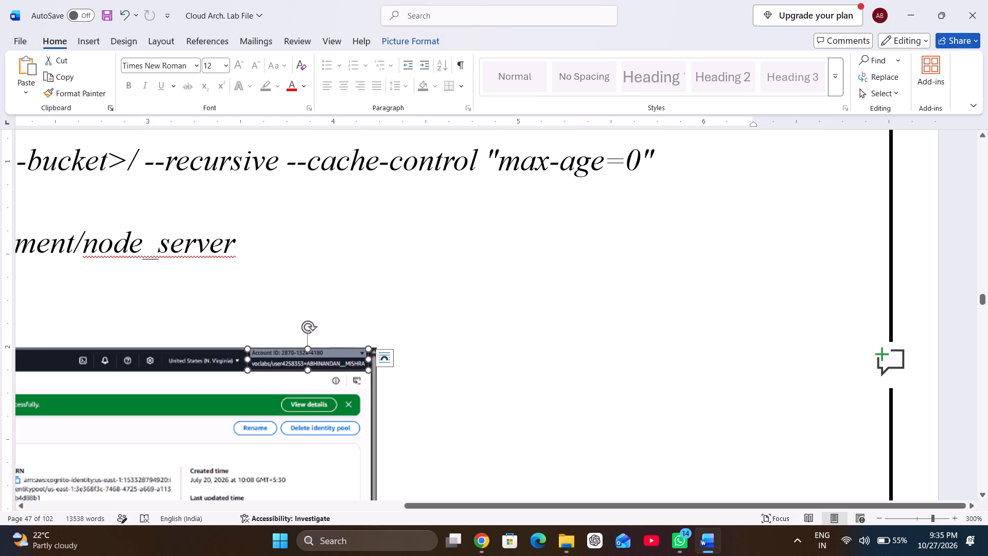
click(252, 401)
Look through the pages around the bird_app_id_pool screenshot and the encryption lab for screenshots whose account details need covering.
scroll(252, 401, down, 1)
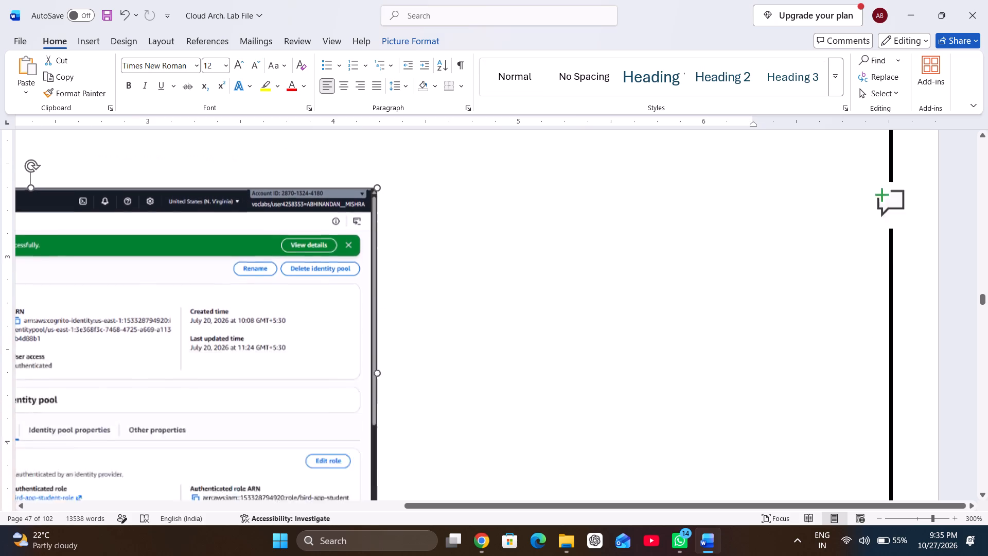
scroll(252, 401, down, 1)
scroll(252, 401, up, 4)
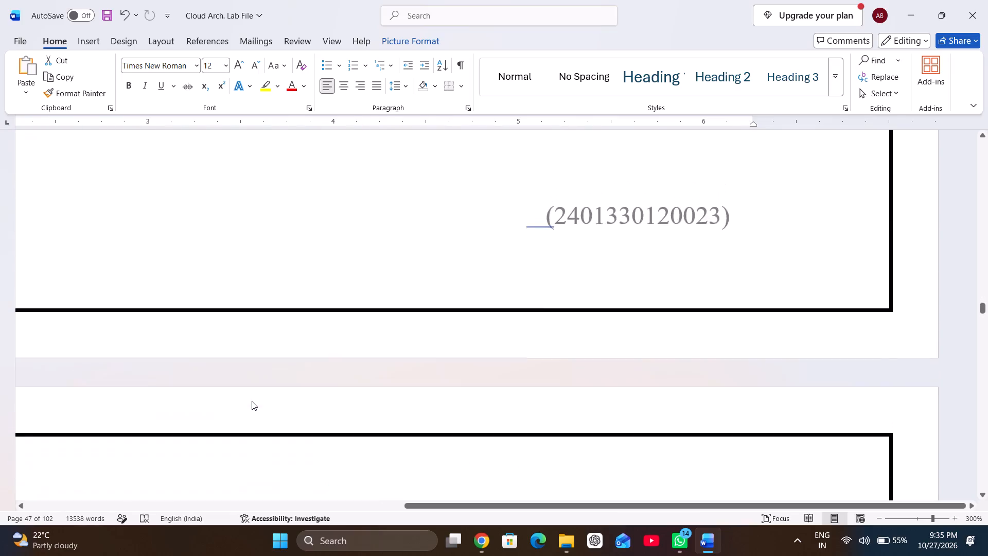
scroll(252, 401, up, 4)
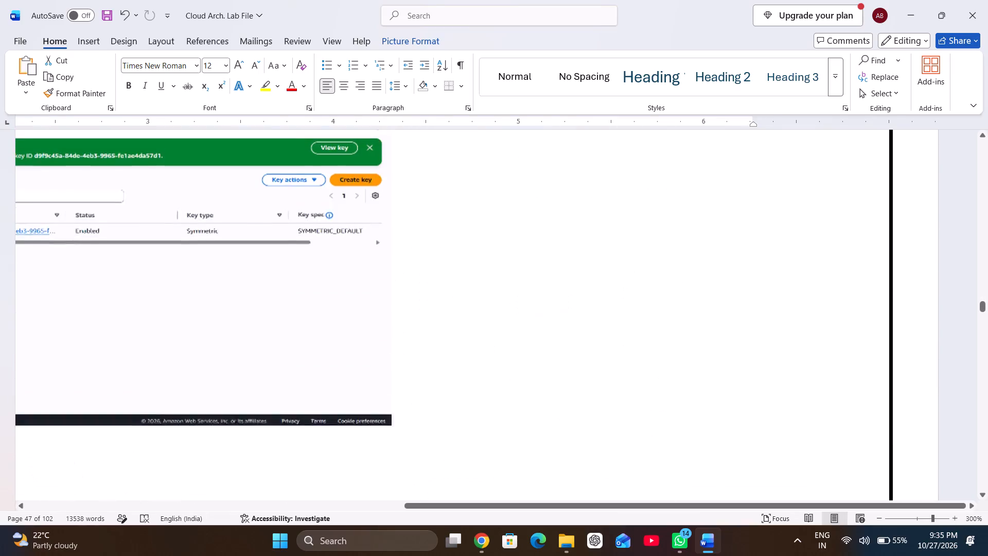
scroll(252, 401, up, 8)
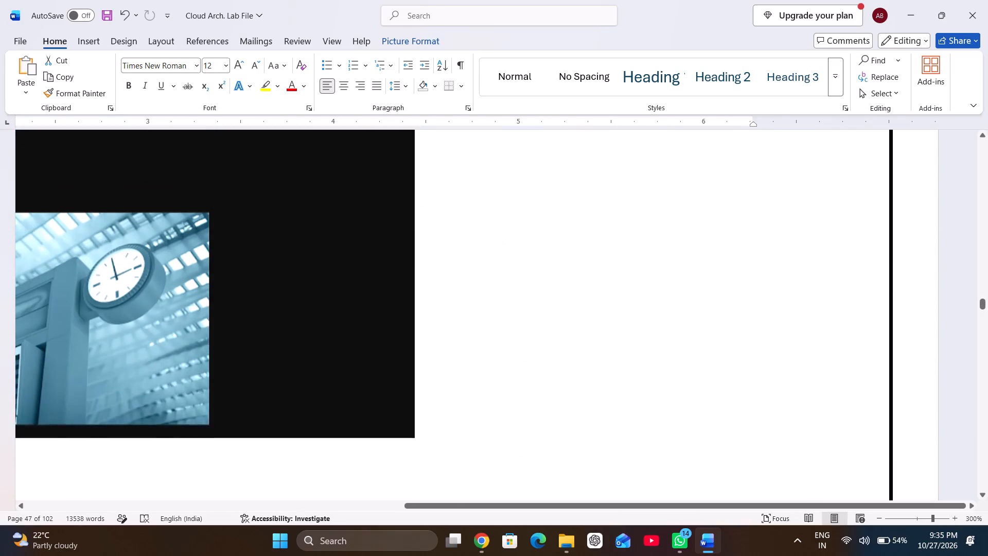
scroll(252, 401, up, 2)
scroll(252, 401, right, 1)
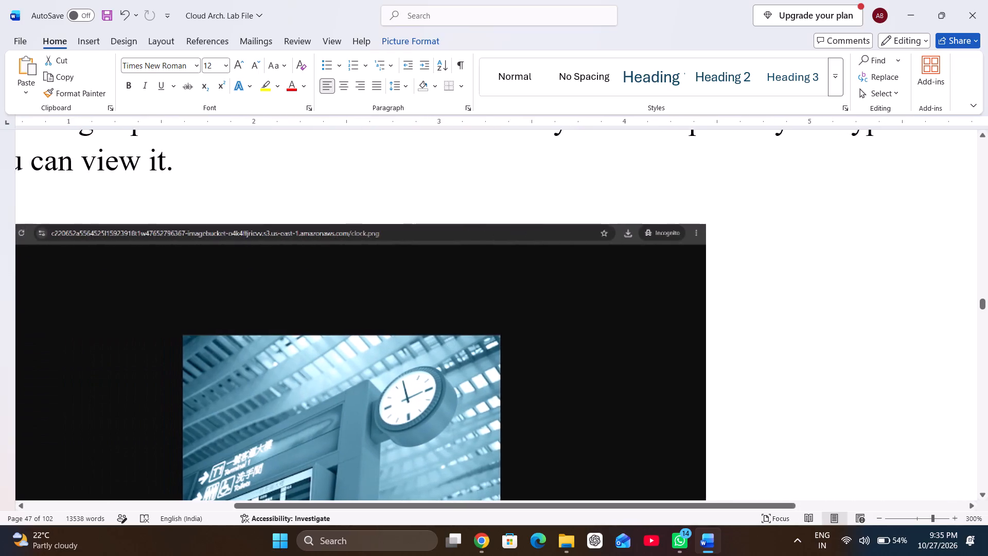
scroll(252, 401, right, 1)
scroll(252, 401, up, 2)
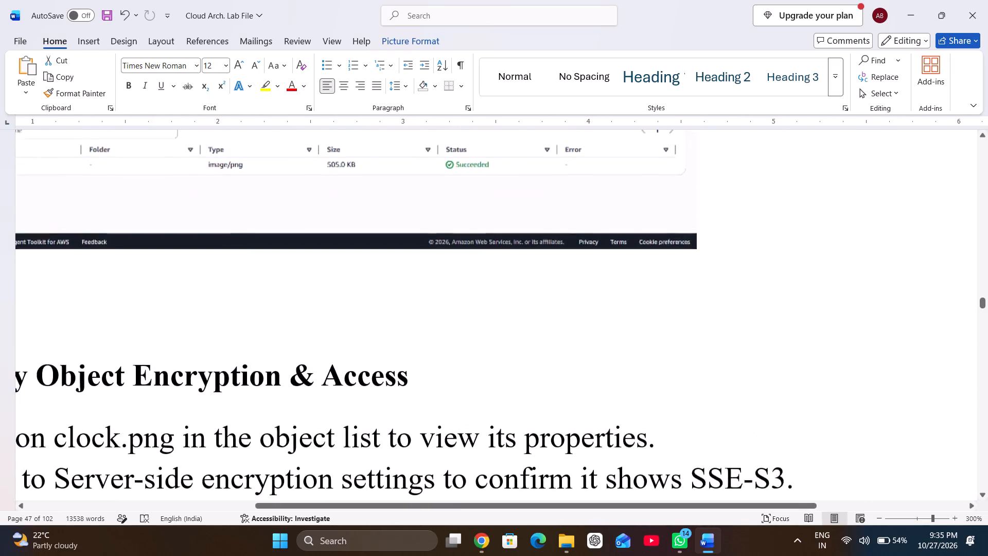
scroll(252, 401, up, 3)
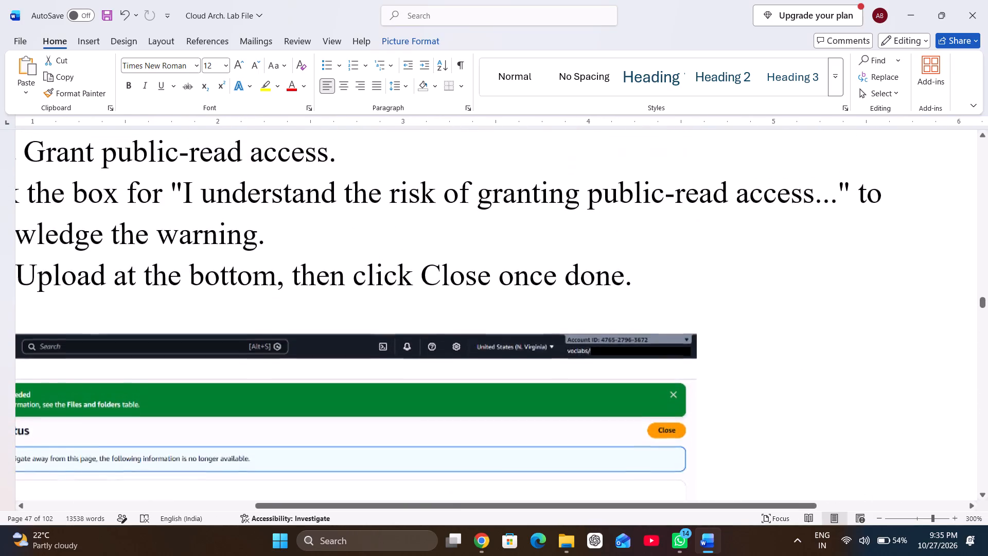
scroll(252, 401, up, 3)
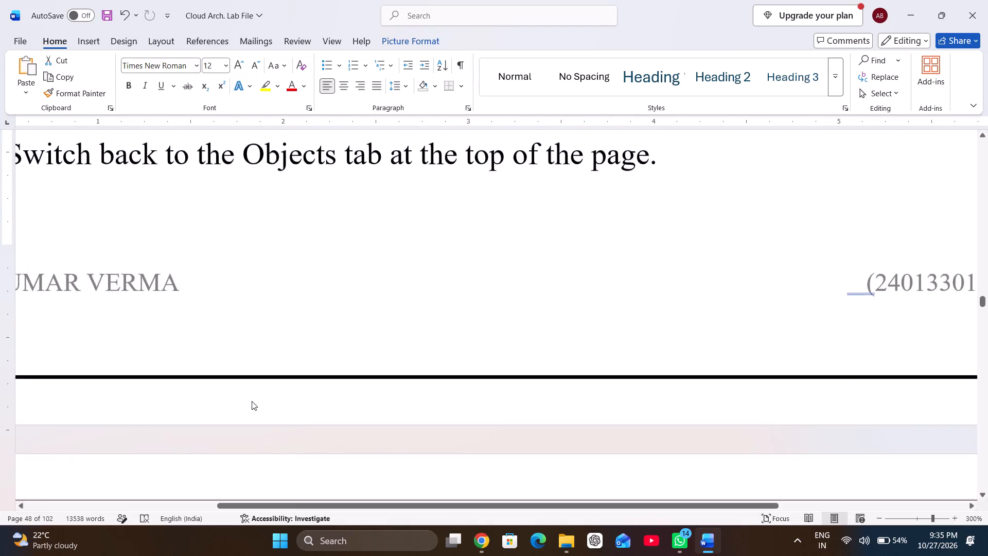
scroll(252, 401, up, 4)
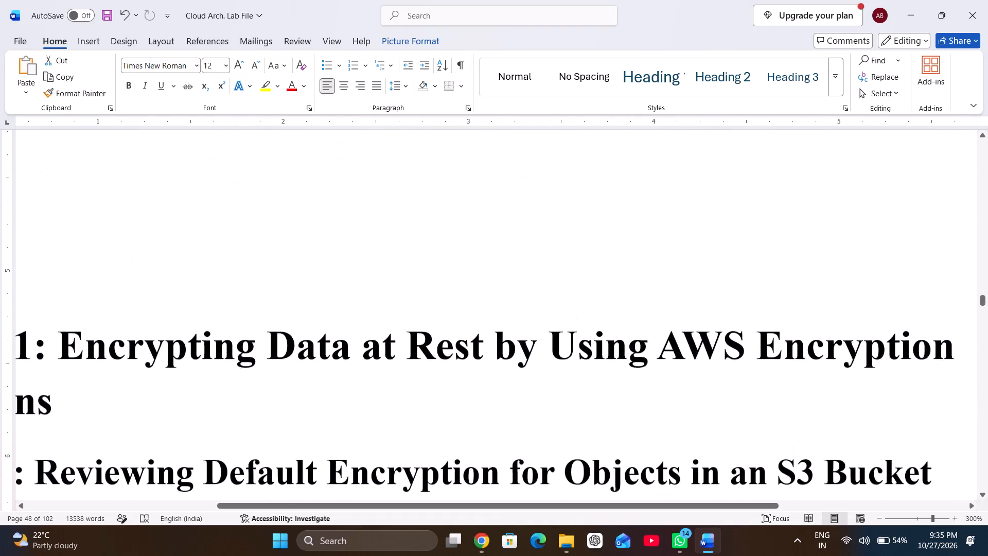
scroll(252, 401, up, 1)
Paste the account label image after the "Click Upload at the bottom" line and set its text wrapping to In Front of Text.
scroll(252, 401, down, 1)
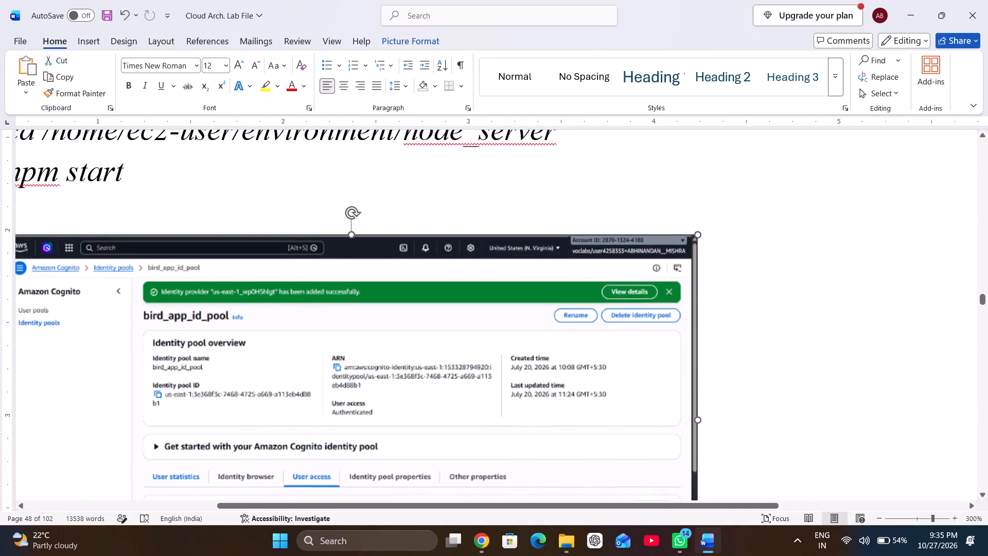
scroll(252, 401, down, 1)
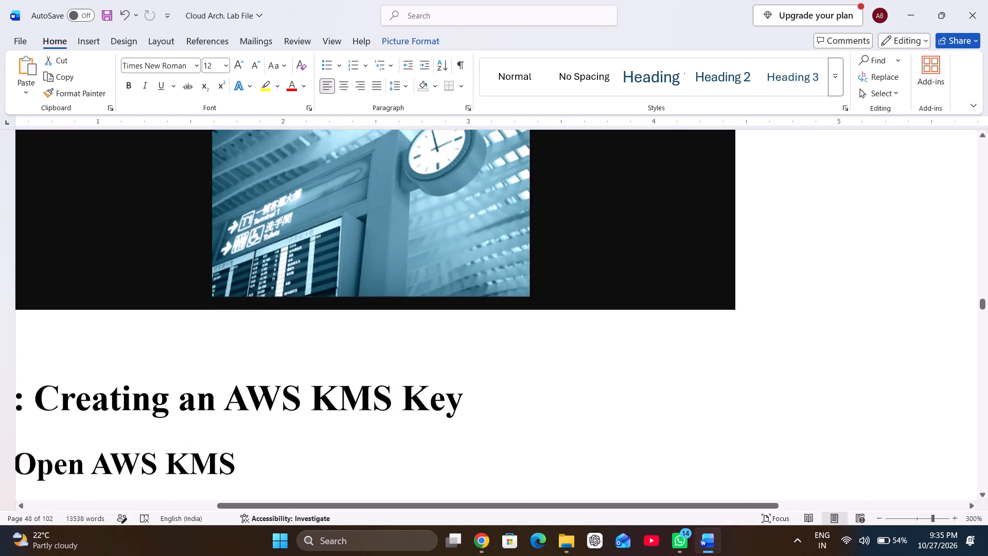
scroll(252, 401, up, 3)
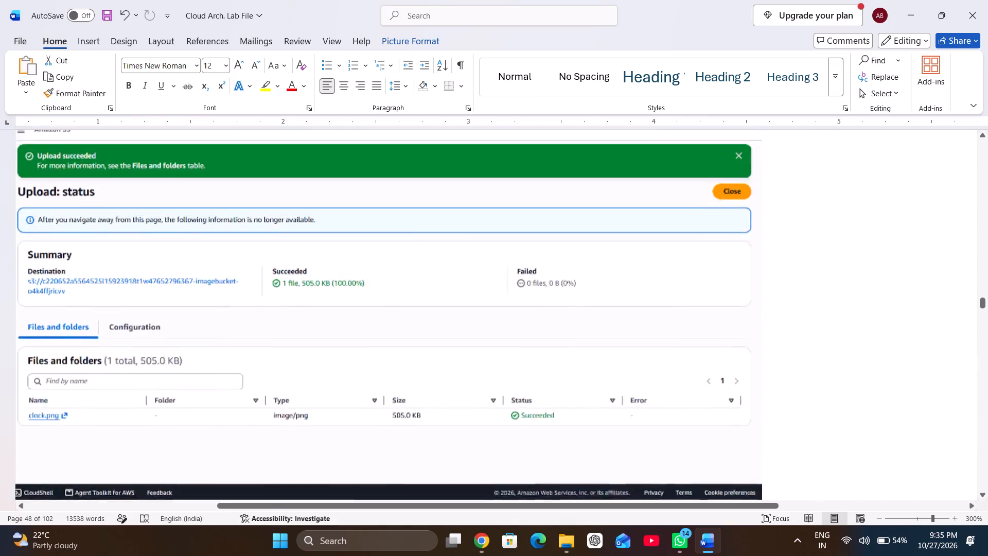
scroll(252, 401, up, 4)
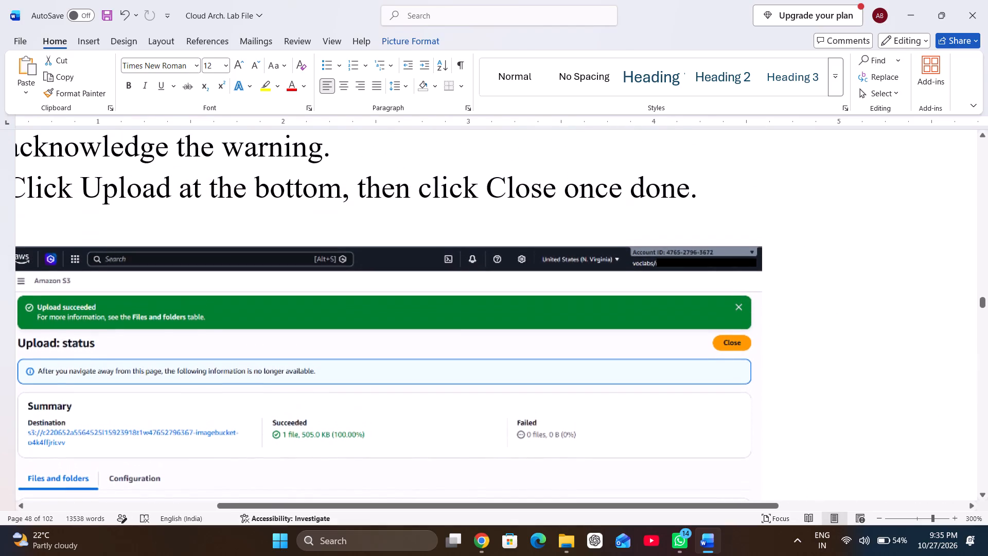
click(702, 192)
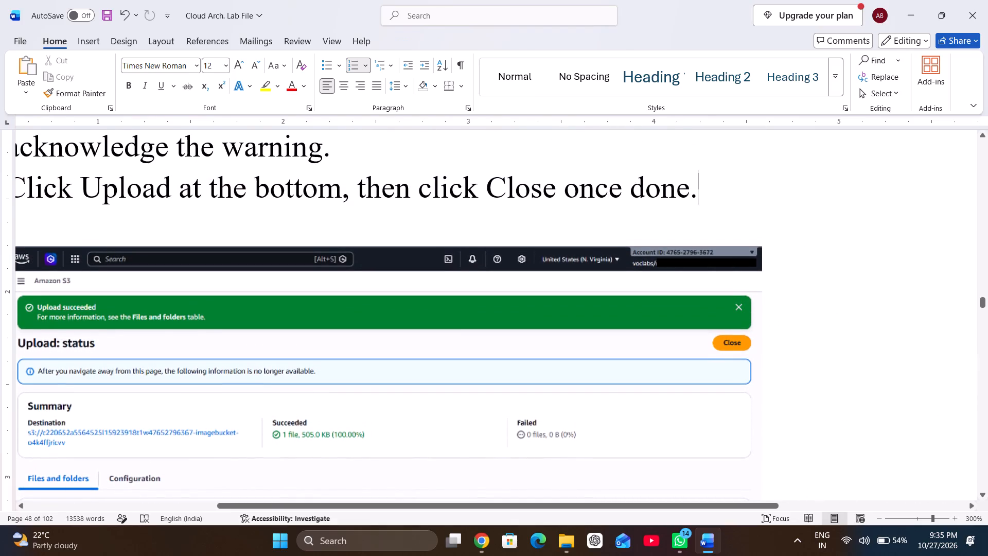
key(ctrl+v)
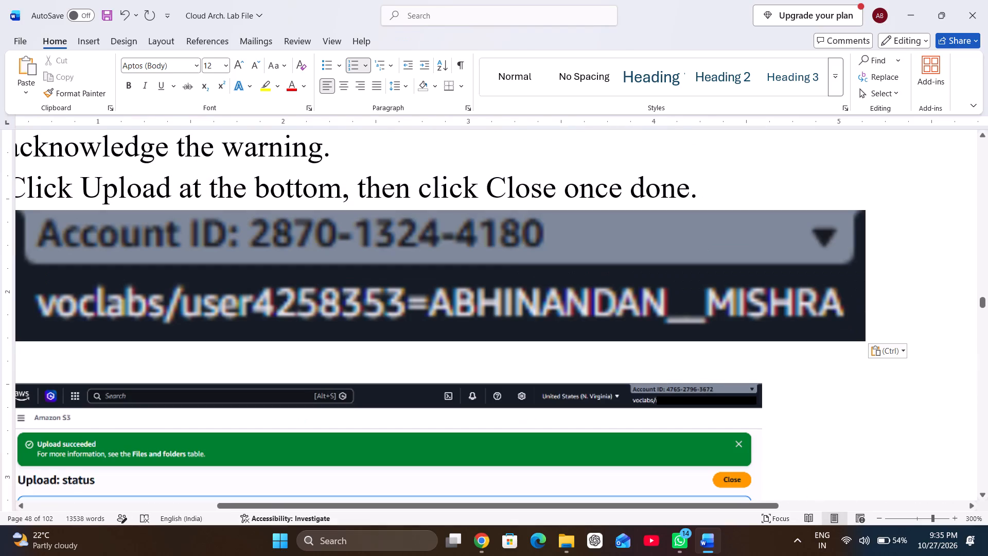
click(591, 261)
right_click(591, 261)
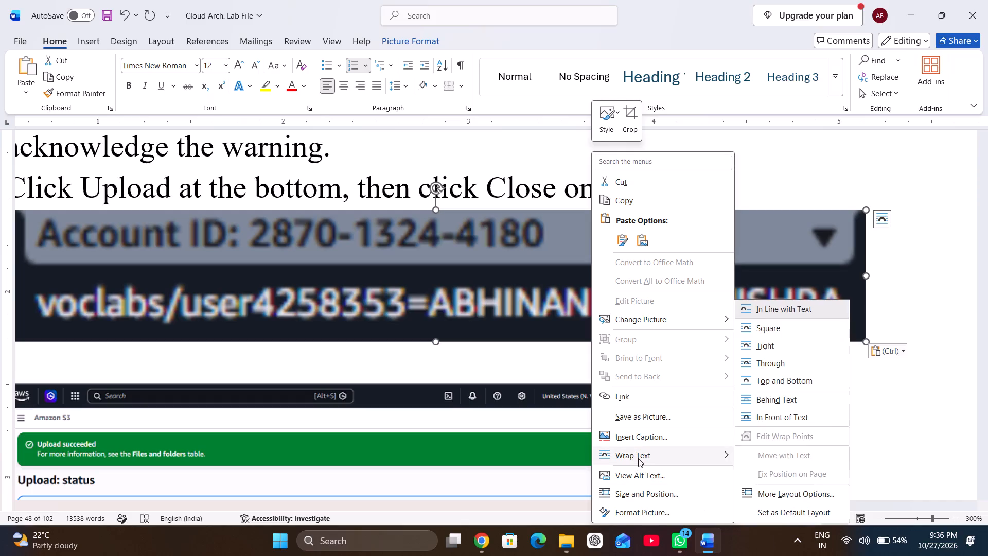
click(779, 417)
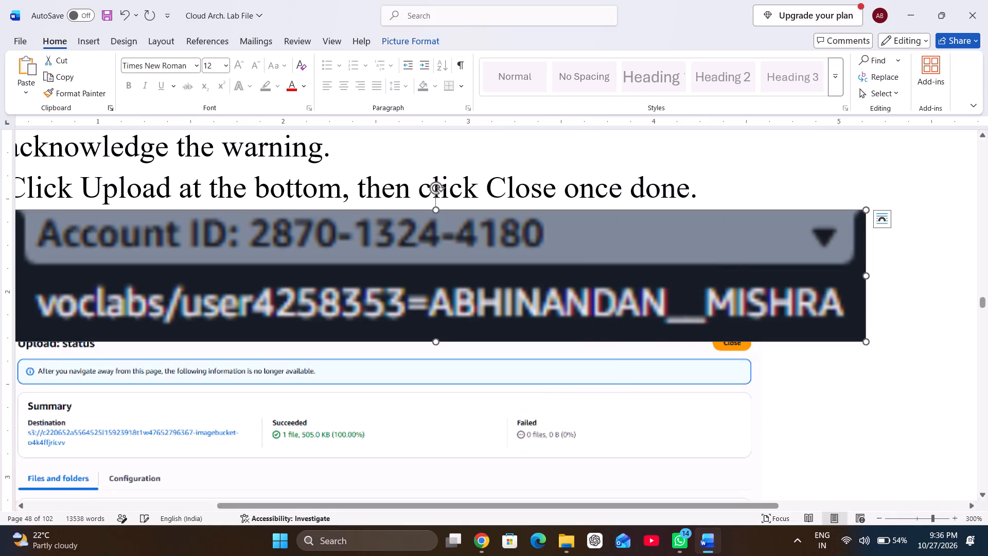
Shrink the account label image proportionally to about a quarter of its width and move it just below the S3 upload screenshot's account details.
click(864, 210)
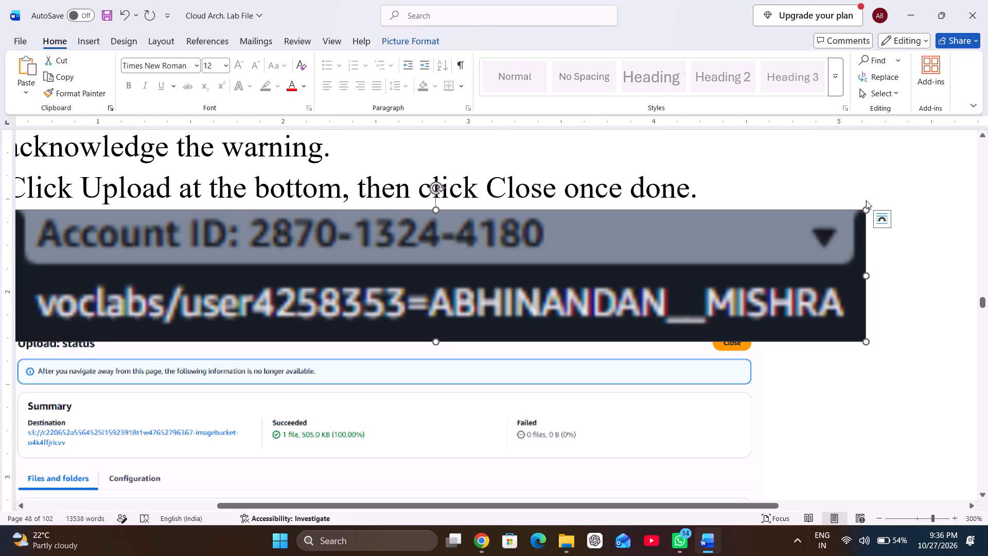
drag(864, 213, 713, 253)
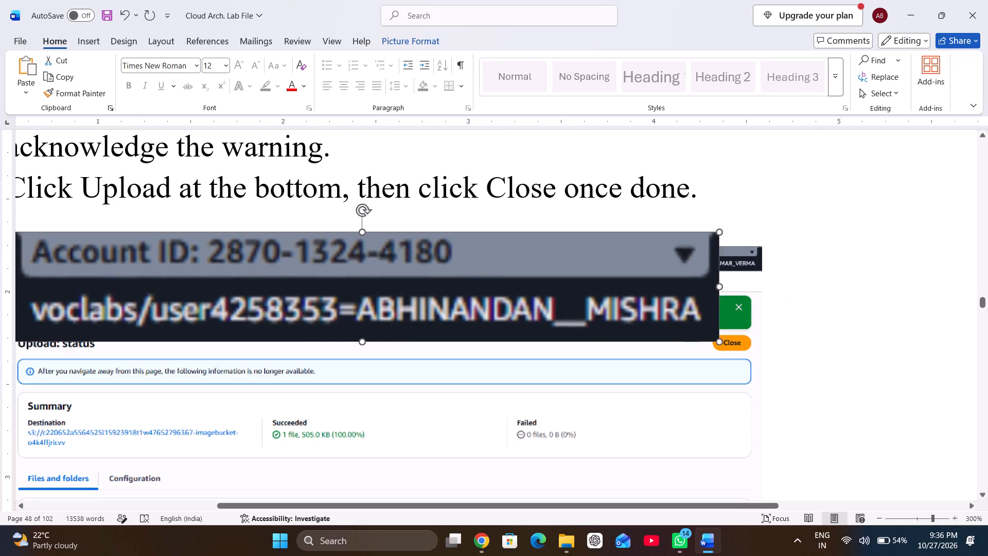
drag(713, 253, 271, 311)
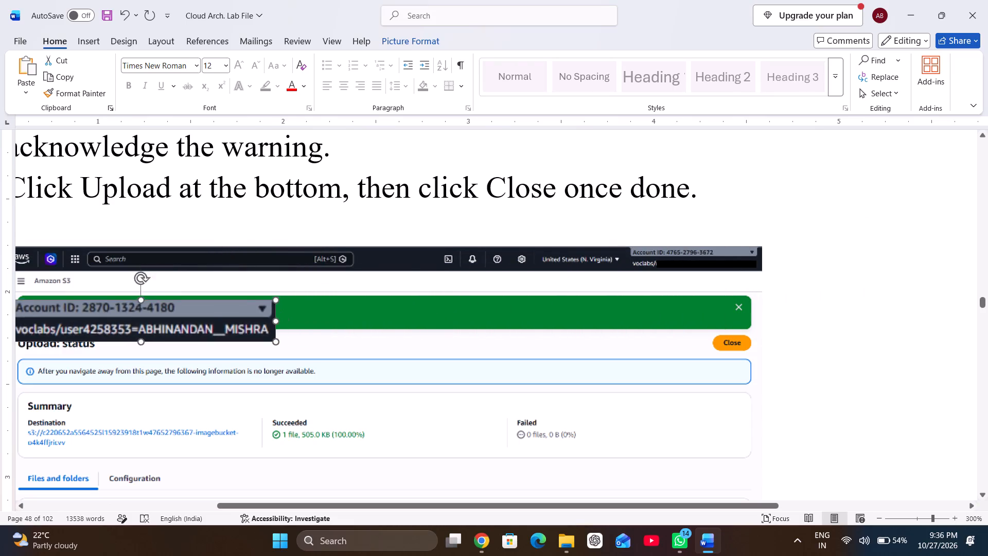
drag(271, 311, 225, 312)
drag(177, 323, 640, 338)
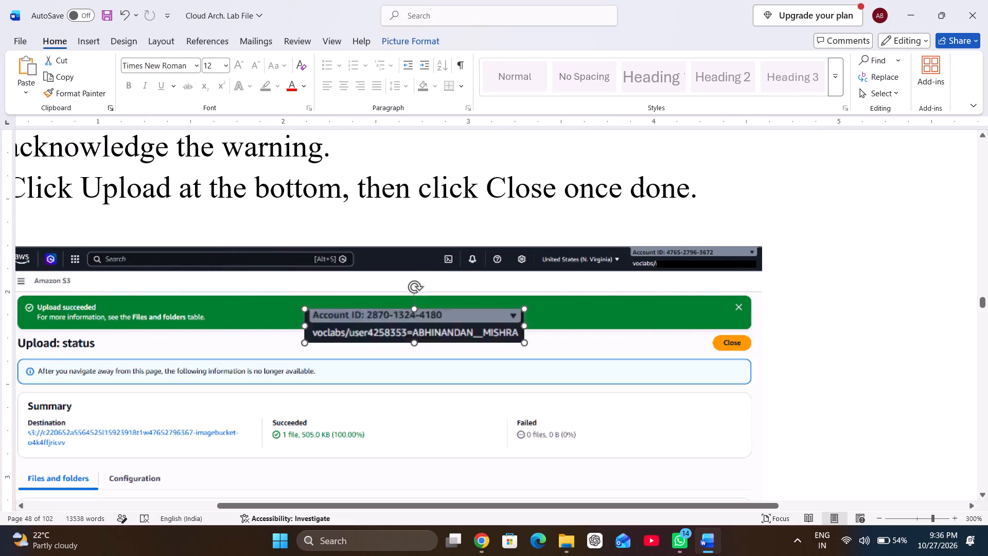
drag(640, 338, 751, 319)
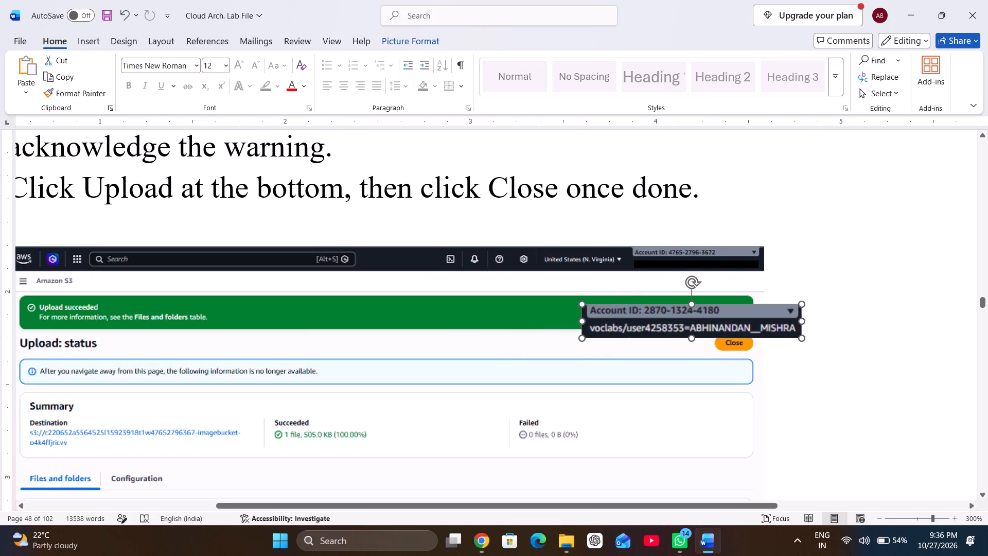
Shrink the account label image further and fit it over the account details in the S3 upload status screenshot's header.
drag(580, 340, 655, 317)
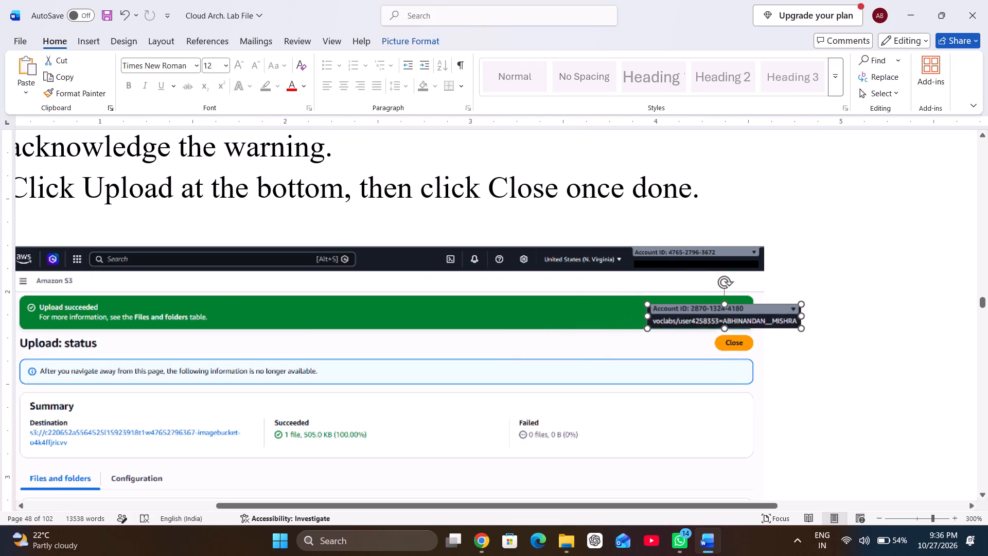
drag(655, 317, 666, 314)
drag(699, 318, 660, 264)
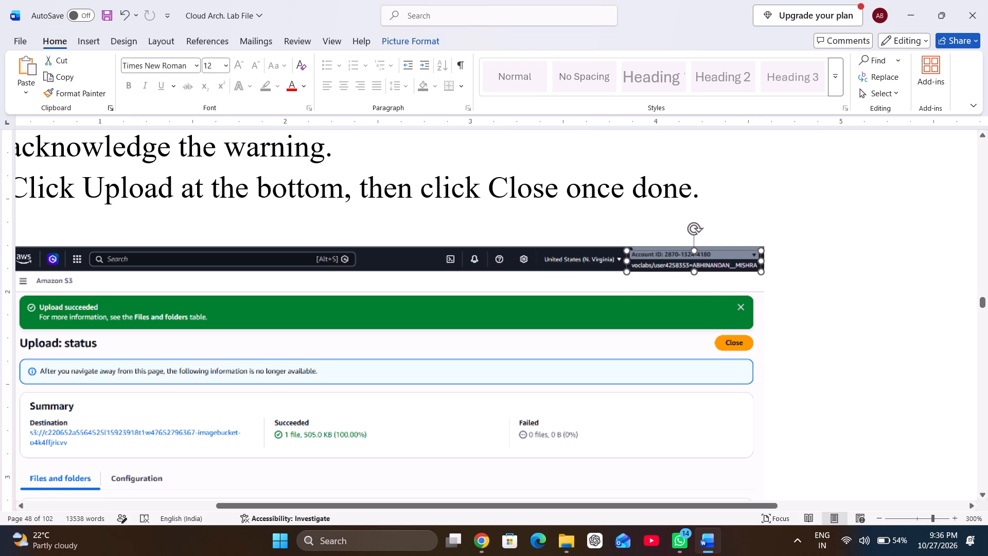
drag(660, 264, 660, 262)
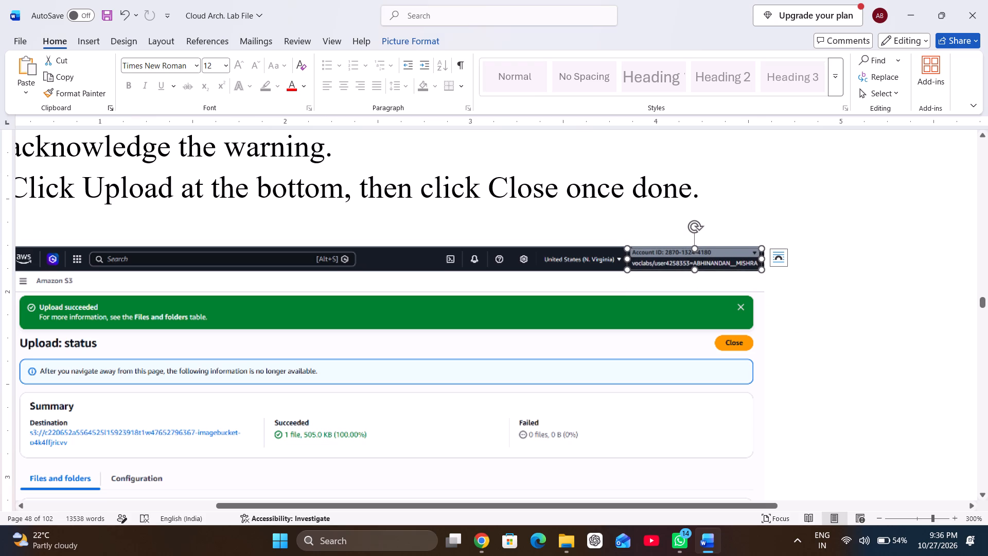
click(629, 262)
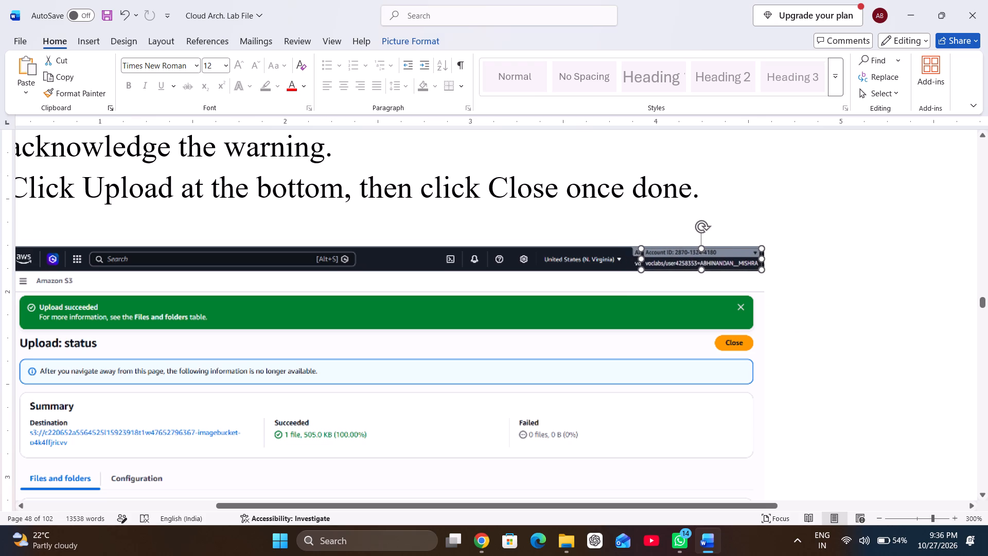
click(599, 314)
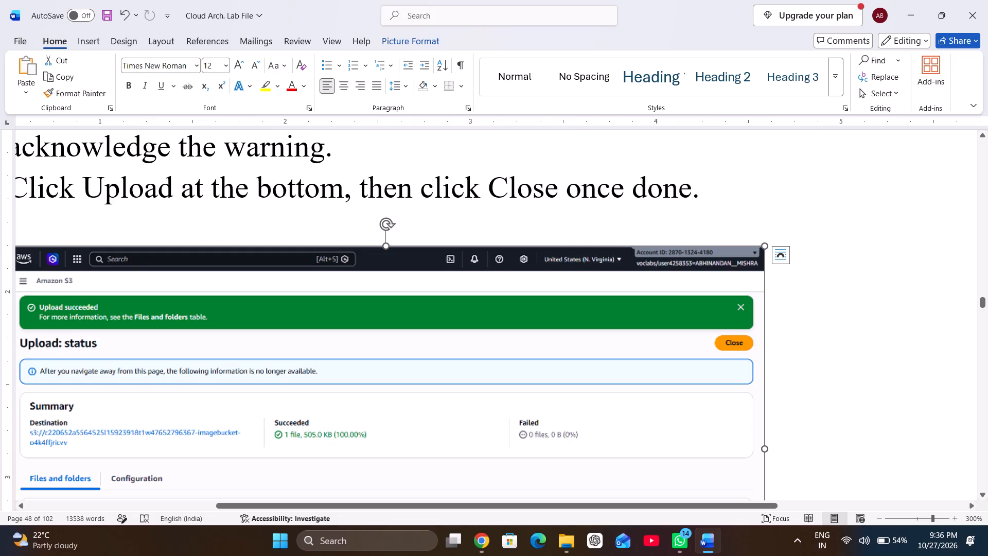
Paste the account label image after the "Review the settings and click Finish at the bottom." line above the KMS customer-managed keys screenshot.
scroll(634, 323, down, 3)
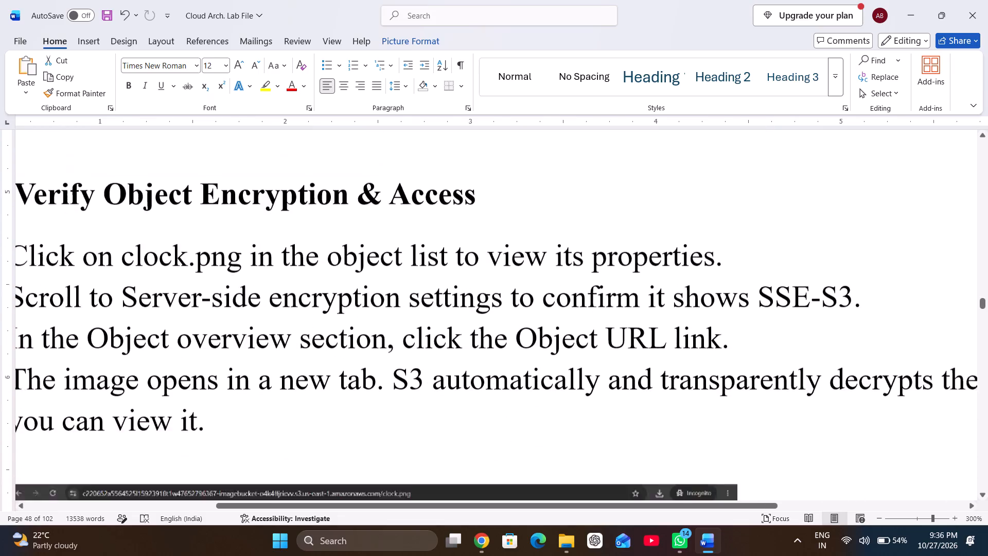
scroll(634, 323, down, 2)
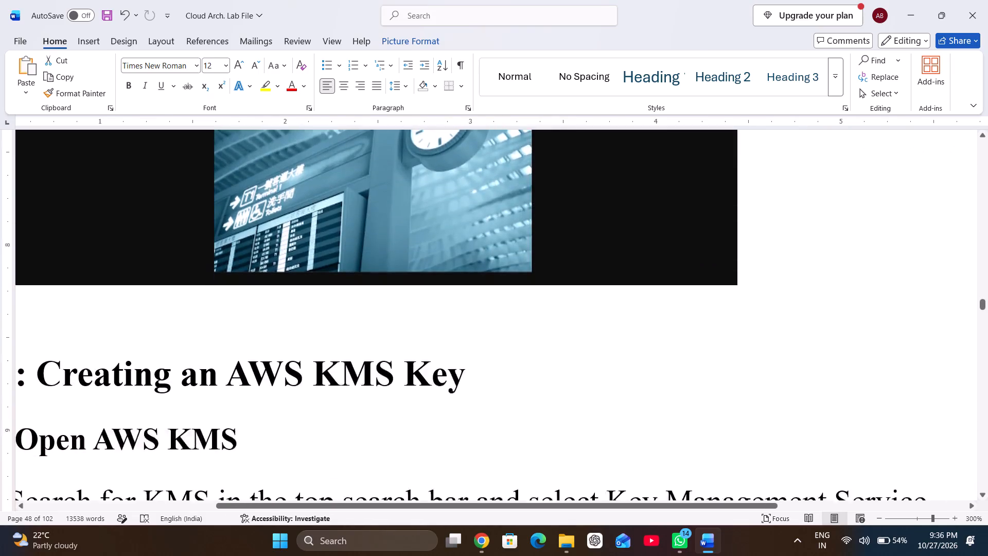
scroll(634, 323, down, 4)
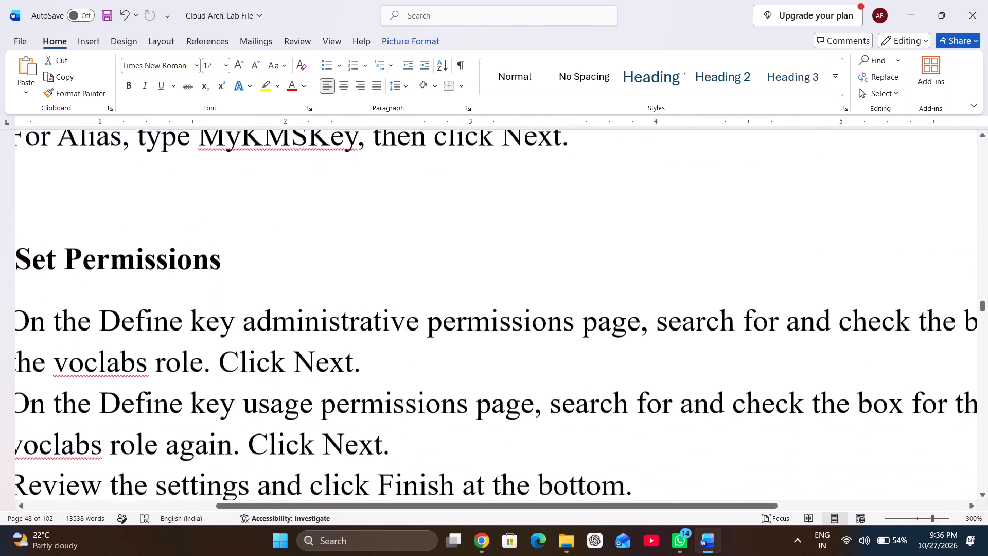
scroll(634, 323, down, 1)
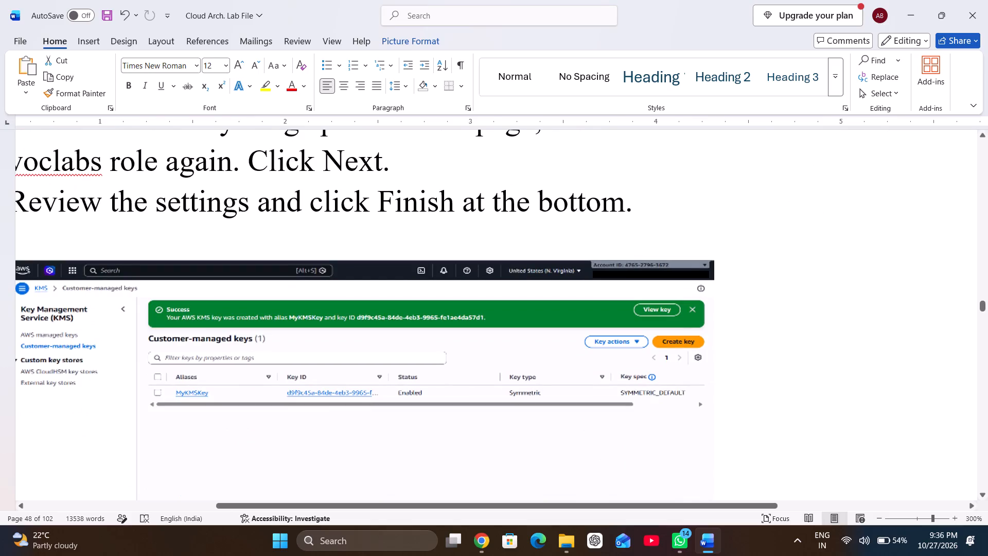
click(635, 212)
key(ctrl+v)
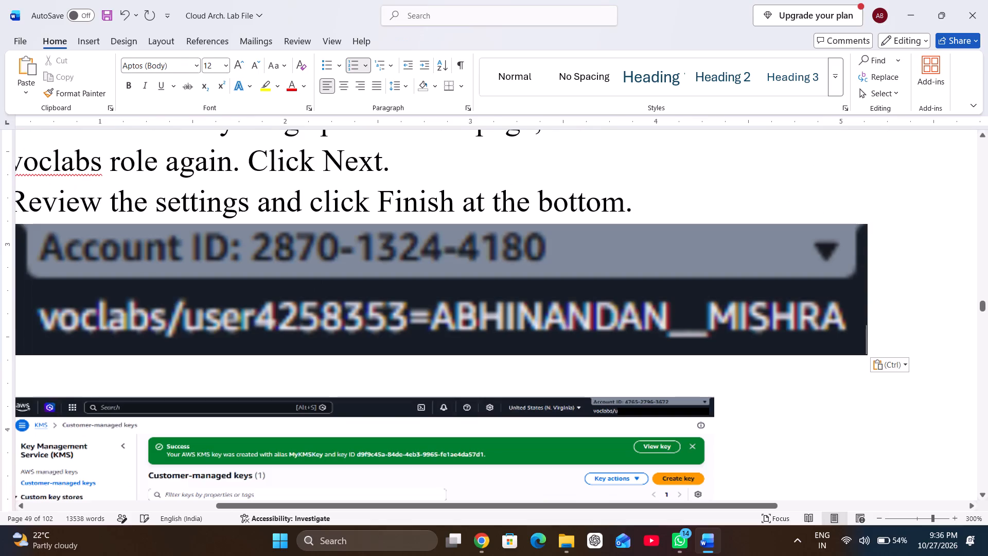
Shrink the pasted account label image slightly, place it below the KMS customer-managed keys screenshot and wrap it In Front of Text.
click(622, 303)
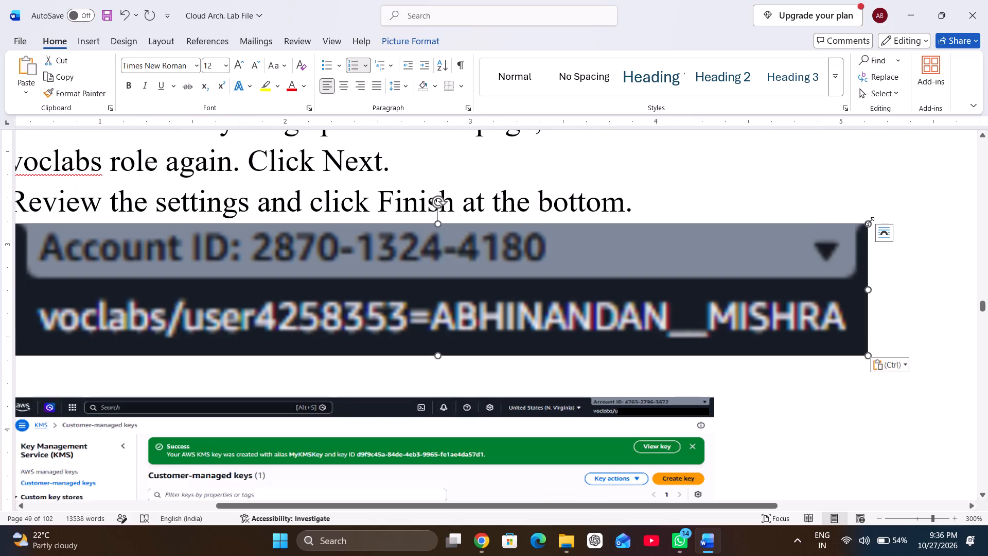
drag(869, 224, 413, 271)
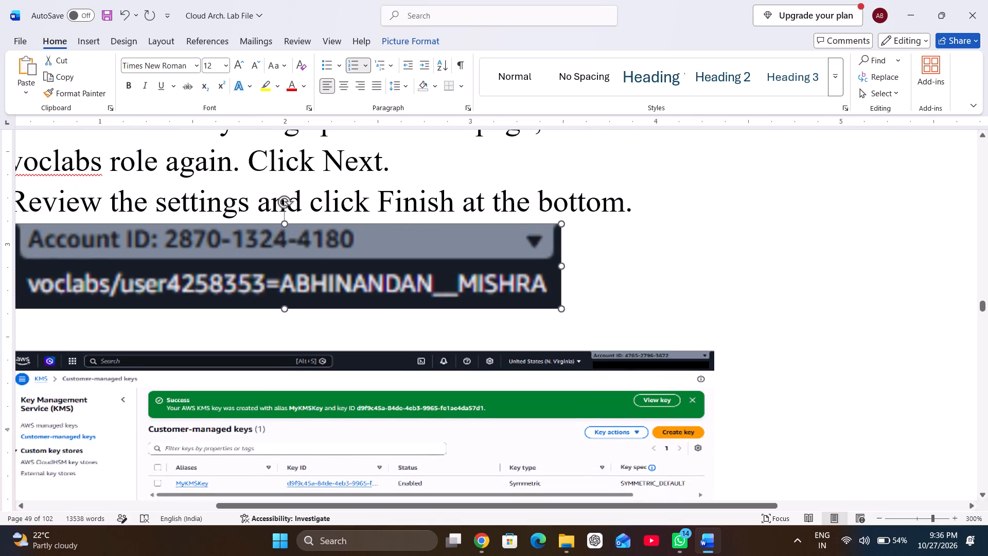
drag(413, 271, 329, 254)
drag(354, 262, 413, 283)
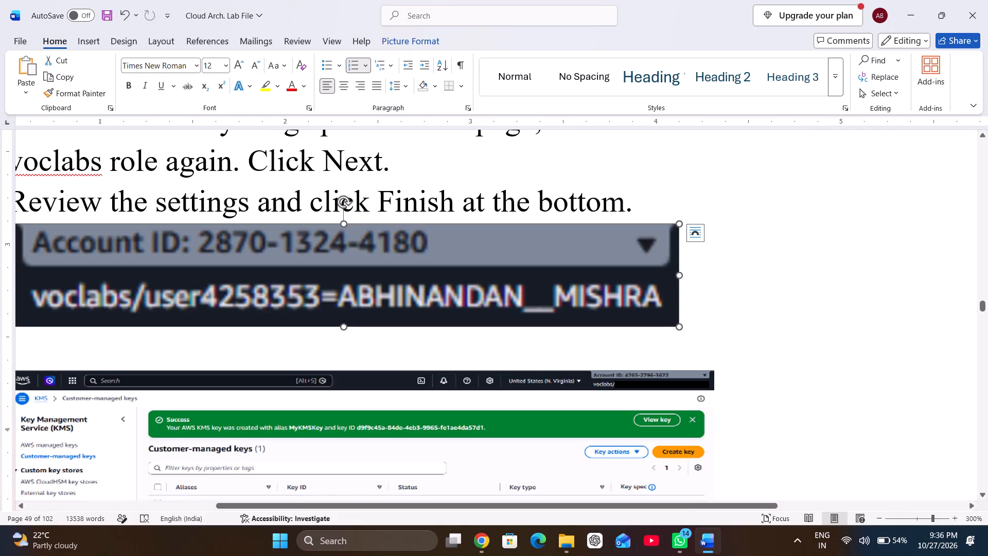
drag(413, 283, 601, 365)
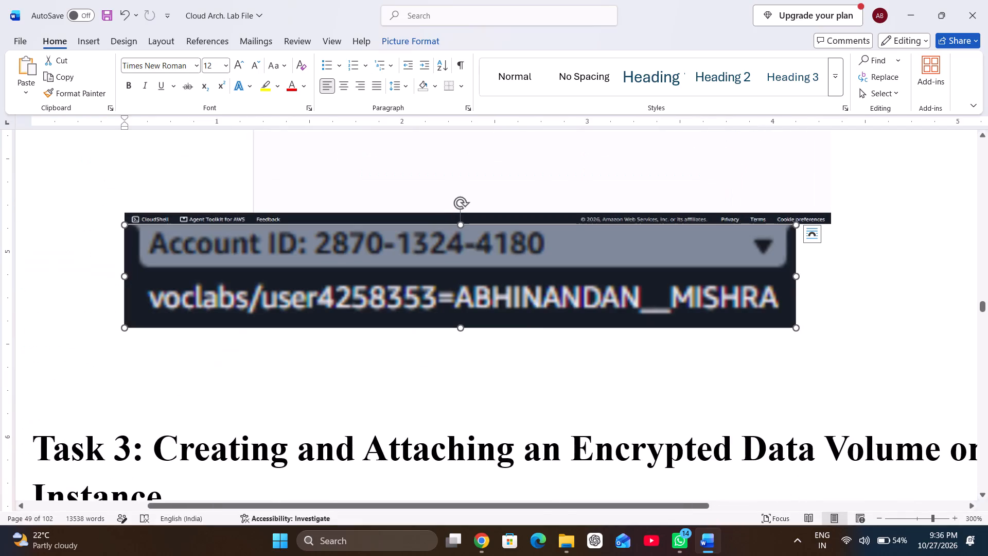
right_click(513, 287)
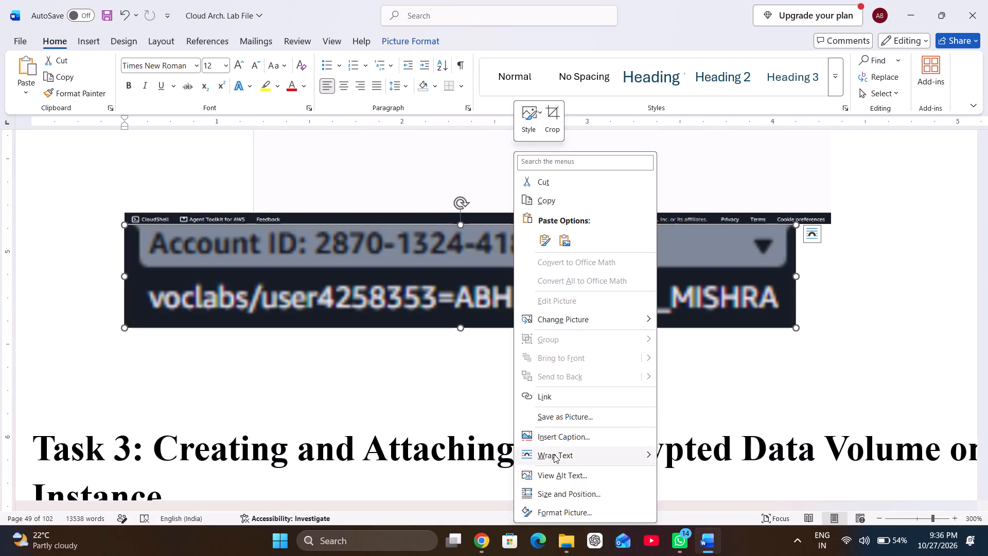
click(701, 424)
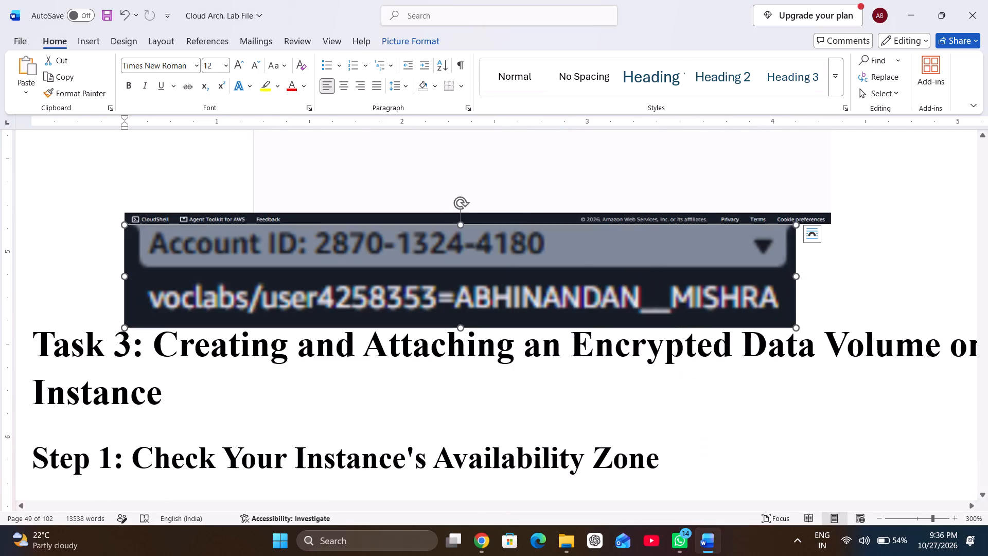
Move the account label image up to the KMS screenshot's header and shrink it proportionally to less than half its width.
scroll(701, 424, up, 1)
drag(594, 396, 683, 282)
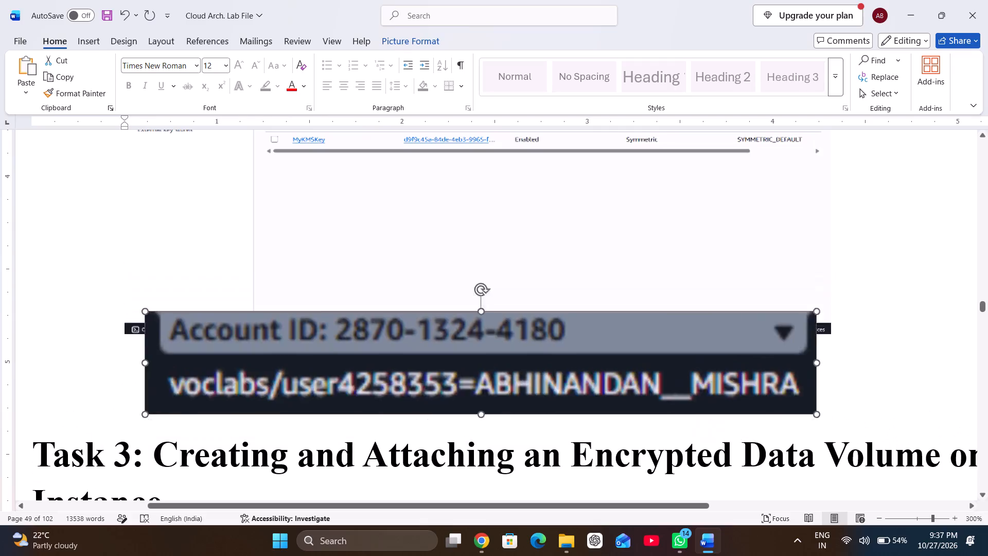
drag(683, 282, 750, 202)
scroll(750, 202, up, 1)
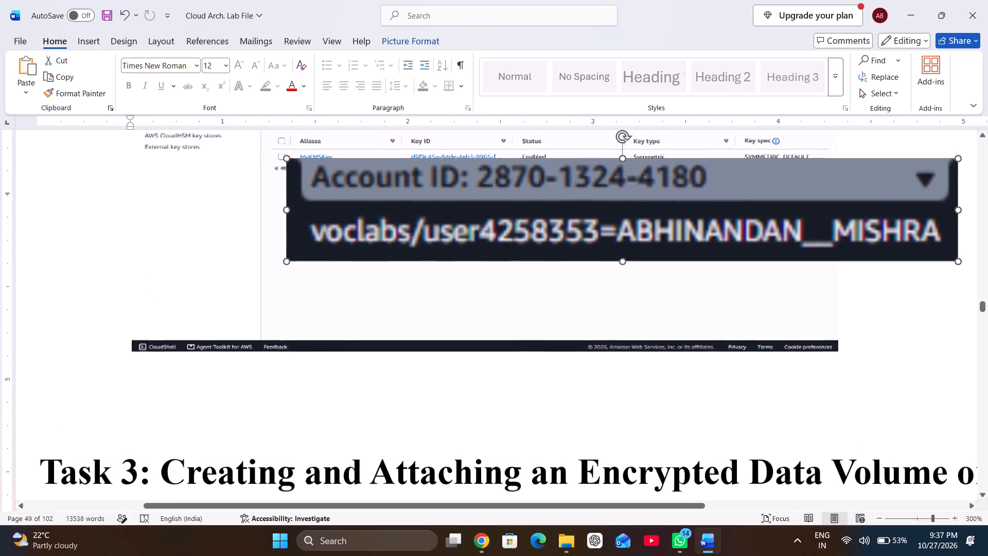
scroll(750, 202, up, 1)
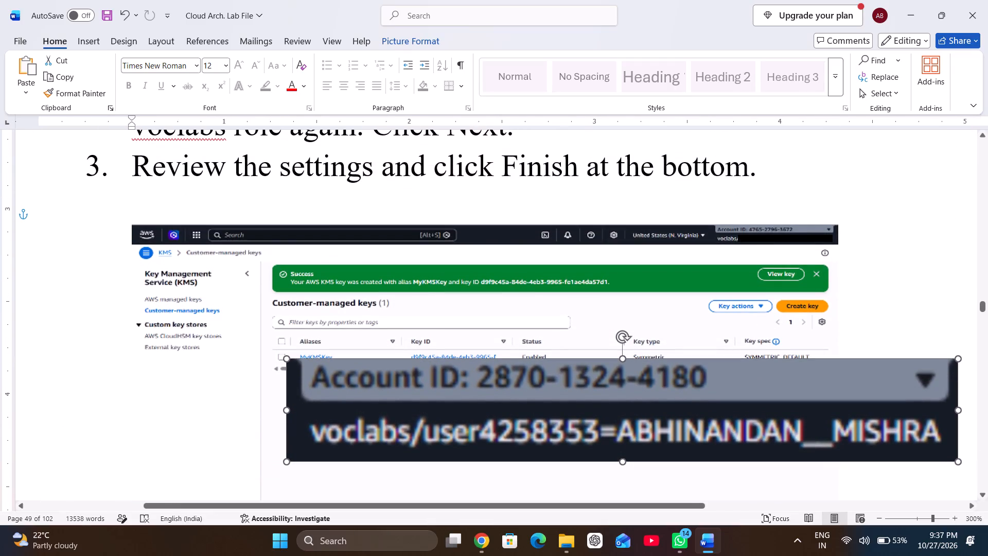
drag(656, 431, 660, 323)
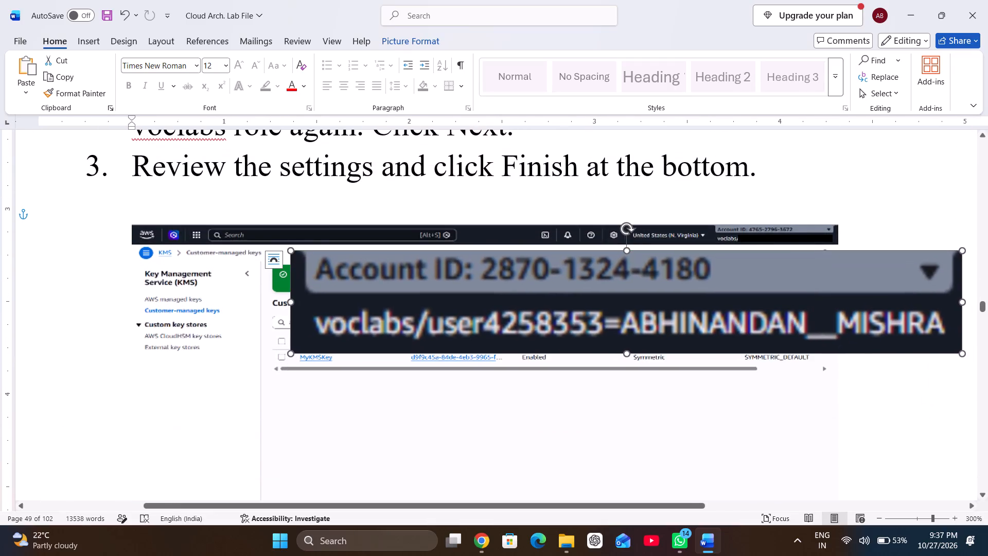
drag(962, 252, 815, 293)
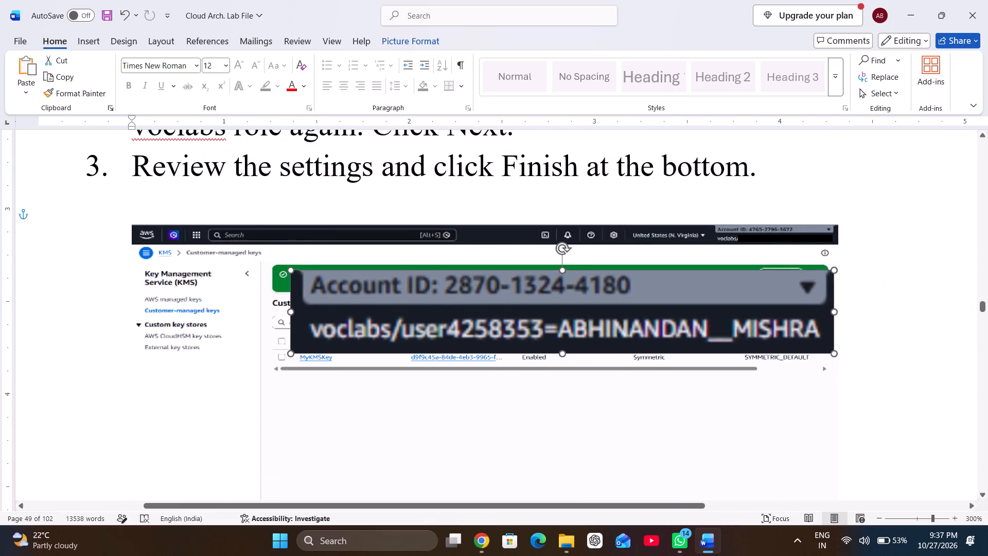
drag(815, 293, 594, 326)
drag(544, 327, 779, 240)
Shrink the account label image further and fit it over the account details in the KMS customer-managed keys screenshot's header.
scroll(766, 346, left, 1)
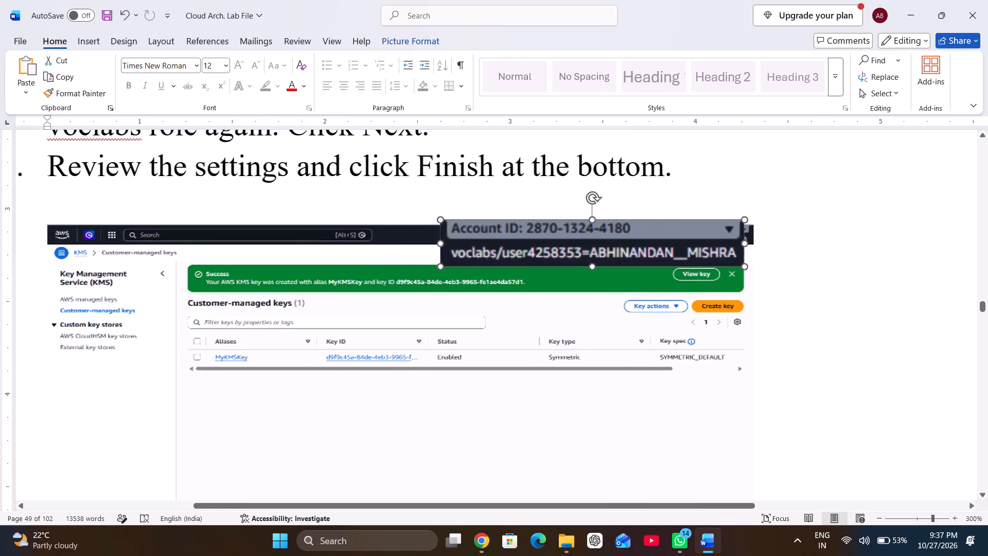
scroll(766, 346, left, 1)
scroll(766, 346, up, 1)
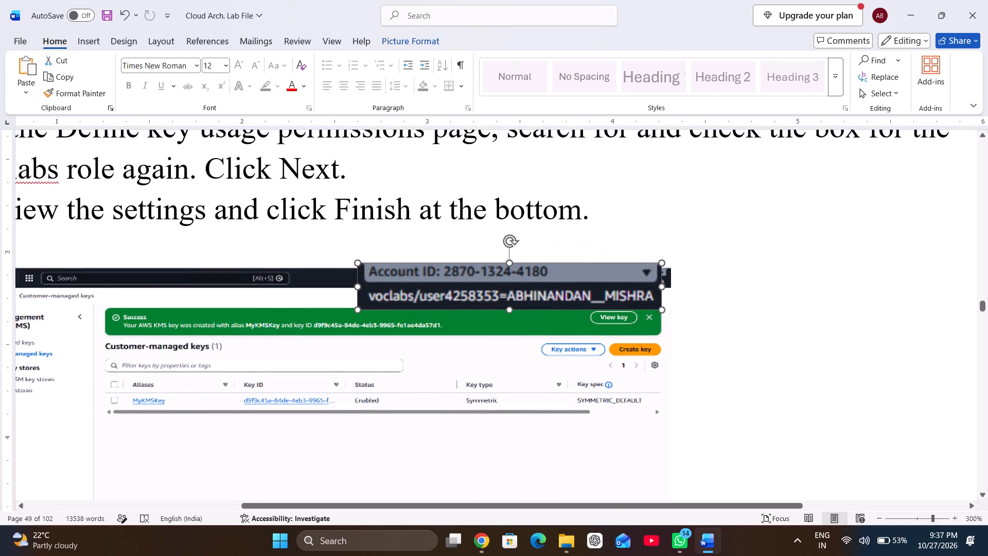
drag(526, 287, 570, 291)
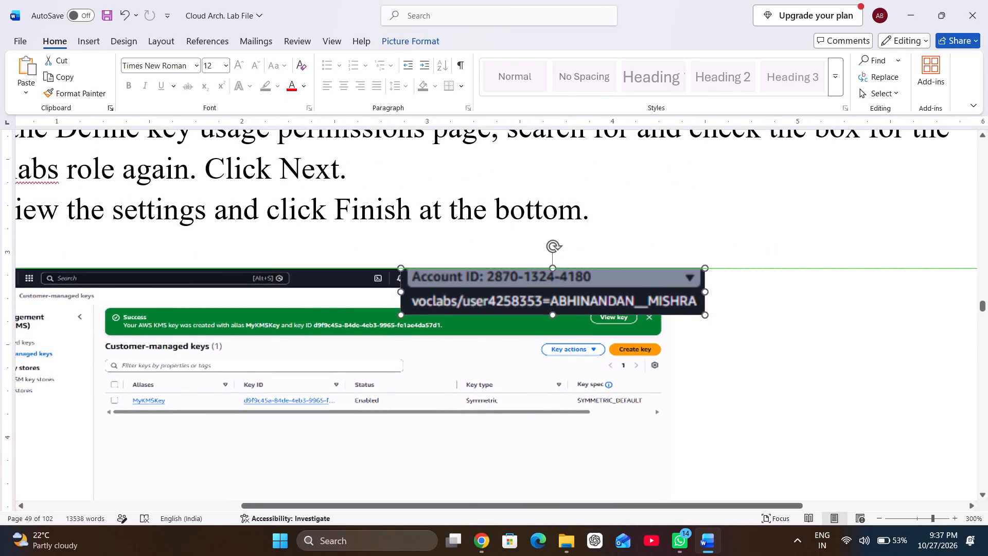
drag(570, 291, 570, 292)
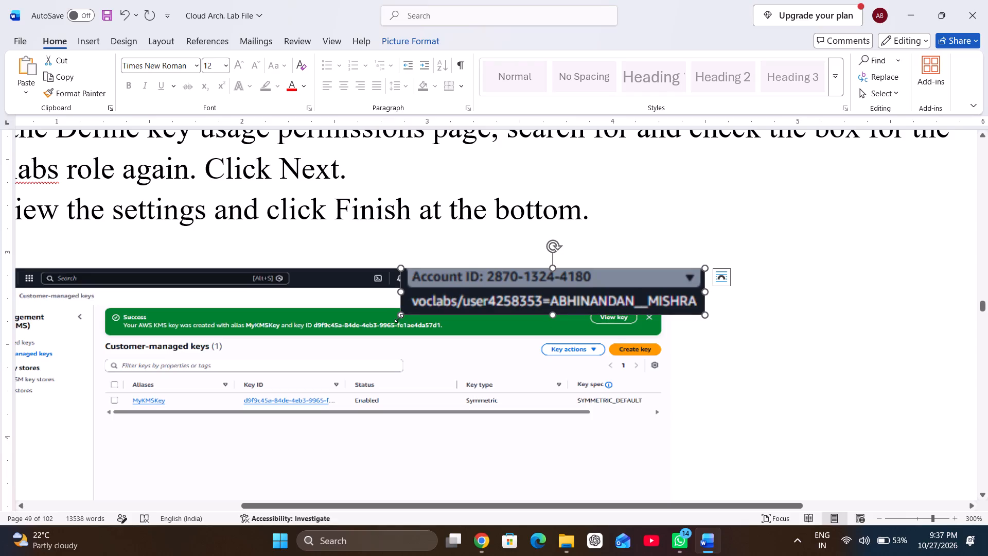
drag(399, 318, 580, 281)
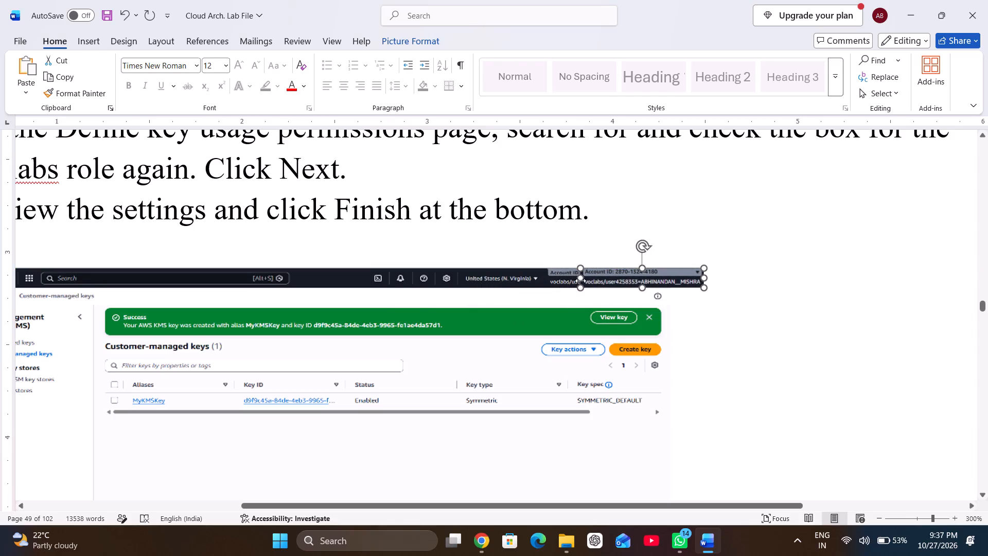
drag(611, 278, 564, 297)
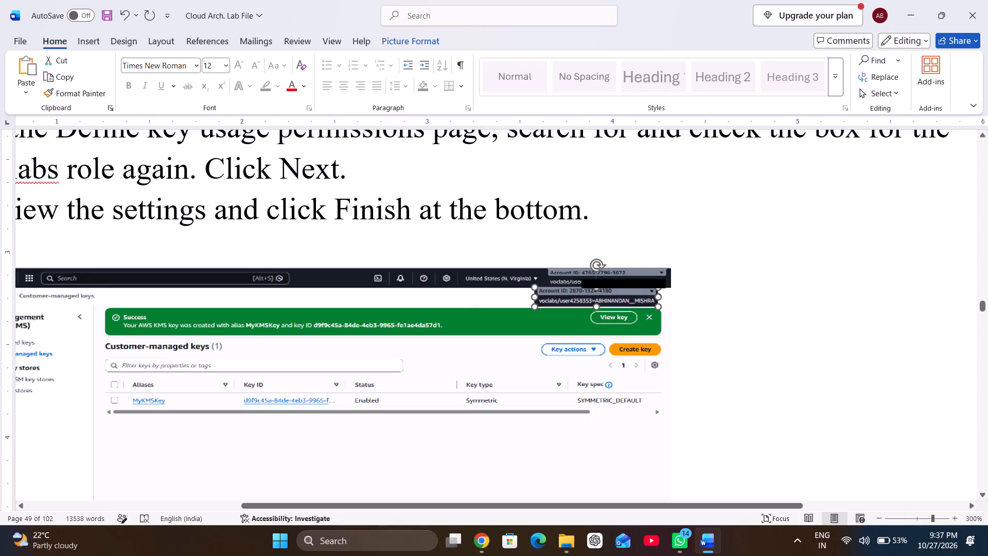
drag(564, 297, 573, 285)
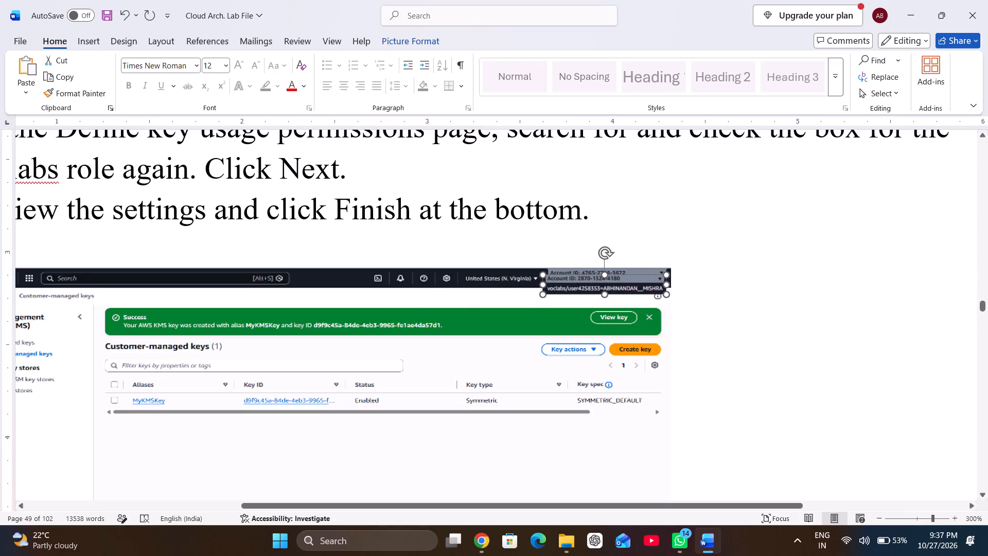
drag(573, 285, 575, 284)
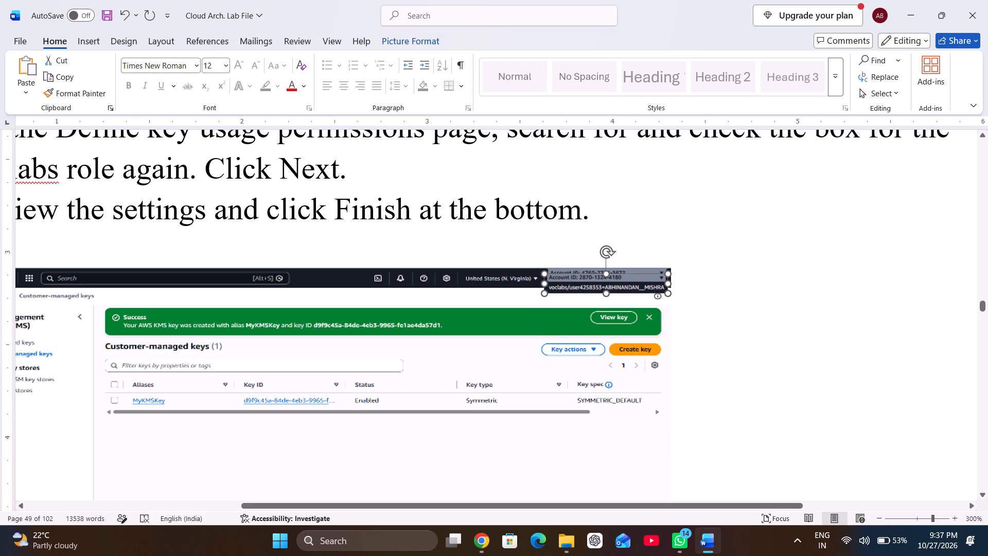
drag(575, 284, 575, 279)
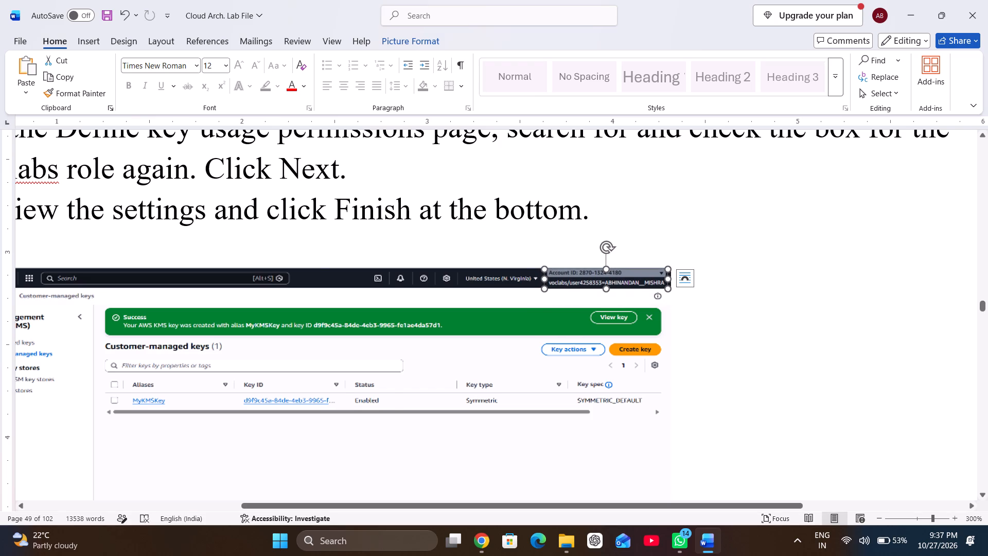
click(557, 324)
click(590, 279)
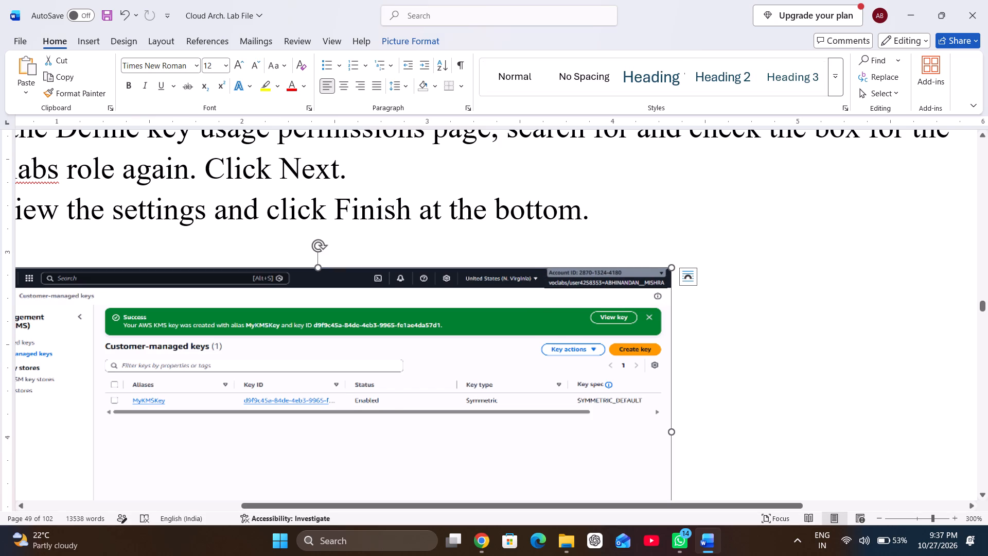
click(606, 291)
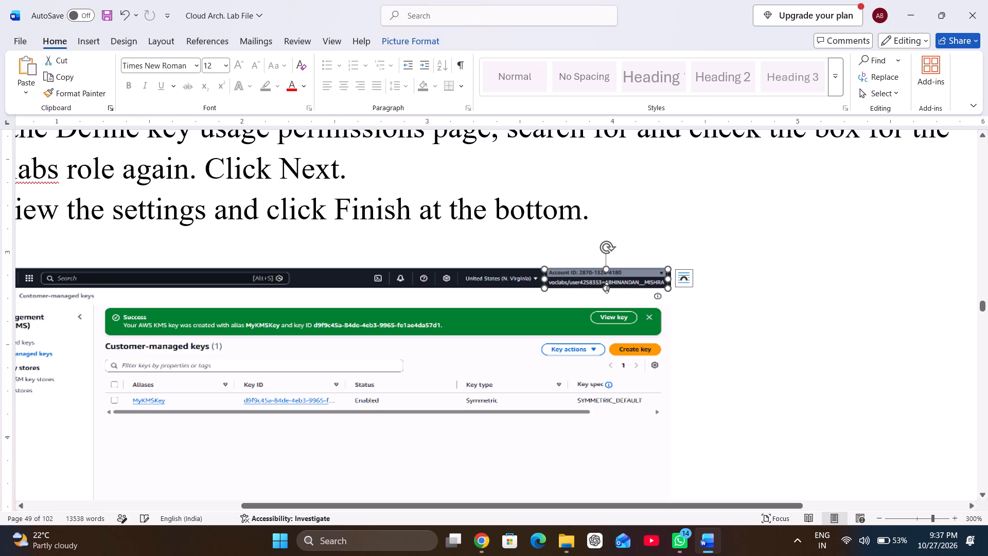
click(582, 318)
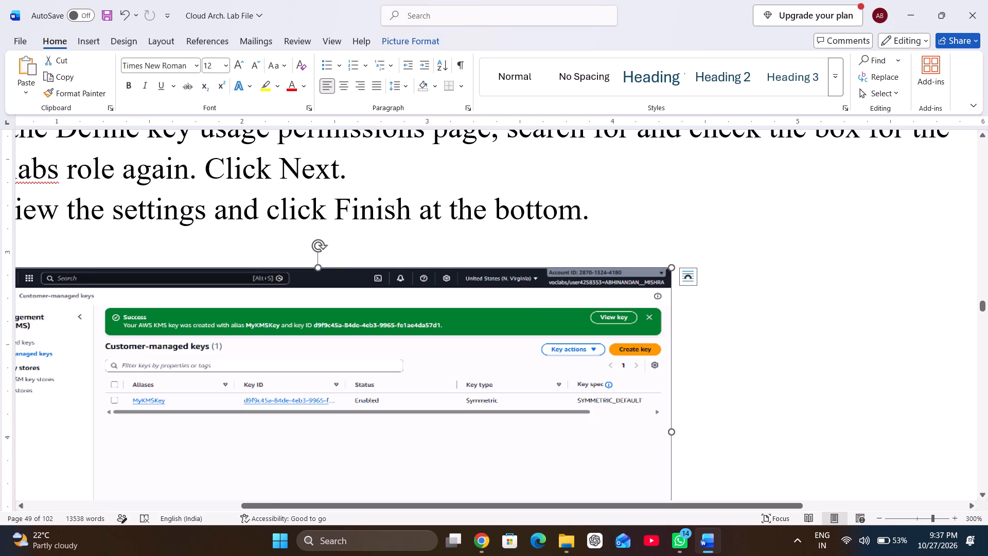
Paste the account label image just before the EC2 Volumes screenshot and set its text wrapping to In Front of Text.
scroll(724, 402, down, 2)
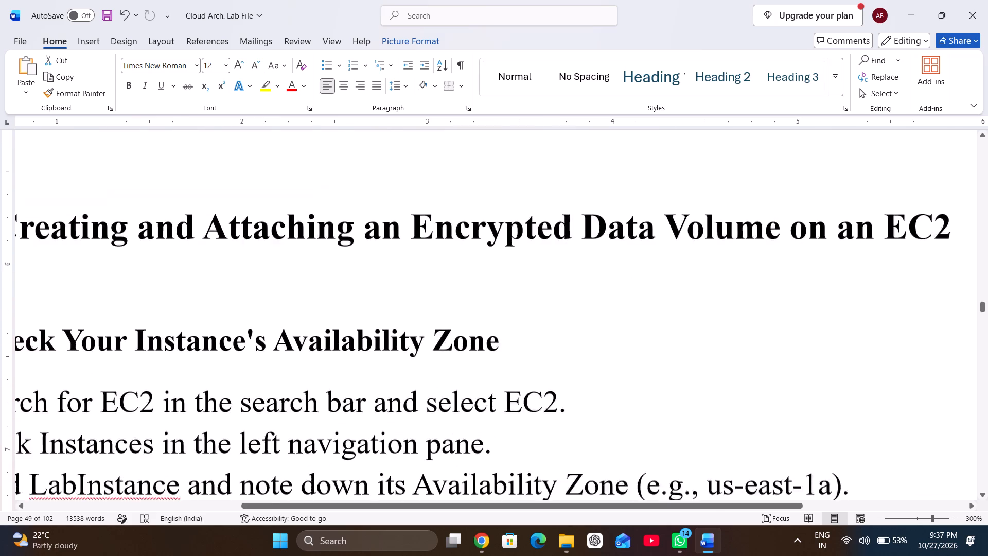
scroll(724, 402, down, 6)
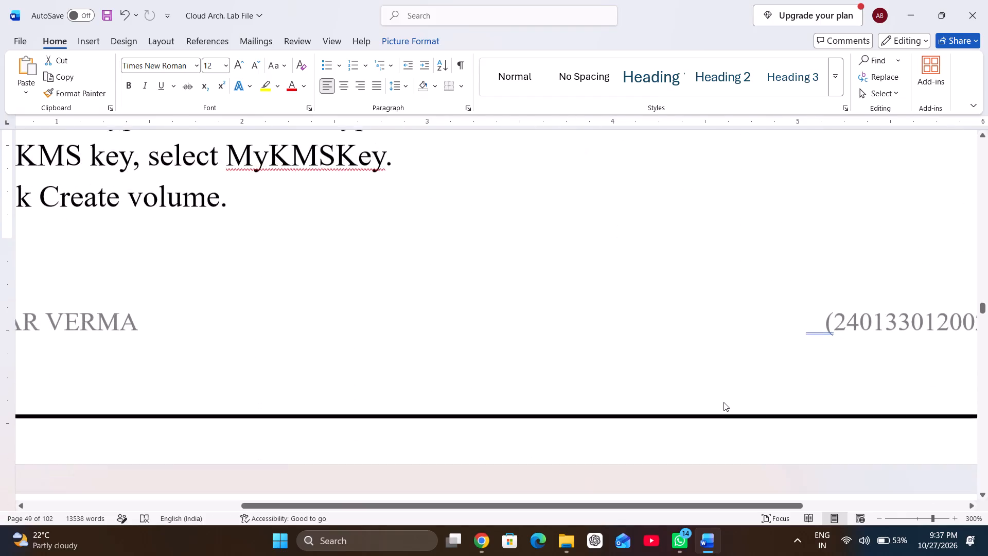
scroll(724, 402, down, 2)
click(697, 295)
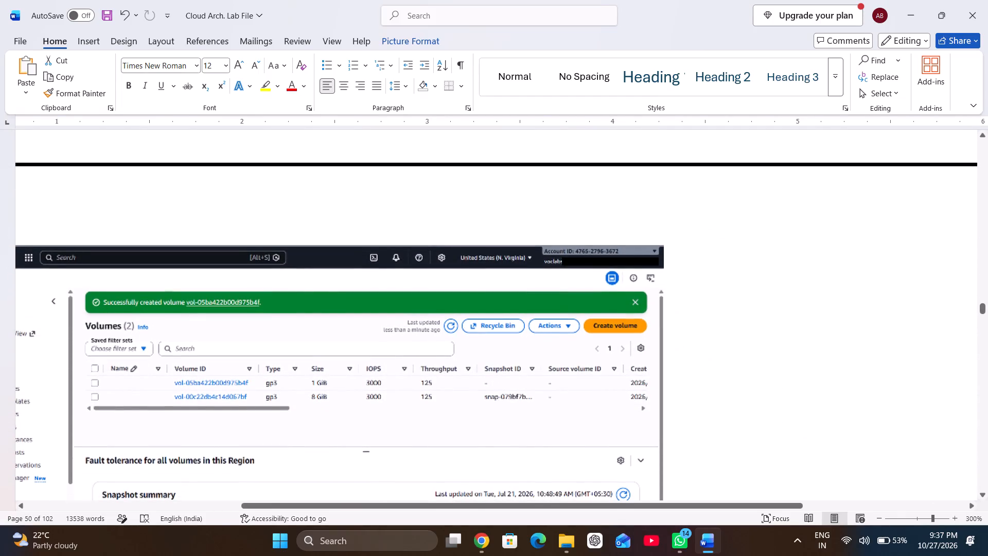
scroll(548, 230, up, 1)
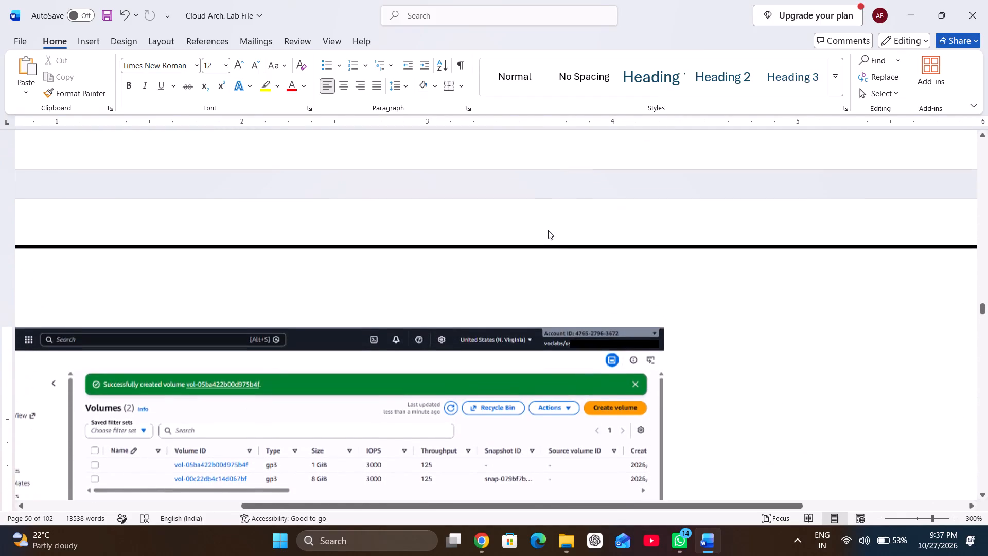
scroll(548, 230, right, 1)
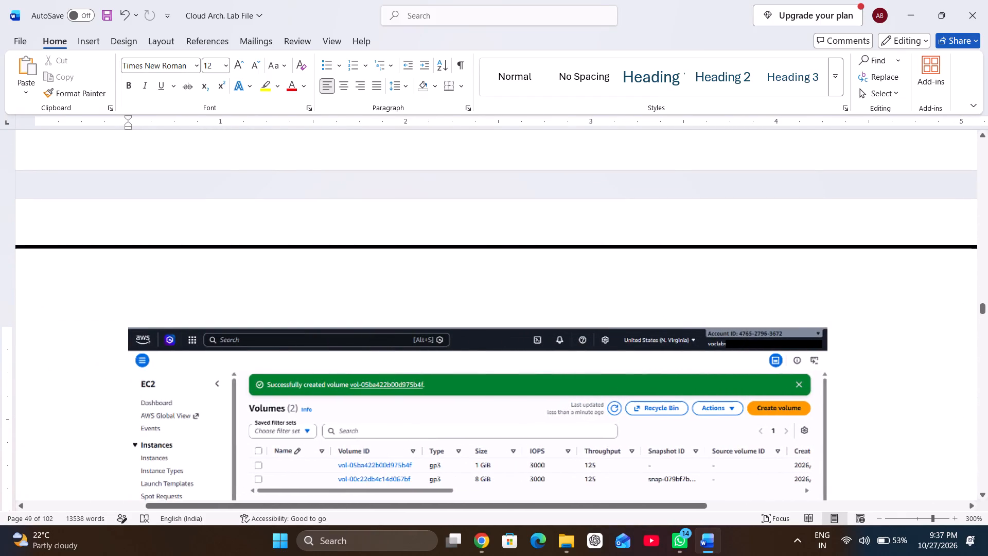
click(126, 338)
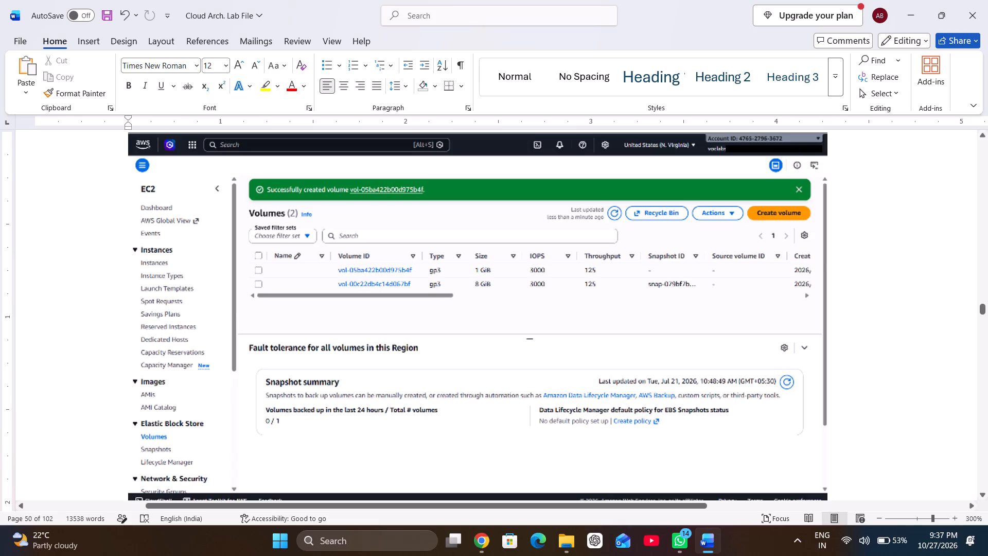
key(ctrl+v)
scroll(126, 338, up, 1)
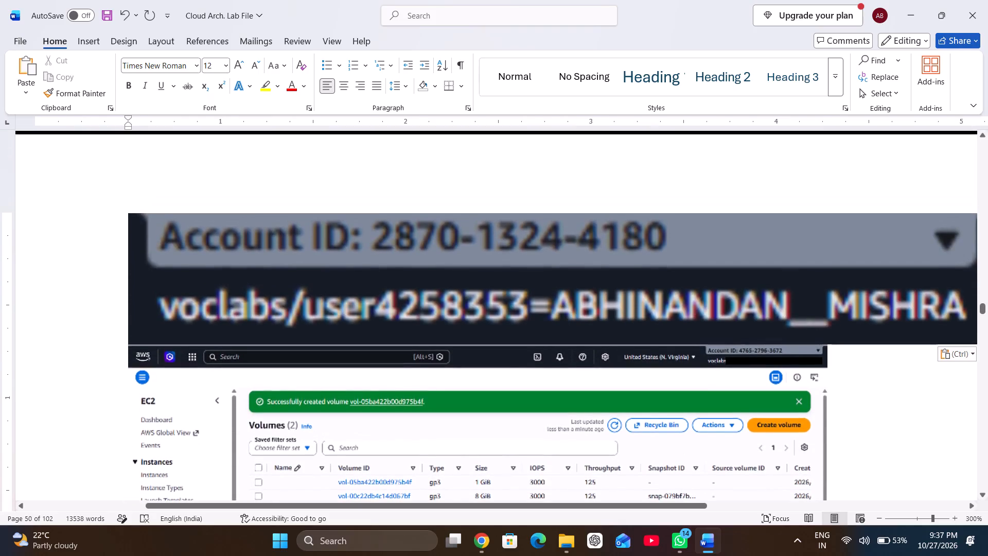
click(348, 239)
right_click(348, 239)
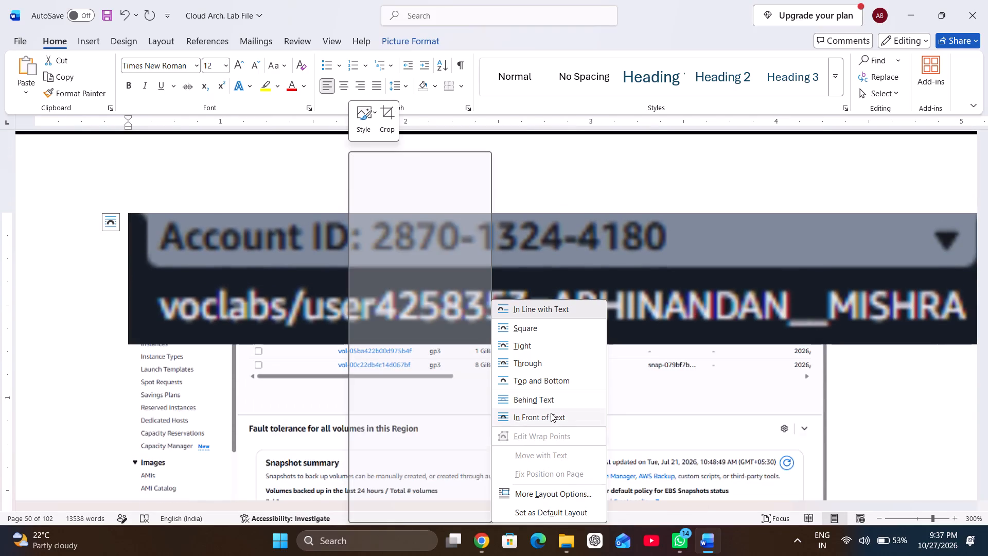
click(549, 417)
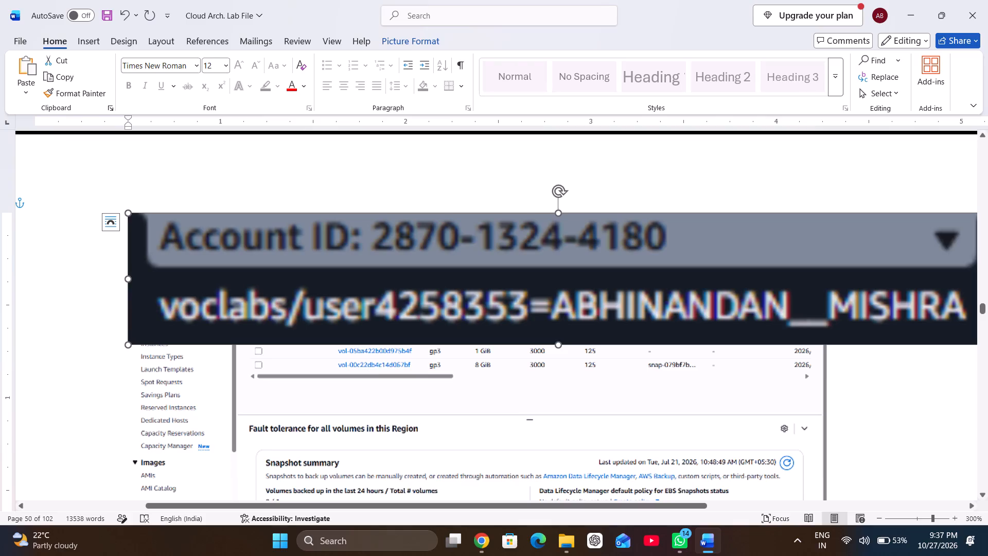
Shrink the account label image to about a quarter of its width and move it just beneath the EC2 Volumes screenshot's header.
drag(130, 213, 526, 338)
scroll(656, 241, left, 1)
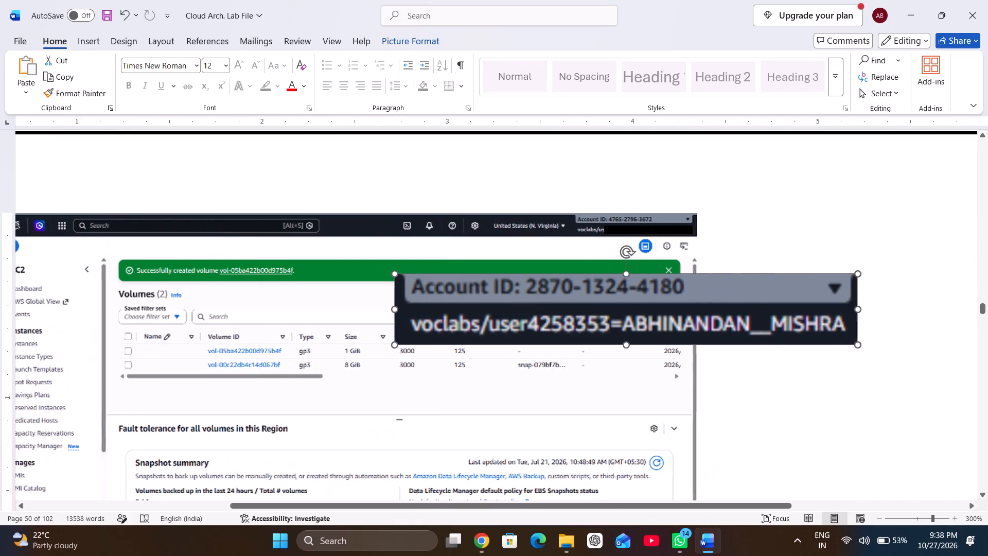
scroll(656, 241, left, 1)
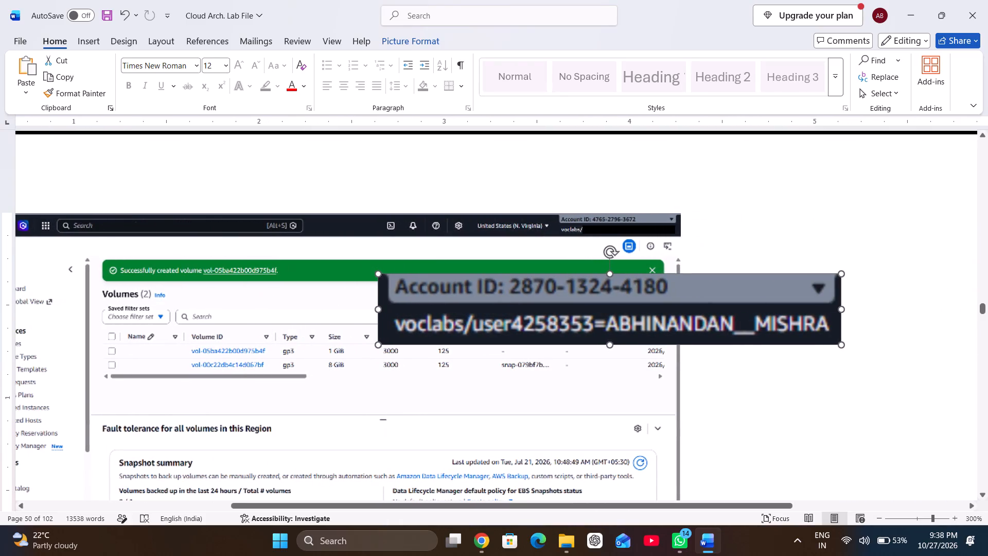
drag(379, 343, 612, 297)
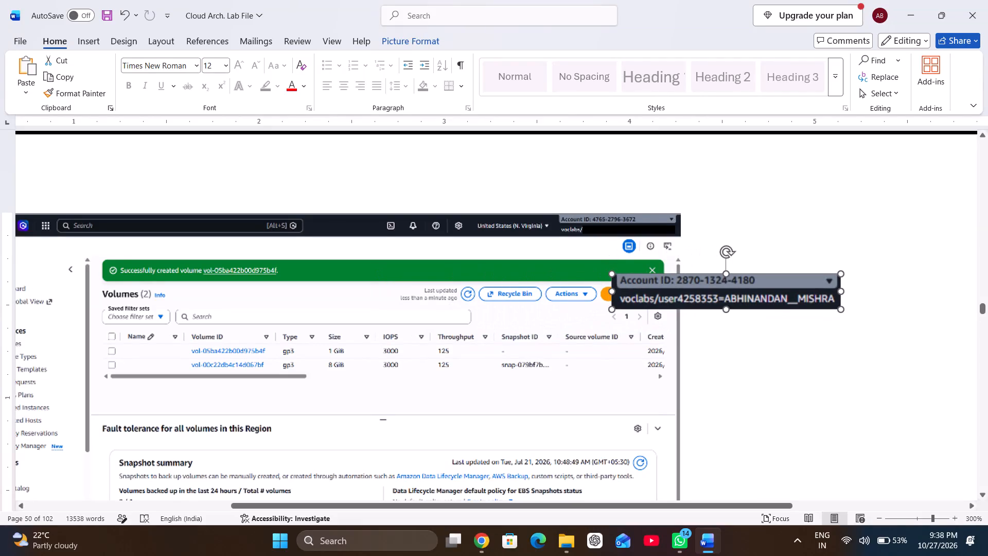
scroll(678, 292, up, 1)
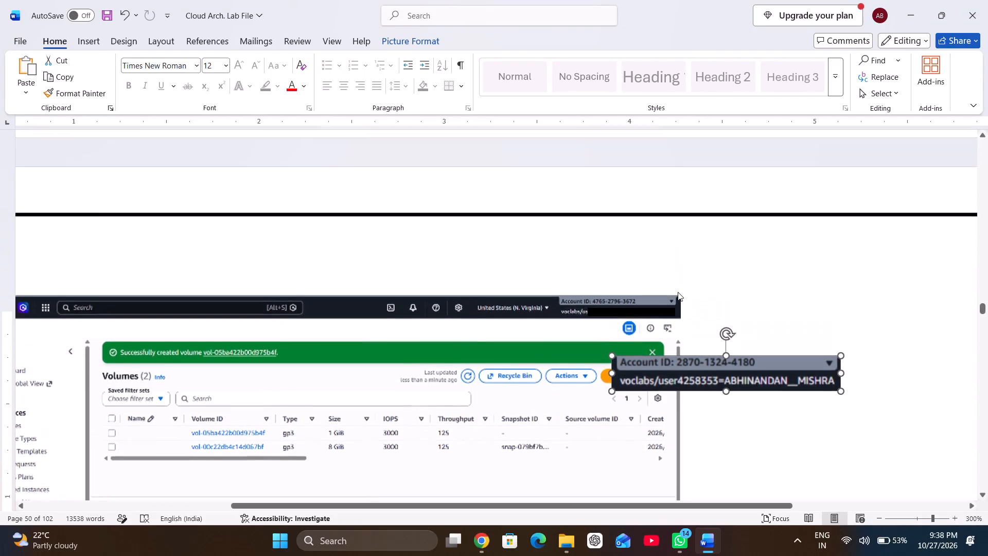
scroll(678, 292, up, 1)
drag(703, 393, 559, 358)
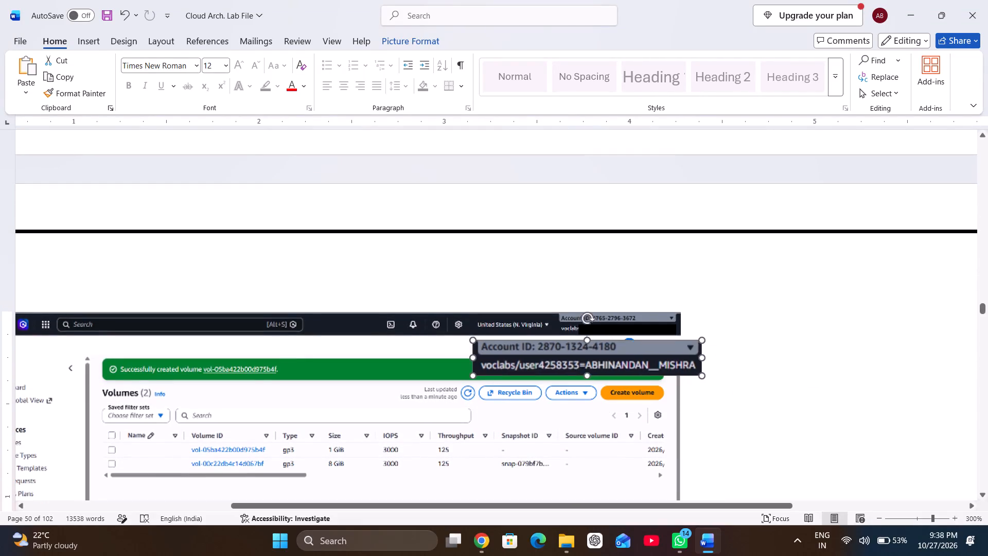
drag(559, 358, 539, 361)
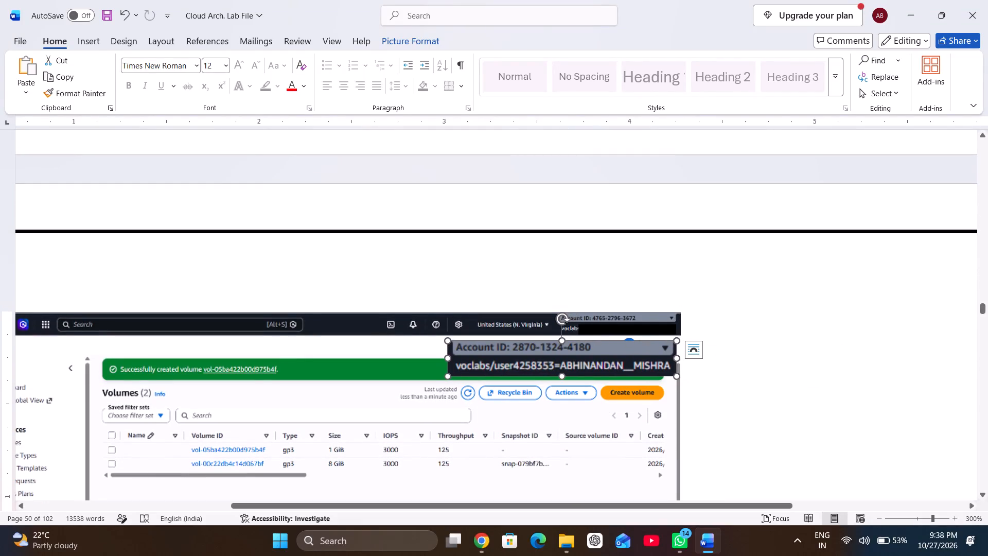
Shrink the account label image further and fit it over the account details in the header of the "Successfully created volume" screenshot.
drag(449, 376, 524, 357)
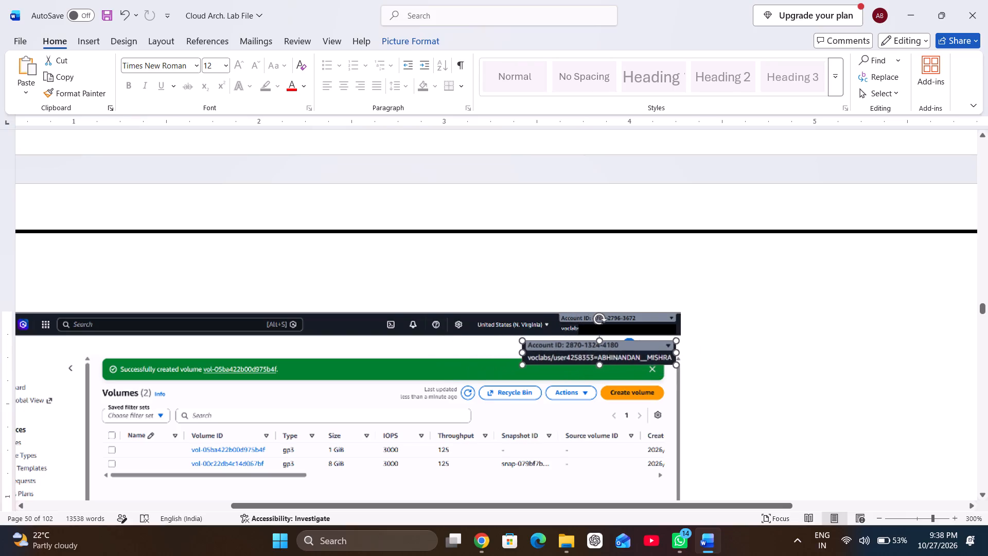
drag(524, 357, 544, 355)
drag(577, 354, 579, 332)
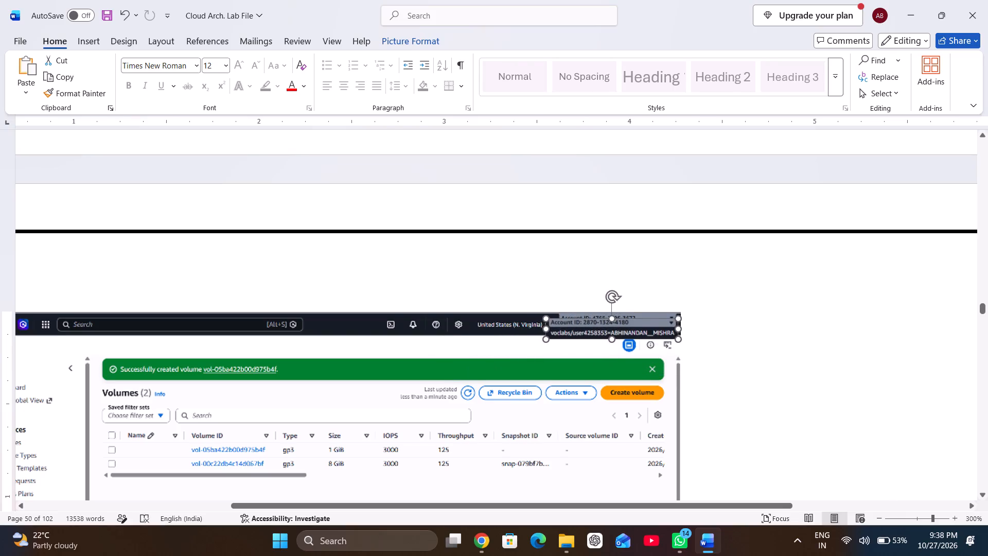
drag(579, 332, 579, 329)
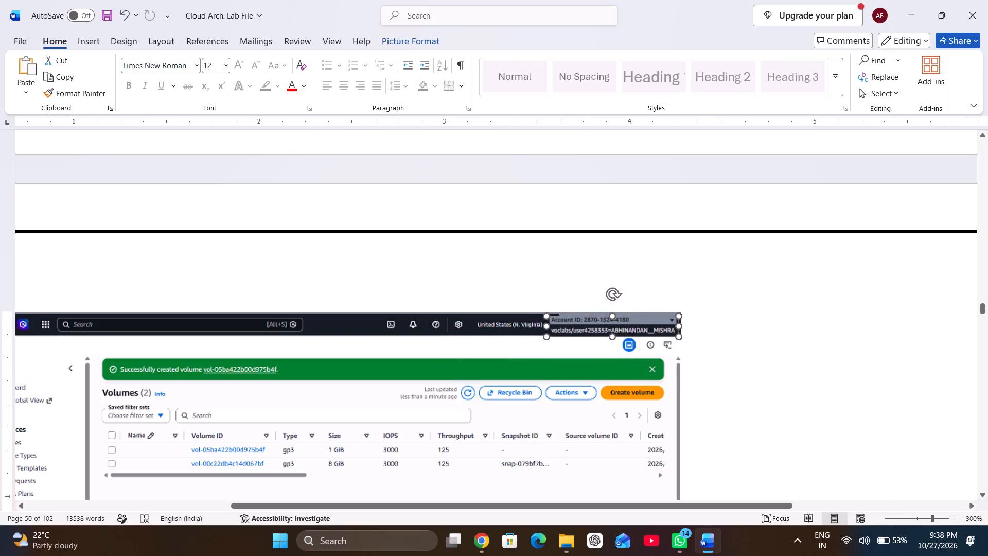
drag(579, 329, 578, 327)
drag(546, 326, 573, 322)
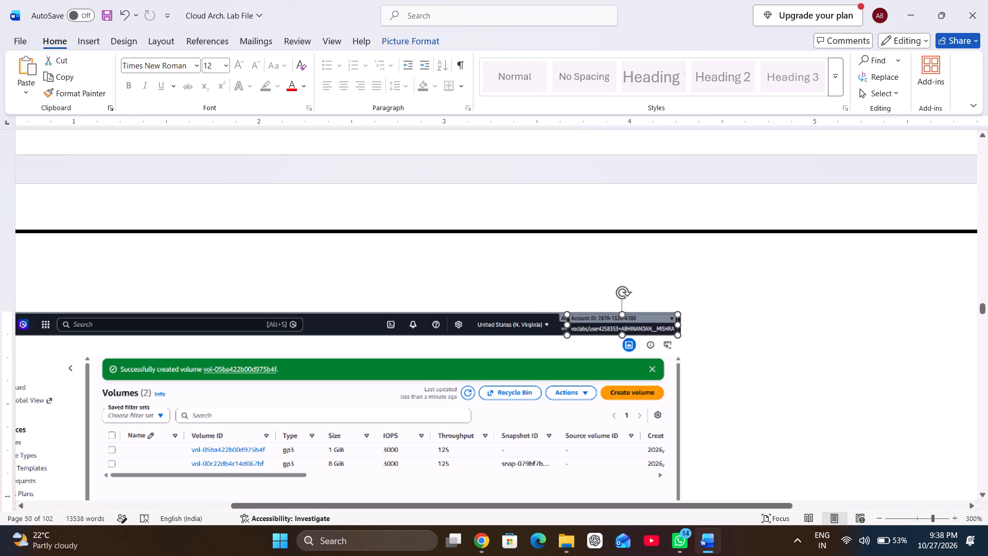
drag(573, 322, 557, 326)
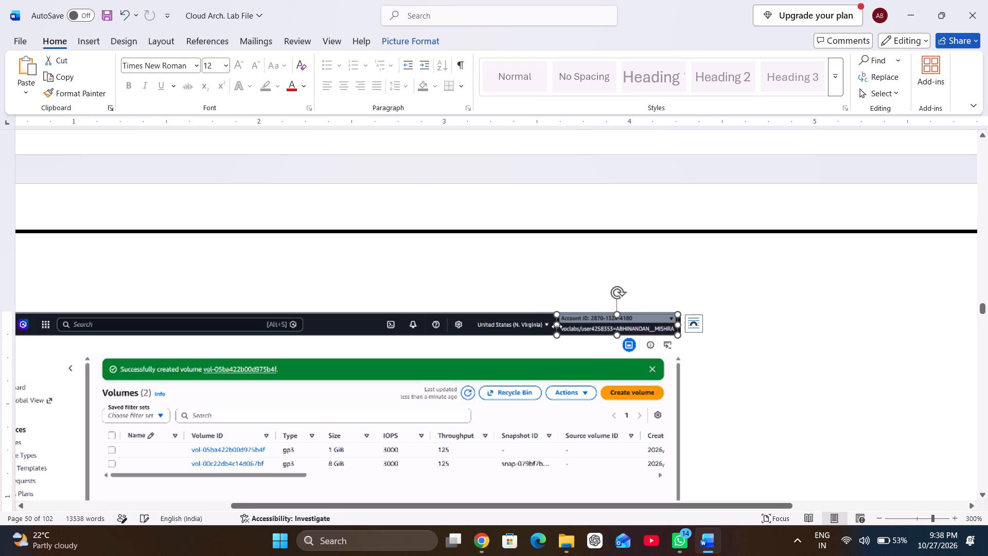
click(620, 334)
click(599, 361)
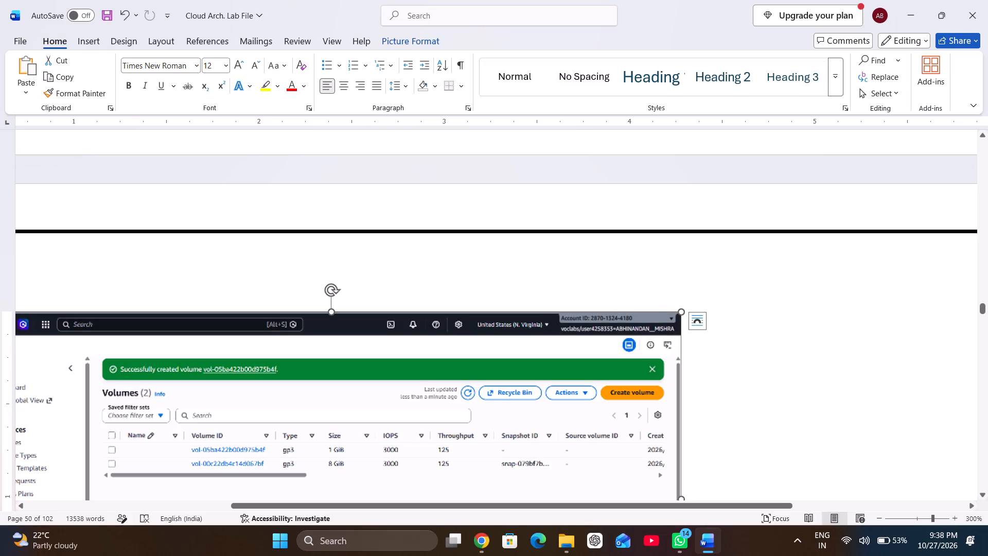
Paste the account label image after the "Data volume (1 GiB): Encrypted with MyKMSKey" bullet and set its text wrapping to In Front of Text.
scroll(699, 439, down, 2)
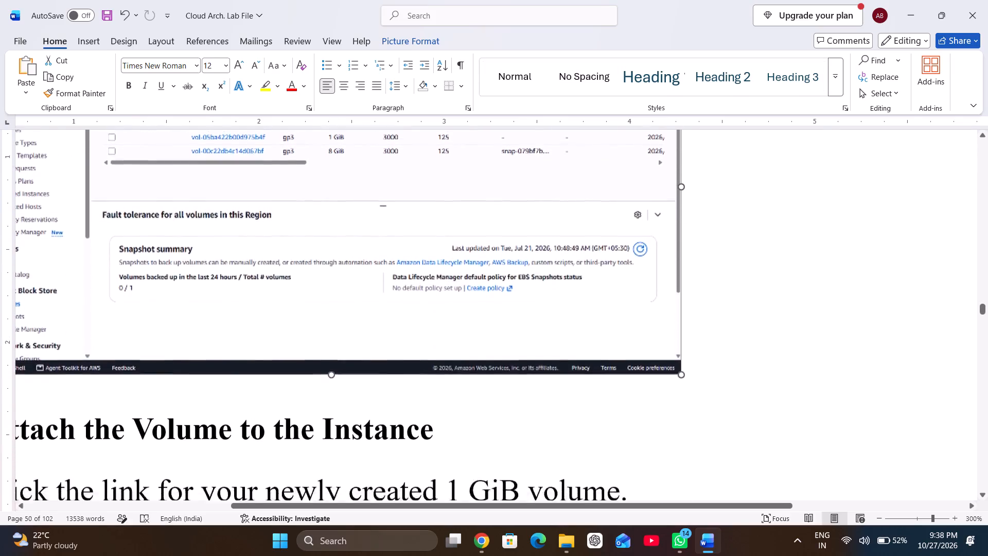
scroll(699, 439, down, 2)
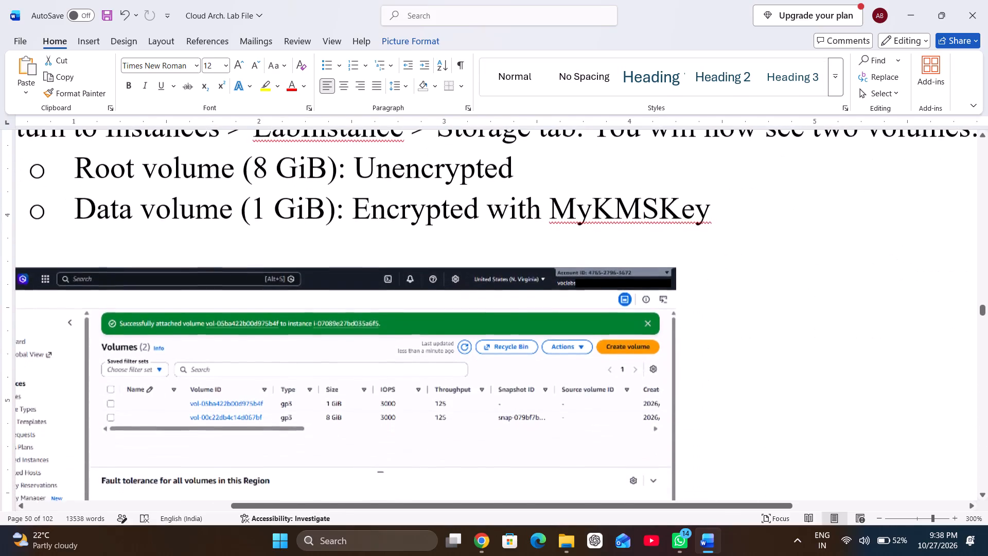
scroll(699, 439, down, 1)
click(731, 229)
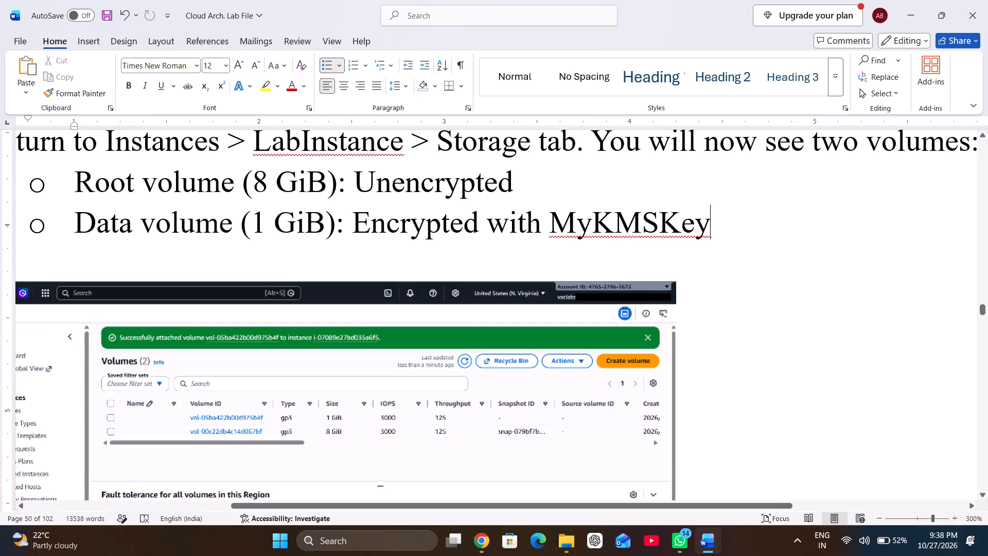
key(ctrl+v)
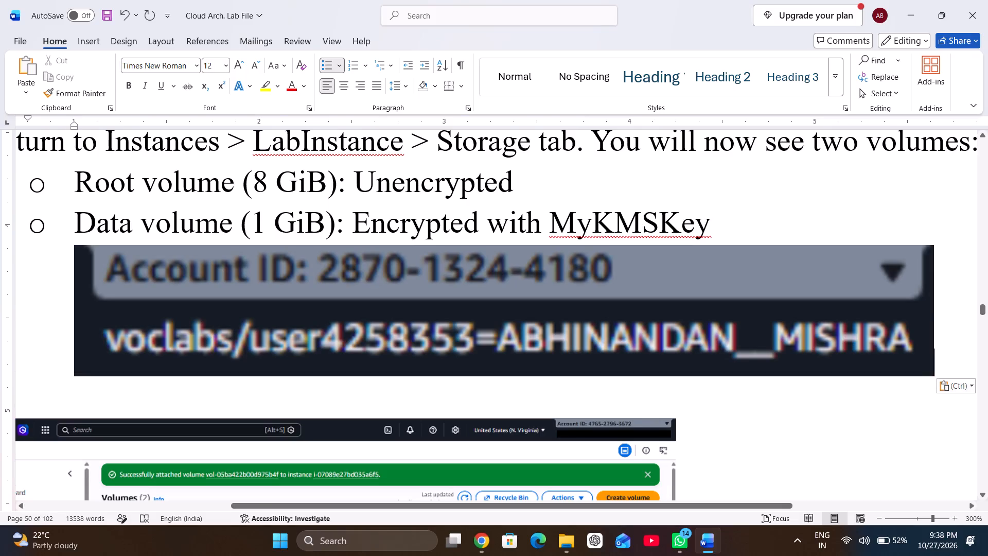
click(671, 291)
right_click(671, 291)
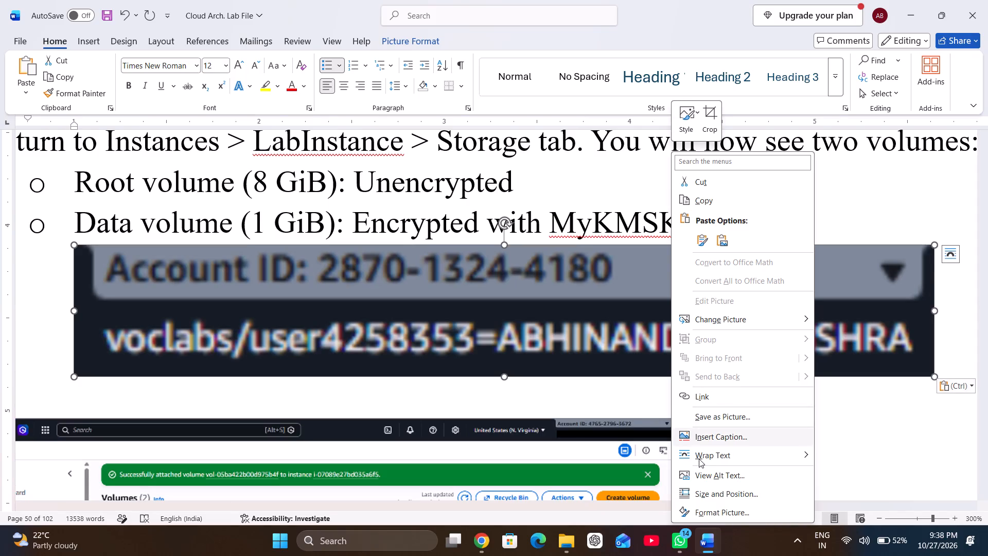
click(867, 413)
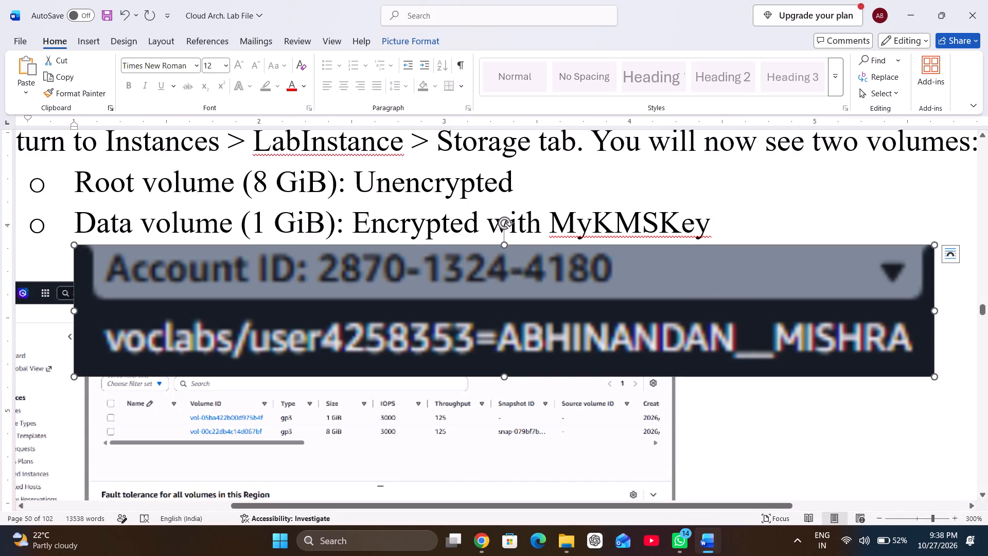
Shrink the account label image to less than a third of its width and move it just below the "Successfully attached volume" screenshot's header.
drag(71, 247, 425, 312)
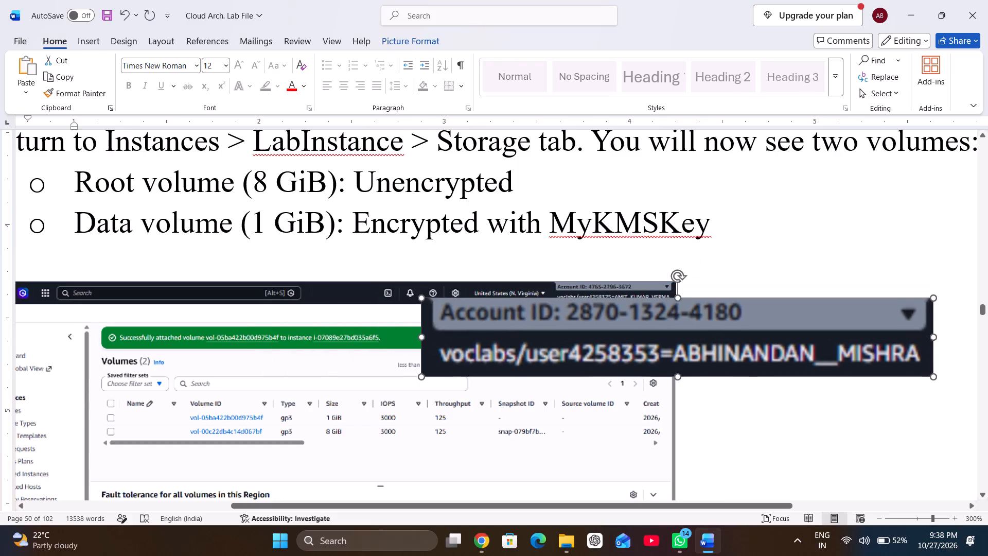
drag(425, 312, 635, 357)
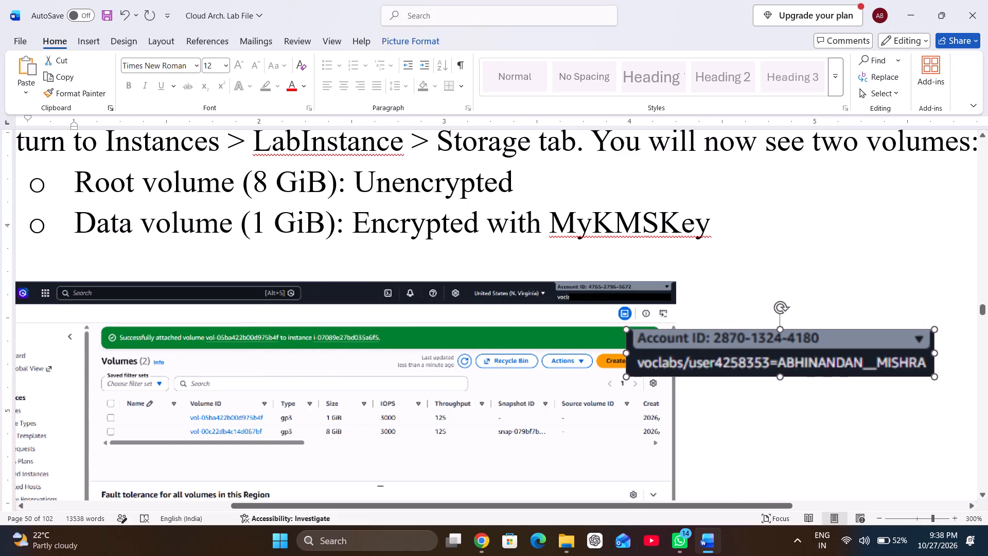
drag(635, 357, 689, 363)
click(749, 360)
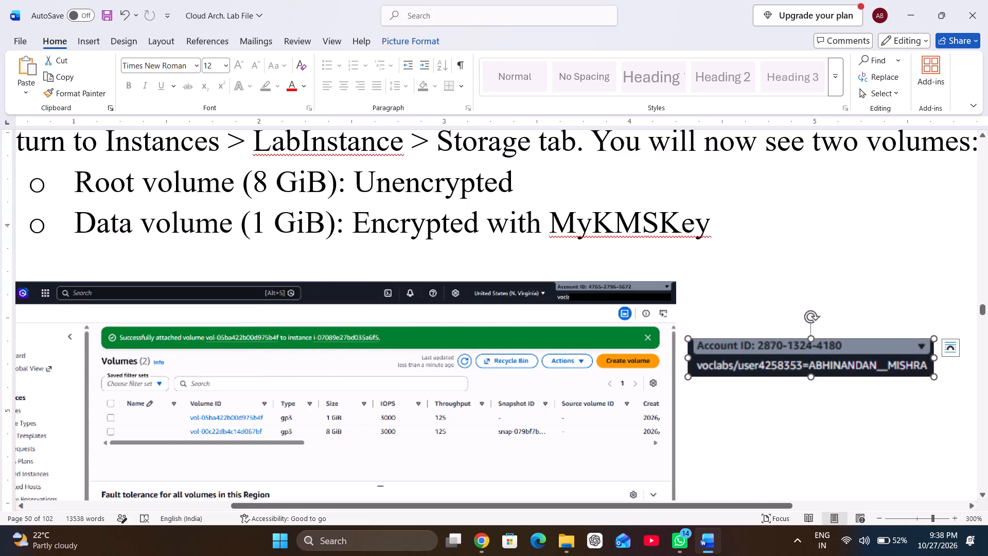
click(790, 358)
drag(740, 359, 450, 340)
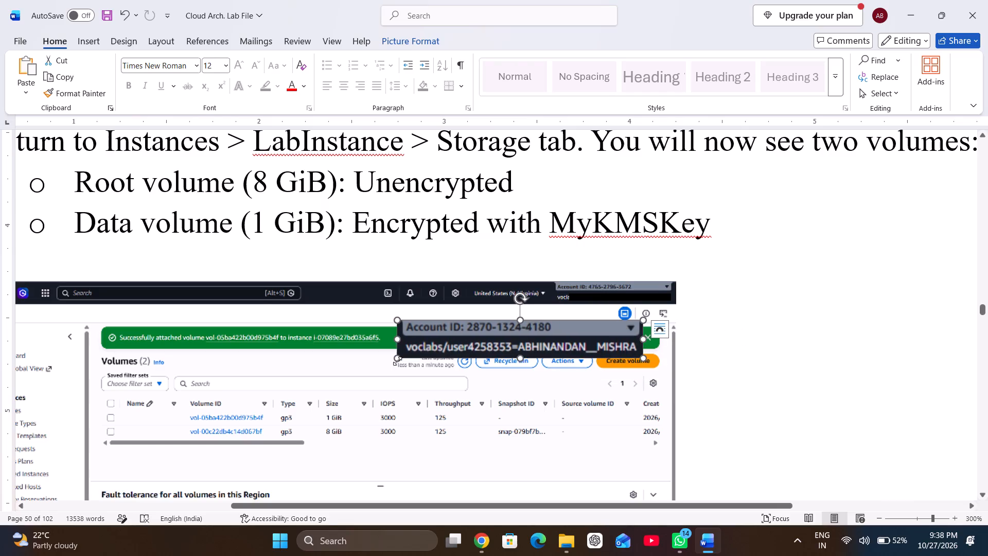
Shrink the account label image further and fit it over the account details in the "Successfully attached volume" screenshot's header.
drag(395, 359, 480, 341)
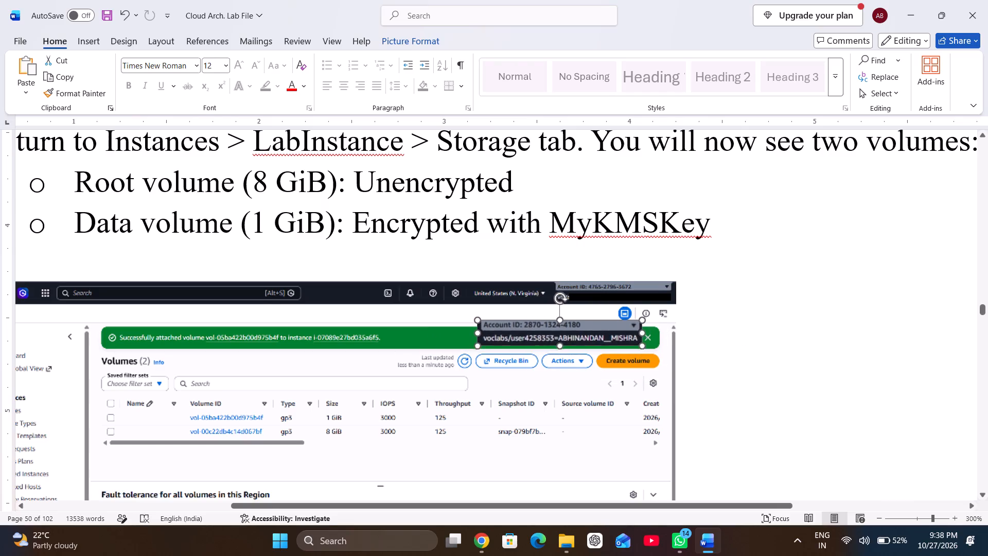
drag(480, 341, 494, 335)
drag(529, 331, 552, 306)
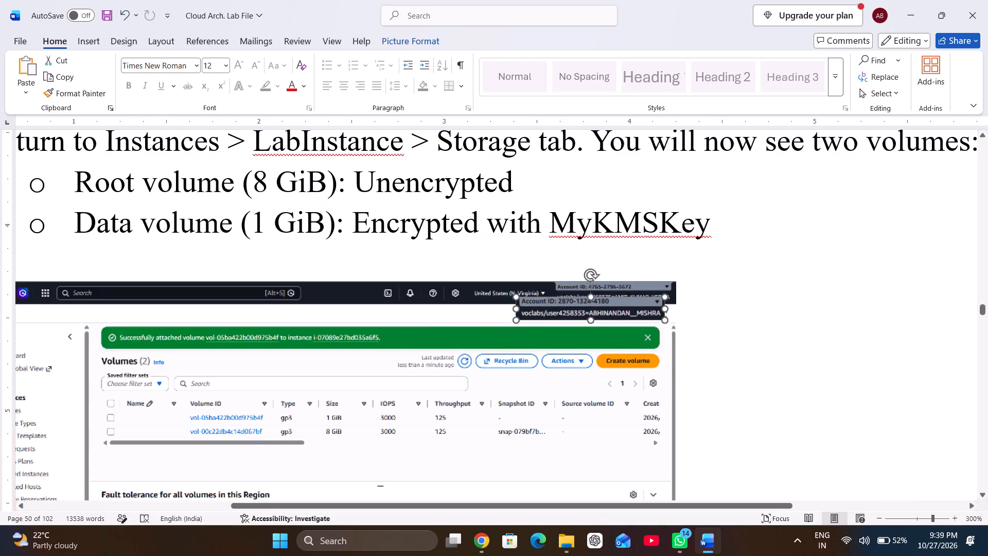
drag(552, 306, 562, 292)
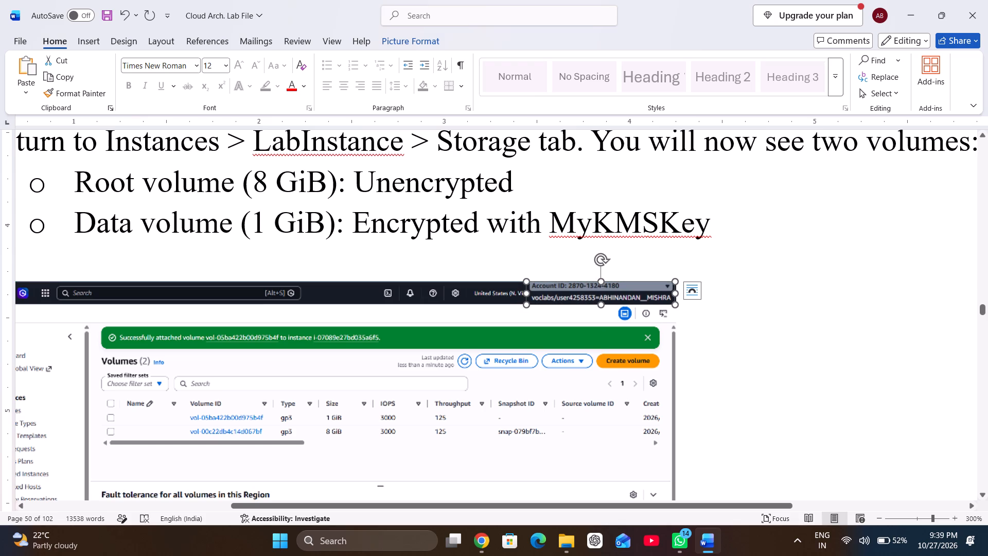
drag(525, 307, 549, 302)
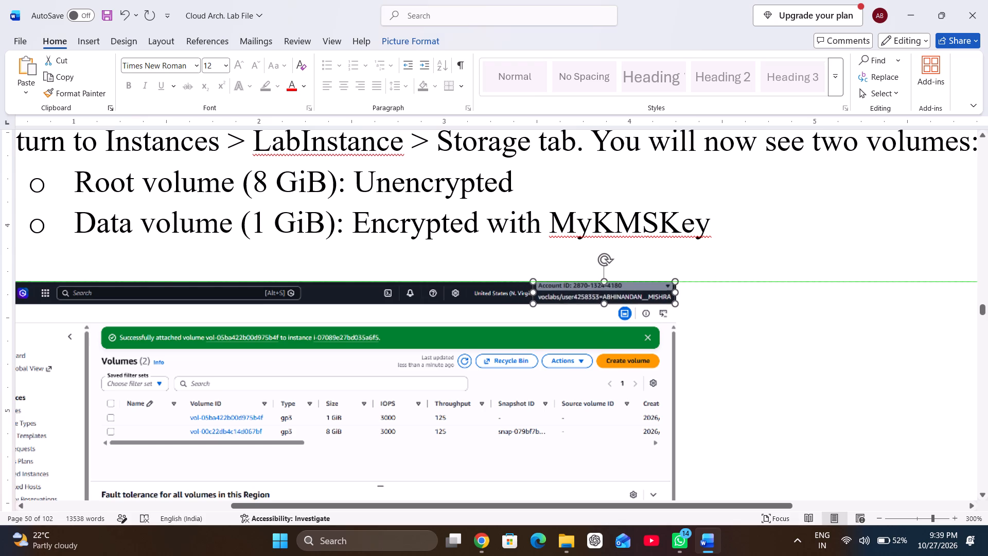
drag(549, 302, 559, 300)
click(563, 329)
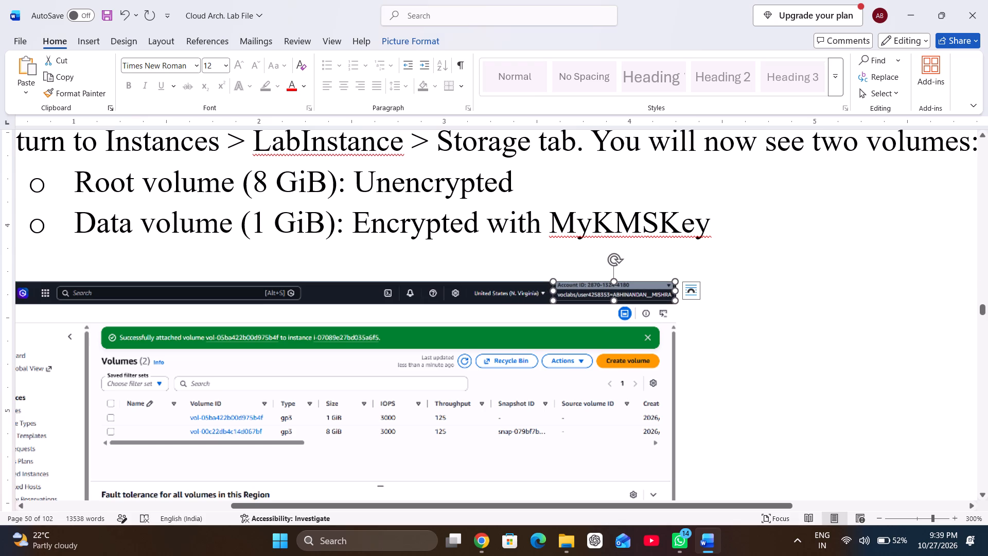
Paste the account label image after the result sentence ending "KMS key to decrypt the volume.".
scroll(573, 327, down, 1)
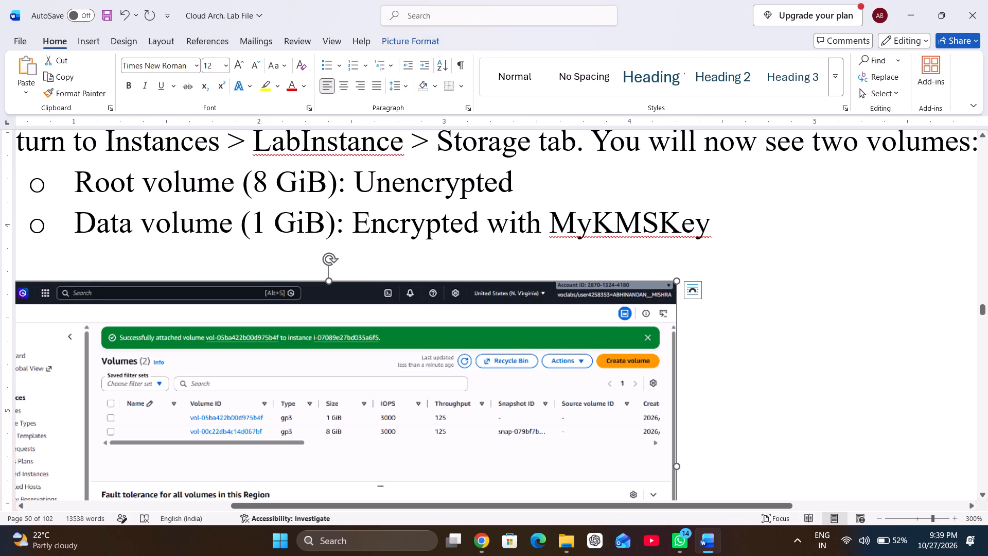
scroll(573, 327, down, 3)
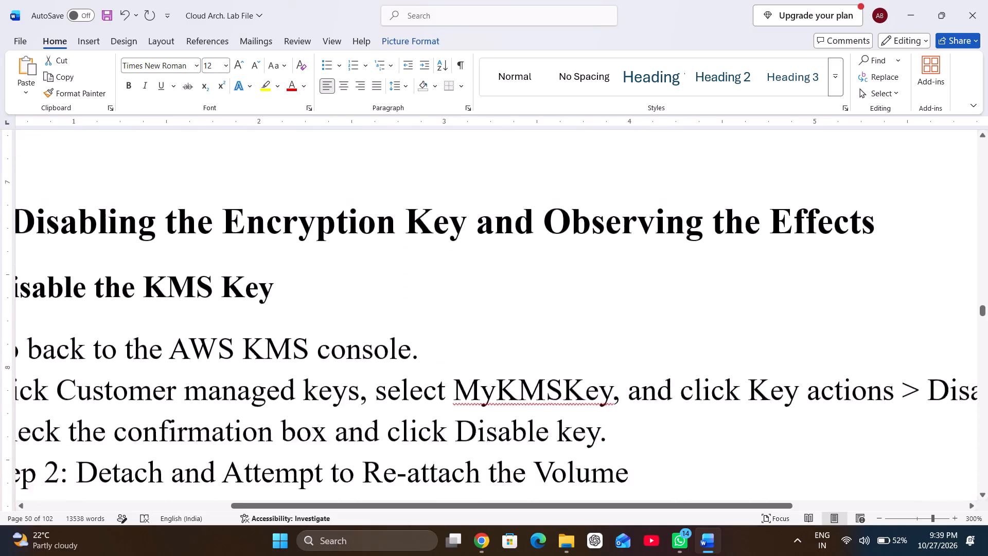
scroll(573, 327, down, 3)
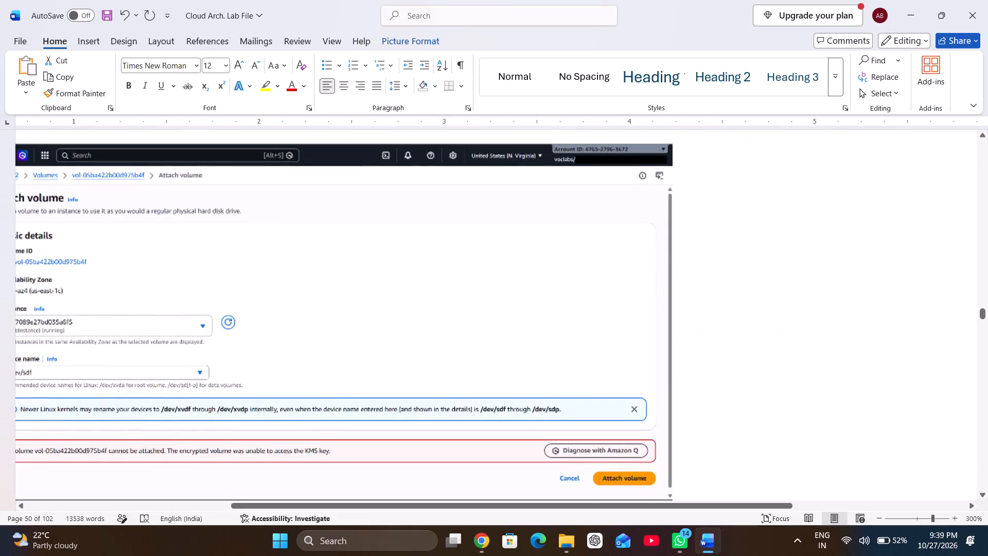
scroll(573, 327, up, 3)
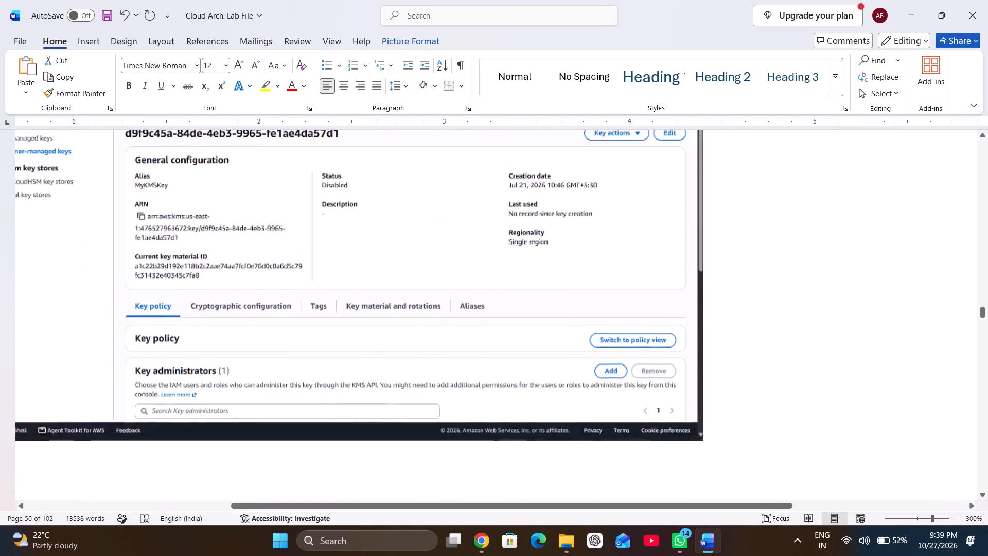
scroll(573, 327, up, 2)
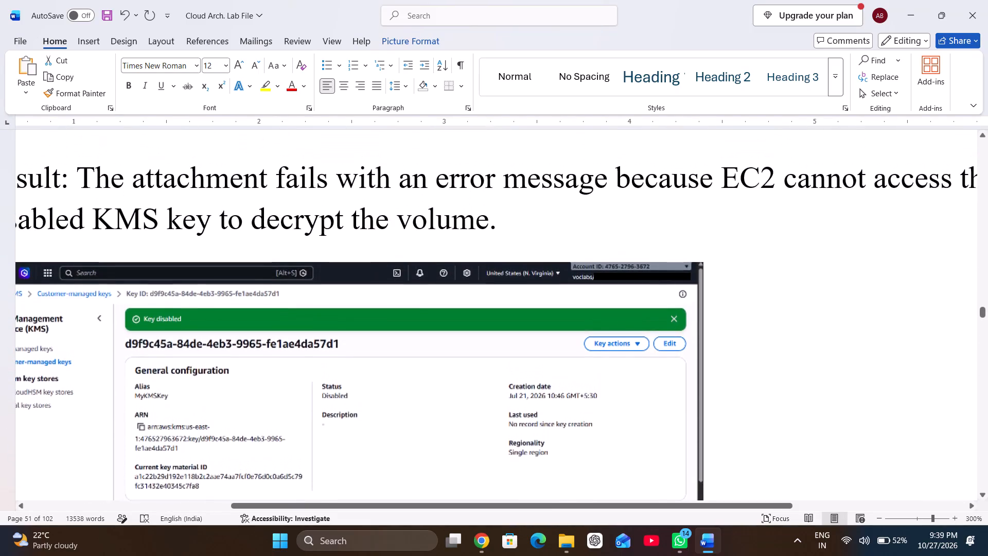
click(526, 223)
key(ctrl+v)
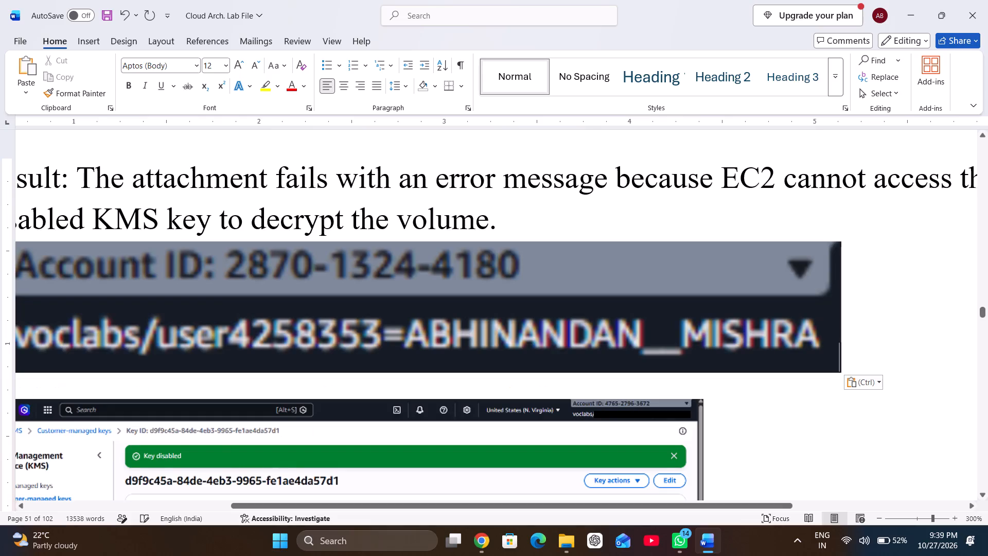
Shrink the pasted account label image to about 60% of its width and set its text wrapping to In Front of Text.
click(520, 281)
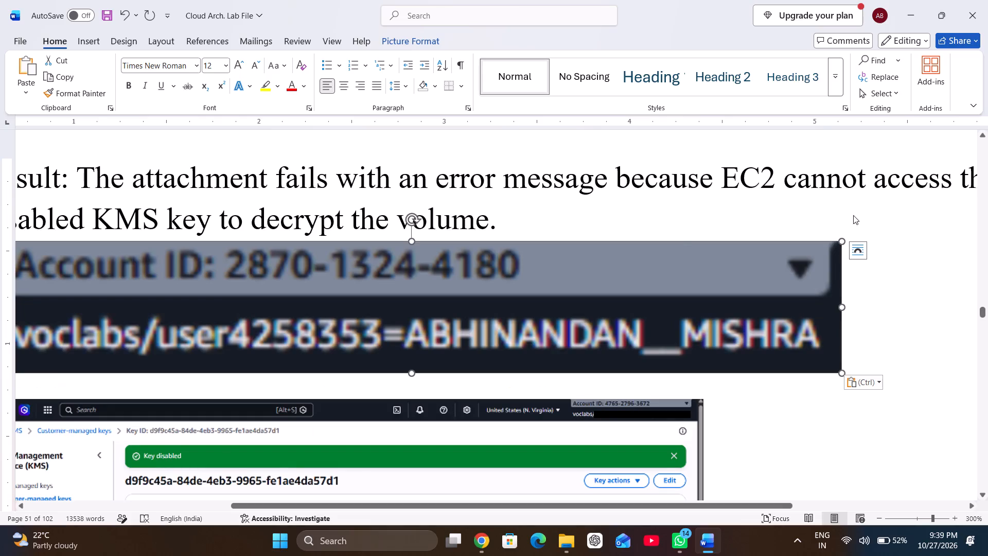
click(838, 242)
drag(841, 242, 408, 295)
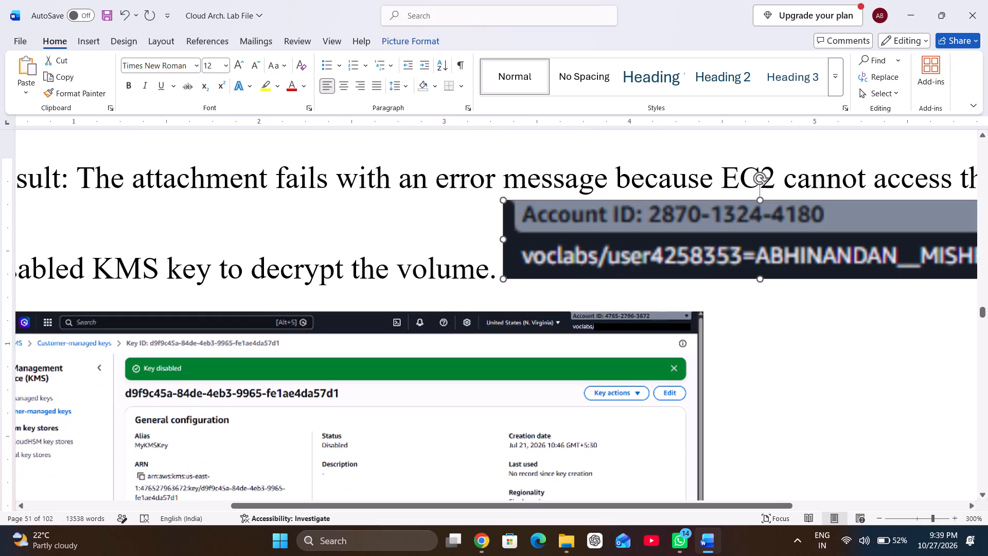
right_click(680, 237)
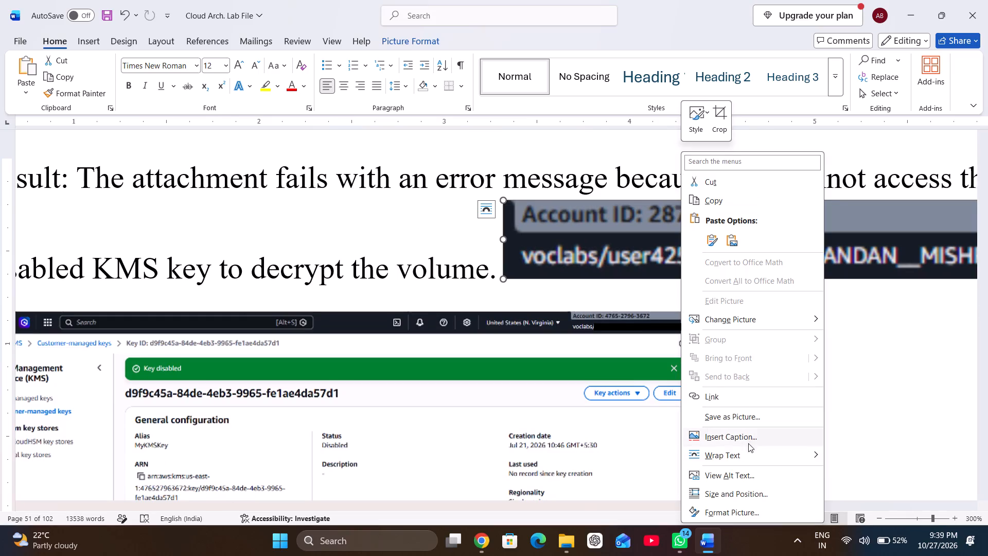
click(862, 421)
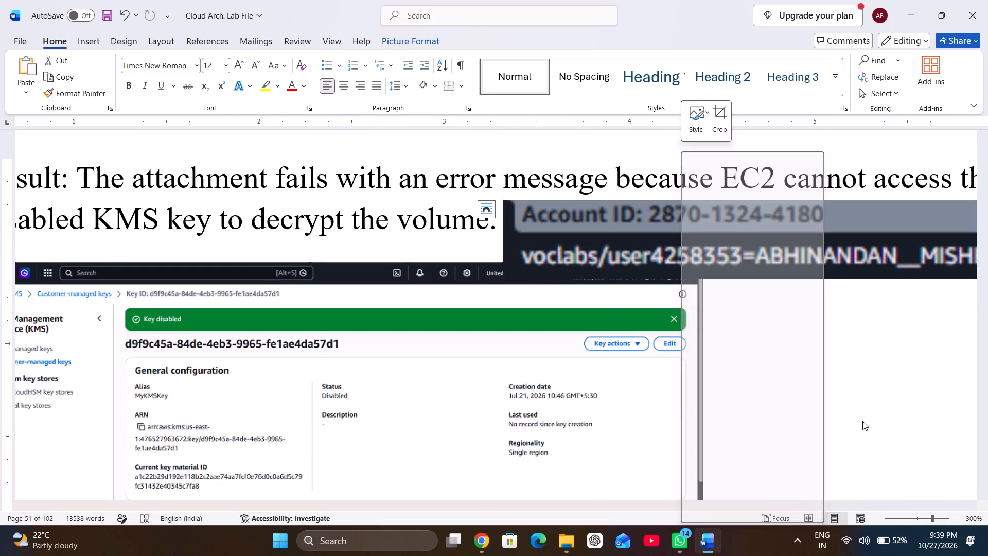
Move the account label image just below the "Key disabled" screenshot's header and shrink it to about a quarter of its width.
drag(745, 231, 449, 347)
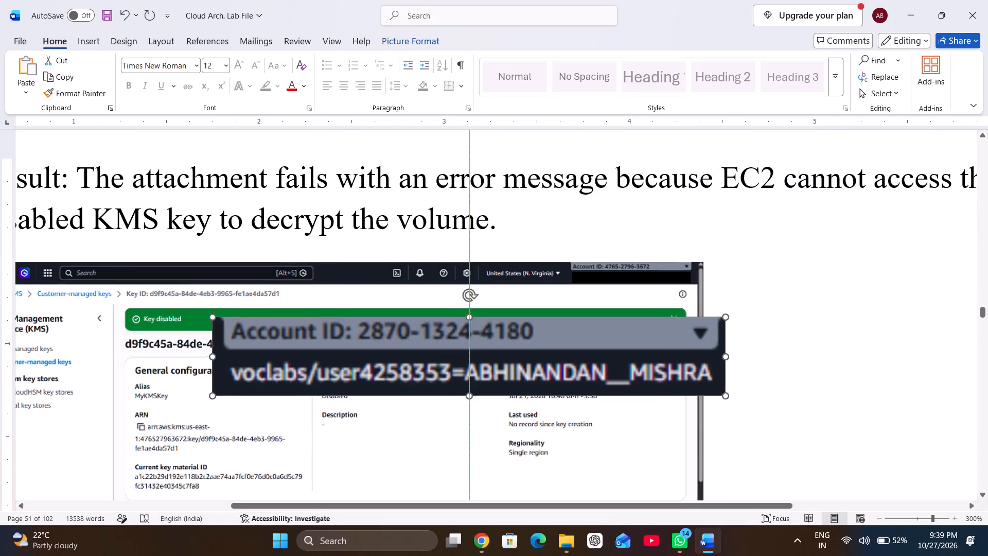
drag(449, 347, 426, 329)
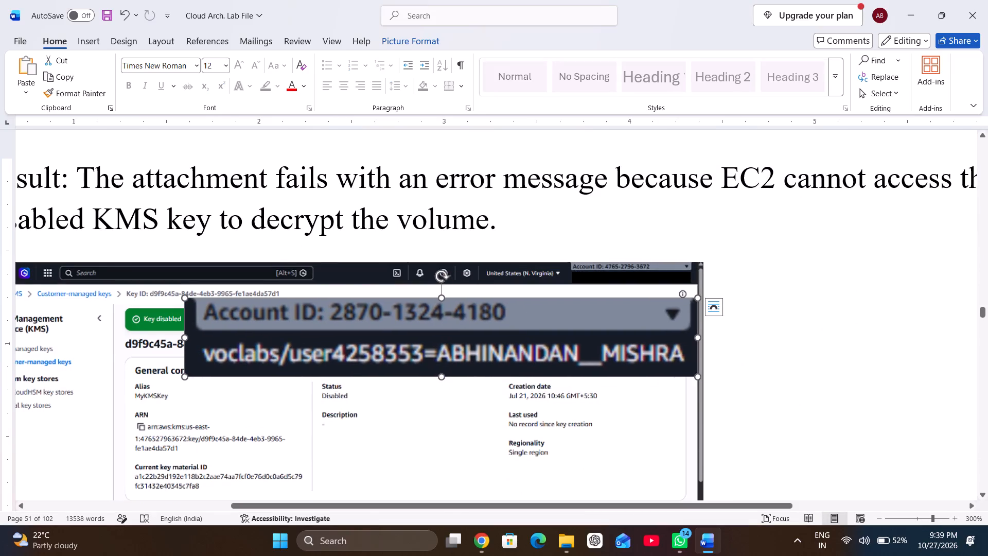
drag(186, 376, 523, 328)
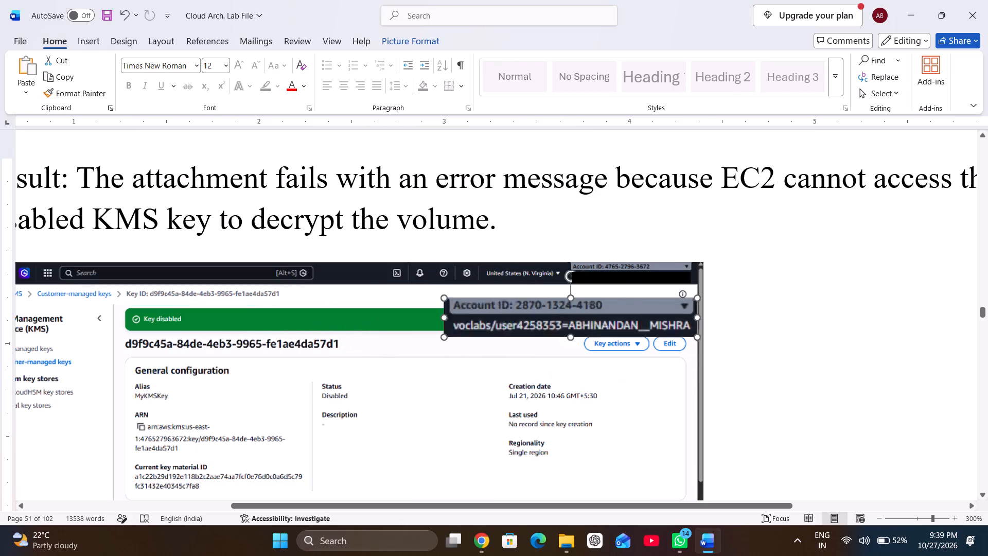
drag(523, 328, 569, 307)
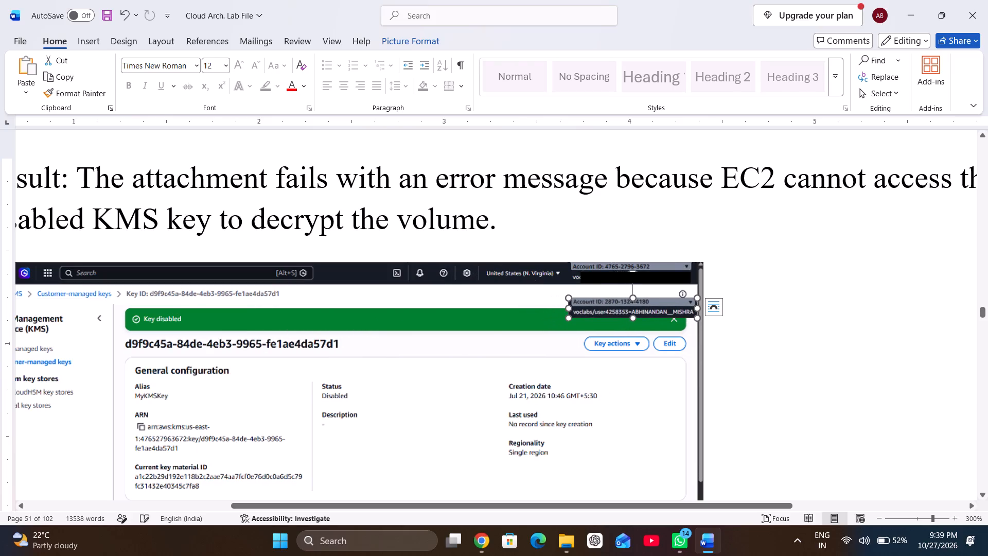
Move the account label image over the account details in the "Key disabled" screenshot's header and narrow it slightly to fit.
drag(619, 307, 620, 285)
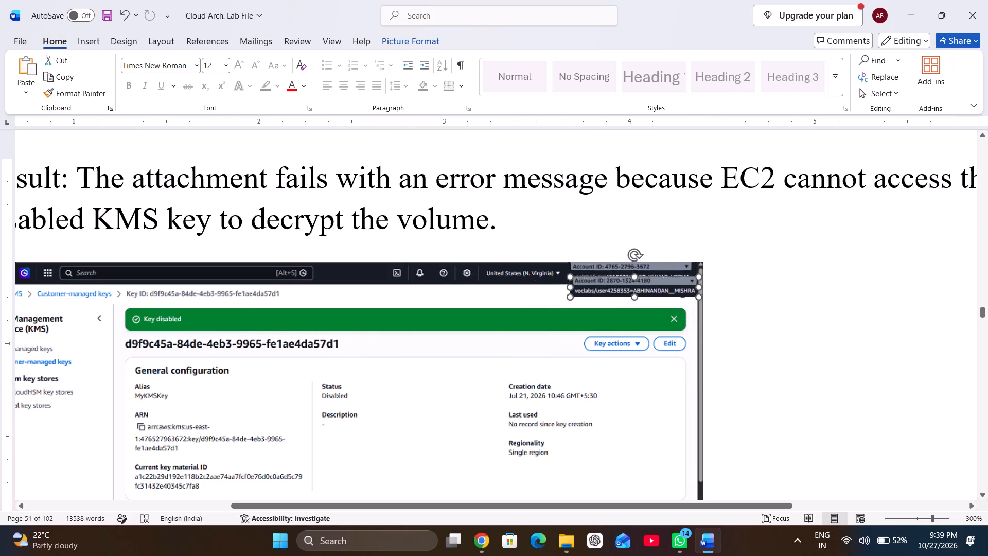
drag(620, 285, 616, 273)
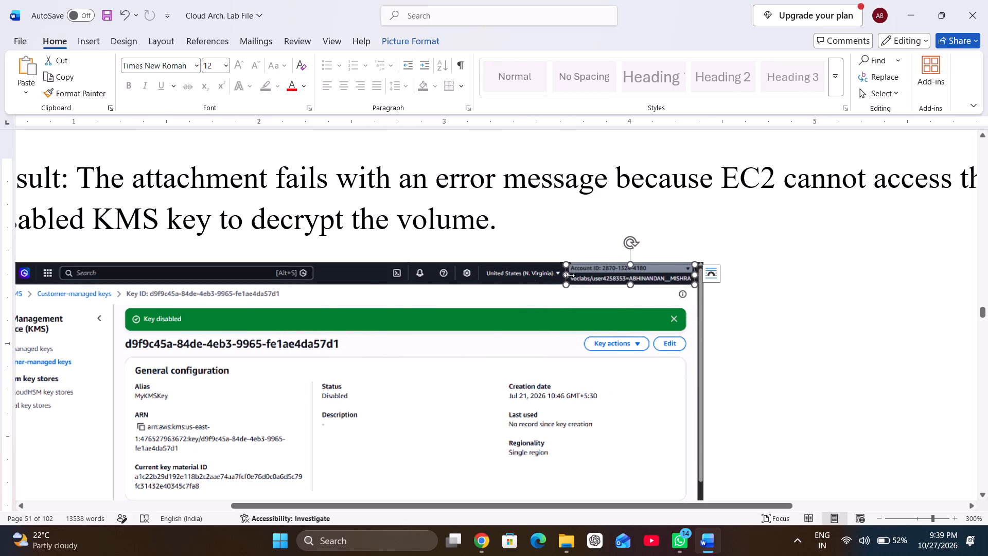
click(568, 276)
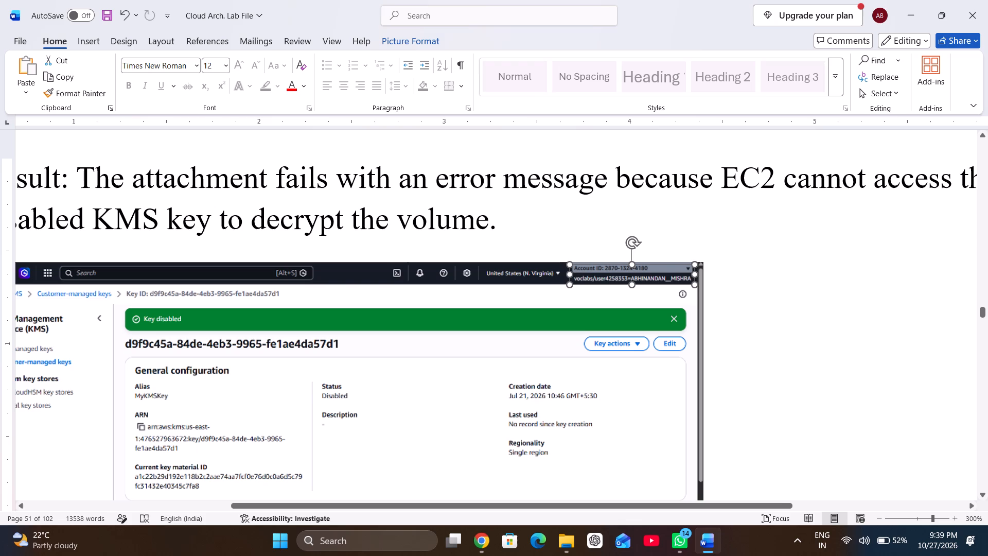
click(634, 287)
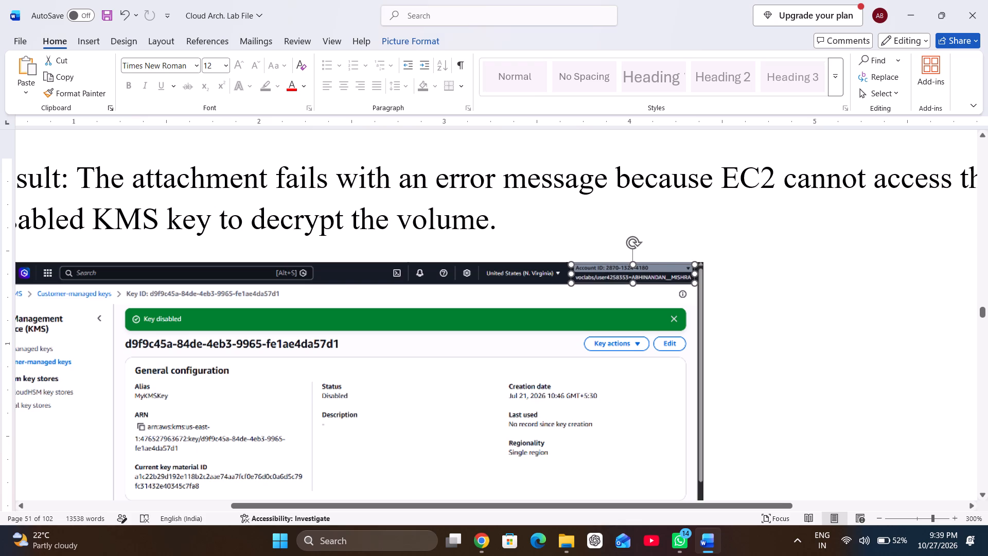
click(614, 314)
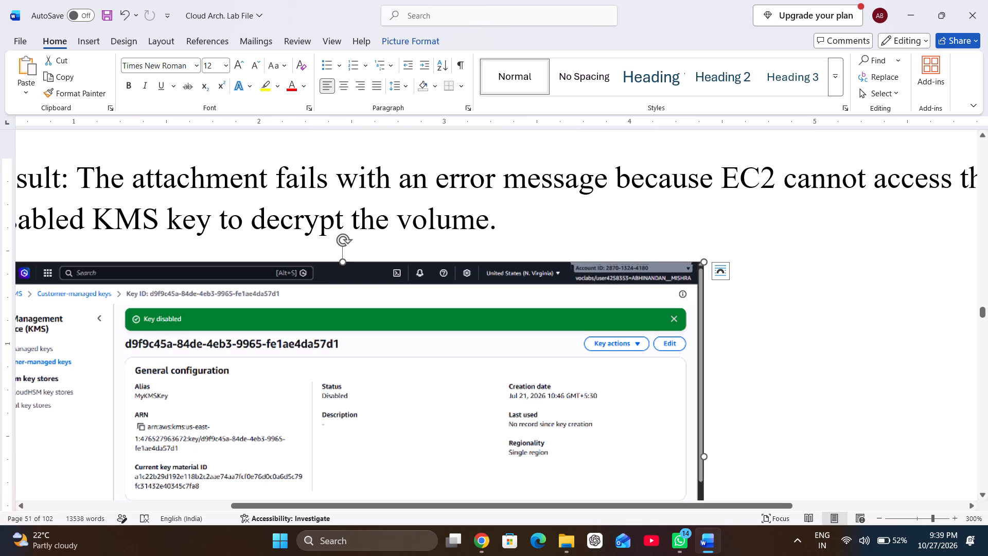
click(623, 276)
click(623, 276)
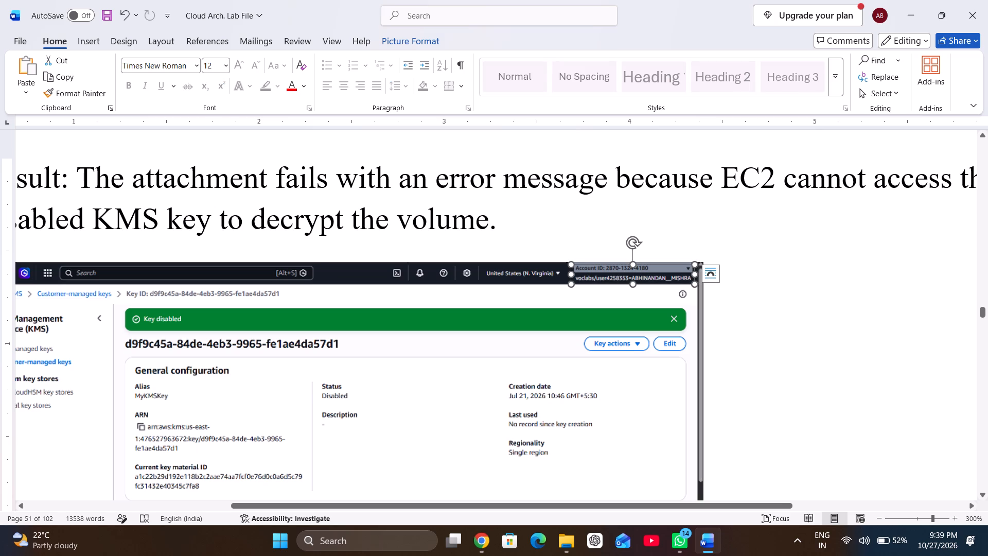
click(593, 318)
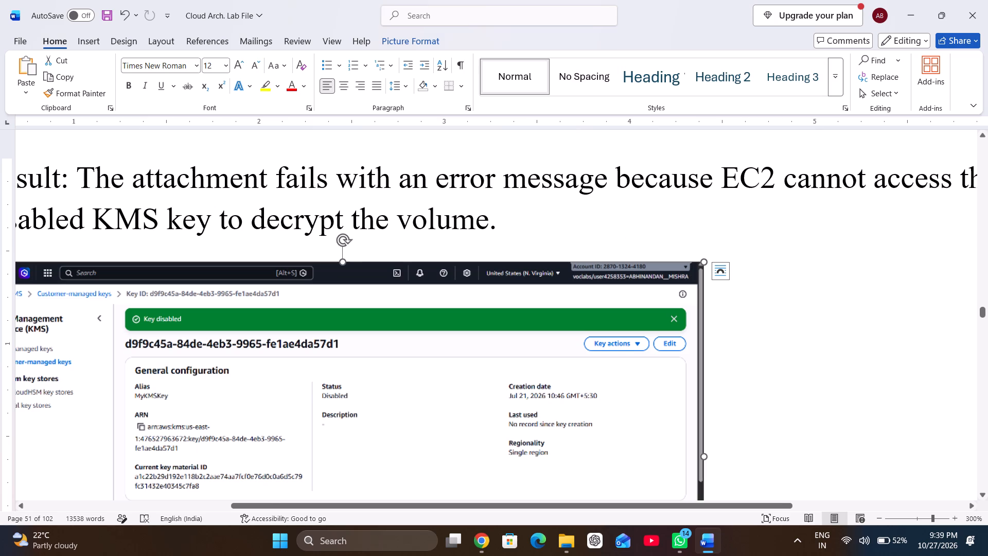
Paste the account label image after the step ending "access to the disabled key." and set its text wrapping to In Front of Text.
scroll(593, 318, down, 1)
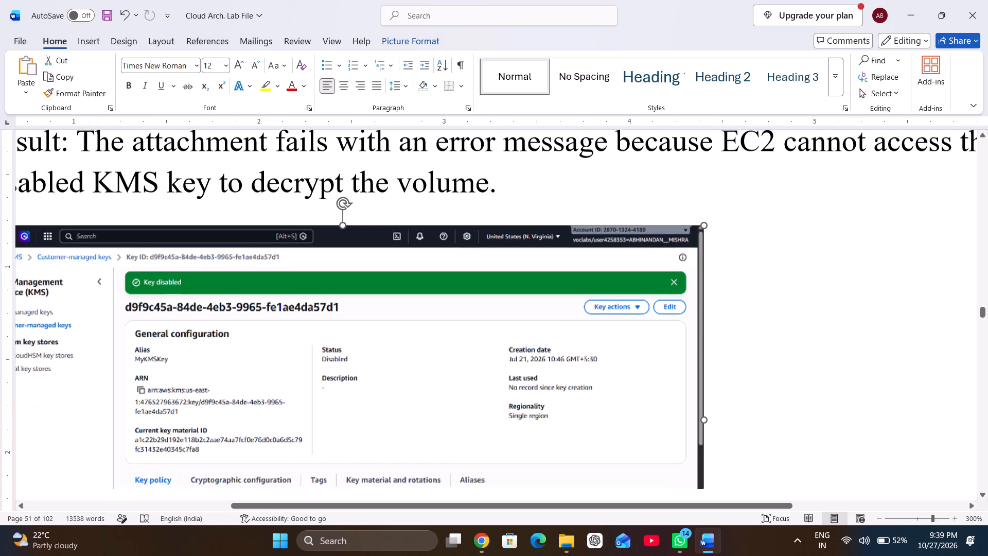
scroll(593, 318, down, 2)
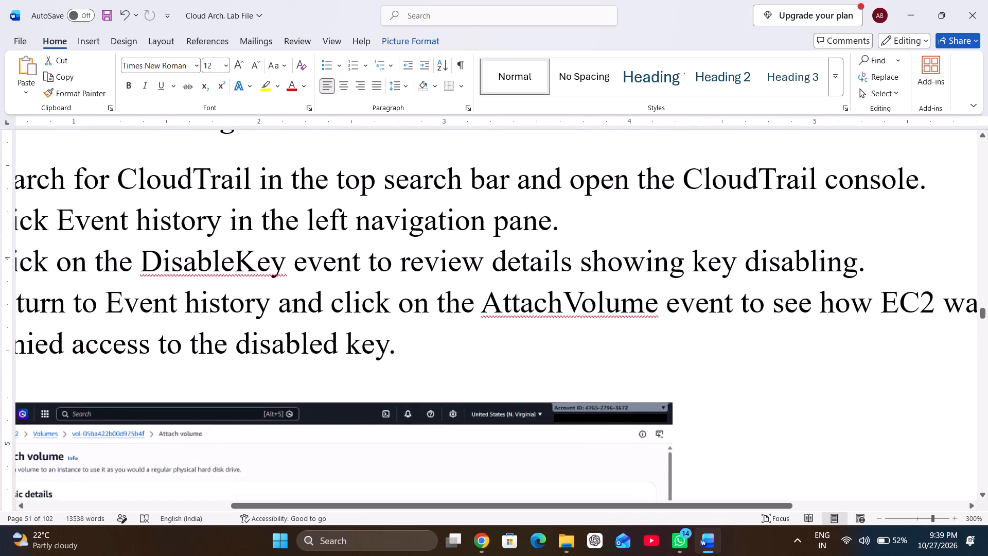
click(457, 320)
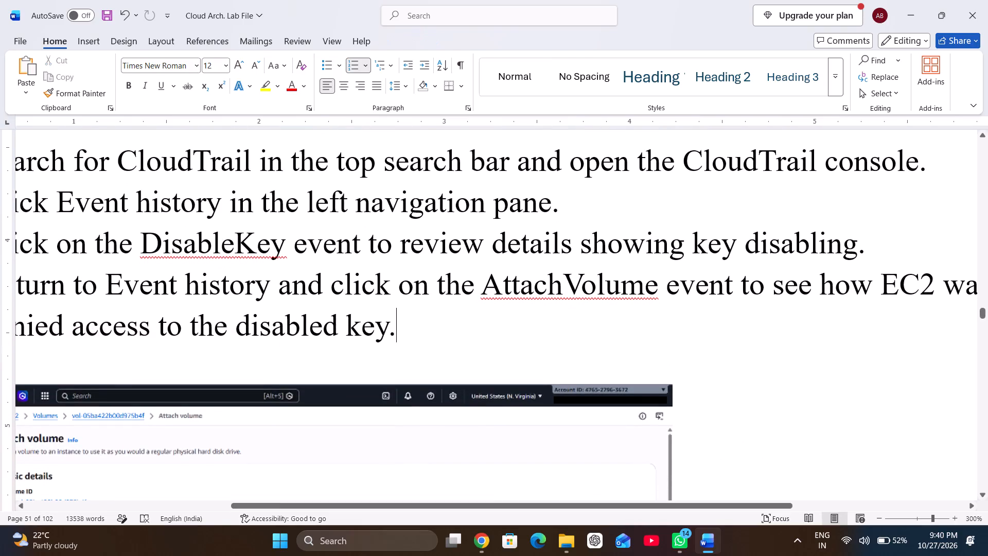
key(ctrl+v)
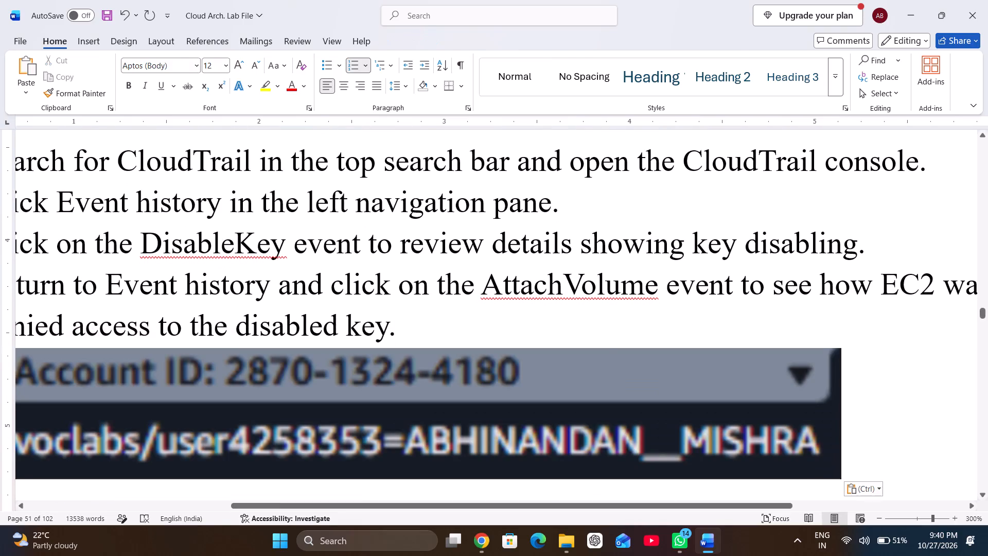
right_click(468, 372)
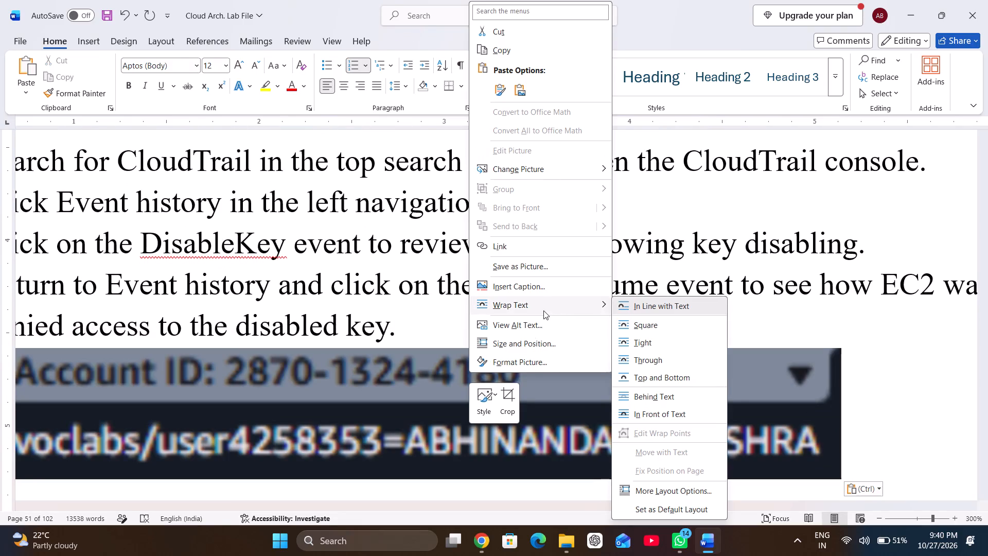
click(652, 409)
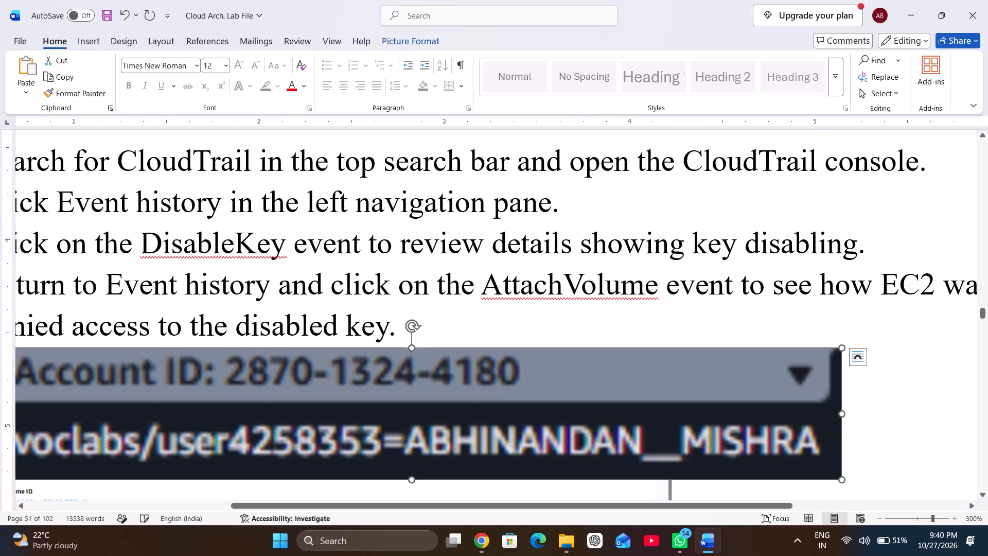
Shrink the account label image to about a fifth of its width and place it just below the "Attach volume" screenshot's header.
scroll(652, 409, down, 1)
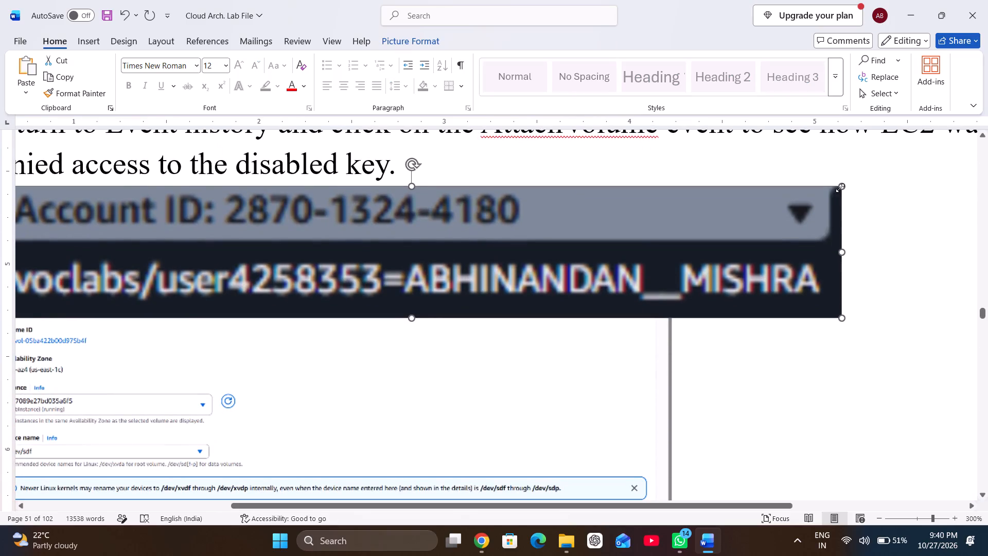
drag(840, 188, 407, 268)
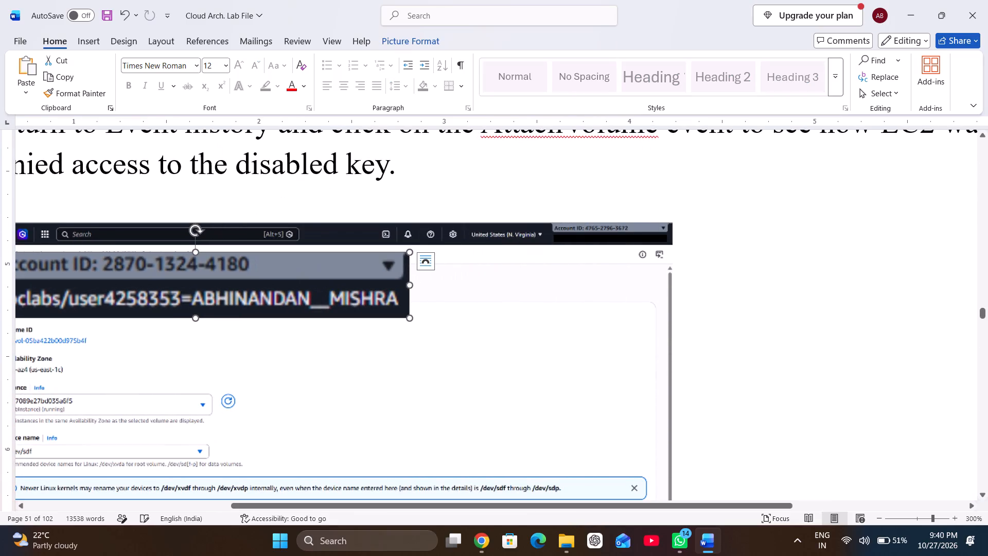
drag(331, 273, 720, 270)
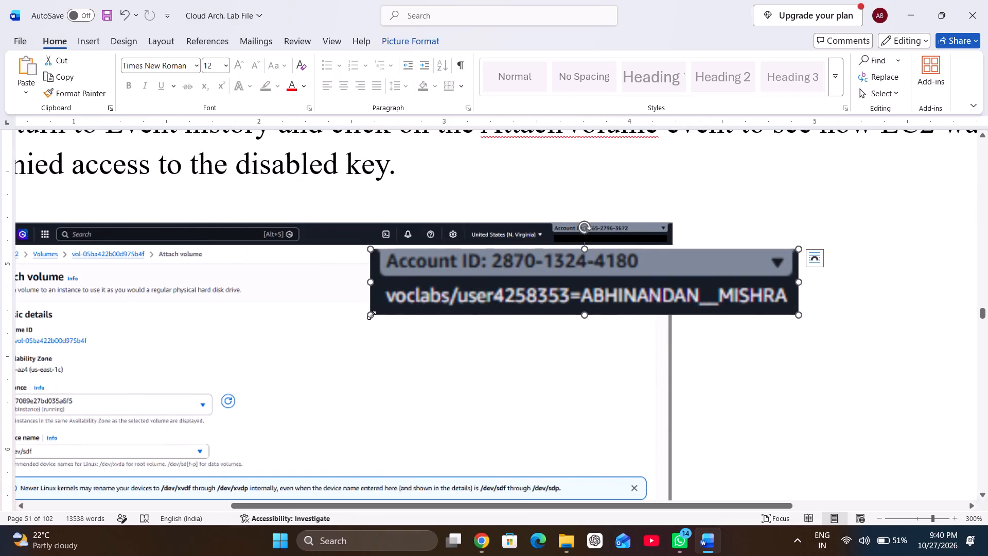
drag(372, 315, 638, 213)
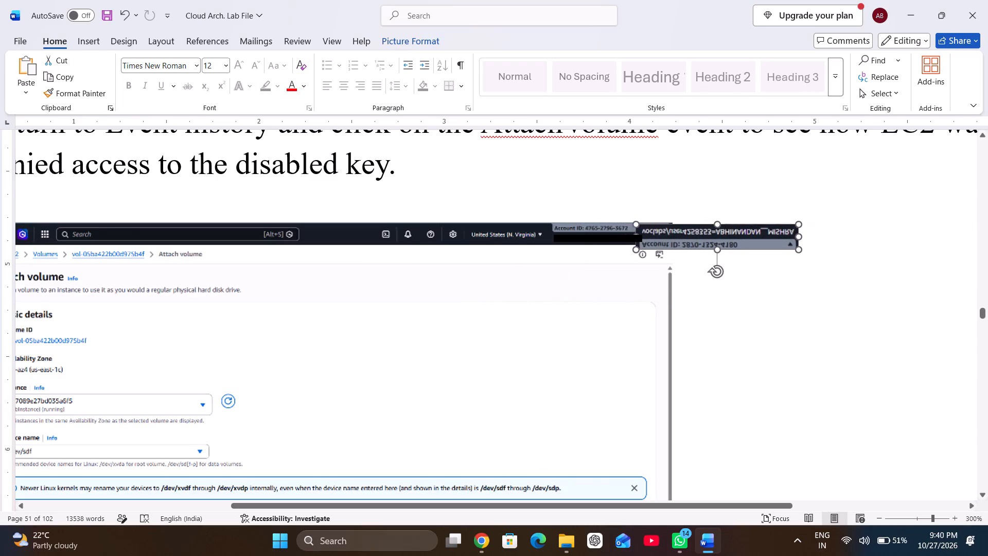
drag(638, 213, 634, 272)
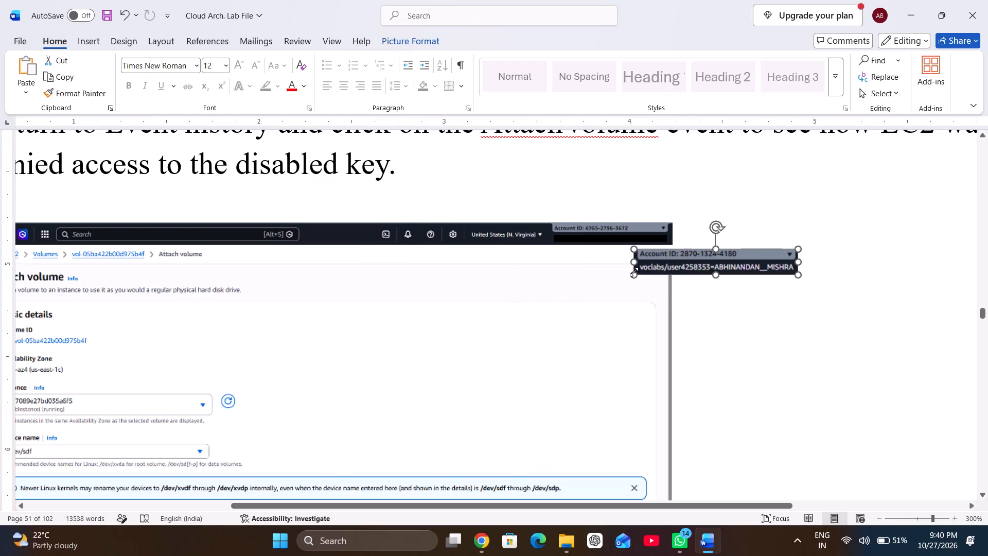
Move the account label image over the account details in the "Attach volume" screenshot's header and shrink it to fit.
drag(683, 262, 558, 241)
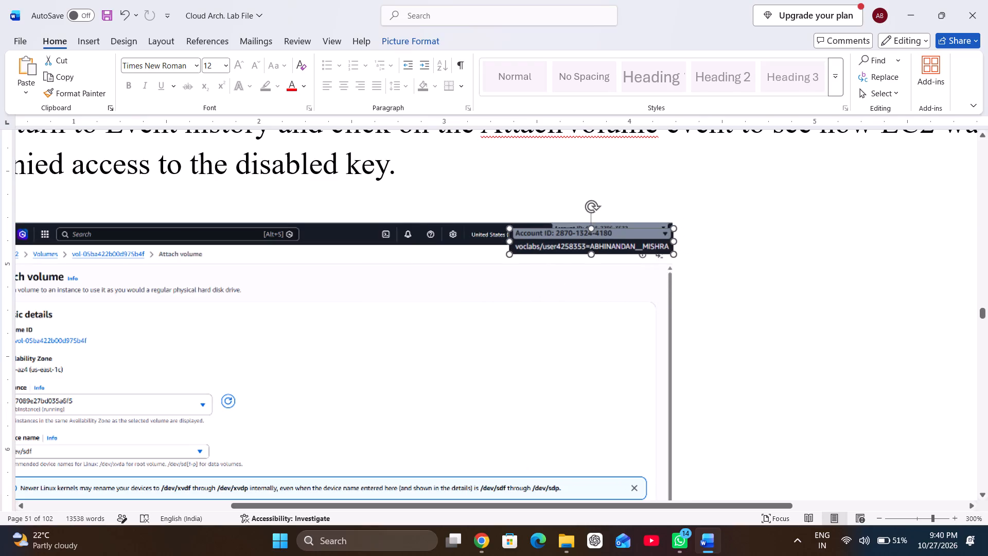
drag(558, 241, 556, 237)
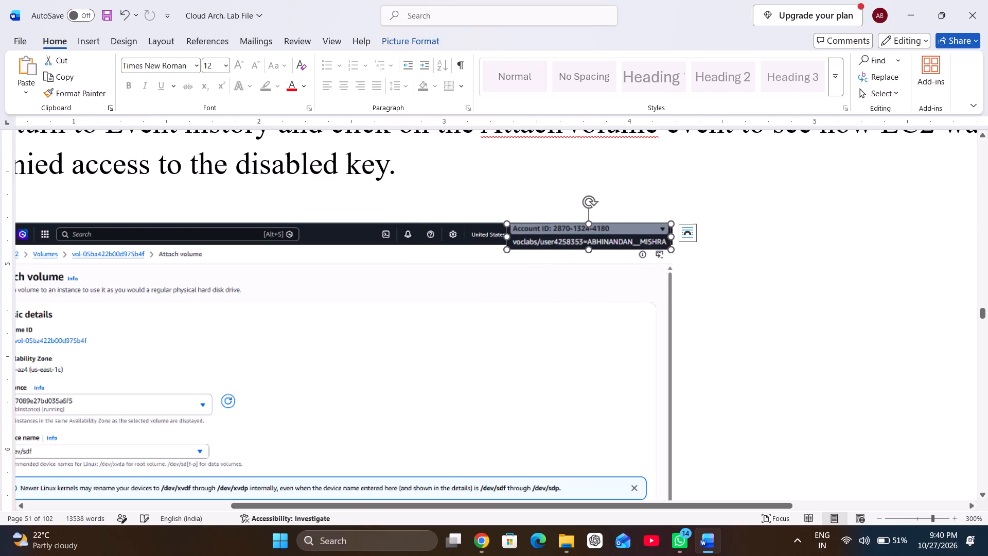
drag(508, 249, 564, 238)
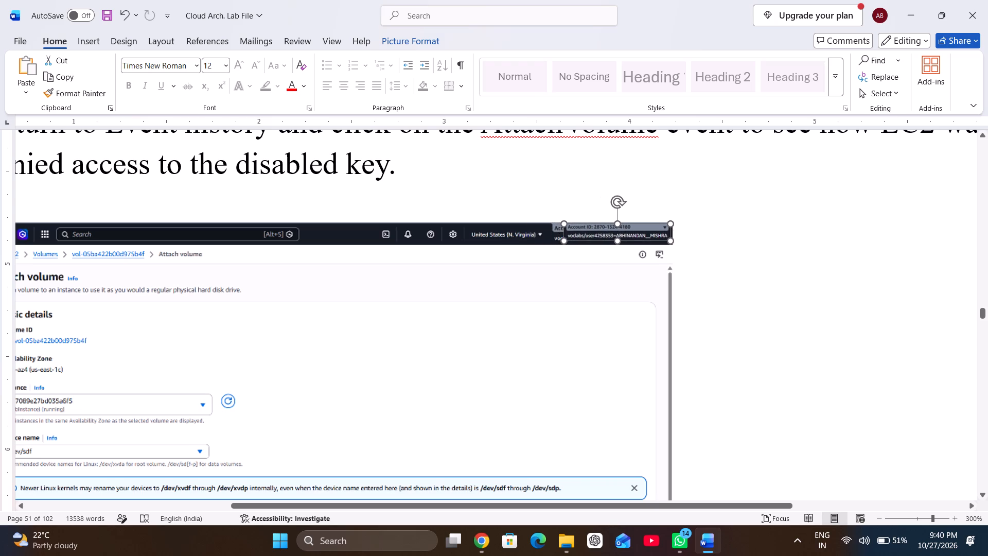
drag(564, 238, 551, 240)
click(522, 281)
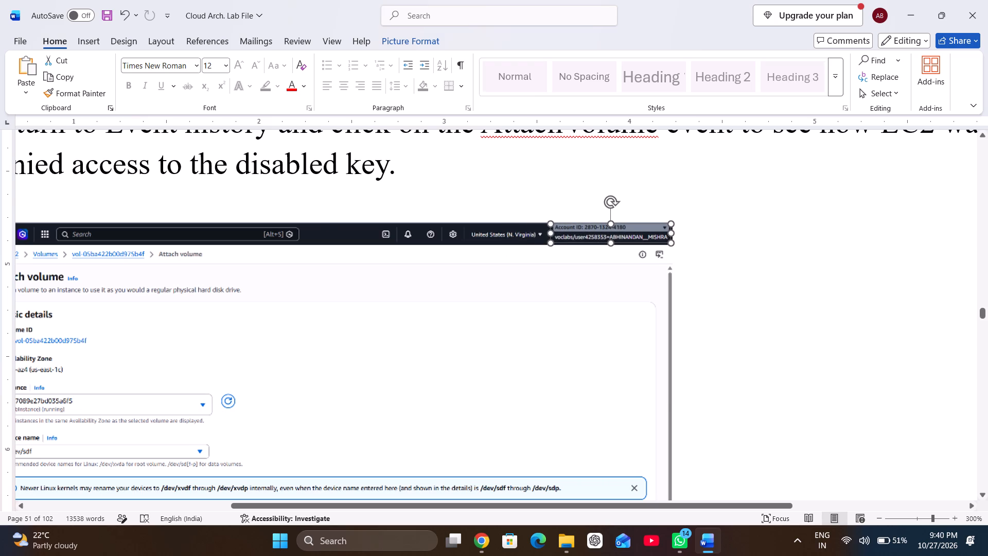
click(581, 233)
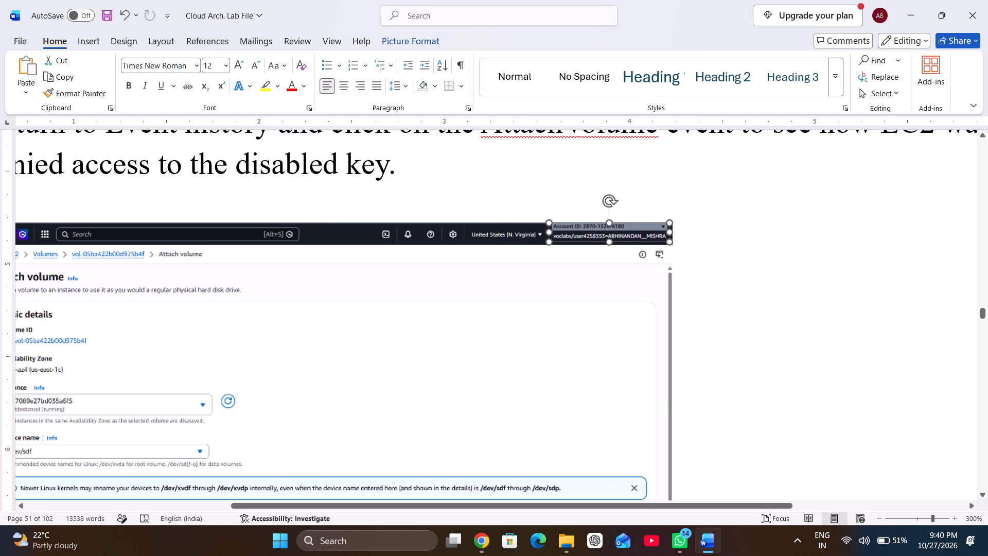
click(570, 276)
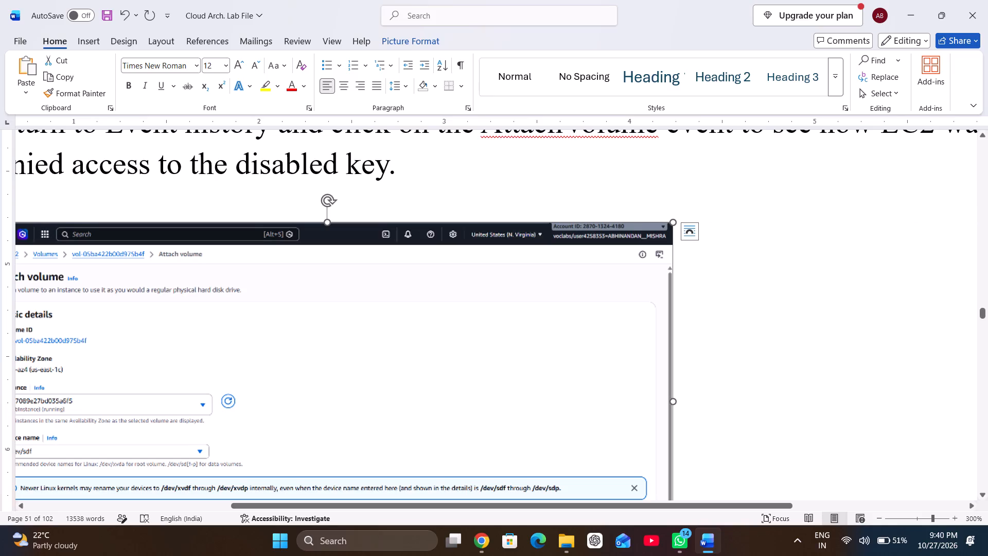
Paste the account label image before the "Key enabled" screenshot and set its text wrapping to In Front of Text.
scroll(576, 289, down, 3)
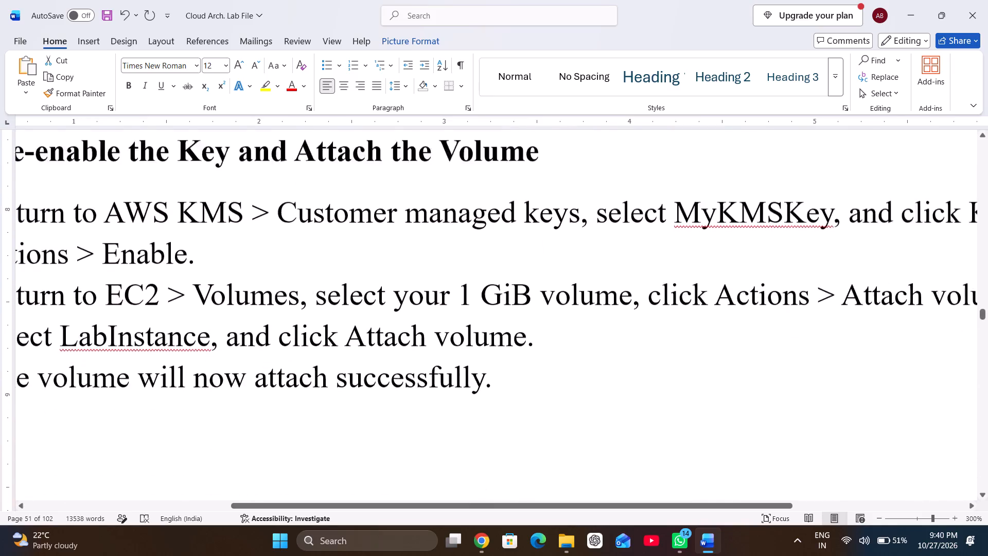
scroll(576, 289, down, 3)
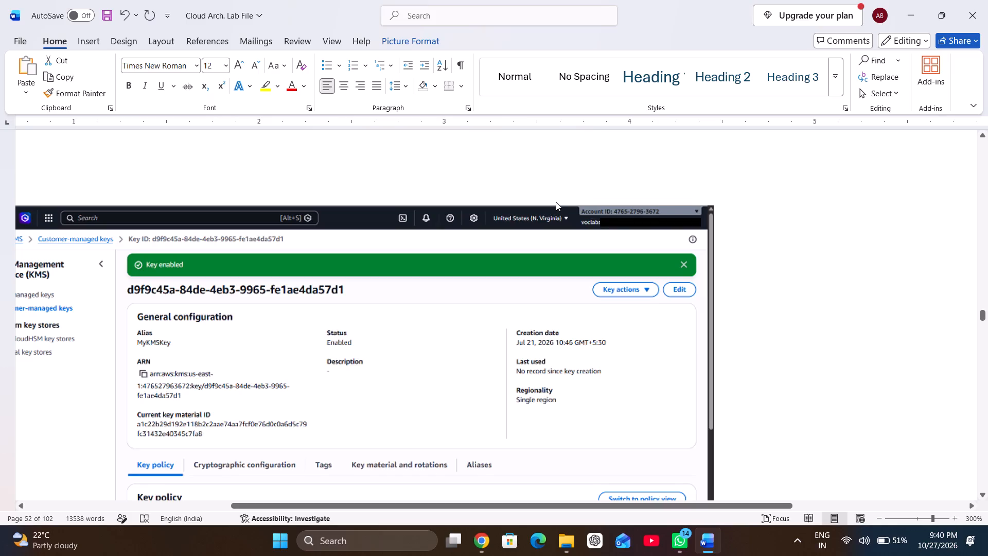
scroll(556, 202, right, 1)
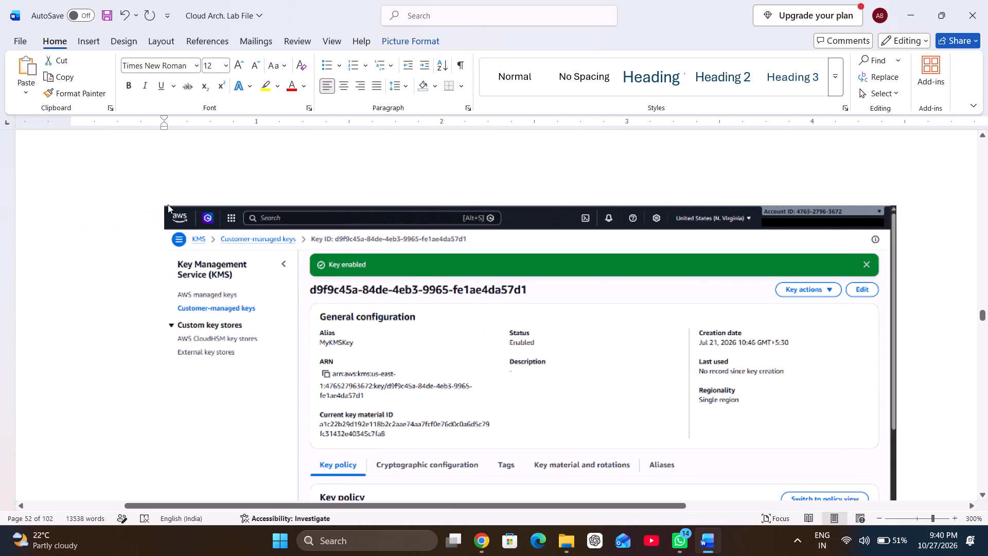
click(160, 210)
key(ctrl+v)
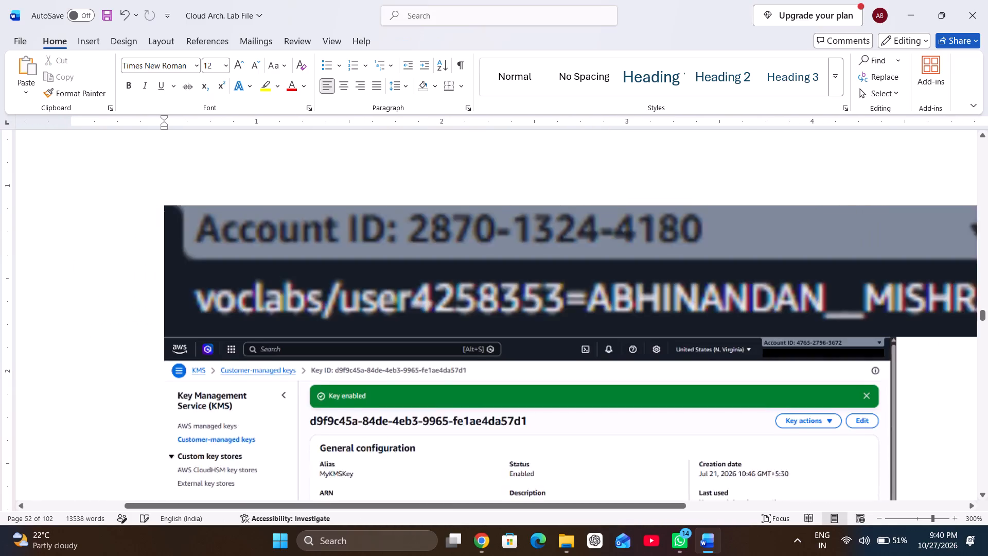
scroll(275, 266, up, 1)
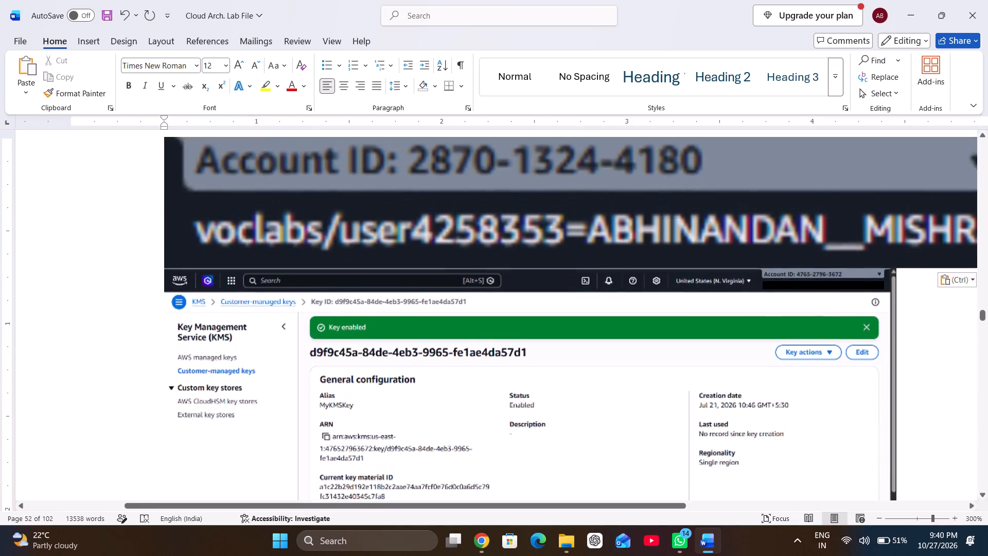
scroll(275, 266, up, 1)
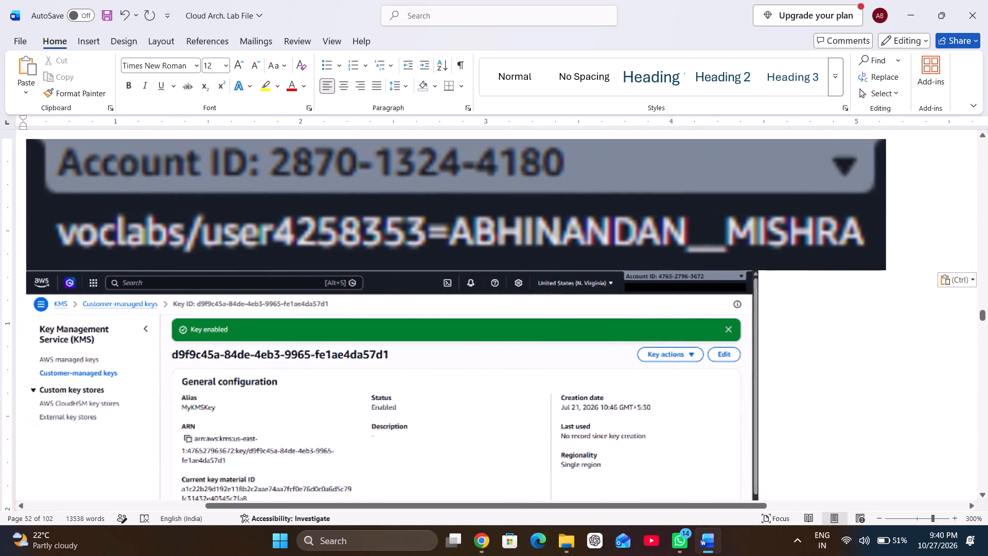
scroll(275, 266, up, 1)
click(342, 275)
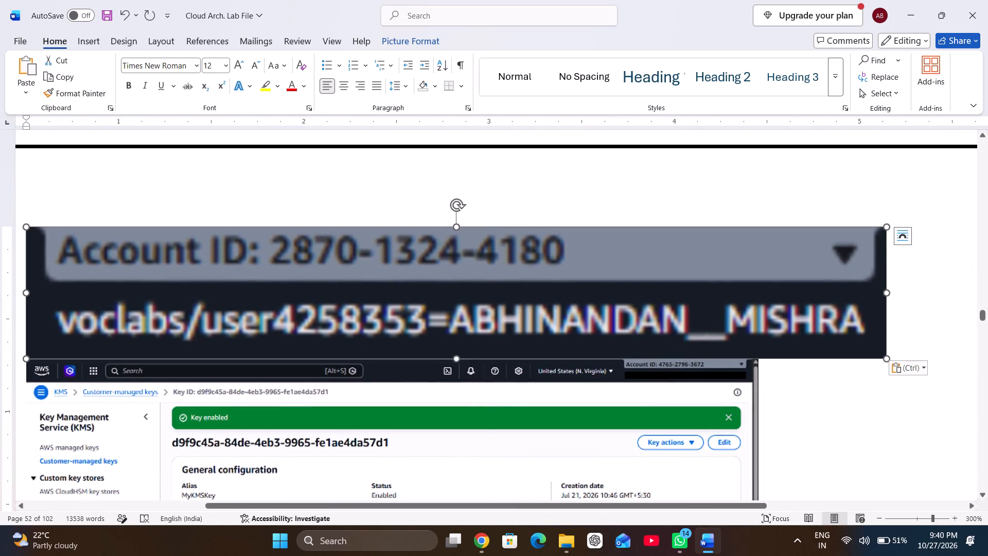
right_click(342, 275)
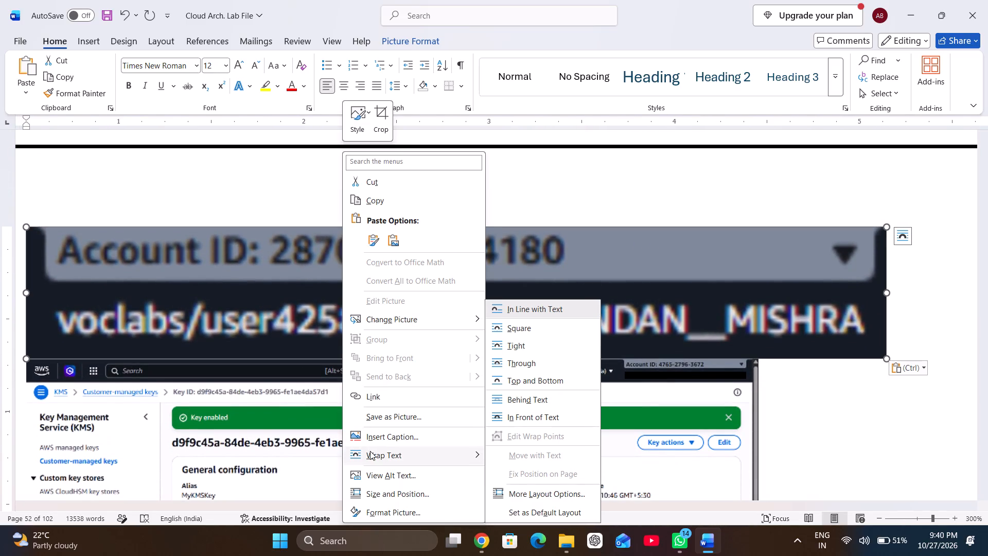
click(519, 417)
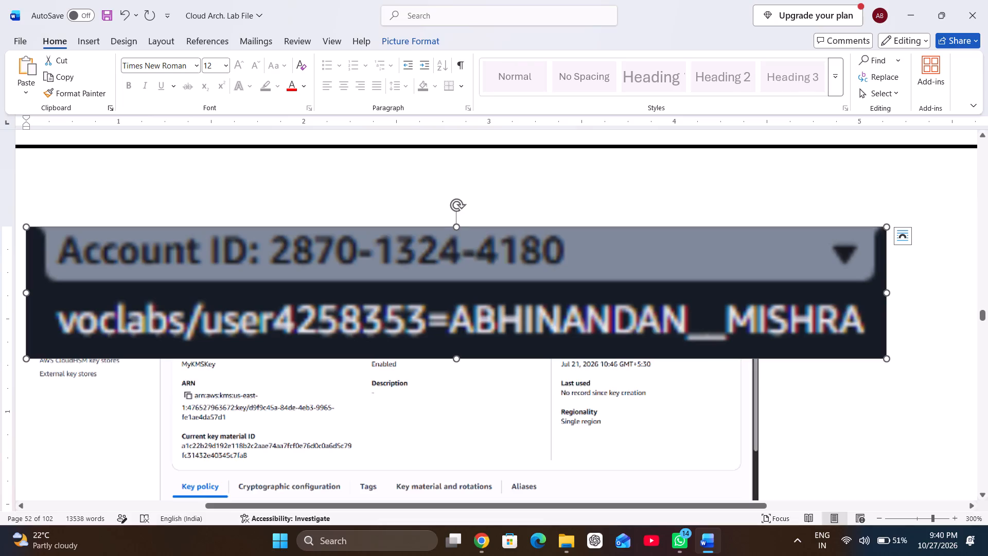
Shrink the account label image to about 15% of its width and bring it up to the "Key enabled" screenshot's header.
drag(28, 229, 268, 293)
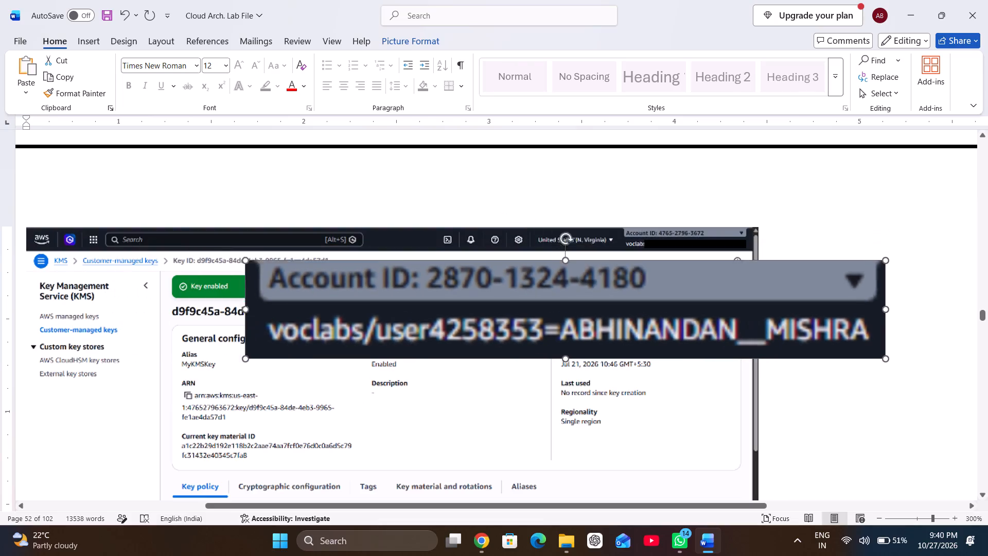
drag(268, 293, 464, 326)
drag(588, 322, 466, 259)
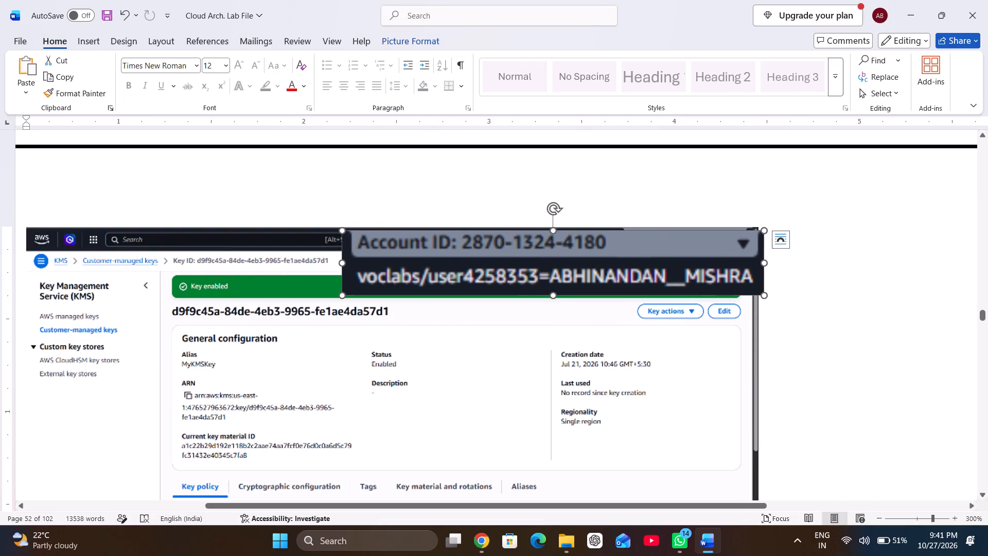
drag(342, 295, 439, 286)
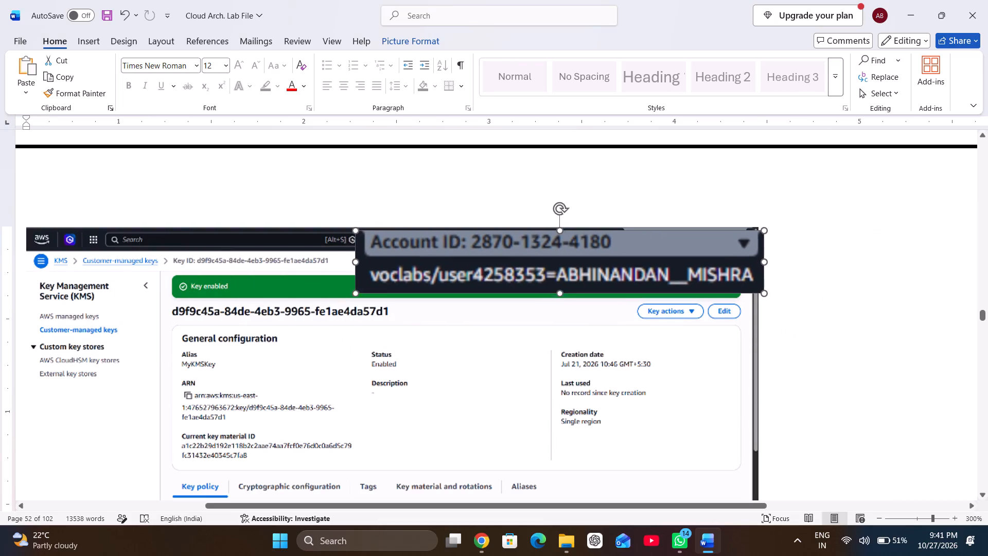
drag(439, 286, 626, 241)
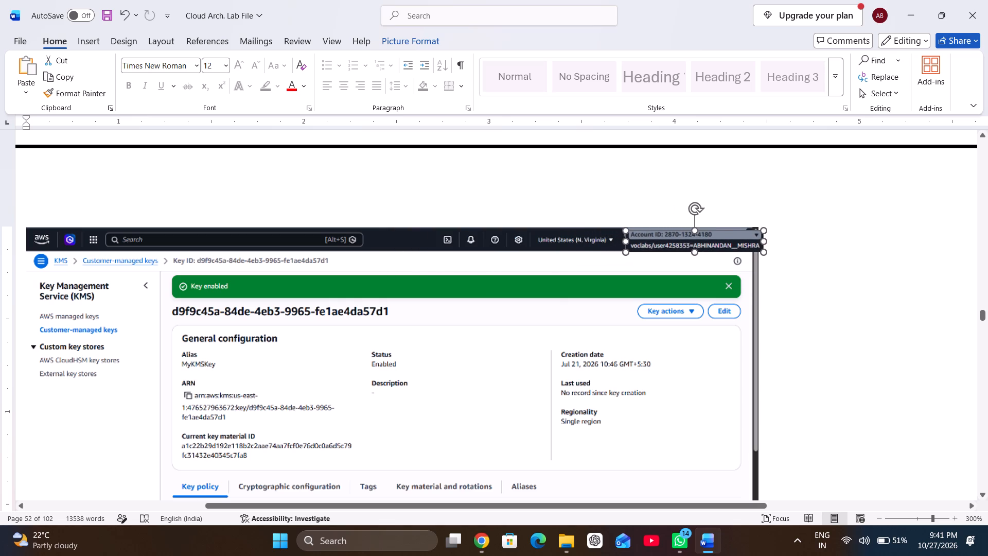
drag(626, 241, 635, 243)
Align the account label image over the account details in the "Key enabled" screenshot's header with small position adjustments.
drag(675, 237, 662, 237)
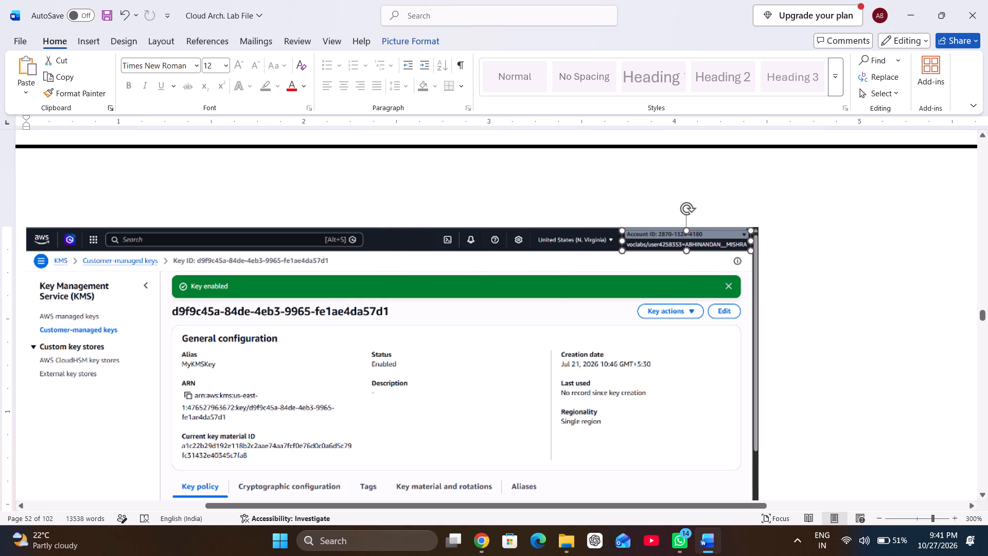
drag(662, 237, 661, 238)
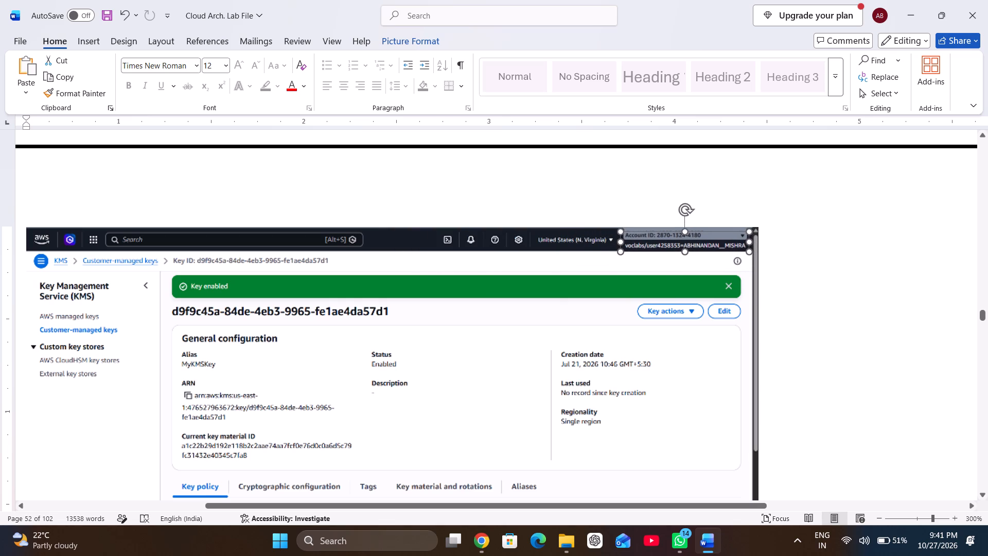
drag(661, 238, 659, 236)
click(644, 304)
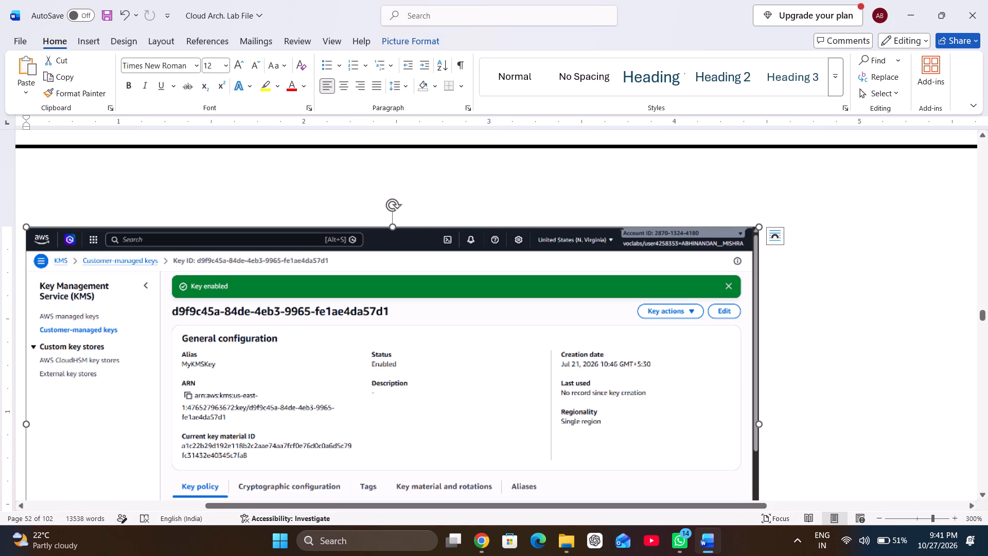
click(652, 243)
click(620, 240)
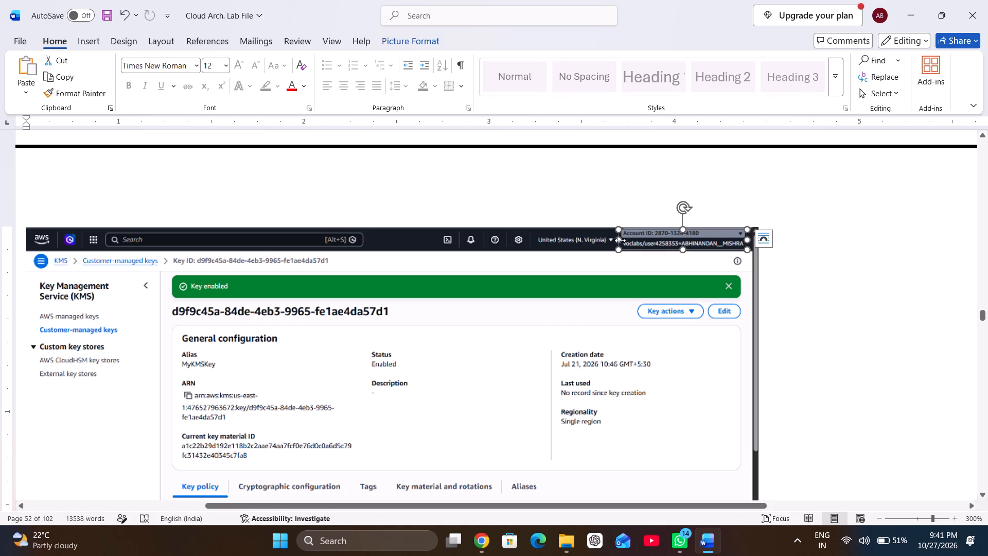
click(687, 255)
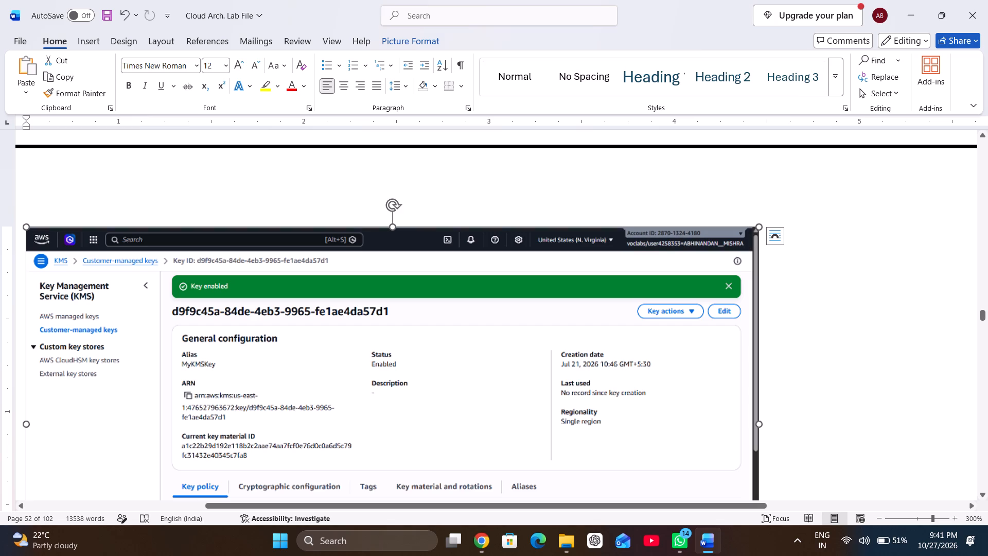
click(685, 240)
click(685, 240)
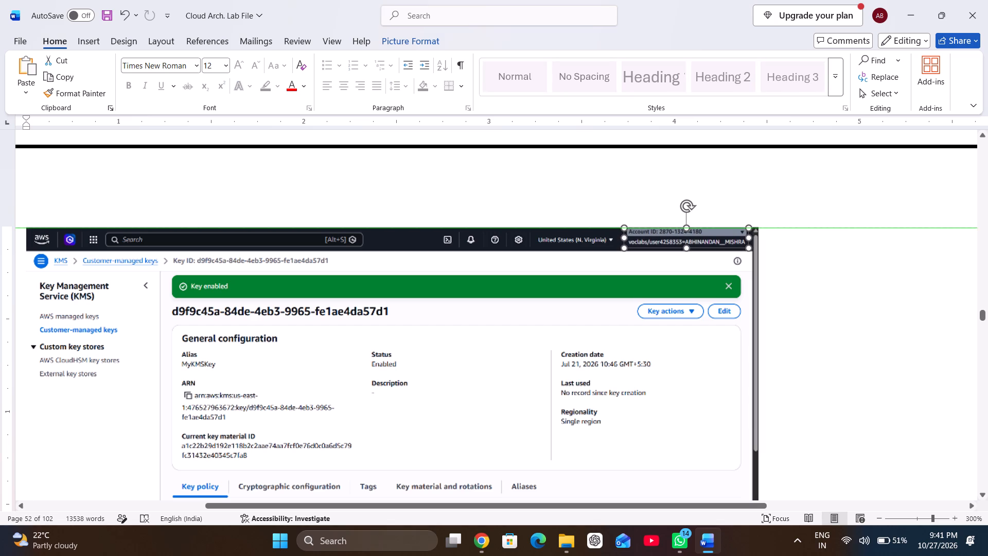
click(659, 326)
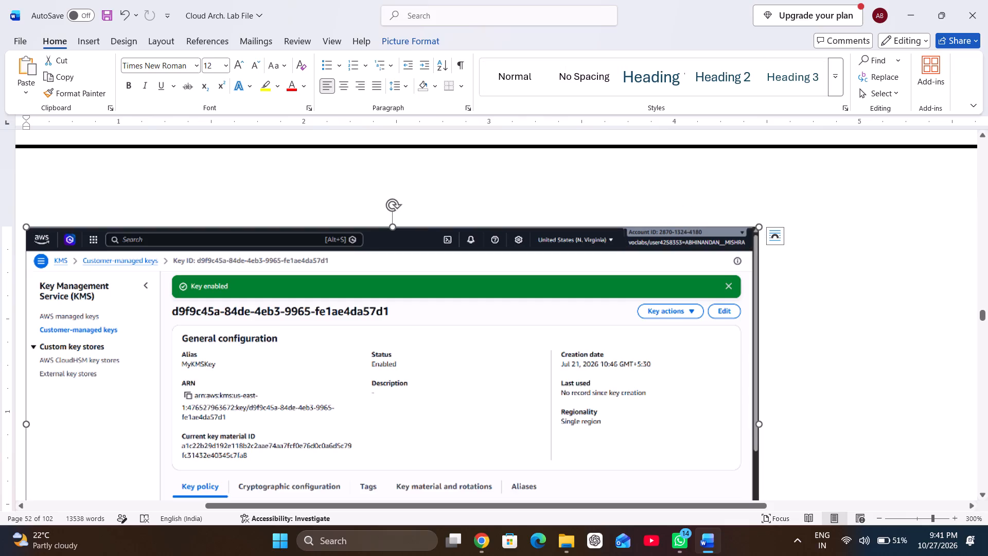
click(653, 238)
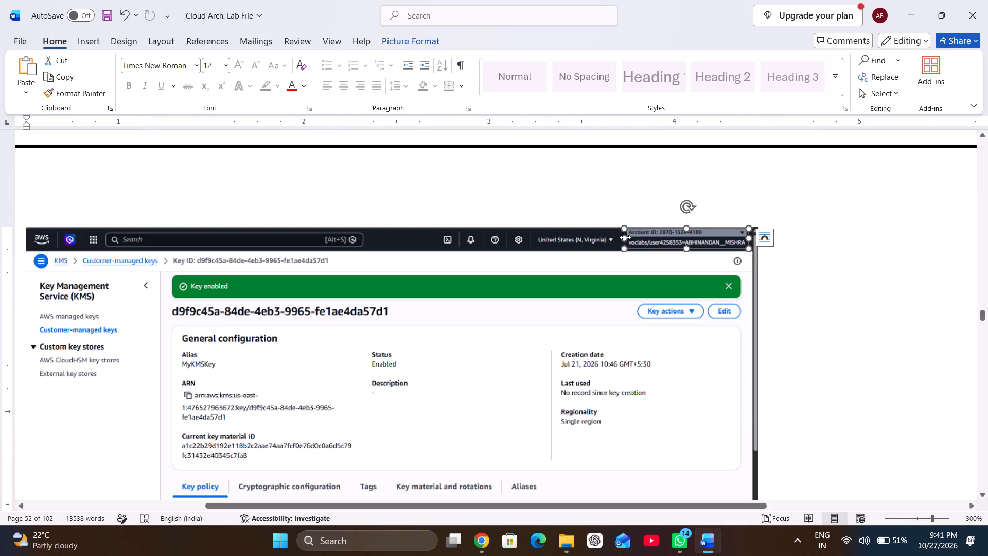
click(624, 238)
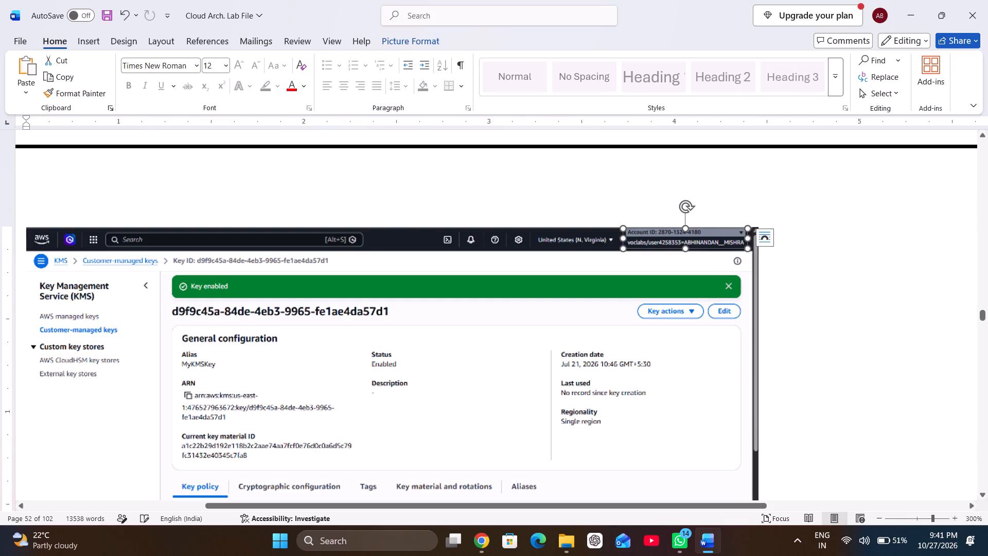
click(623, 280)
scroll(623, 280, down, 1)
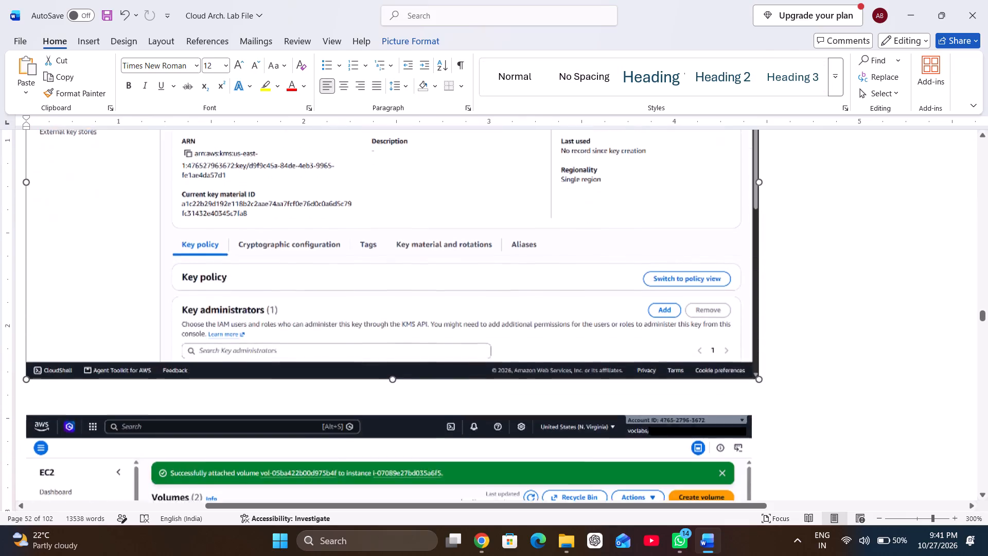
Paste the account label image before the "Successfully attached volume" screenshot and set its text wrapping to In Front of Text.
scroll(623, 280, down, 2)
click(632, 313)
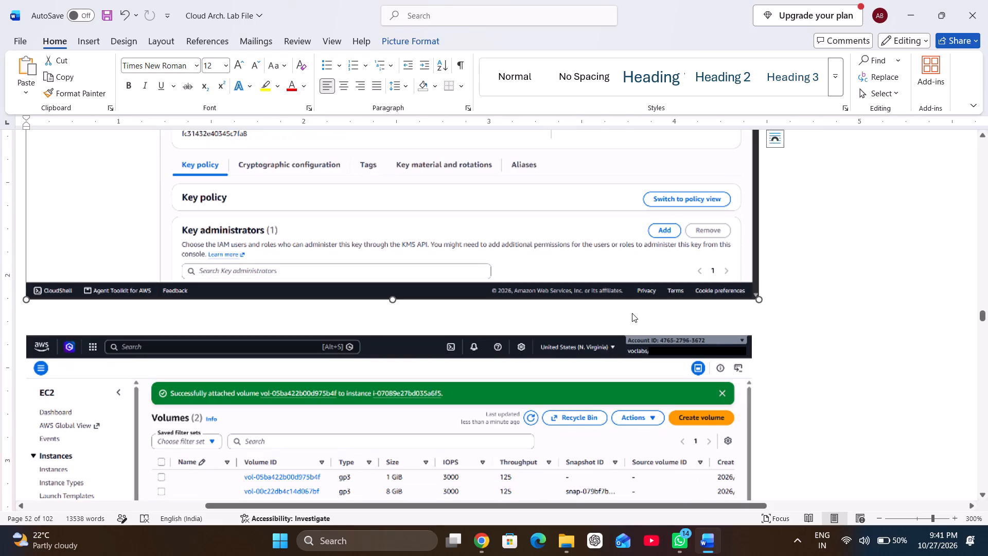
key(ctrl+v)
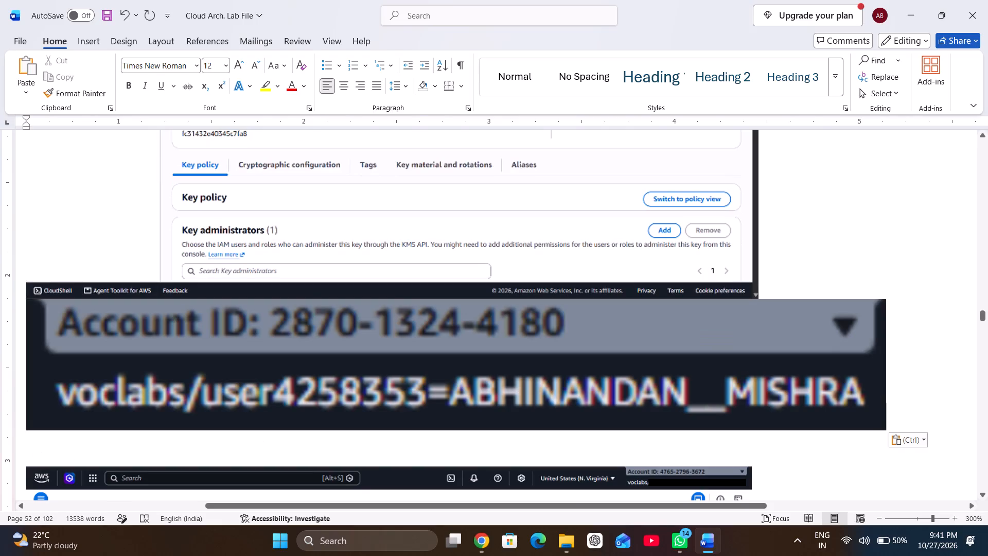
click(616, 327)
right_click(616, 327)
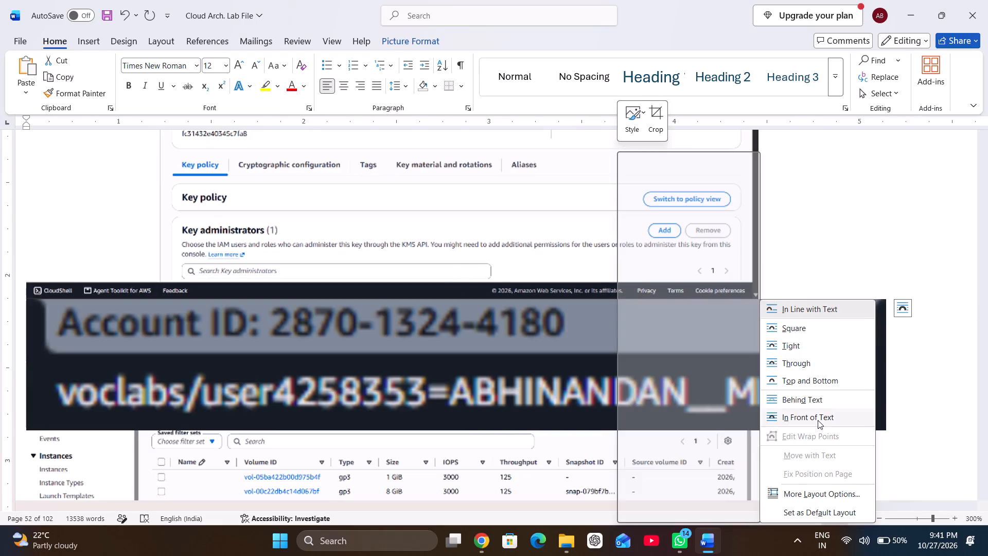
click(818, 420)
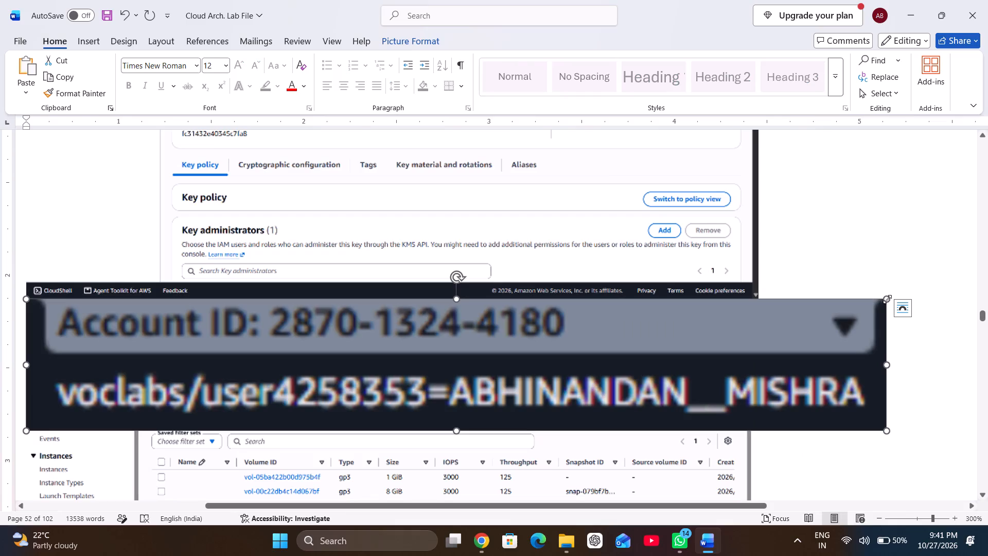
Shrink the account label image to about 15% of its width and move it over the account details in the "Successfully attached volume" screenshot's header.
drag(889, 299, 478, 385)
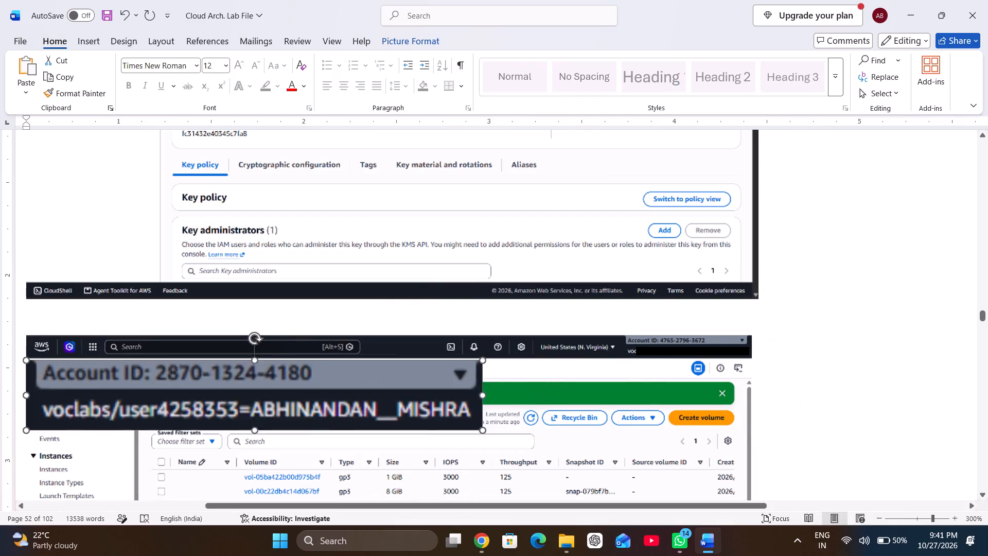
drag(478, 385, 386, 387)
drag(288, 395, 754, 374)
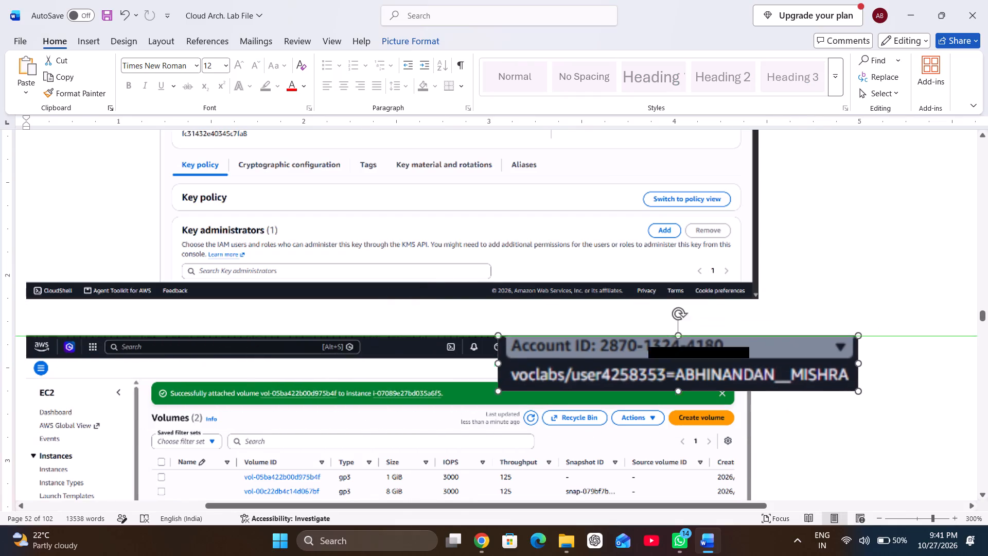
drag(754, 374, 751, 377)
click(487, 418)
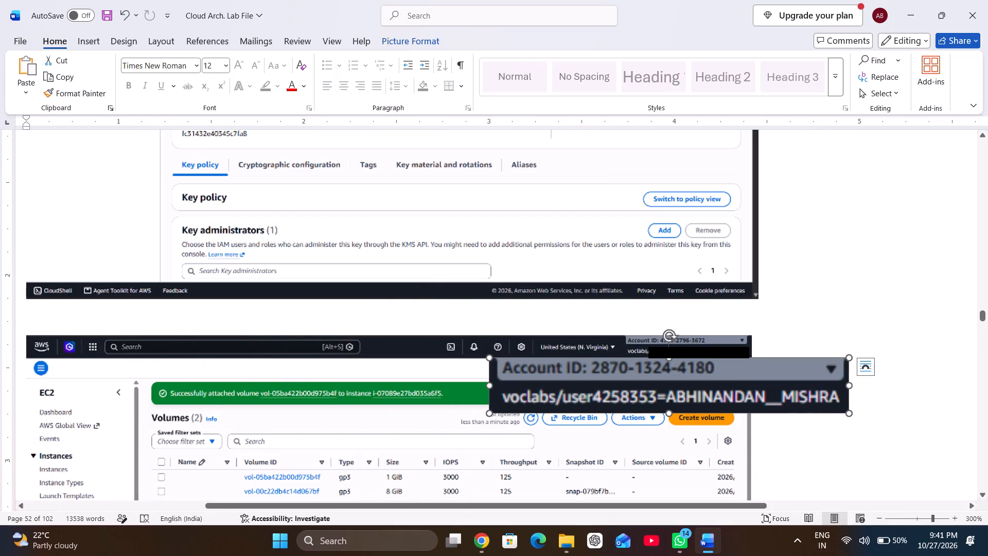
drag(489, 414, 687, 369)
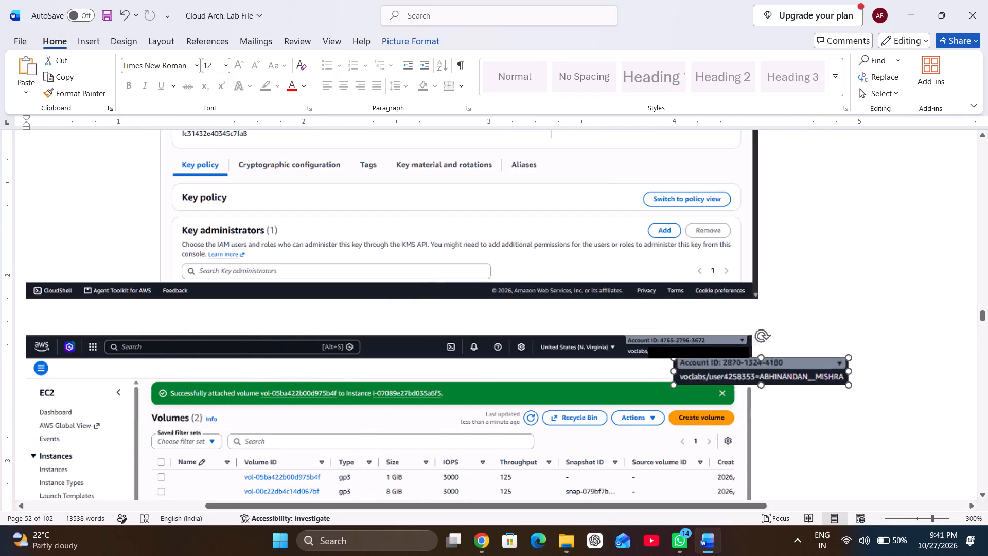
drag(687, 369, 719, 366)
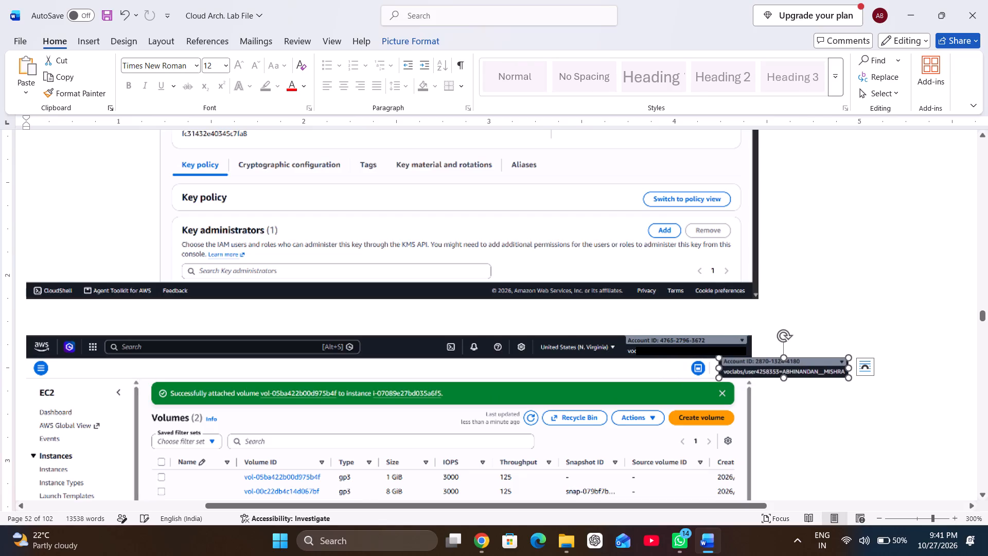
drag(751, 370, 652, 352)
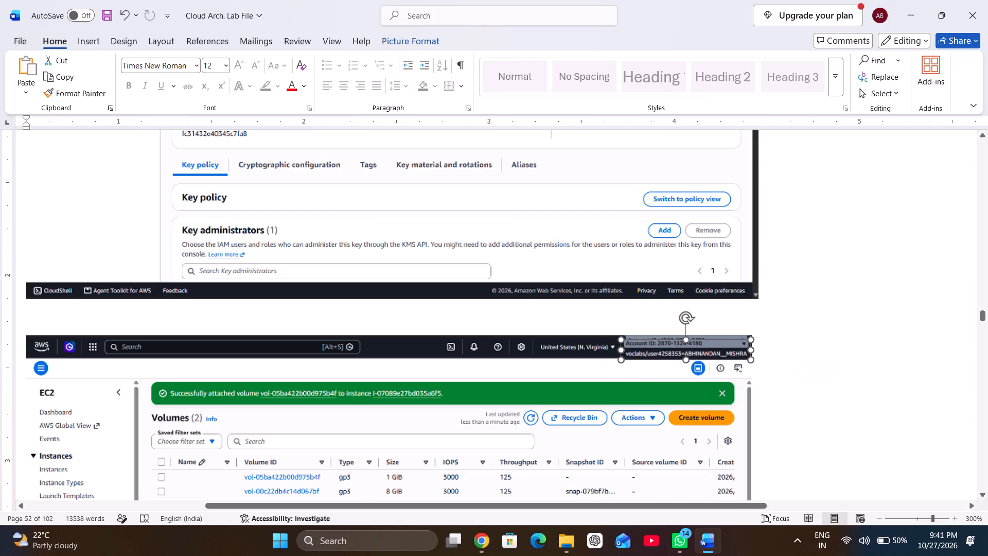
drag(652, 352, 654, 349)
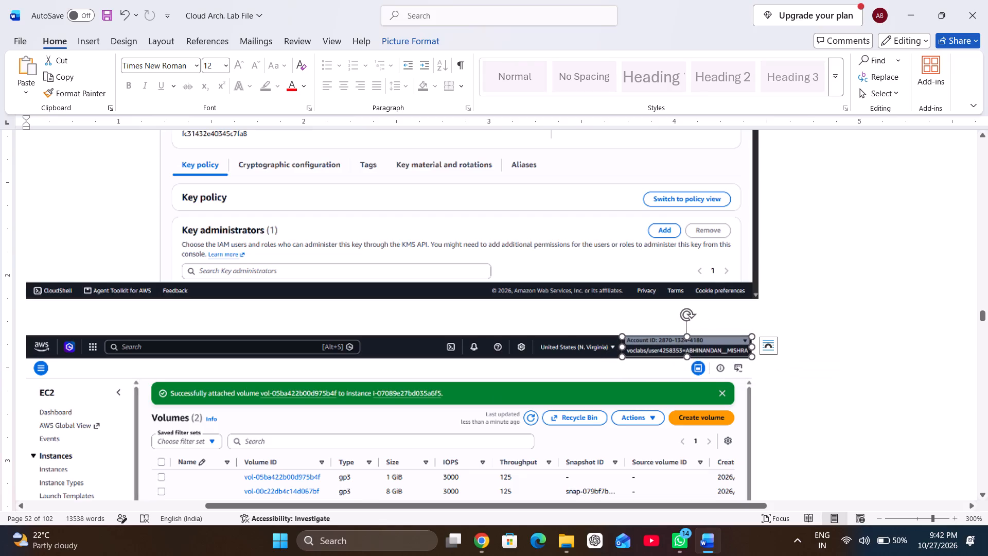
Narrow the account label image slightly and align it over the account details in the "Successfully attached volume" screenshot's header with small position adjustments.
click(622, 349)
click(610, 384)
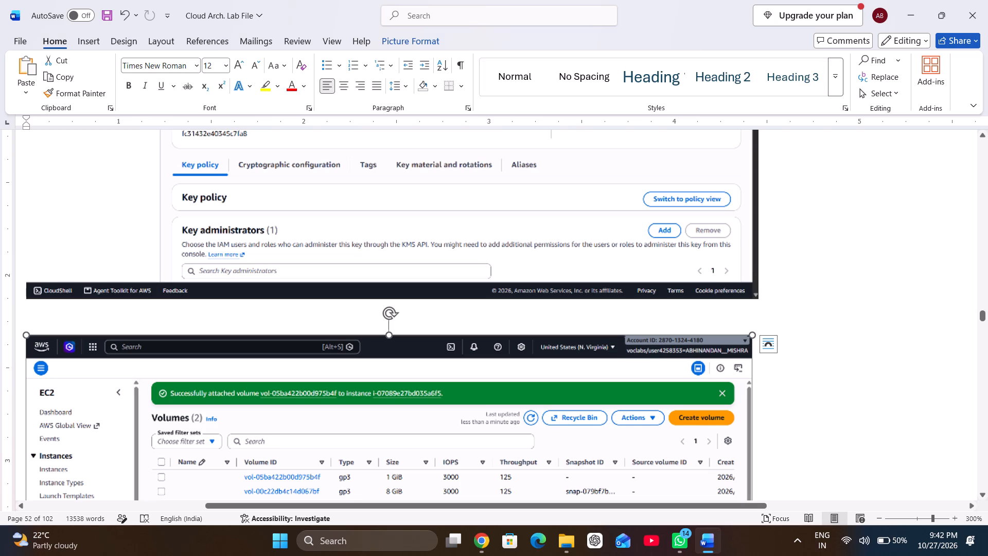
click(687, 344)
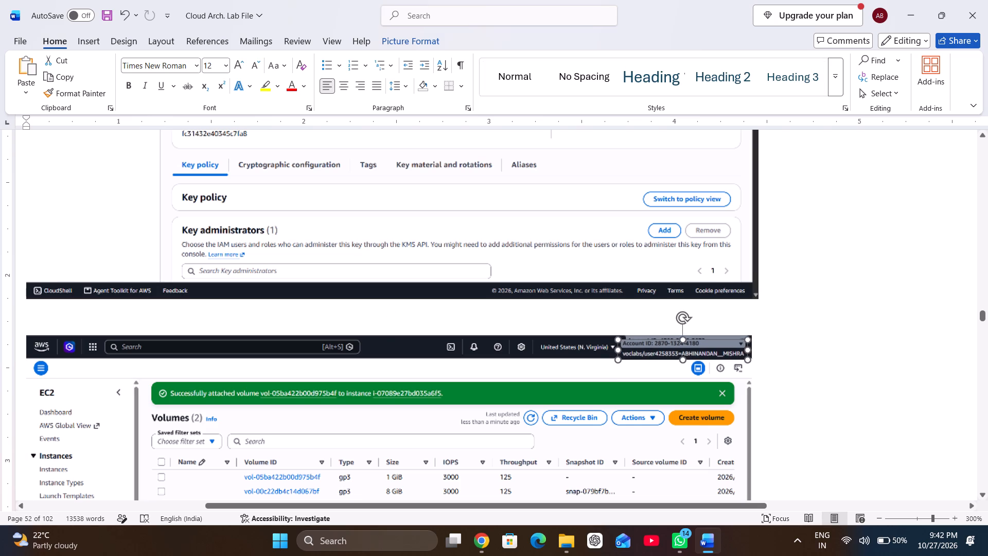
click(660, 384)
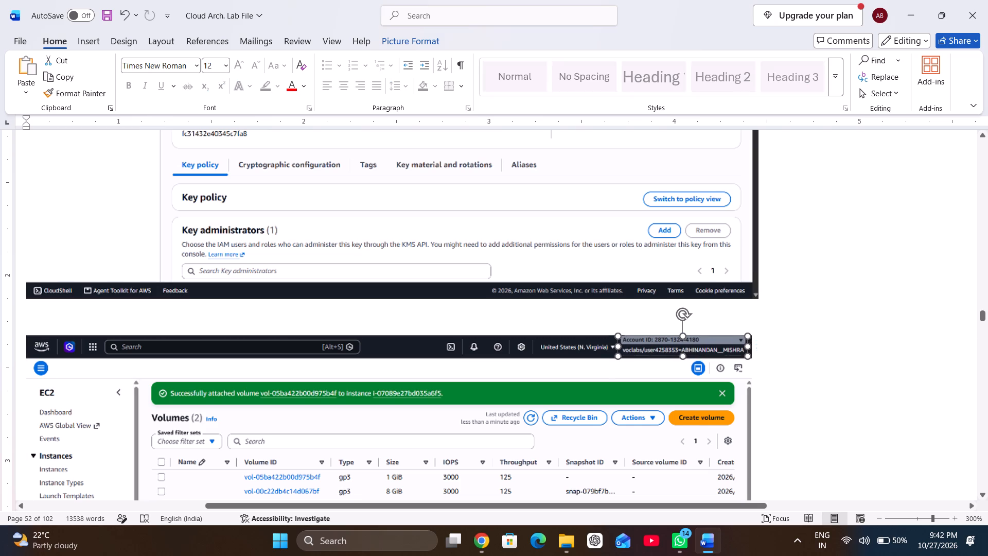
click(642, 352)
drag(619, 347, 625, 347)
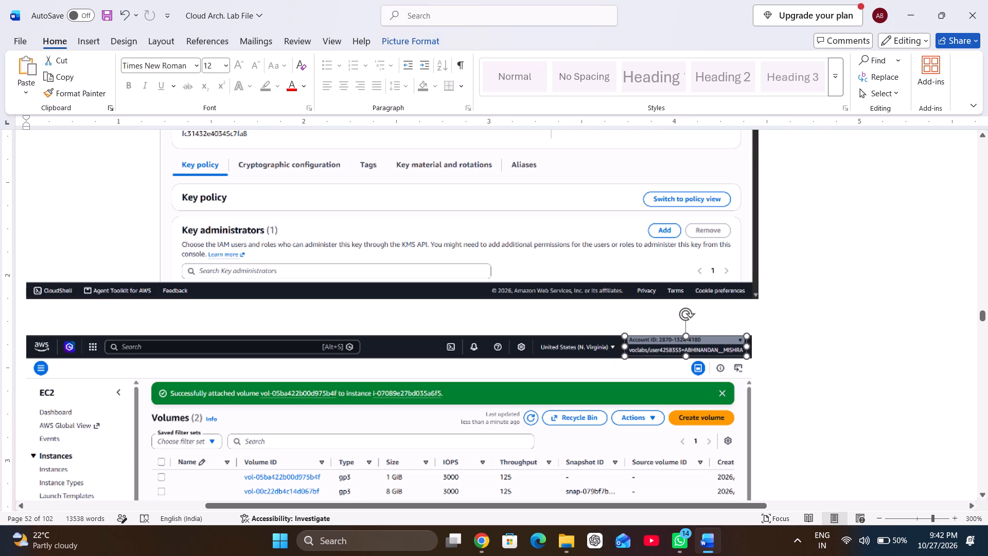
drag(625, 347, 625, 347)
click(619, 392)
click(666, 351)
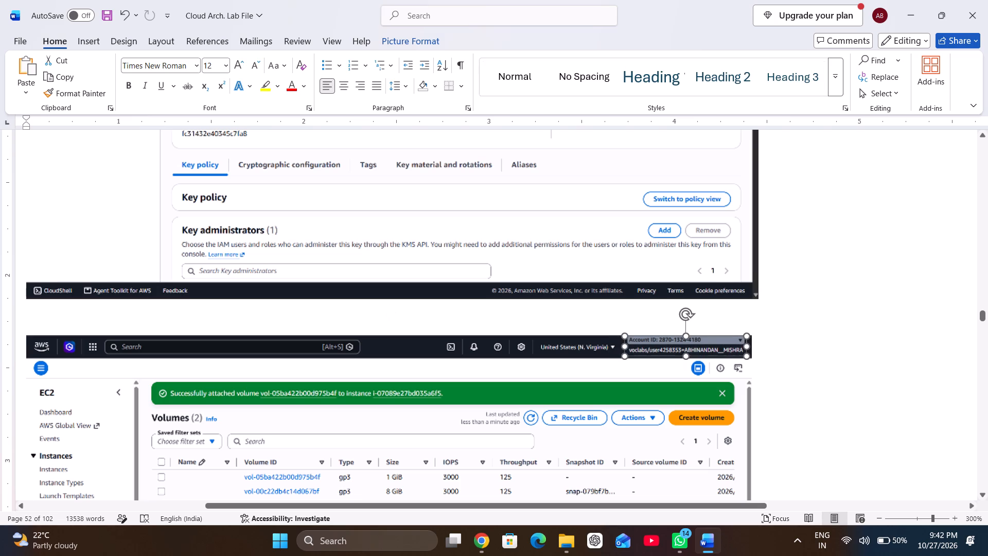
click(648, 380)
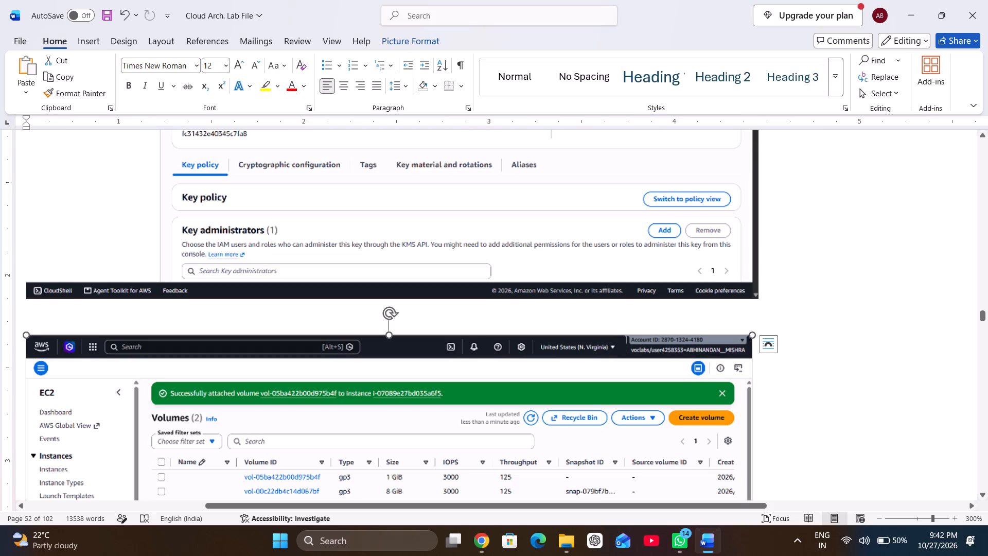
click(642, 343)
click(627, 346)
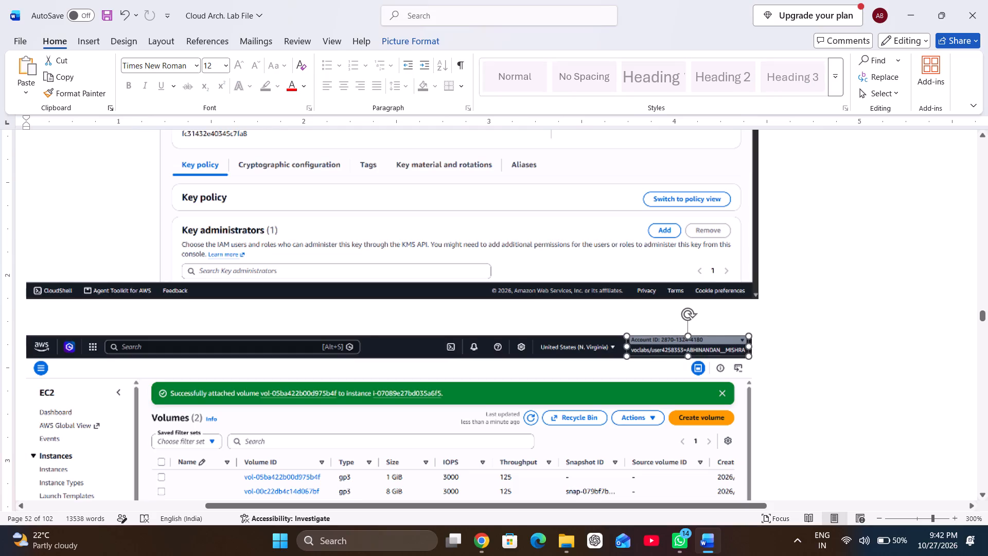
click(623, 376)
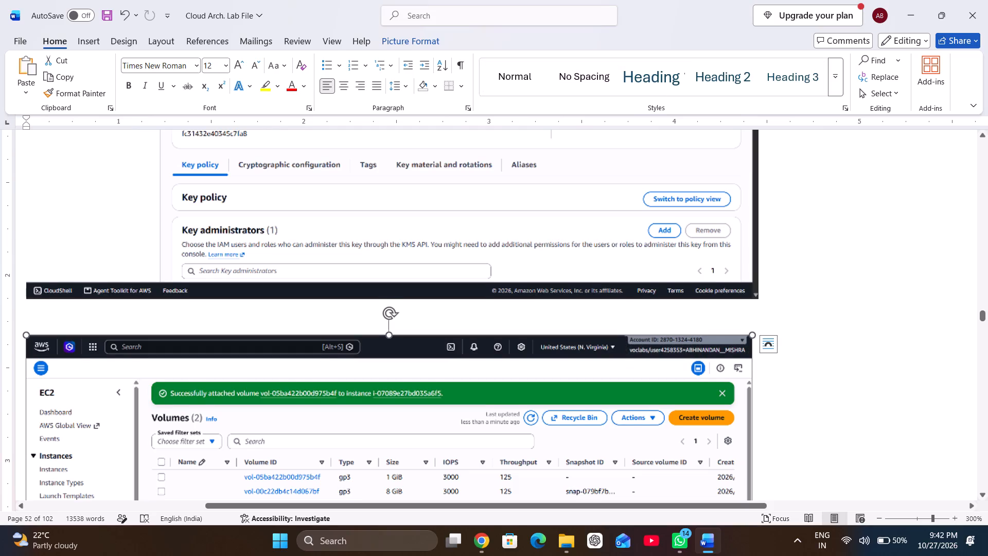
Look through the pages after the "Successfully attached volume" screenshot, from Task 5 into Lab 12, for screenshots that still need editing.
scroll(623, 376, down, 3)
scroll(623, 376, up, 8)
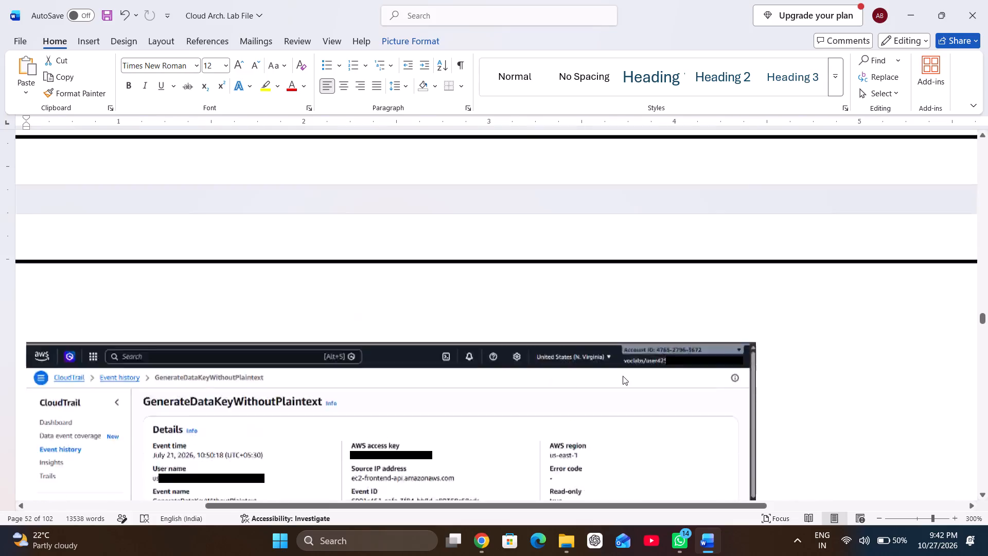
scroll(623, 376, up, 3)
scroll(623, 376, down, 1)
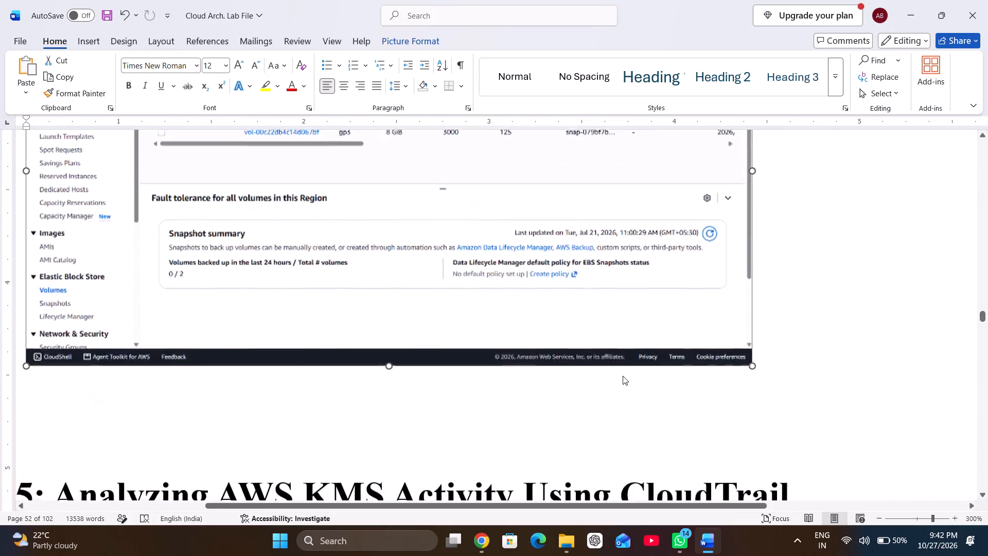
scroll(623, 376, down, 1)
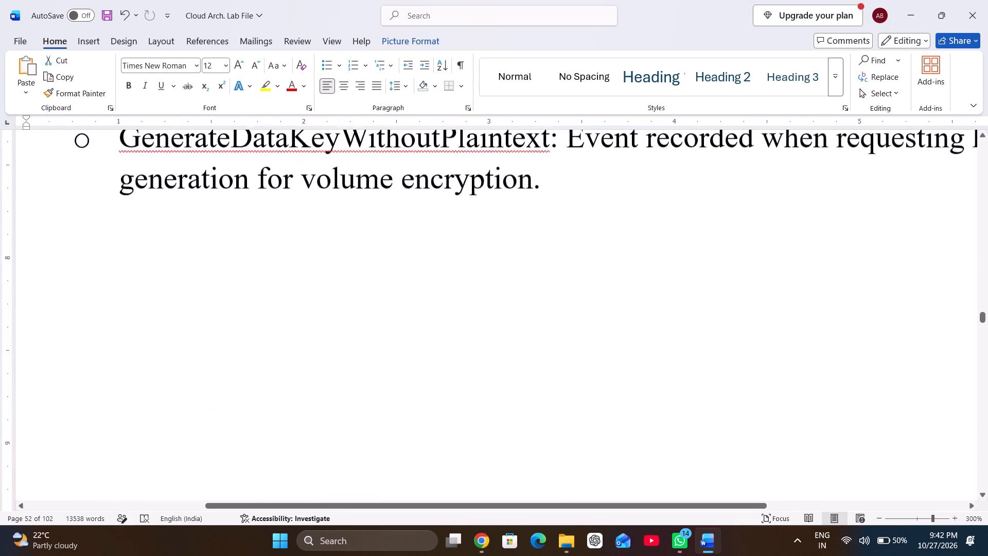
scroll(623, 376, down, 1)
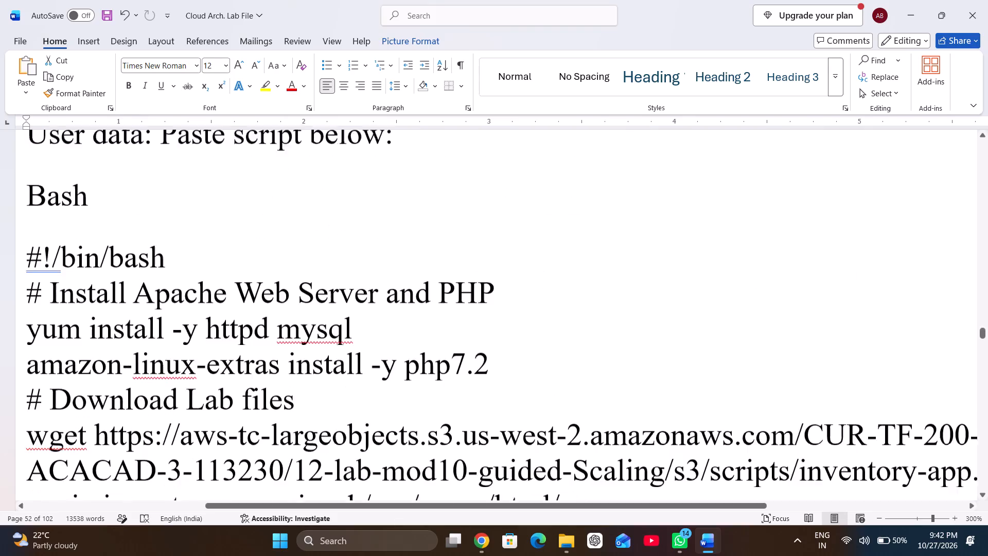
scroll(623, 376, up, 7)
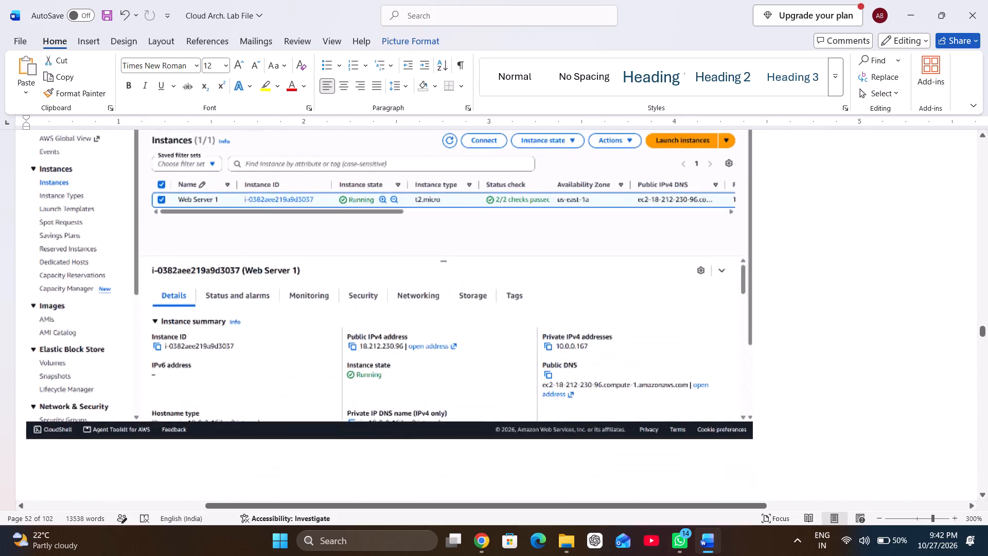
scroll(623, 376, up, 4)
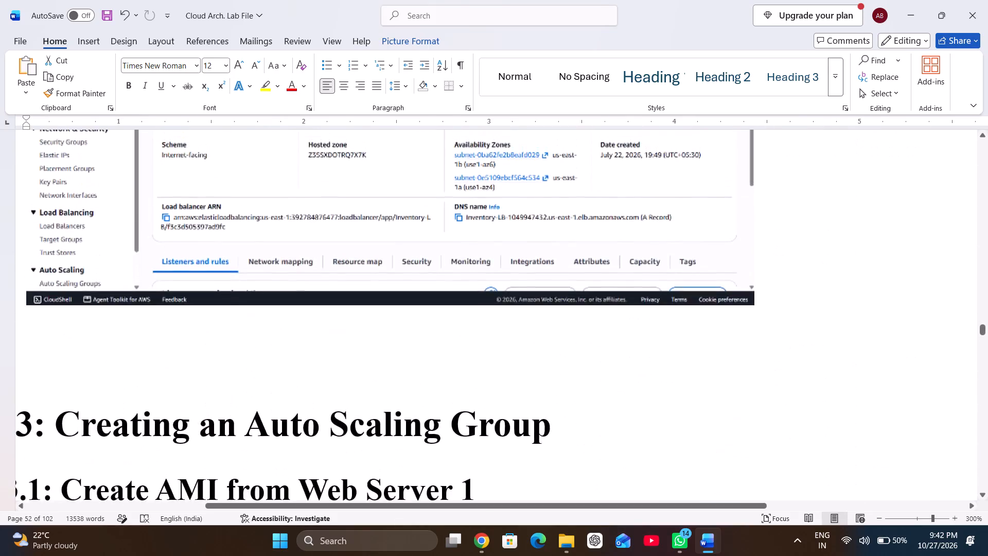
scroll(623, 376, up, 3)
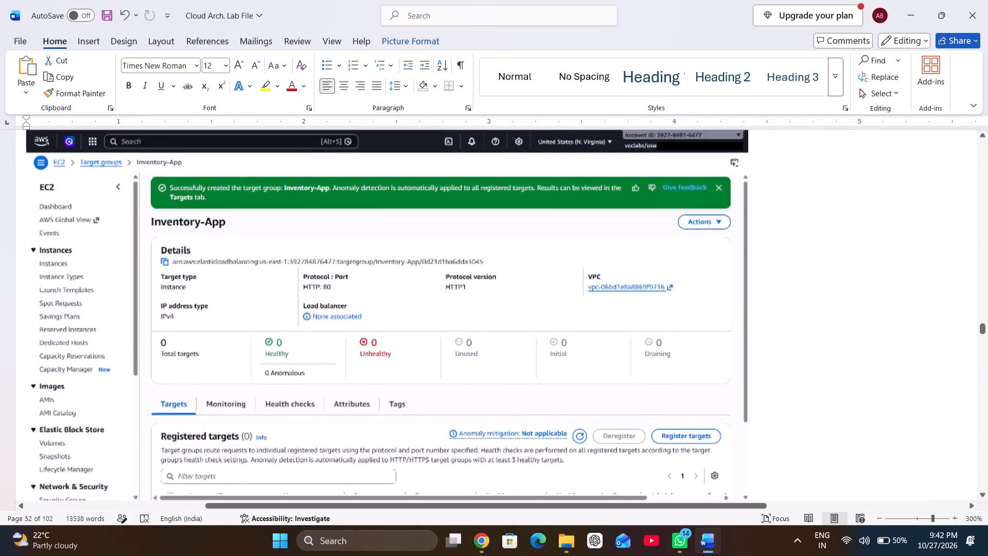
scroll(623, 376, up, 5)
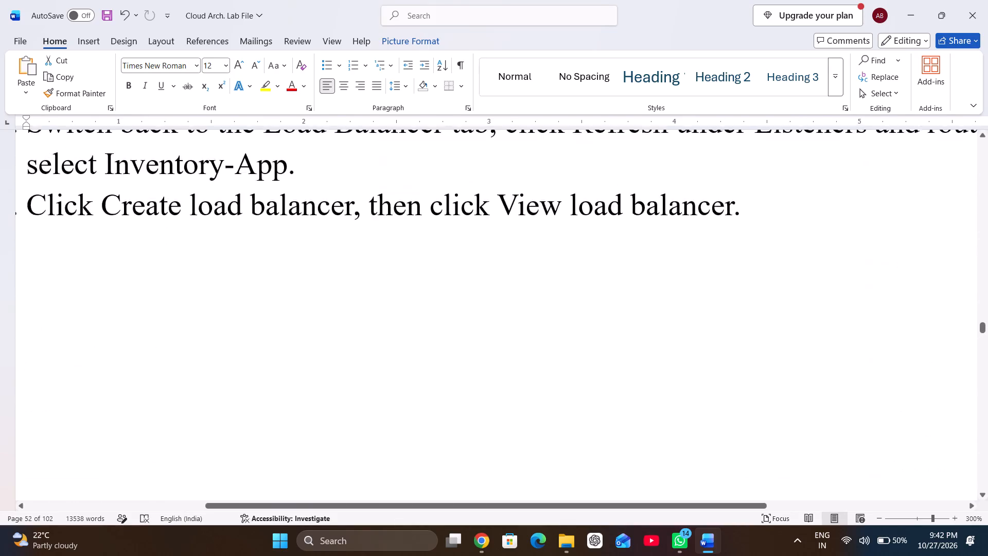
scroll(623, 376, up, 7)
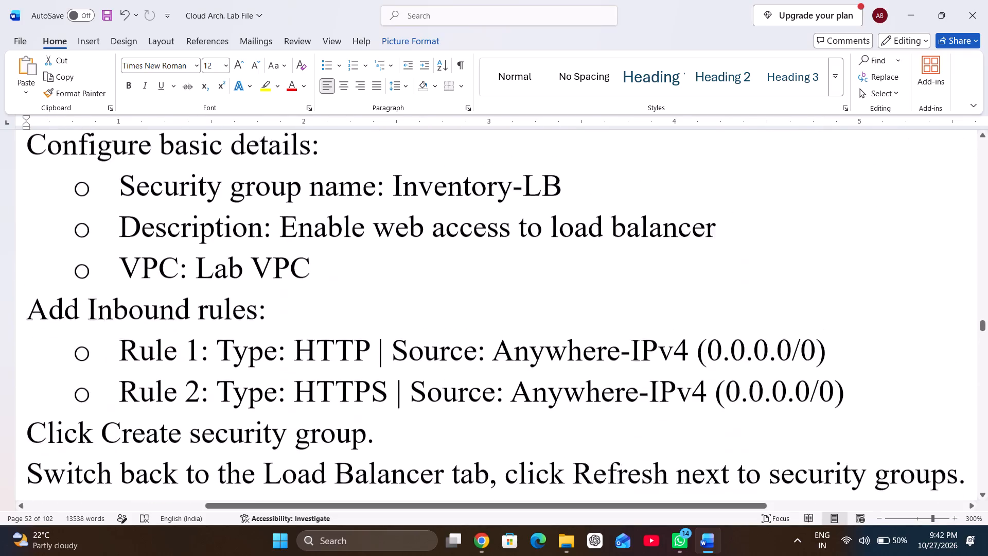
scroll(623, 376, up, 6)
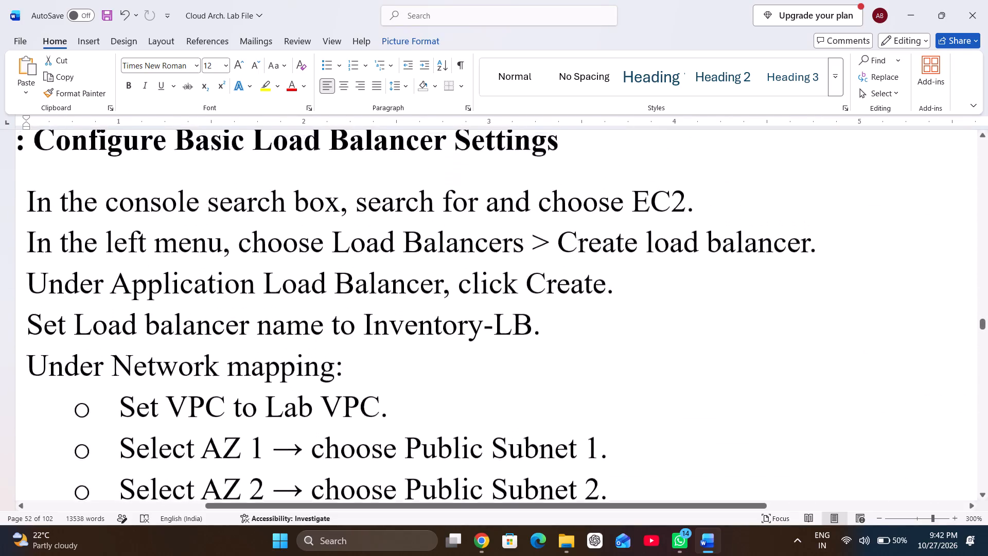
scroll(623, 376, up, 3)
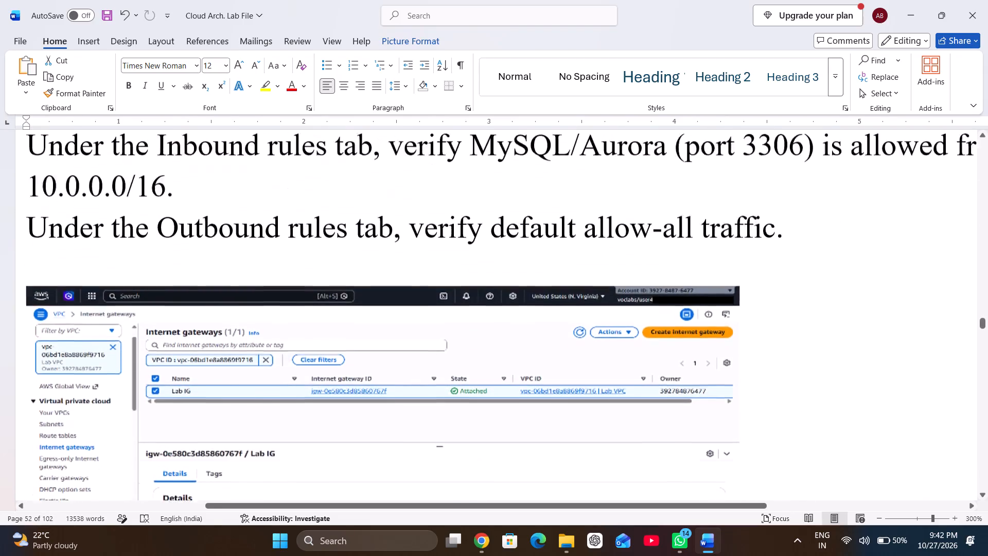
scroll(623, 376, up, 4)
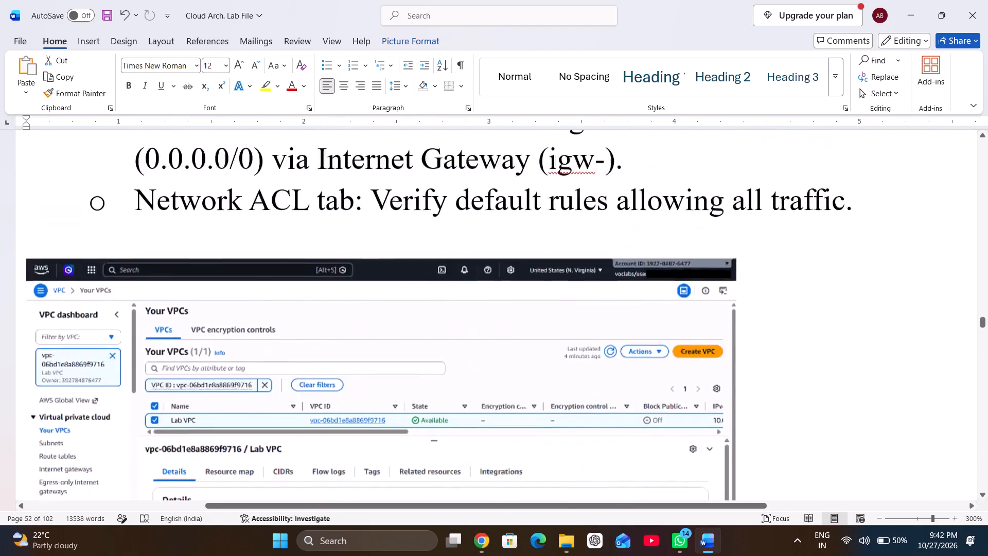
scroll(623, 376, up, 5)
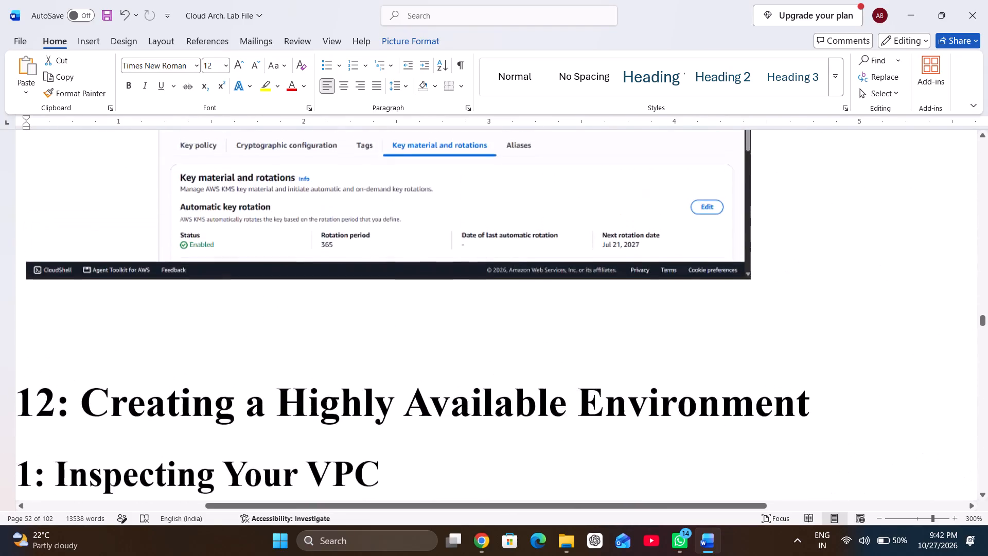
scroll(623, 376, up, 3)
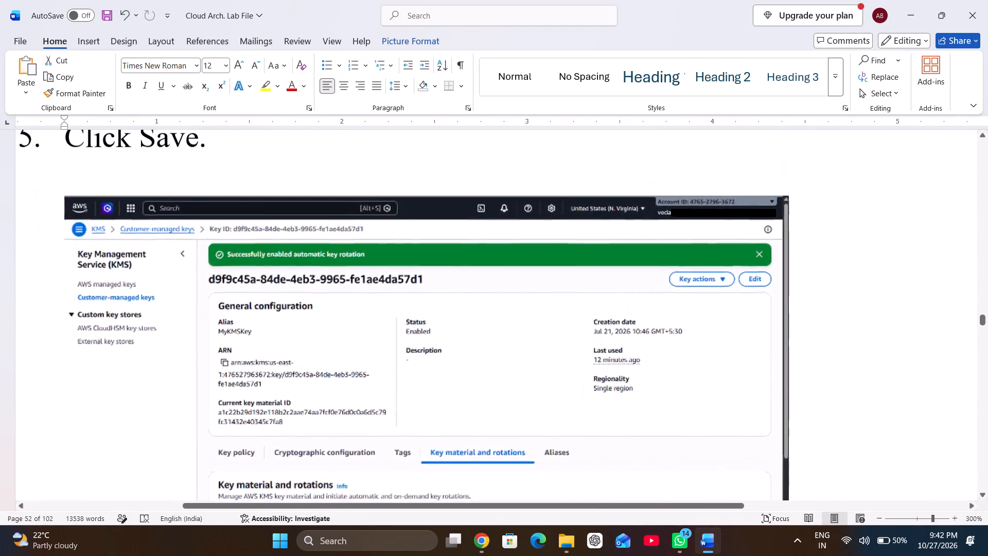
scroll(623, 376, up, 3)
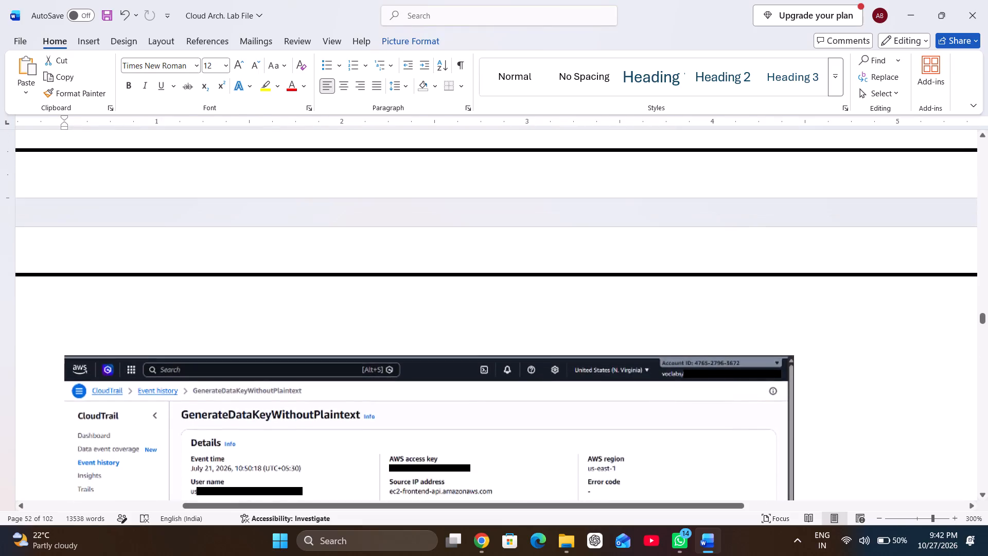
scroll(623, 376, up, 5)
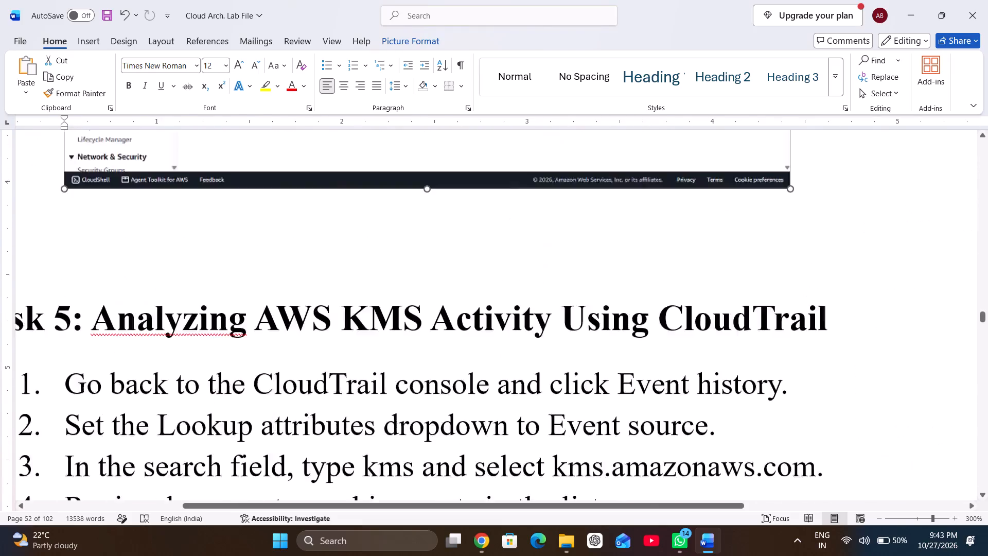
scroll(623, 376, up, 2)
scroll(623, 376, down, 1)
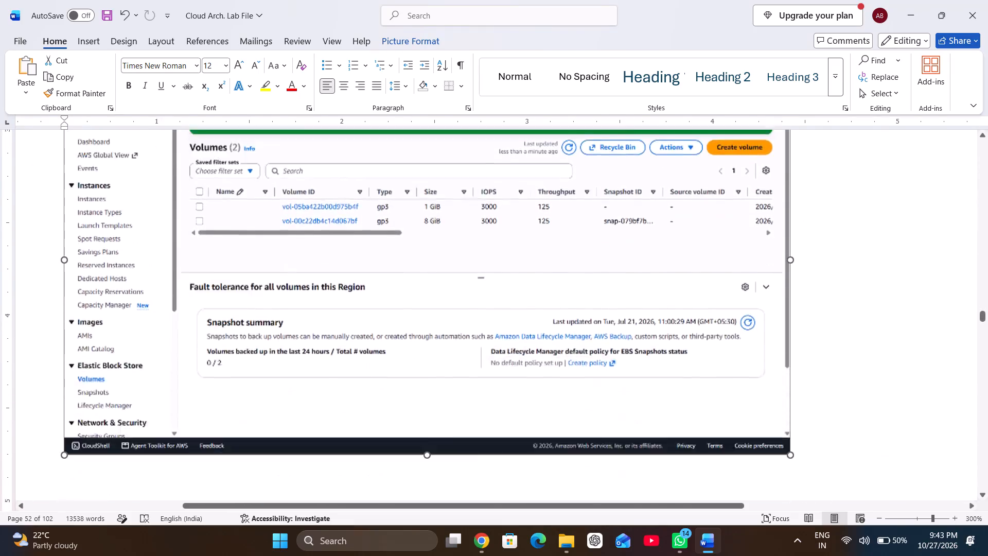
scroll(623, 376, down, 4)
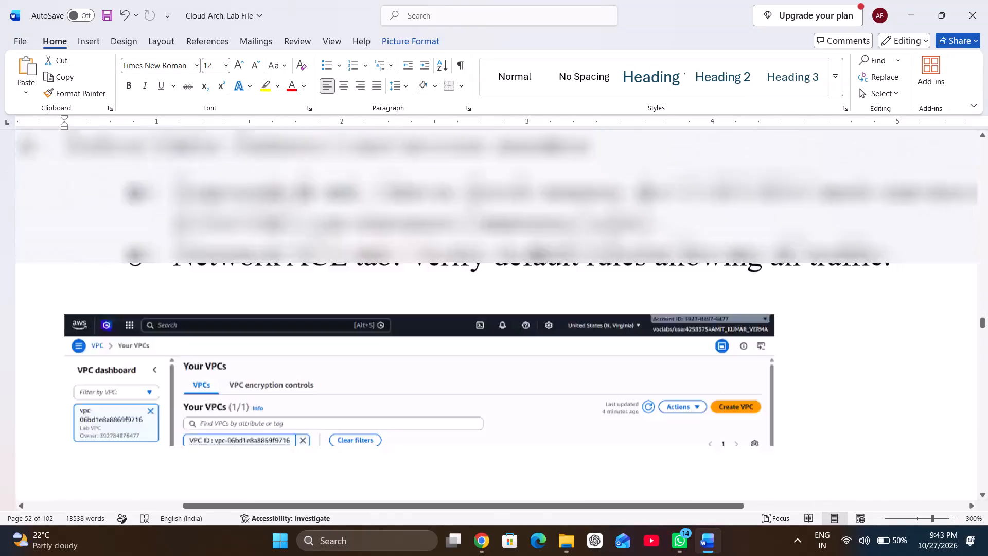
Delete the "Successfully enabled automatic key rotation" screenshot before the Lab 12 heading and remove the indent from the empty line left behind.
scroll(623, 376, up, 4)
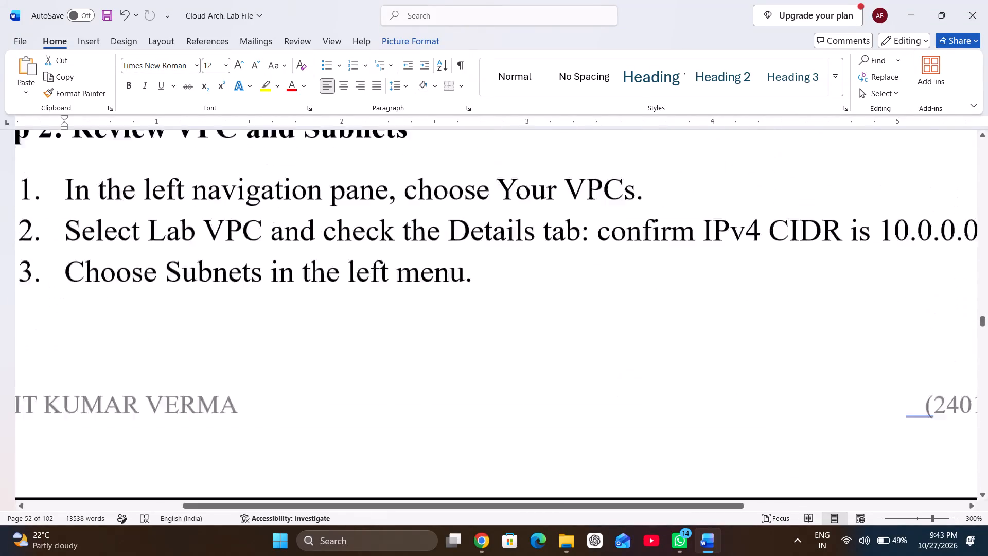
scroll(623, 376, up, 3)
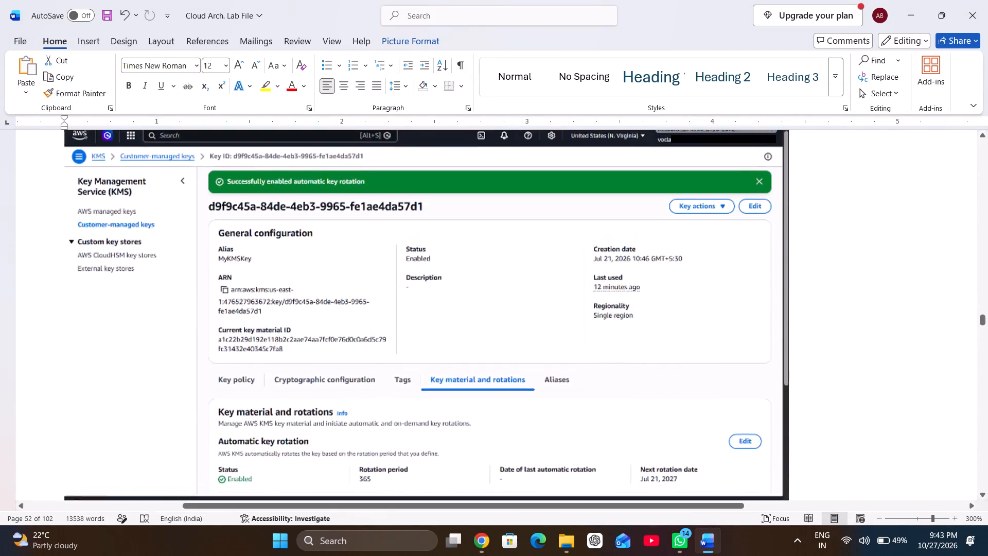
scroll(623, 376, up, 3)
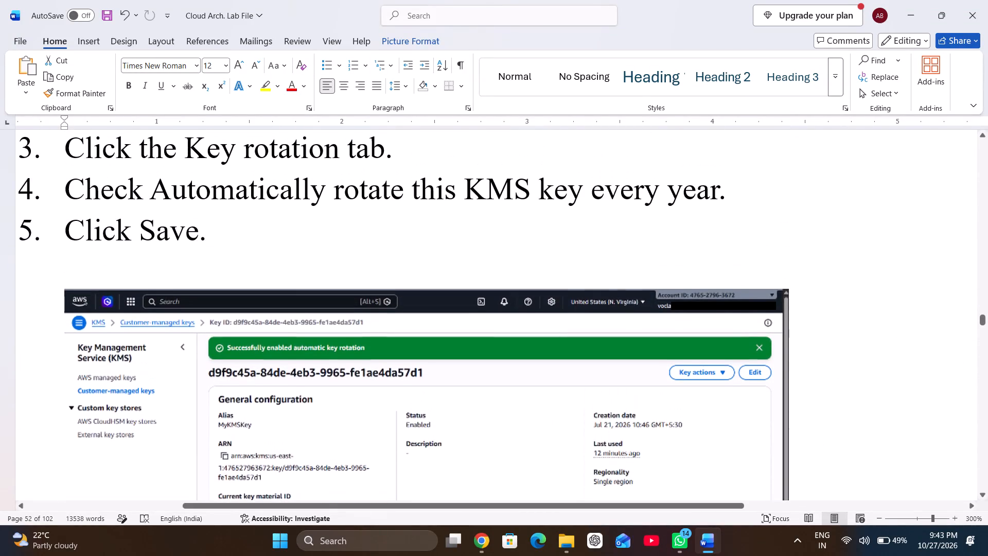
click(491, 413)
key(Delete)
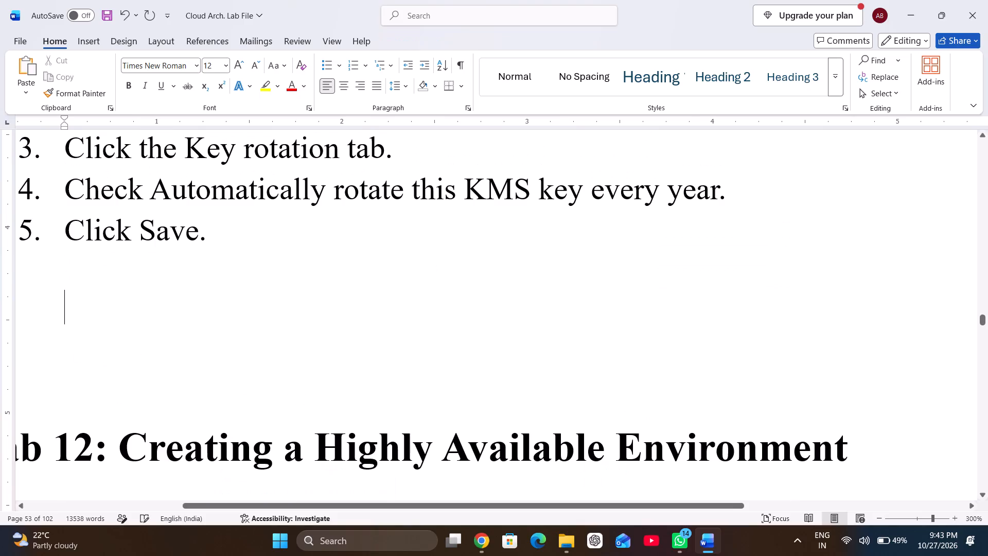
key(BackSpace)
key(BackSpace)
Paste the account label image before the "Internet gateways" screenshot in Lab 12 and set its text wrapping to In Front of Text.
scroll(491, 413, down, 2)
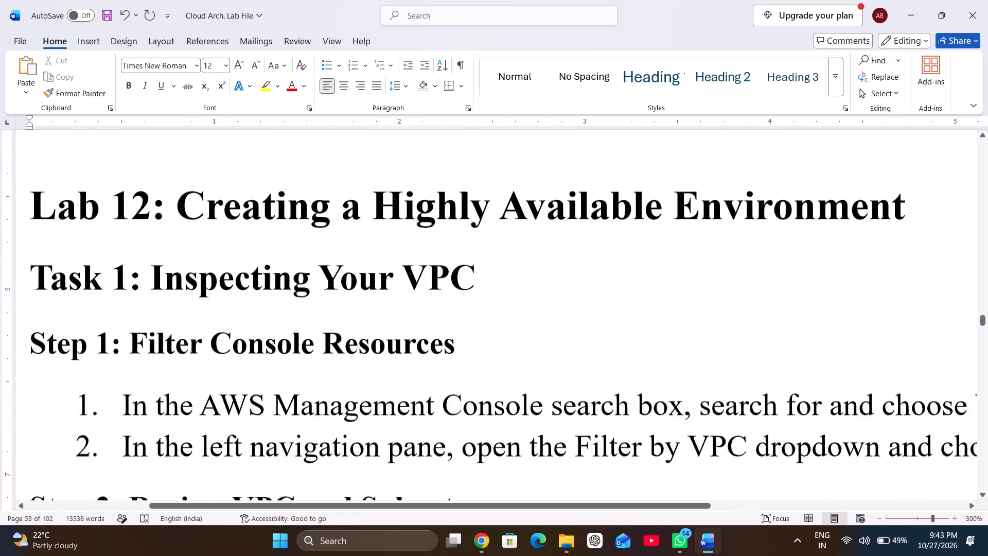
scroll(491, 413, down, 1)
scroll(491, 413, up, 2)
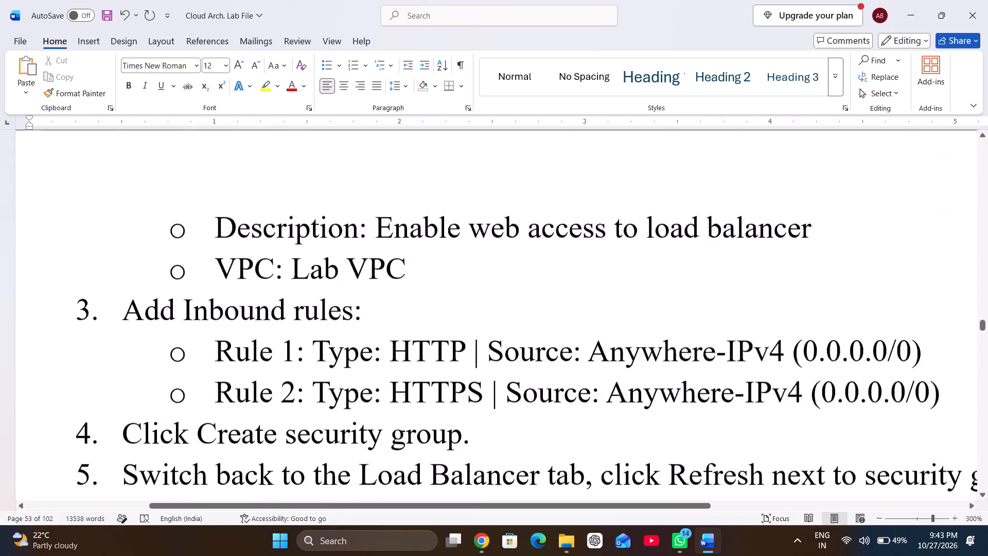
scroll(491, 413, up, 6)
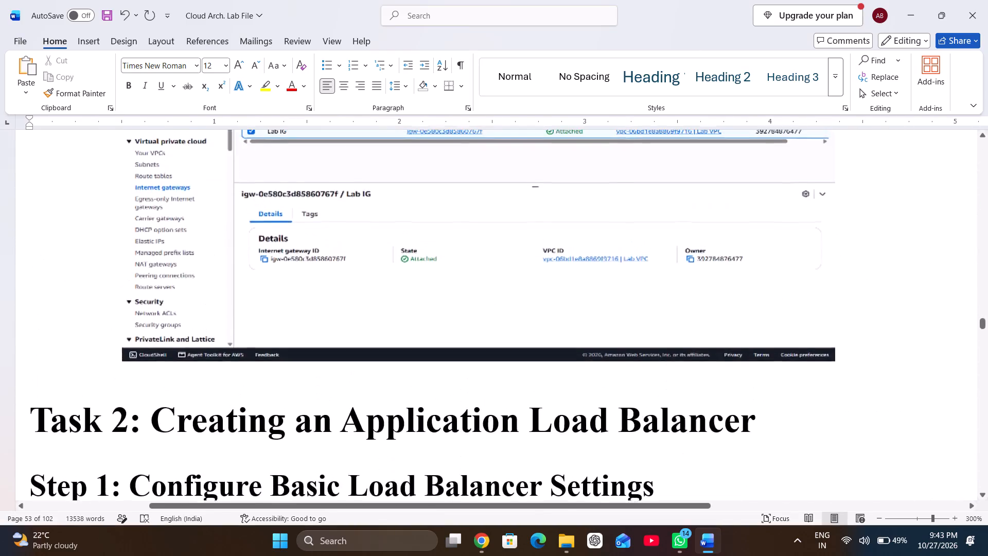
scroll(491, 413, up, 1)
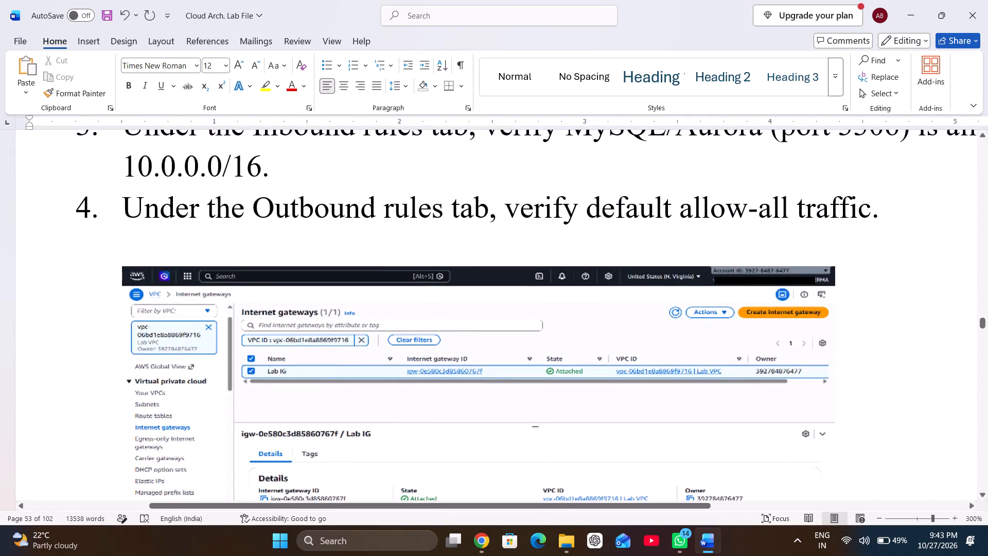
click(902, 220)
key(ctrl+v)
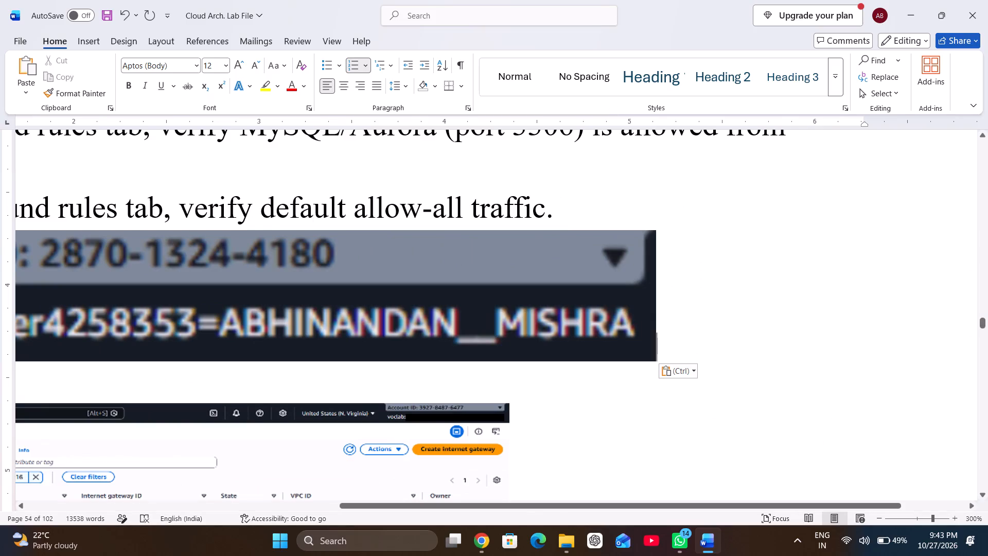
click(525, 289)
right_click(525, 289)
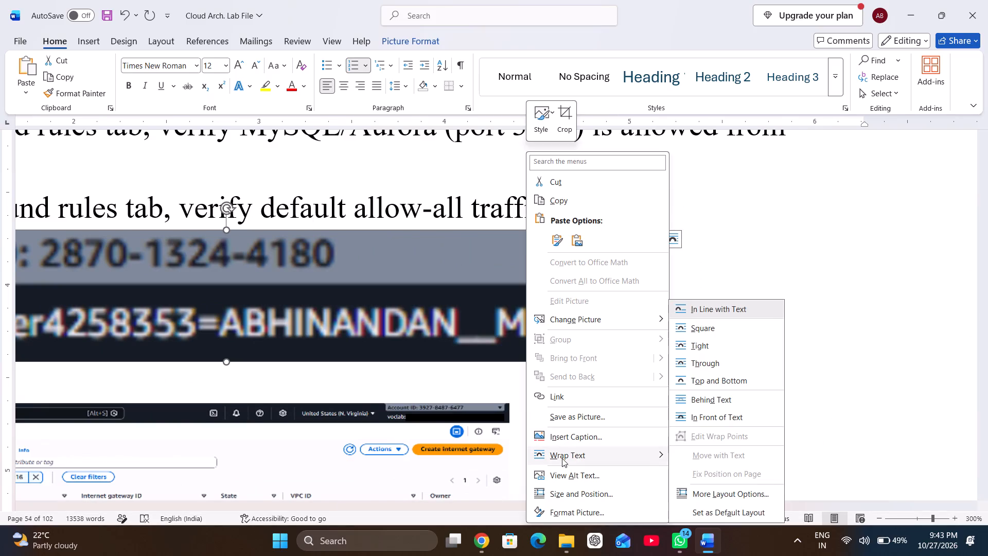
click(730, 418)
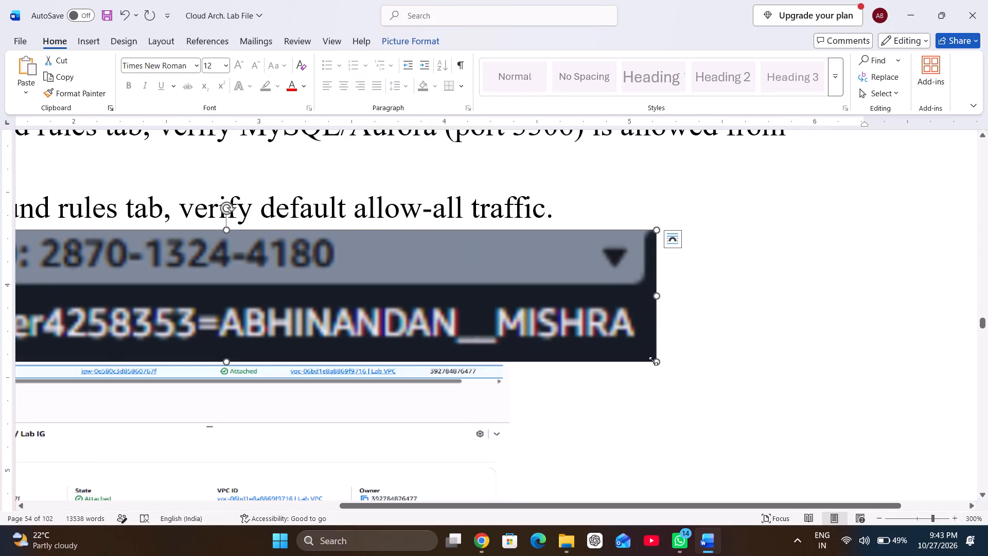
Shrink the account label image and place it over the account details in the "Internet gateways" screenshot's header.
drag(655, 361, 439, 280)
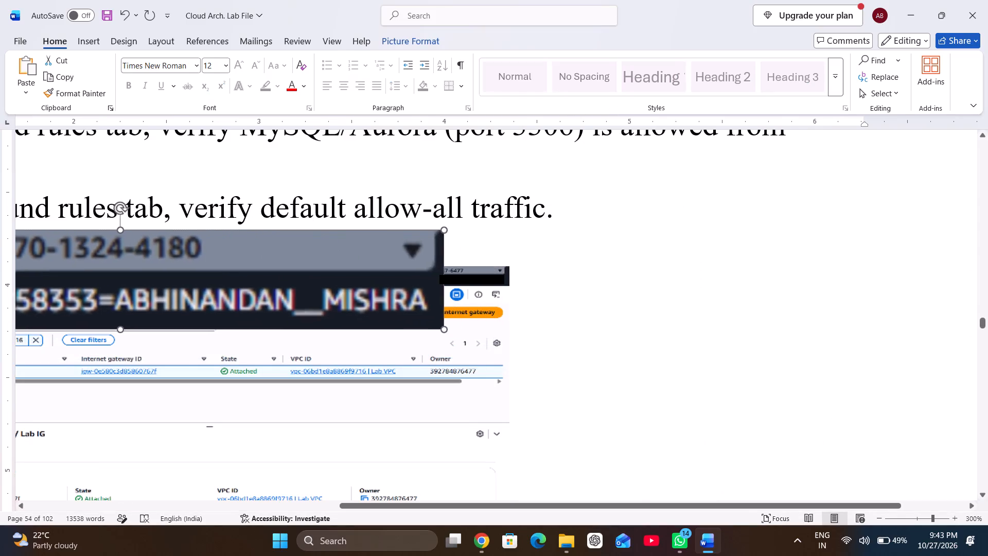
drag(439, 280, 423, 273)
drag(311, 264, 470, 297)
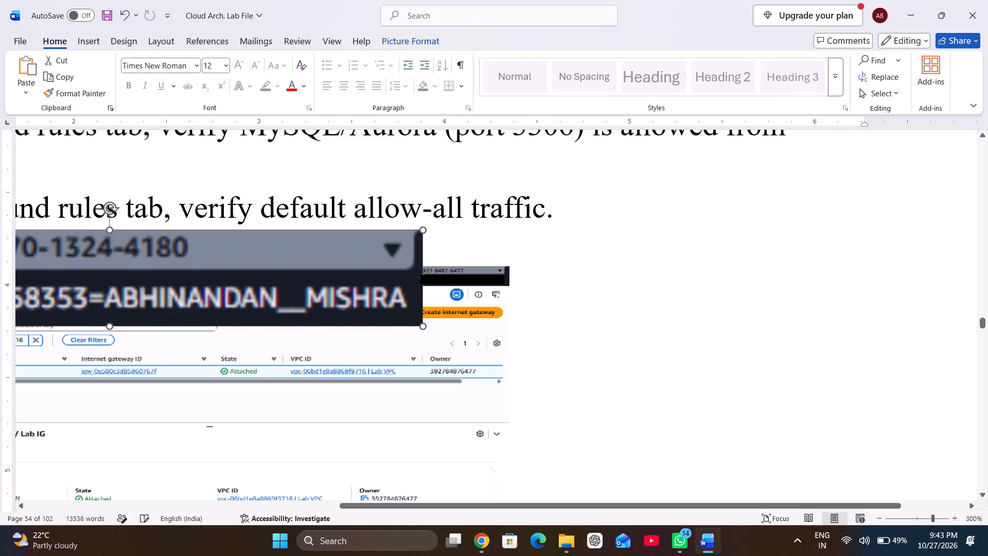
drag(470, 297, 627, 327)
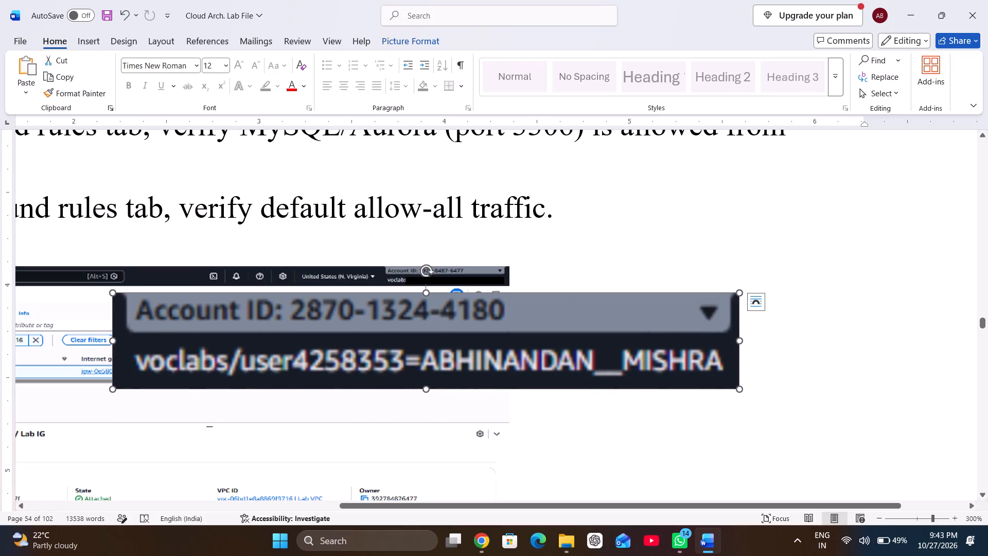
drag(111, 391, 435, 318)
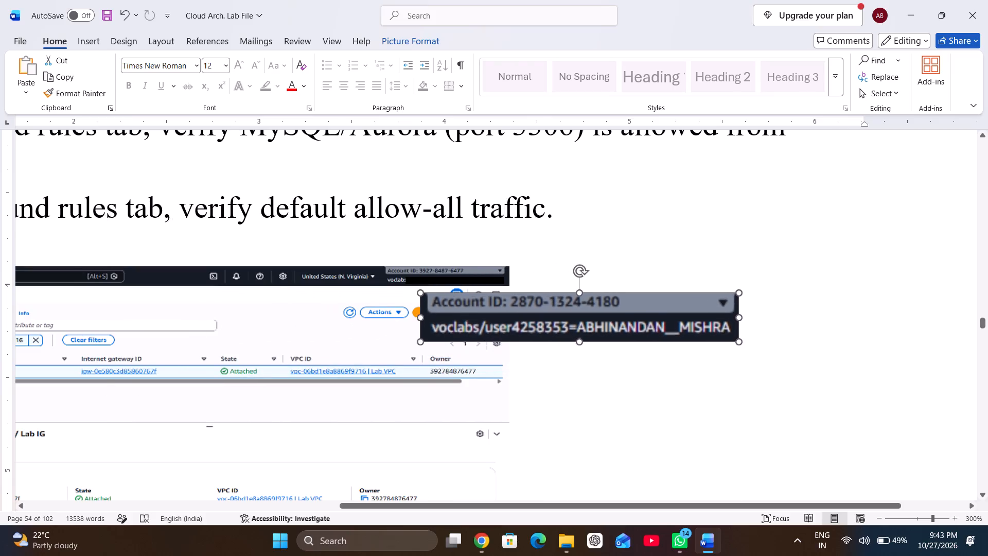
drag(435, 318, 622, 310)
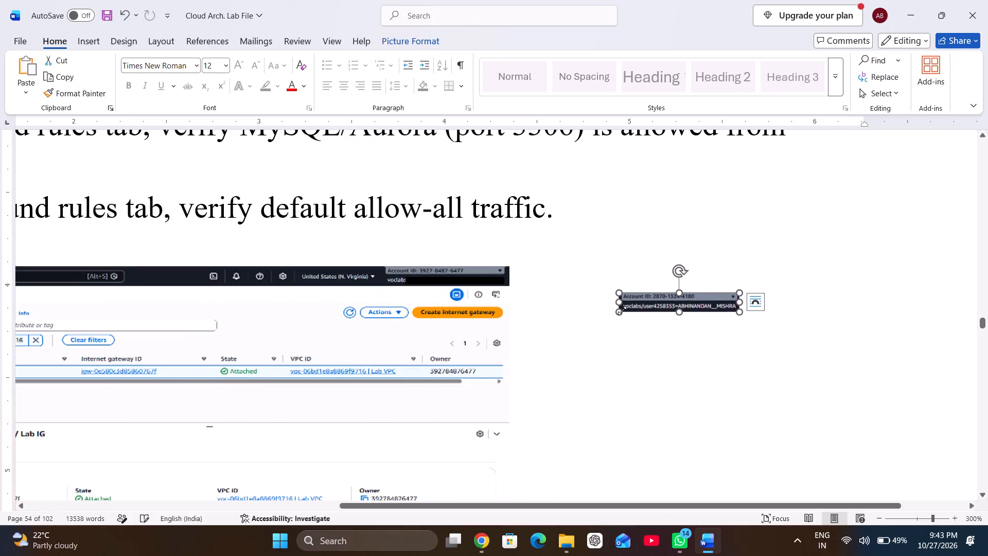
drag(654, 304, 415, 286)
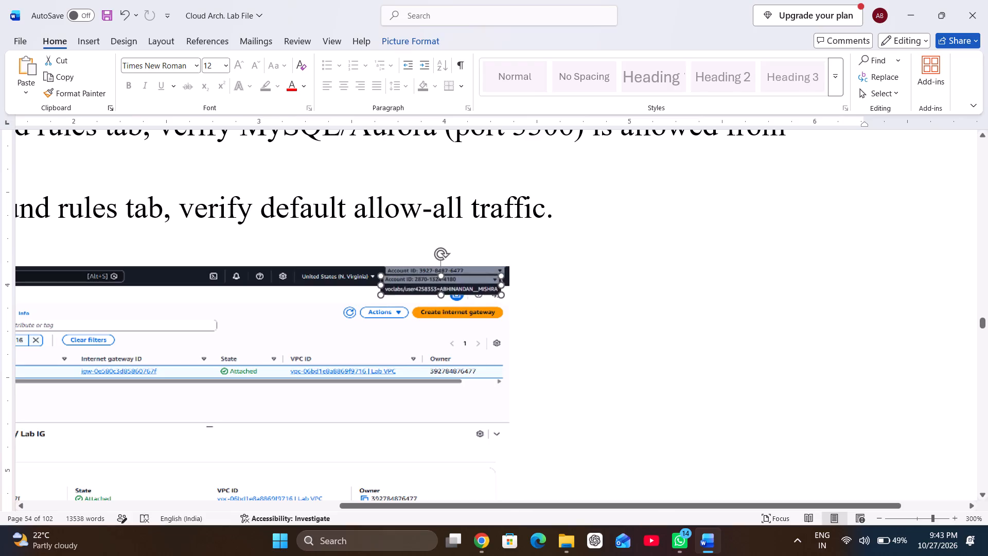
drag(415, 286, 419, 279)
Check the label's fit on the "Internet gateways" screenshot and widen it slightly to match the account details area.
click(375, 351)
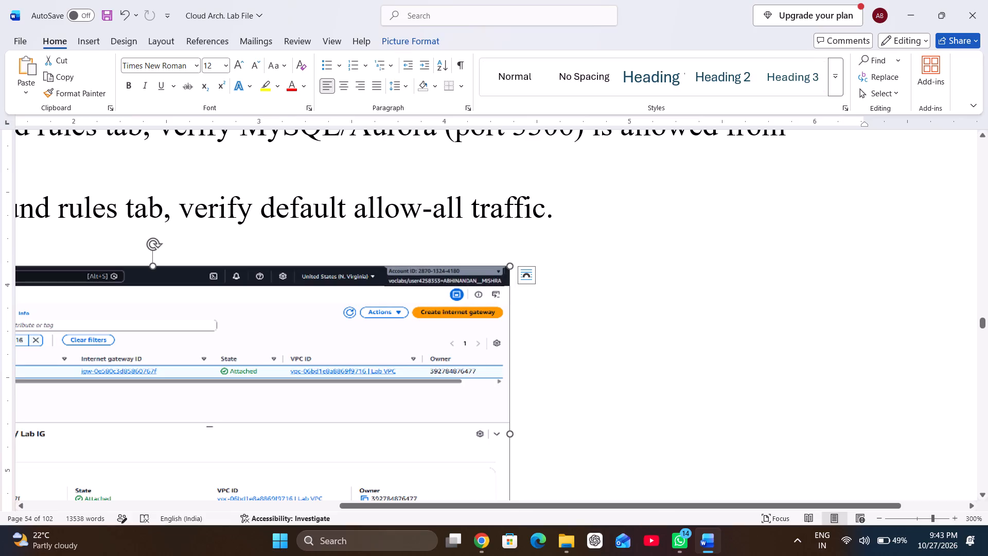
click(461, 276)
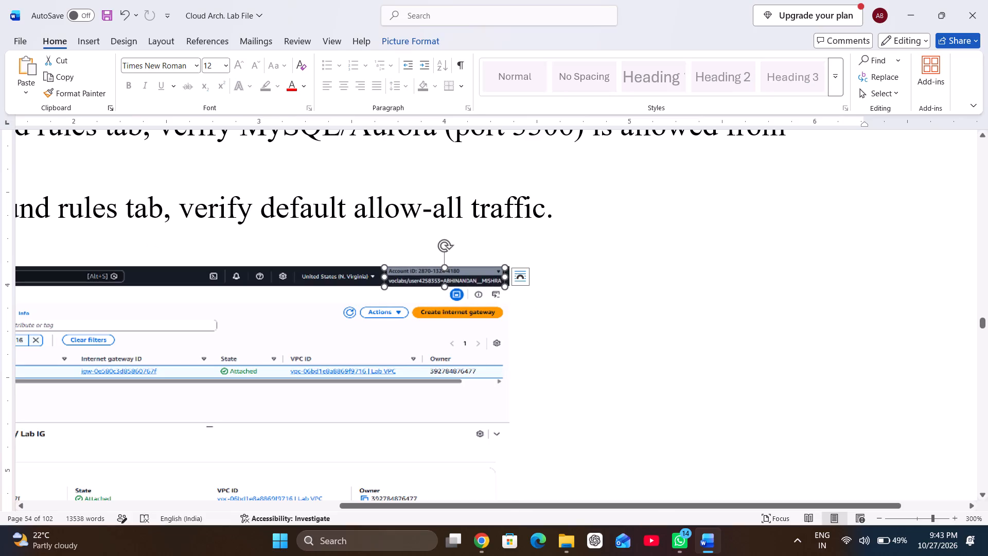
click(461, 276)
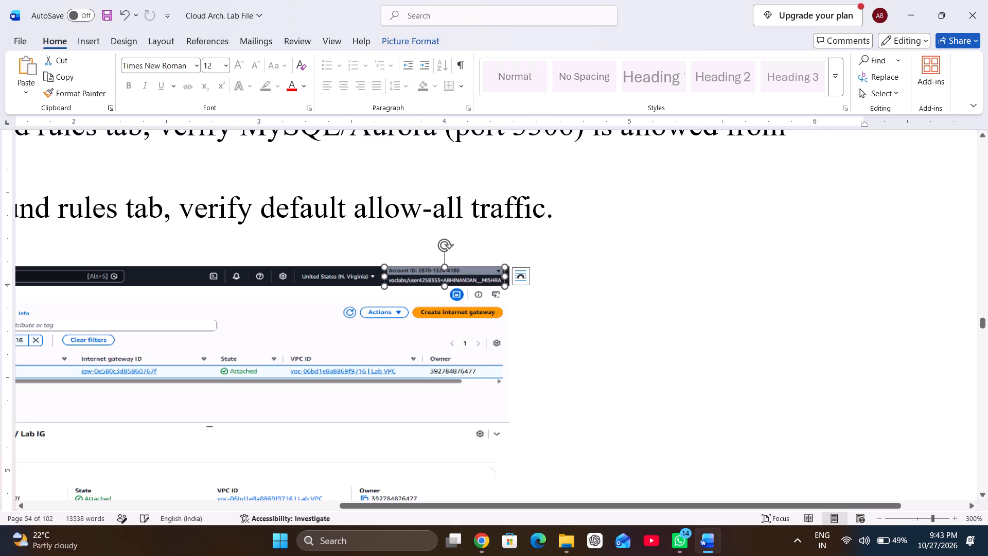
click(466, 330)
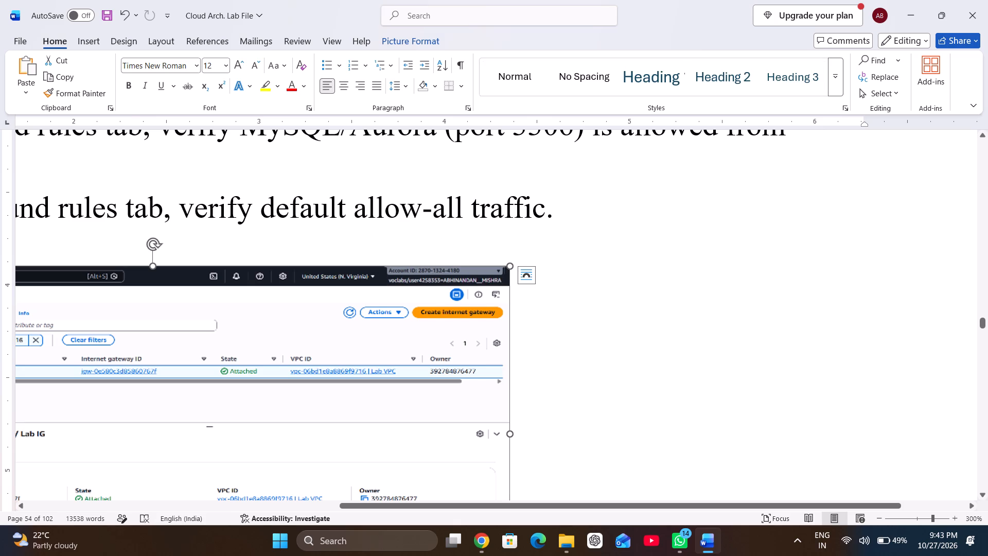
click(454, 276)
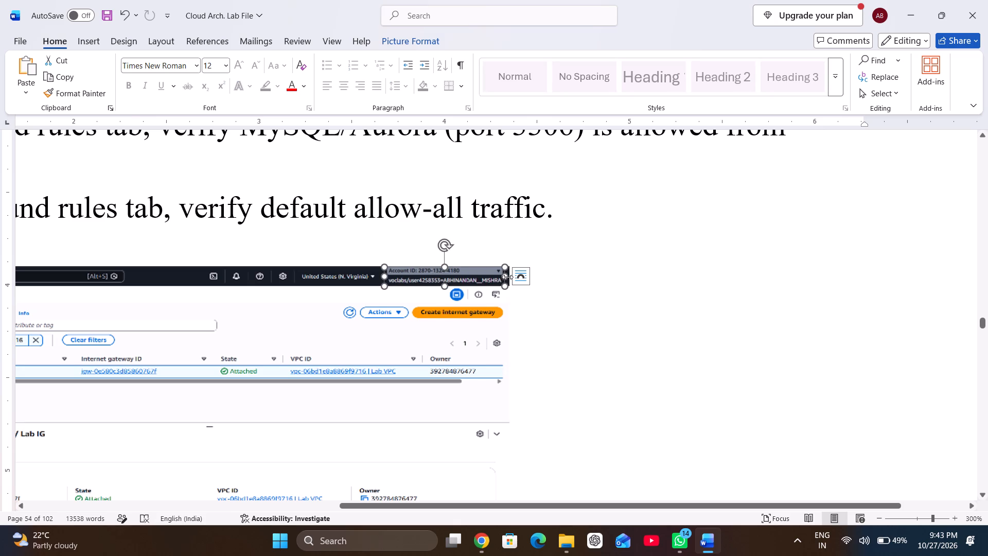
click(507, 277)
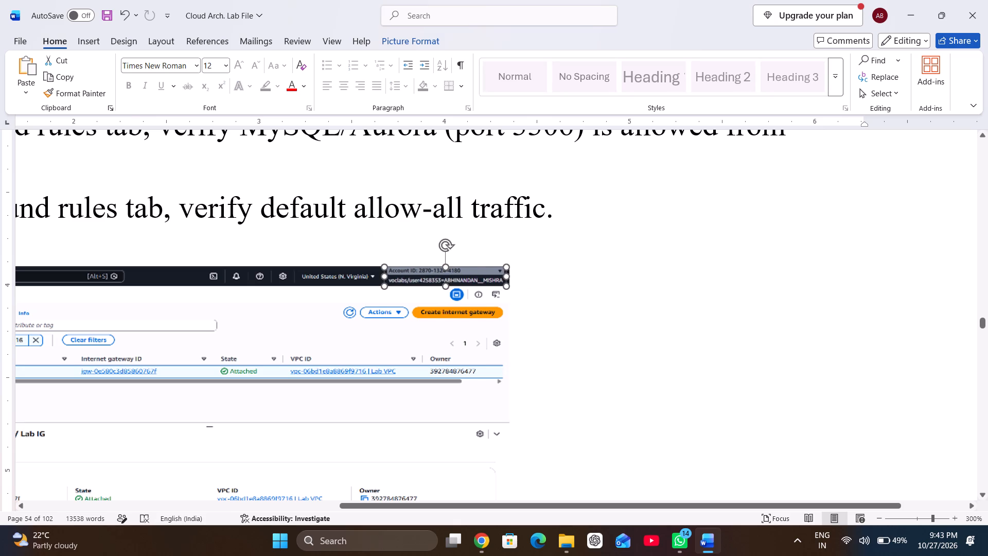
click(461, 331)
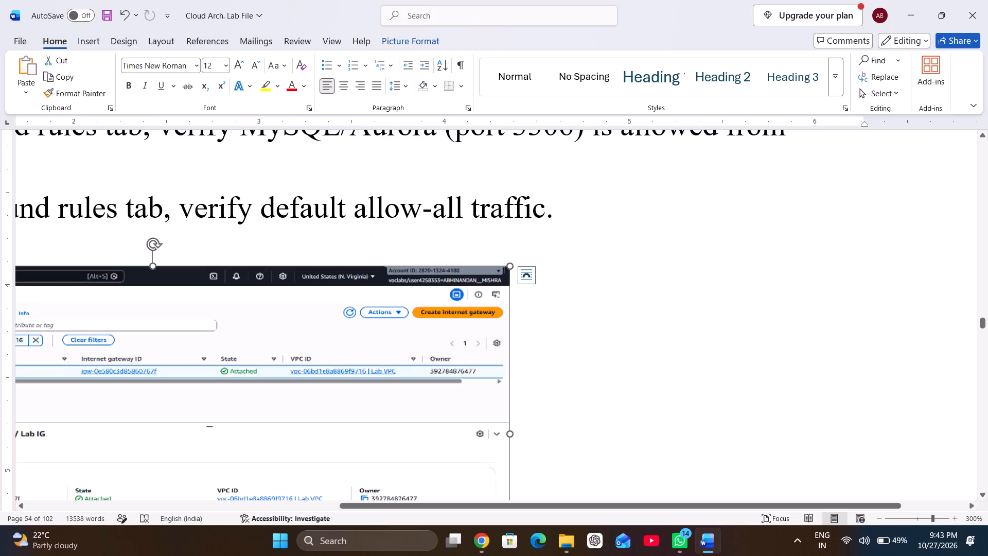
Delete the "Successfully created the target group: Inventory-App" screenshot that follows the load balancer creation steps in Lab 12.
scroll(595, 361, down, 1)
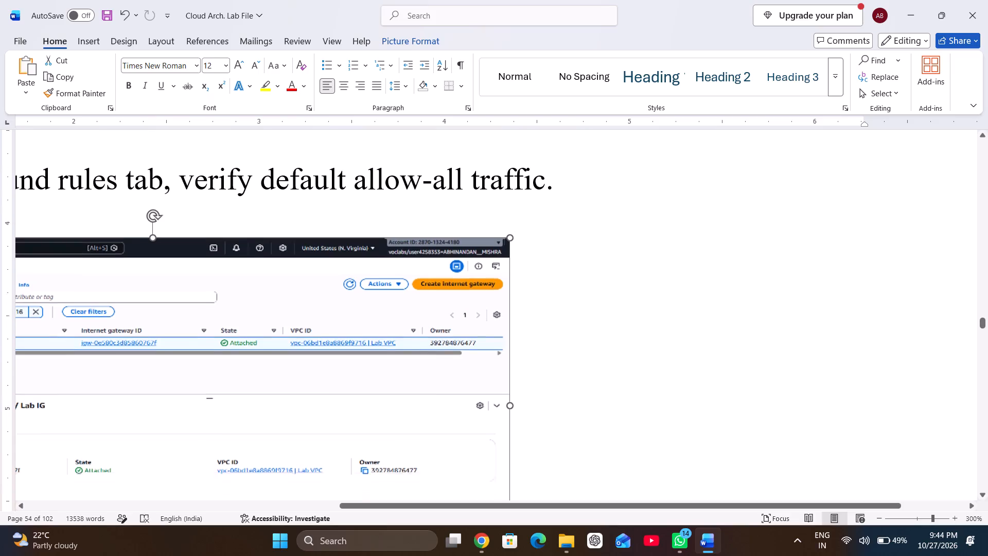
scroll(595, 361, down, 3)
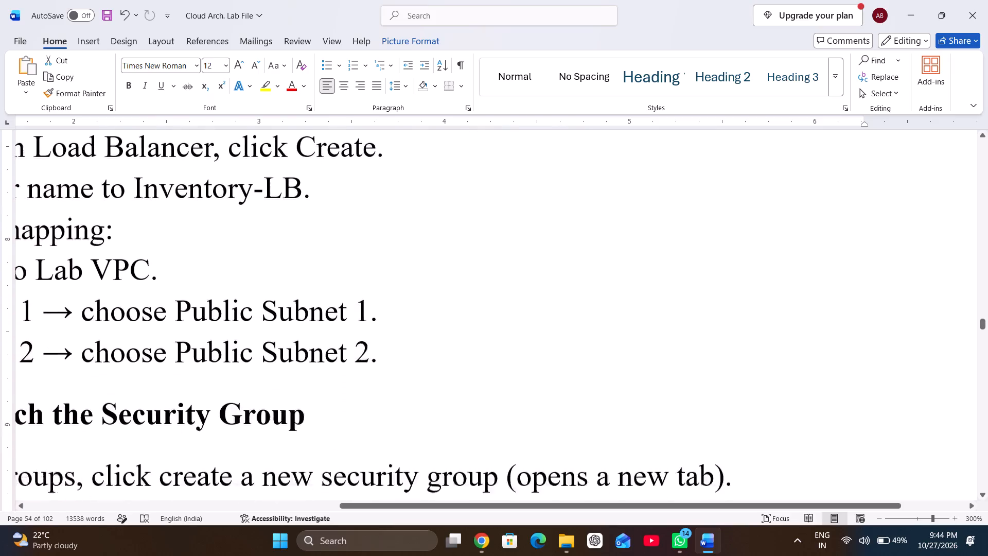
scroll(595, 361, down, 5)
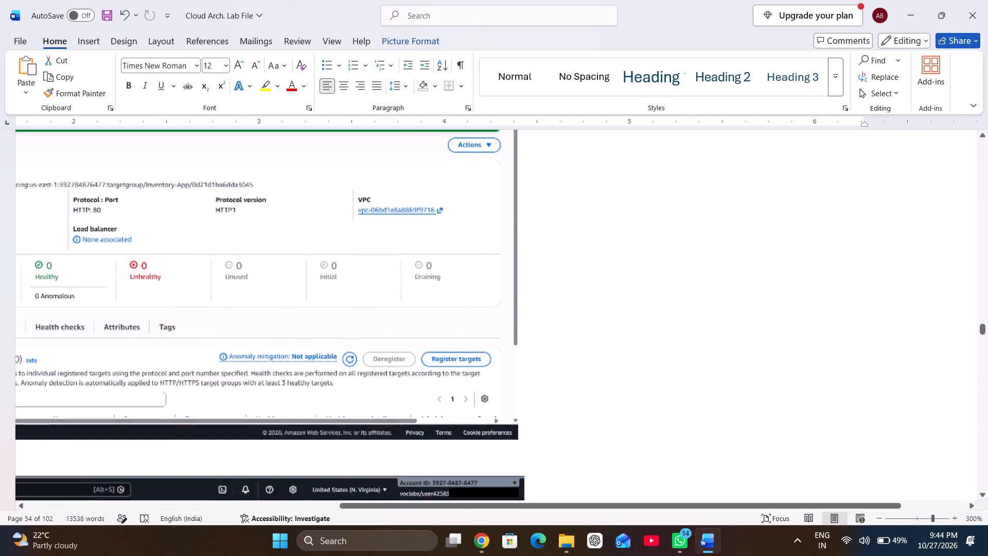
scroll(595, 361, up, 3)
scroll(595, 361, down, 1)
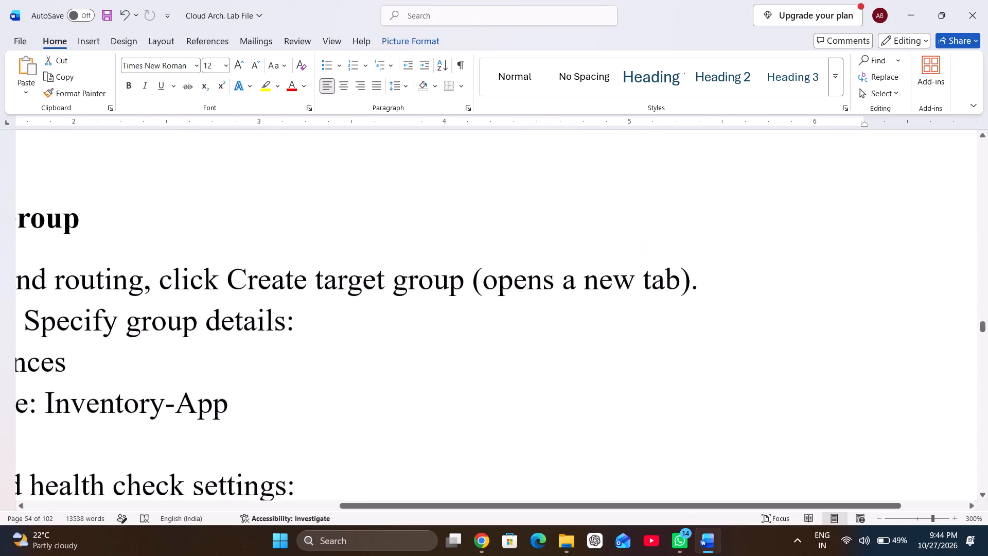
scroll(595, 361, down, 1)
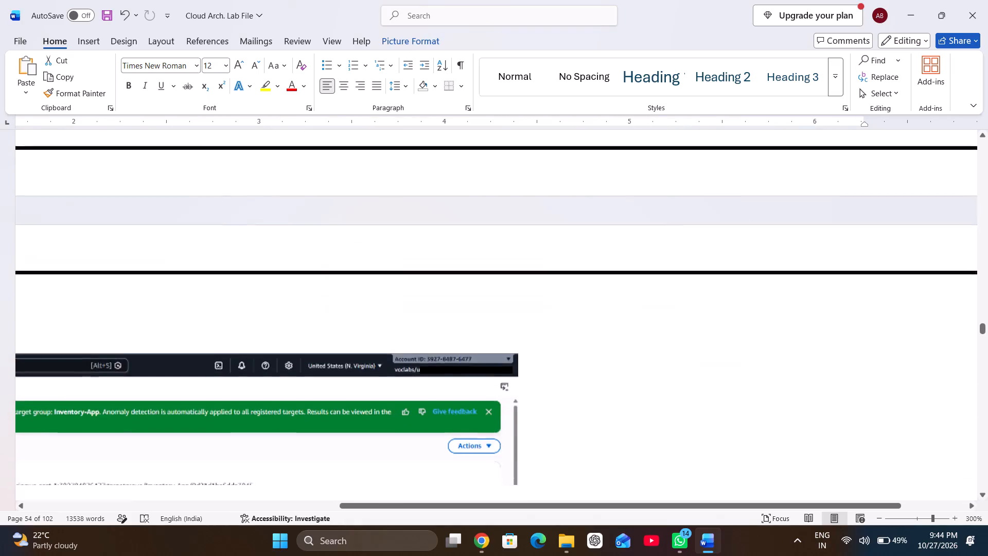
scroll(595, 361, down, 1)
scroll(522, 312, right, 1)
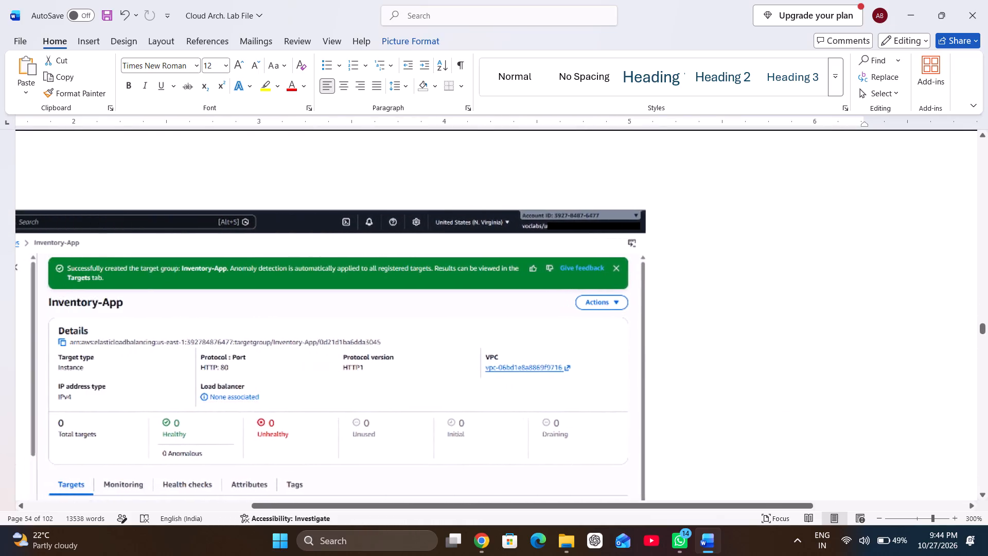
scroll(522, 312, right, 1)
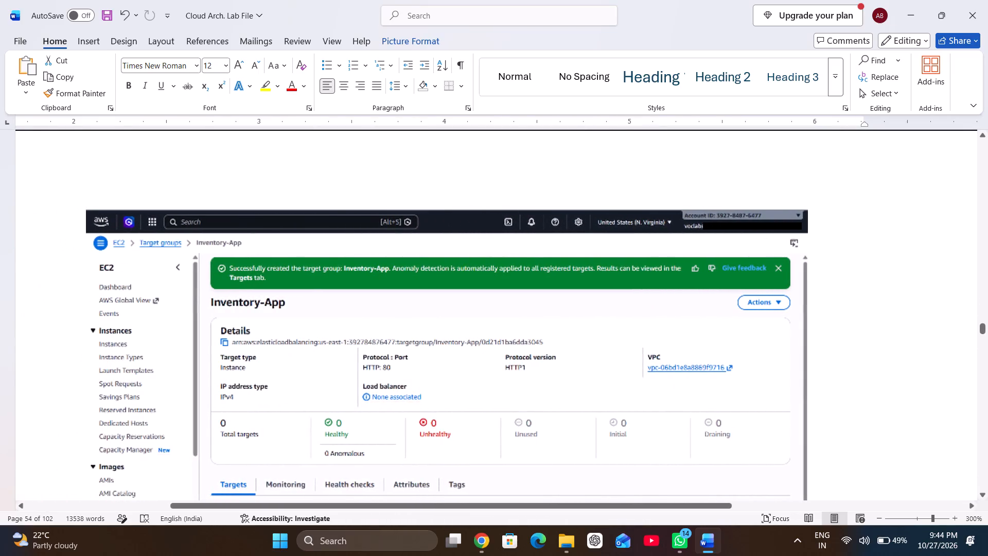
click(79, 218)
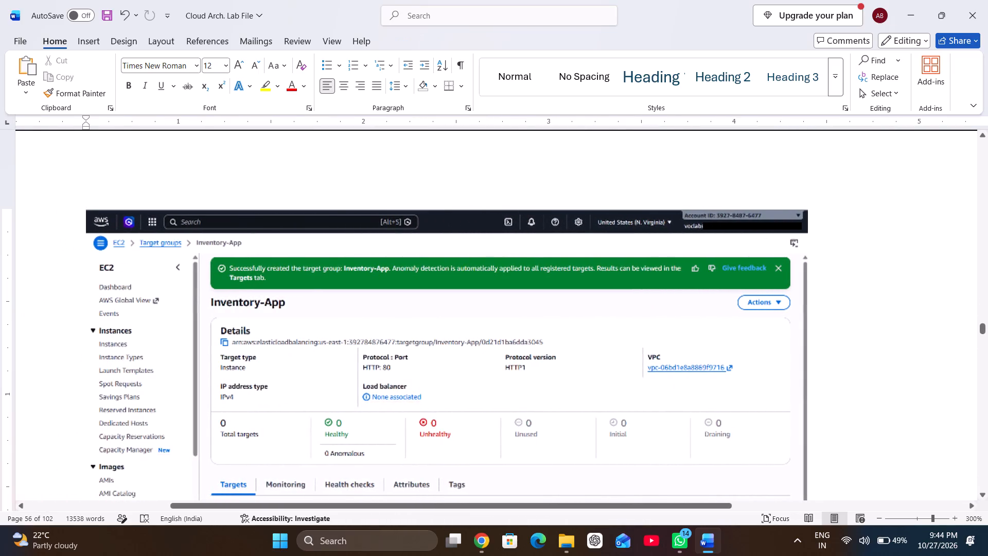
click(426, 361)
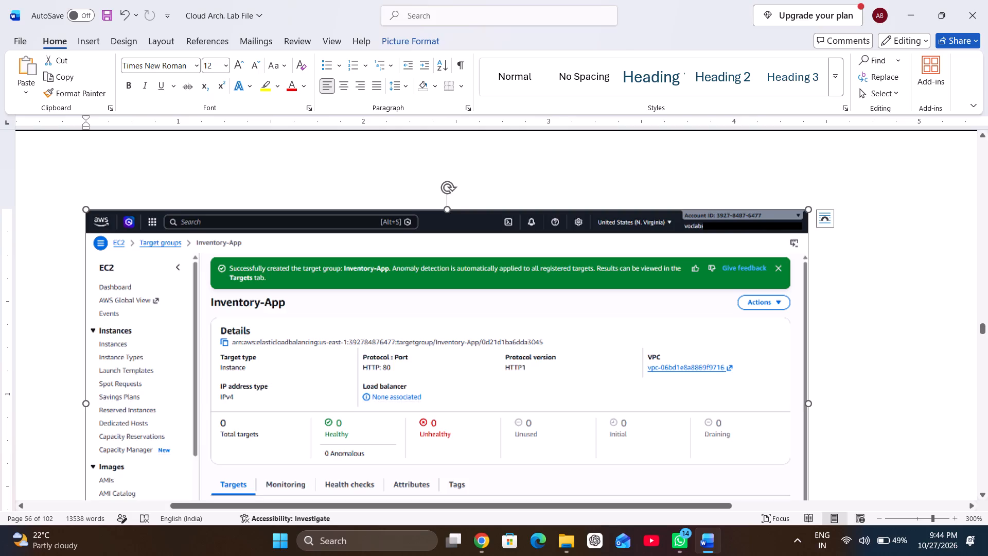
key(Delete)
Paste the account label image before the "Auto Scaling groups" screenshot and set its text wrapping to In Front of Text.
scroll(426, 361, down, 1)
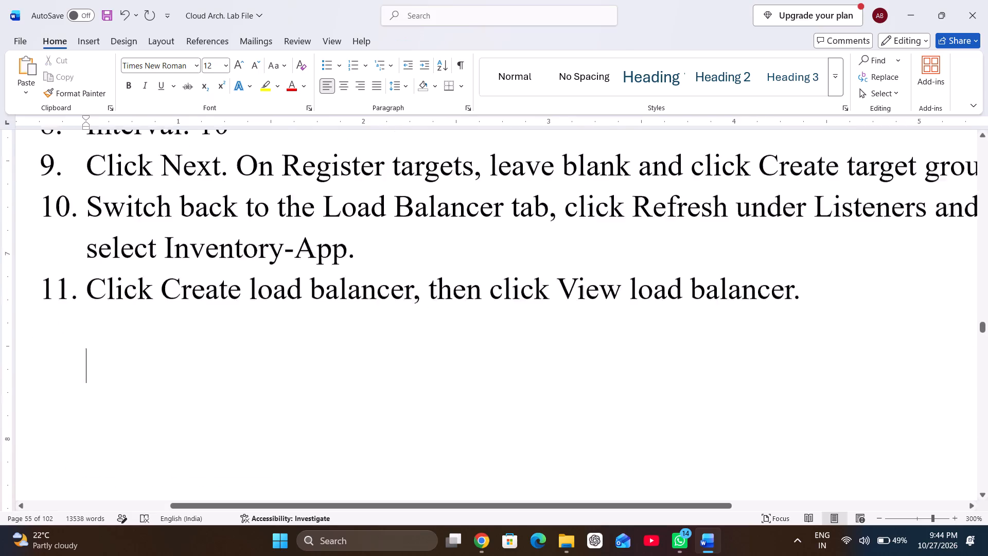
scroll(426, 361, down, 1)
scroll(426, 361, up, 1)
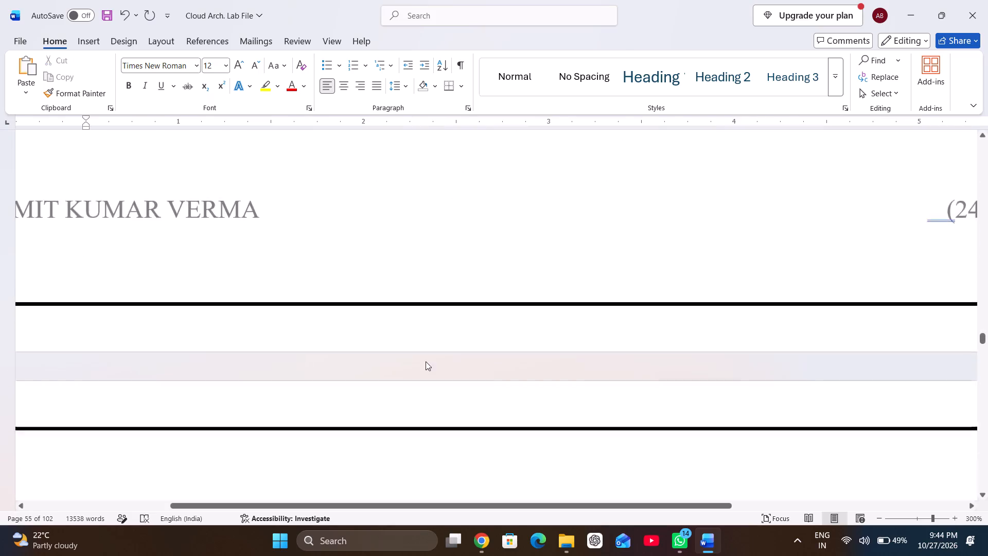
scroll(426, 361, up, 6)
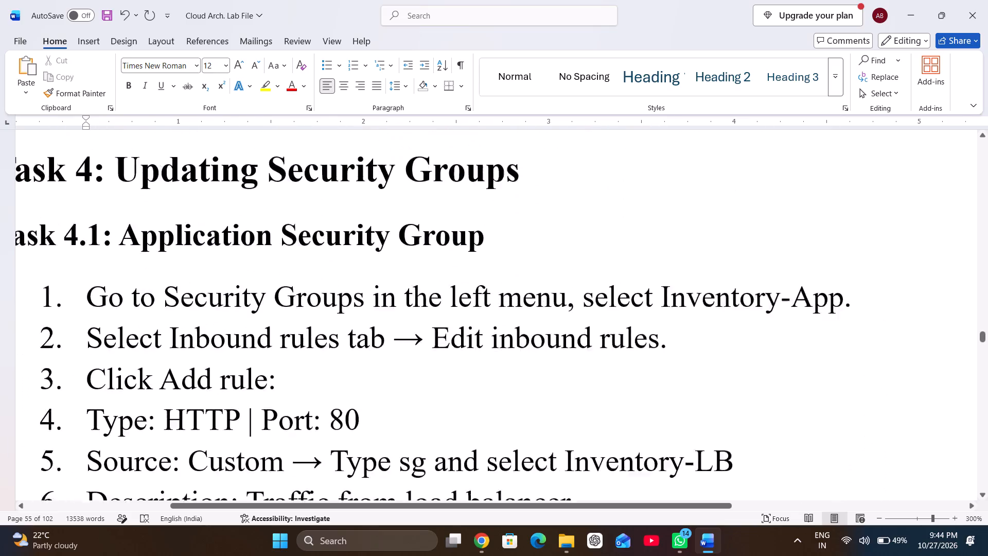
scroll(426, 361, up, 4)
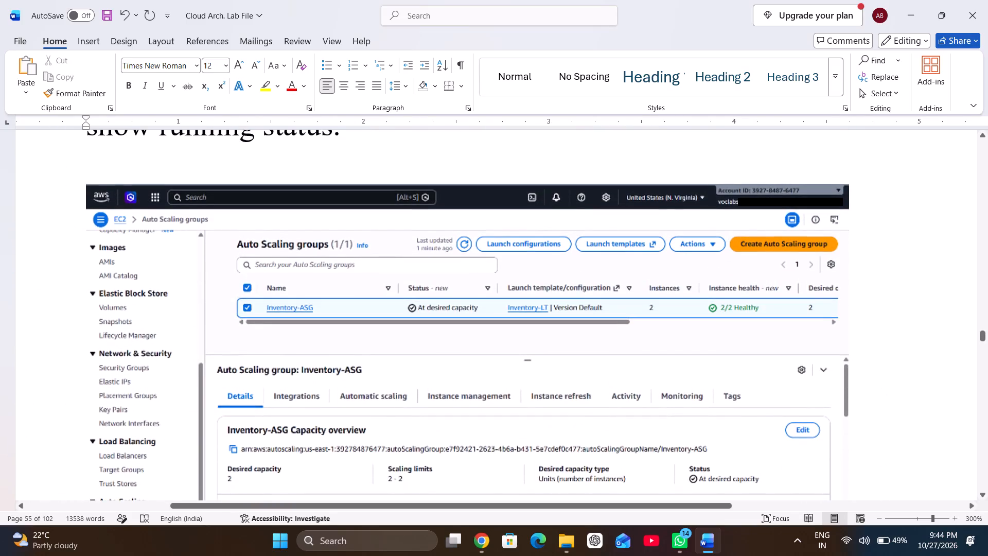
click(153, 170)
key(ctrl+v)
scroll(219, 230, up, 1)
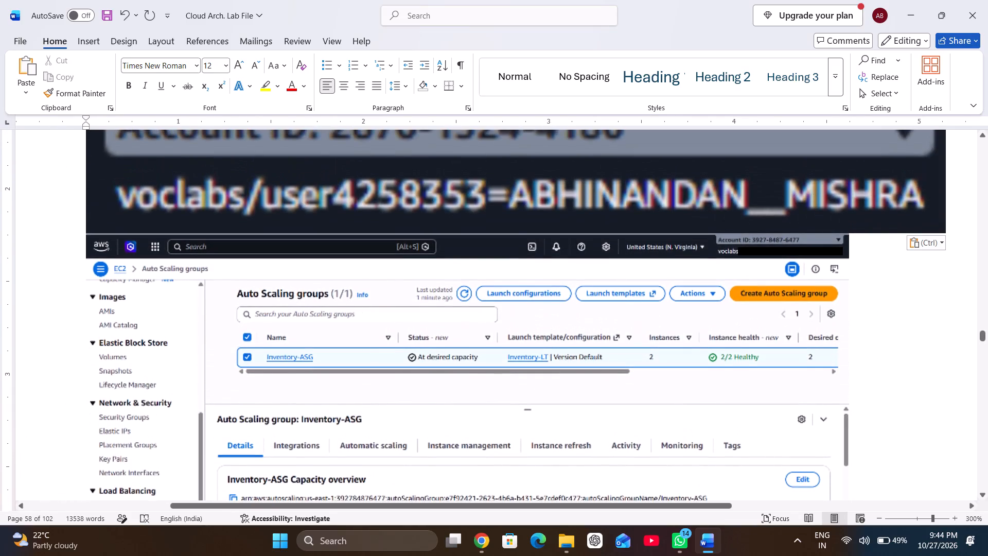
click(320, 207)
right_click(320, 207)
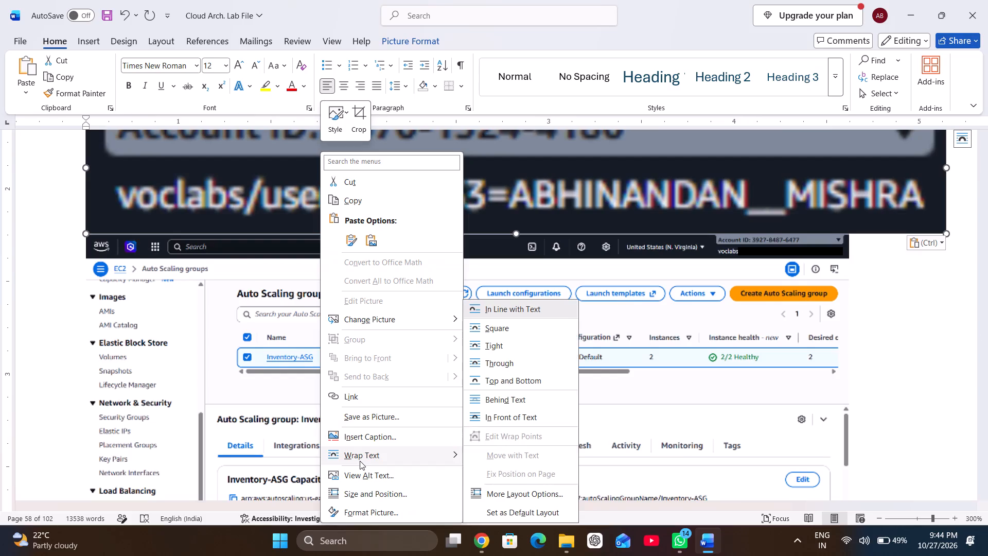
click(528, 417)
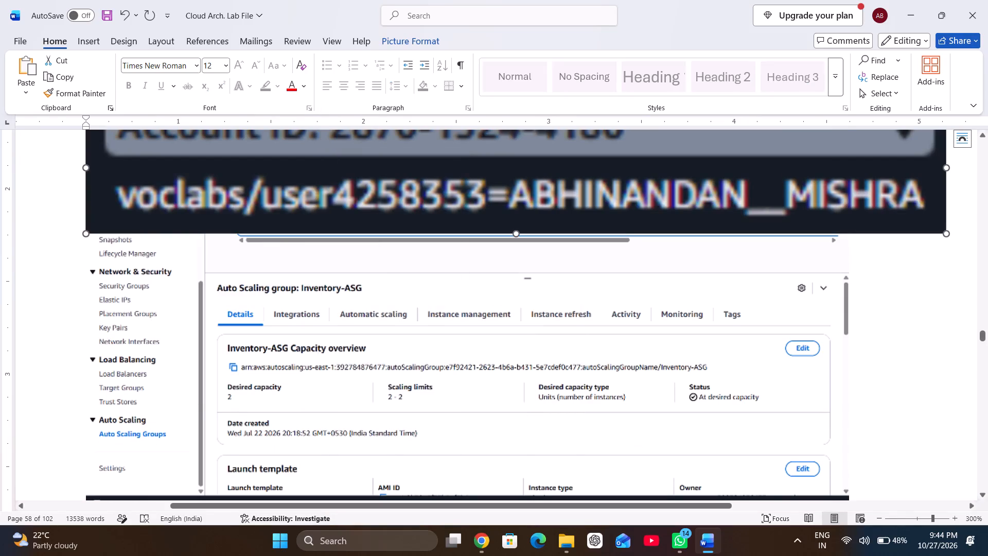
Shrink the account label image and fit it over the account details in the "Auto Scaling groups" screenshot's header.
drag(570, 163, 523, 321)
scroll(523, 321, up, 1)
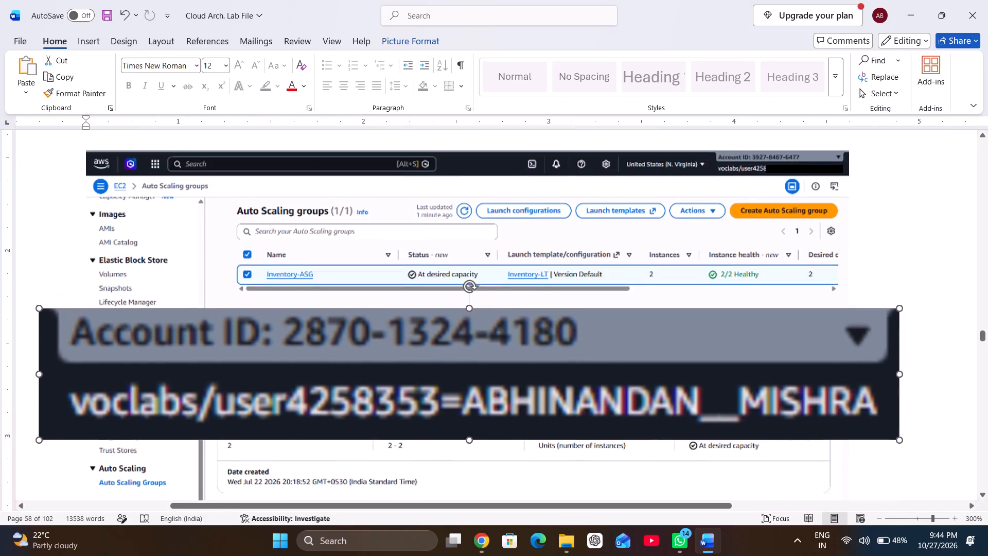
scroll(523, 321, up, 1)
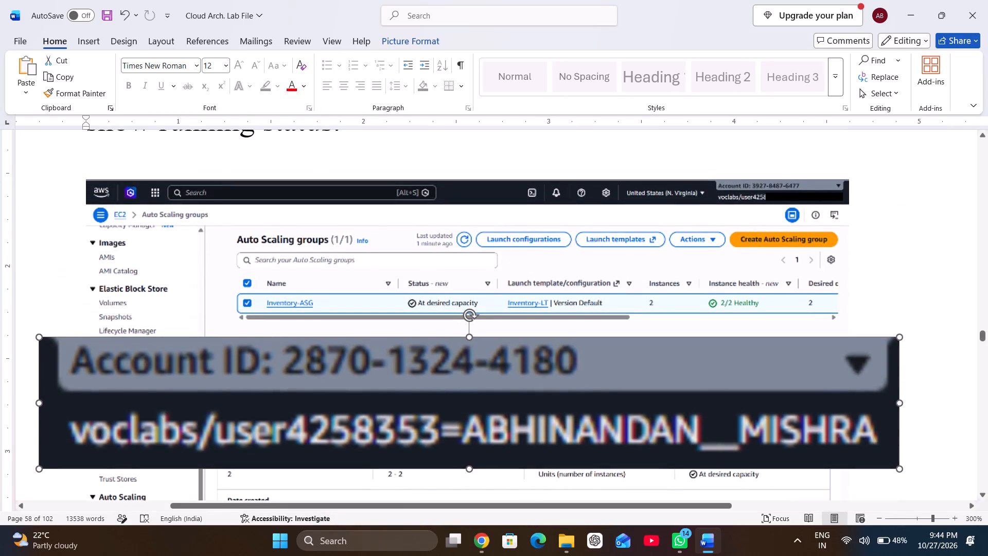
drag(39, 467, 372, 399)
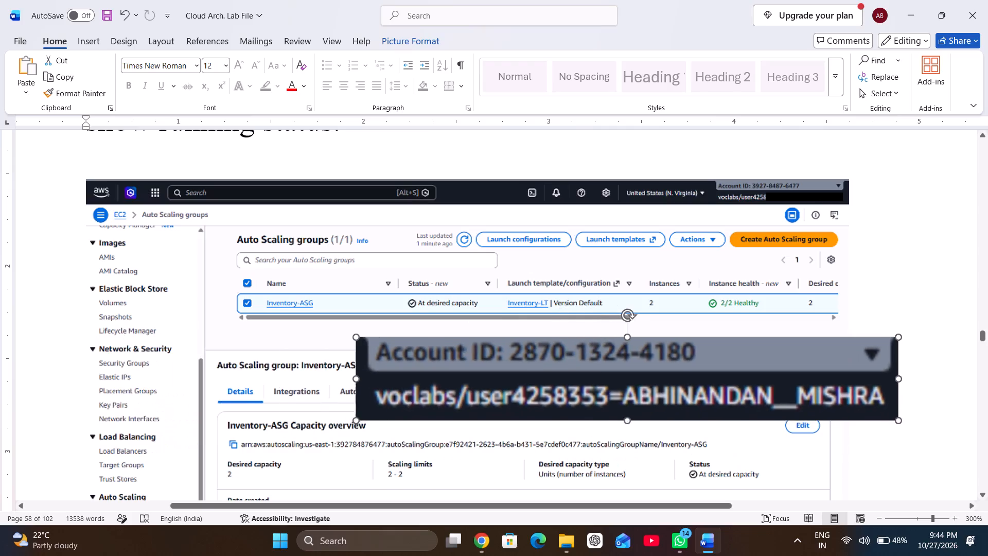
drag(372, 399, 659, 362)
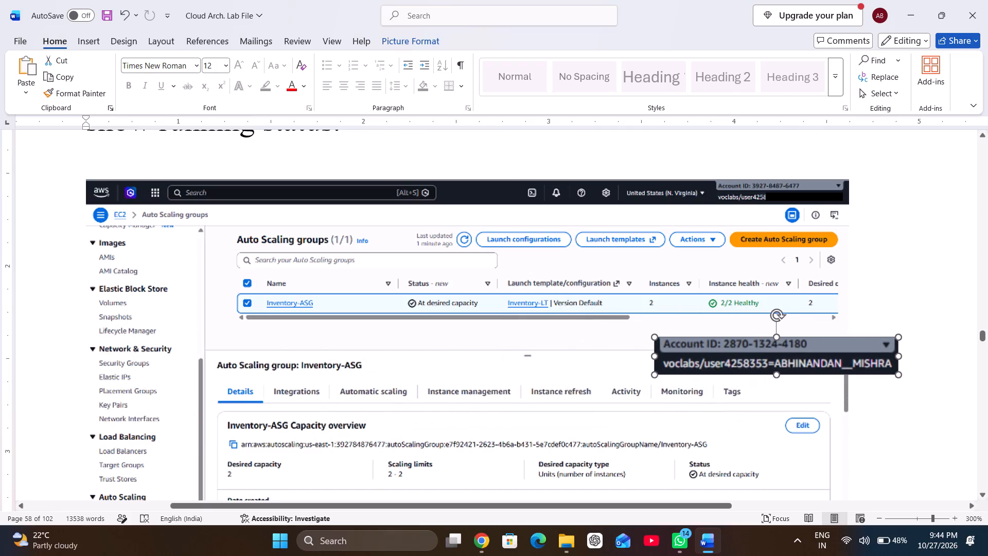
drag(659, 362, 672, 362)
drag(721, 358, 688, 260)
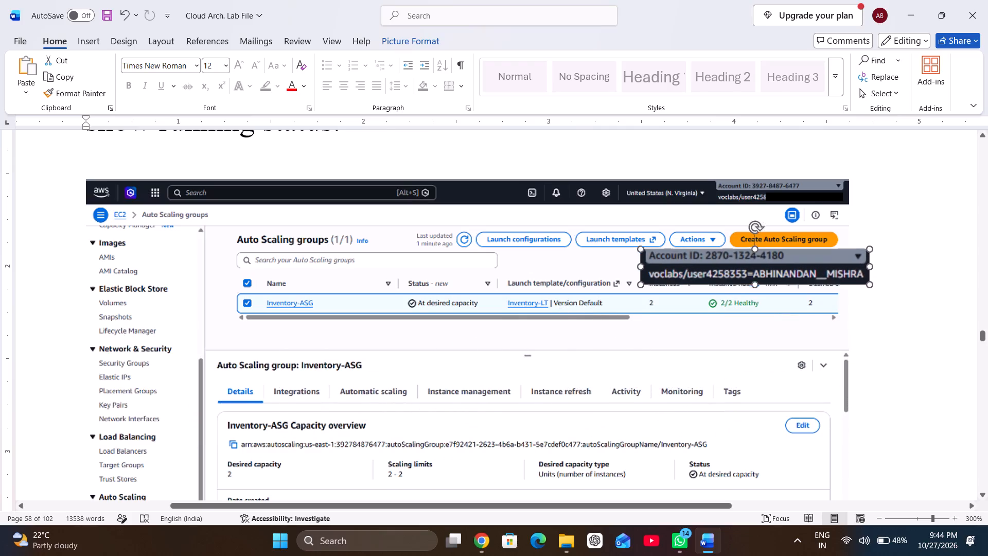
drag(688, 260, 665, 222)
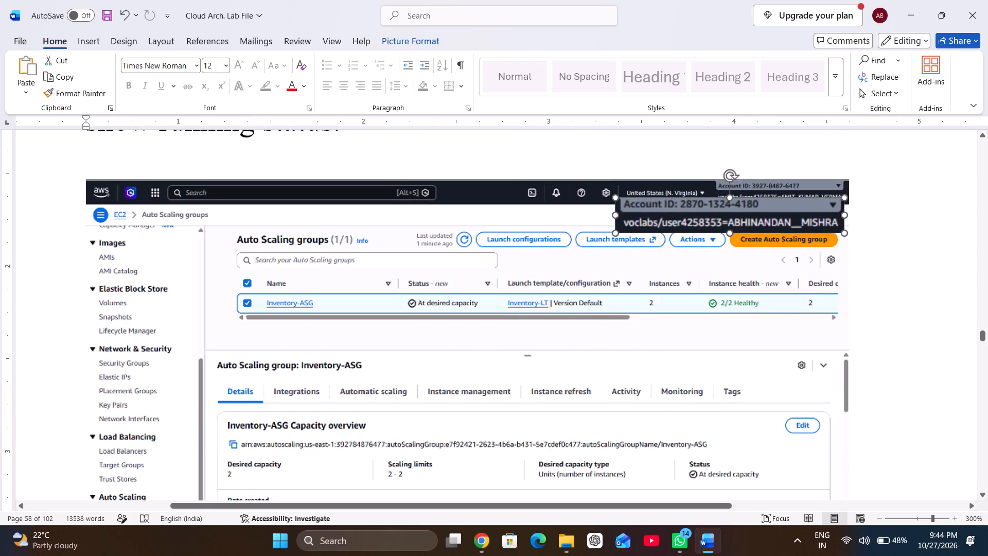
drag(665, 222, 665, 222)
drag(615, 236, 650, 228)
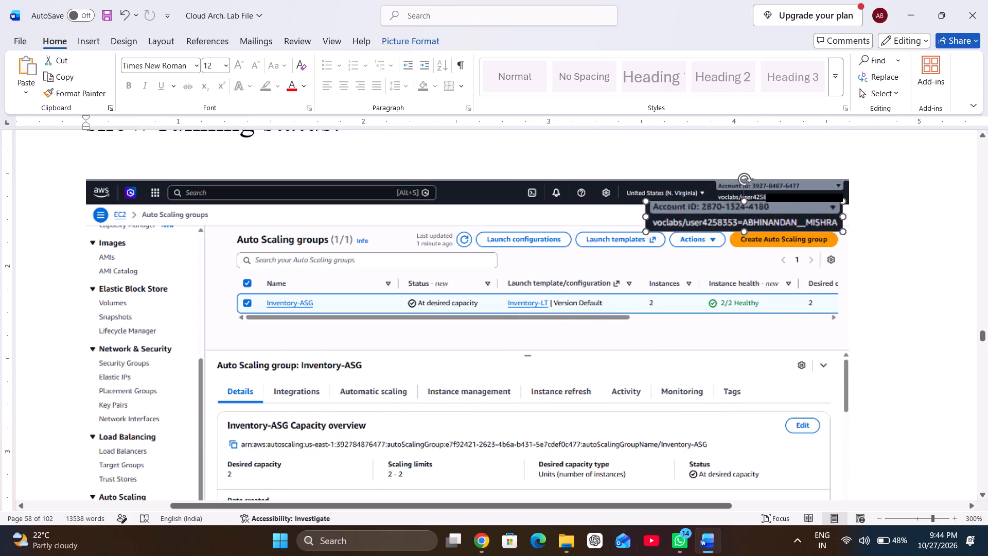
drag(650, 228, 716, 207)
drag(749, 211, 749, 205)
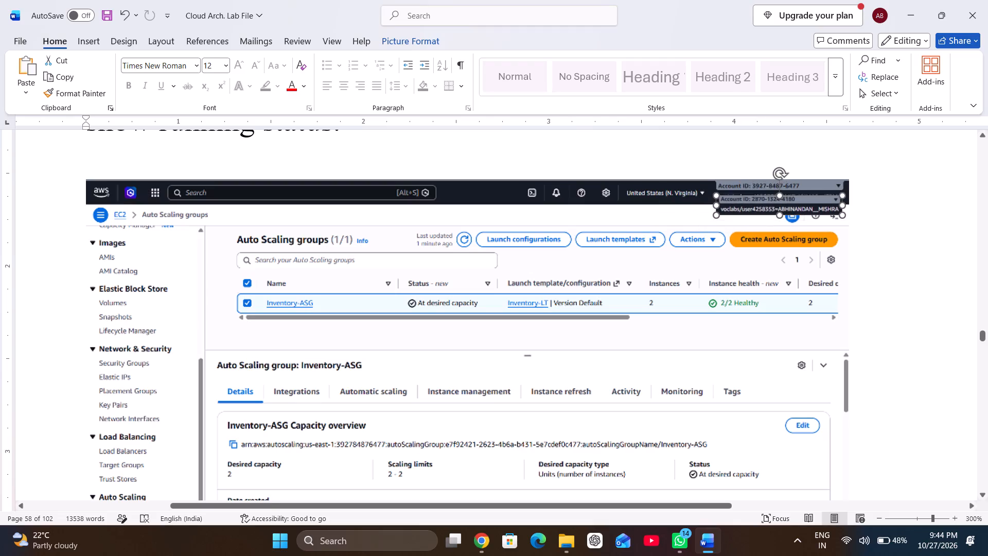
drag(749, 205, 747, 191)
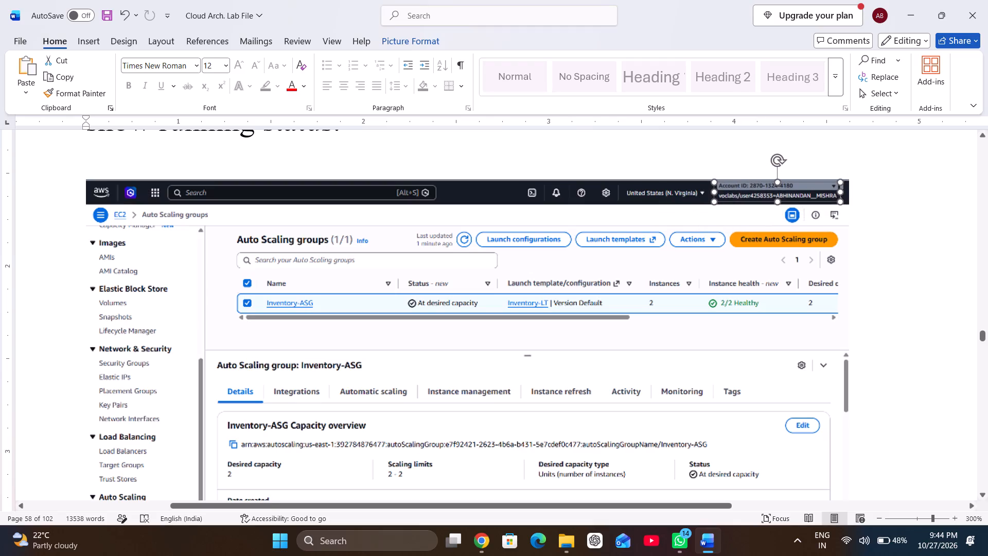
drag(839, 191, 845, 191)
click(797, 256)
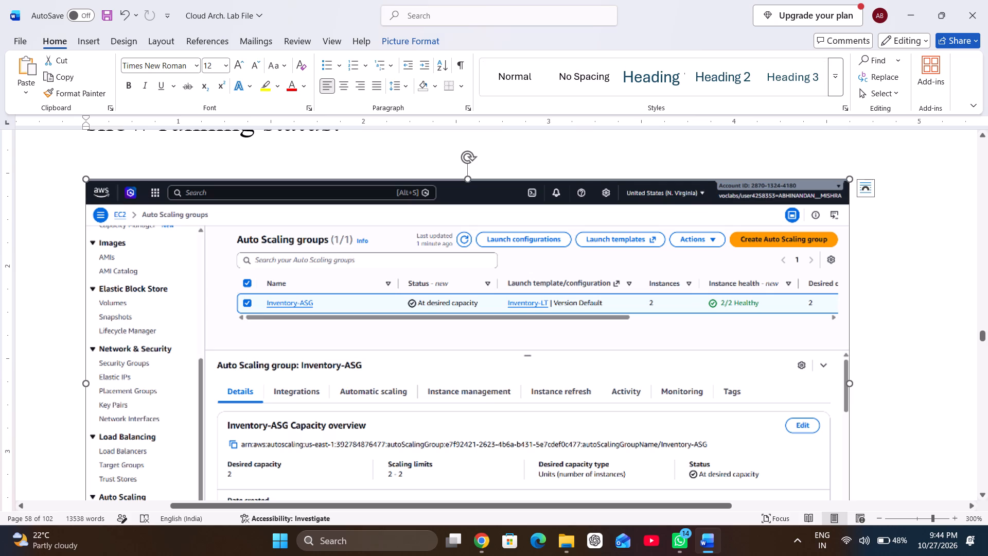
Delete the "Private Route Table 2" updated-routes screenshot below "Choose Save changes." and remove the blank lines left after that list item.
scroll(817, 362, down, 3)
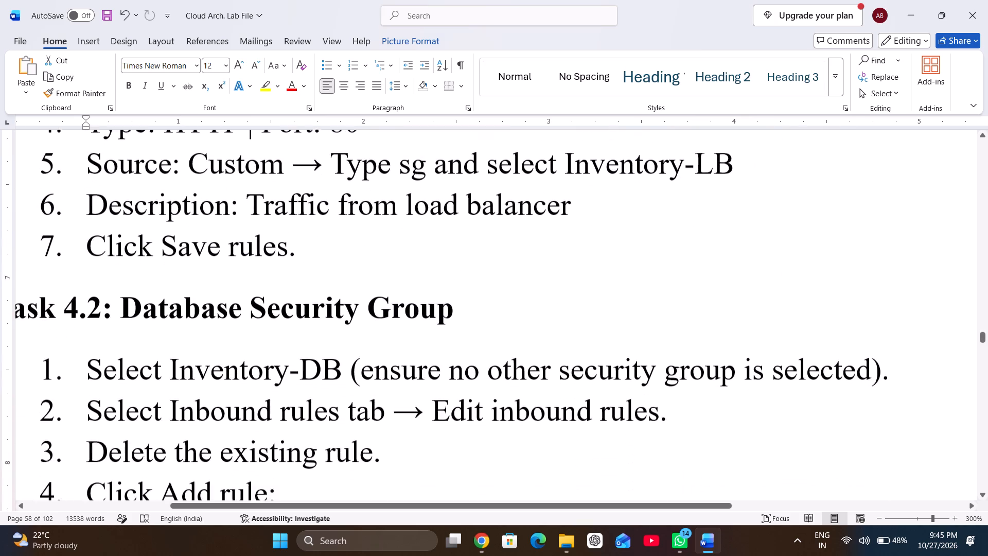
scroll(817, 362, down, 1)
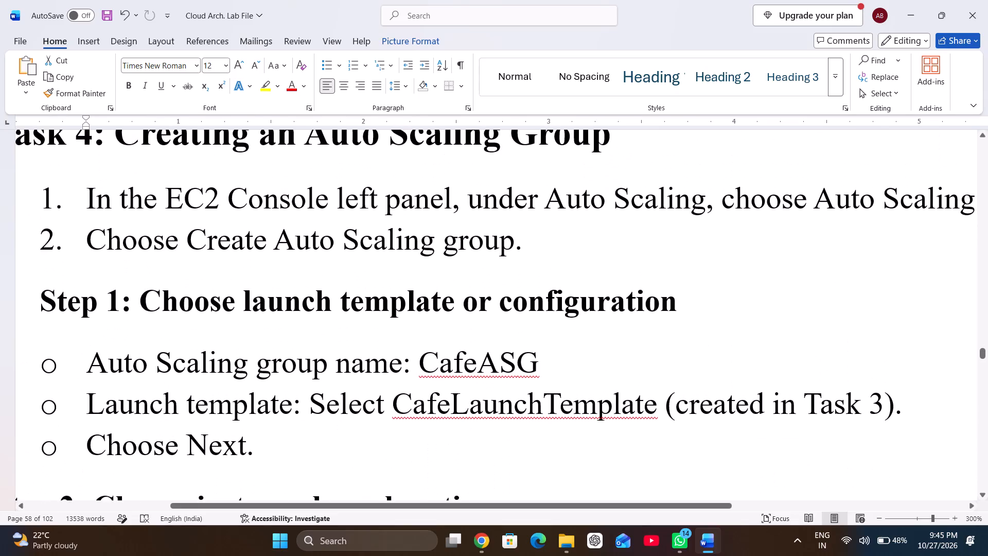
scroll(817, 362, up, 2)
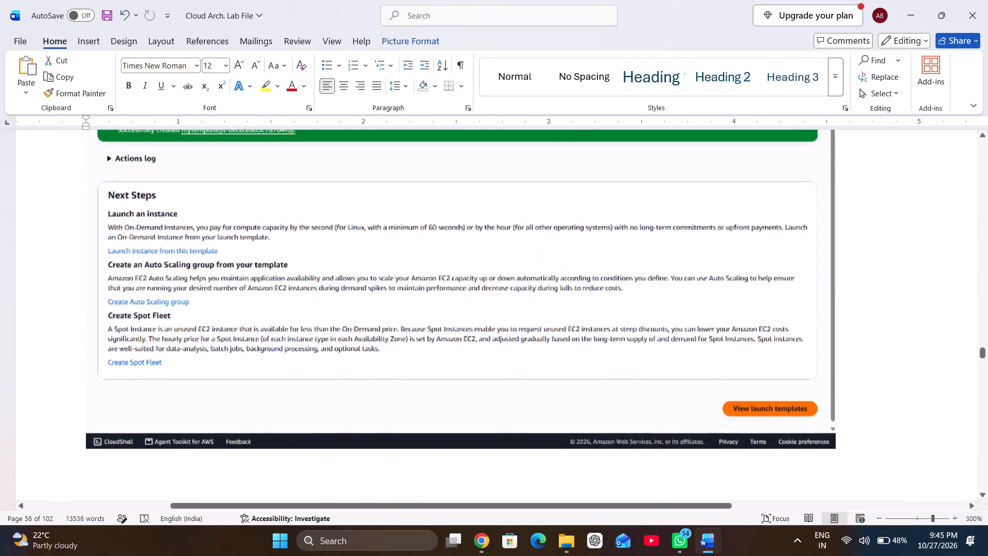
scroll(817, 362, up, 4)
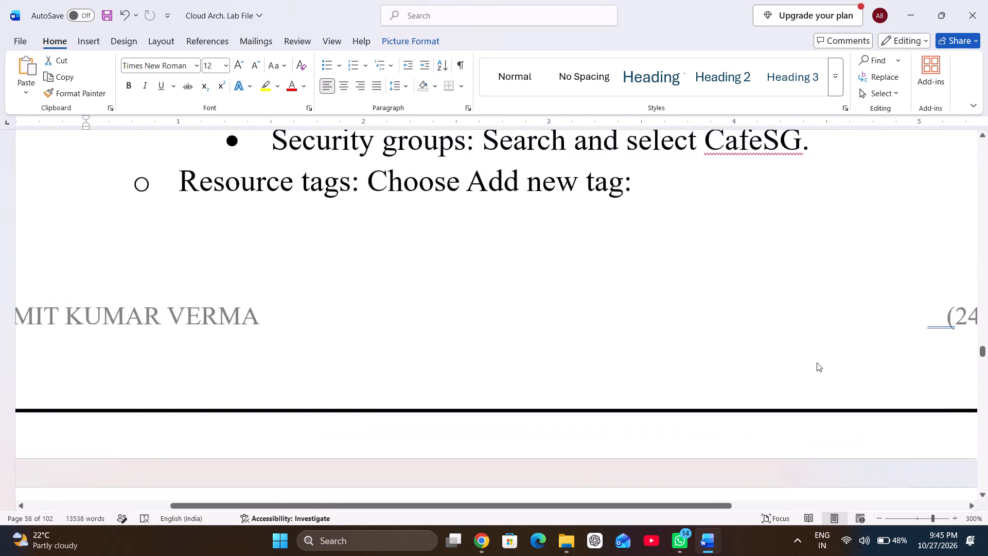
scroll(817, 362, up, 6)
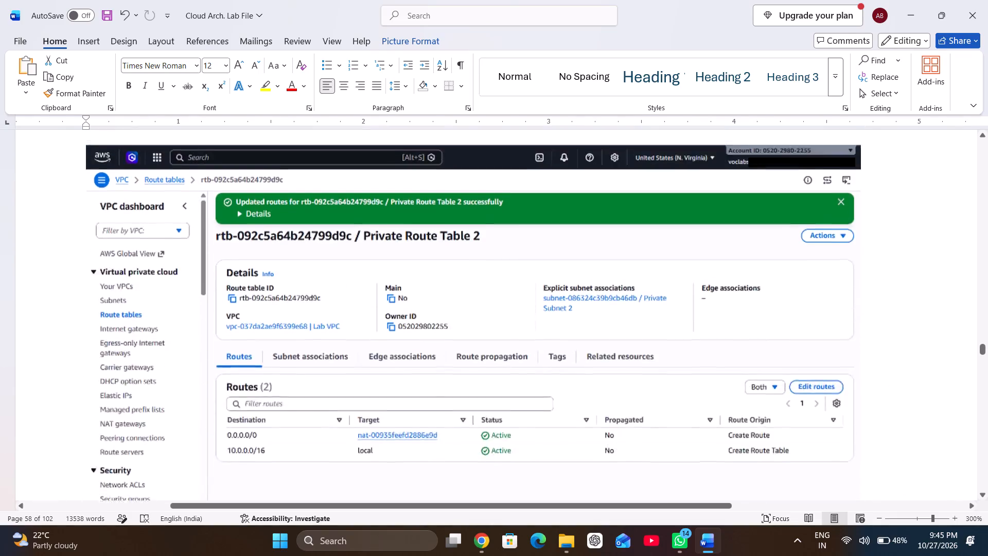
scroll(817, 362, up, 2)
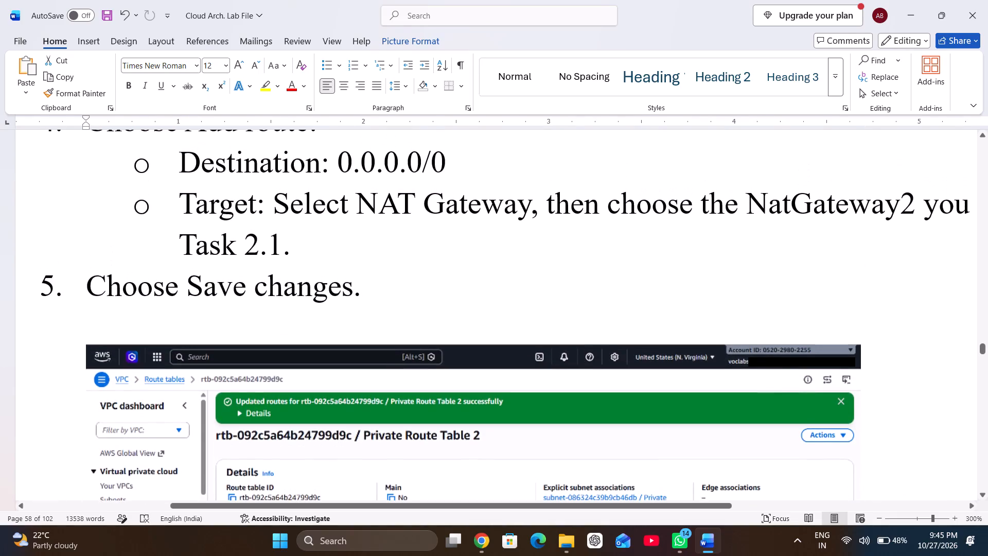
click(572, 379)
key(Delete)
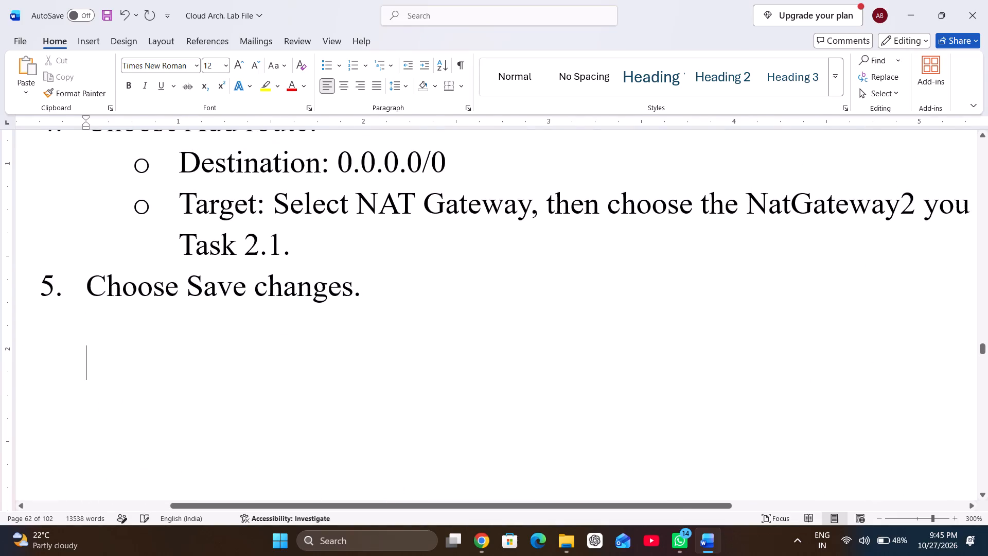
key(BackSpace)
key(BackSpace)
key(BackSpace)
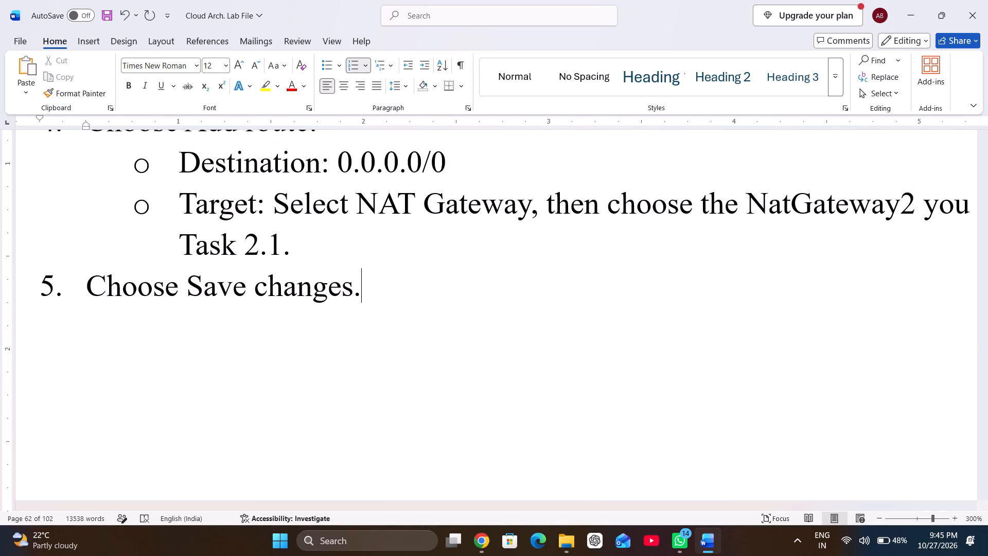
Paste the account label image before the "Create launch template" success screenshot and set its text wrapping to In Front of Text.
scroll(572, 379, down, 2)
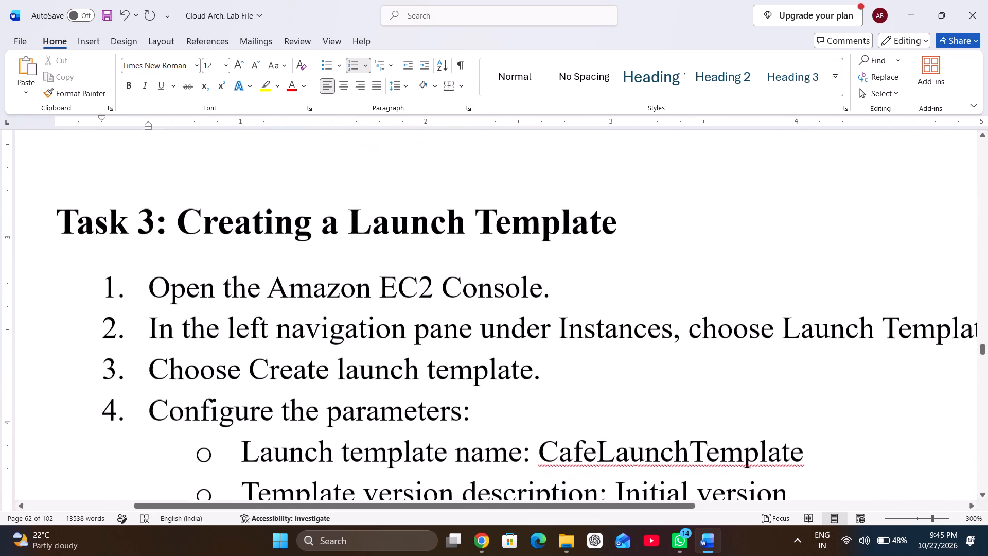
scroll(572, 379, down, 2)
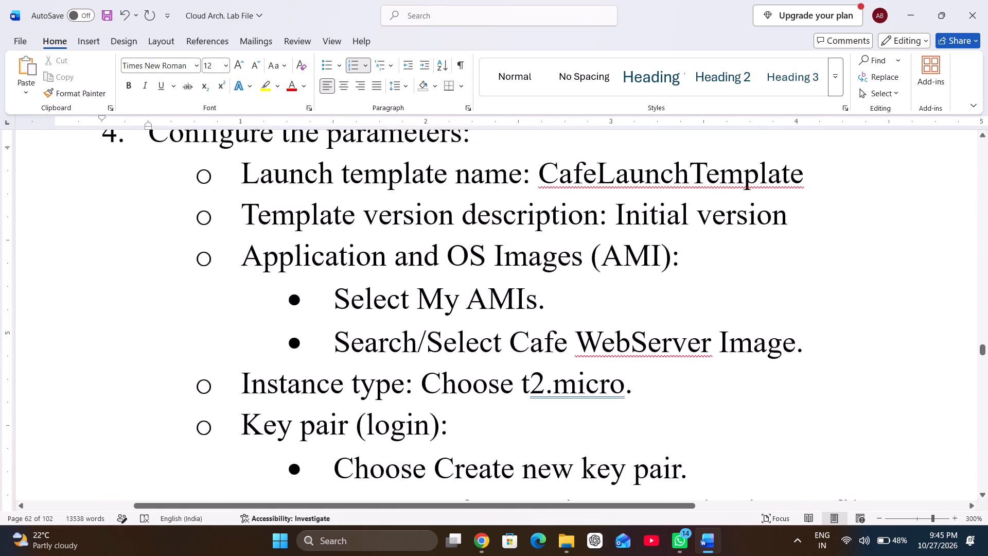
scroll(572, 379, down, 1)
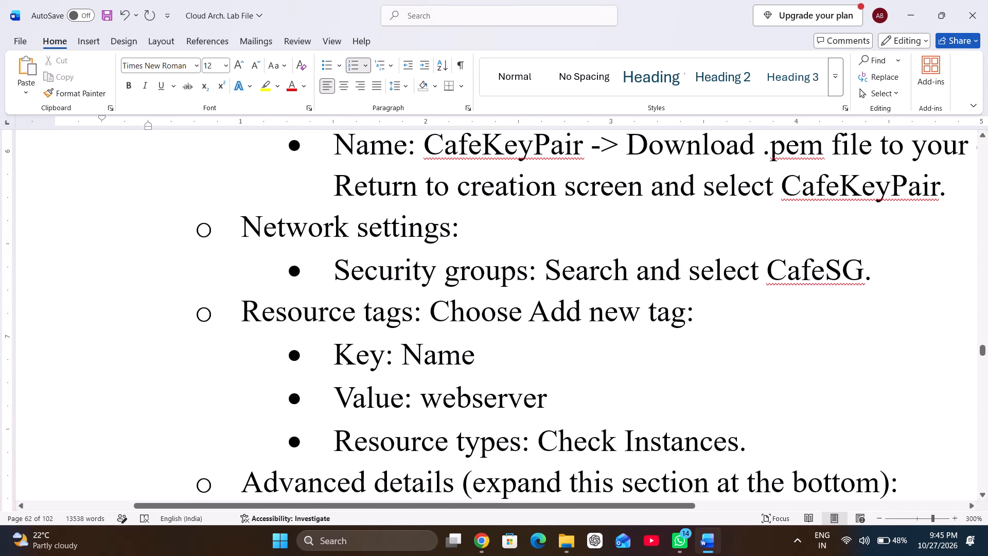
scroll(572, 379, down, 2)
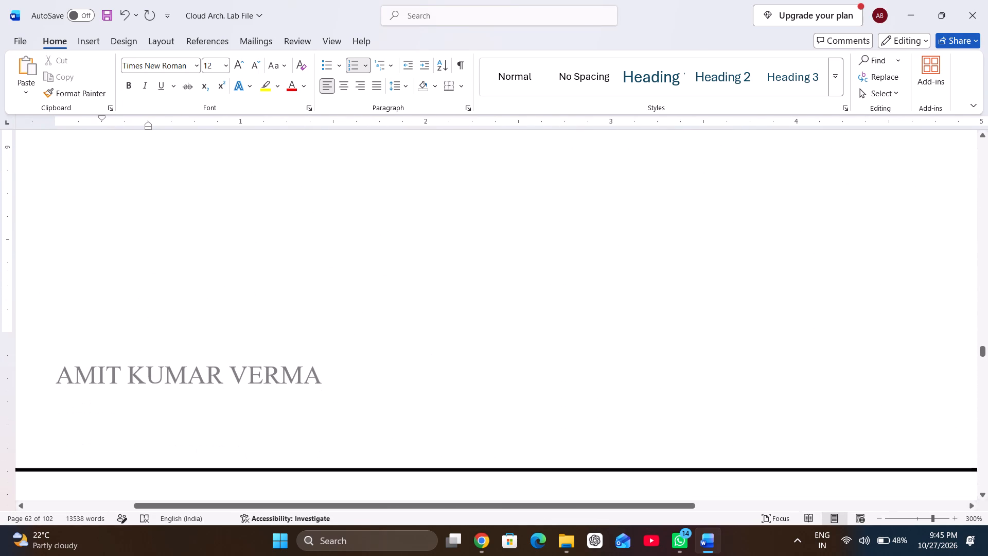
scroll(572, 379, down, 1)
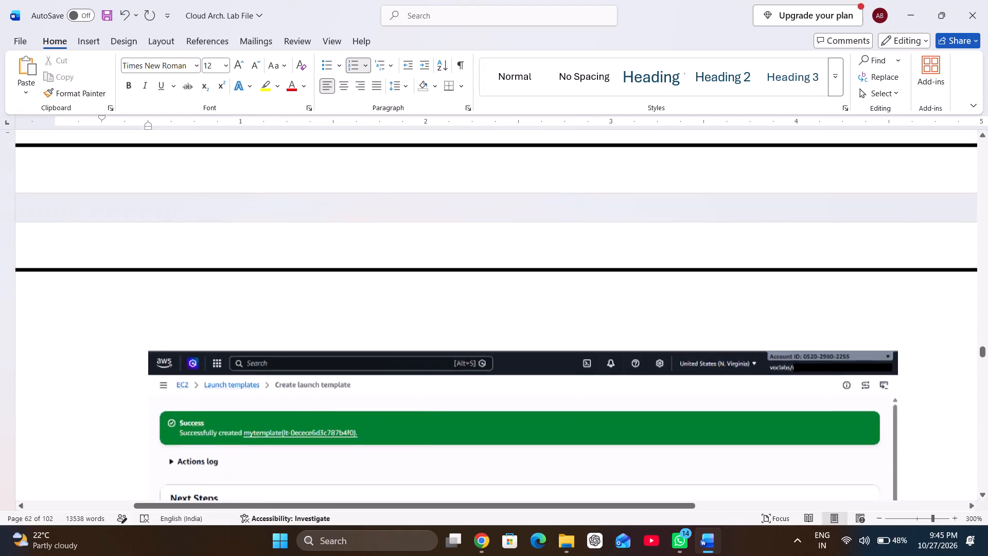
scroll(572, 379, down, 1)
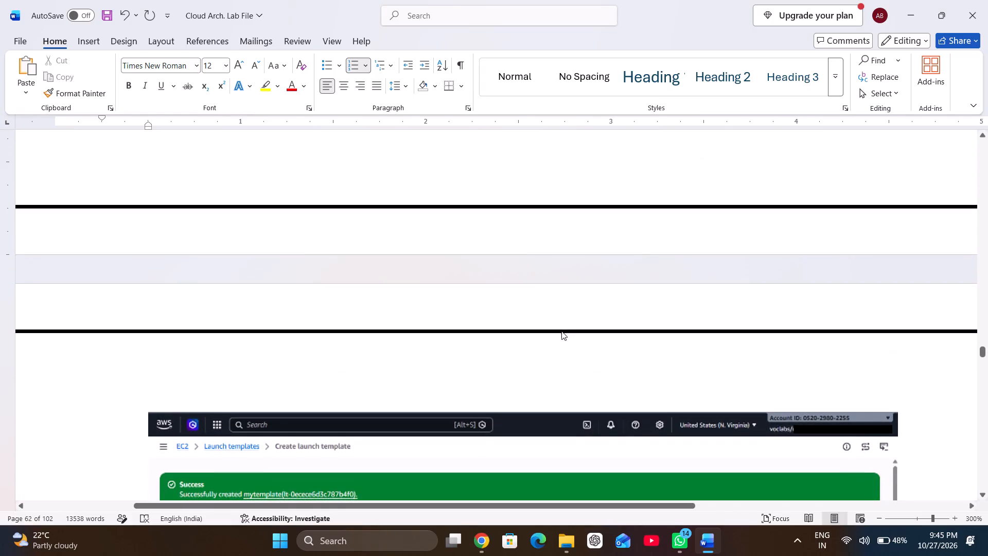
click(140, 414)
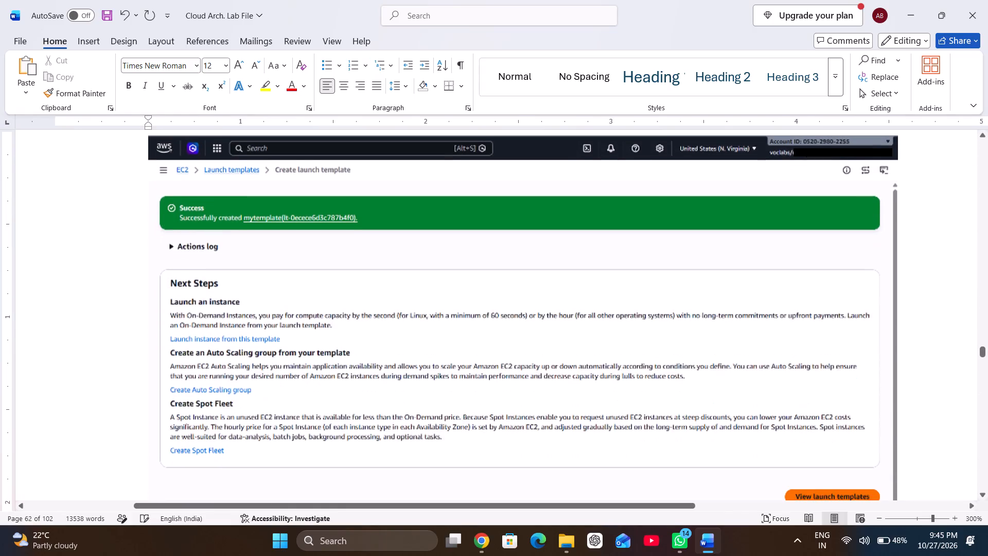
scroll(140, 414, up, 1)
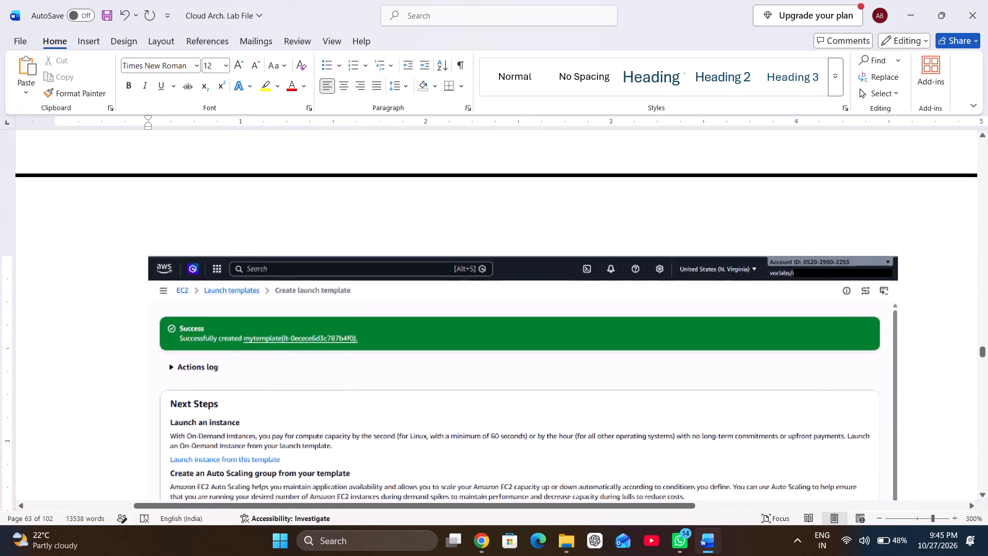
key(ctrl+v)
scroll(298, 423, up, 1)
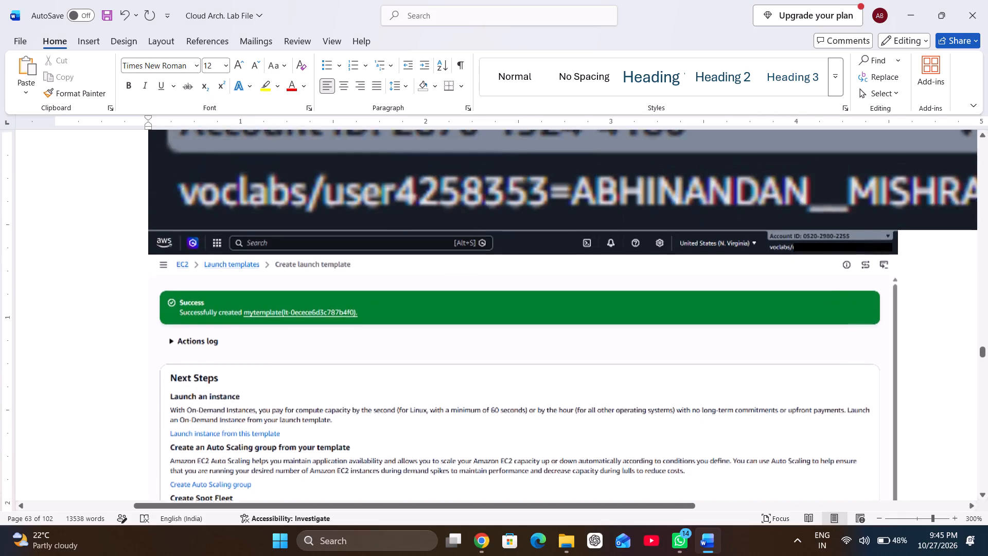
scroll(298, 423, up, 1)
click(464, 259)
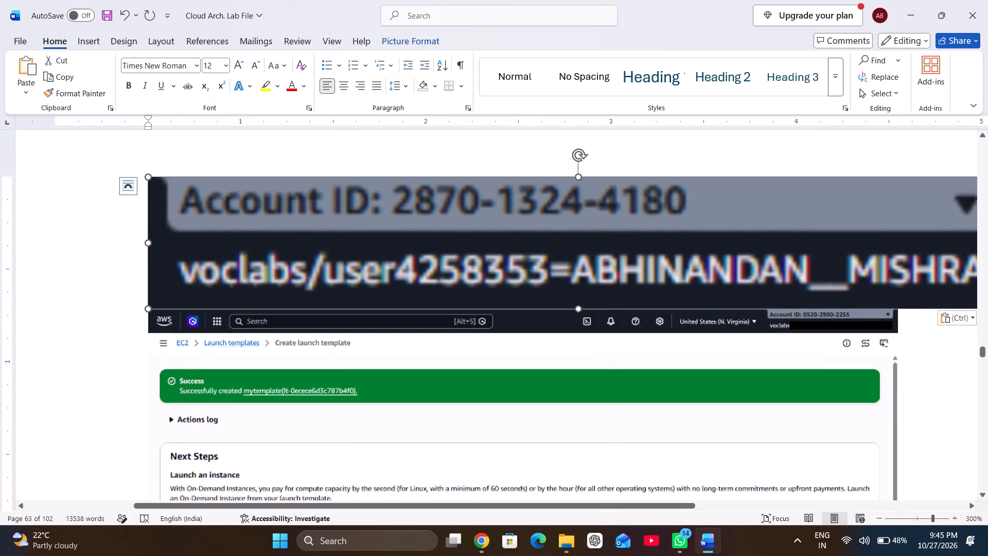
right_click(464, 259)
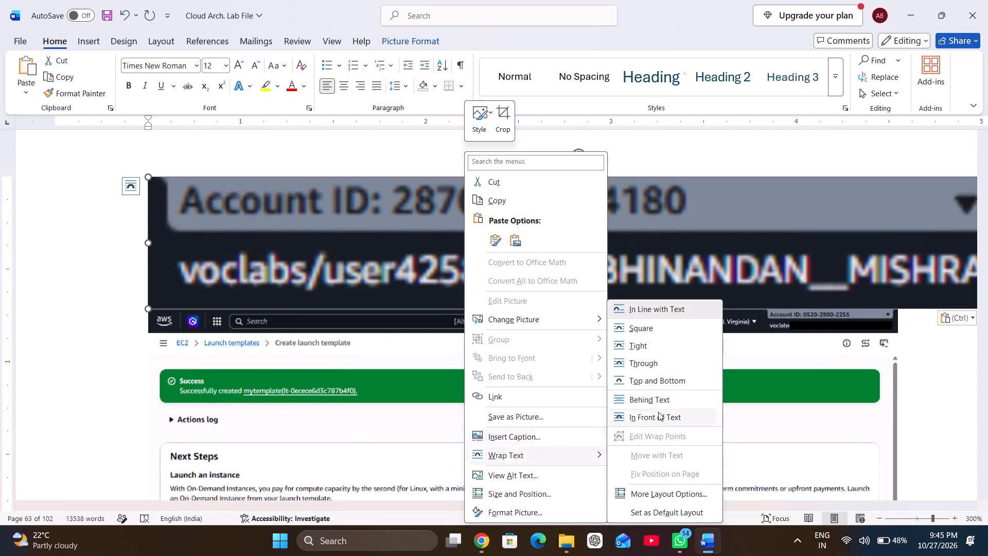
click(662, 414)
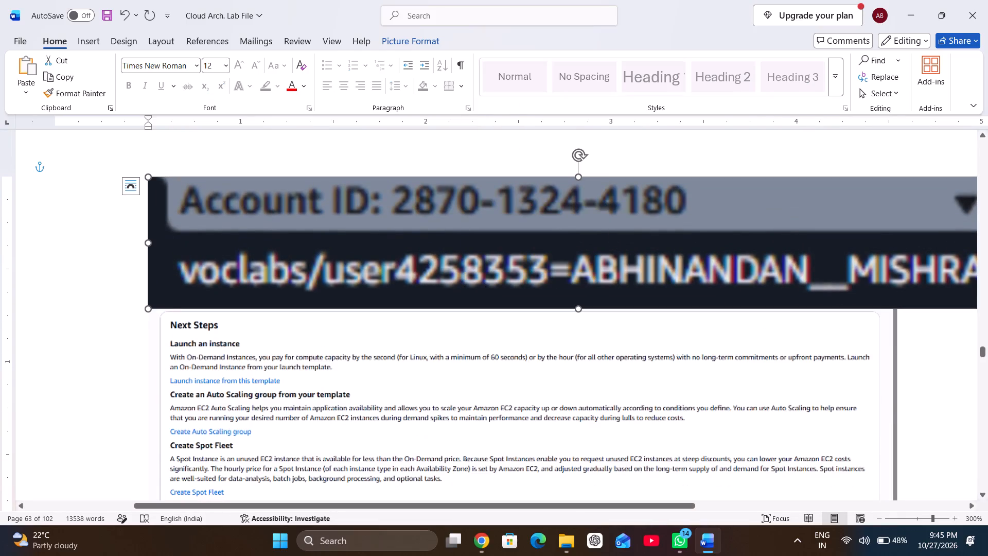
Shrink the account label image and fit it over the account details in the "Create launch template" success screenshot's header.
drag(149, 178, 598, 294)
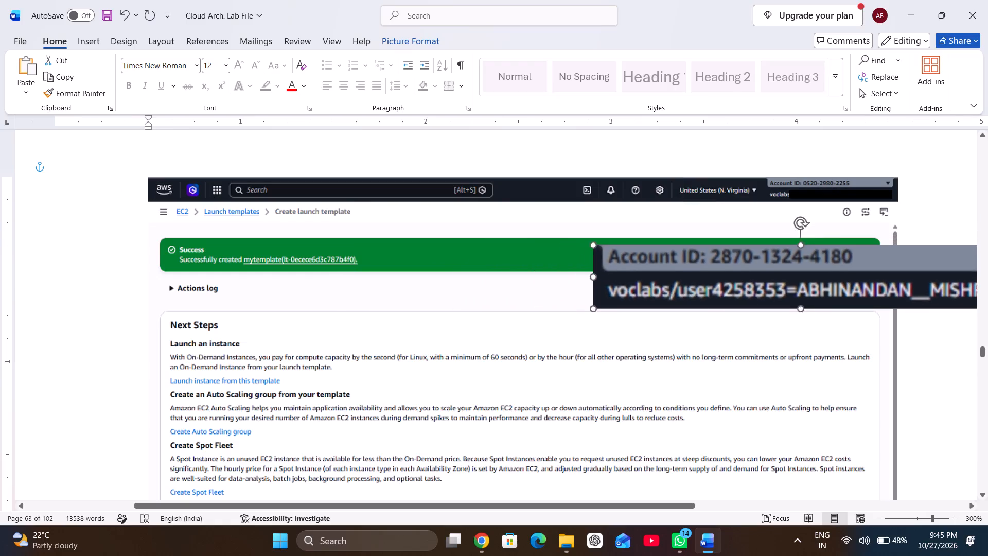
drag(598, 294, 745, 314)
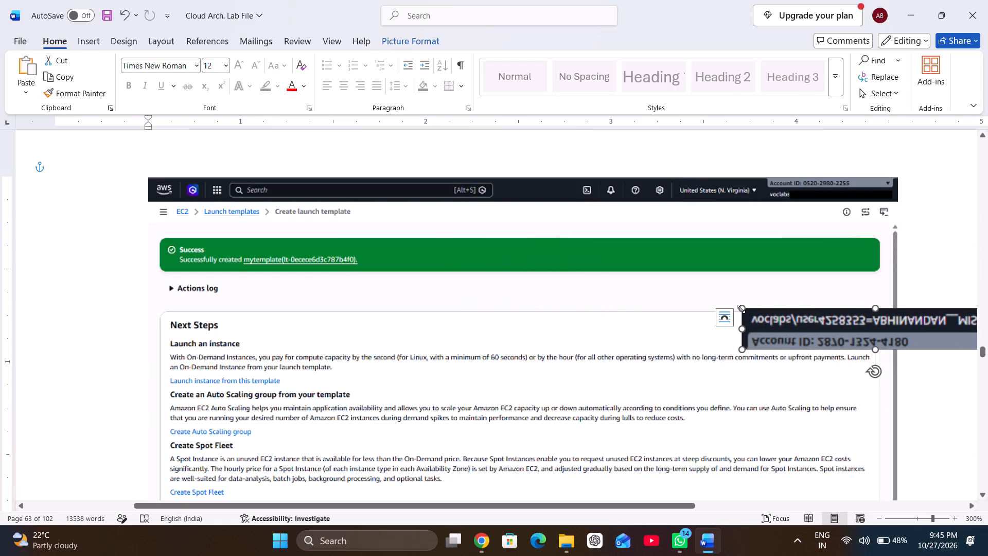
drag(741, 309, 728, 340)
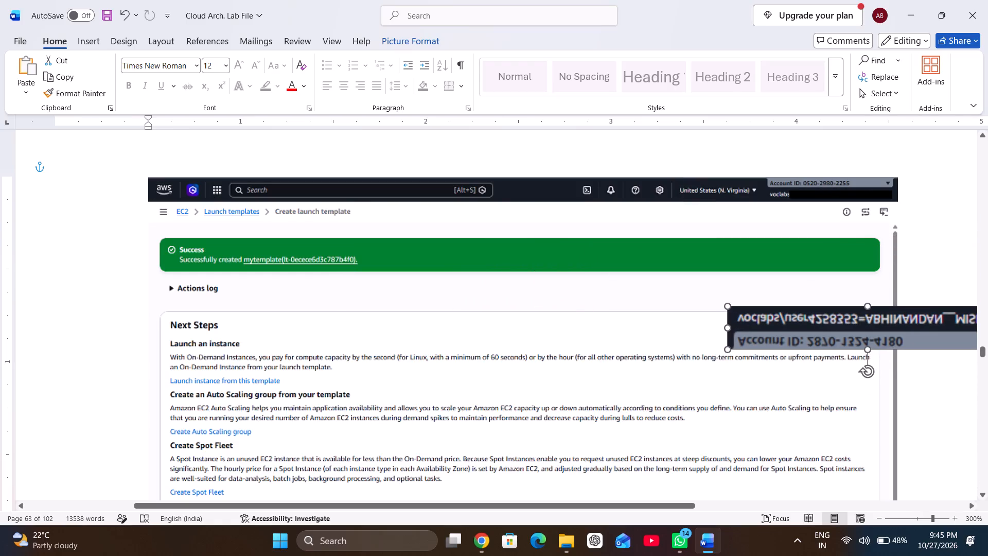
drag(728, 340, 747, 334)
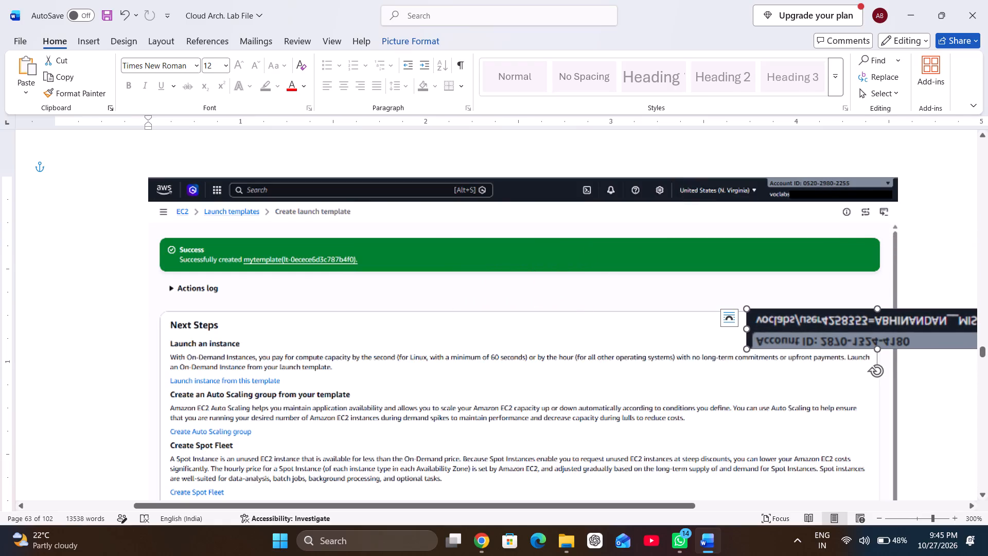
drag(883, 327, 790, 328)
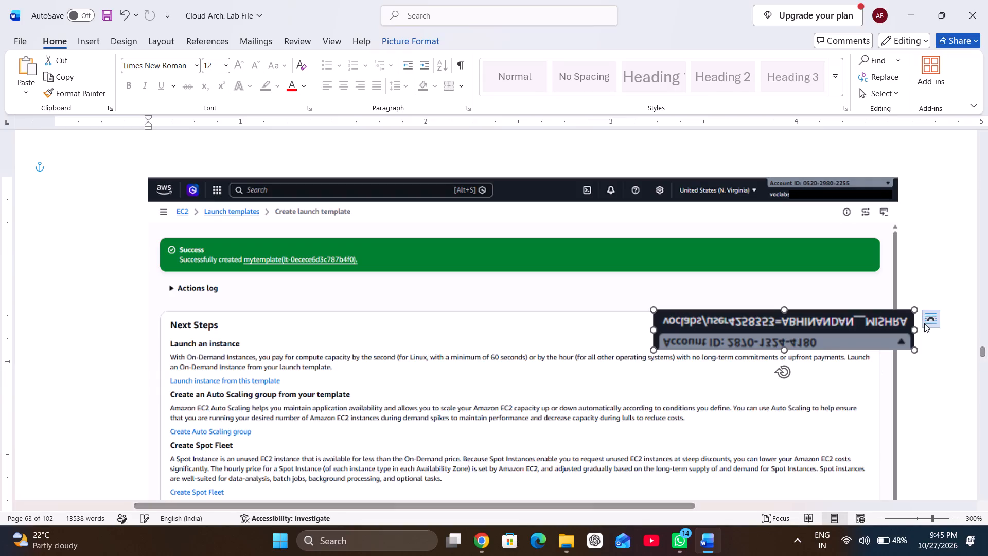
drag(916, 309, 910, 360)
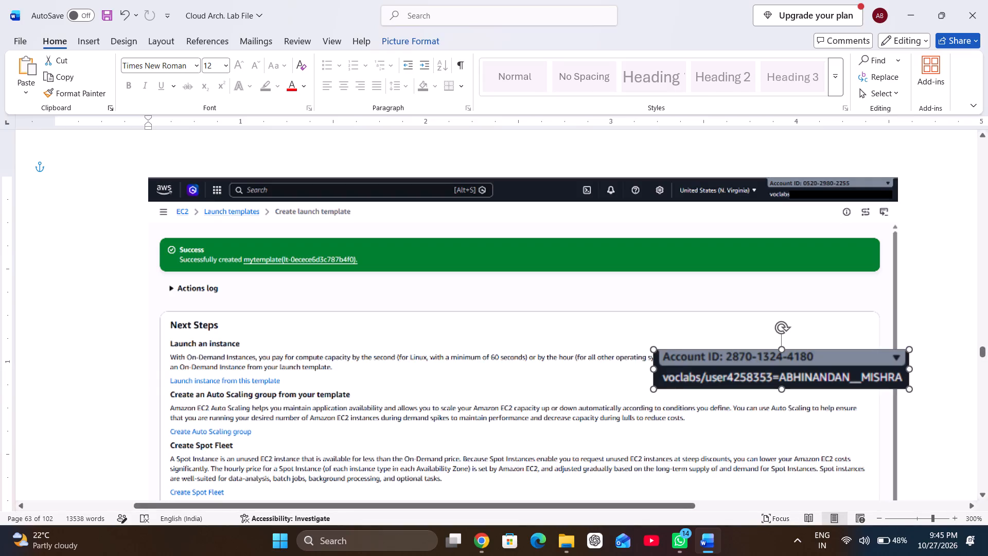
drag(910, 360, 909, 360)
drag(653, 391, 762, 358)
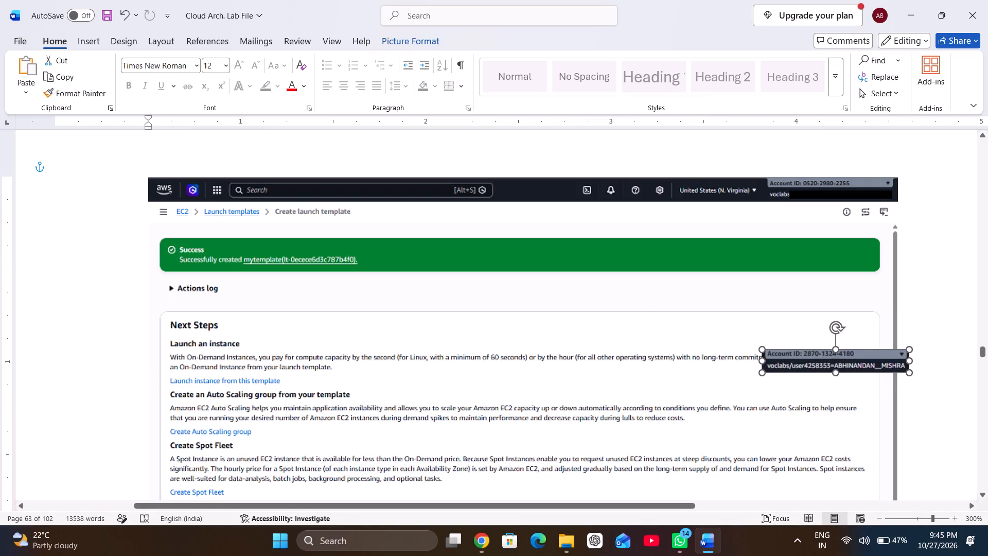
drag(762, 358, 758, 359)
drag(790, 359, 775, 192)
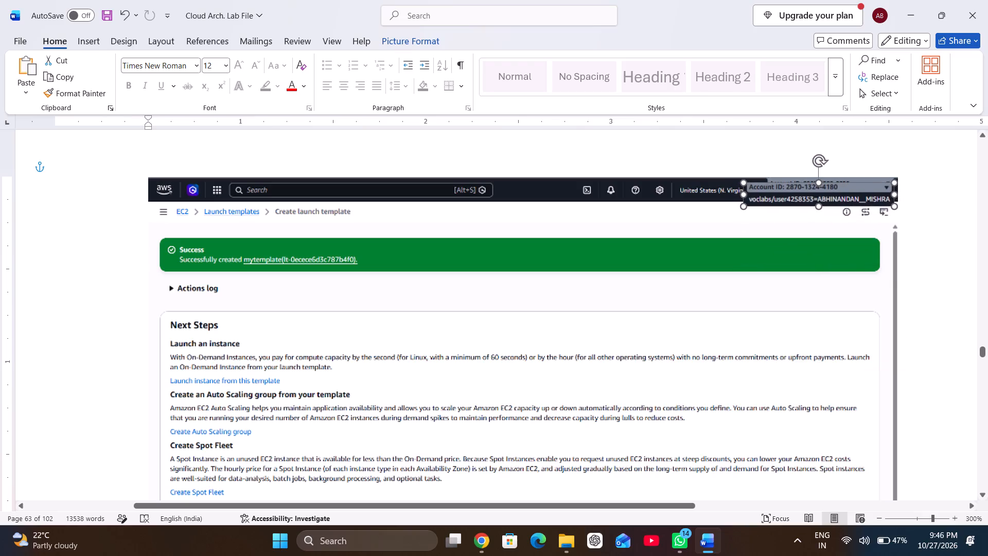
drag(775, 192, 775, 187)
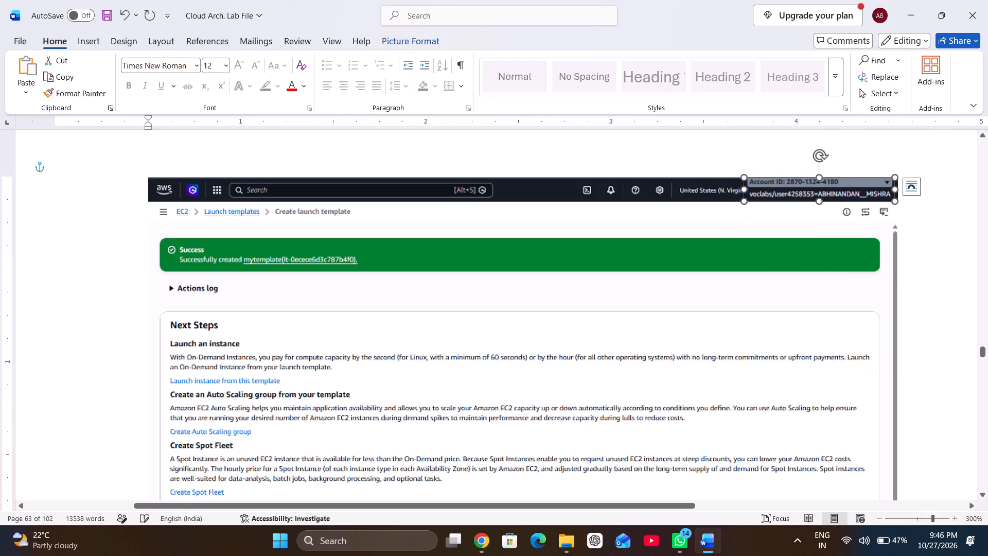
drag(744, 188, 773, 185)
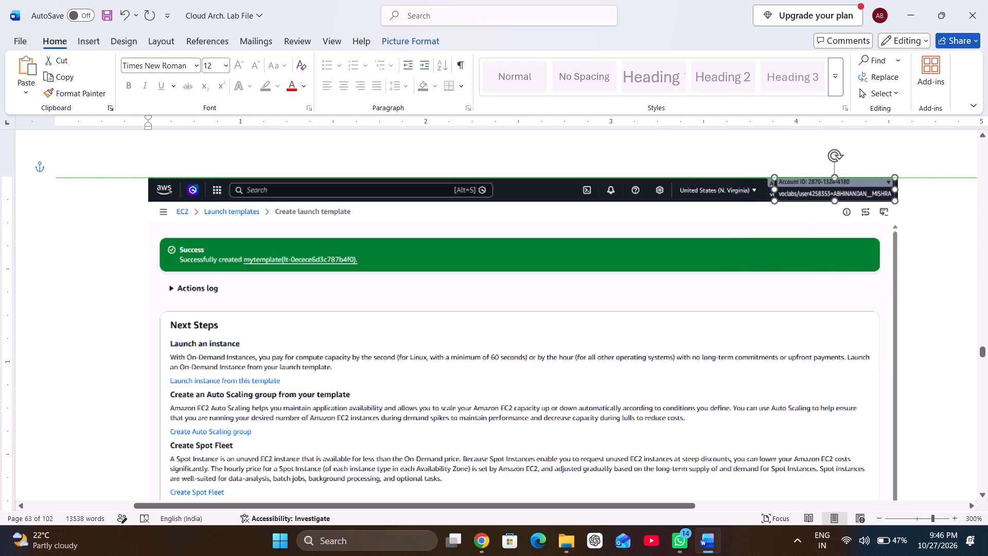
drag(773, 185, 767, 186)
click(807, 215)
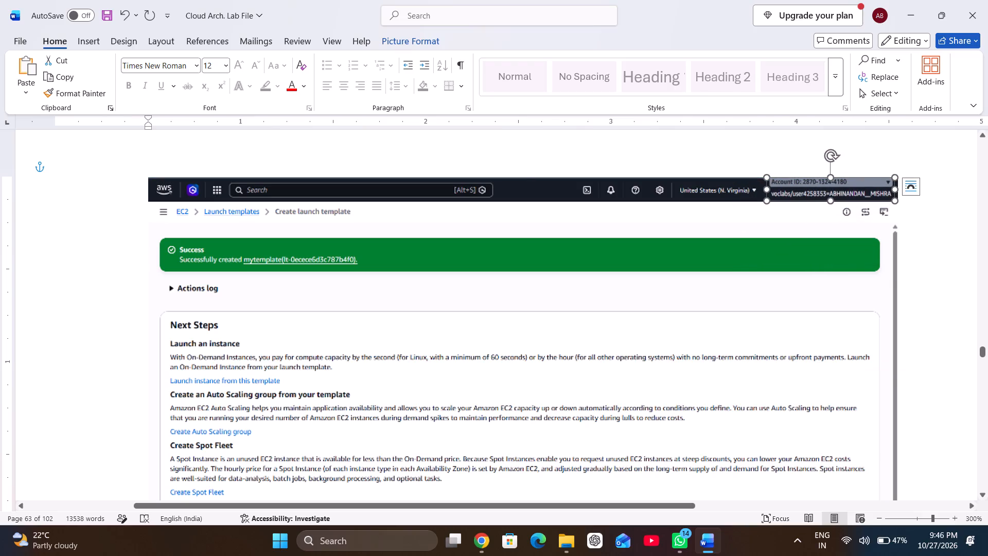
Paste the account label image after the "both named webserver" verification item and set its text wrapping to In Front of Text.
scroll(807, 215, down, 2)
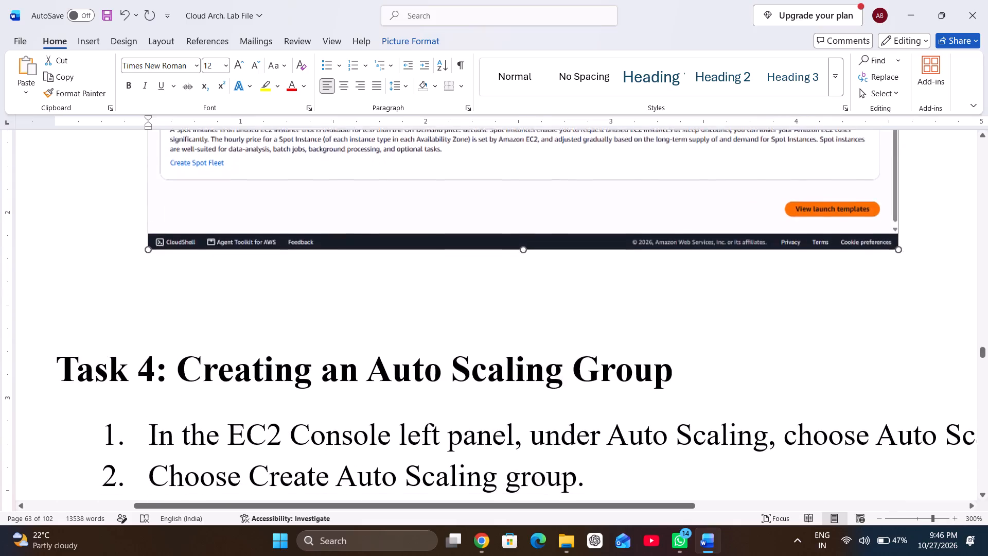
scroll(807, 215, down, 4)
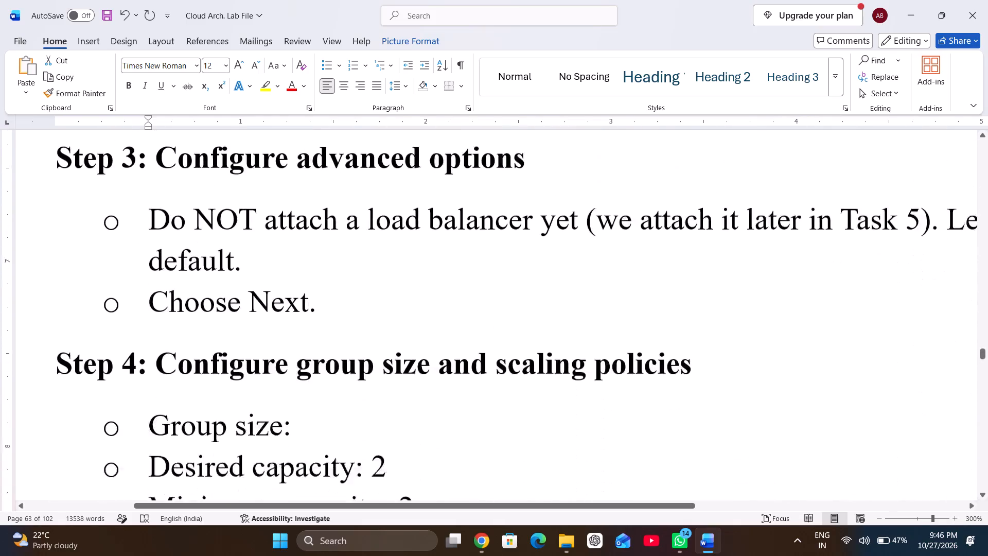
scroll(807, 215, down, 4)
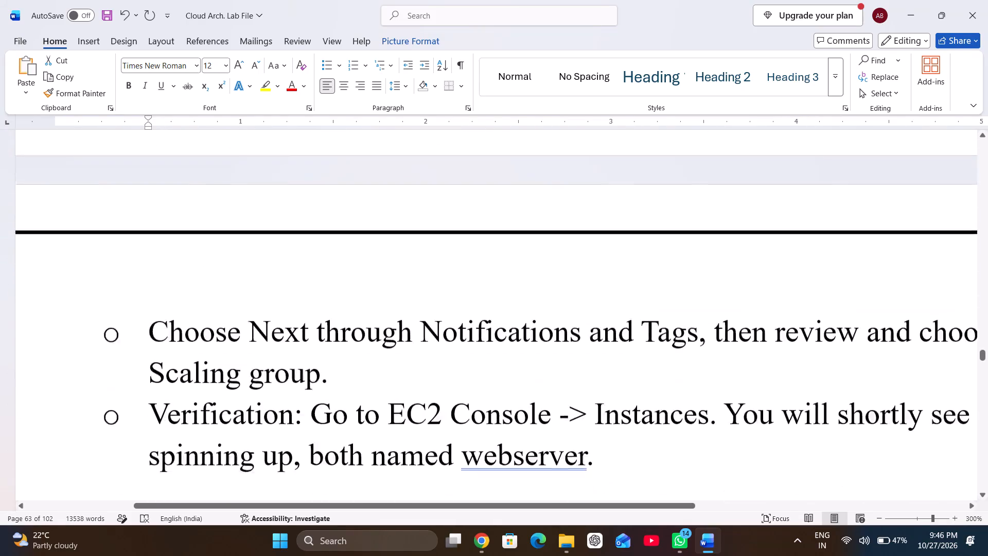
scroll(807, 215, down, 2)
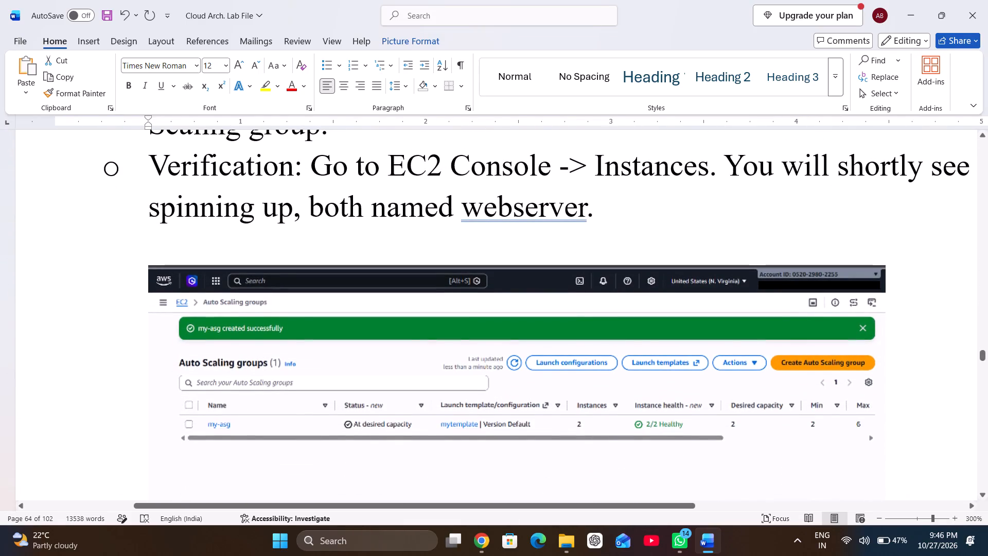
click(645, 214)
key(ctrl+v)
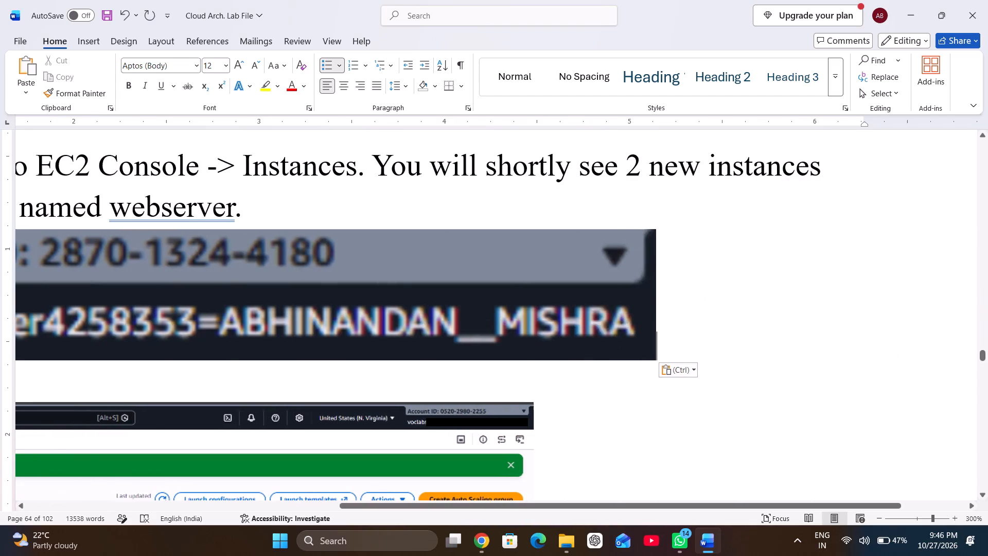
click(537, 309)
right_click(537, 309)
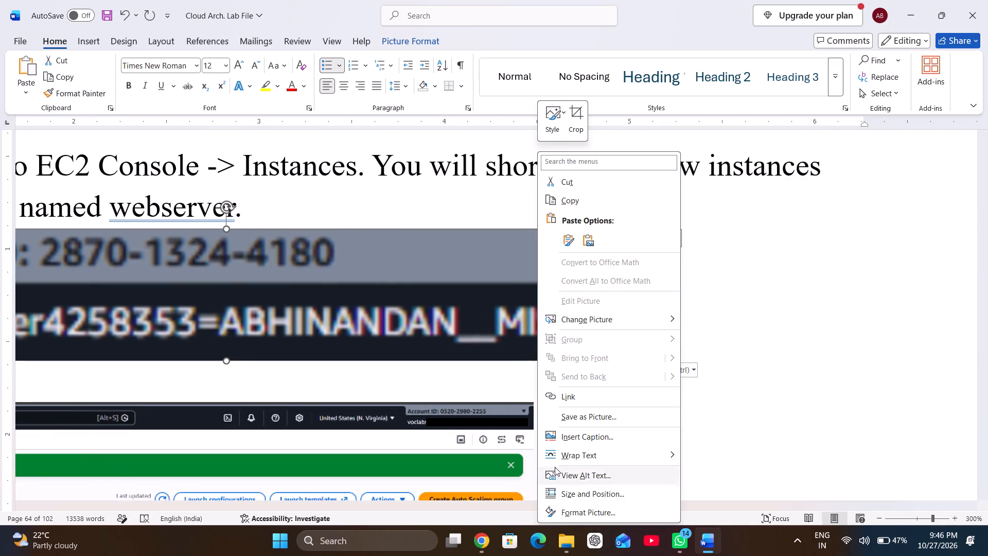
click(588, 448)
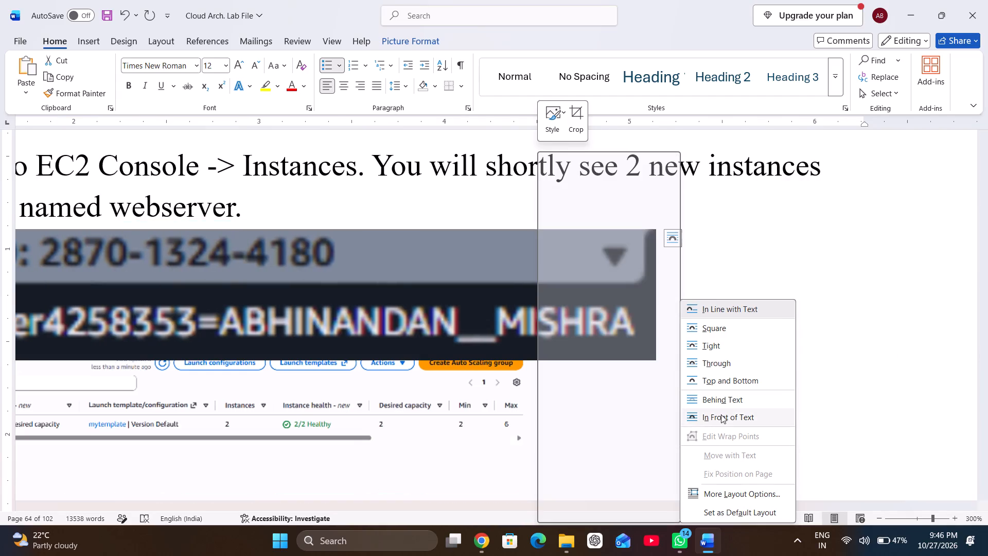
click(721, 414)
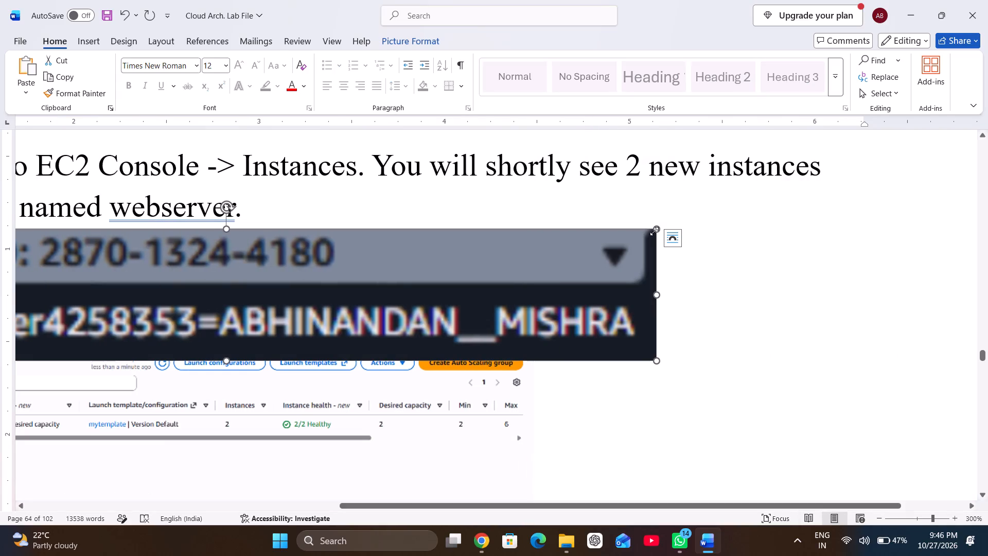
Shrink the account label image and fit it over the account details in the header of the my-asg "Auto Scaling groups" screenshot.
drag(654, 231, 310, 315)
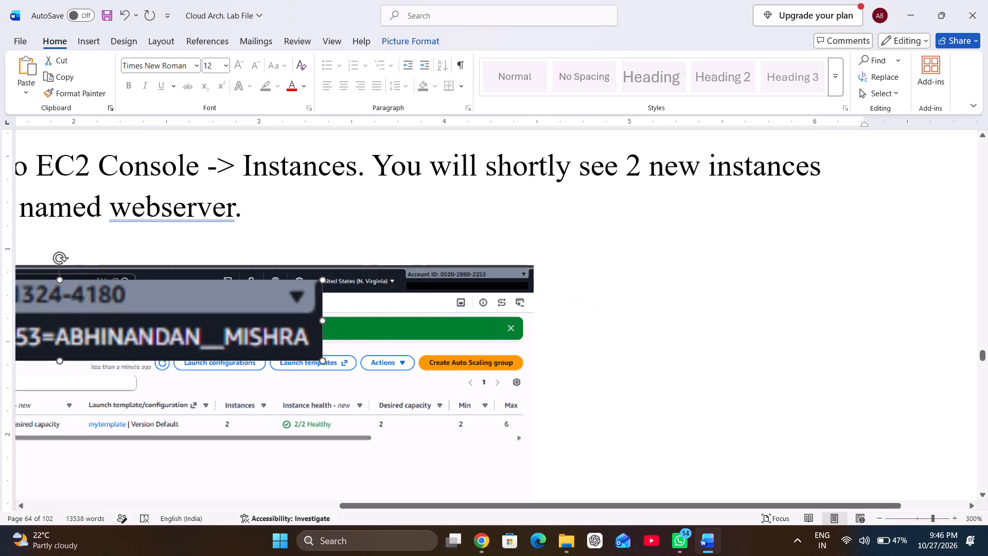
drag(310, 315, 308, 315)
drag(163, 323, 559, 335)
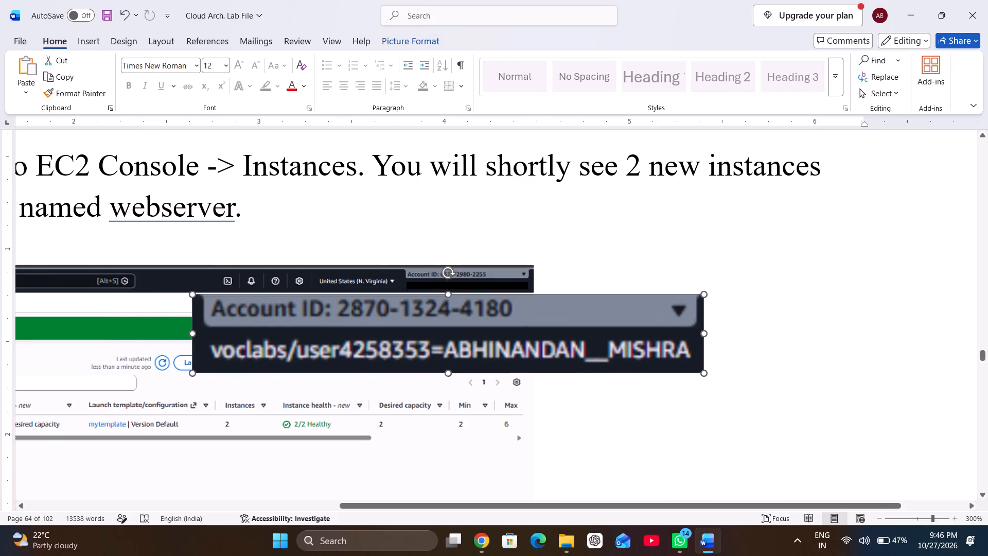
drag(559, 335, 559, 335)
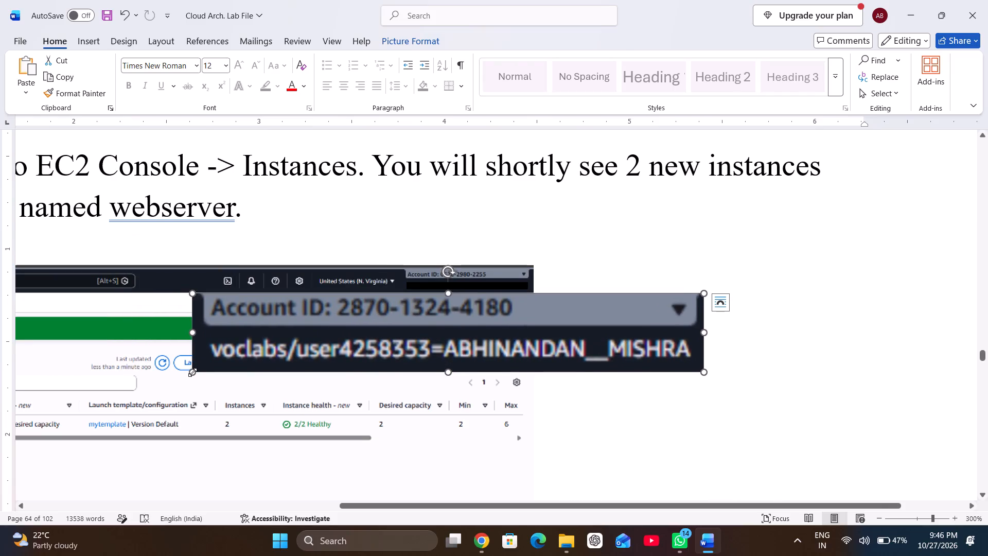
drag(192, 372, 518, 294)
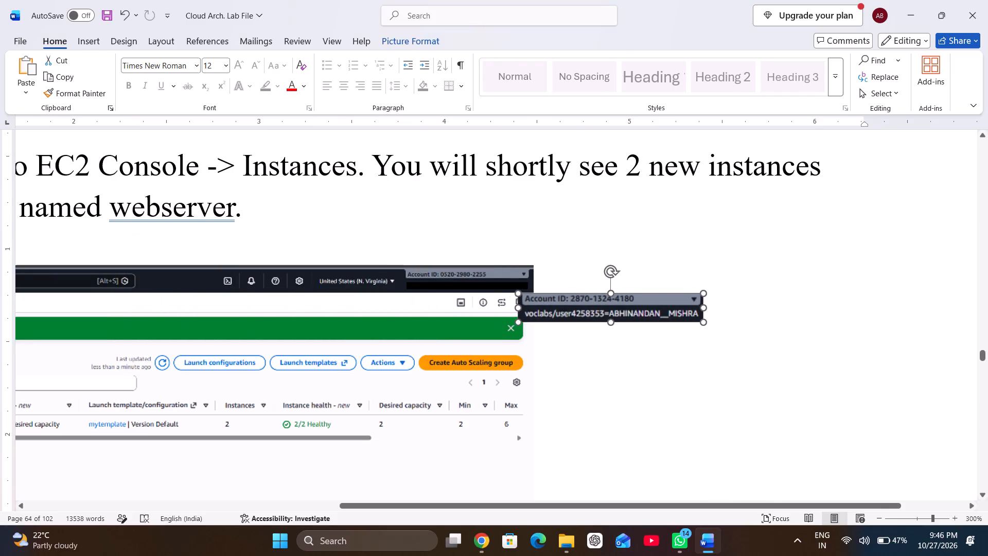
drag(518, 294, 531, 298)
drag(585, 312, 462, 293)
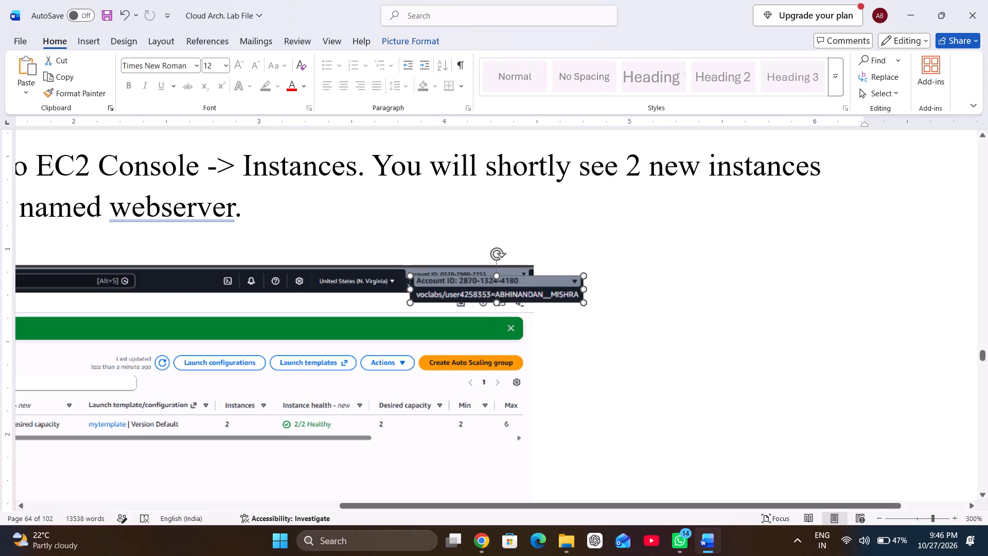
drag(462, 293, 411, 284)
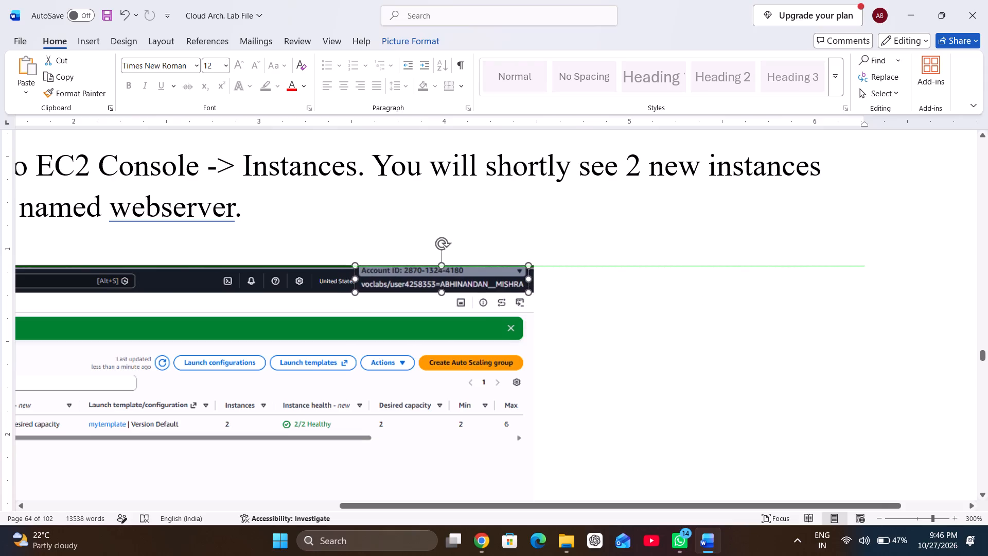
drag(411, 284, 414, 287)
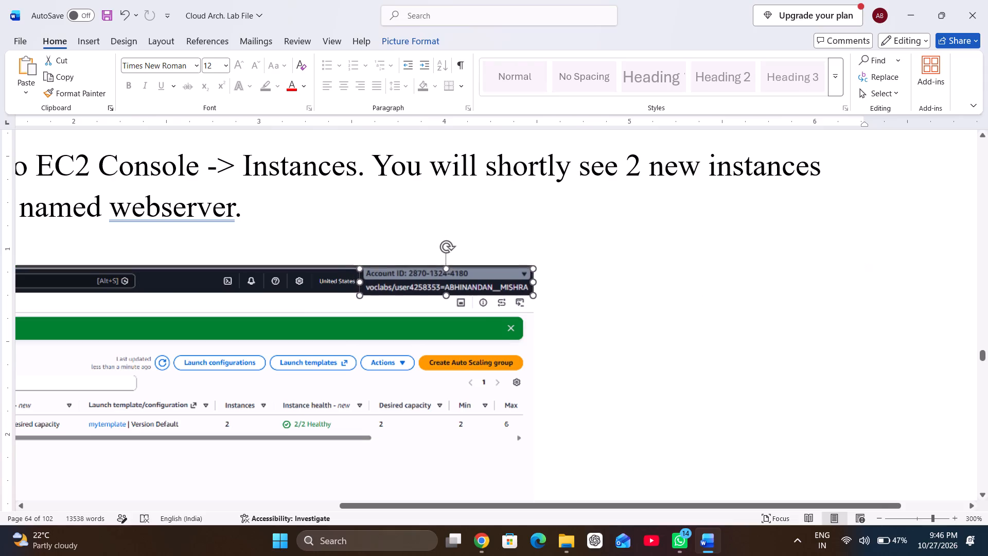
drag(414, 287, 413, 286)
drag(358, 282, 401, 280)
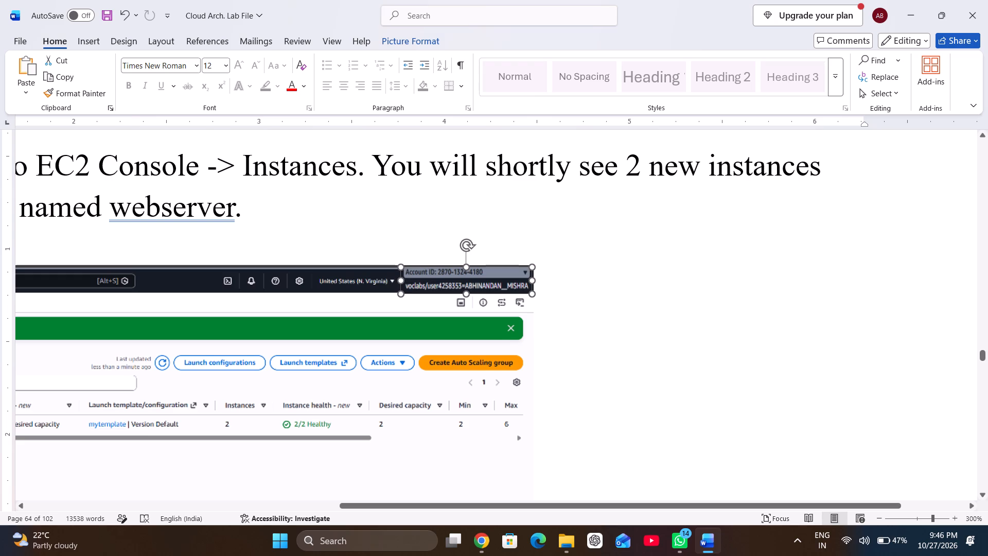
click(468, 295)
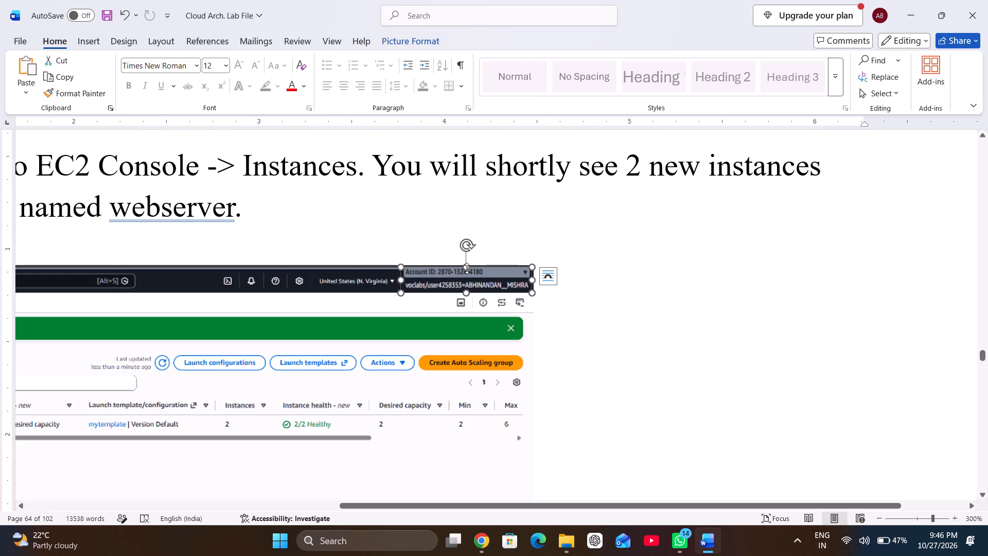
click(467, 268)
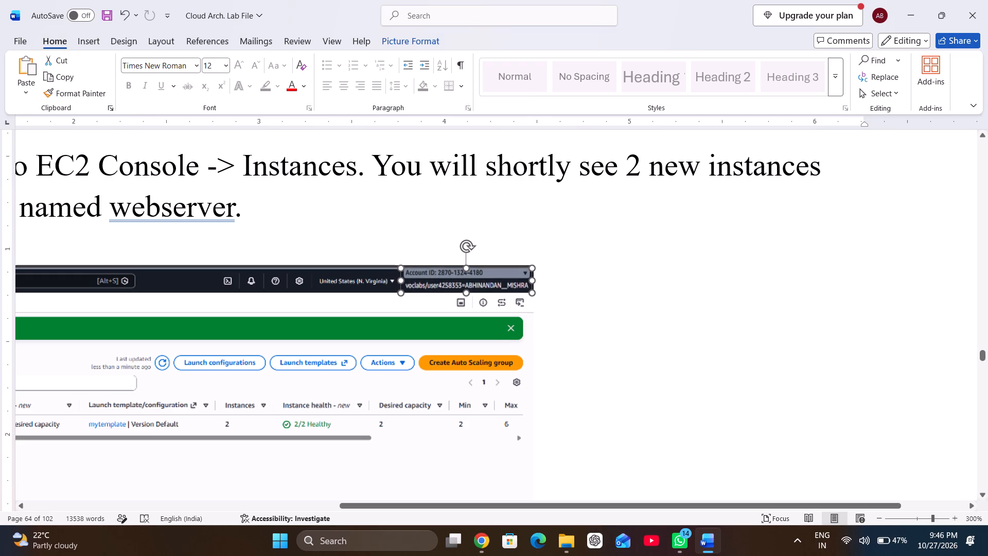
click(421, 318)
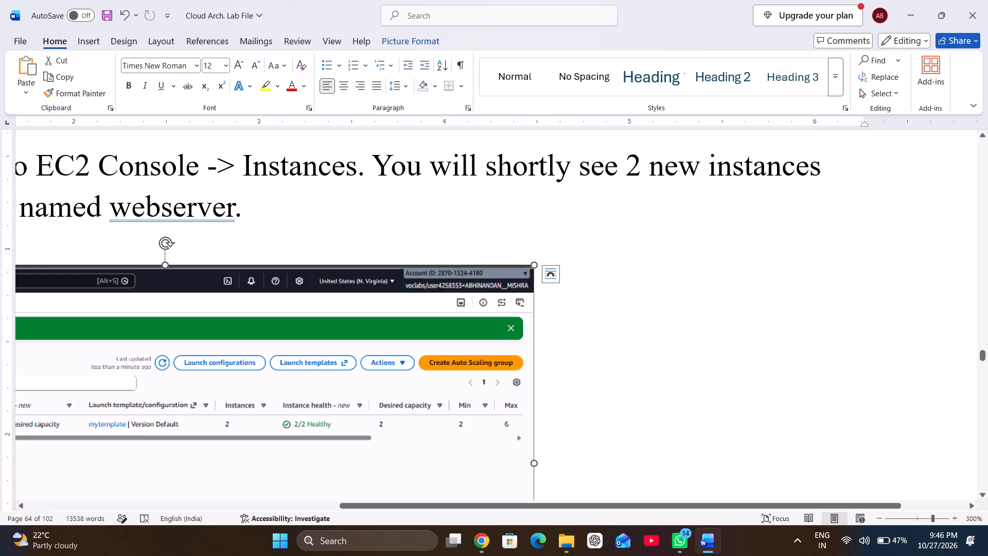
Delete the my-alb load balancer screenshot above the Application Load Balancer heading in the load balancer task.
scroll(499, 353, down, 1)
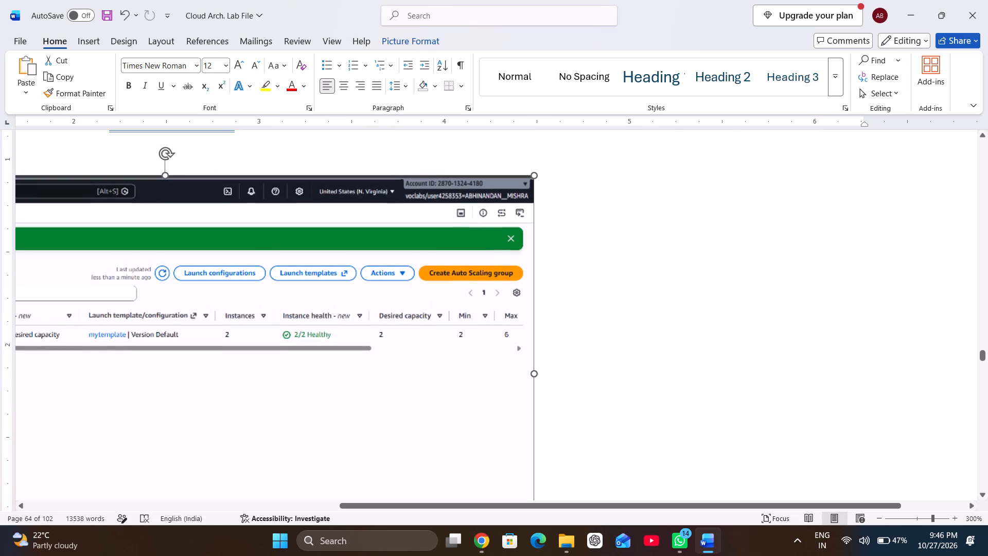
scroll(499, 353, down, 4)
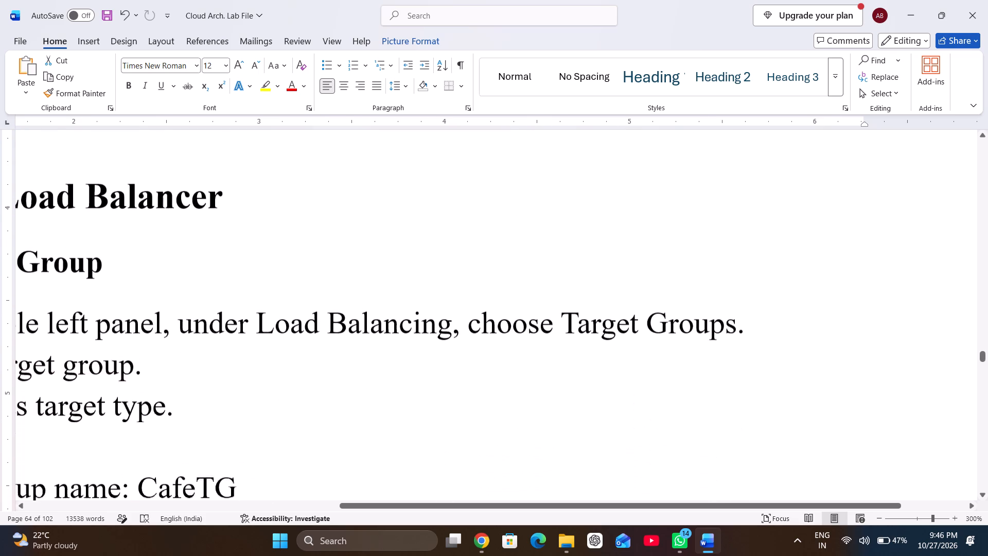
scroll(499, 353, down, 3)
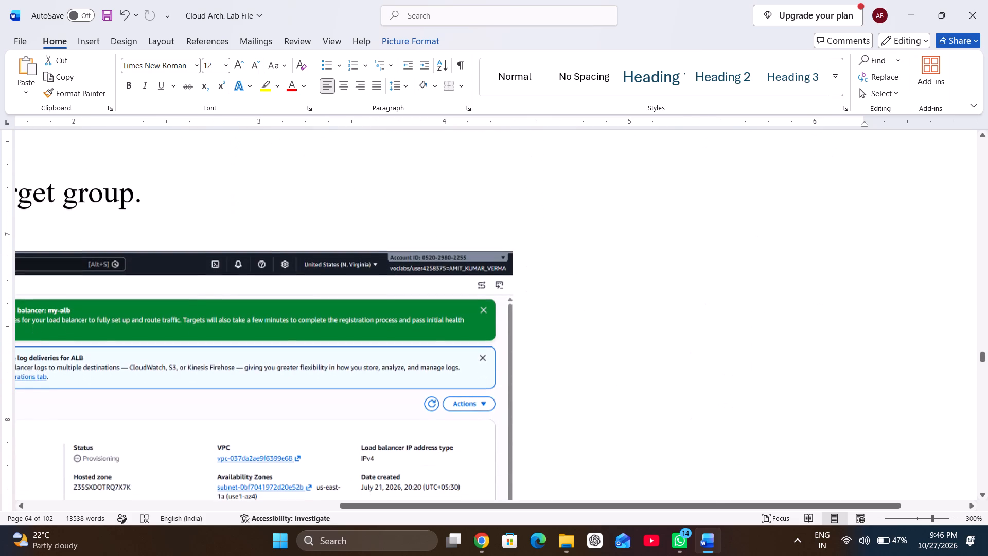
click(402, 353)
key(Delete)
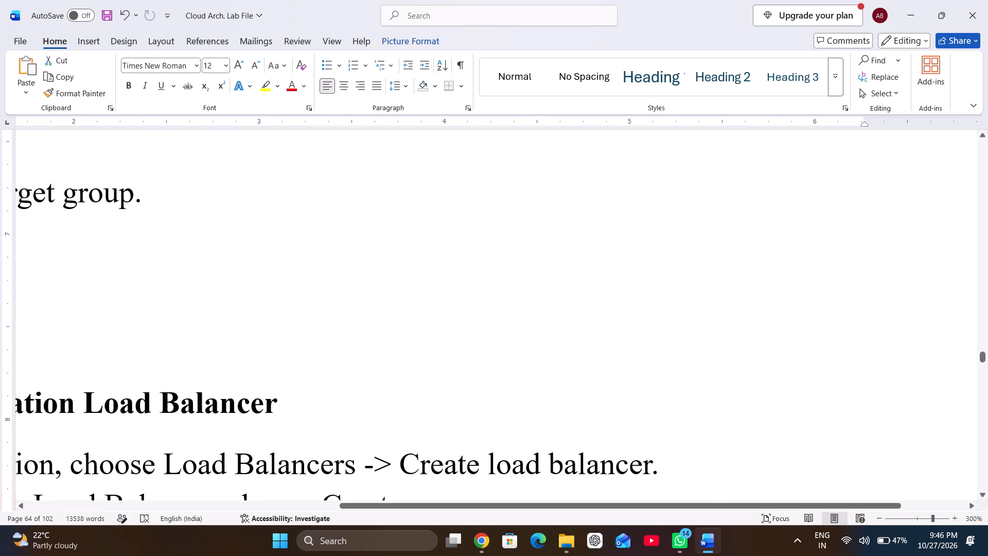
Remove the extra blank lines between the "Choose Create target group." item and the Step 5.2 heading.
key(BackSpace)
key(BackSpace)
key(BackSpace)
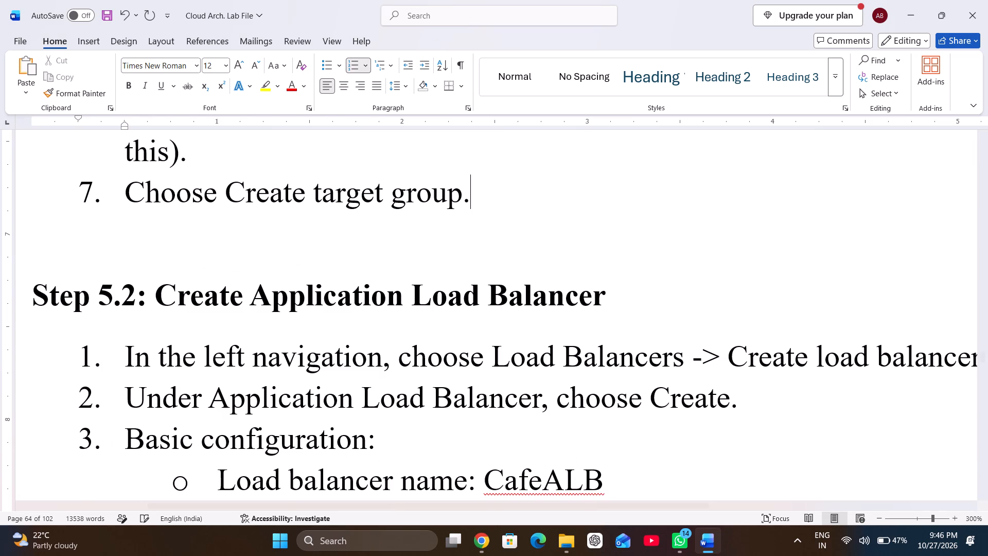
Place the insertion point after "Scroll down and choose Update." in Step 5.3, above the my-alb load balancers screenshot.
scroll(402, 353, down, 3)
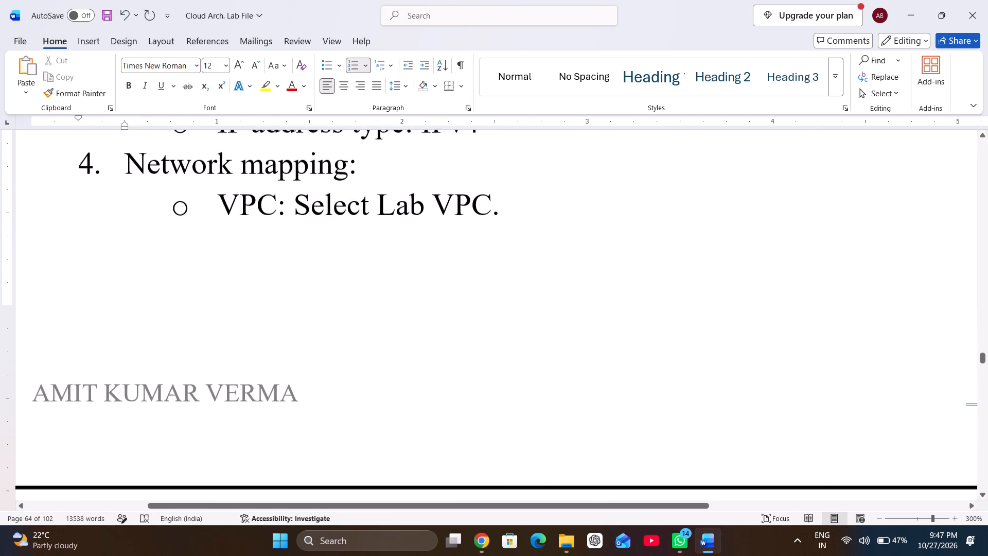
scroll(402, 353, down, 1)
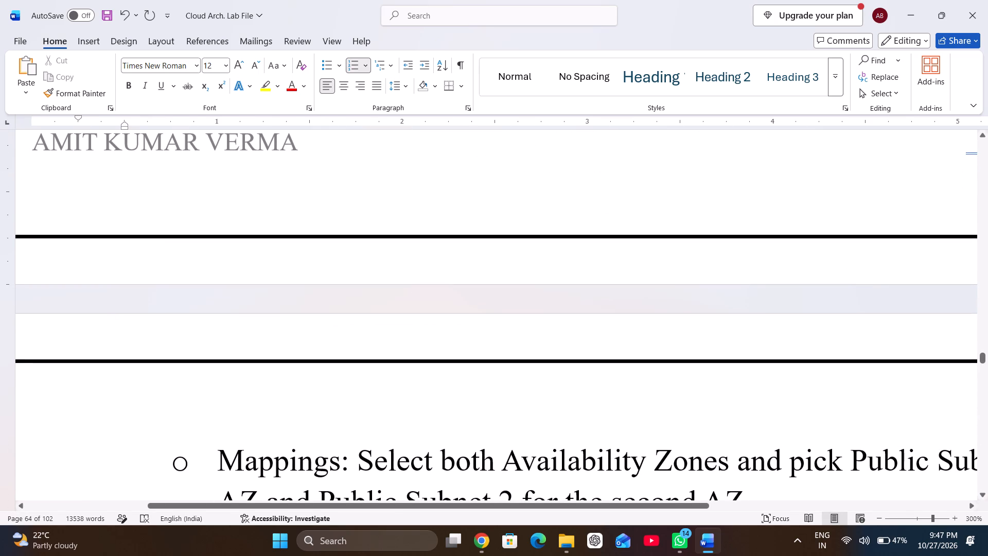
scroll(402, 353, down, 2)
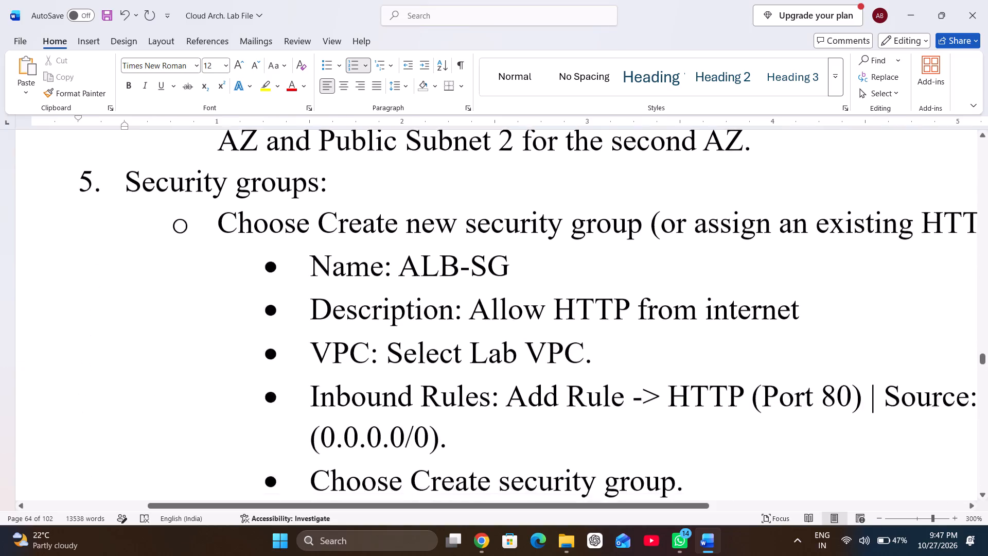
scroll(402, 353, down, 3)
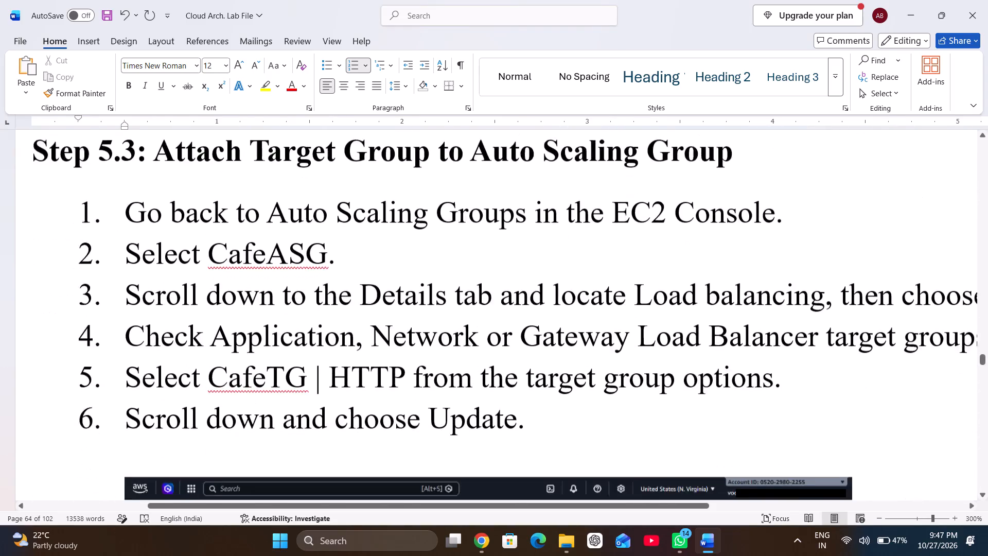
scroll(402, 353, down, 2)
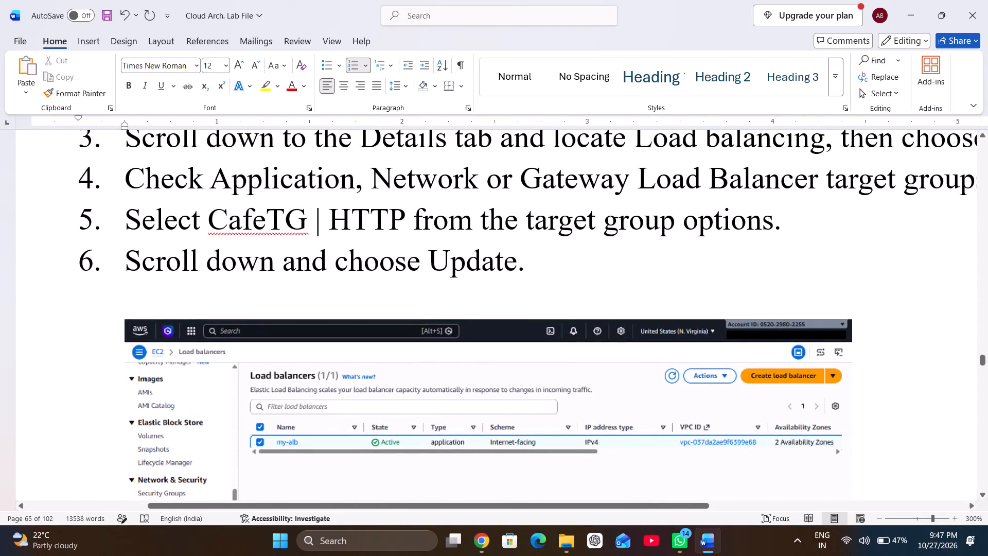
click(552, 274)
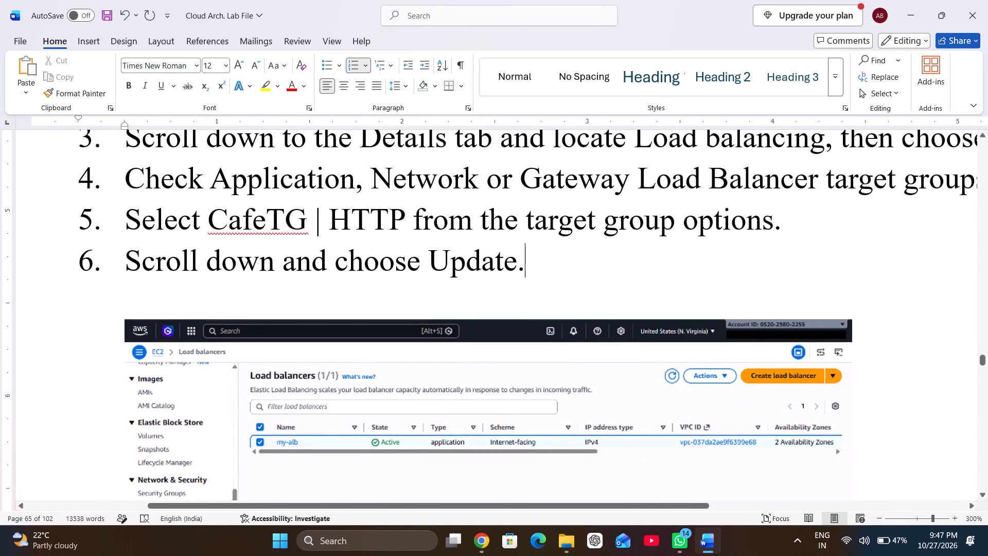
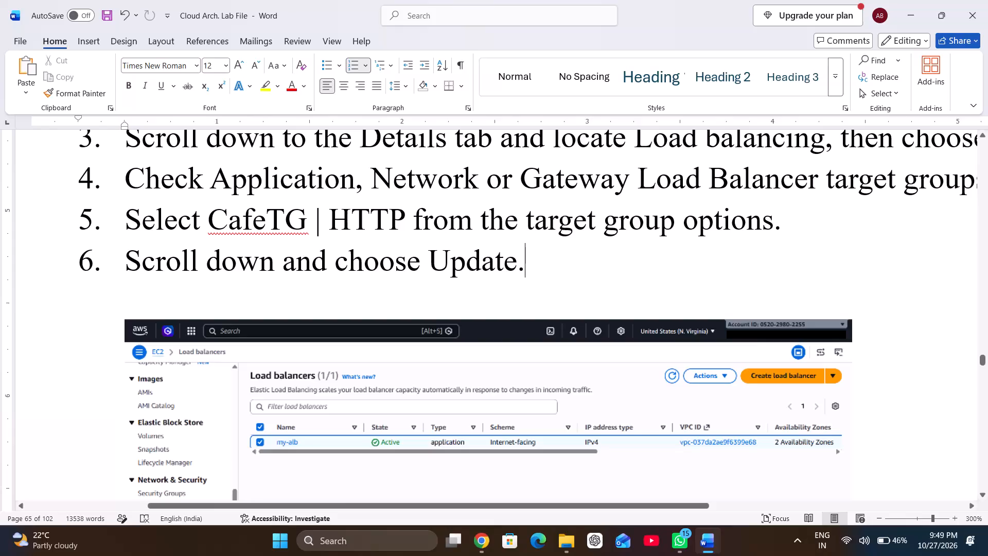
Paste the copied account label picture after "Scroll down and choose Update." and set its text wrapping to In Front of Text.
key(ctrl+v)
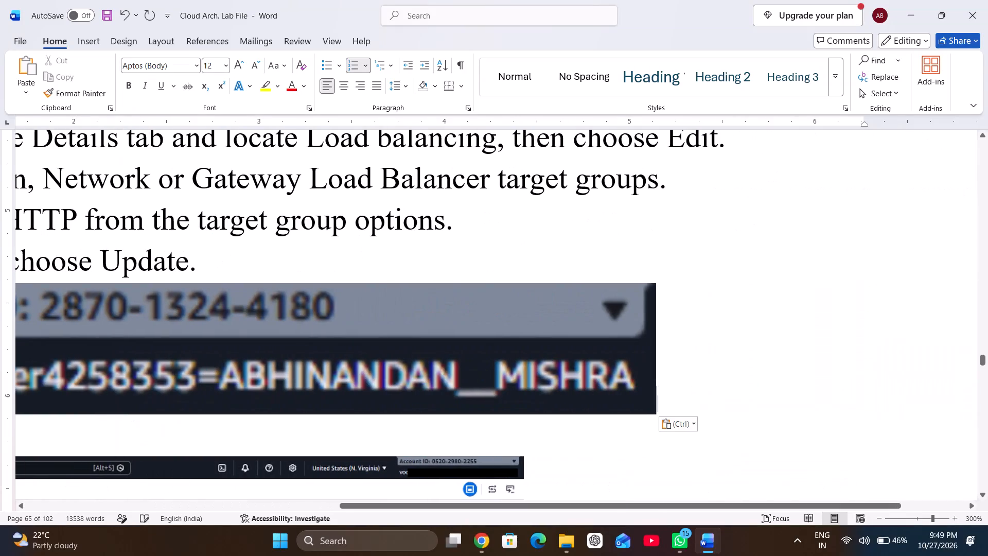
click(464, 365)
right_click(464, 365)
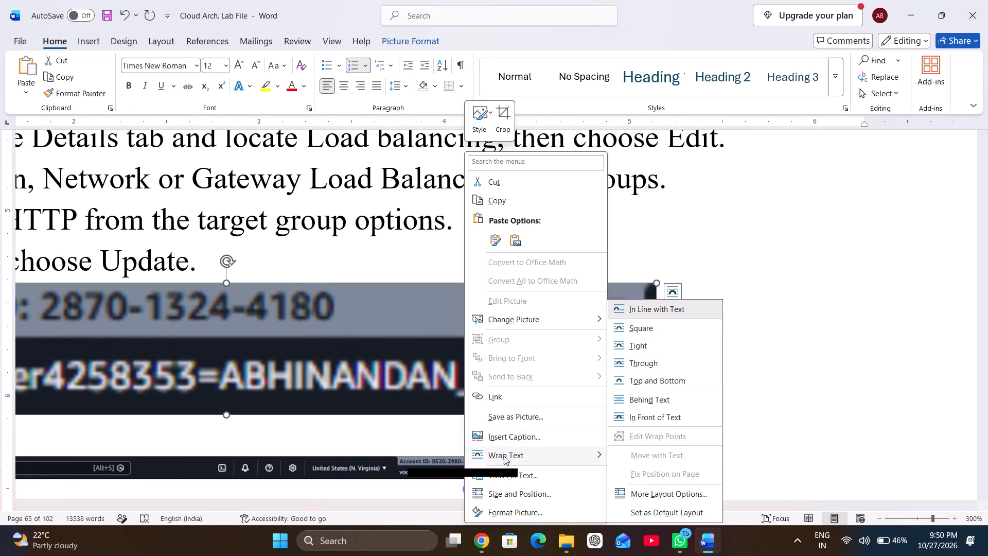
click(660, 421)
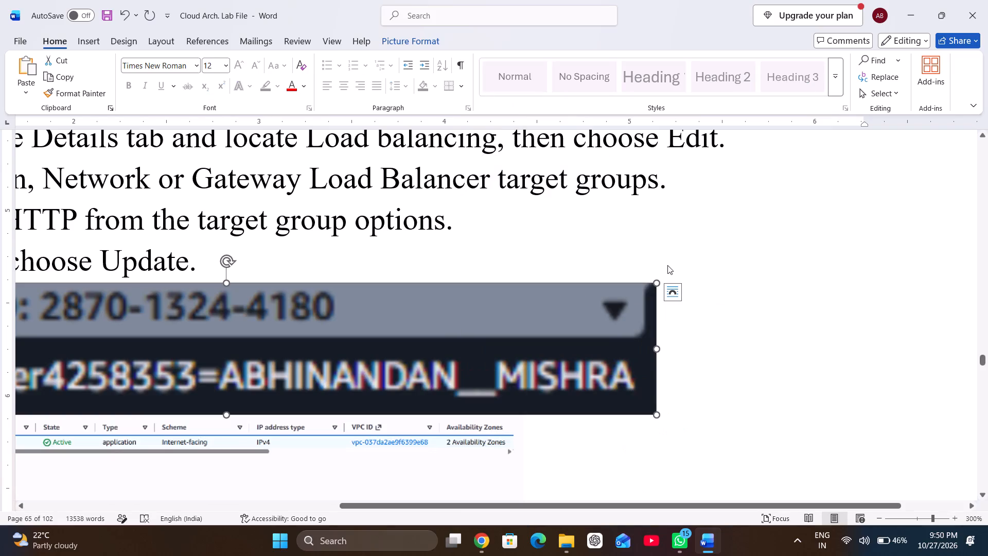
Shrink the account label picture and fit it over the account area in the header of the Load balancers screenshot.
drag(655, 285, 371, 364)
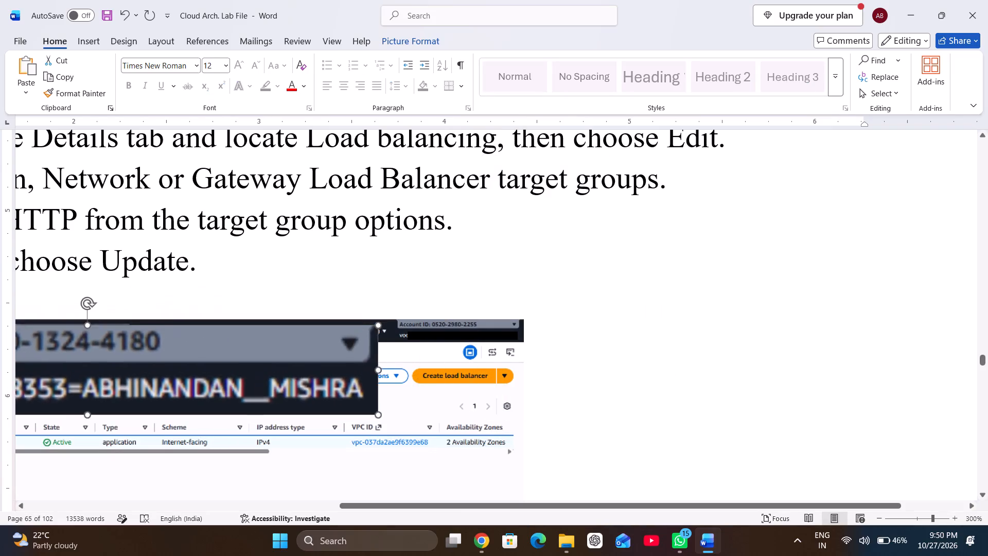
drag(371, 364, 250, 380)
drag(161, 393, 555, 348)
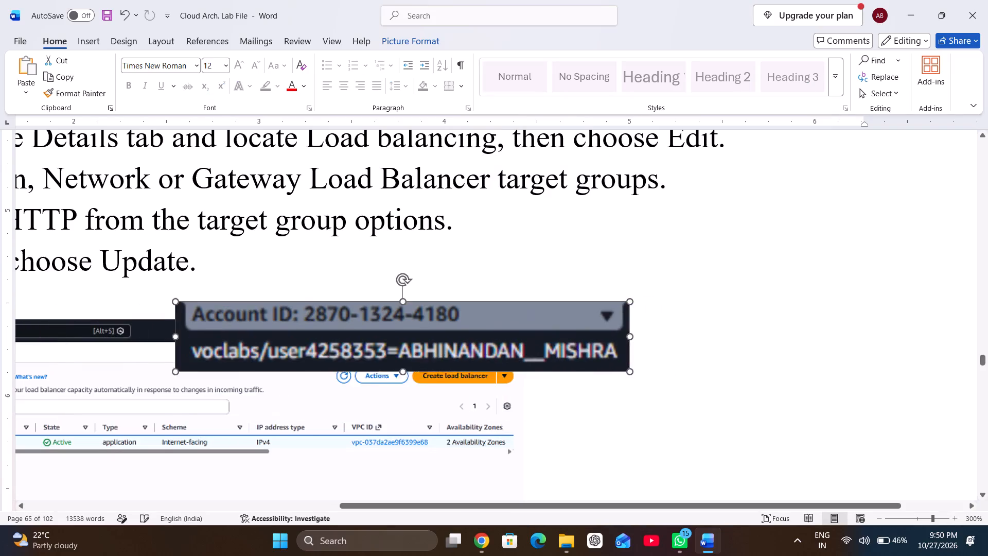
drag(555, 348, 561, 397)
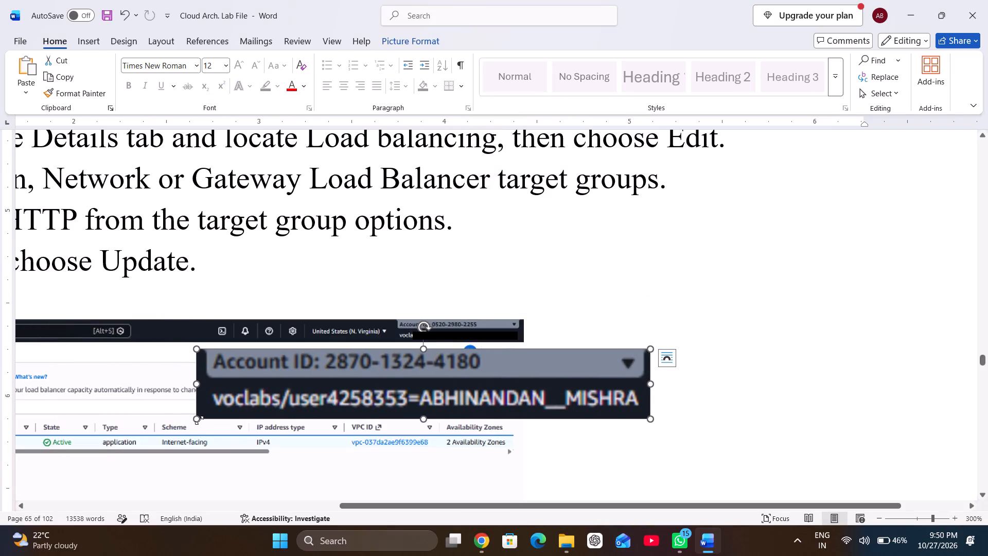
drag(199, 420, 472, 372)
drag(539, 366, 413, 348)
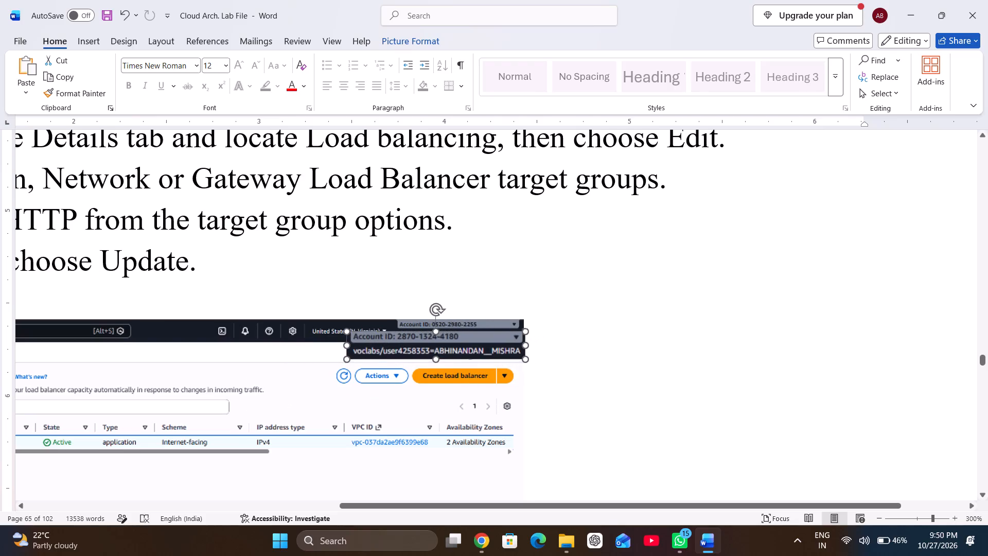
drag(413, 348, 410, 338)
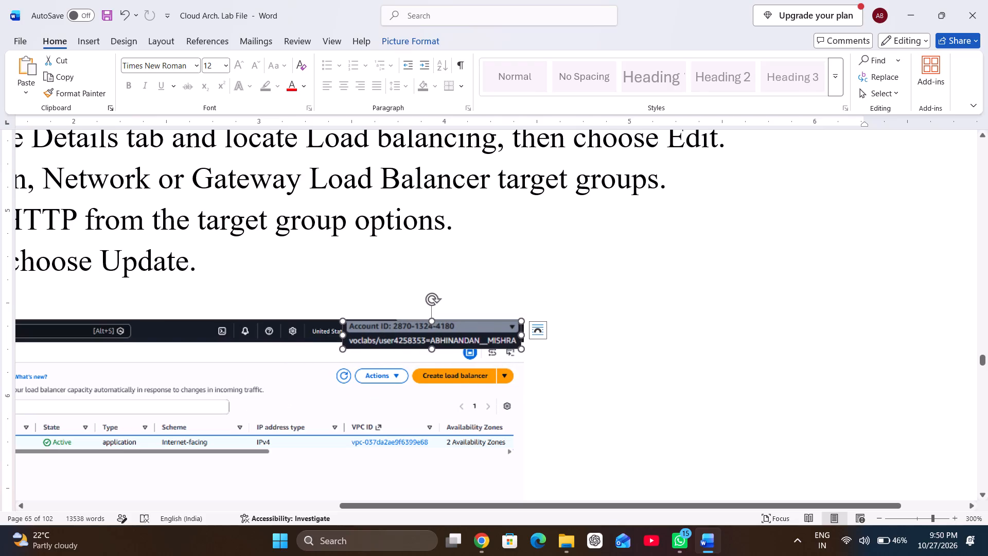
click(378, 334)
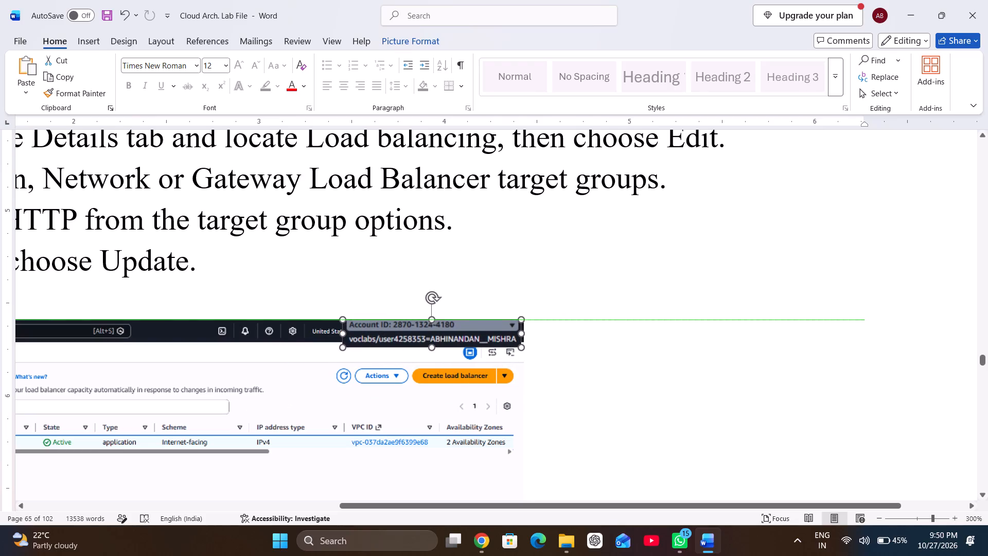
drag(342, 346, 343, 346)
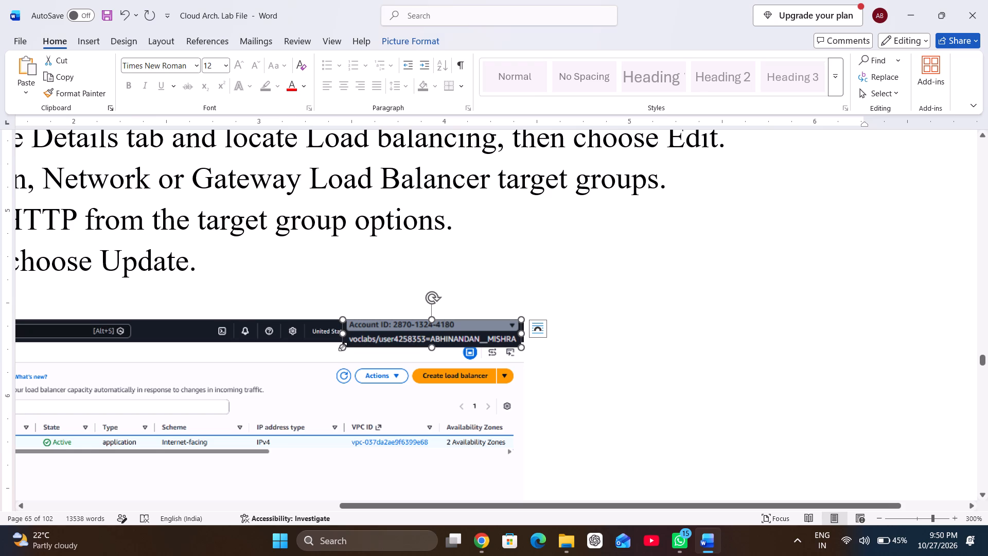
drag(343, 346, 404, 338)
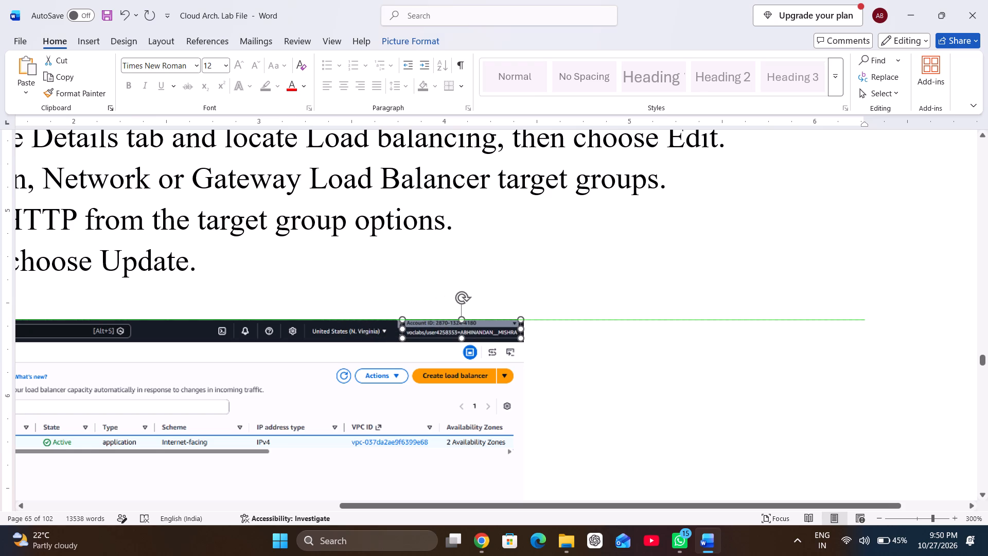
drag(404, 338, 398, 339)
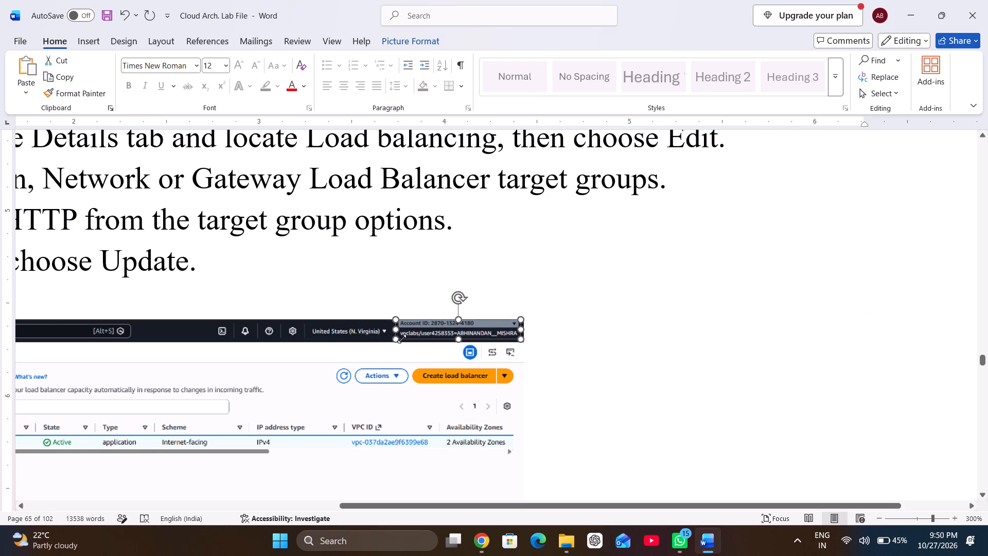
click(473, 383)
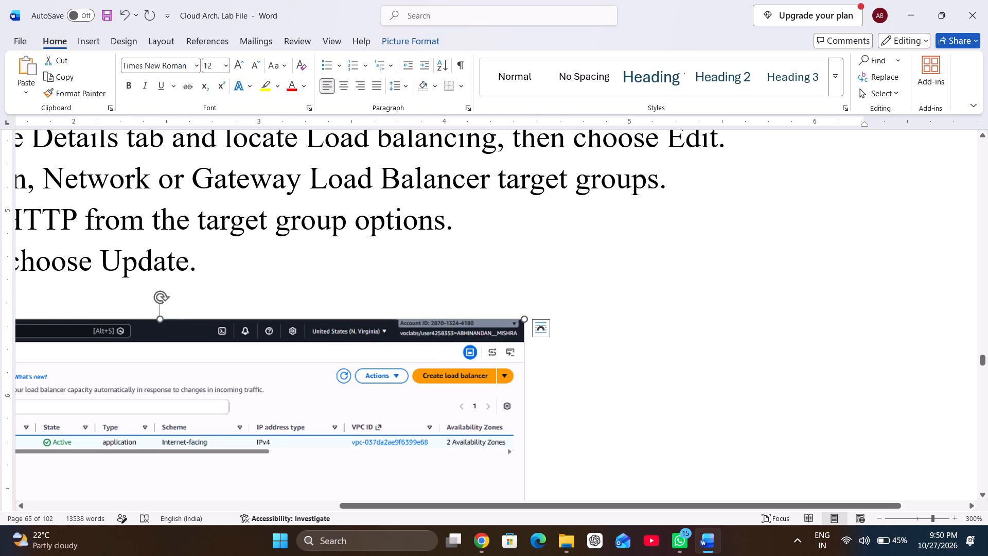
Paste the account label picture at the lab-application CloudFormation stack screenshot on page 68 and set its wrapping to In Front of Text.
scroll(470, 396, down, 3)
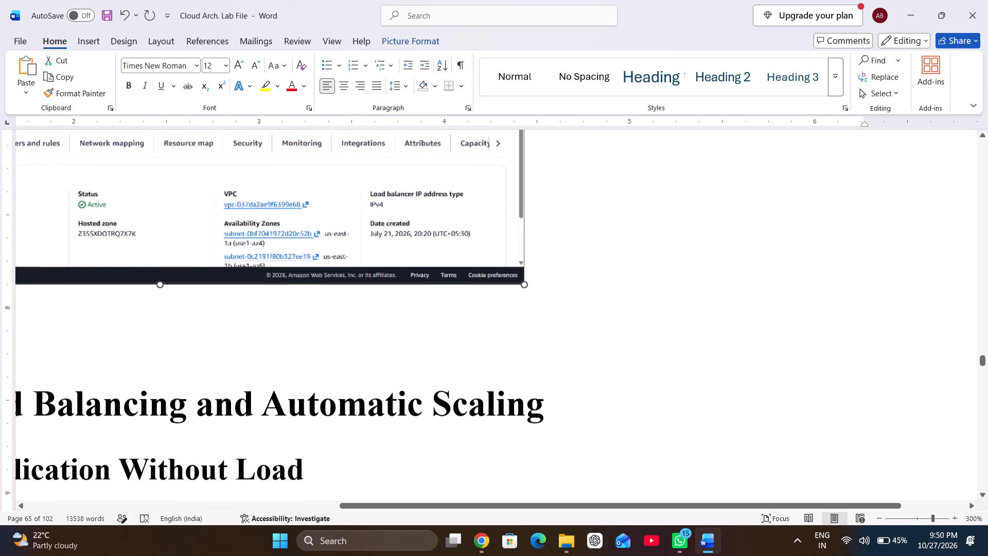
scroll(470, 396, down, 3)
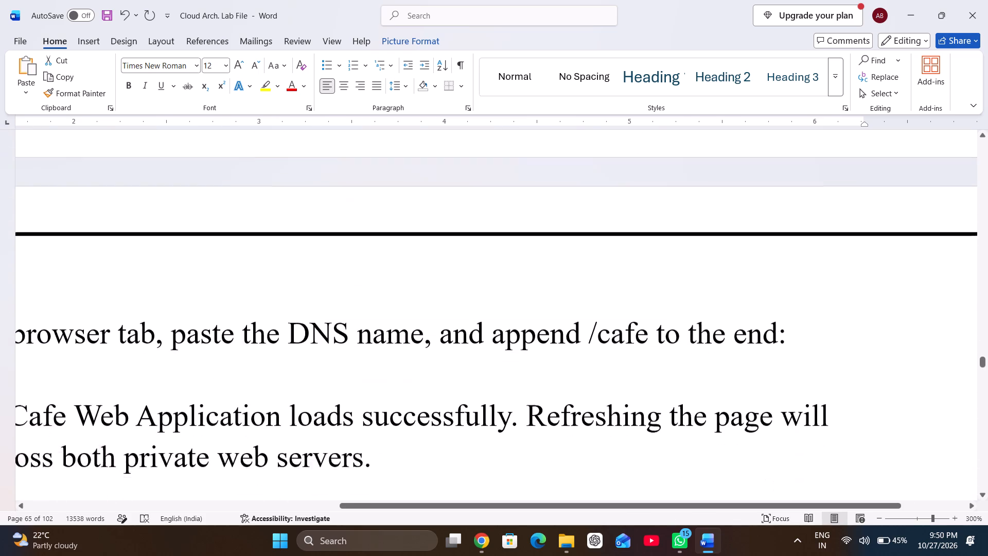
scroll(470, 396, down, 4)
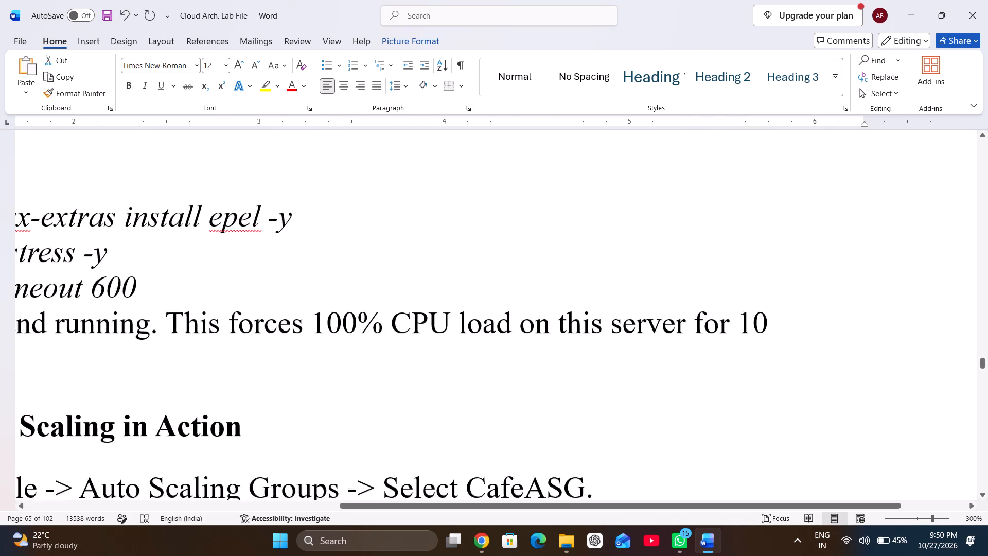
scroll(470, 396, down, 2)
scroll(470, 396, up, 2)
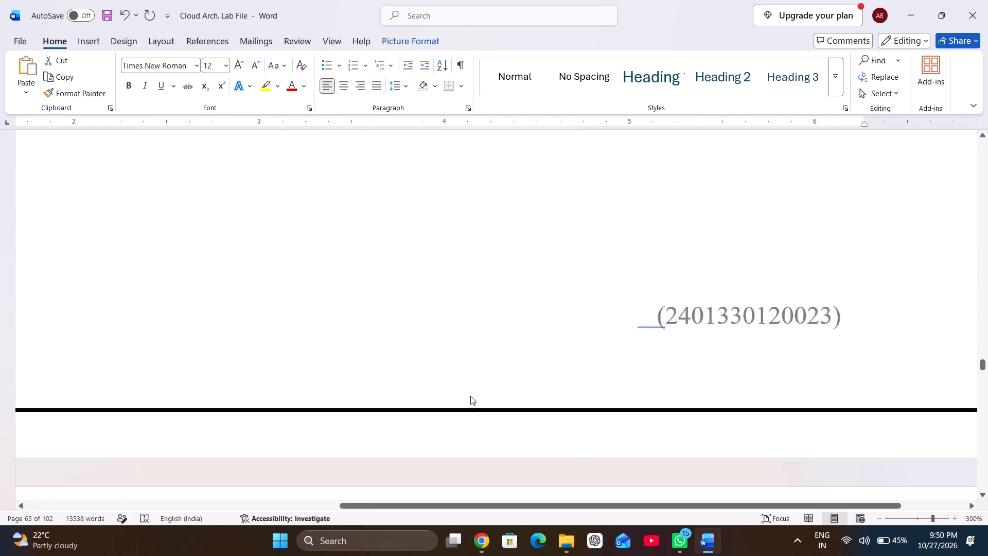
scroll(470, 396, up, 2)
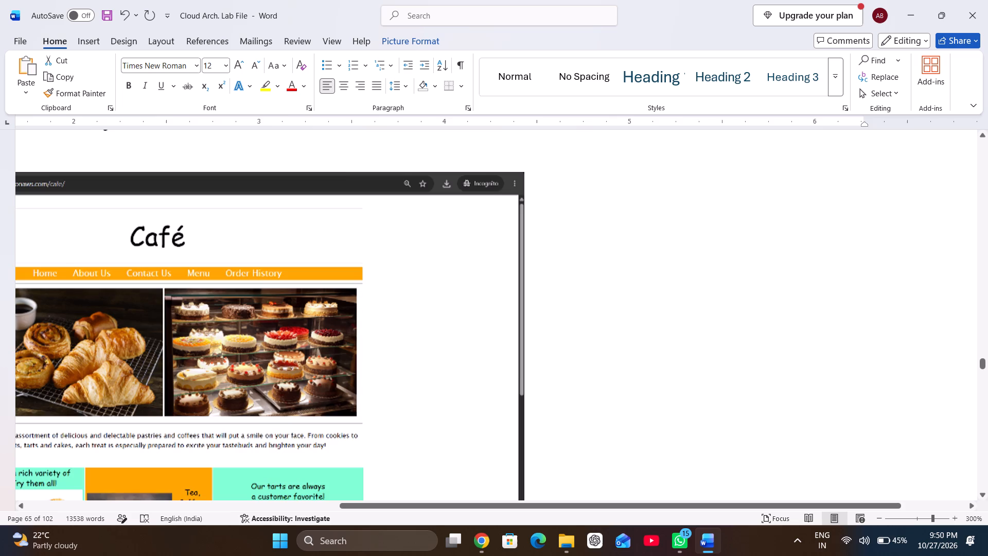
scroll(470, 396, right, 1)
scroll(470, 396, left, 1)
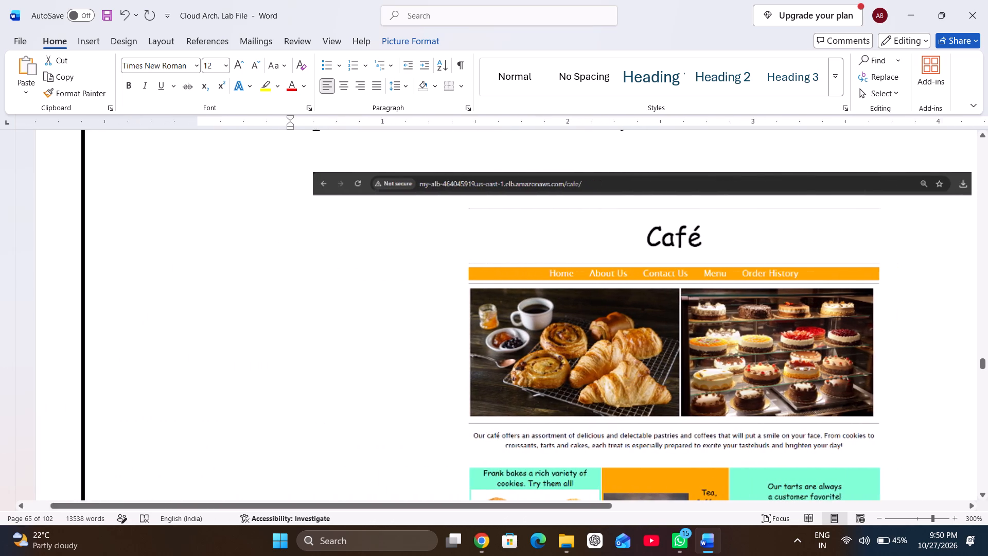
scroll(470, 396, left, 1)
scroll(470, 396, down, 1)
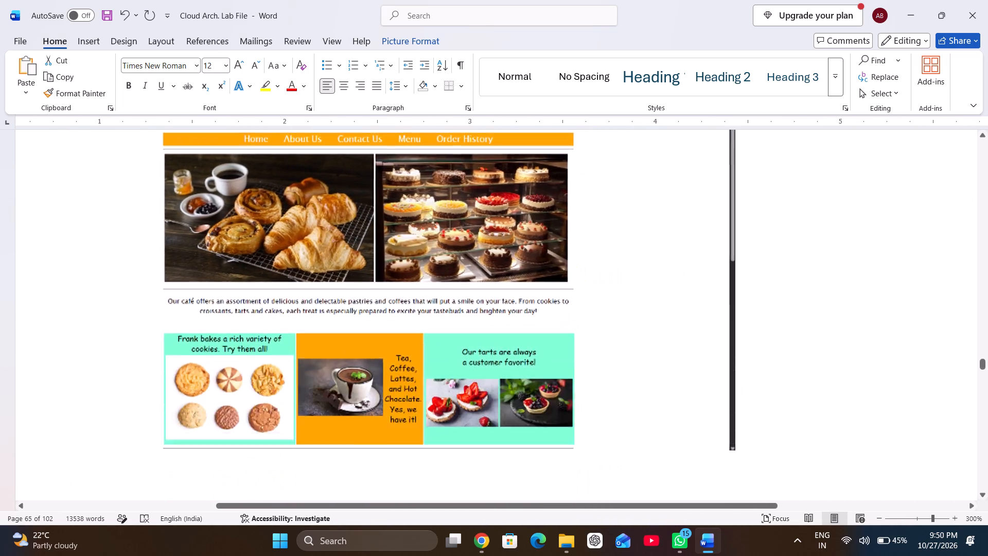
scroll(470, 396, down, 4)
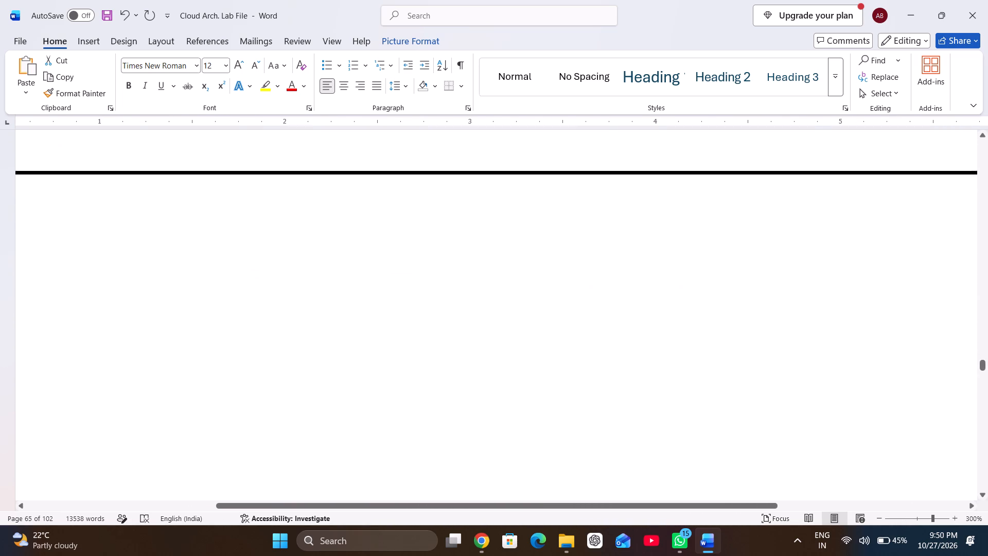
scroll(470, 396, down, 2)
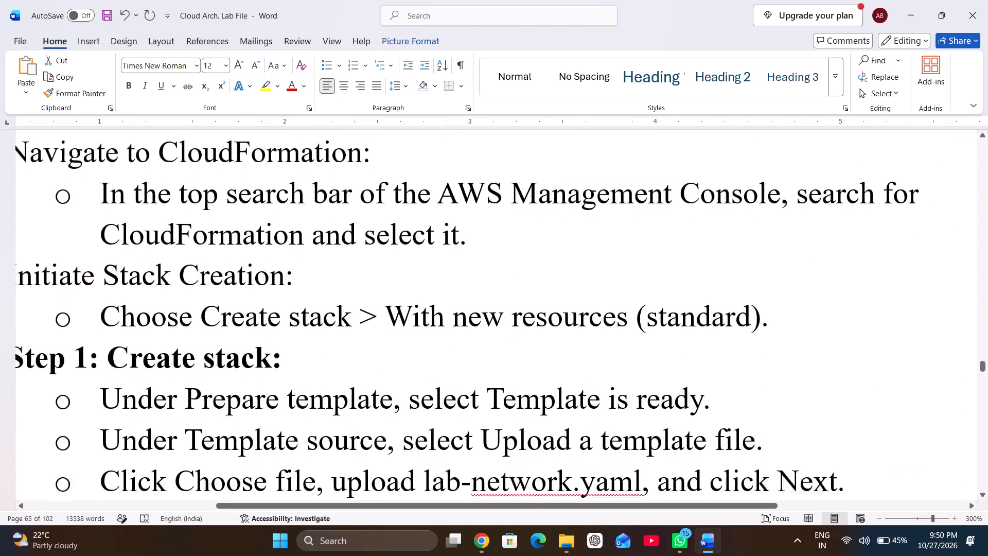
scroll(470, 396, down, 5)
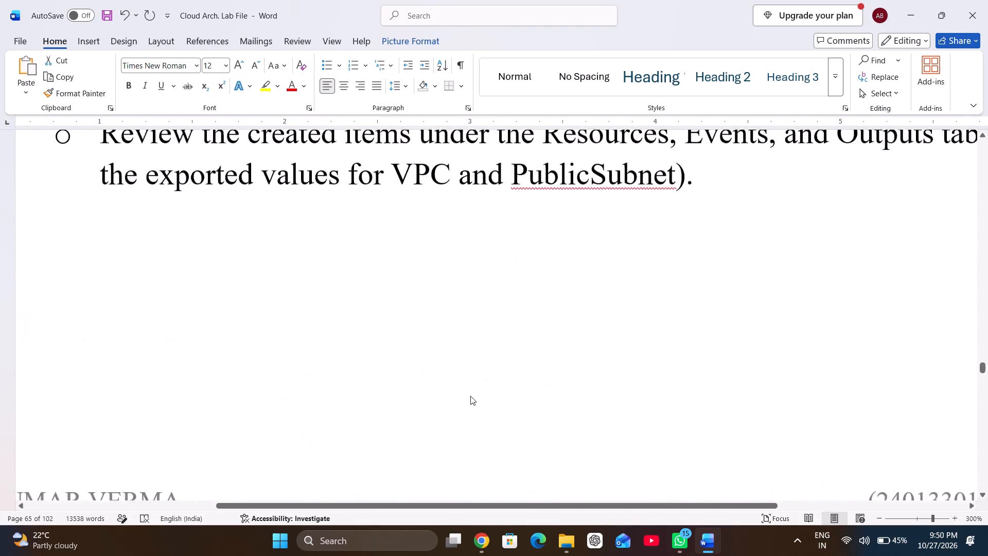
scroll(470, 396, down, 3)
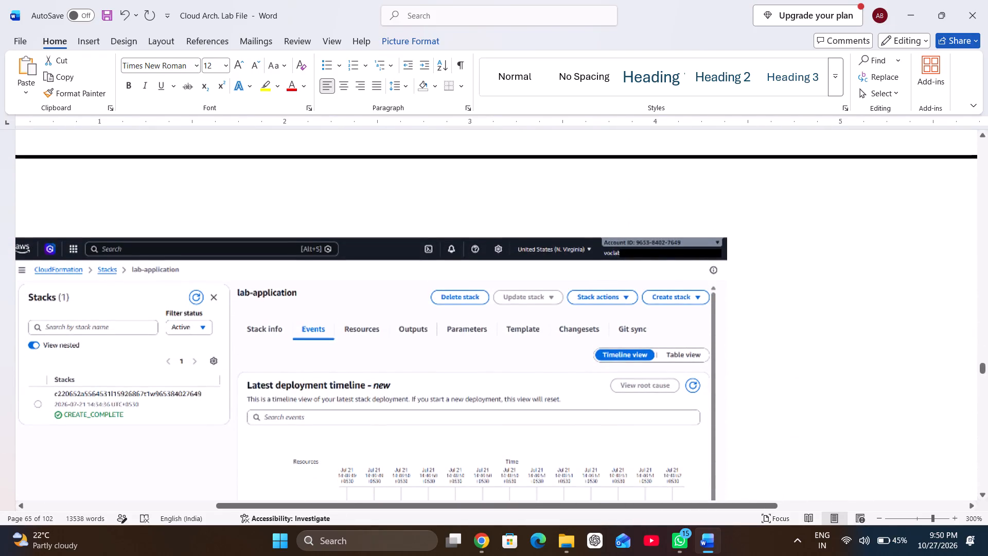
click(667, 233)
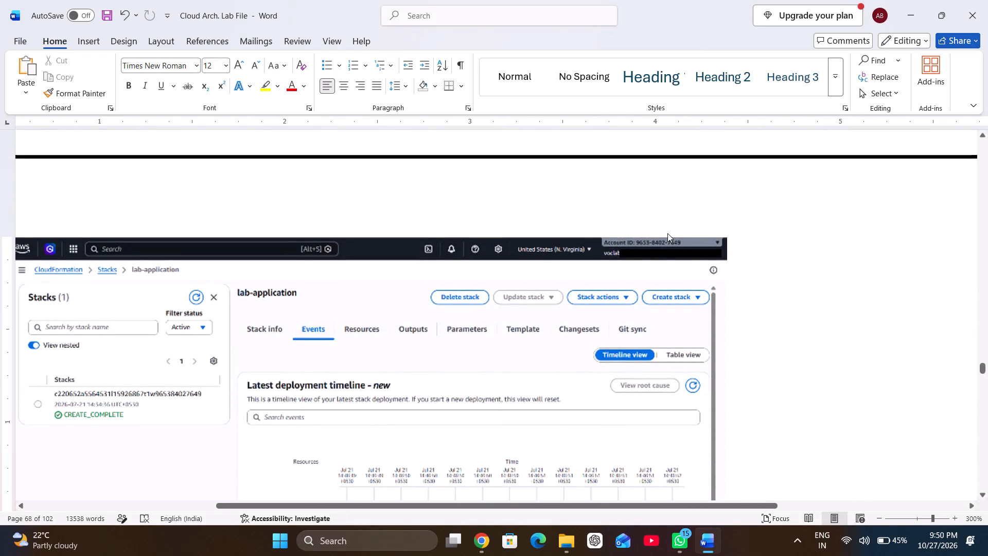
key(ctrl+v)
click(607, 344)
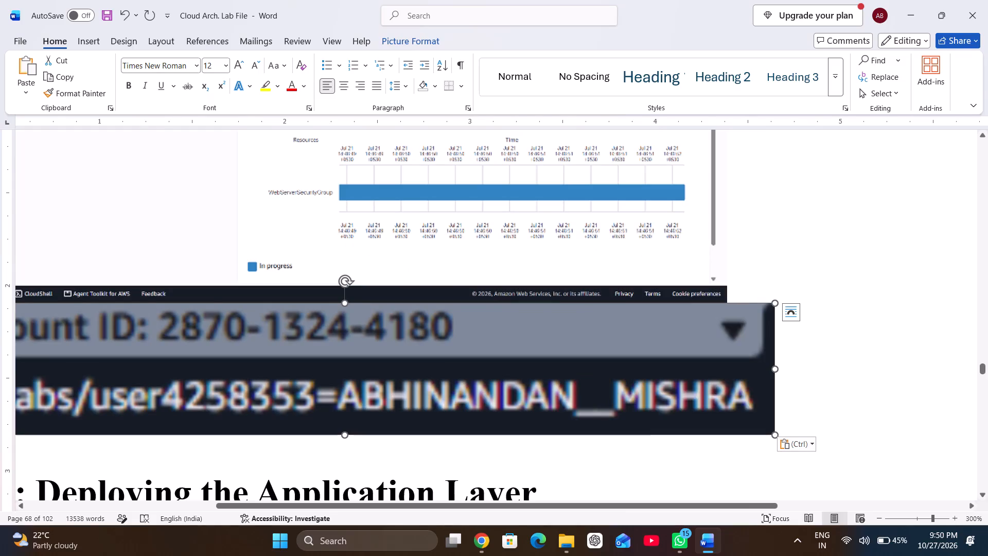
right_click(607, 344)
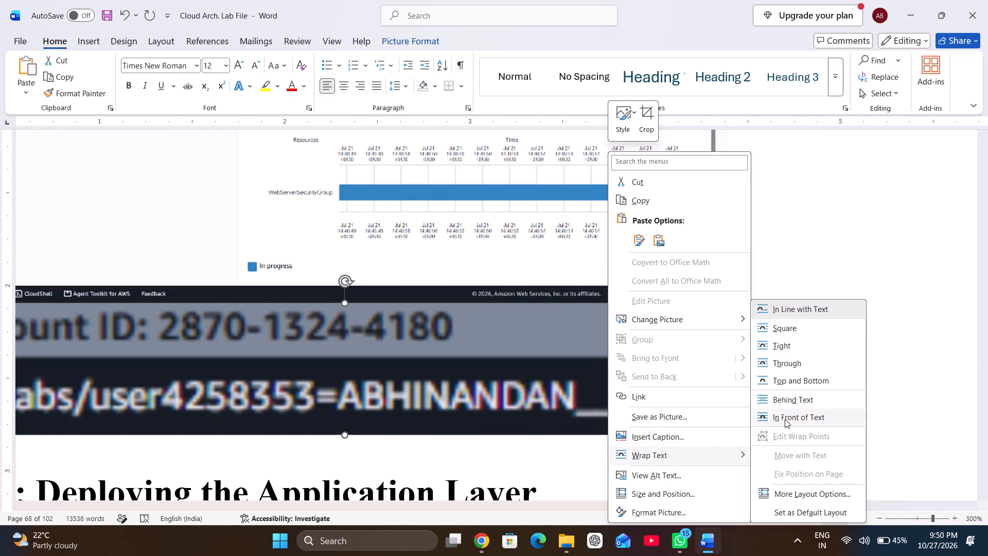
click(789, 419)
Move the account label picture up, shrink it and fit it over the account area in the lab-application Events screenshot's header on page 68.
drag(535, 357, 591, 216)
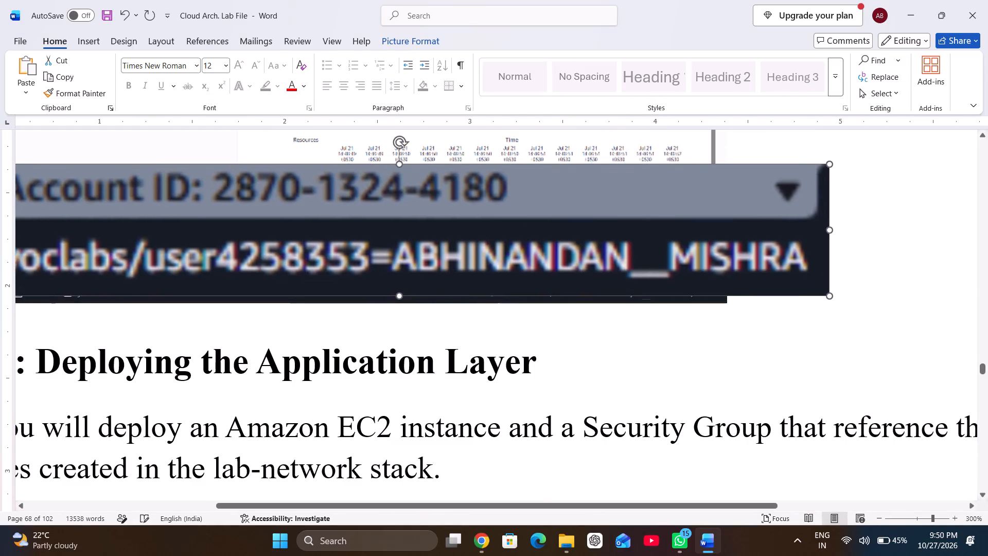
drag(591, 216, 591, 216)
scroll(591, 216, up, 1)
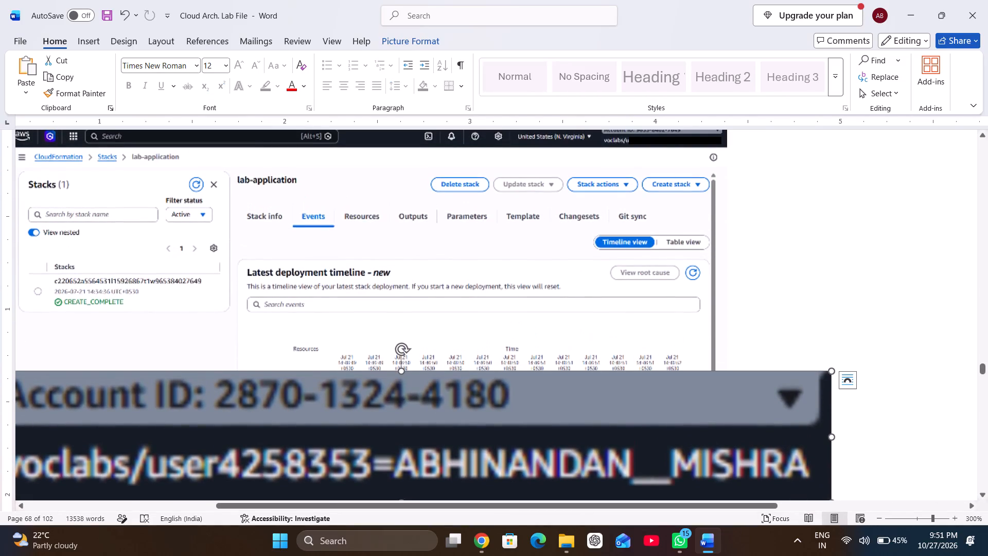
drag(560, 417, 636, 274)
scroll(636, 274, up, 1)
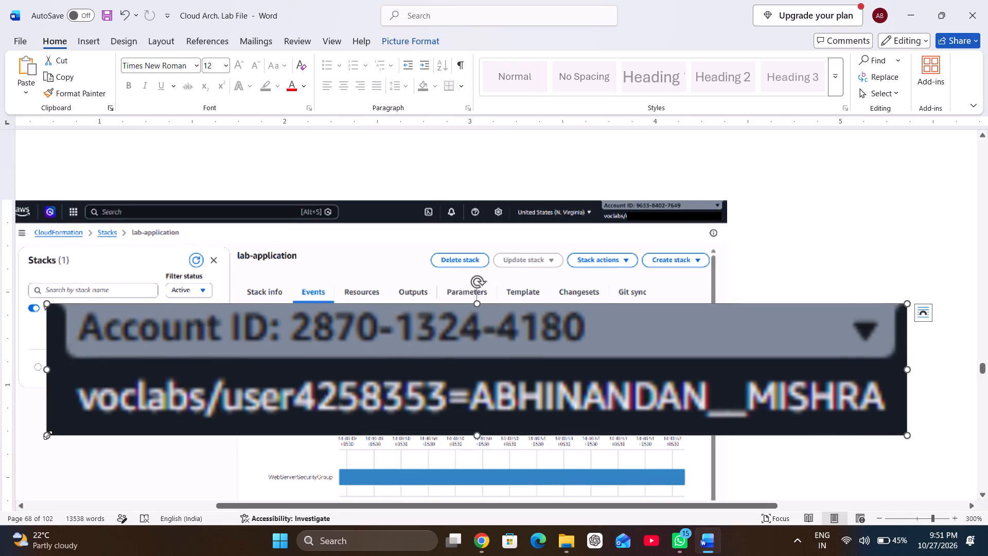
drag(48, 435, 593, 315)
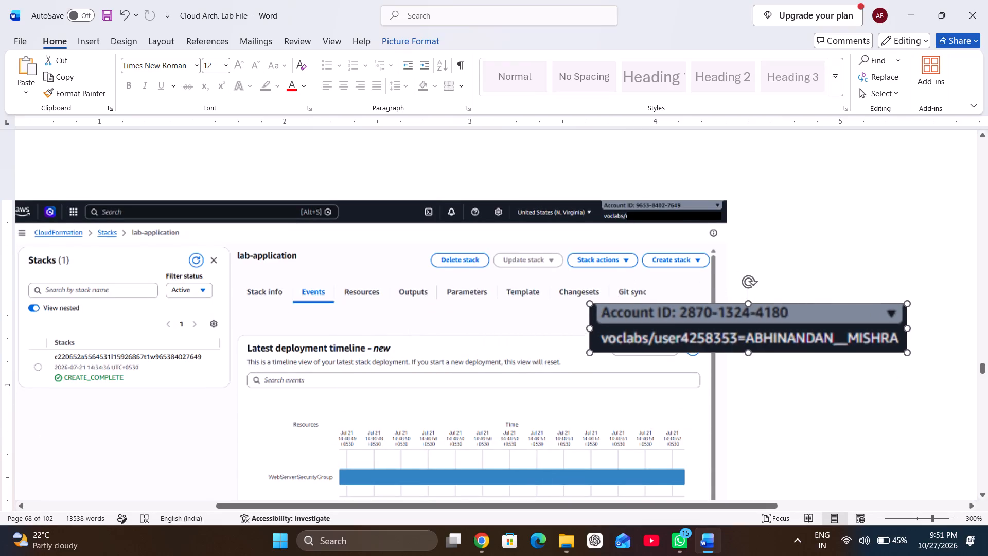
drag(593, 315, 745, 315)
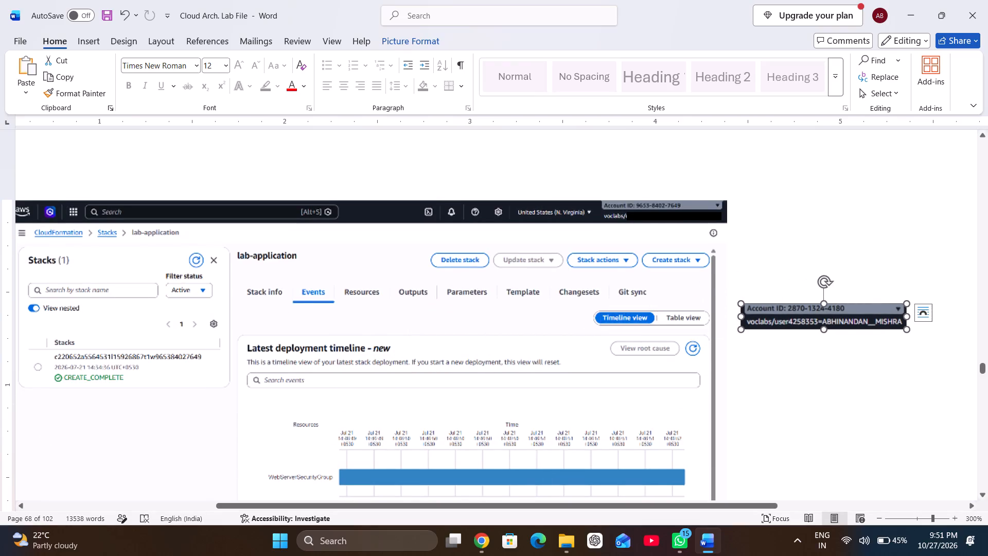
drag(791, 319, 611, 218)
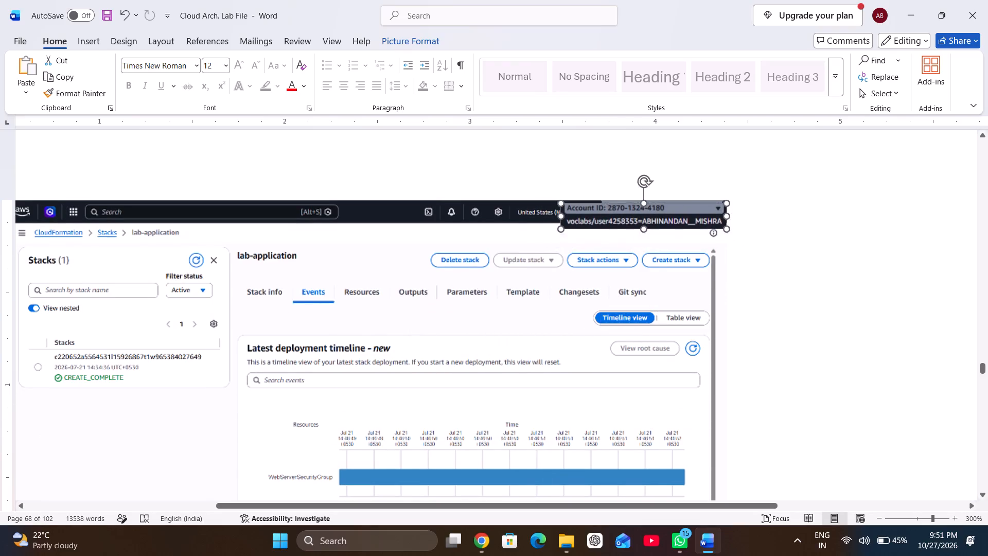
drag(611, 218, 609, 218)
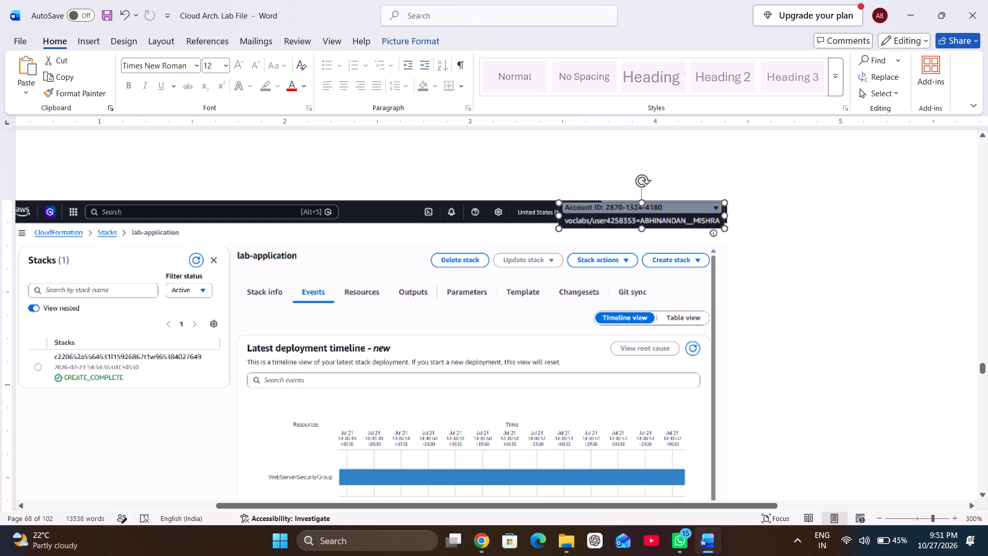
drag(609, 218, 609, 217)
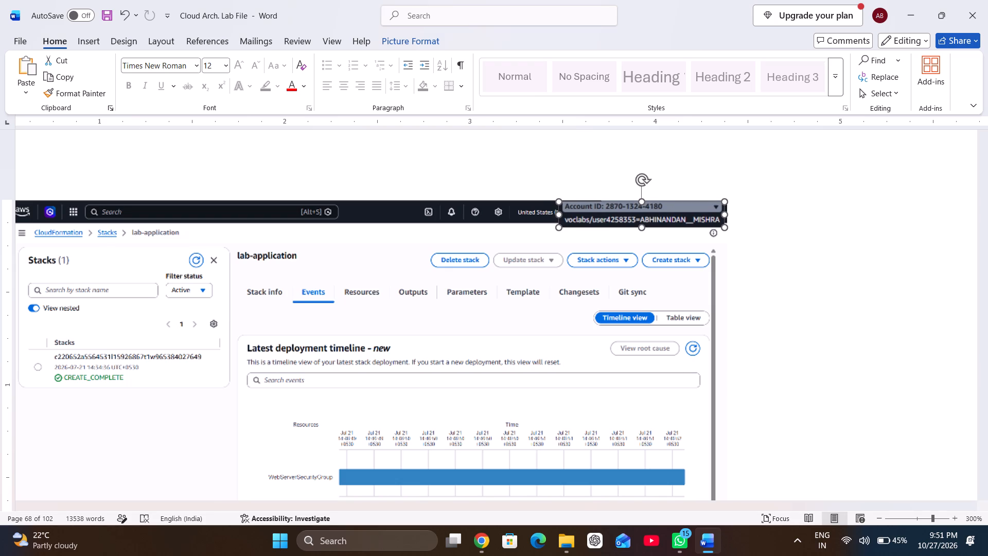
drag(609, 217, 610, 218)
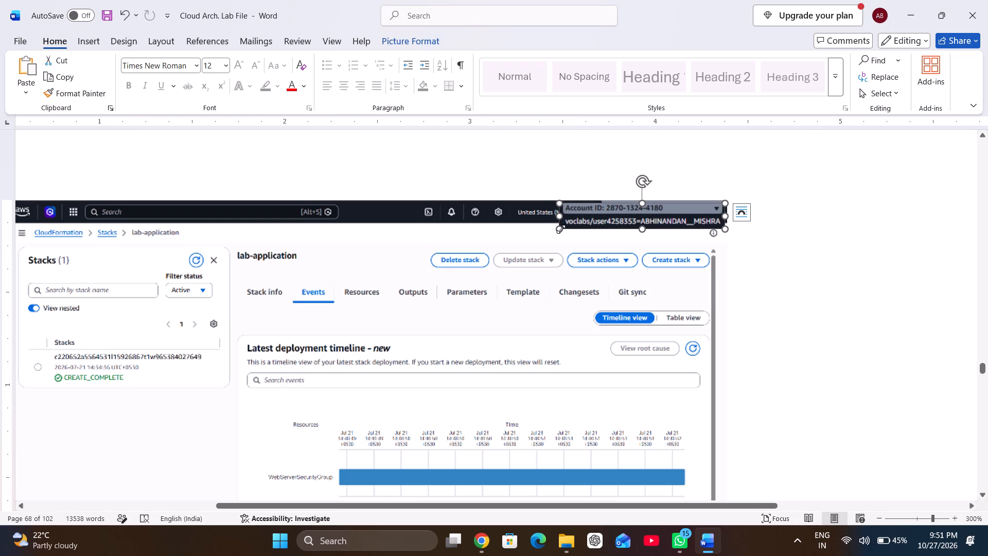
drag(561, 229, 595, 220)
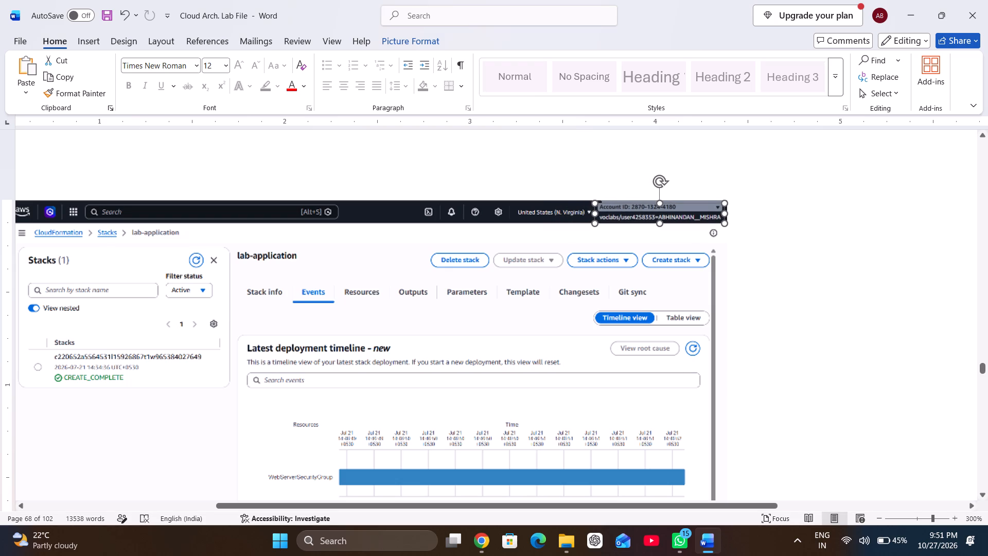
drag(595, 220, 596, 219)
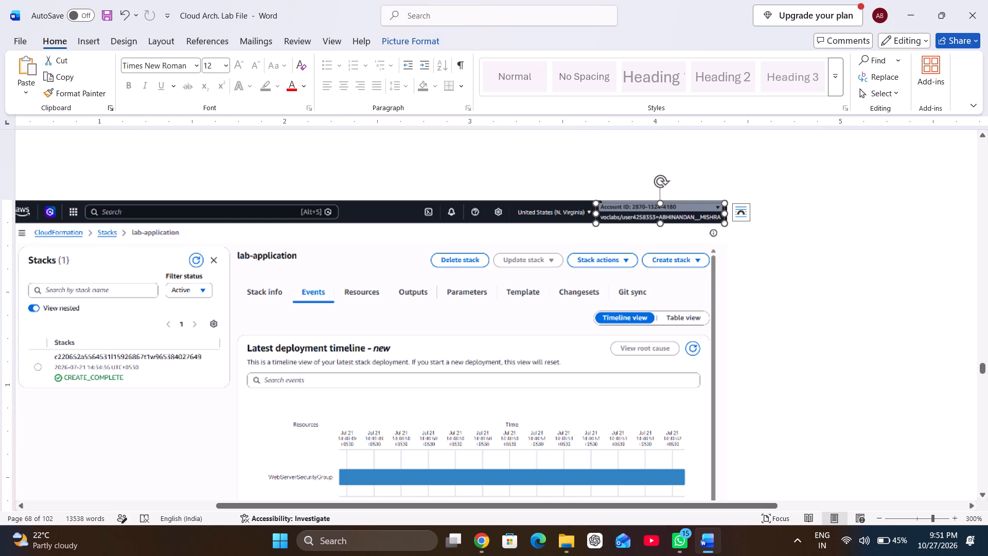
click(619, 212)
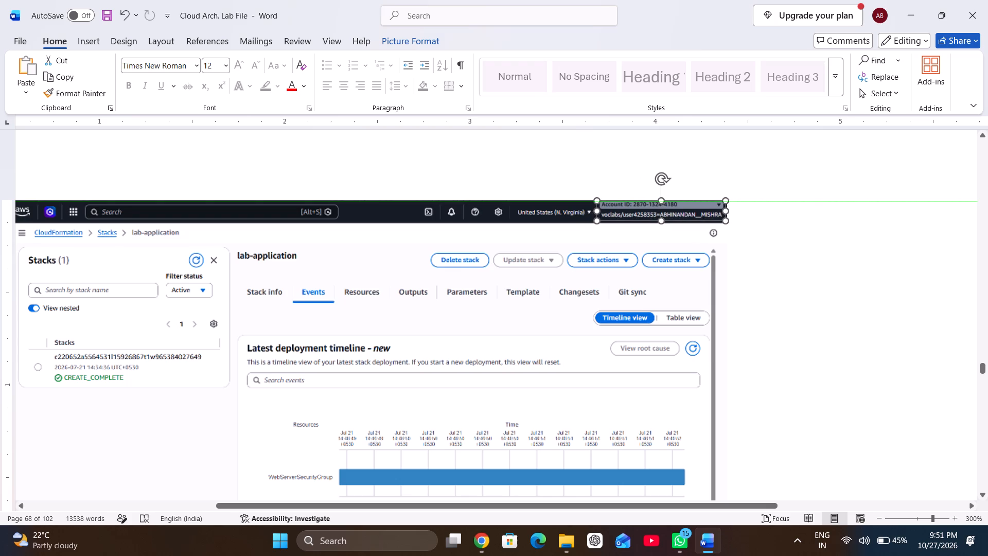
click(624, 294)
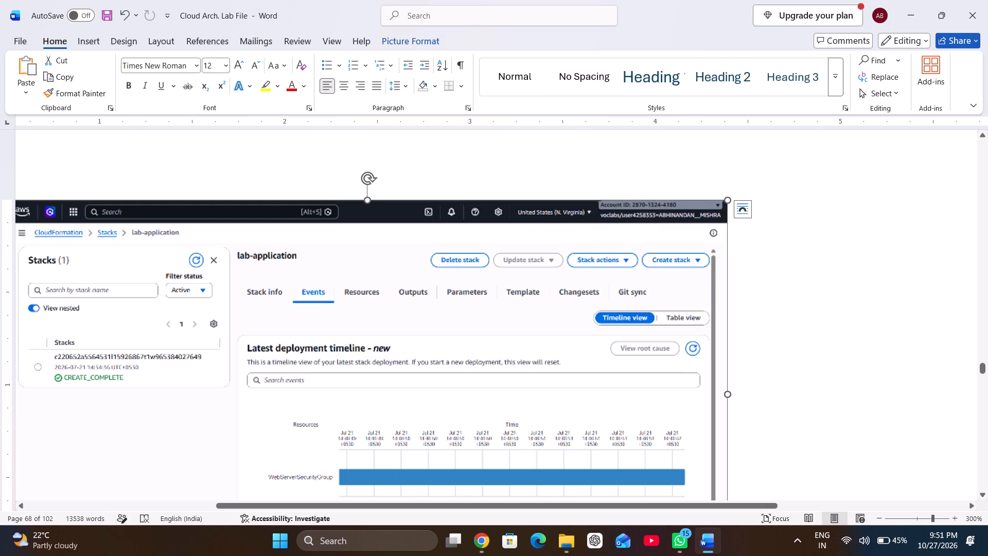
click(646, 213)
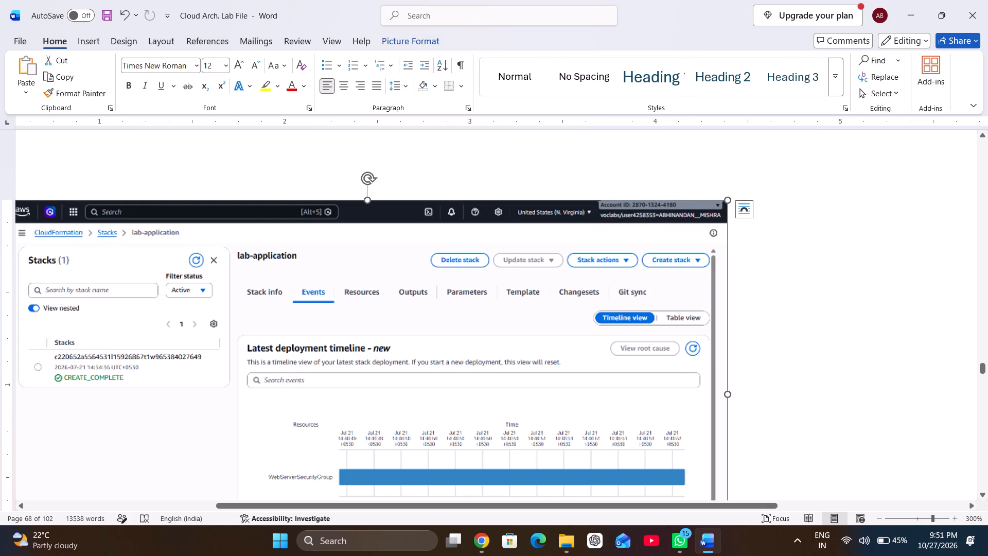
click(646, 213)
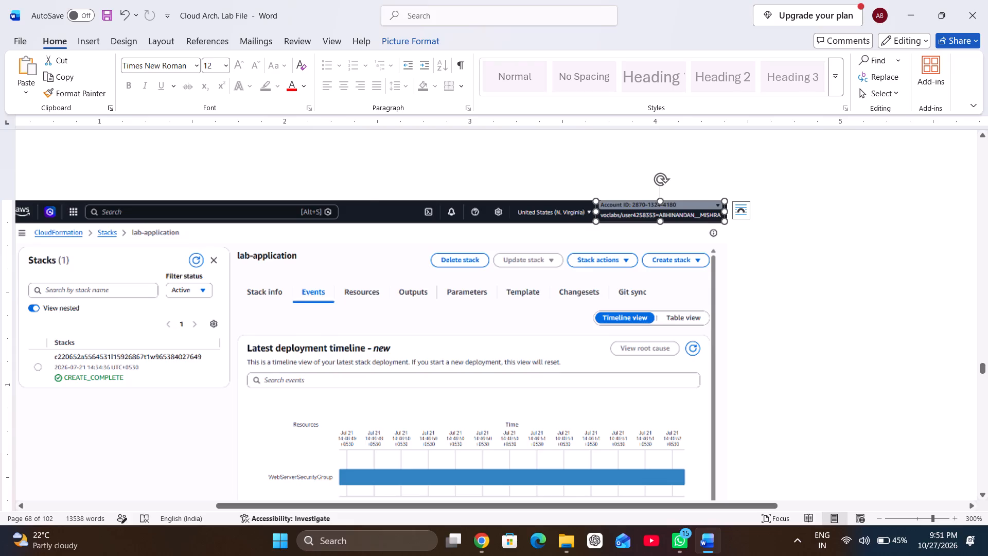
click(599, 286)
Paste the account label picture at the lab-application Stack info screenshot on page 69 and set its wrapping to In Front of Text.
scroll(599, 286, down, 1)
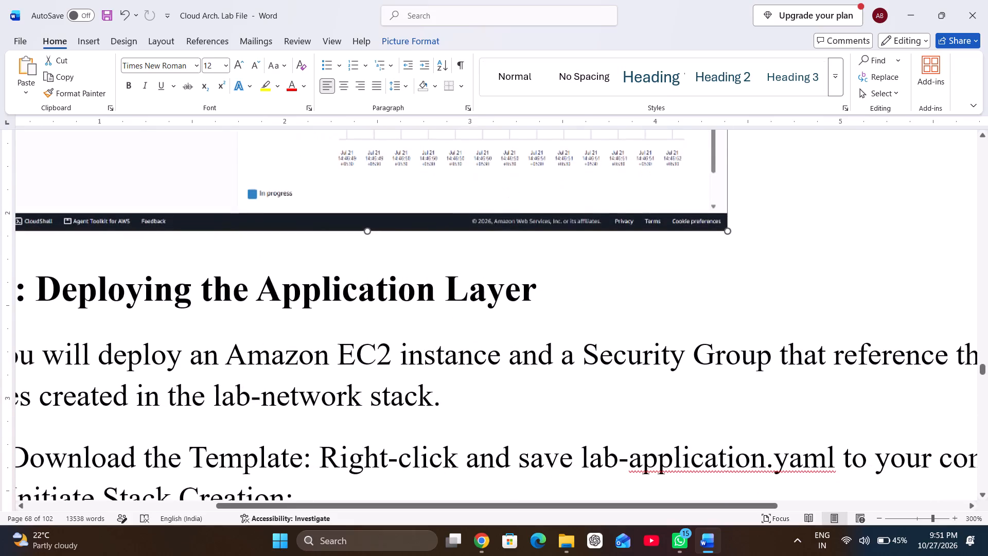
scroll(599, 286, down, 7)
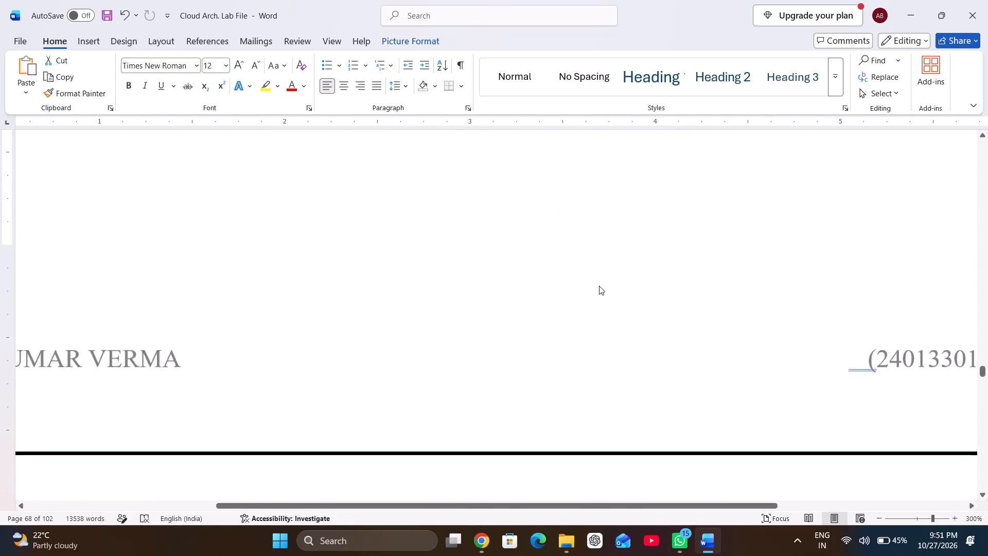
scroll(599, 286, down, 1)
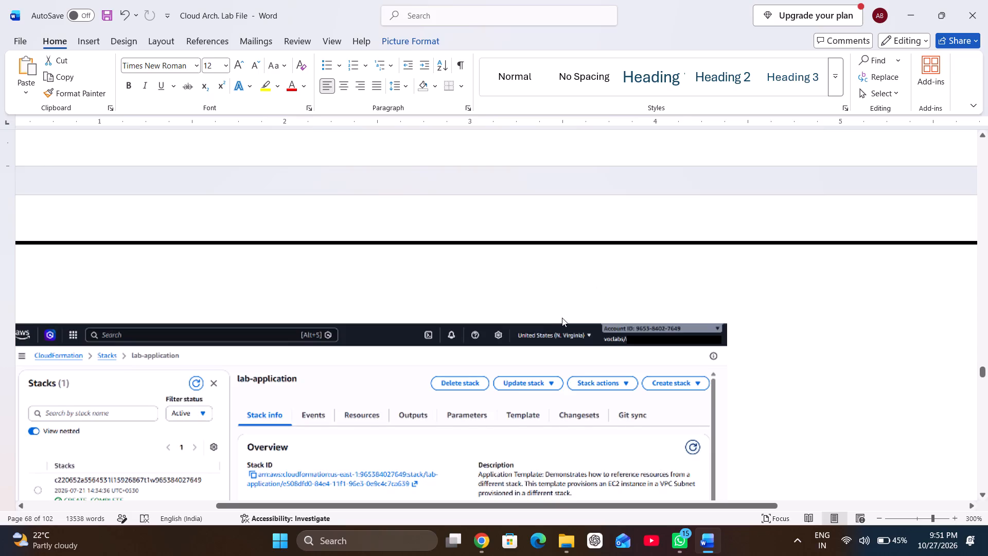
click(562, 316)
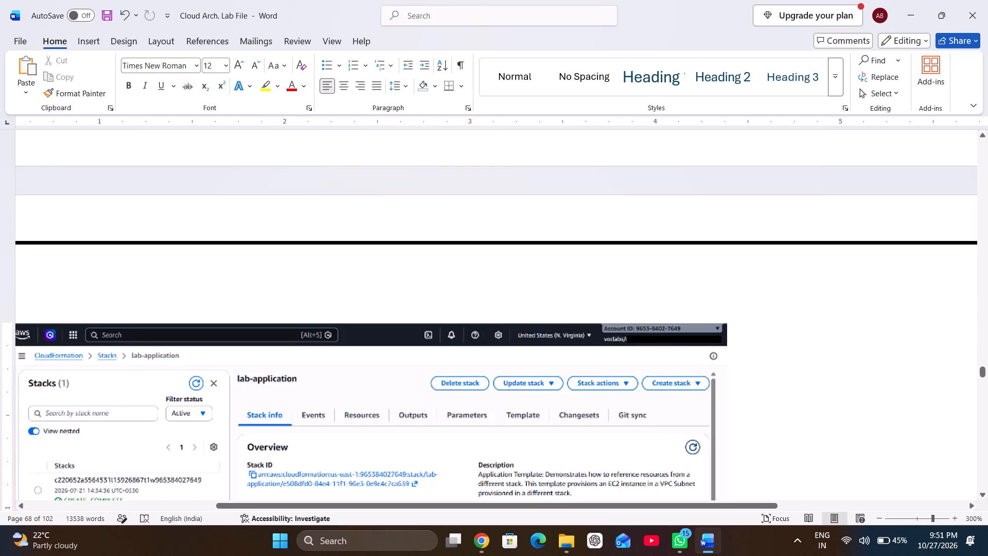
click(738, 331)
key(ctrl+v)
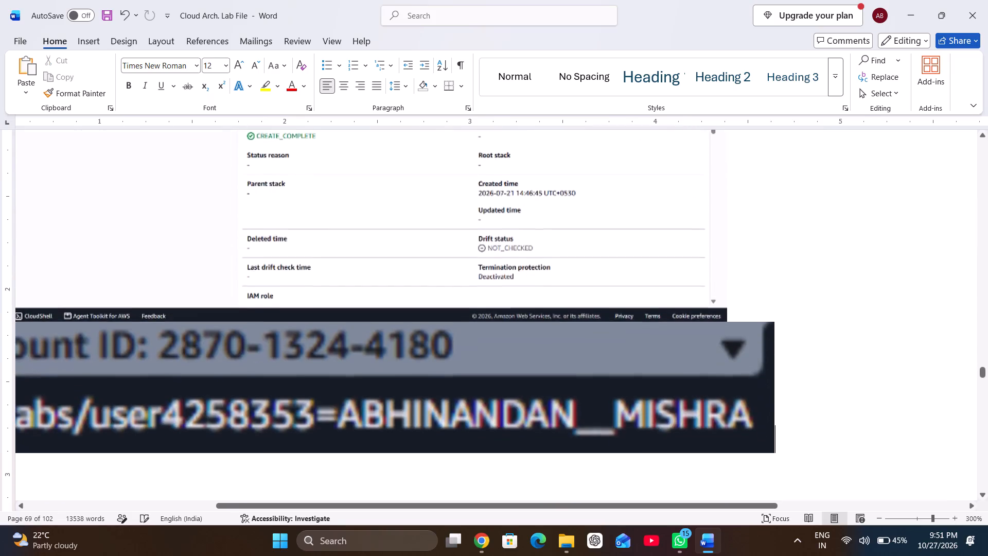
click(562, 379)
right_click(562, 379)
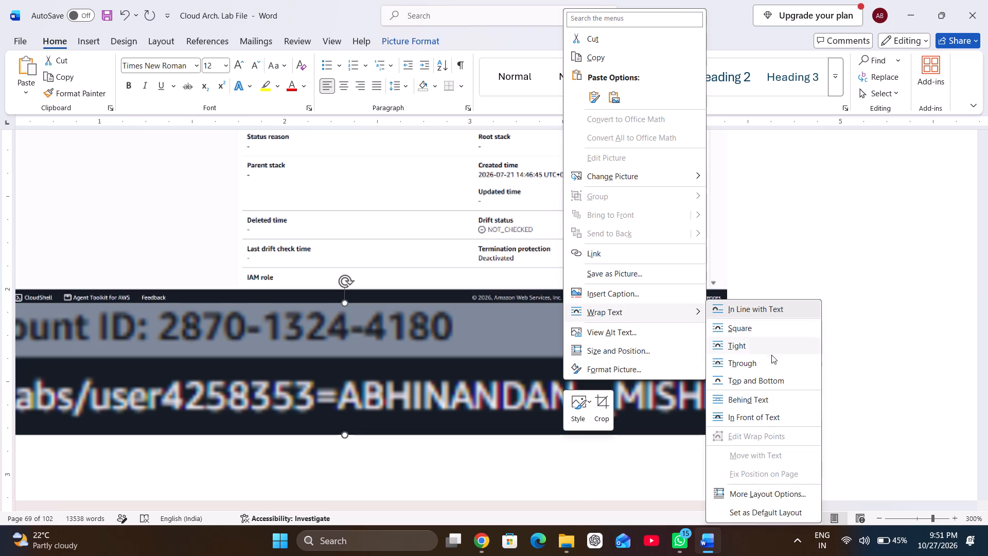
click(756, 419)
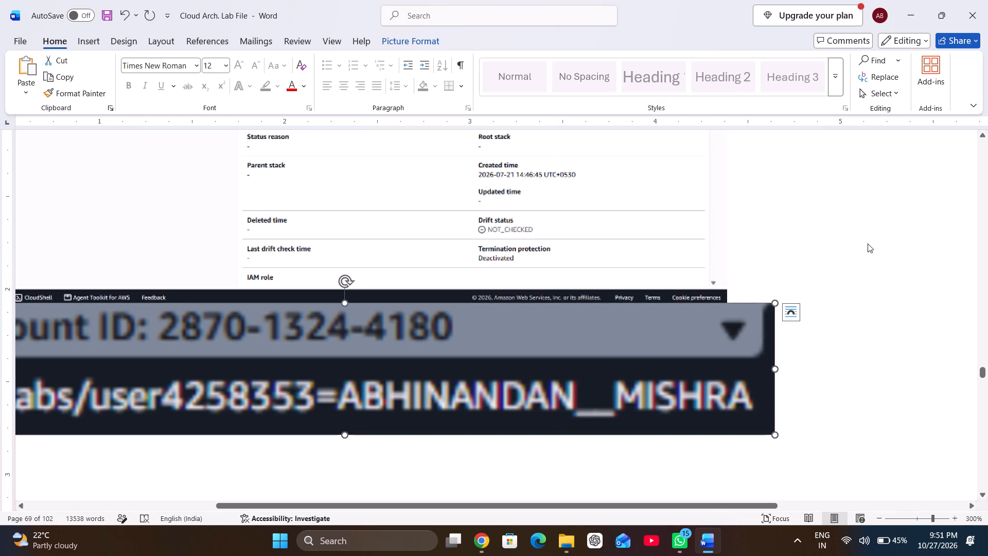
Shrink the account label picture to about half its size and move it up to just below the Stack info screenshot's header on page 69.
drag(774, 302, 768, 307)
drag(768, 307, 396, 384)
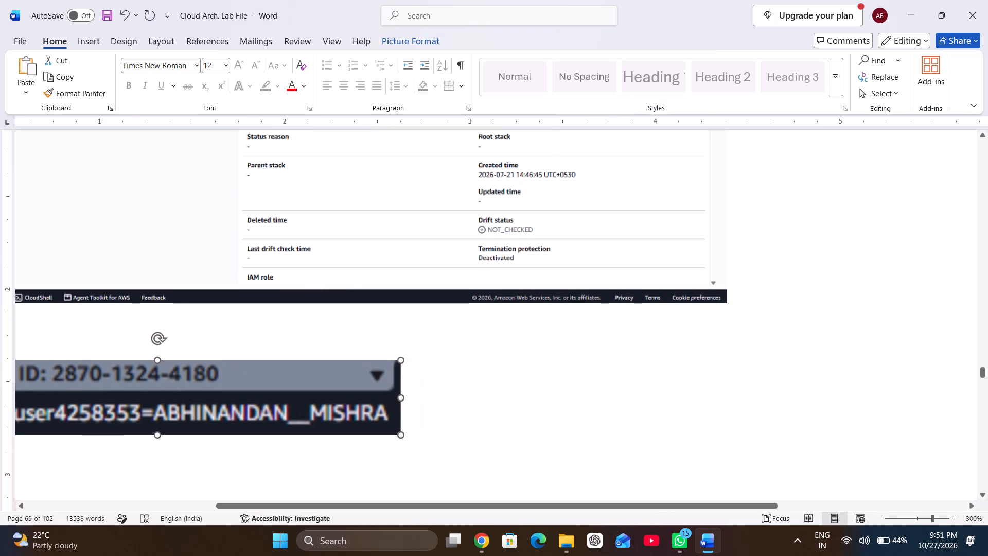
drag(396, 384, 350, 385)
scroll(496, 337, up, 1)
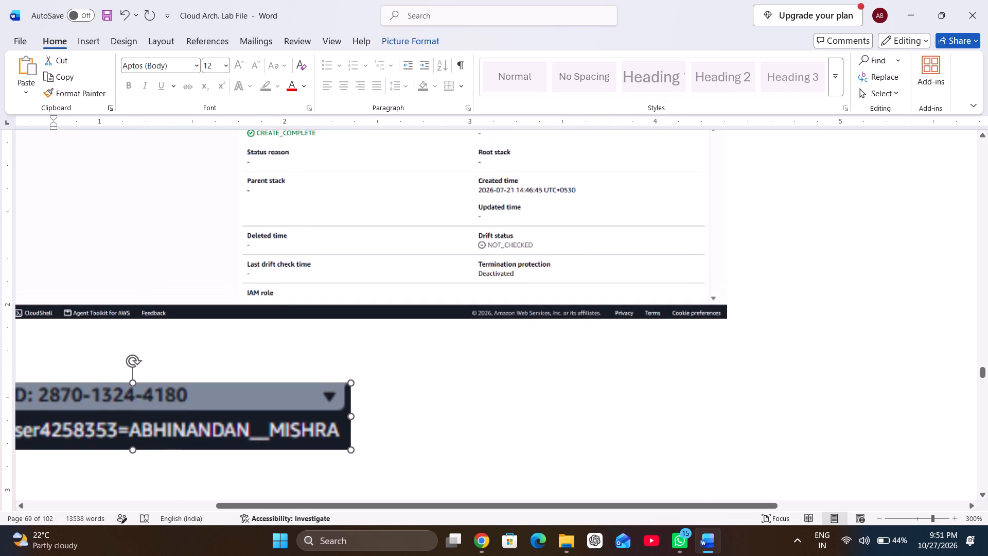
drag(264, 425, 674, 195)
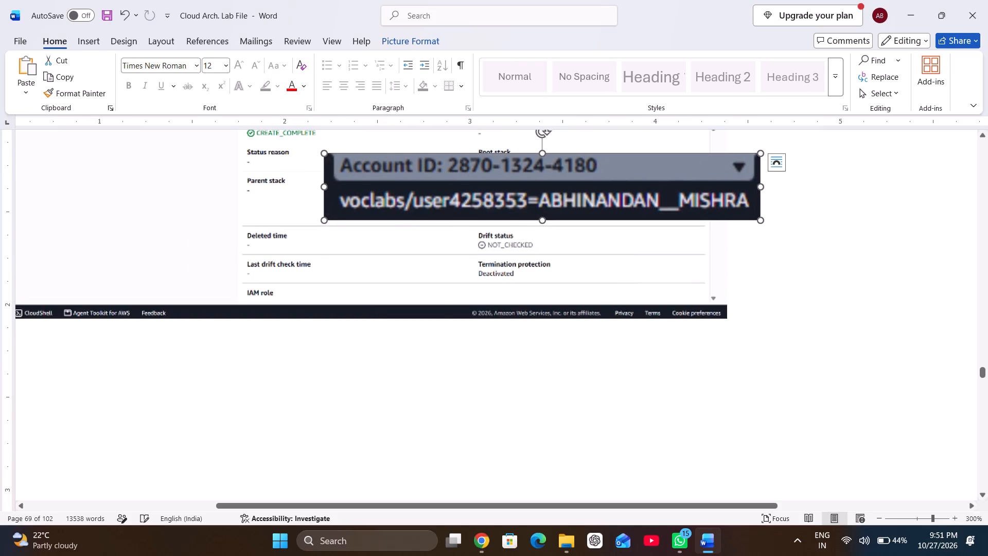
scroll(663, 254, up, 1)
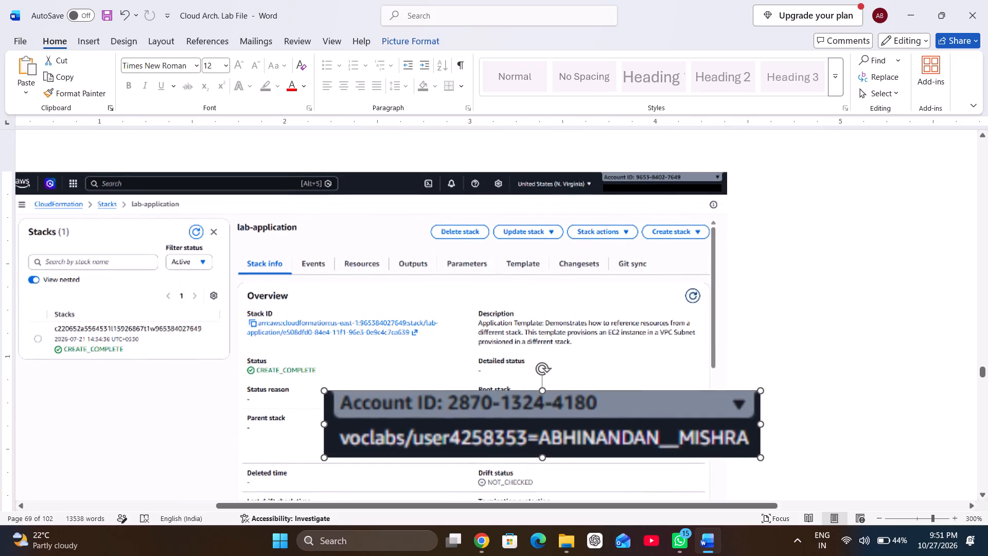
drag(598, 418, 643, 252)
scroll(643, 252, up, 1)
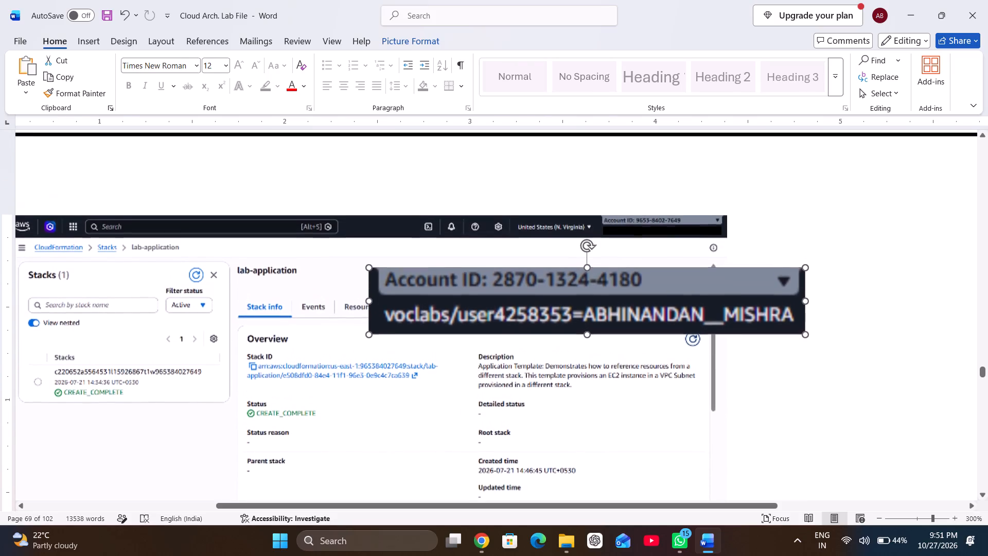
Shrink the account label picture further and fit it exactly over the account area in the Stack info screenshot's header on page 69.
drag(370, 336, 385, 328)
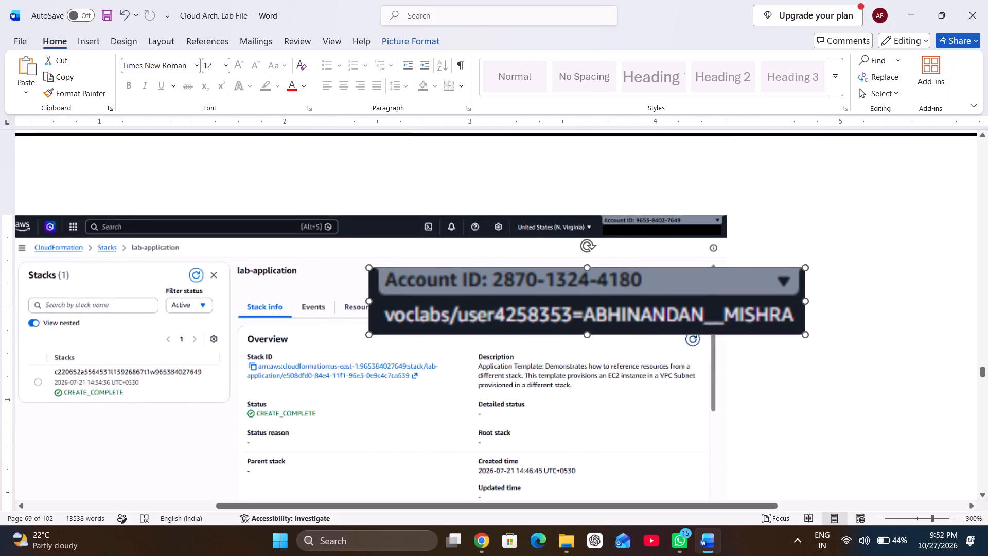
drag(385, 328, 616, 266)
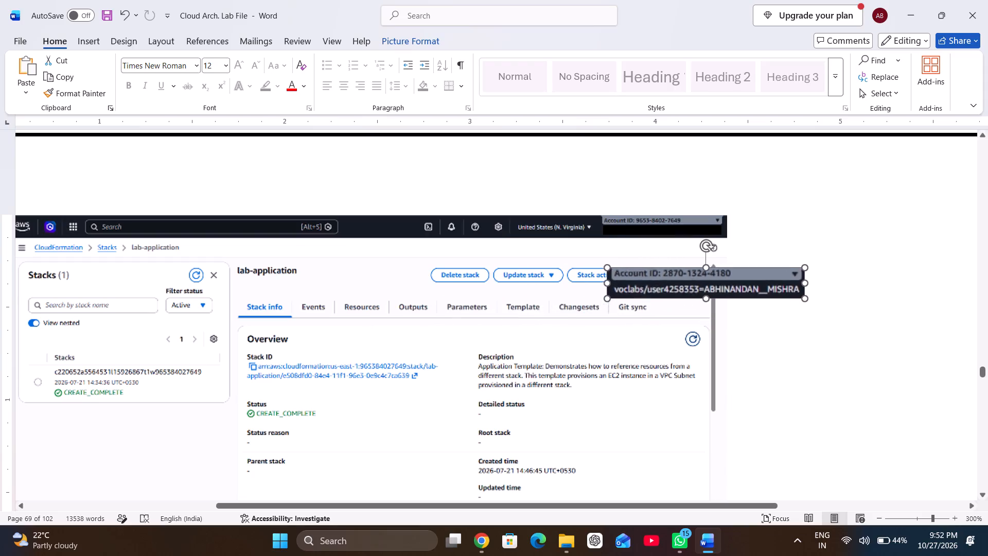
drag(616, 266, 645, 283)
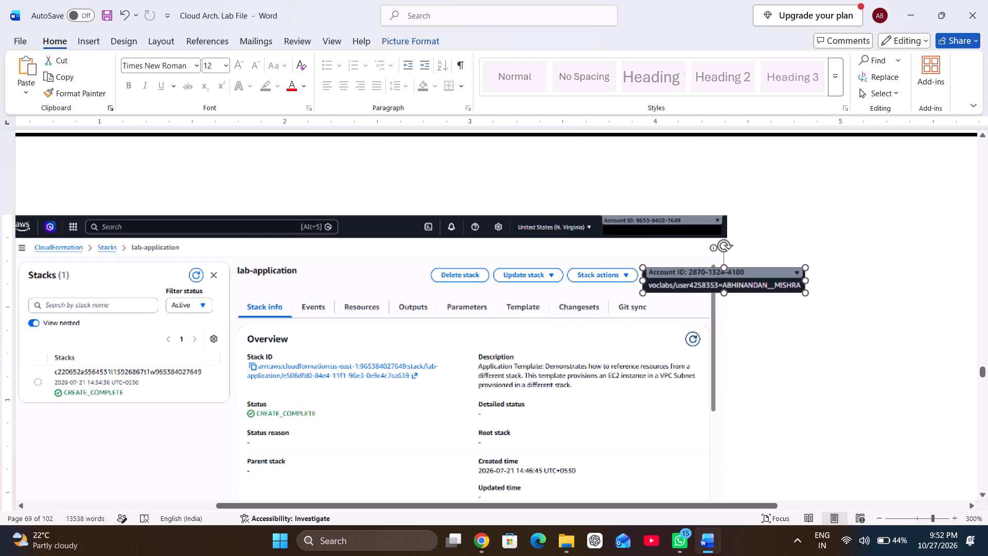
drag(645, 283, 648, 284)
drag(744, 279, 694, 260)
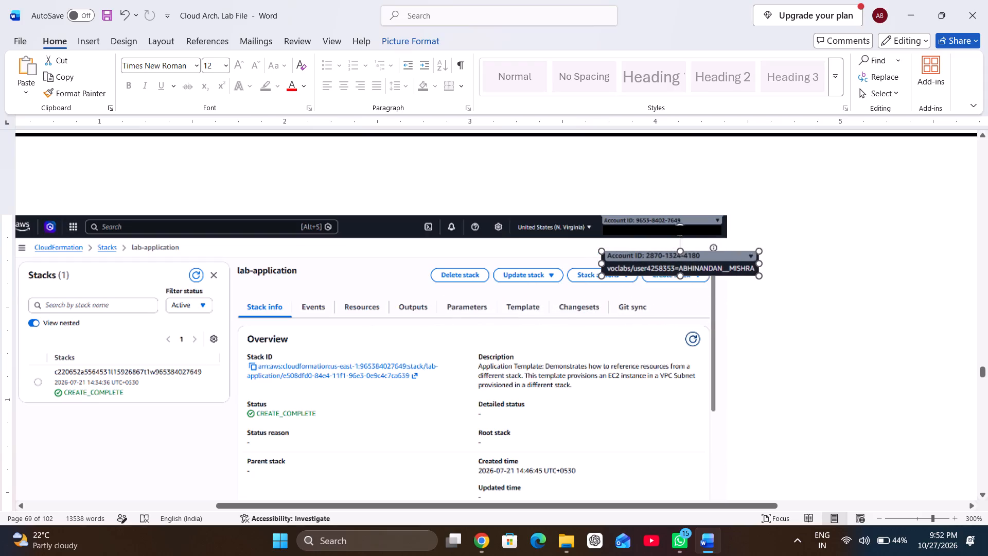
drag(694, 260, 661, 227)
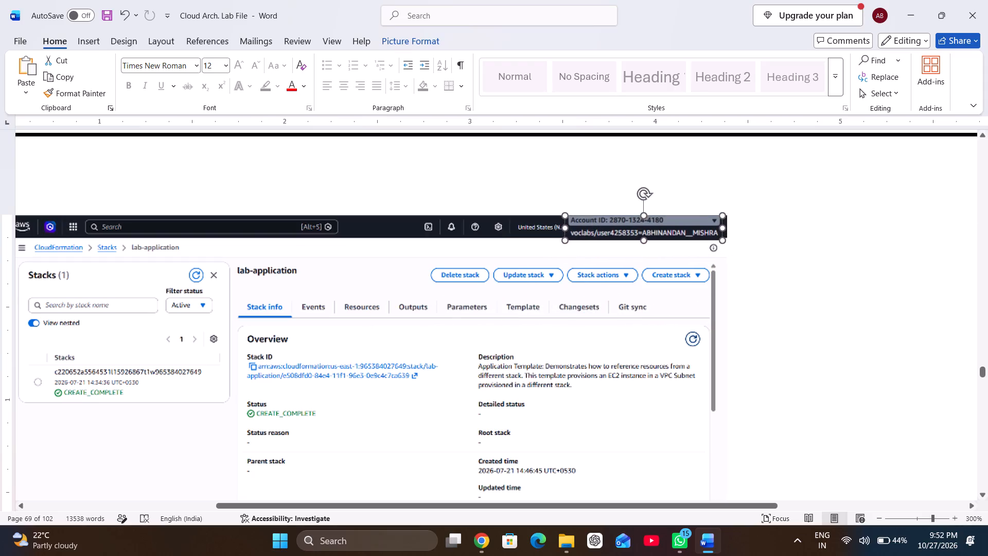
drag(661, 227, 662, 227)
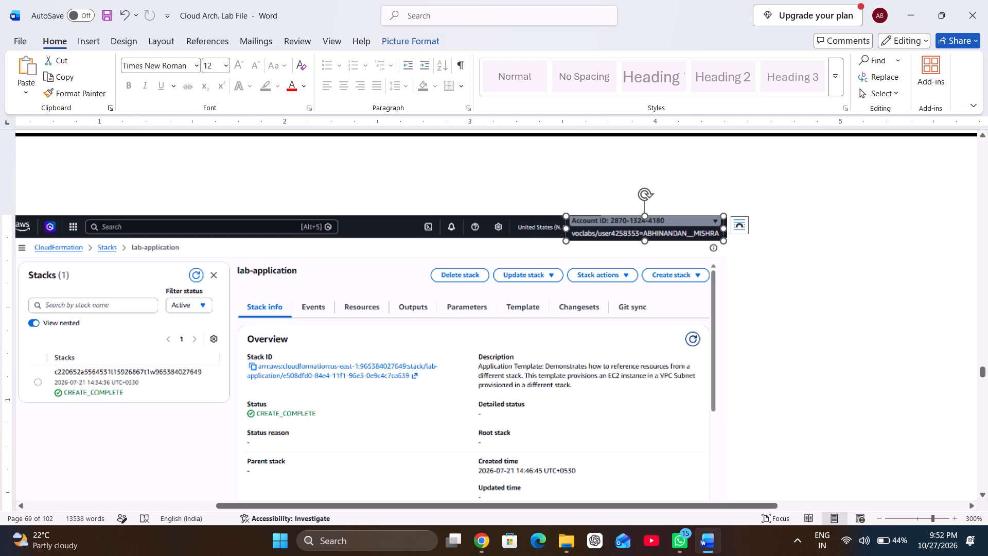
drag(566, 229, 608, 224)
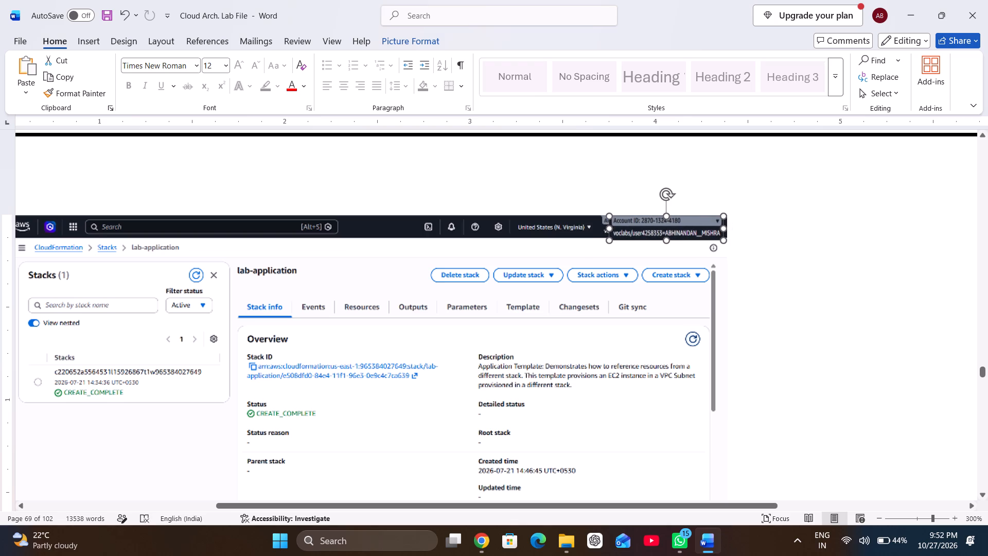
drag(608, 224, 602, 224)
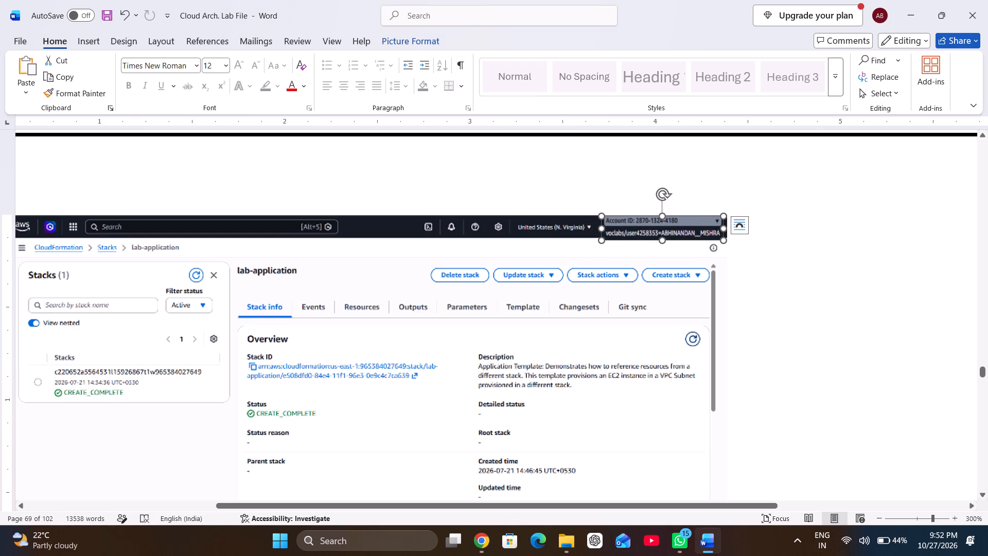
drag(663, 241, 664, 235)
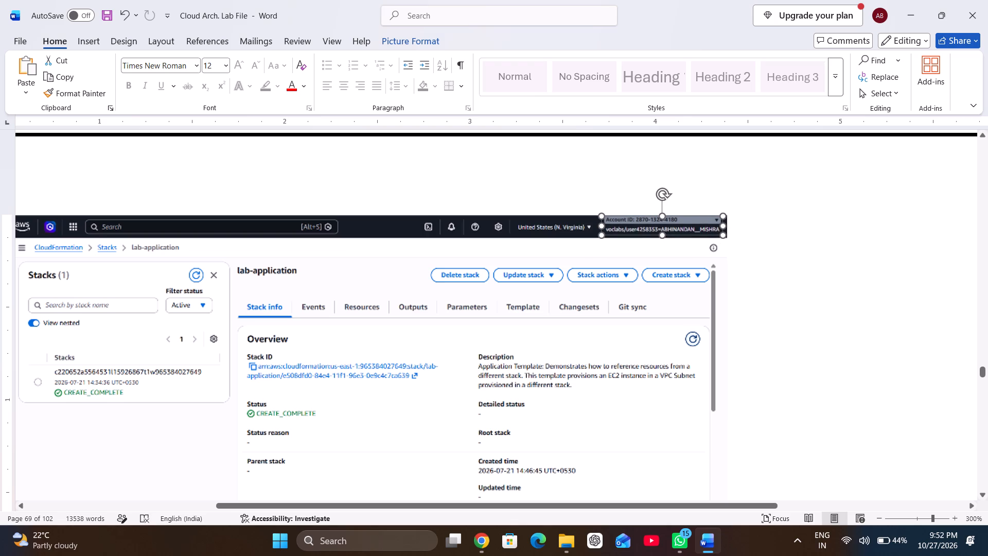
drag(664, 235, 663, 236)
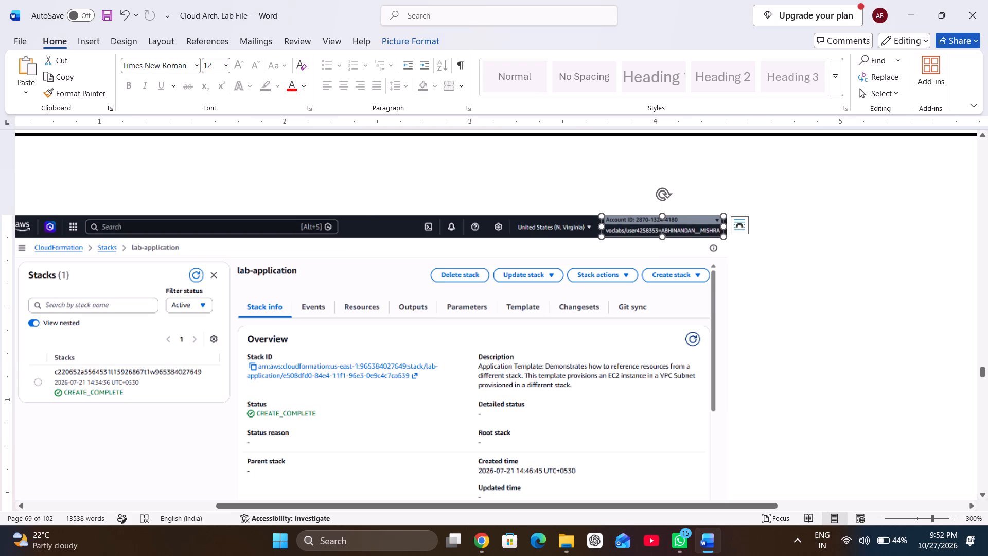
click(647, 299)
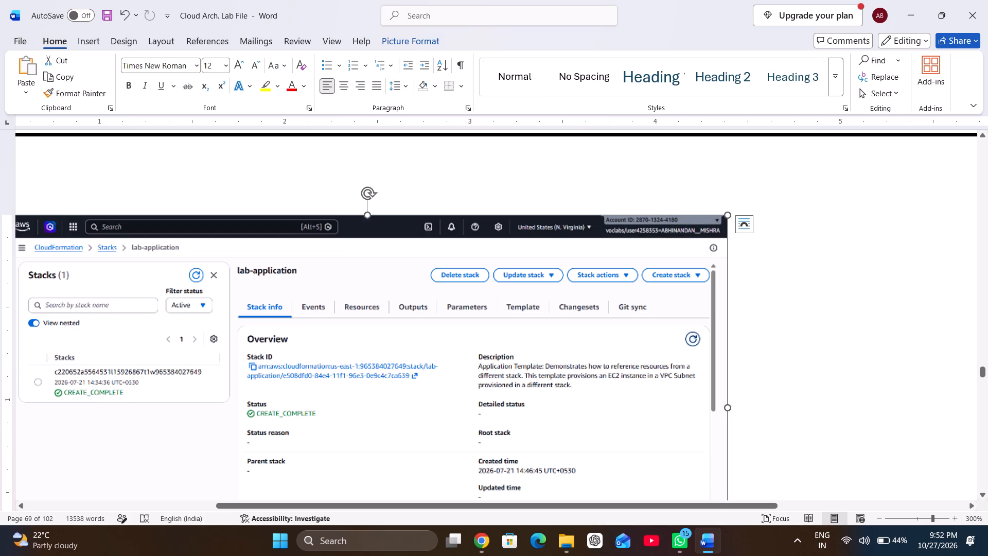
Paste the account label picture at the lab-application changeset screenshot on page 70 and set its wrapping to In Front of Text.
scroll(601, 344, down, 3)
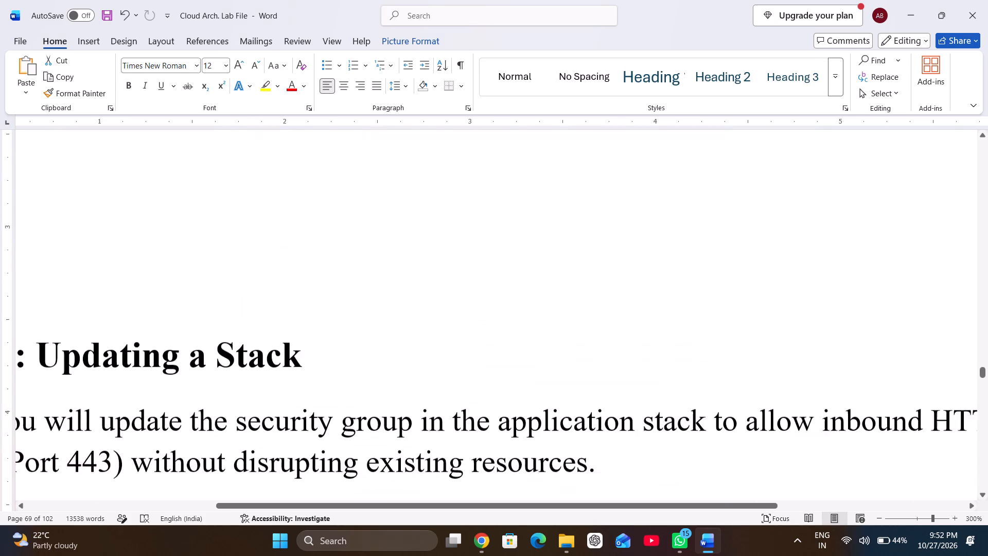
scroll(601, 344, down, 4)
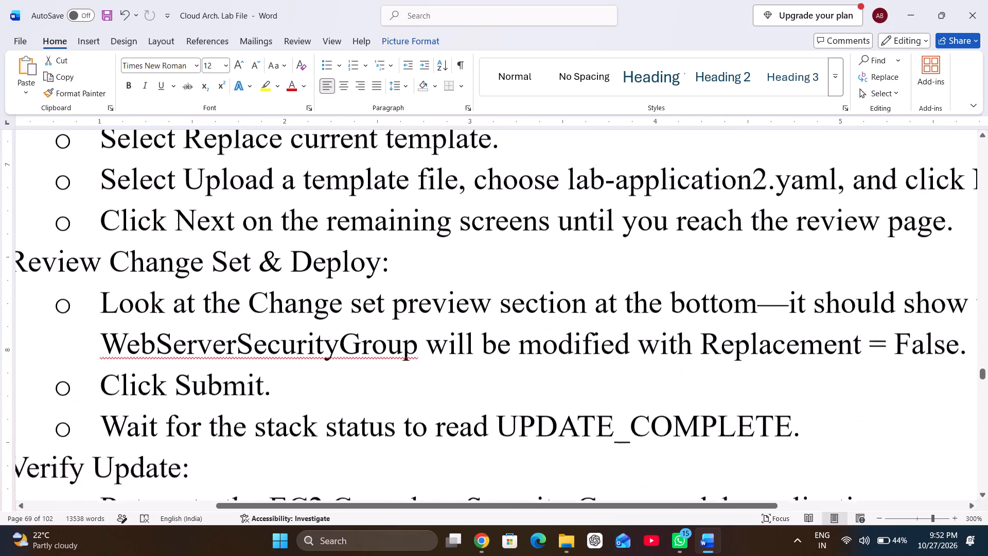
scroll(601, 344, down, 4)
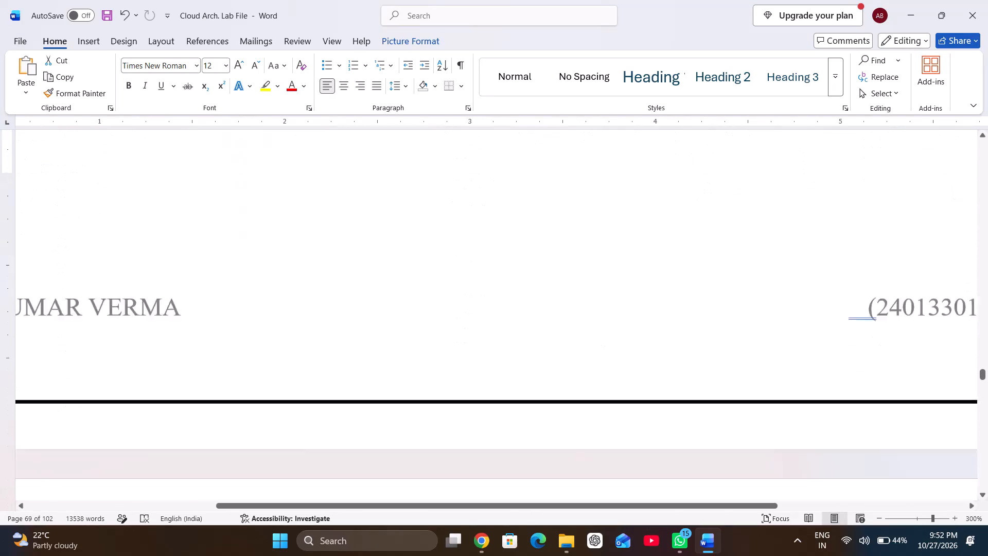
scroll(601, 344, down, 2)
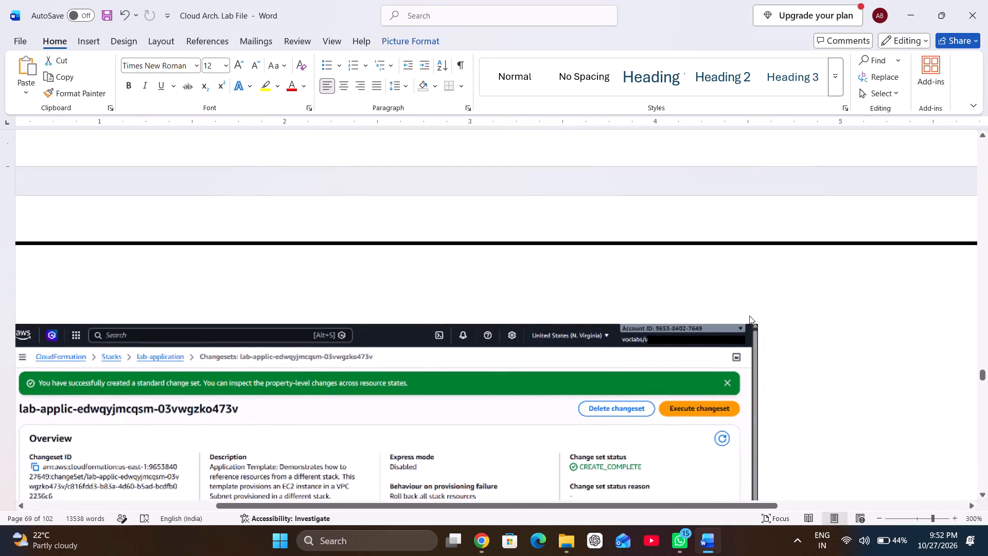
click(761, 327)
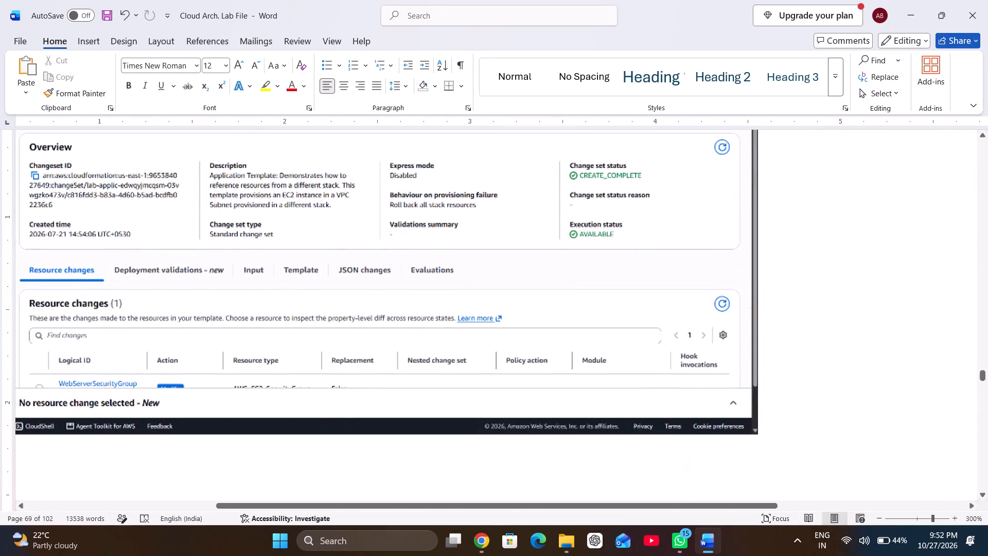
key(ctrl+v)
click(557, 358)
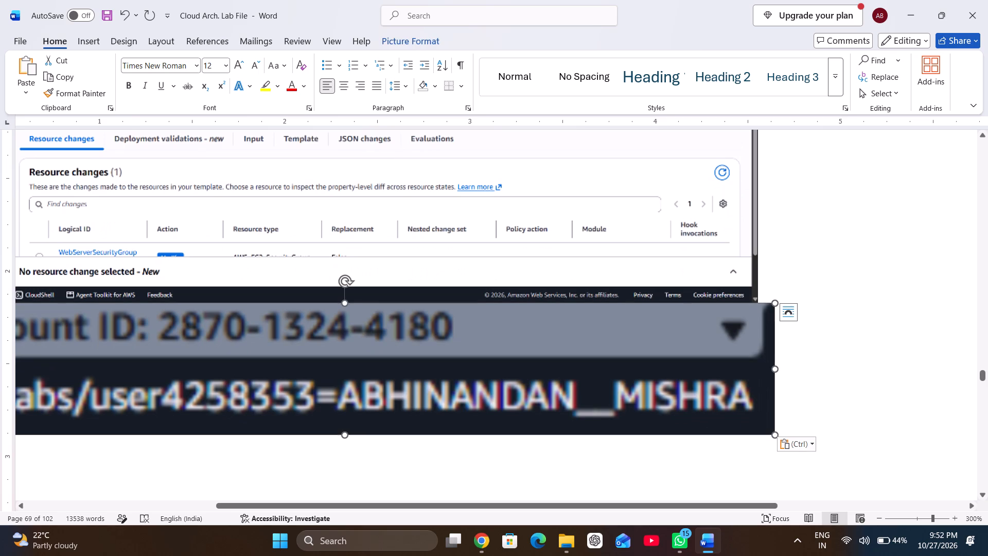
right_click(613, 367)
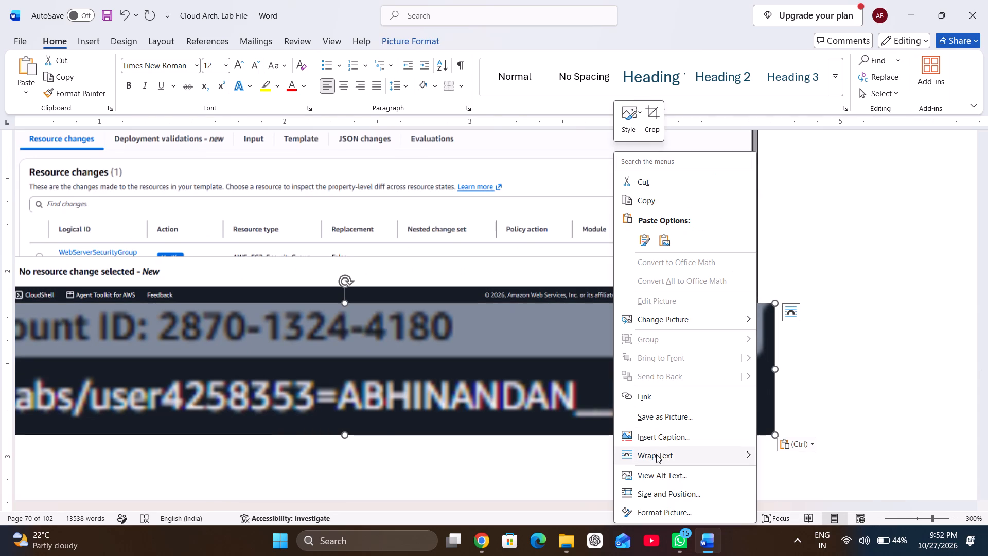
click(830, 418)
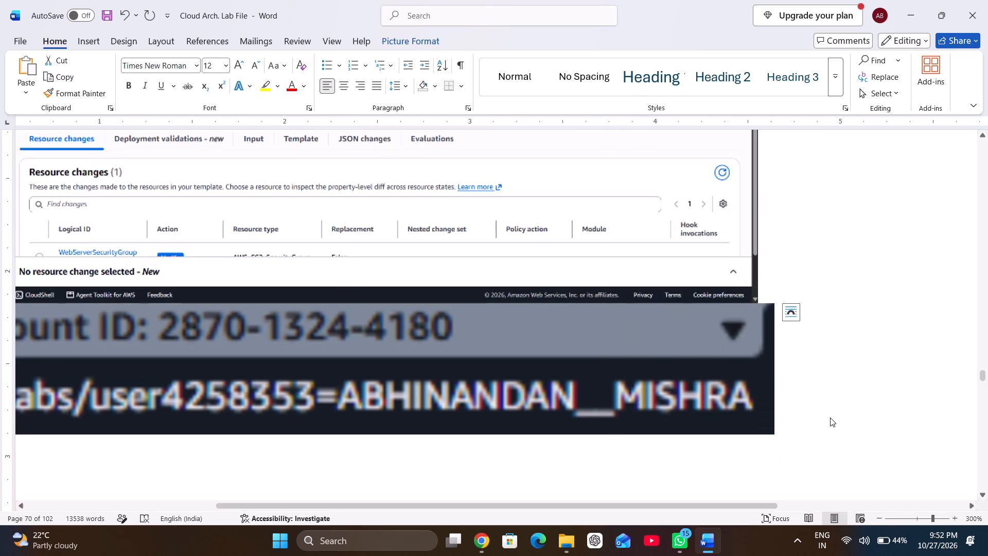
Shrink the account label picture to about half its size and move it up to the changeset screenshot's header on page 70.
click(777, 303)
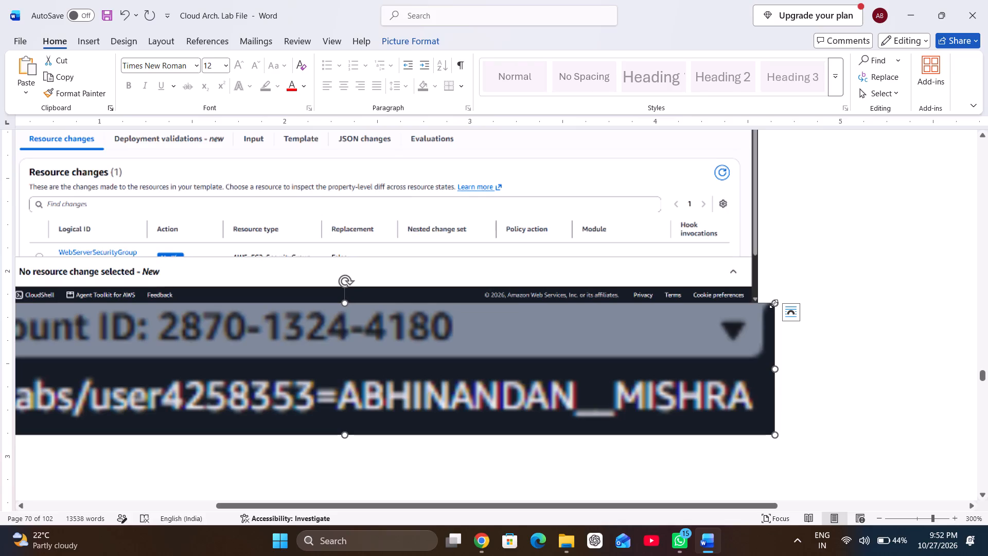
drag(774, 304, 333, 374)
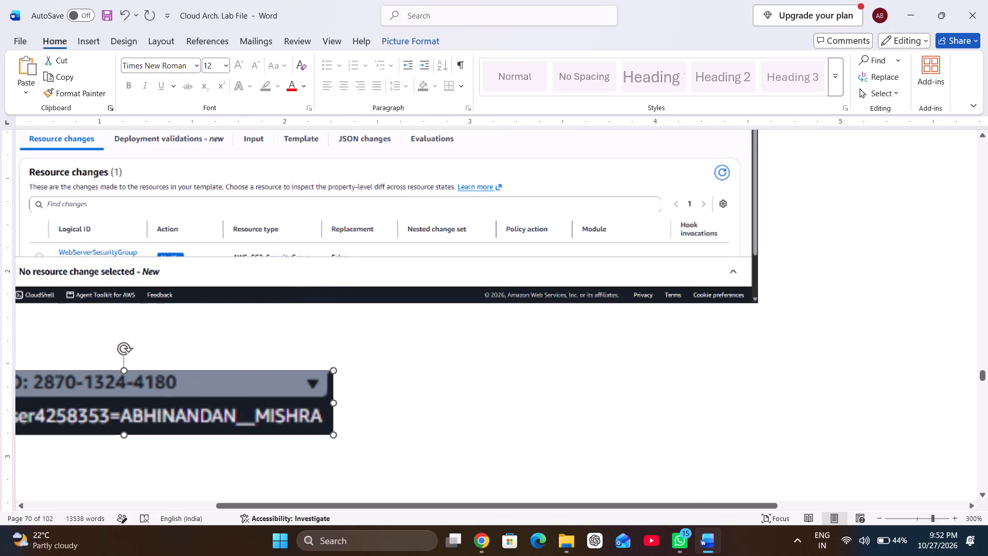
drag(251, 412, 664, 203)
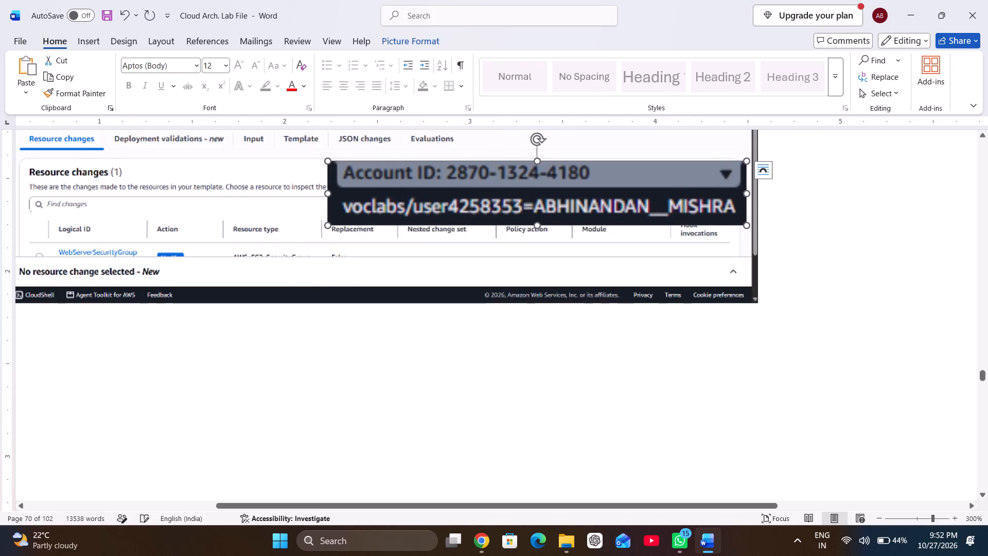
scroll(664, 203, up, 1)
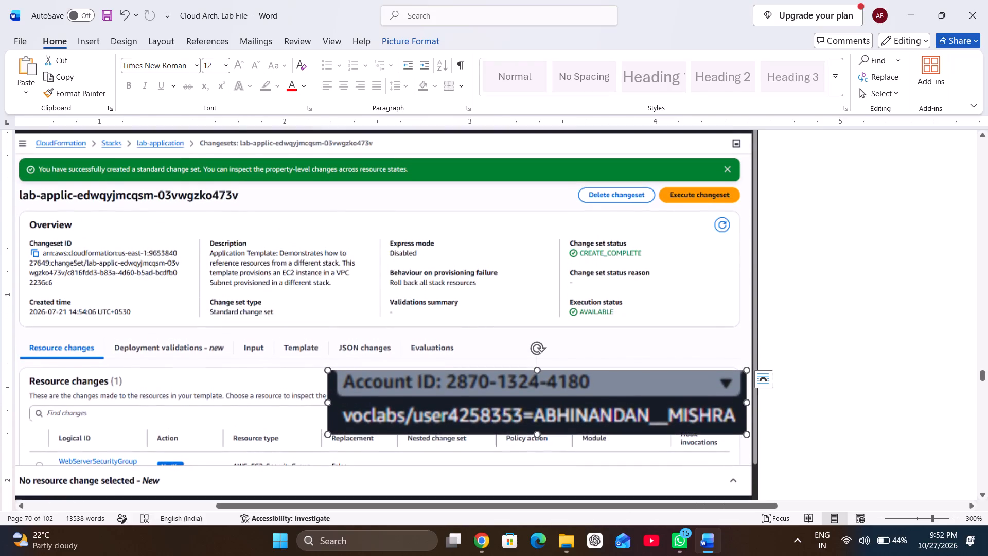
drag(591, 390, 658, 247)
scroll(658, 247, up, 1)
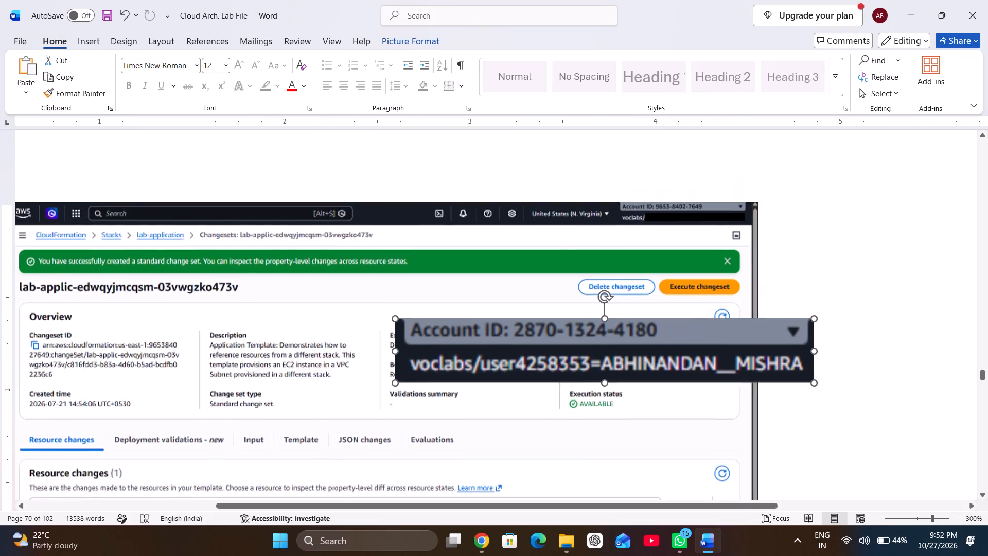
click(658, 247)
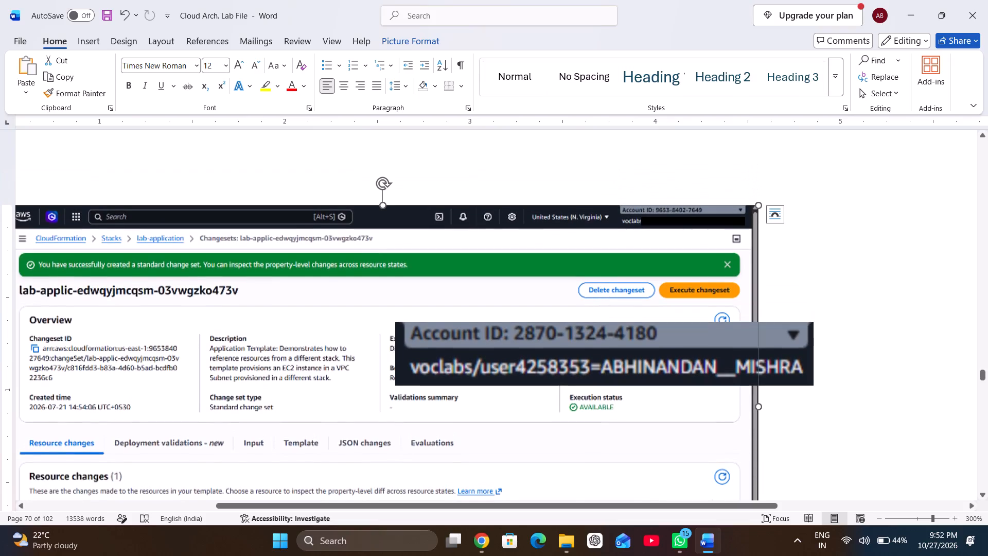
drag(576, 344, 536, 246)
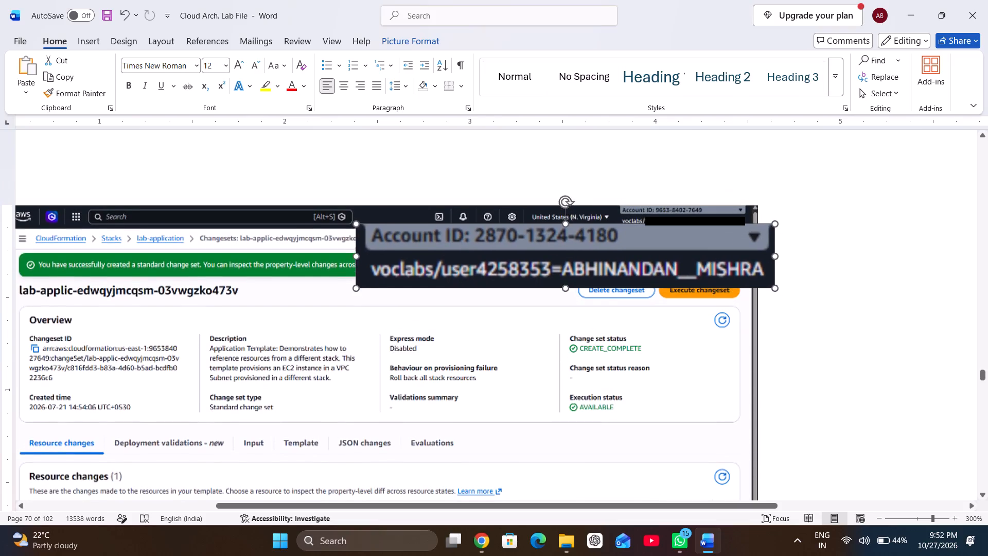
drag(536, 246, 527, 238)
Shrink the account label picture further and fit it exactly over the account area in the changeset screenshot's header on page 70.
drag(346, 281, 347, 280)
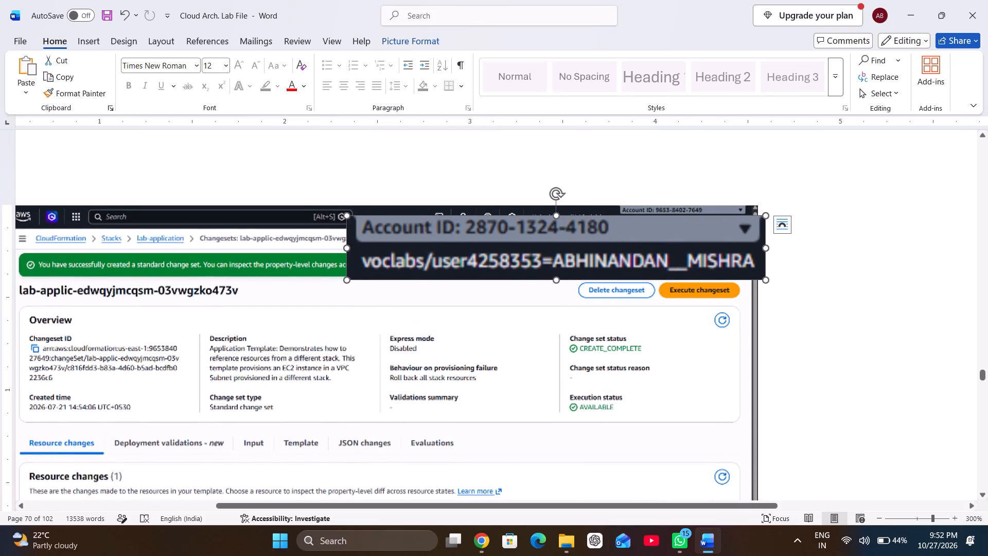
drag(347, 280, 603, 235)
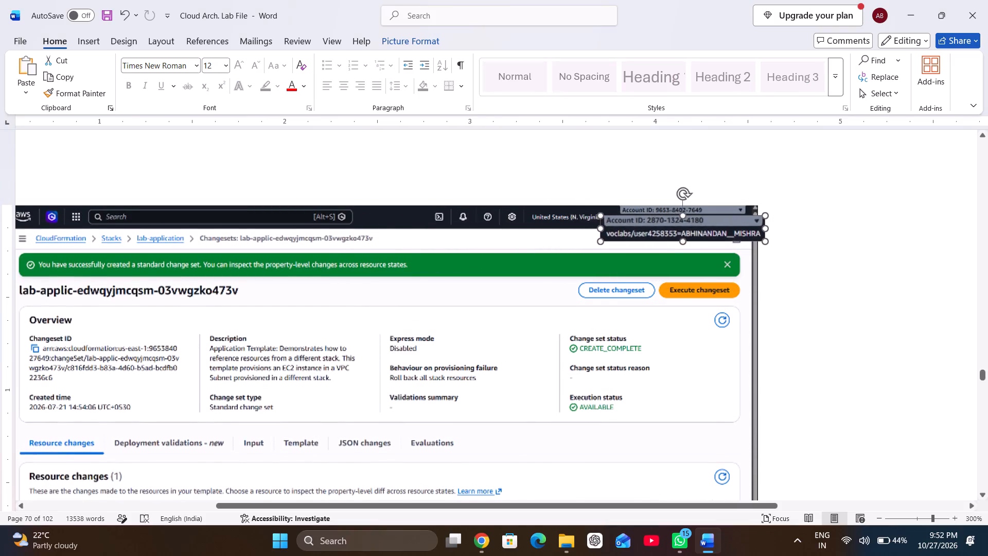
drag(603, 235, 636, 231)
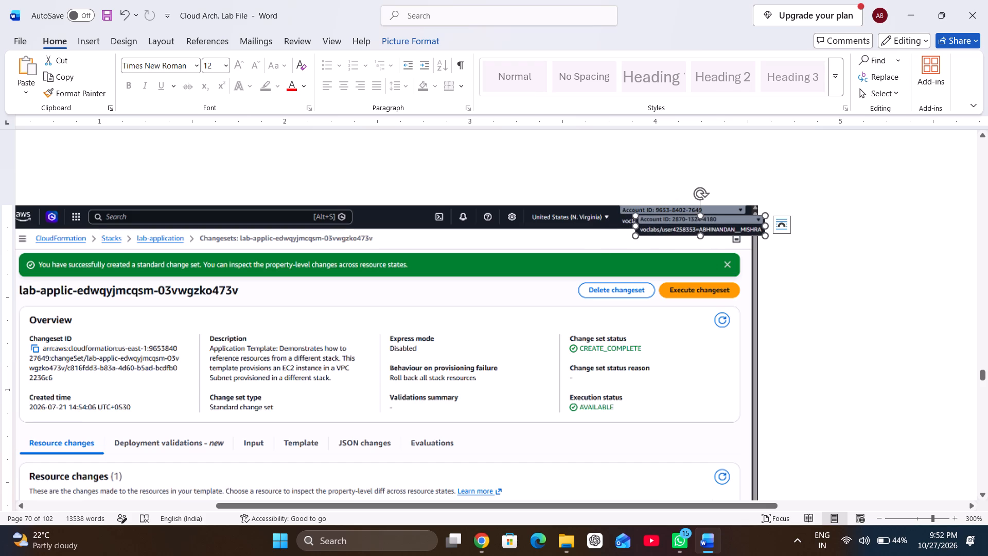
drag(668, 225, 653, 216)
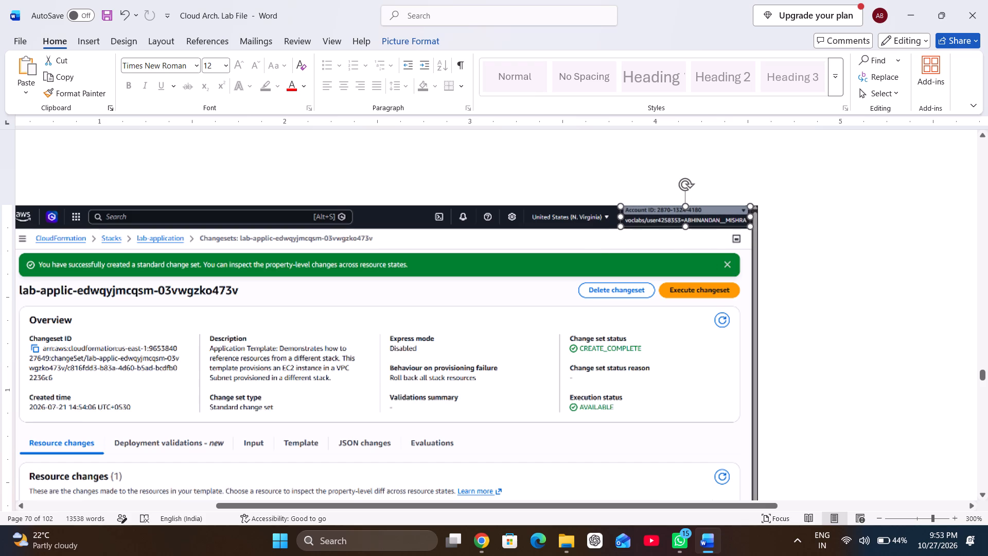
drag(653, 216, 652, 216)
click(608, 265)
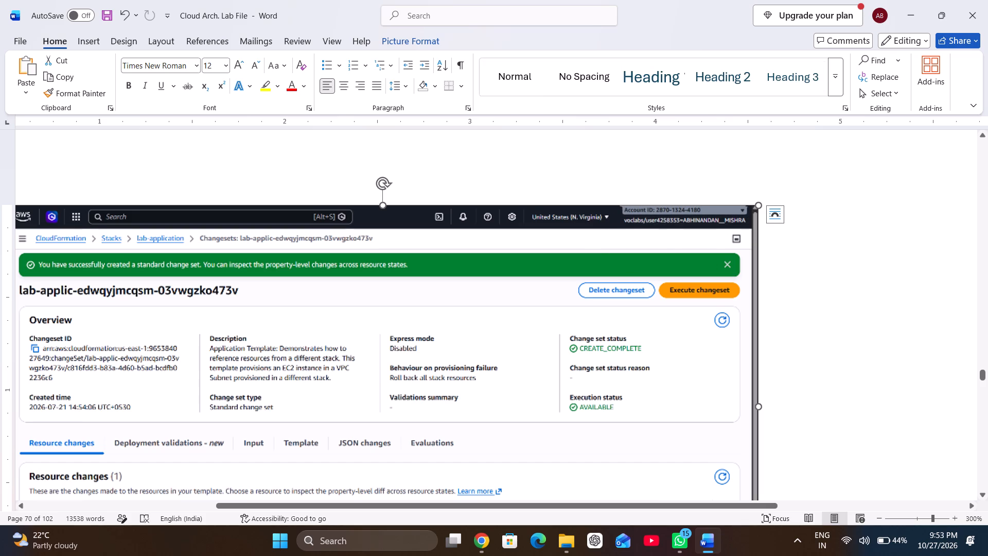
click(666, 212)
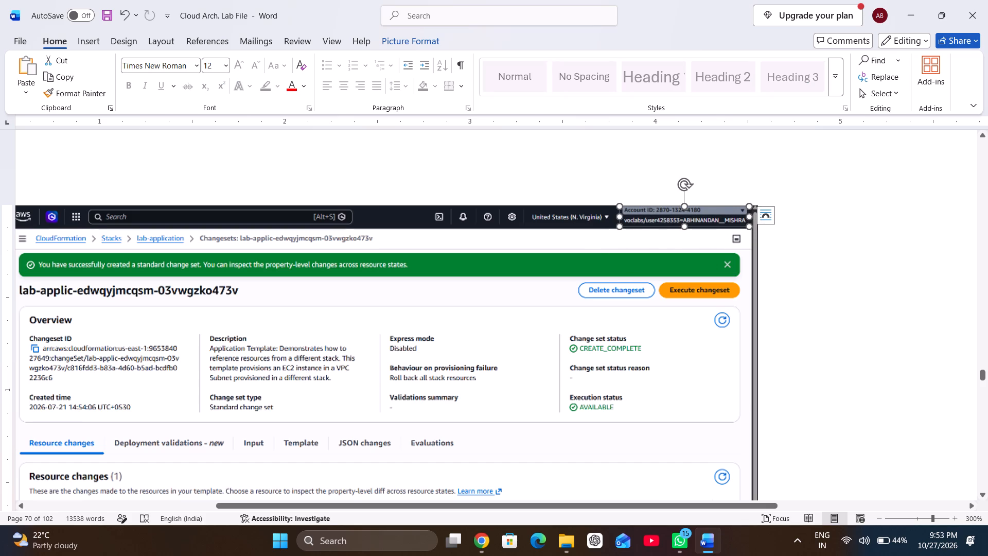
click(621, 218)
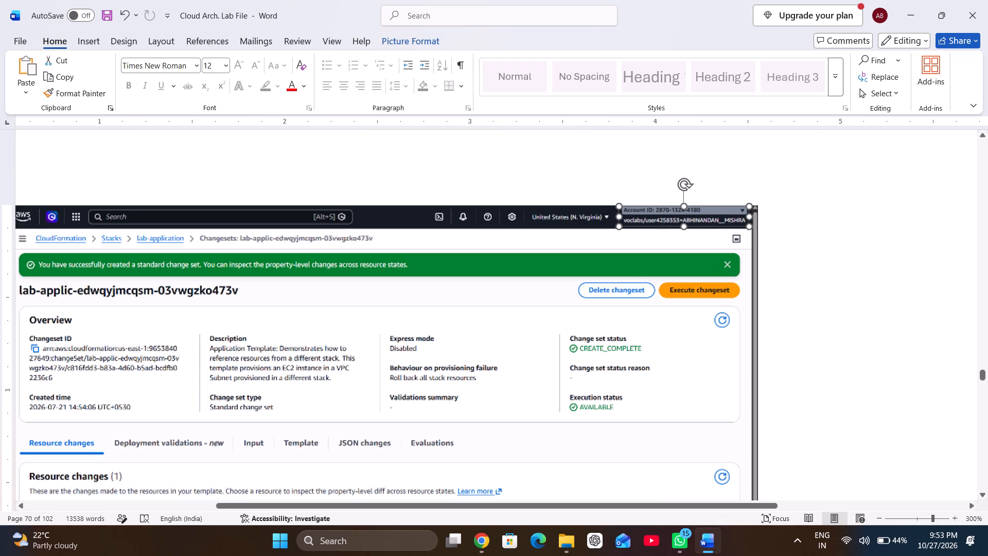
click(614, 287)
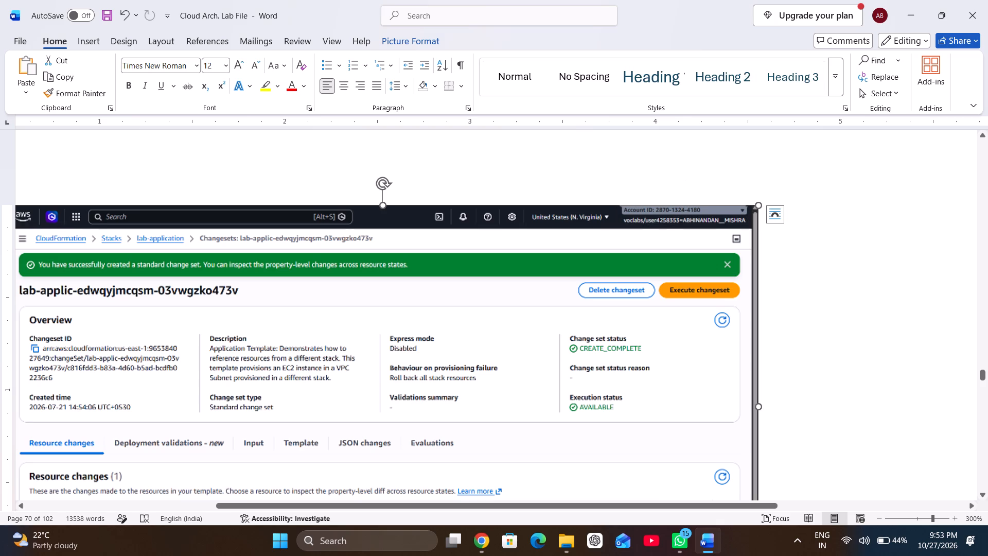
click(688, 218)
click(688, 218)
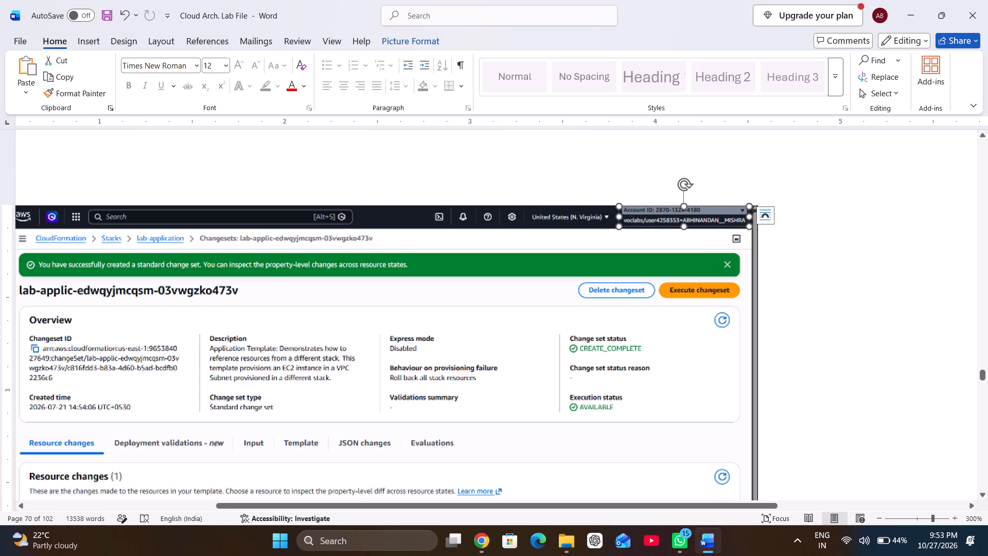
click(658, 266)
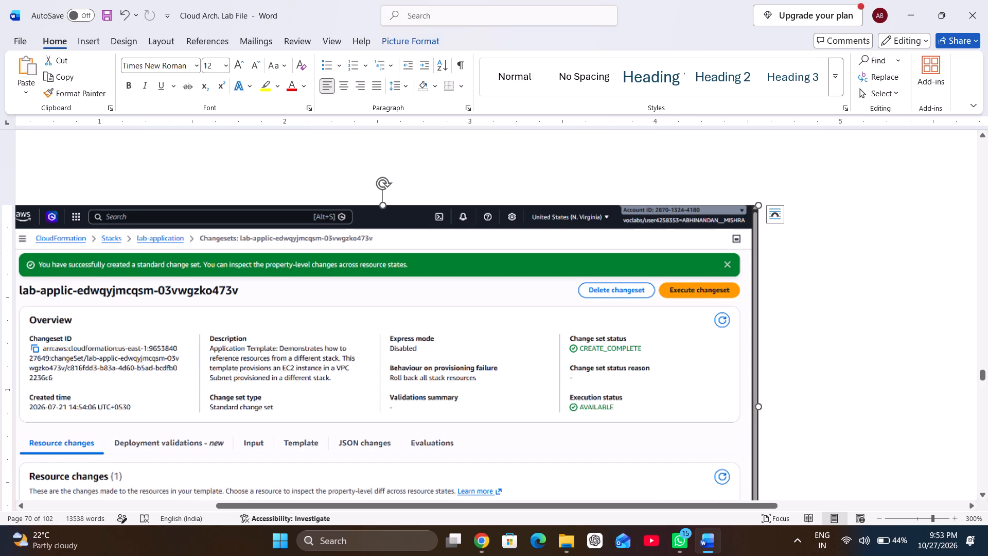
Paste the account label picture above the CloudFormation Stacks screenshot on page 71 and set its wrapping to In Front of Text.
scroll(658, 266, down, 2)
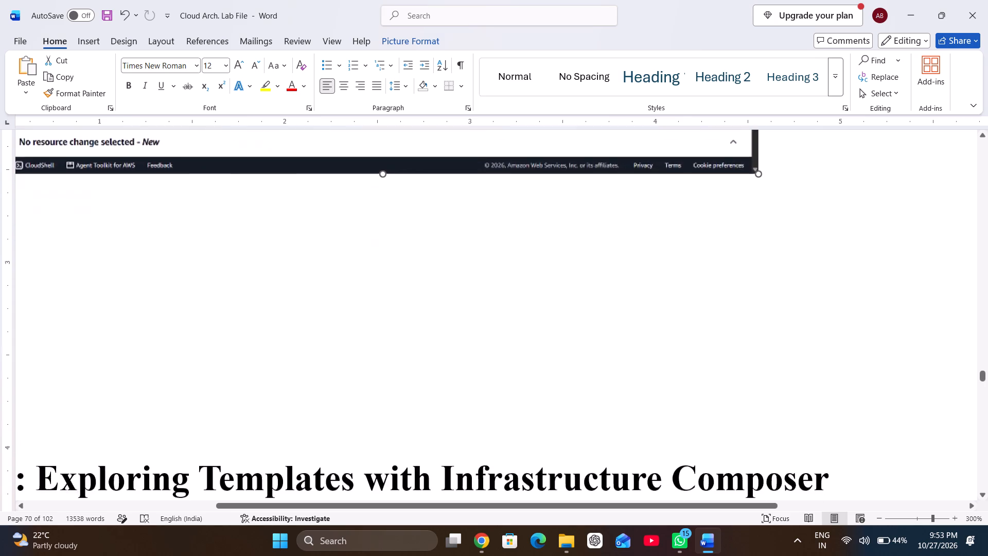
scroll(658, 266, down, 4)
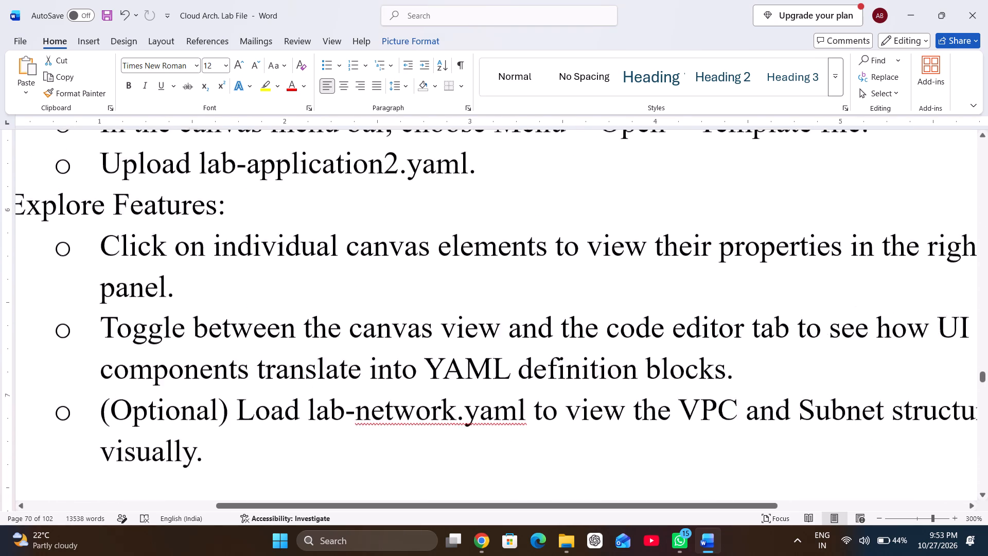
scroll(658, 266, down, 2)
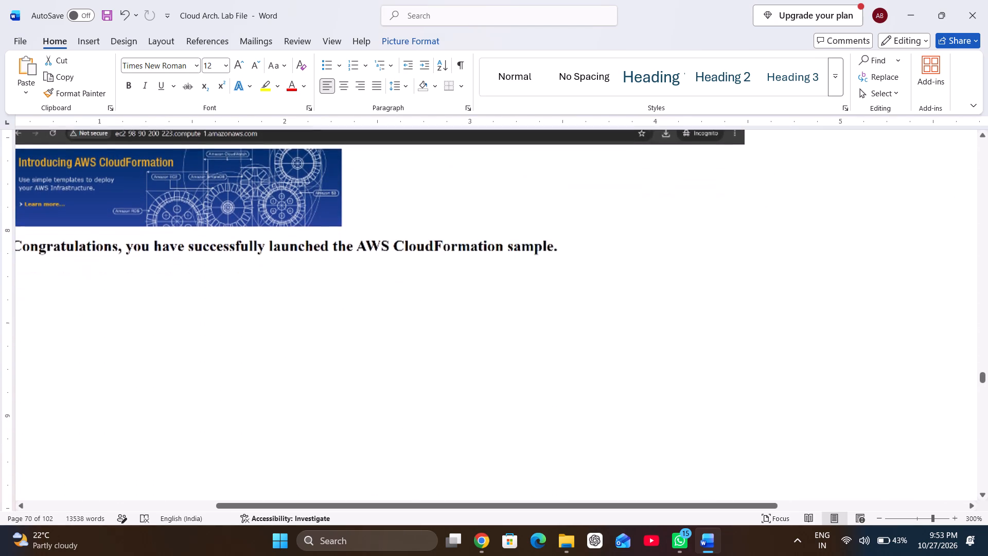
scroll(658, 266, down, 2)
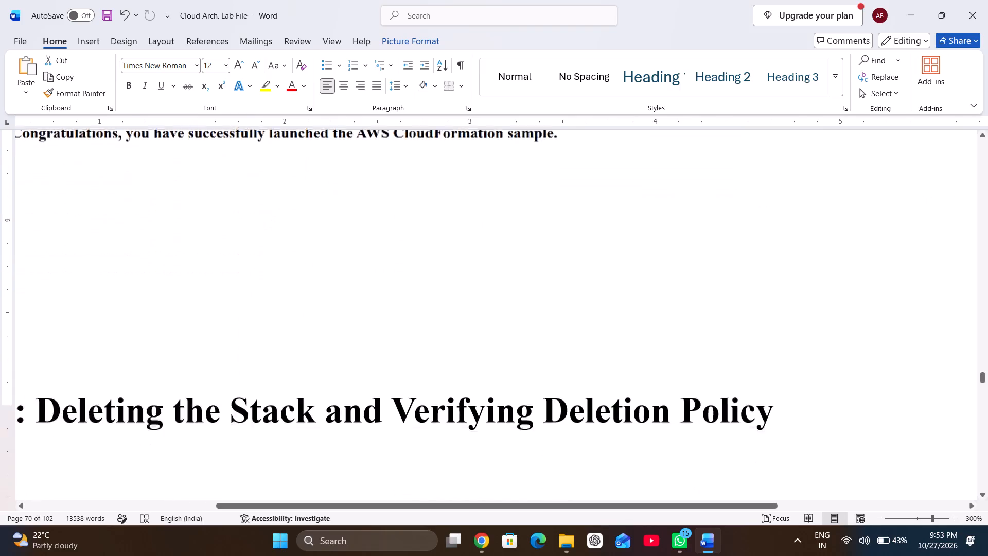
scroll(658, 266, down, 2)
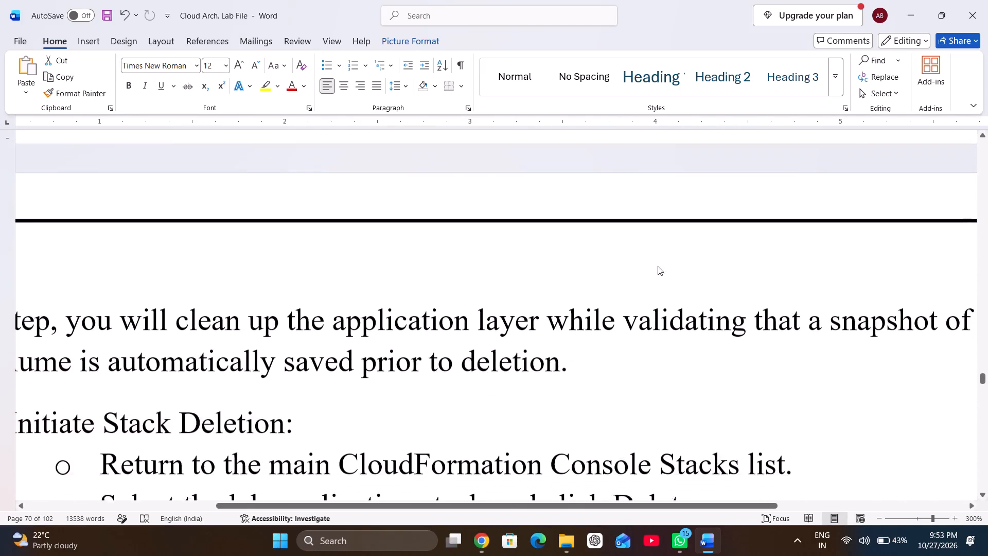
scroll(658, 266, down, 3)
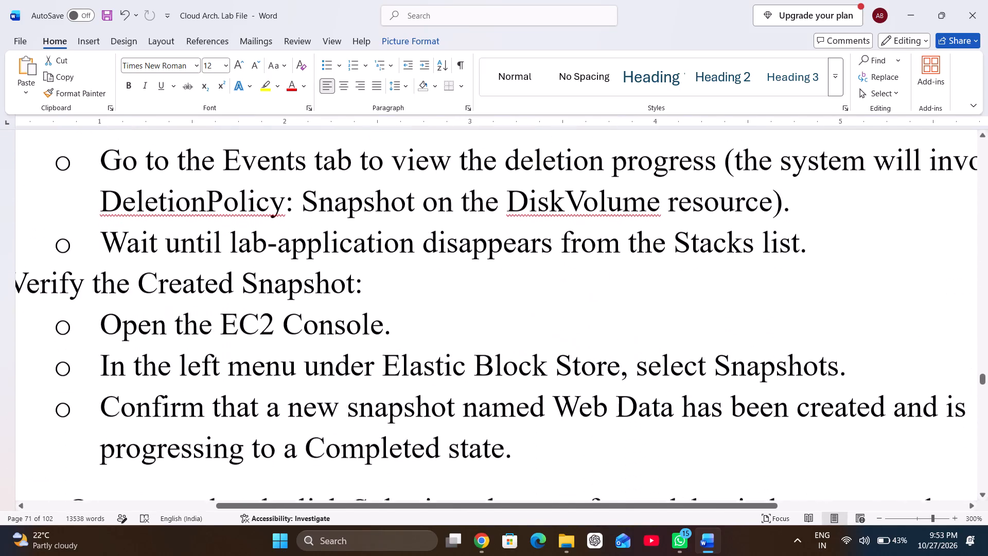
scroll(658, 266, down, 1)
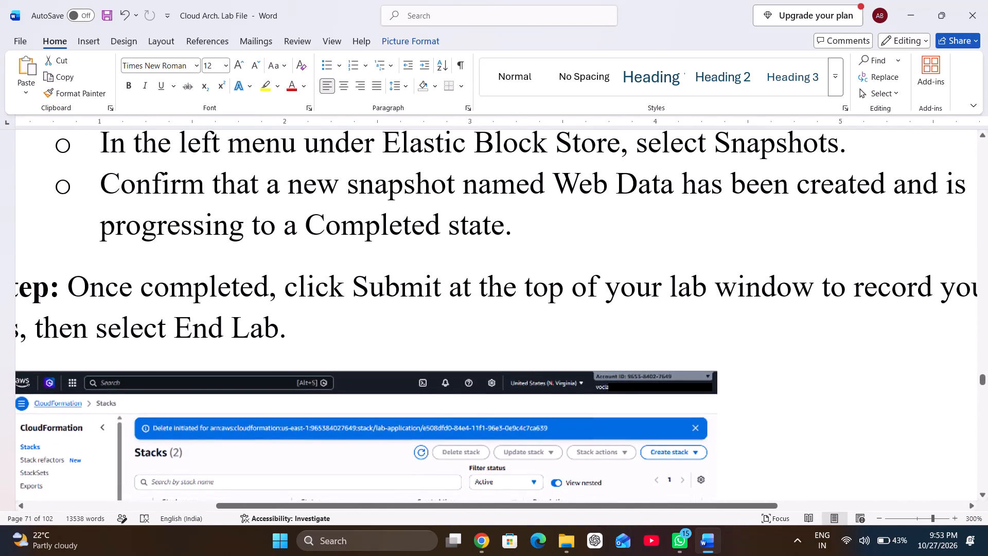
click(464, 327)
key(ctrl+v)
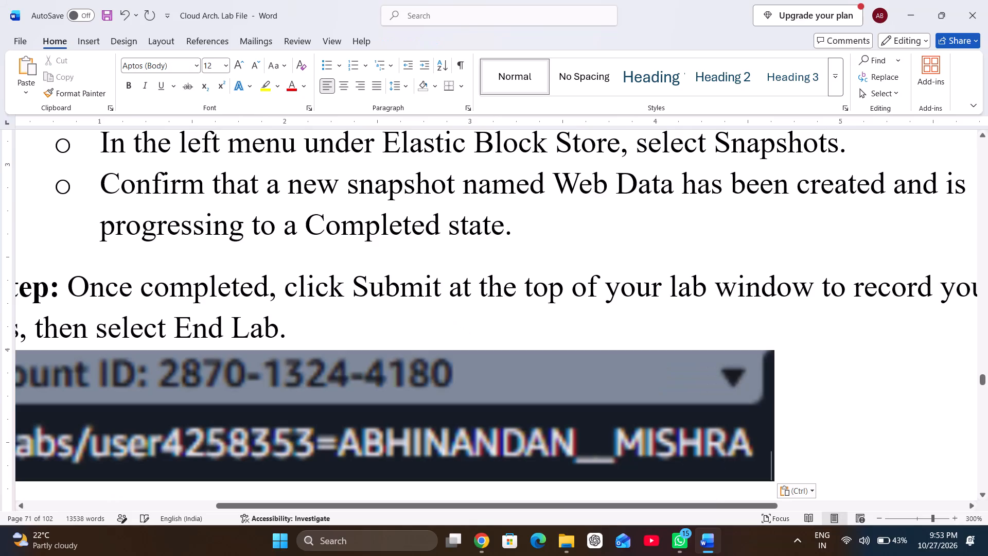
click(462, 388)
right_click(462, 388)
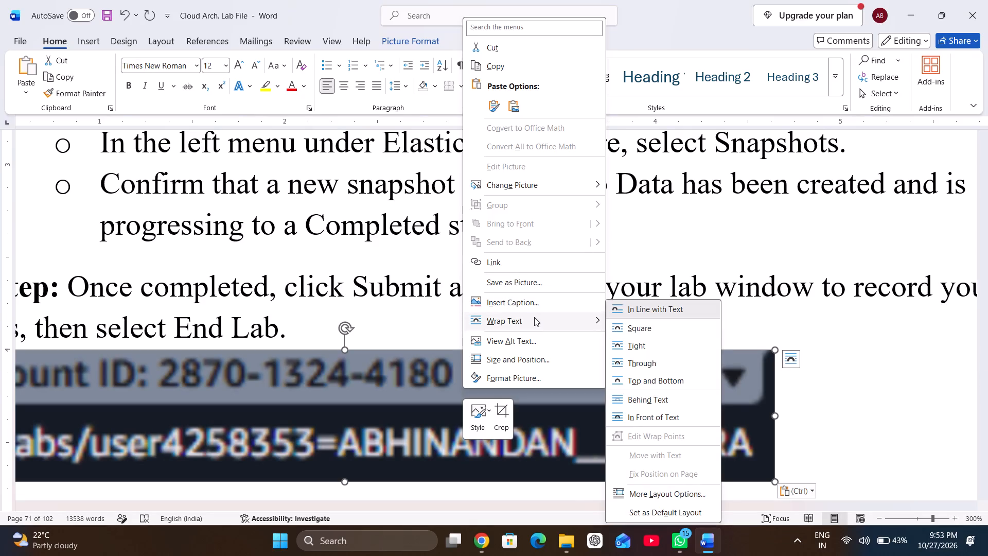
click(649, 415)
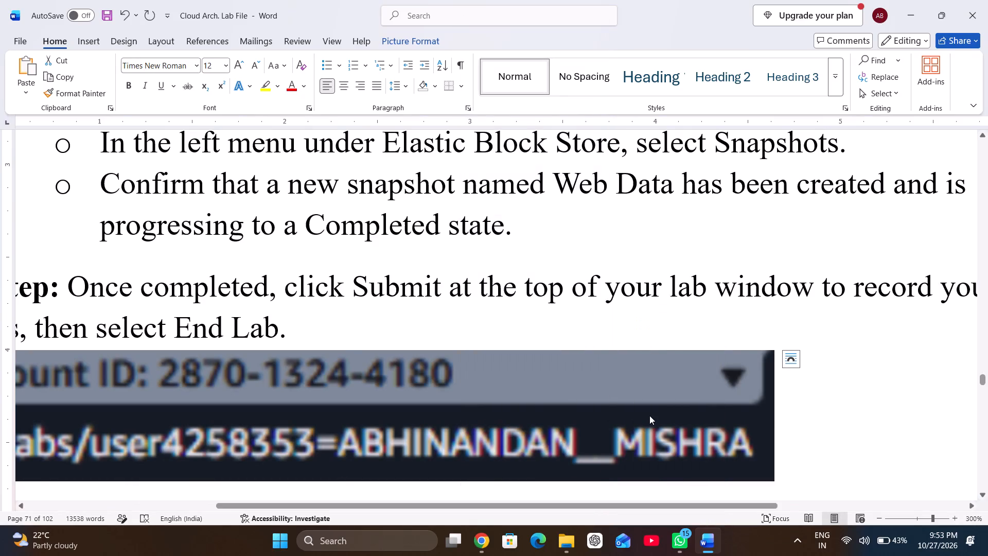
Shrink the account label picture to under a fifth of its width and move it onto the Stacks screenshot's header on page 71.
drag(469, 422, 611, 384)
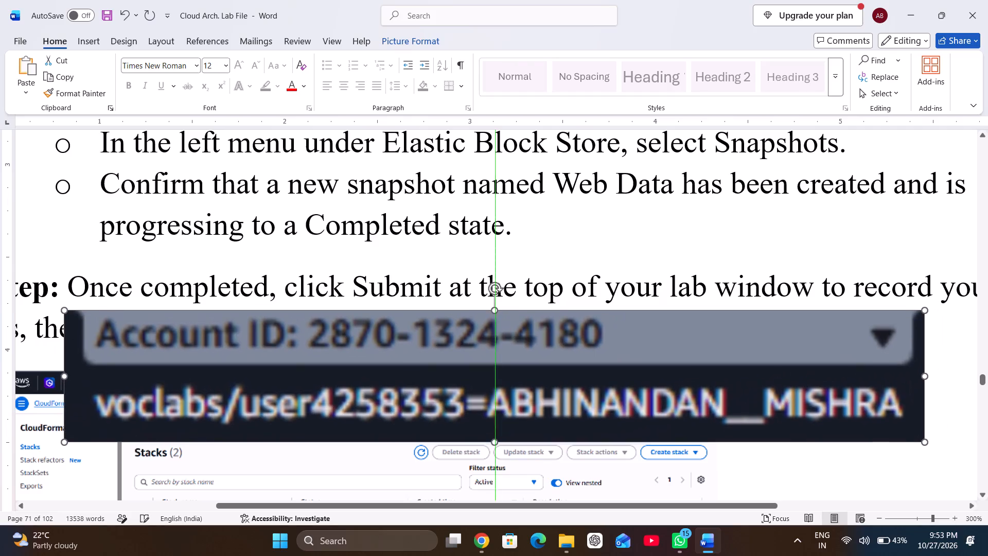
drag(611, 384, 611, 385)
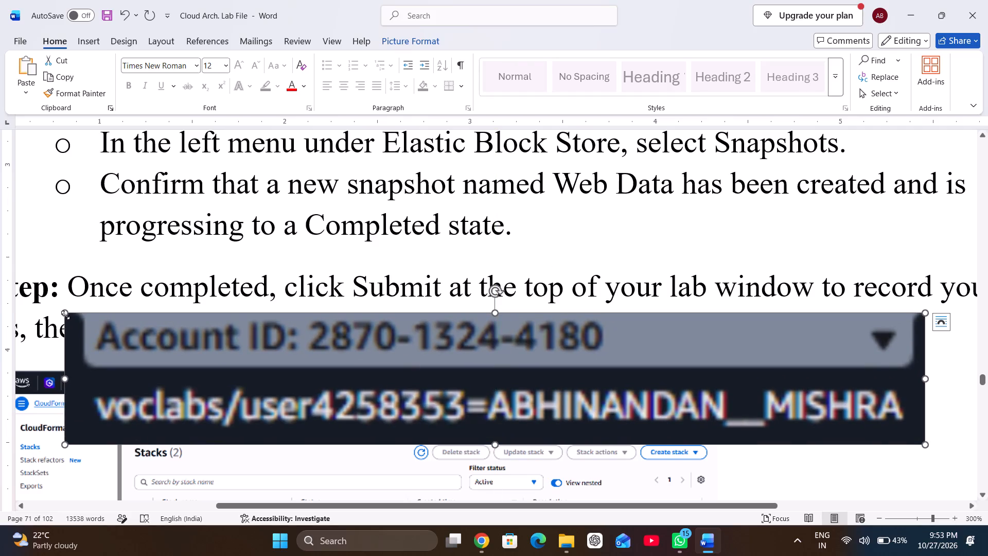
drag(66, 315, 483, 384)
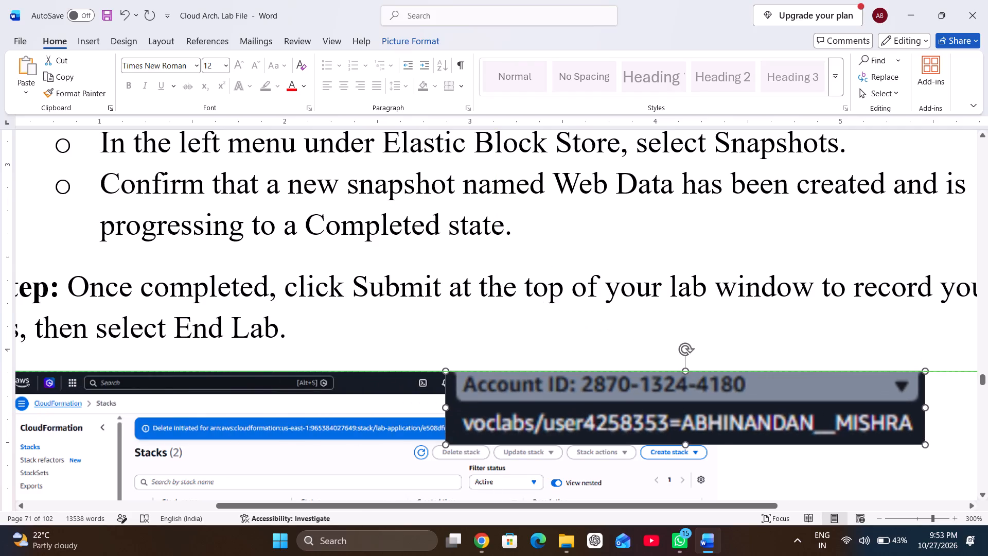
drag(483, 384, 658, 412)
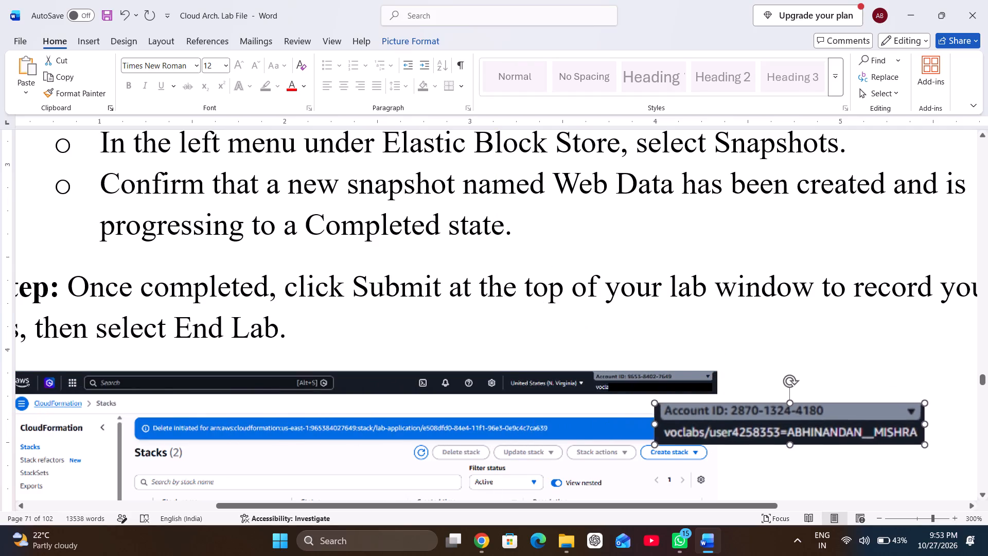
drag(658, 412, 773, 422)
drag(800, 433, 592, 383)
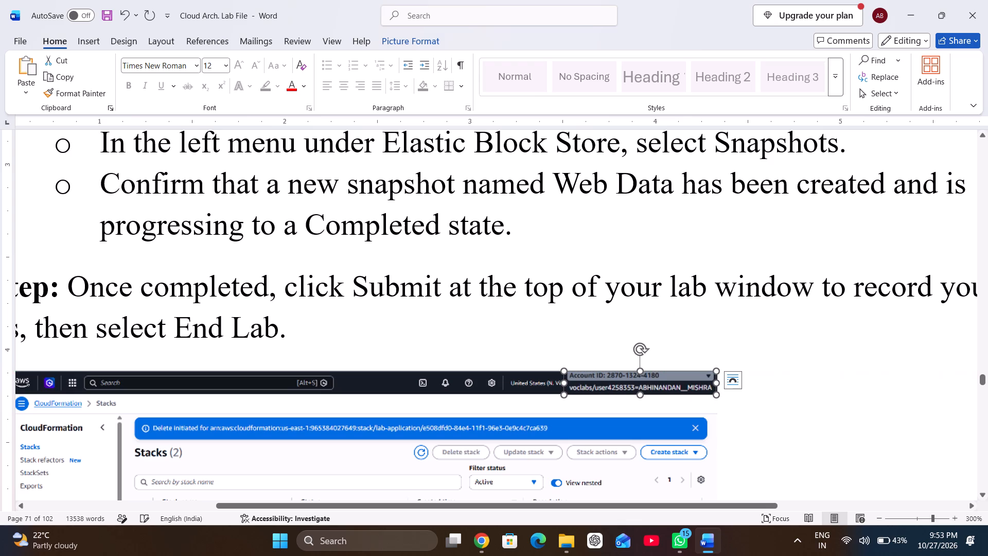
Narrow the account label picture and adjust its position and height to cover the account area in the Stacks screenshot's header on page 71.
drag(565, 384, 603, 383)
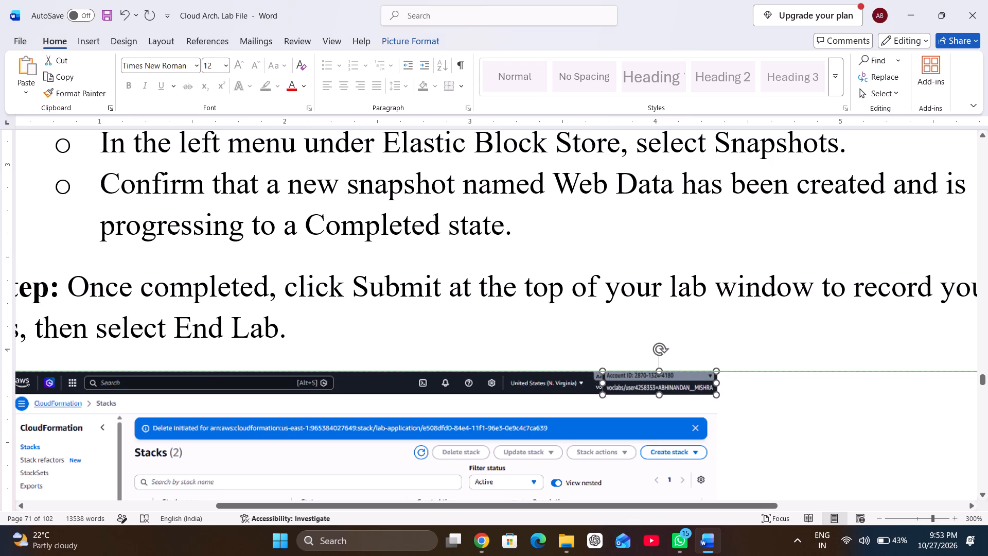
drag(603, 383, 592, 386)
click(592, 386)
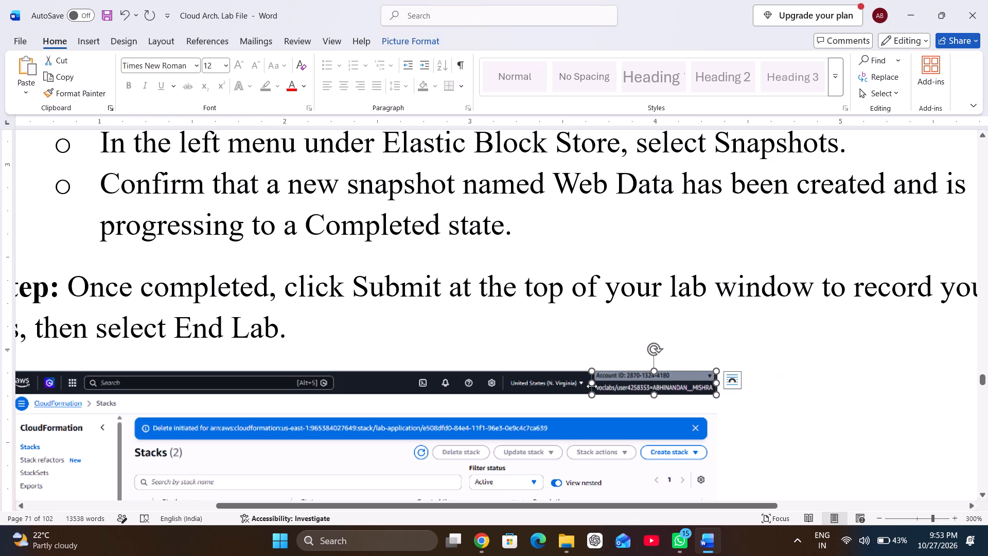
click(587, 406)
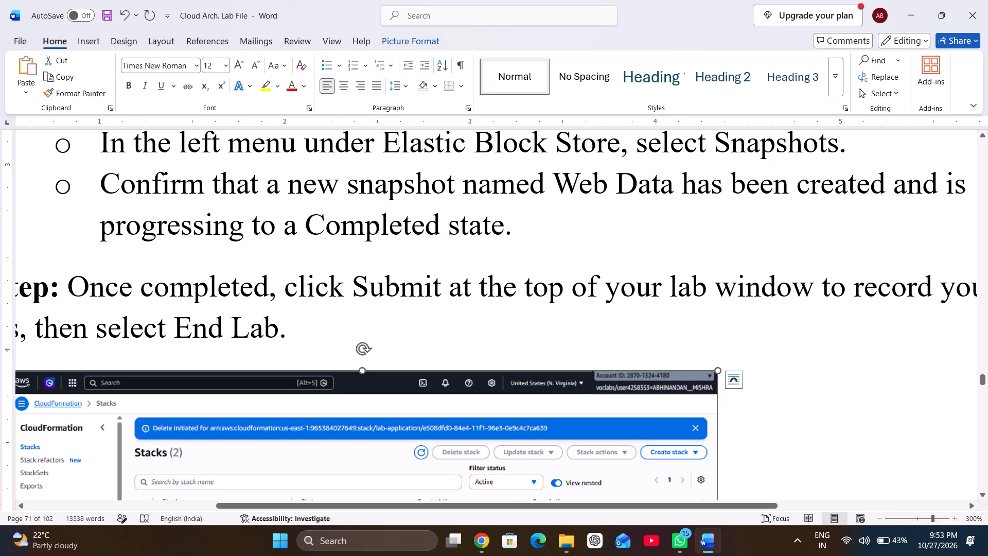
click(659, 381)
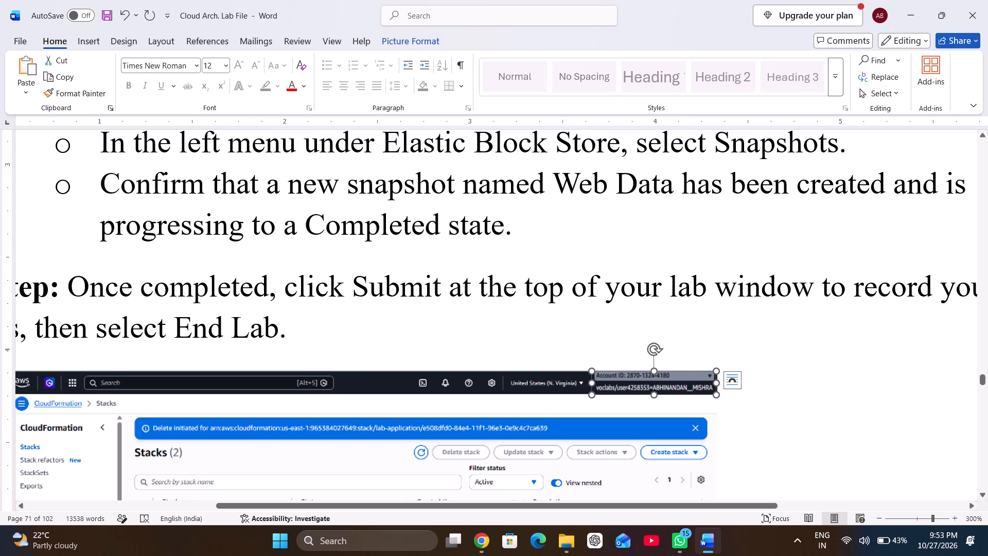
click(659, 381)
click(632, 416)
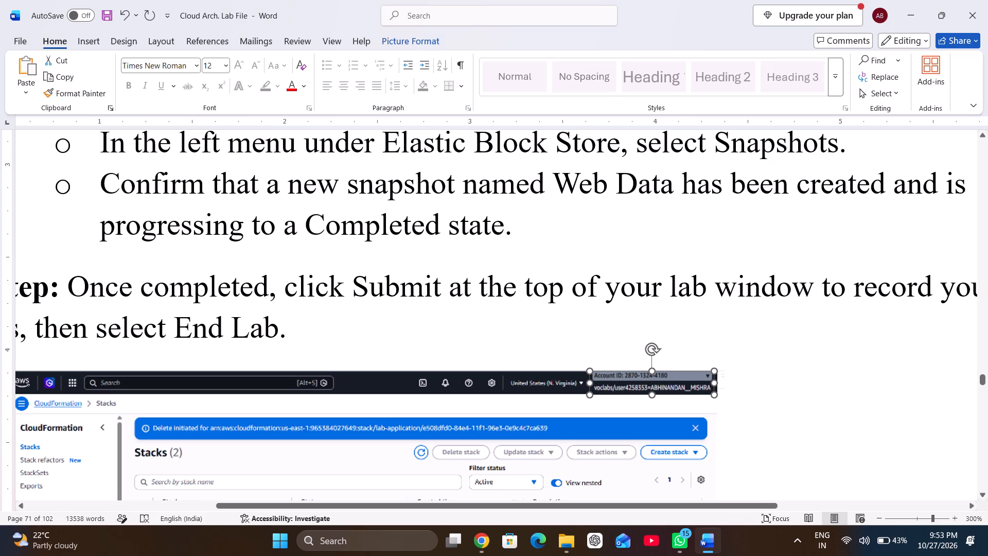
click(641, 379)
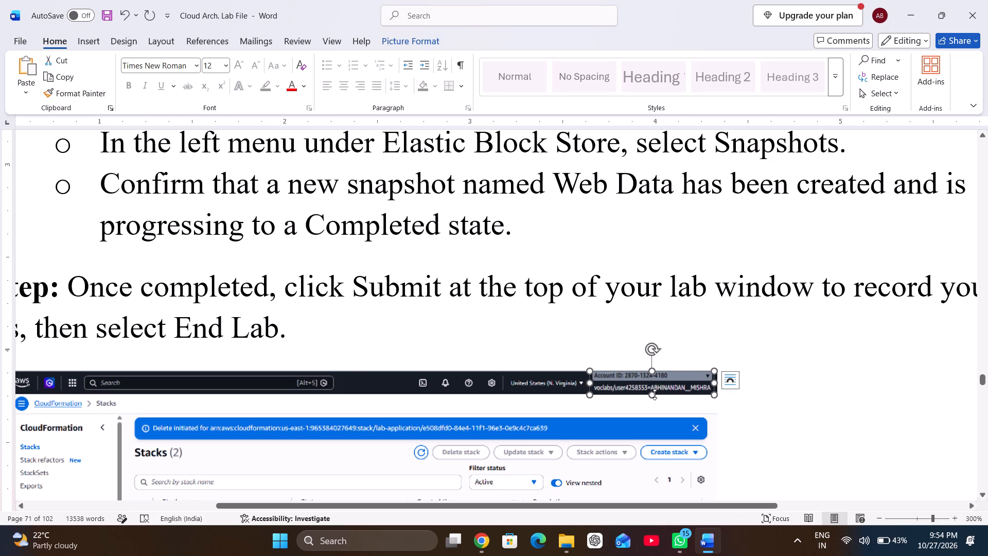
click(655, 394)
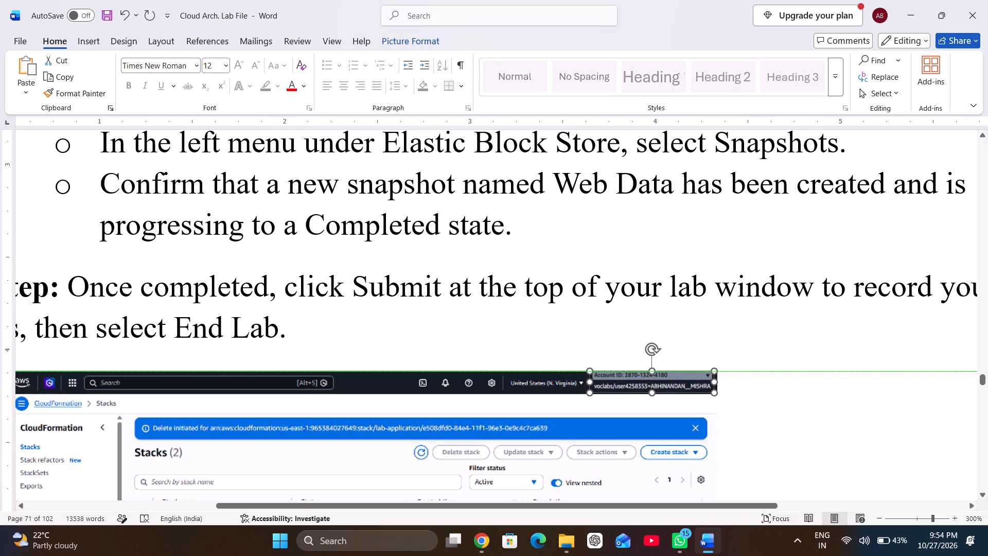
click(638, 409)
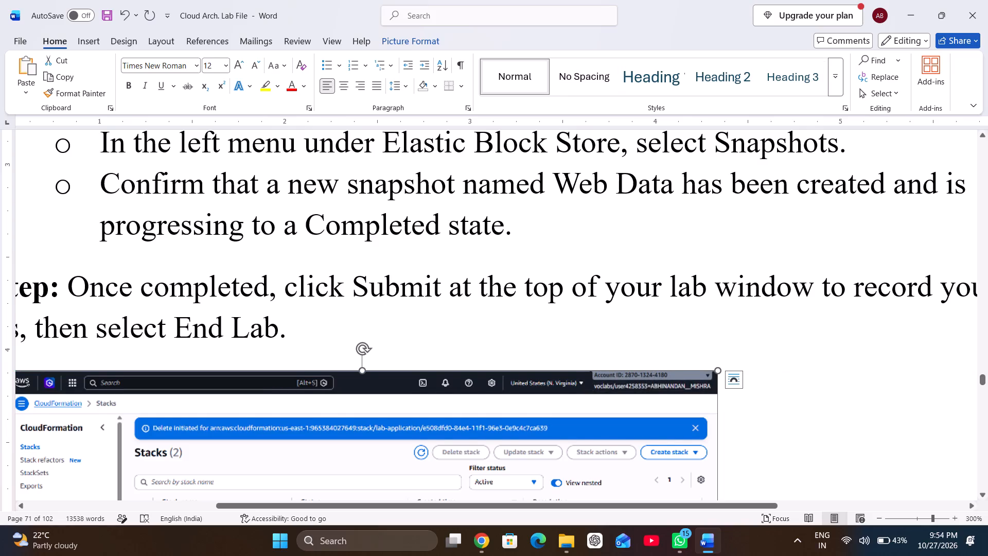
Paste the account label picture above the Snapshots screenshot on page 71 and set its wrapping to In Front of Text.
scroll(638, 409, down, 3)
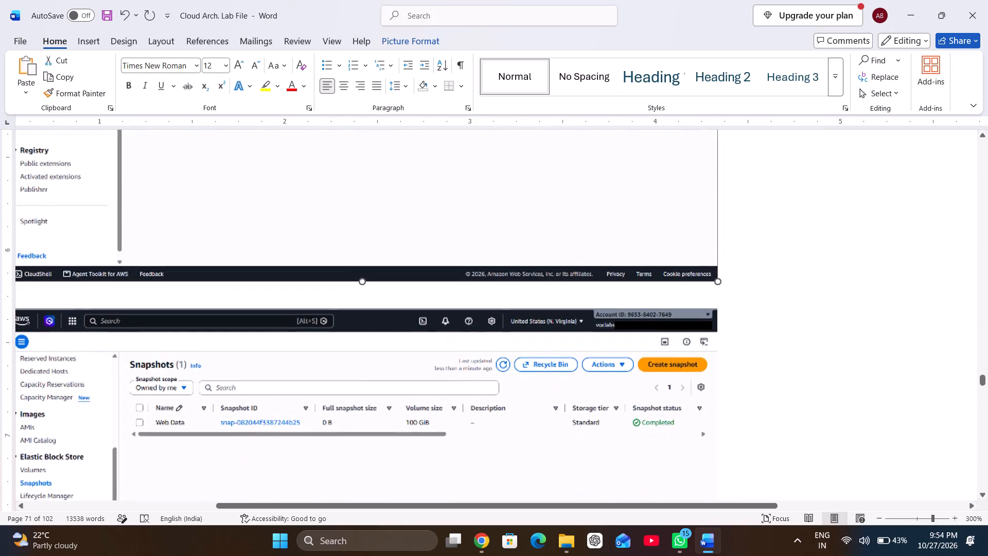
click(731, 301)
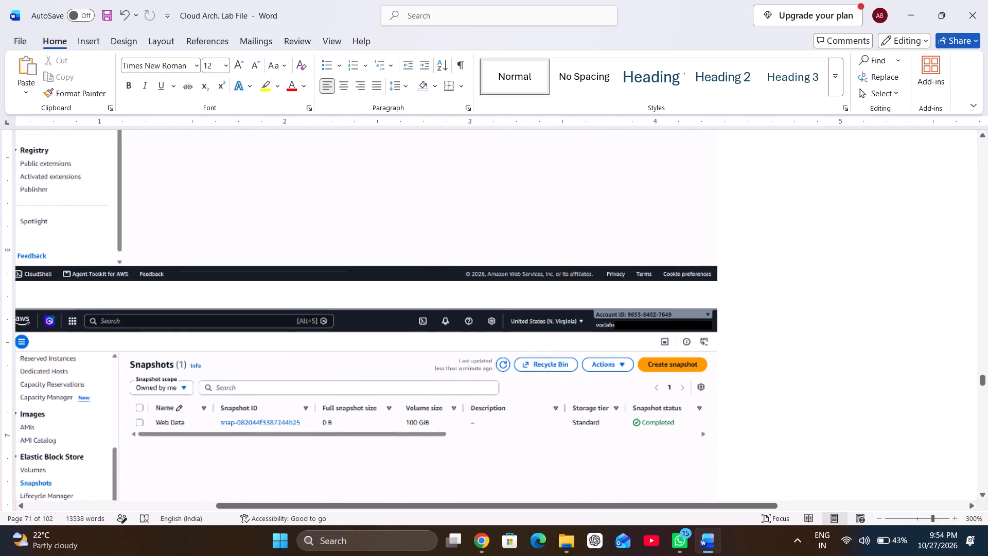
key(ctrl+v)
click(638, 353)
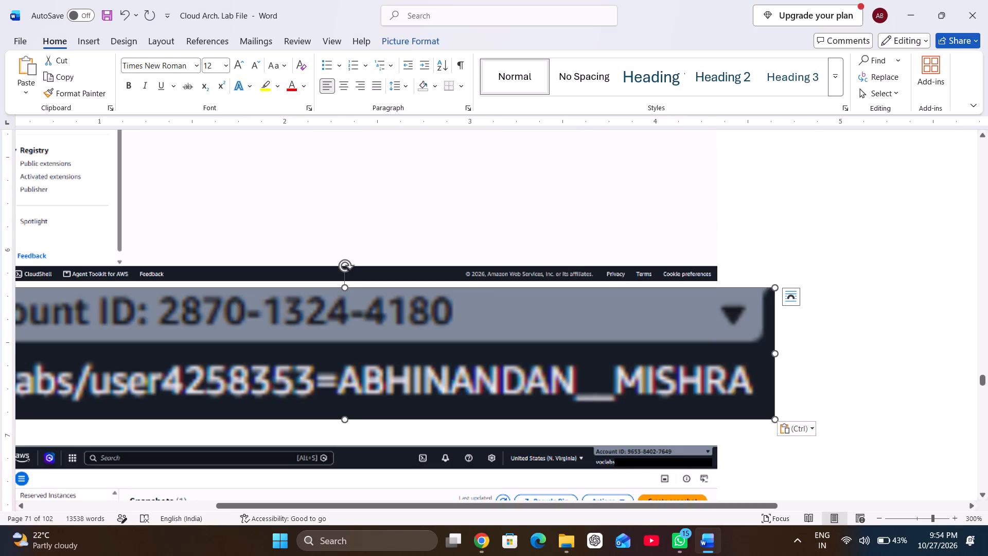
right_click(638, 353)
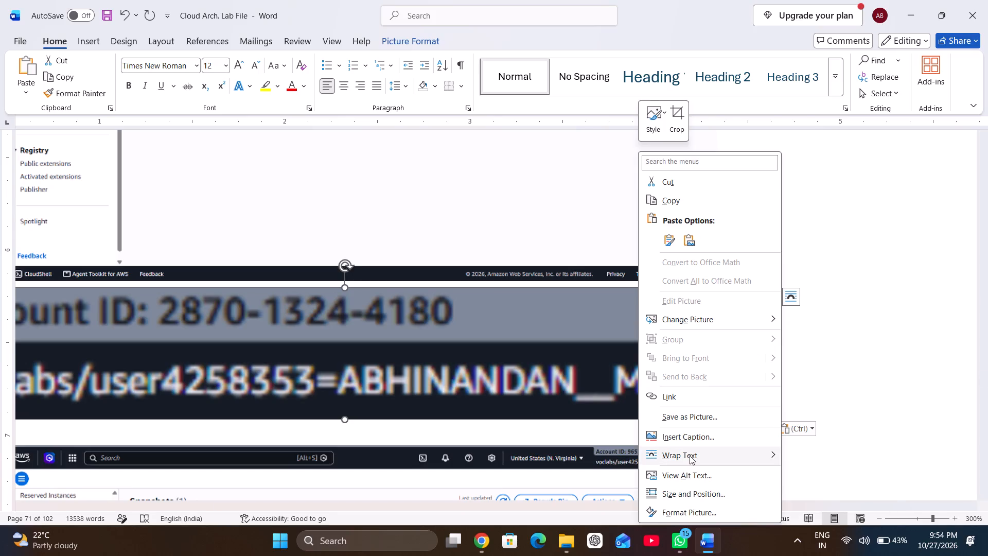
click(813, 416)
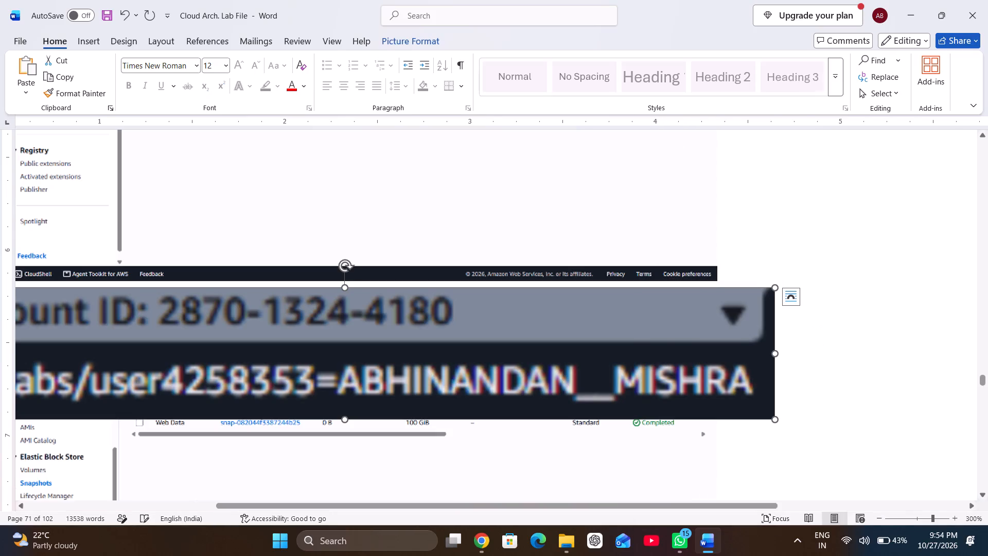
Shrink the account label picture to under half its width and align it with the top-right corner of the Snapshots screenshot's header.
click(776, 287)
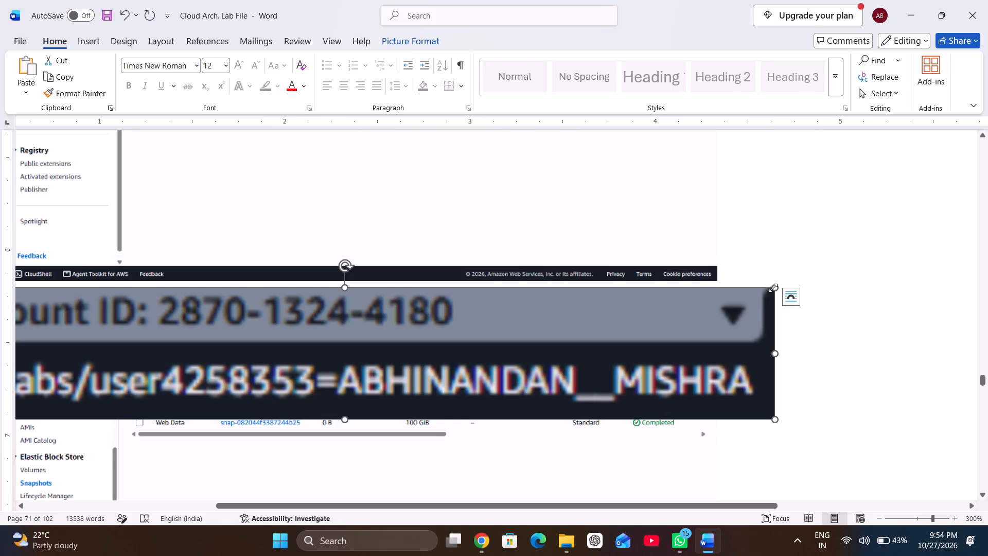
drag(773, 288, 242, 363)
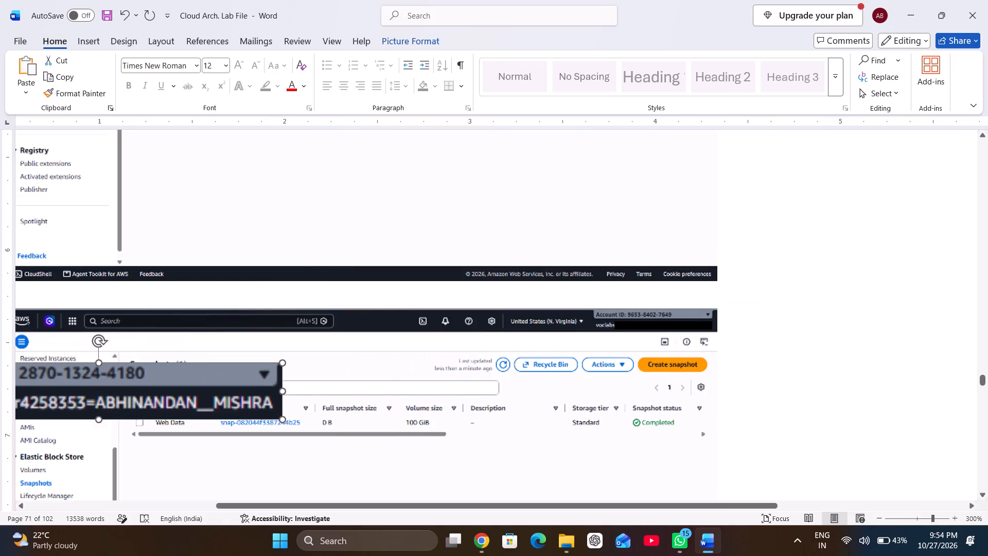
drag(242, 363, 237, 364)
drag(186, 398, 724, 303)
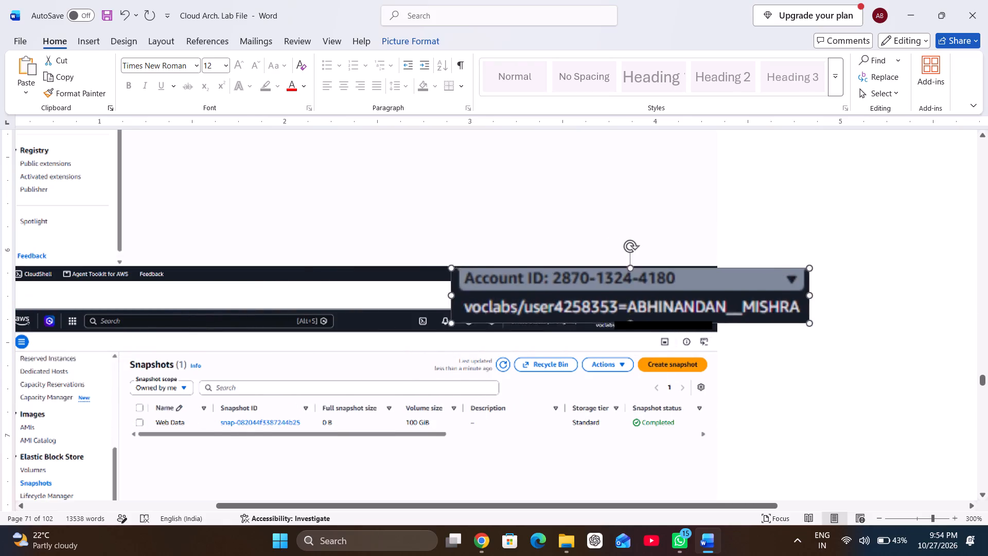
drag(724, 303, 615, 348)
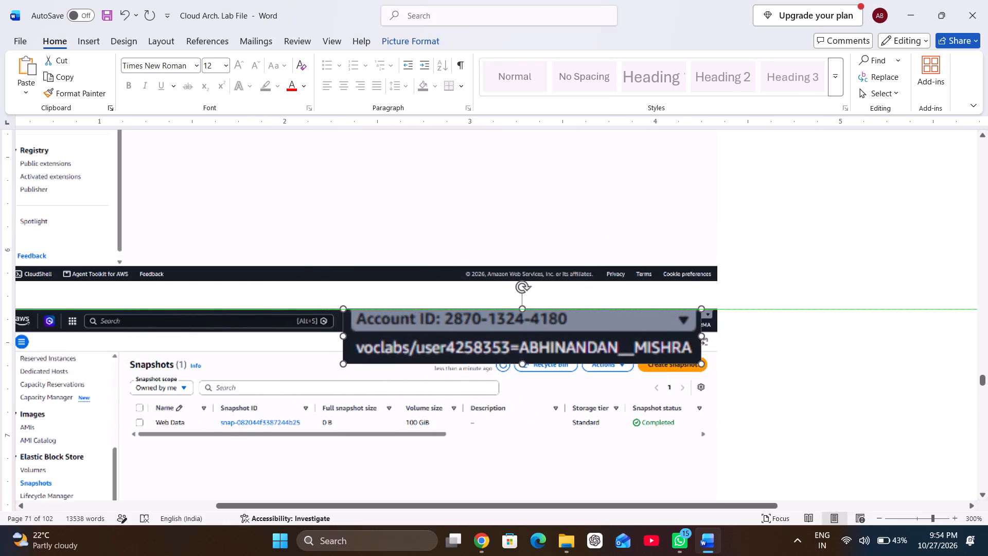
drag(615, 348, 630, 346)
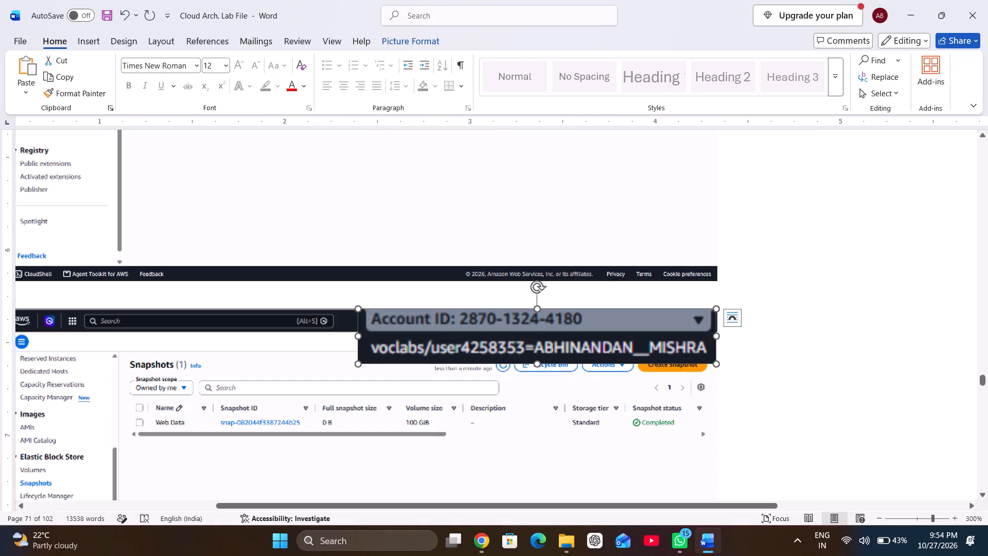
Shrink the account label picture further and fit it over the account area in the Snapshots screenshot's header on page 71.
drag(357, 367, 621, 308)
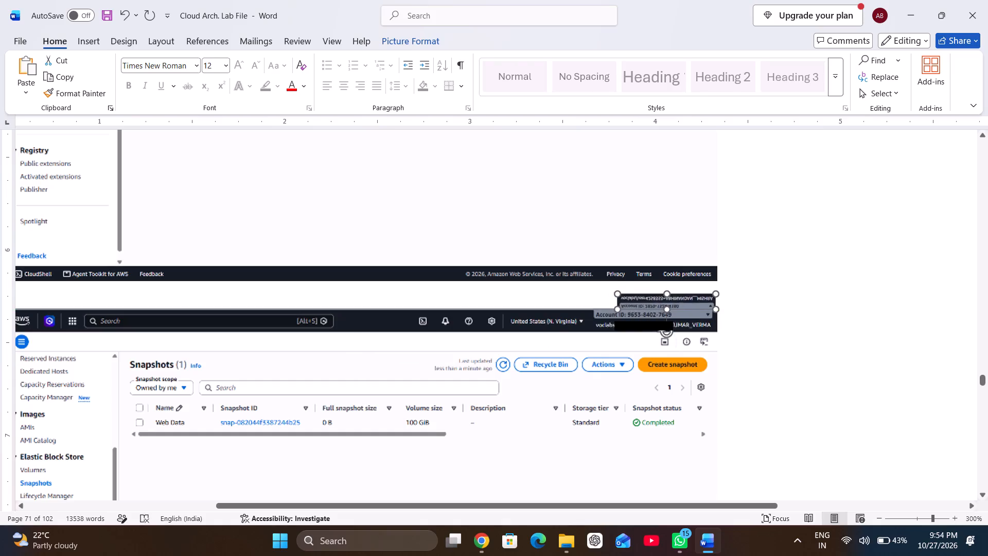
drag(621, 308, 596, 321)
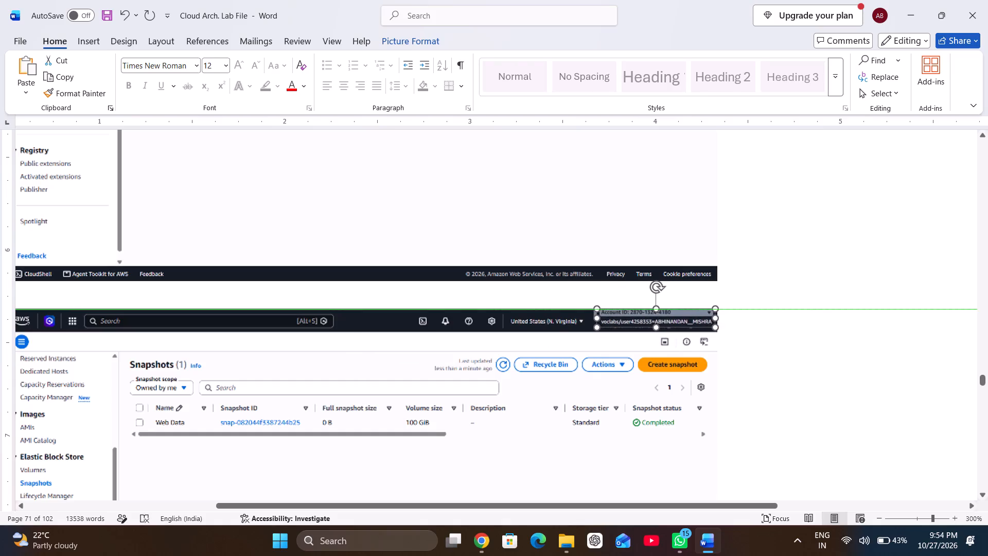
drag(596, 321, 594, 323)
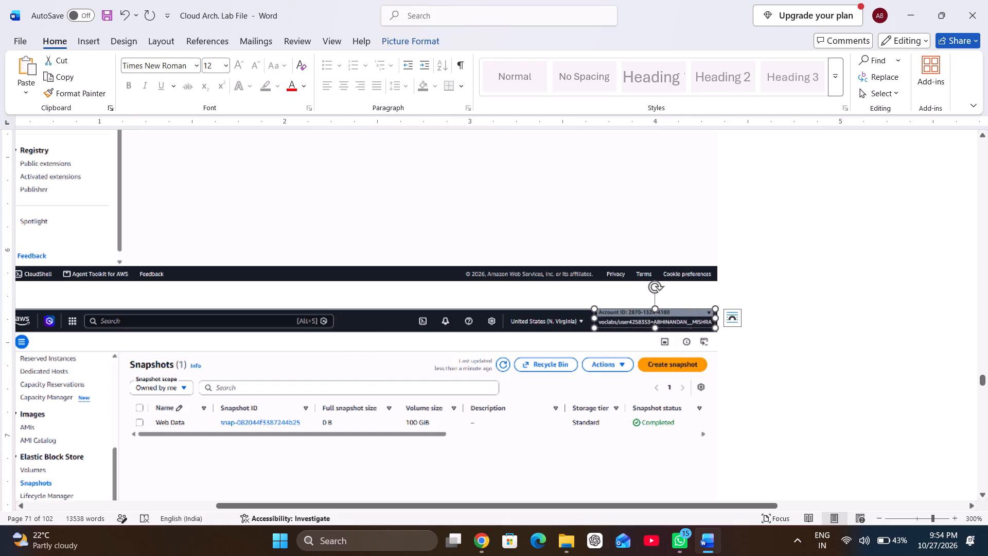
click(623, 322)
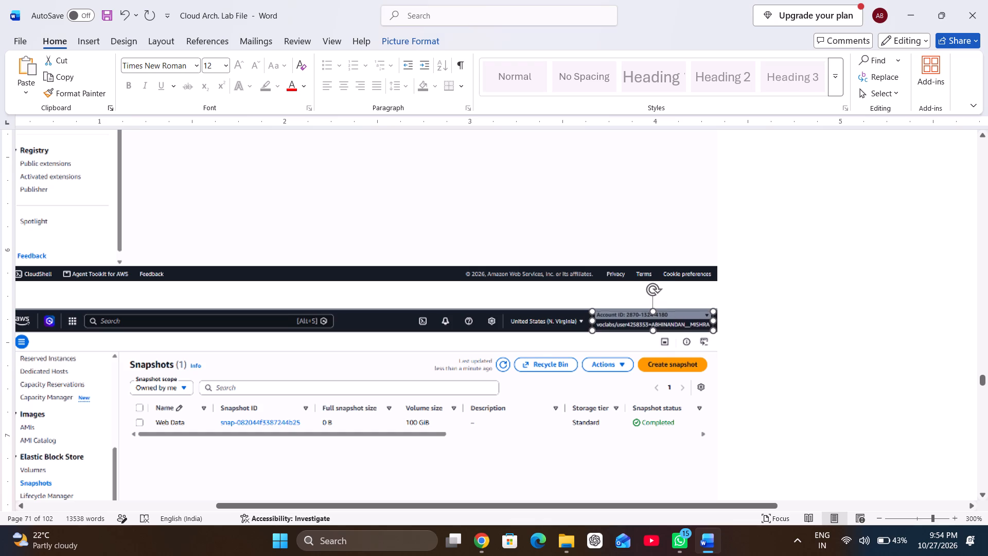
click(588, 367)
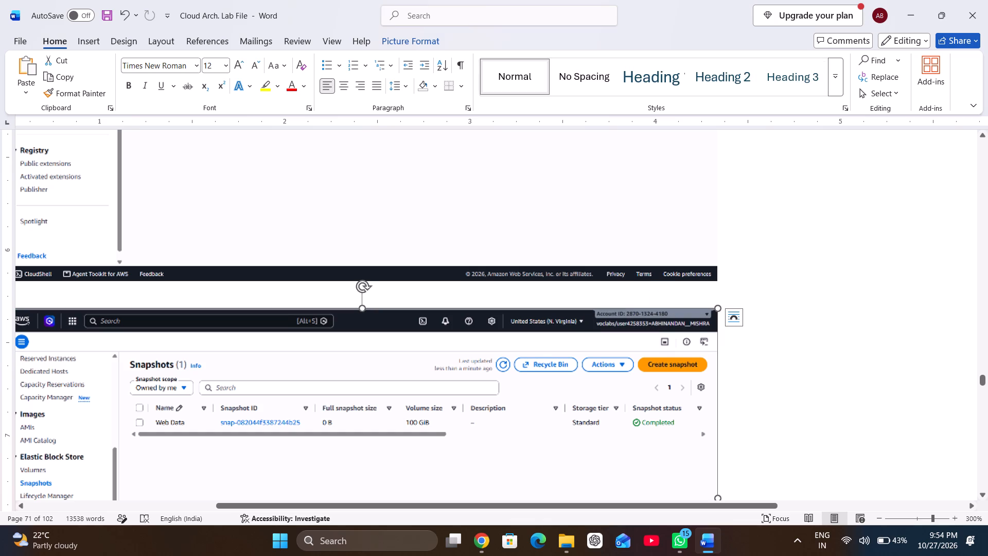
Look through the Automating Infrastructure Deployment section from page 72 onward for screenshots that show account details.
scroll(716, 477, down, 2)
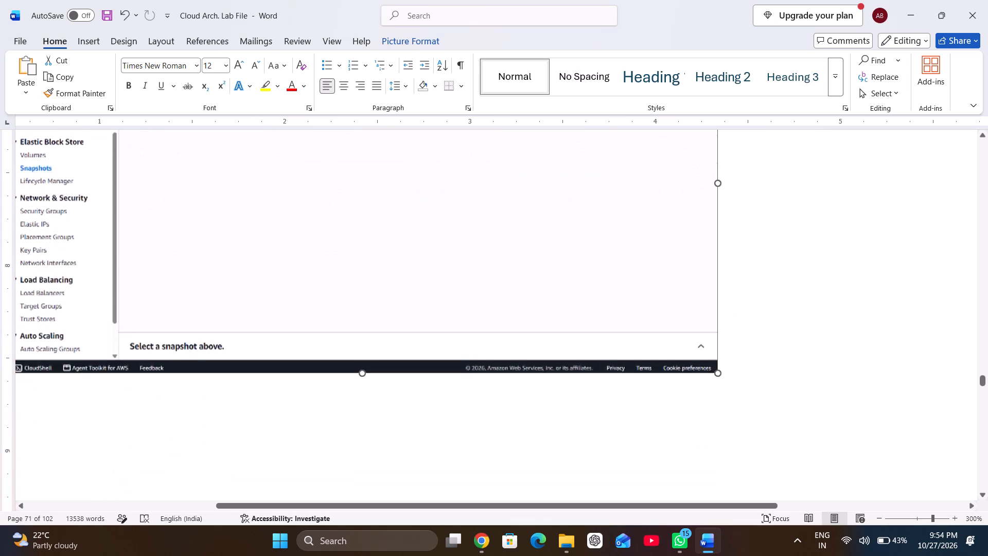
scroll(716, 477, down, 3)
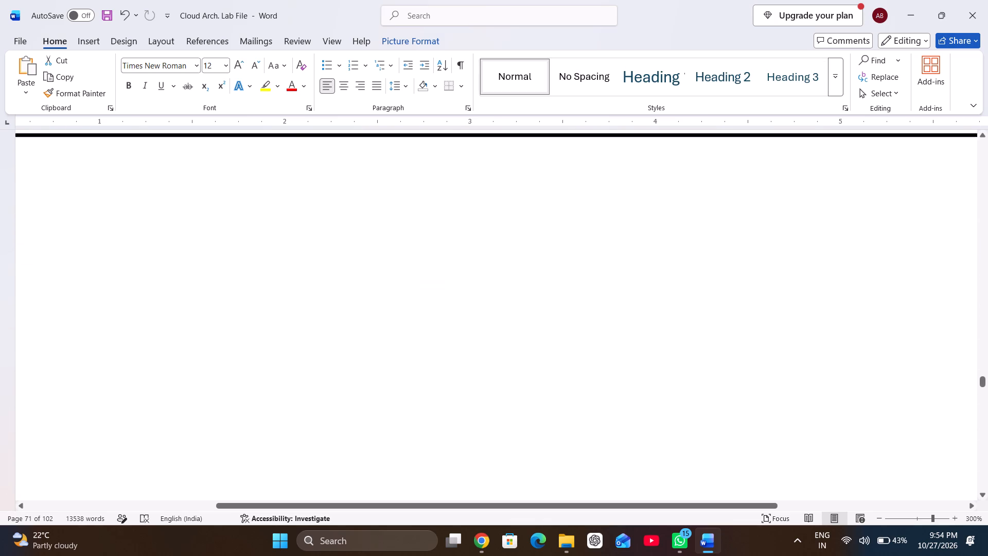
scroll(716, 477, down, 3)
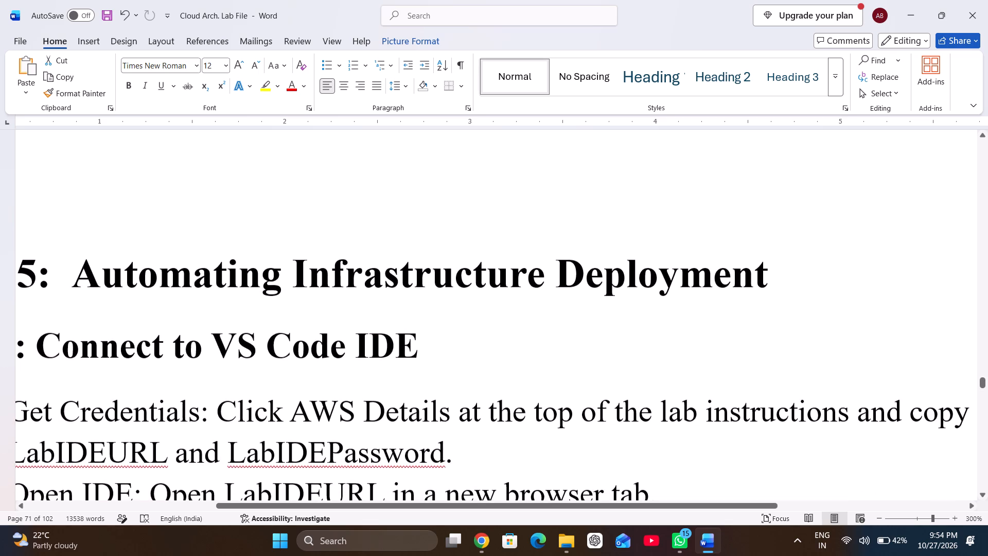
scroll(716, 477, down, 2)
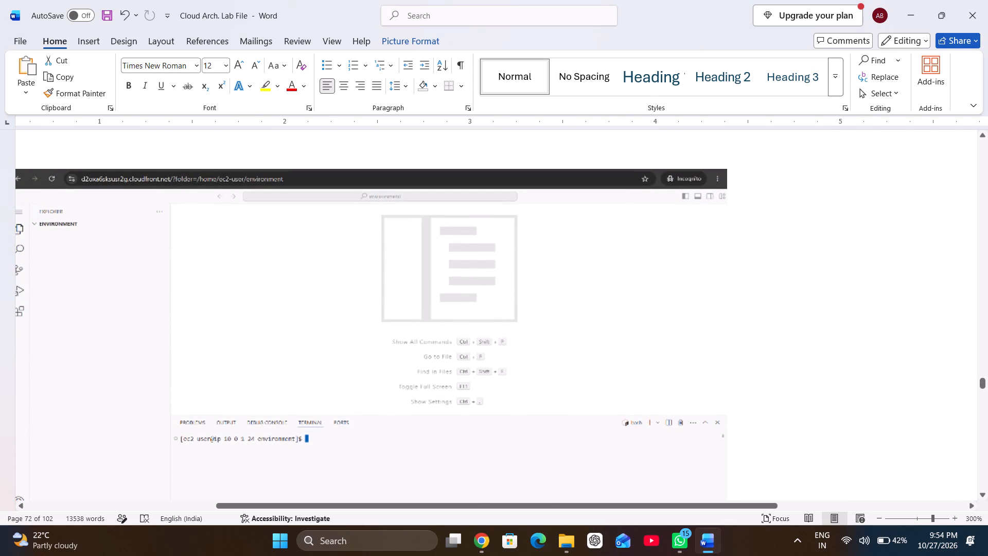
scroll(716, 477, down, 3)
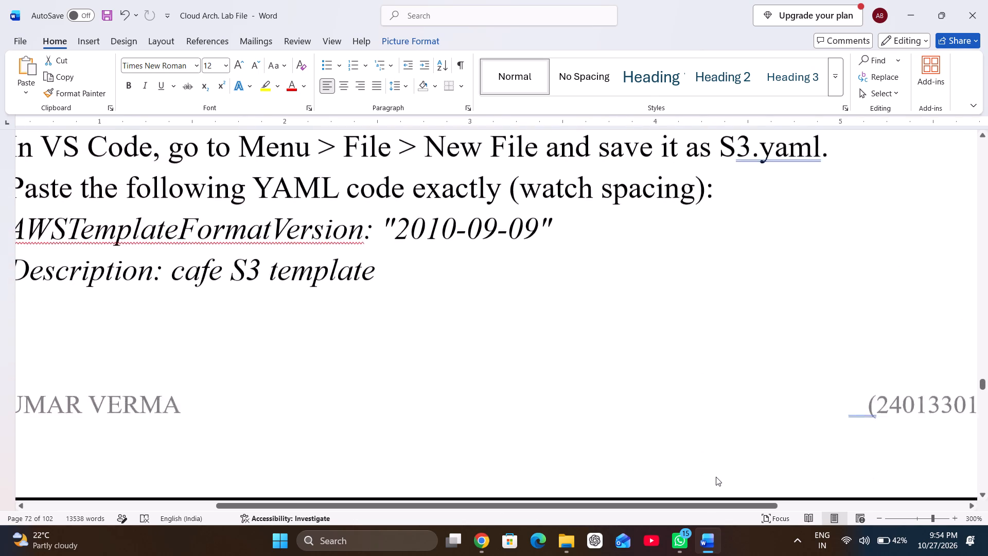
scroll(716, 477, down, 4)
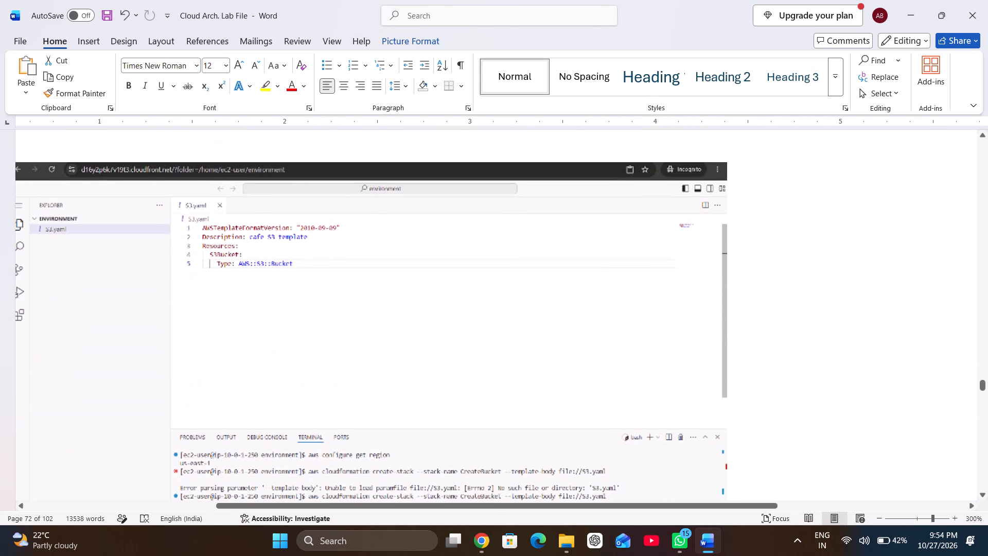
scroll(716, 477, down, 2)
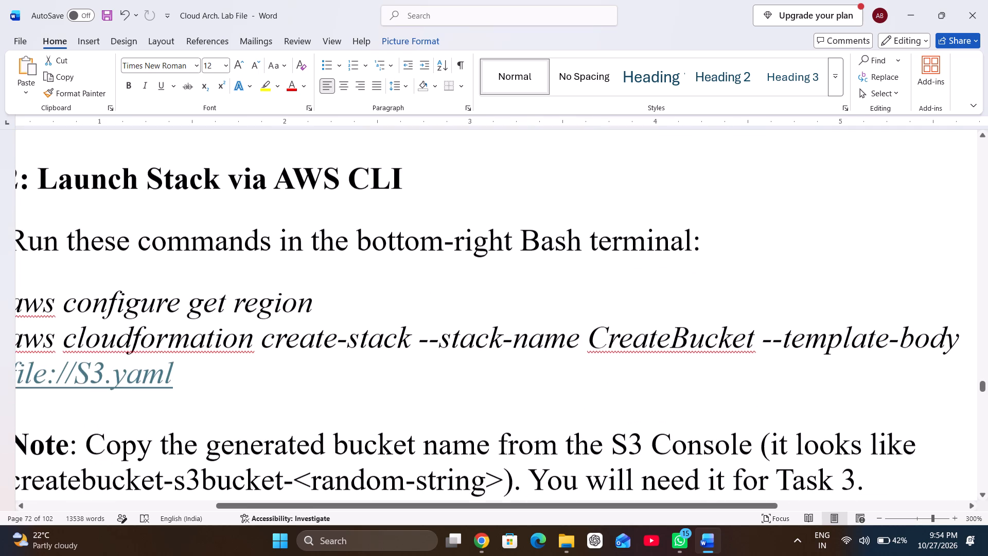
scroll(716, 477, down, 2)
click(716, 477)
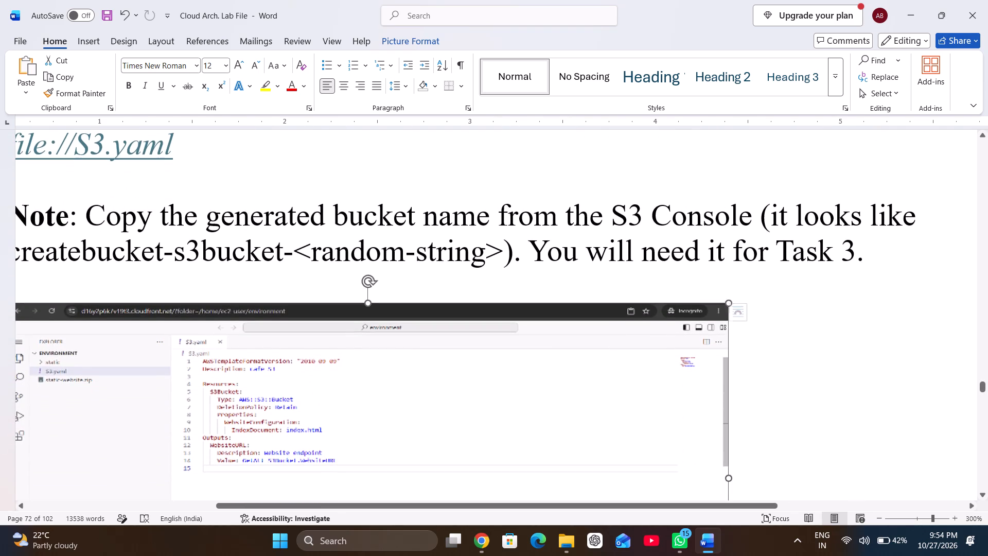
click(845, 435)
scroll(845, 435, down, 1)
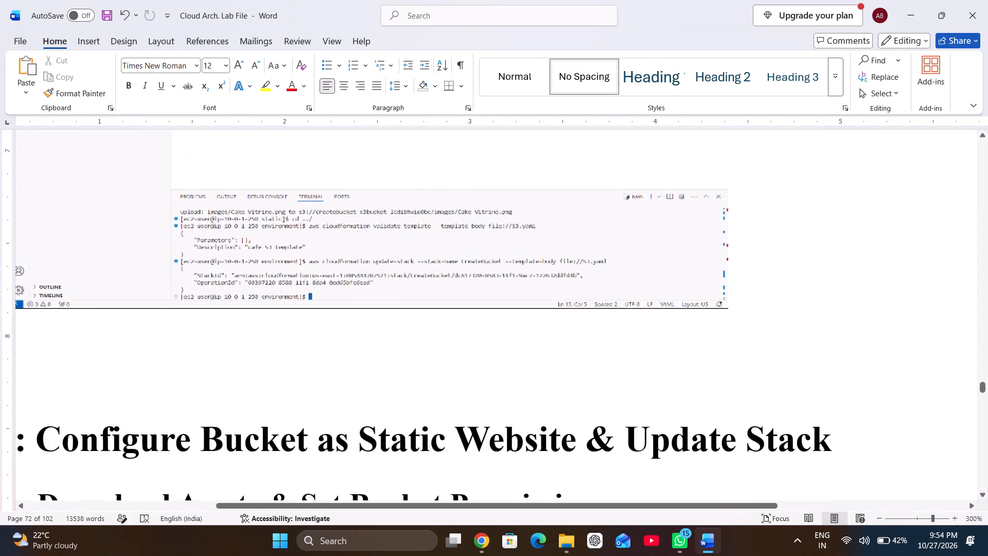
scroll(845, 435, down, 3)
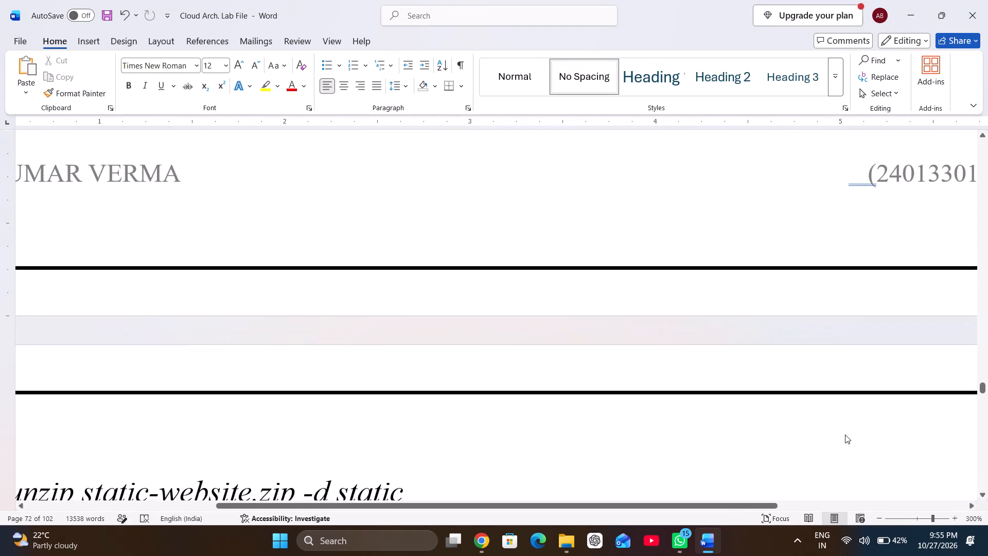
scroll(845, 435, down, 4)
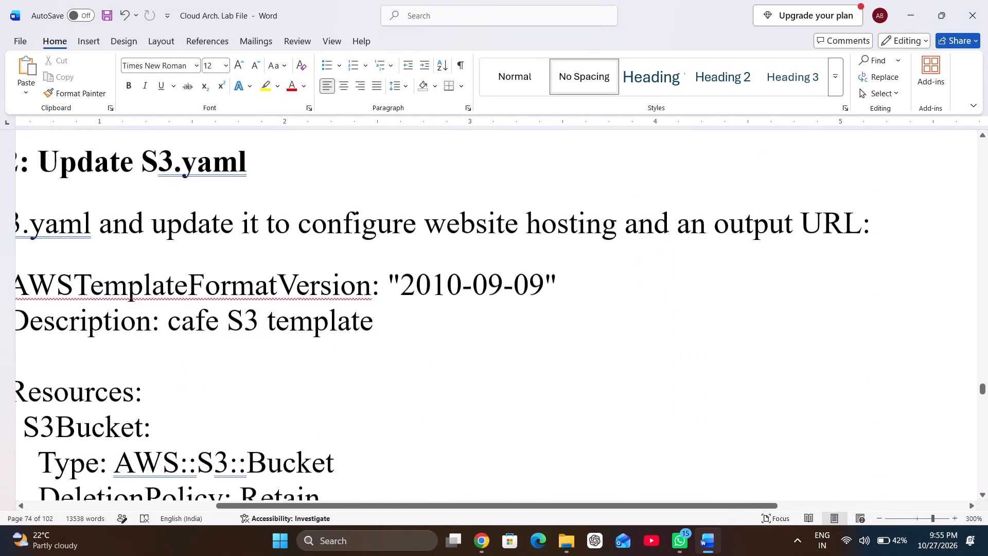
scroll(845, 435, down, 4)
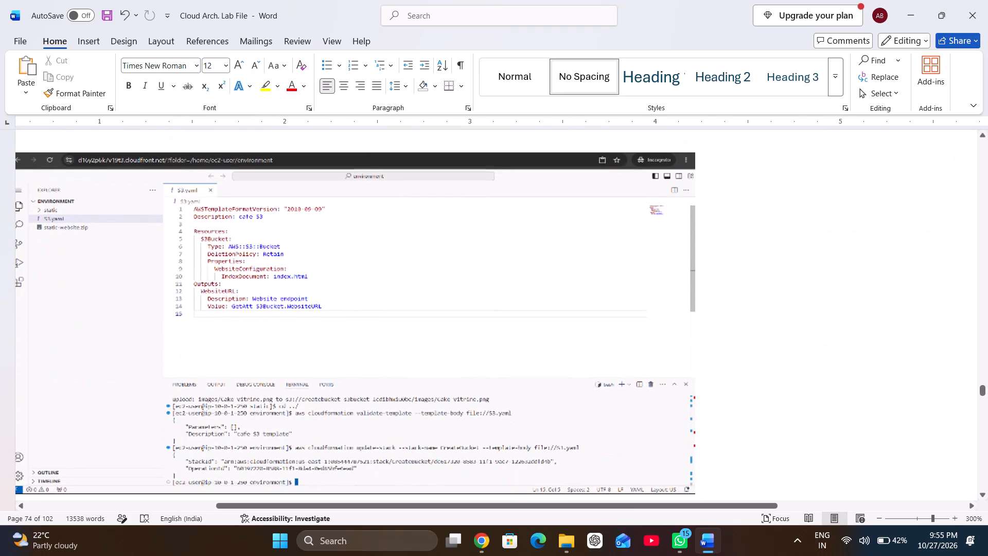
scroll(845, 435, down, 1)
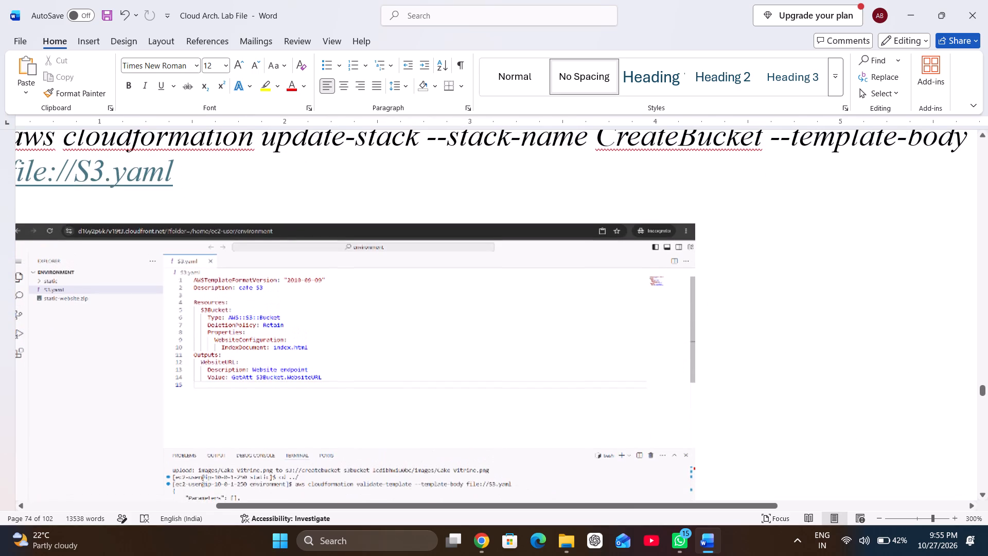
scroll(845, 435, down, 2)
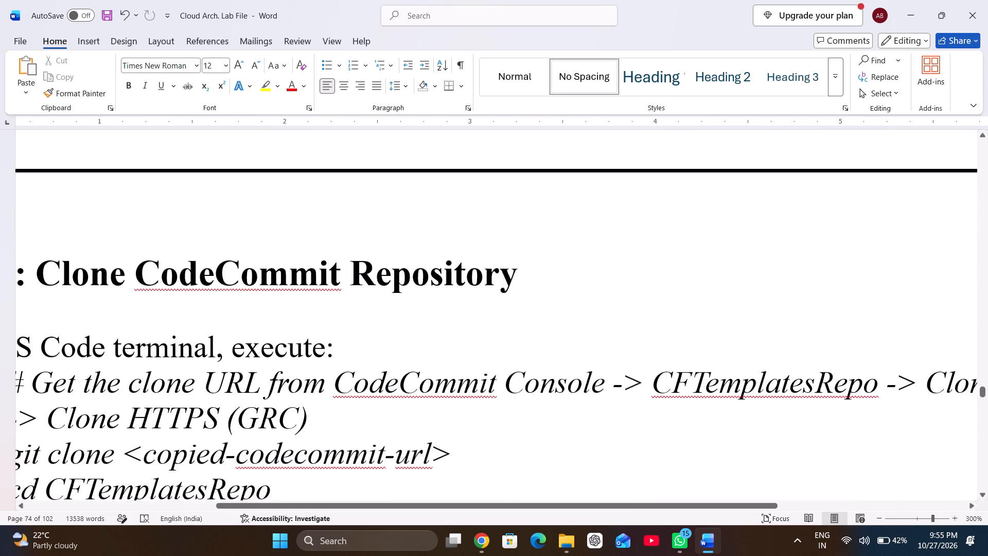
scroll(845, 435, down, 3)
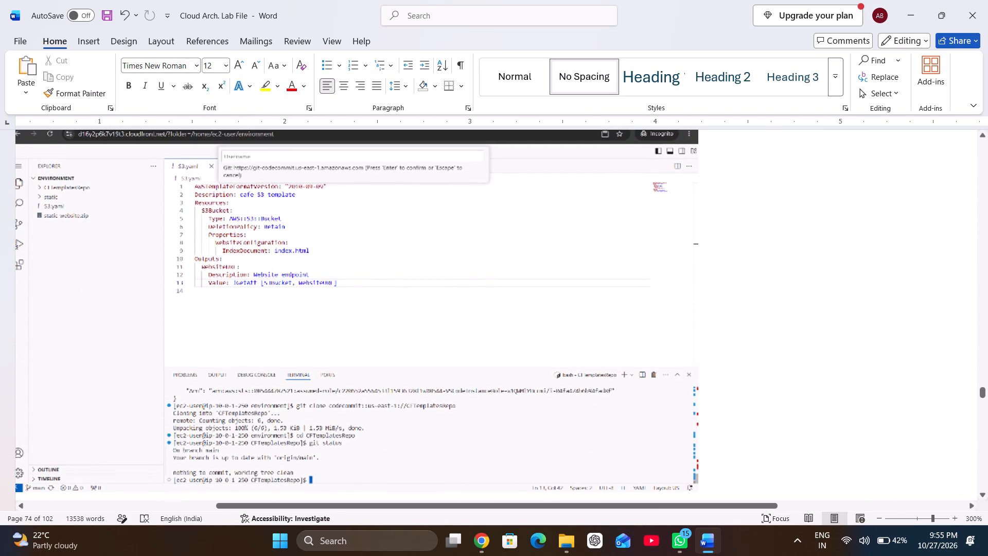
scroll(845, 435, down, 4)
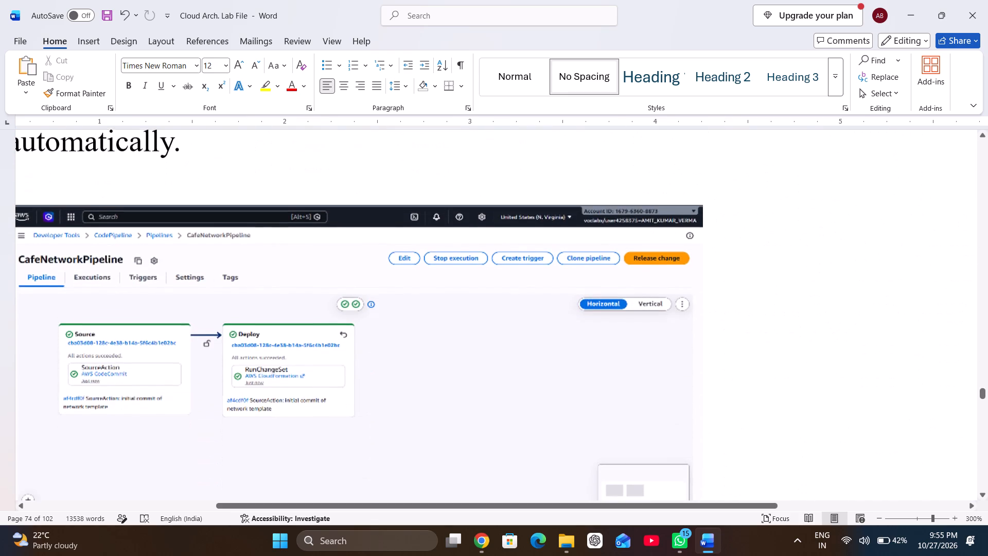
Delete the CafeNetworkPipeline screenshot above the Task 6 heading, along with the blank space it leaves after the preceding list item.
click(579, 331)
key(Delete)
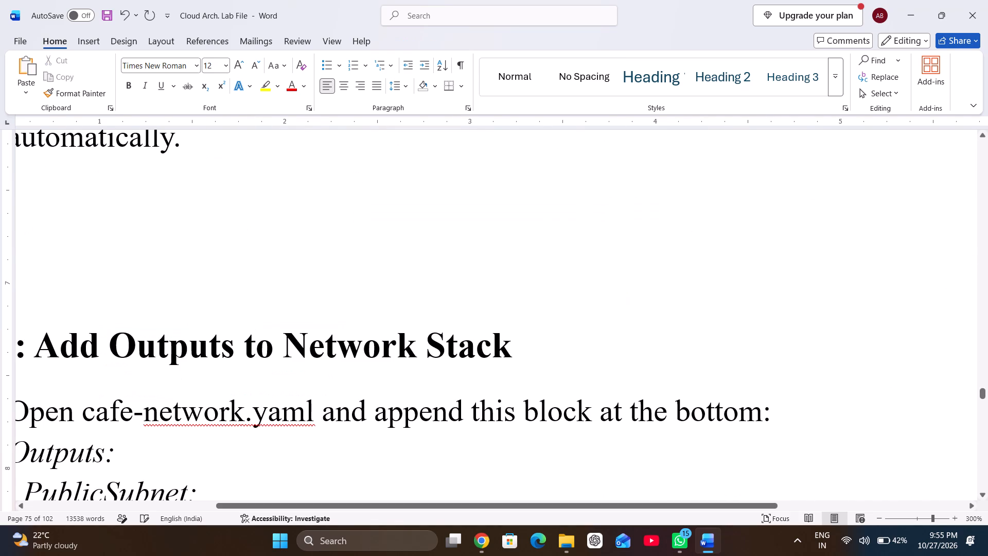
key(BackSpace)
key(BackSpace)
key(BackSpace)
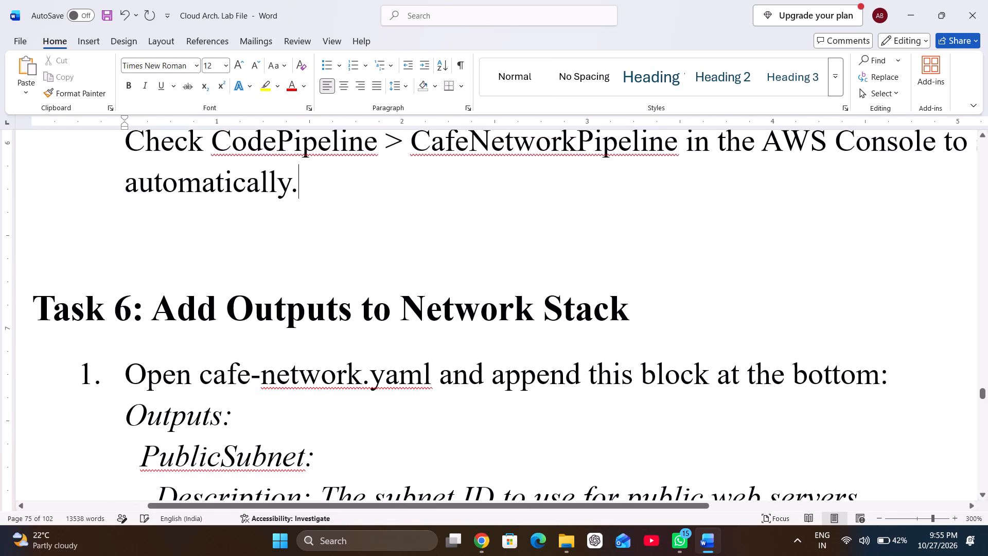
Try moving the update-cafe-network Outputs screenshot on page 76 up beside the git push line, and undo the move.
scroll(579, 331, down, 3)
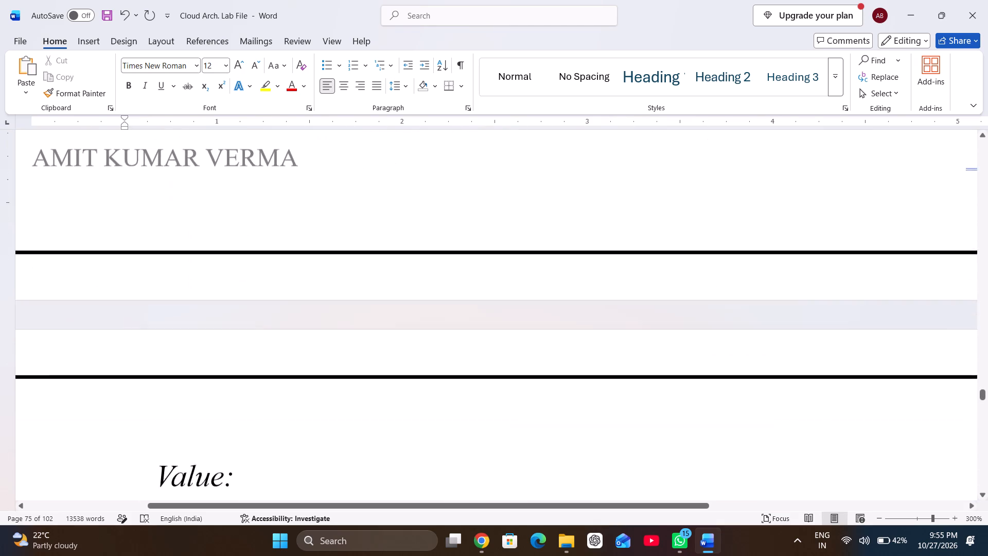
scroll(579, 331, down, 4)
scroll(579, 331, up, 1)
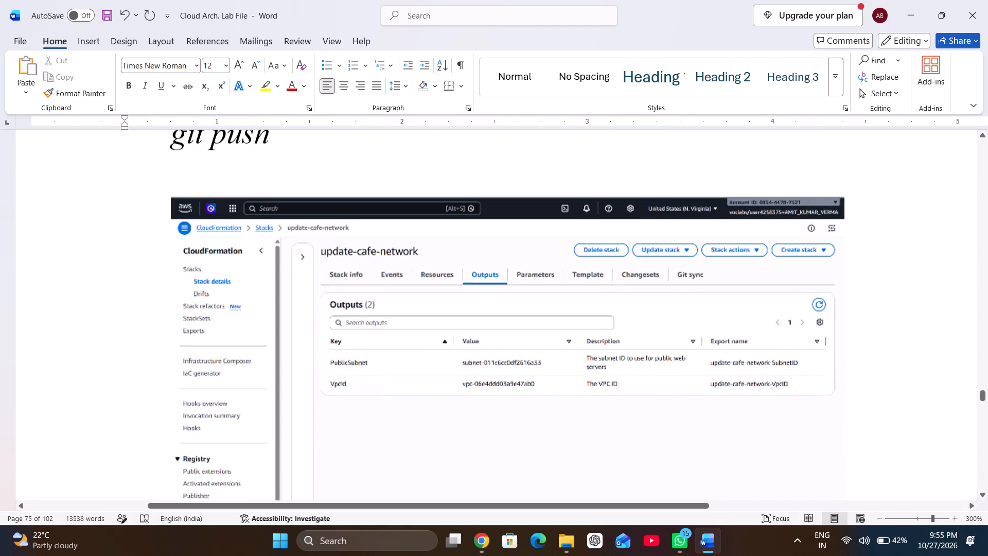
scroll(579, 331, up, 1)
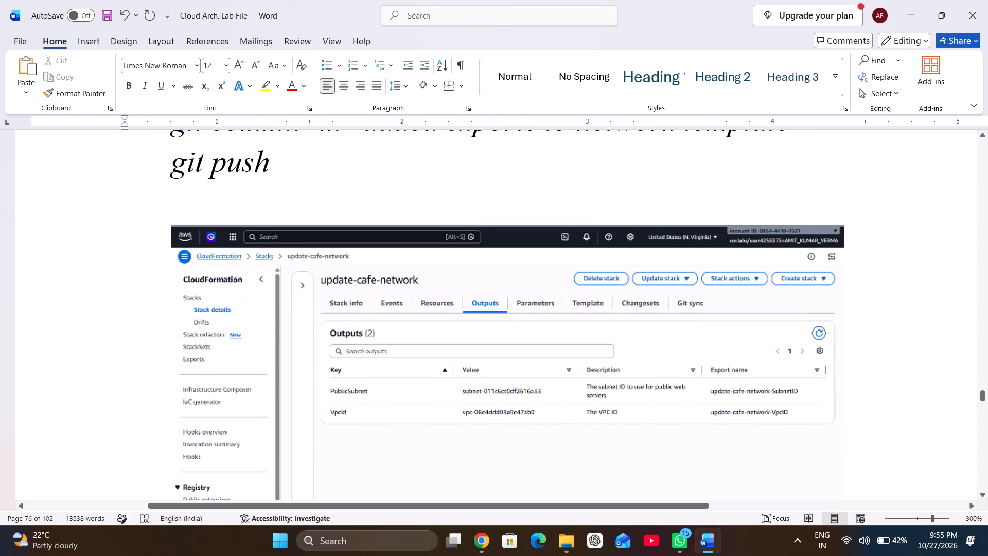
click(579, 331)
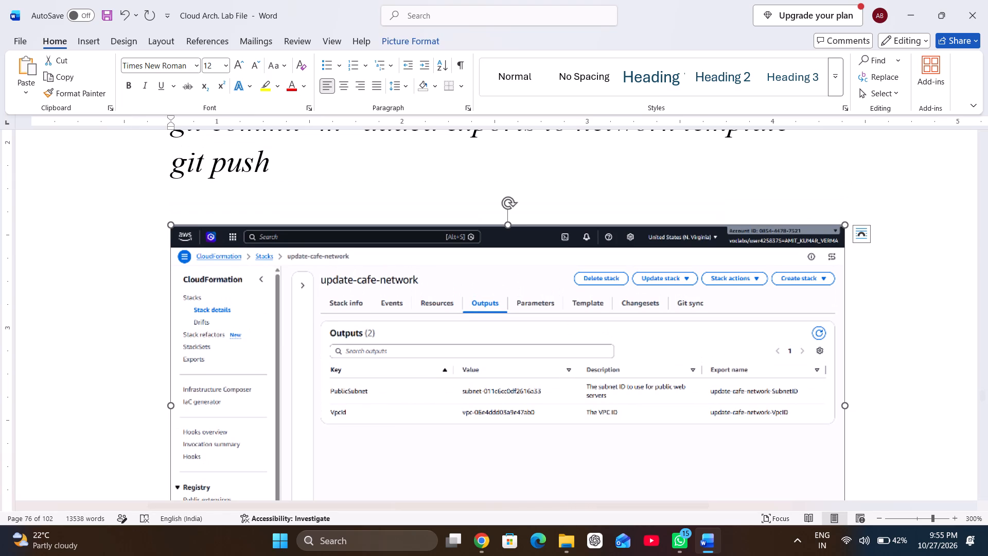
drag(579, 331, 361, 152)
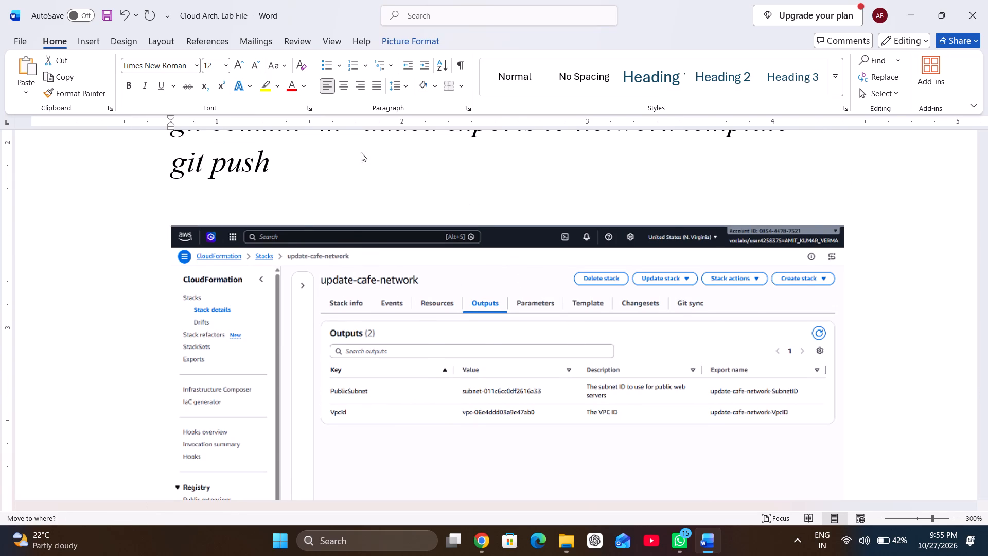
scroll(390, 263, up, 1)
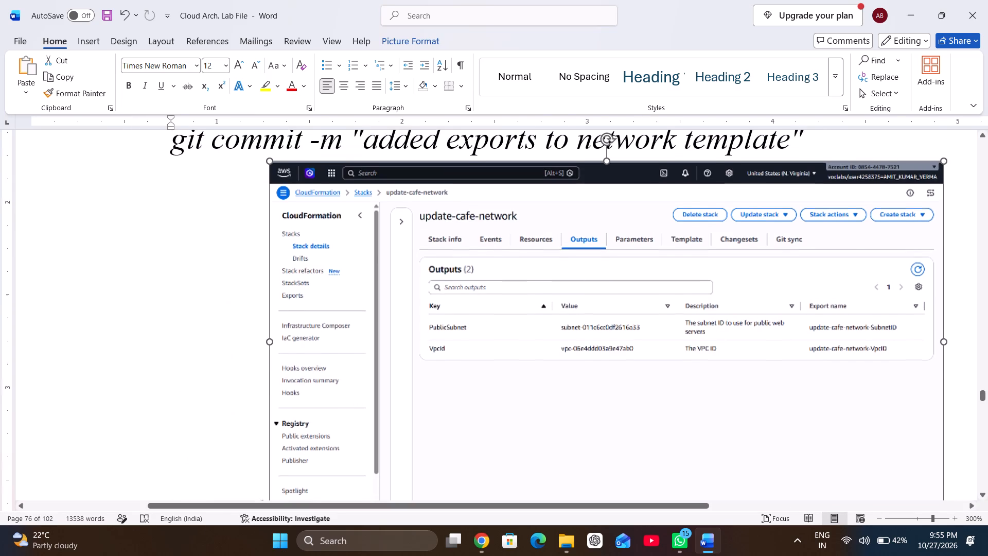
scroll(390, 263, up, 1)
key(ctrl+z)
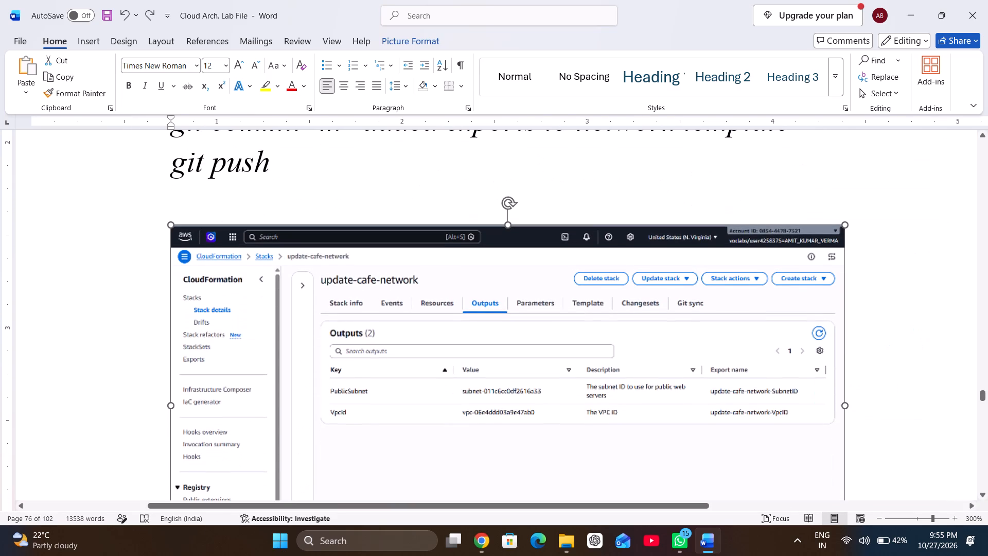
Paste the account label picture after the git push line on page 76 and set its text wrapping to In Front of Text.
click(305, 164)
key(ctrl+v)
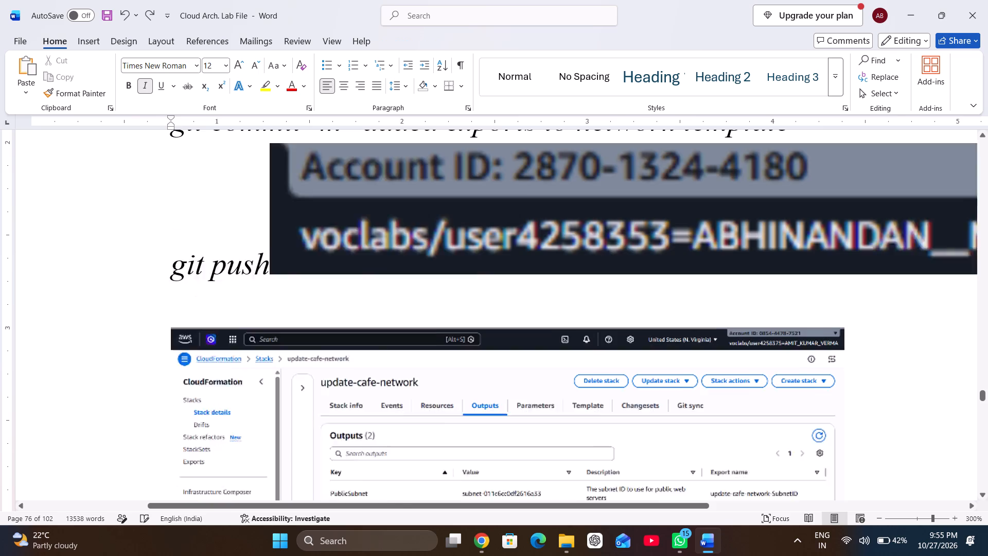
click(370, 212)
right_click(370, 212)
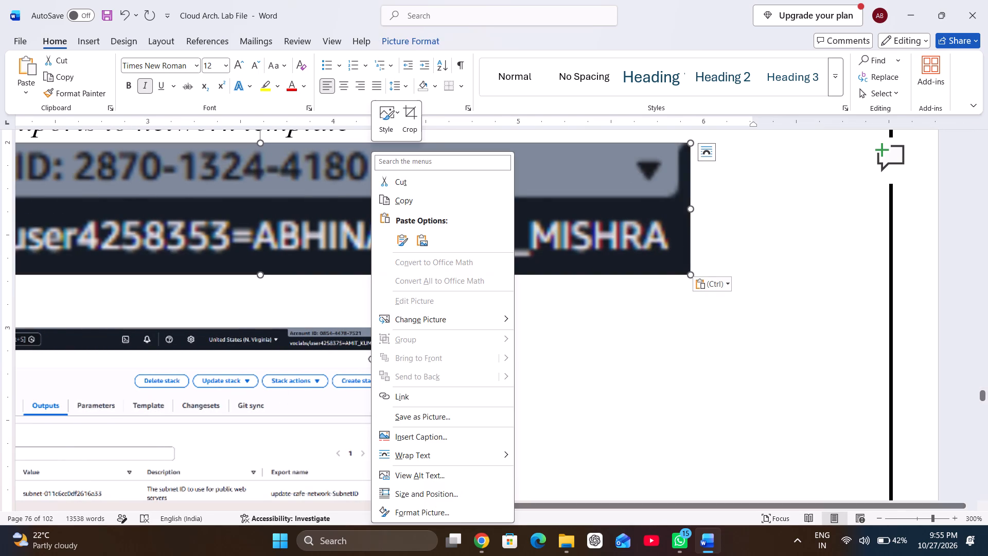
click(434, 457)
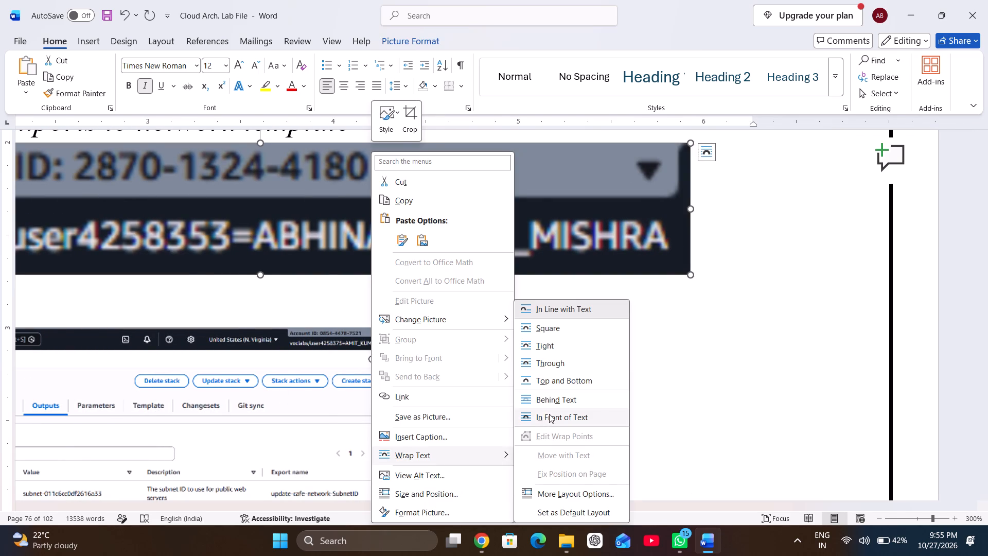
click(550, 414)
Shrink the floating account label picture to about a fifth of its pasted width, beside the update-cafe-network screenshot.
drag(481, 185, 525, 267)
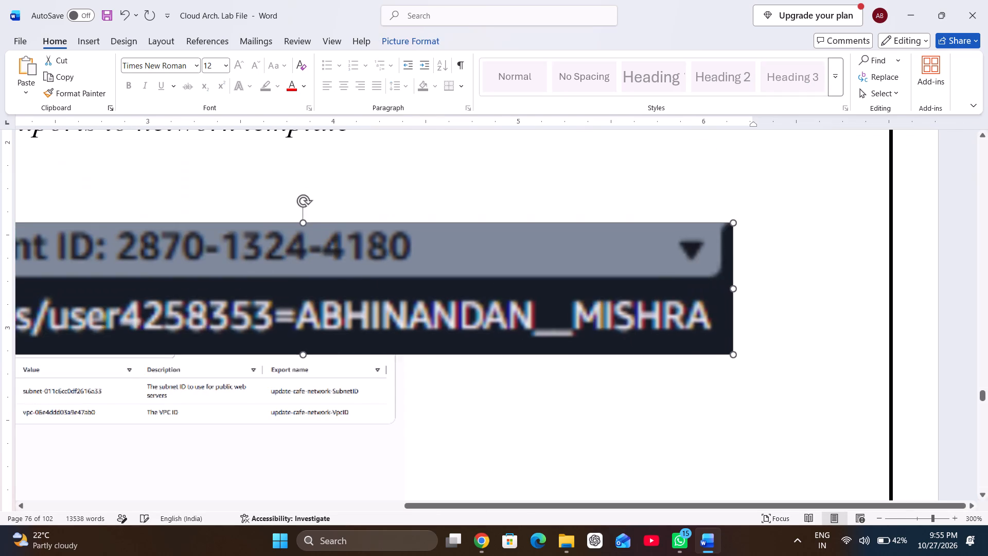
drag(525, 267, 629, 253)
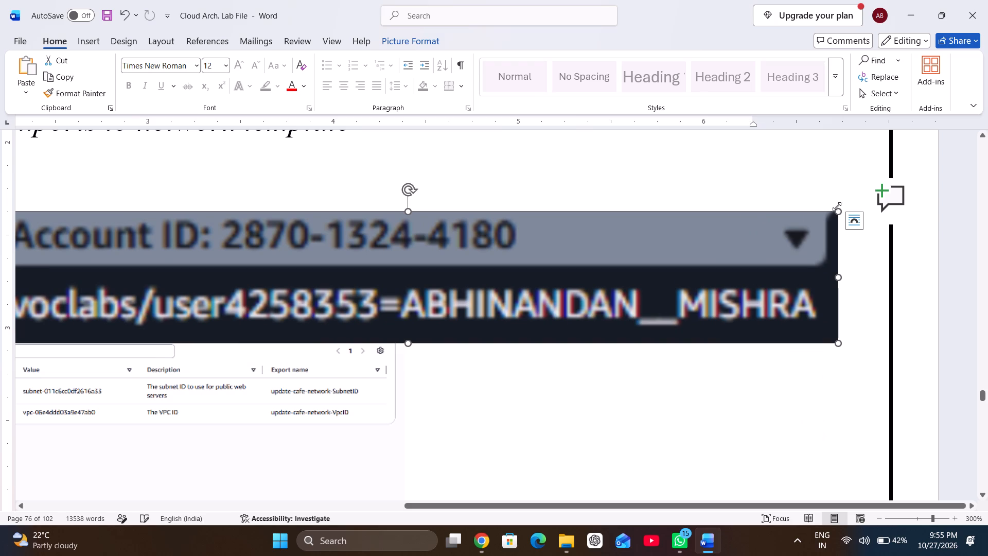
drag(840, 210, 328, 253)
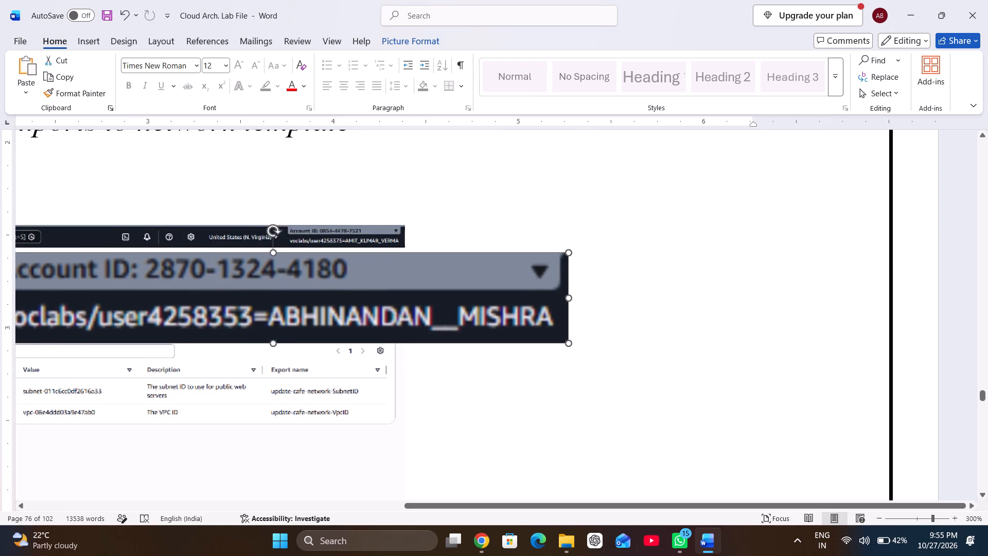
drag(323, 302, 433, 264)
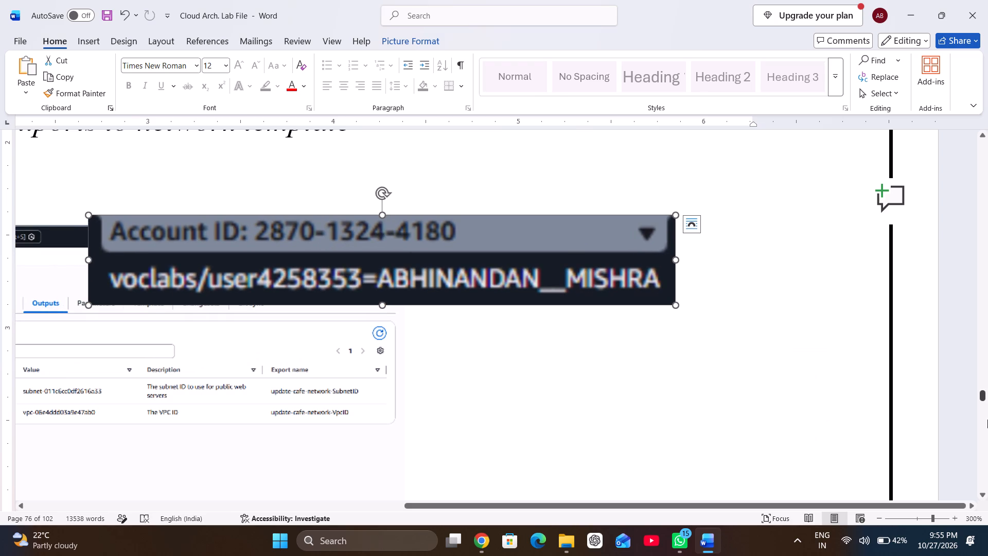
click(955, 519)
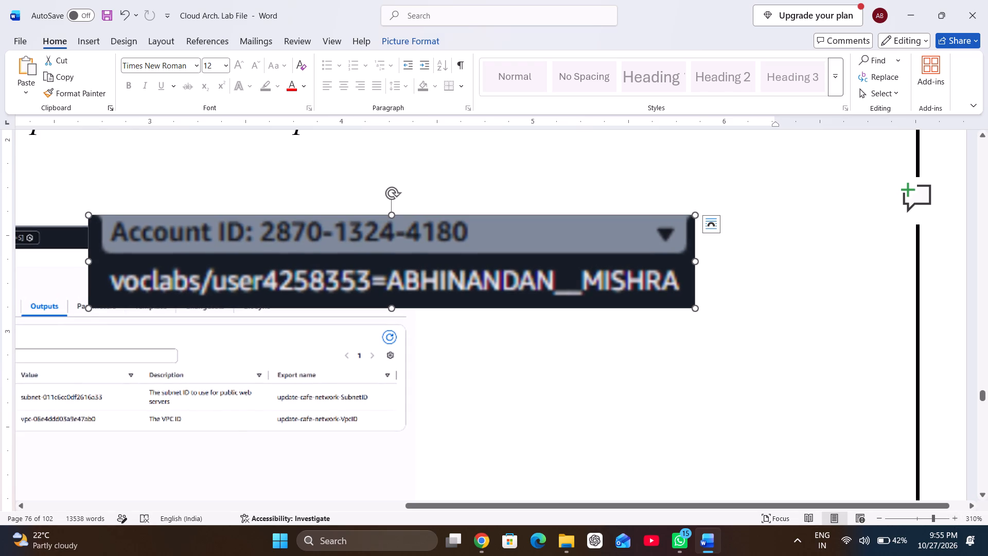
drag(93, 309, 244, 315)
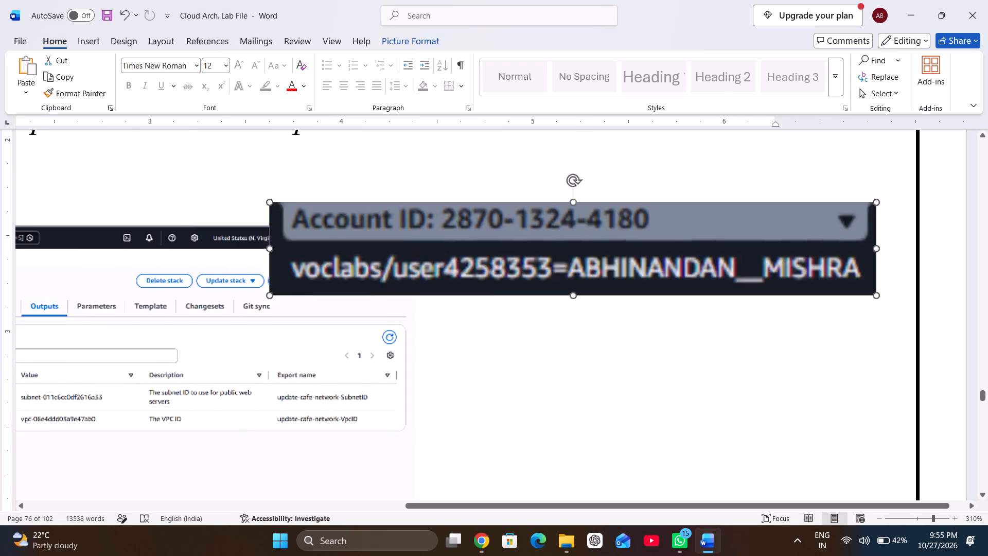
drag(244, 315, 80, 375)
drag(76, 374, 205, 356)
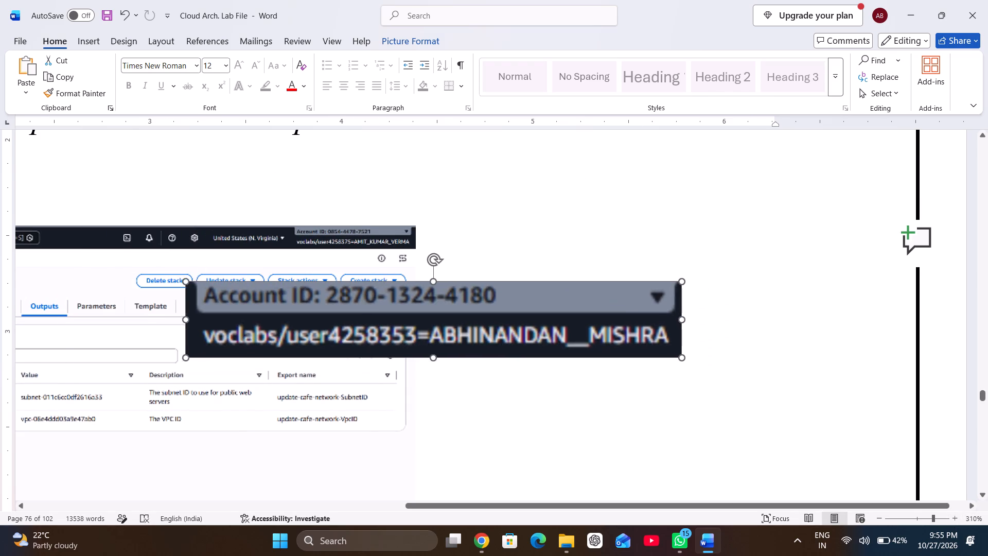
drag(205, 356, 492, 297)
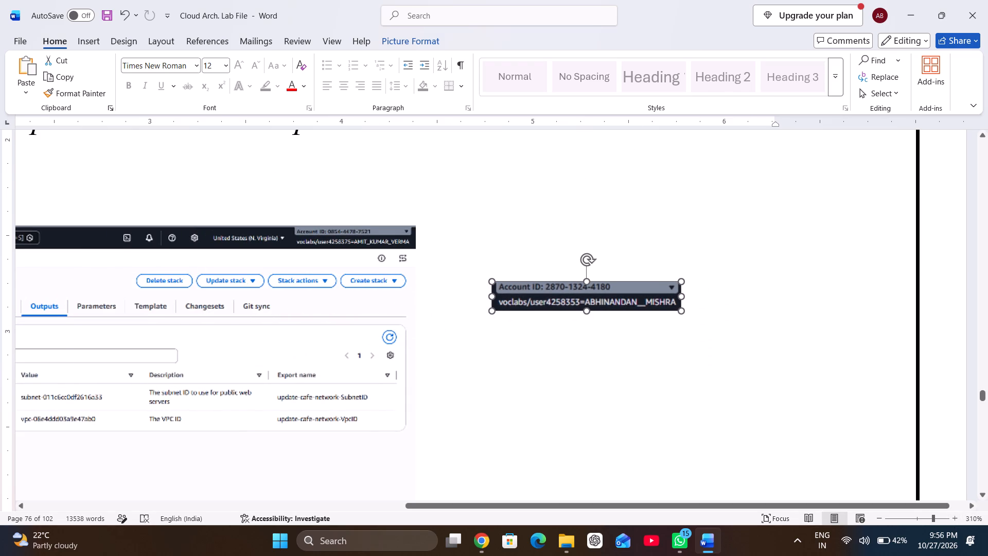
drag(492, 297, 492, 298)
Move the account label picture over the account area in the update-cafe-network screenshot's header and shrink it to fit.
drag(527, 302, 294, 261)
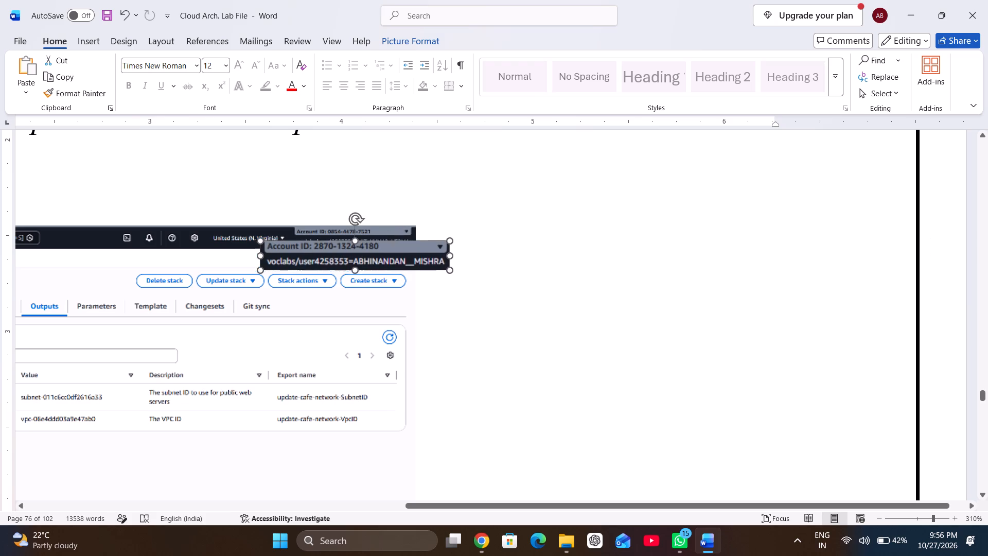
drag(294, 261, 259, 247)
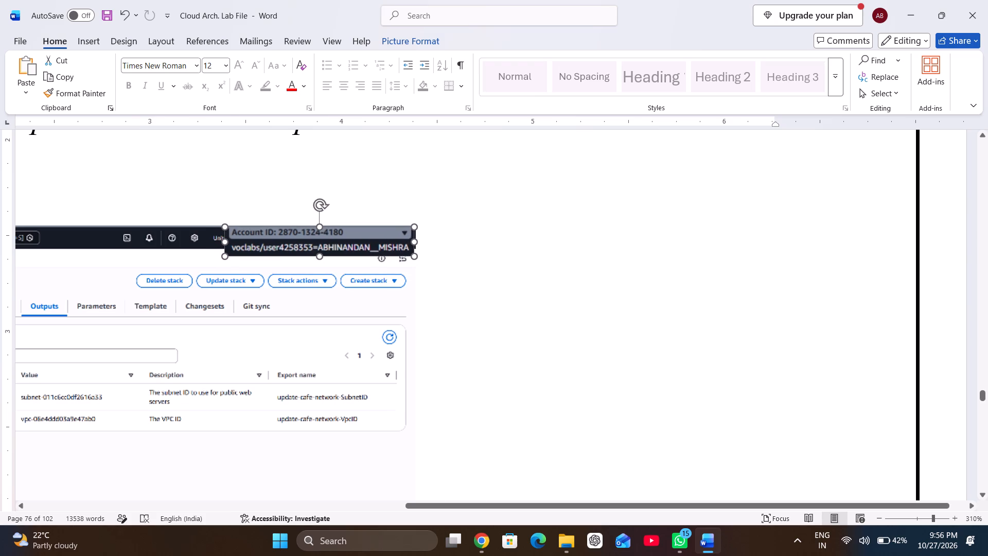
drag(224, 258, 246, 253)
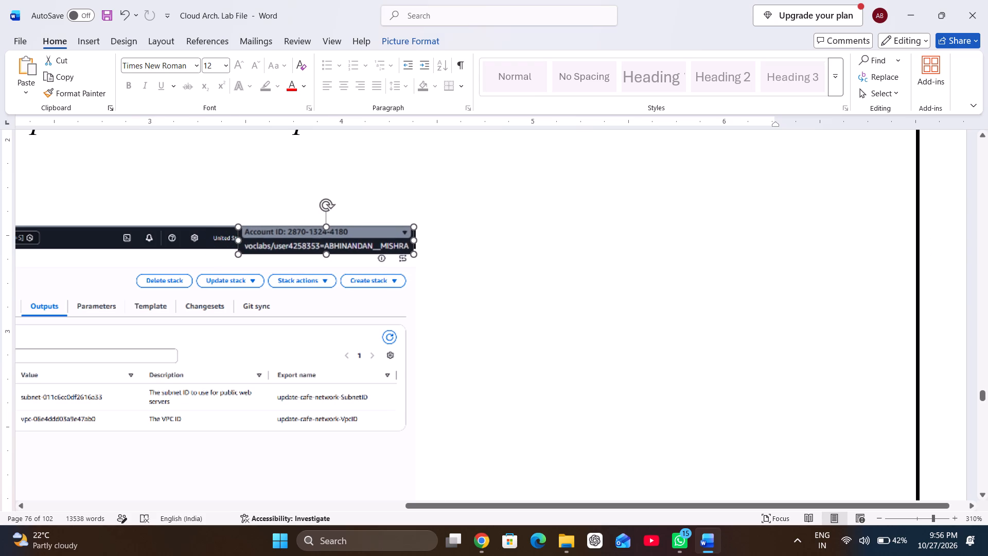
drag(246, 253, 302, 245)
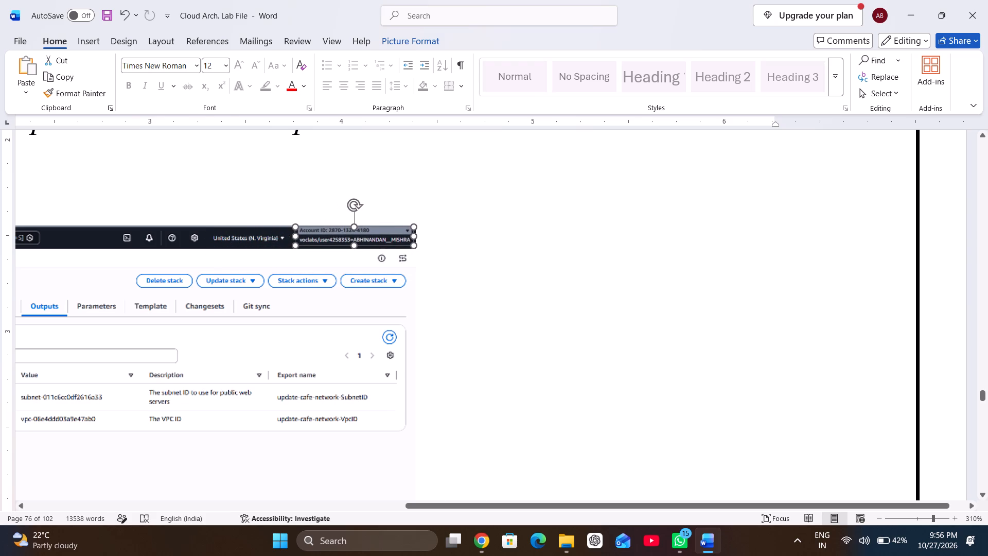
drag(302, 245, 309, 246)
click(321, 306)
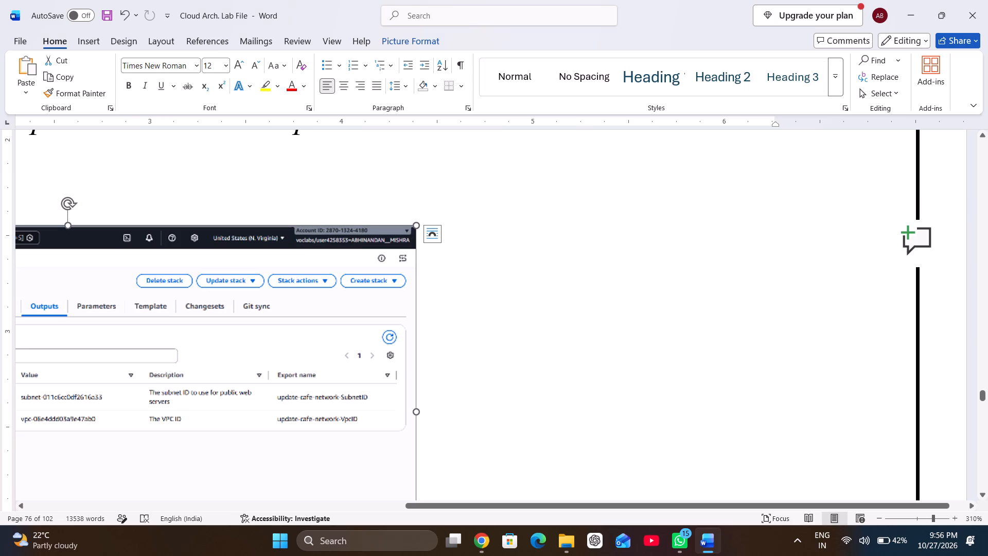
Look through the pages from the cafe-app.yaml task to Create Key Pair in Oregon for screenshots that show account details.
scroll(313, 350, down, 2)
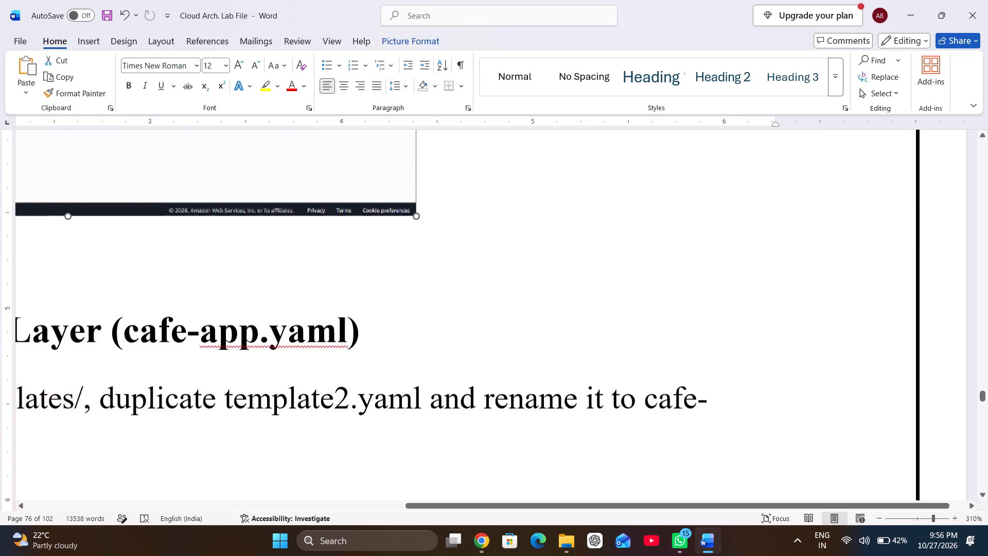
scroll(313, 350, down, 4)
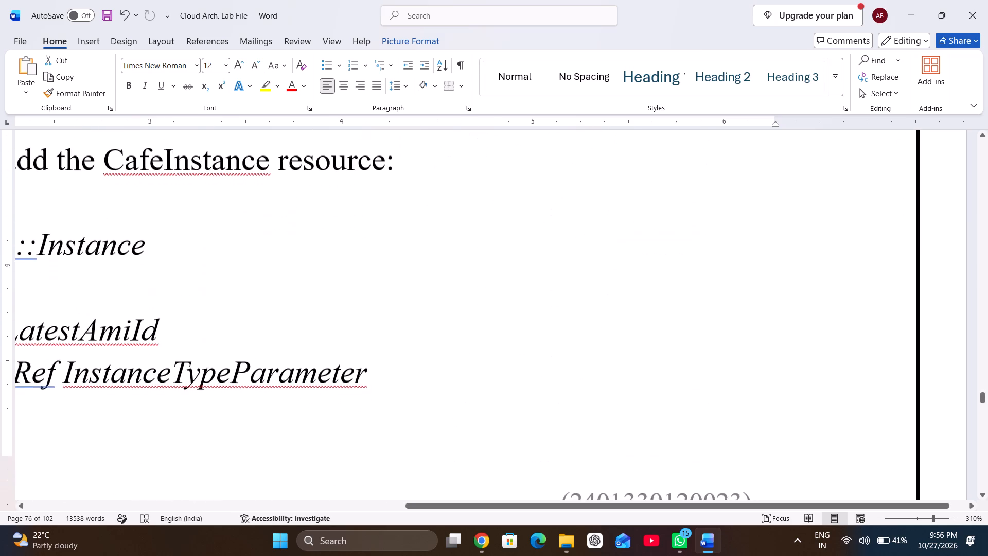
scroll(313, 350, down, 4)
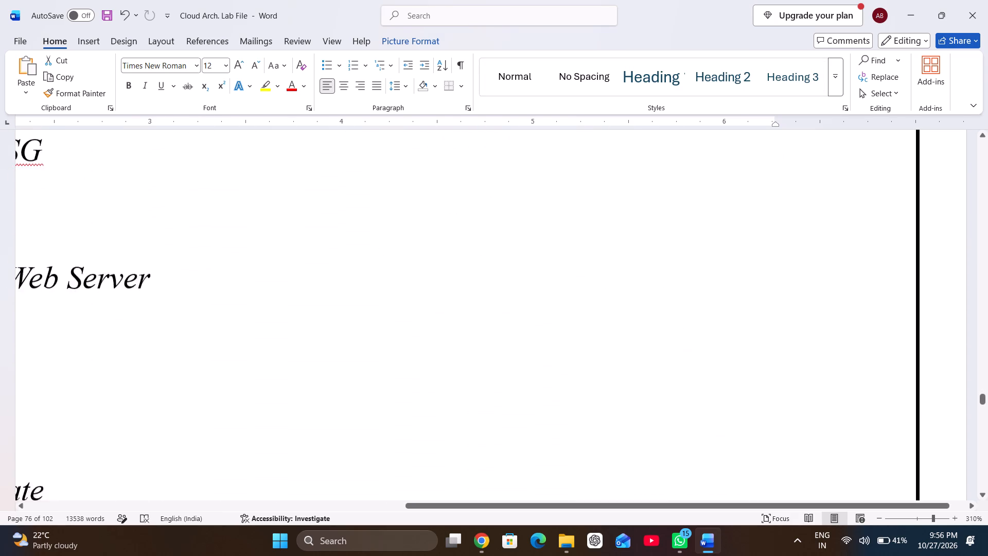
scroll(313, 350, down, 4)
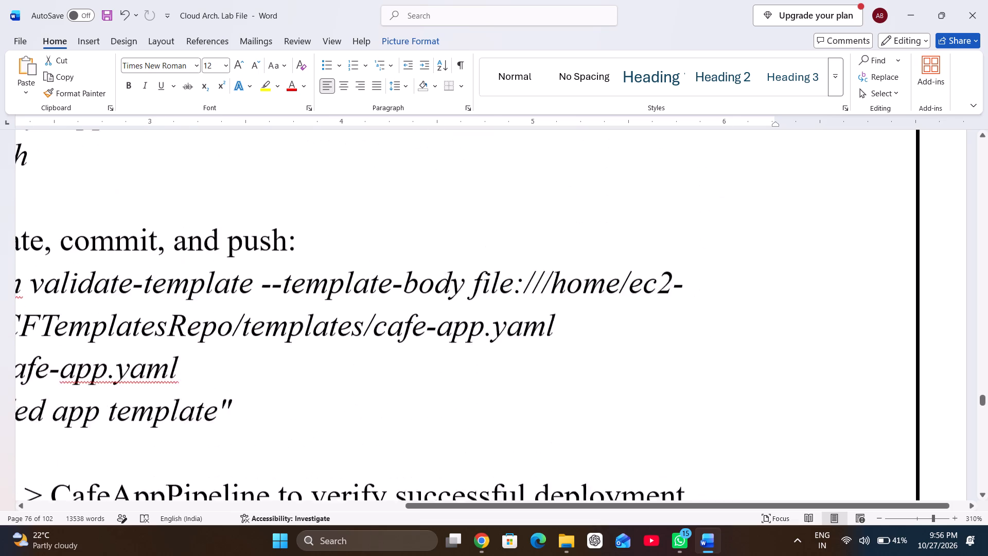
scroll(313, 350, down, 5)
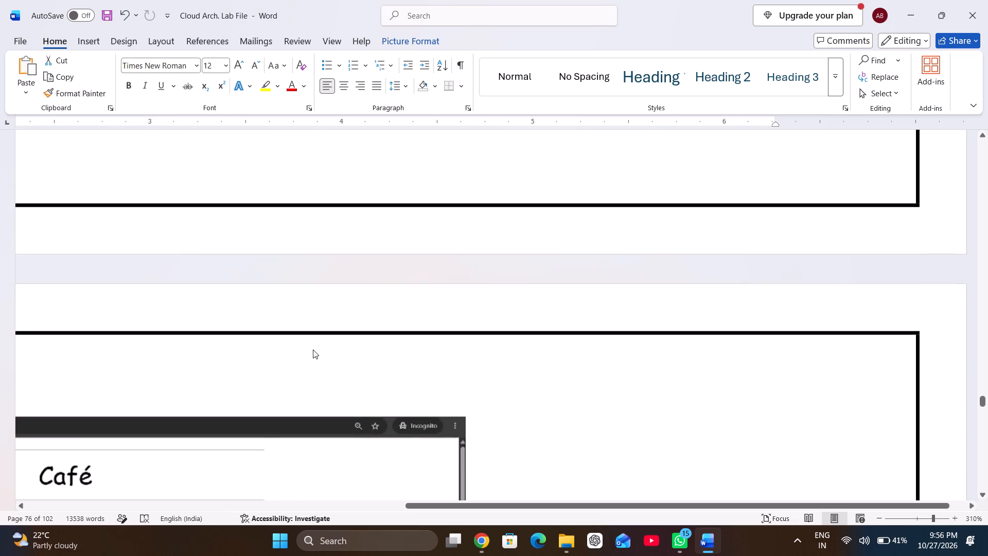
scroll(313, 350, down, 1)
scroll(313, 350, right, 1)
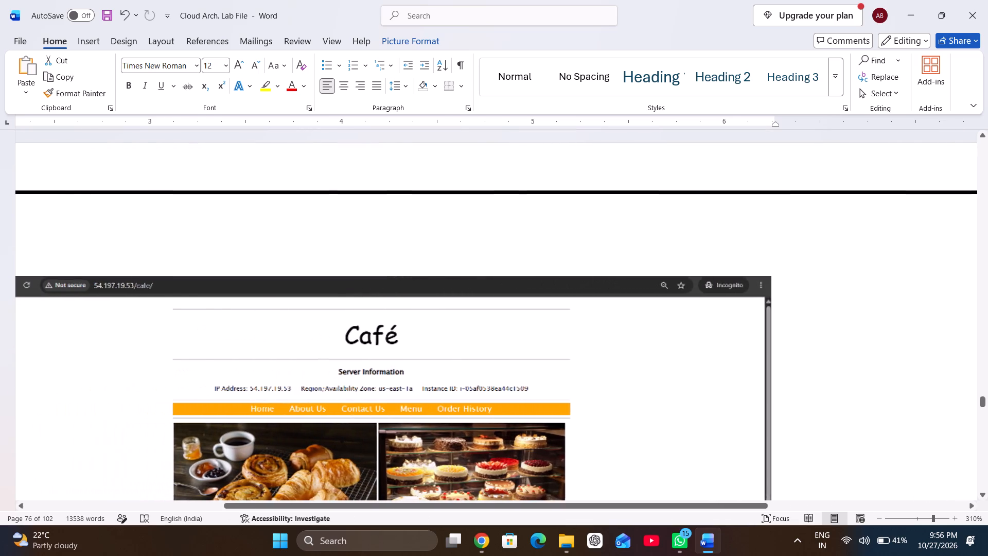
scroll(313, 350, right, 2)
scroll(313, 350, down, 2)
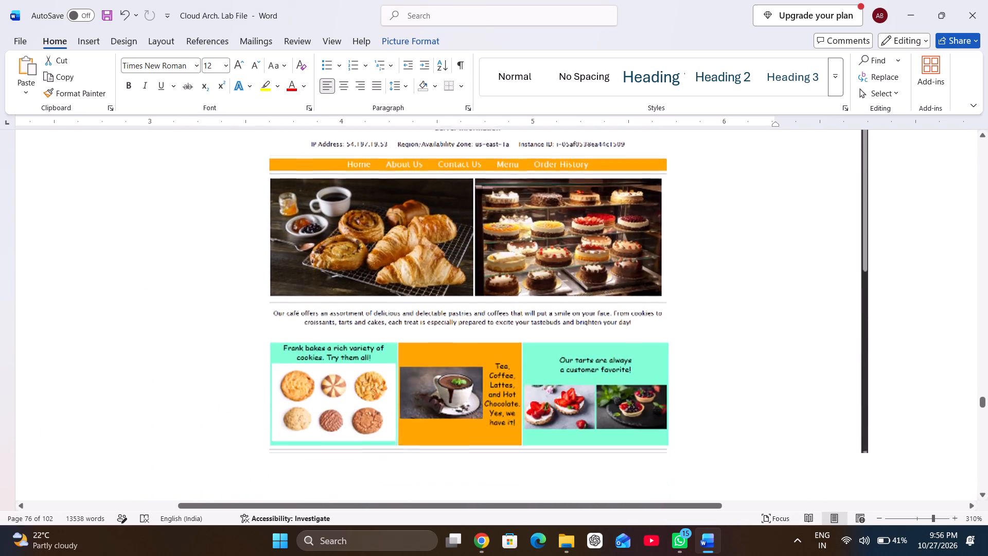
scroll(313, 350, down, 4)
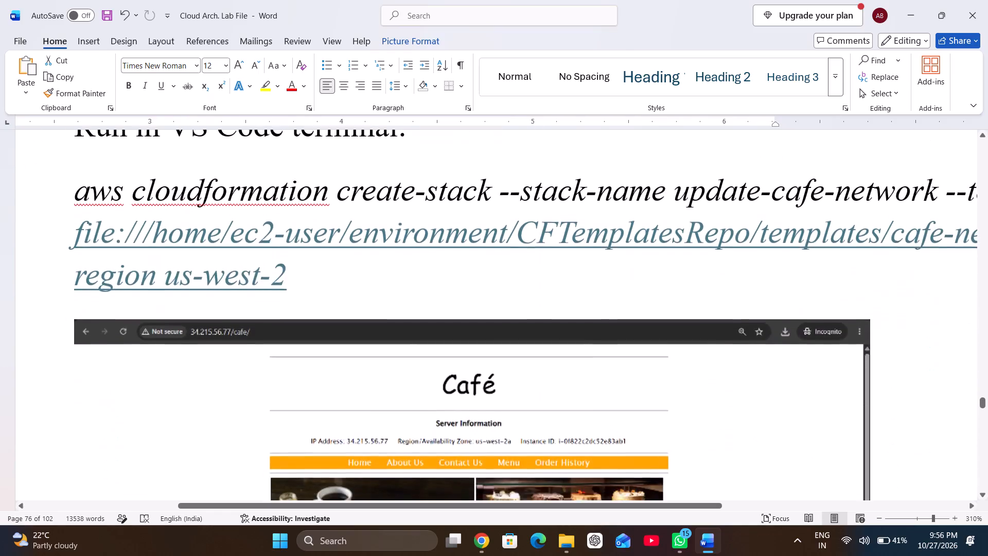
scroll(313, 350, down, 3)
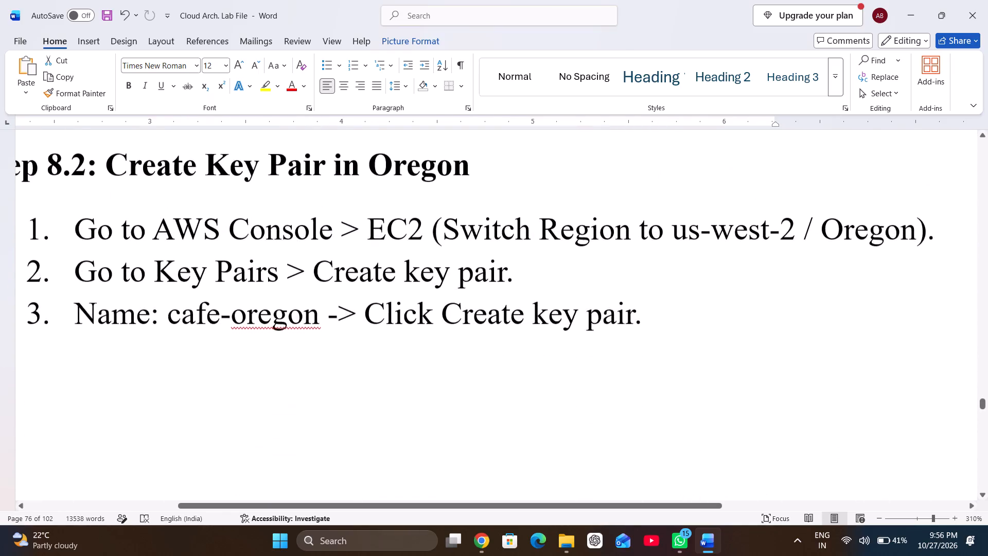
scroll(313, 350, down, 3)
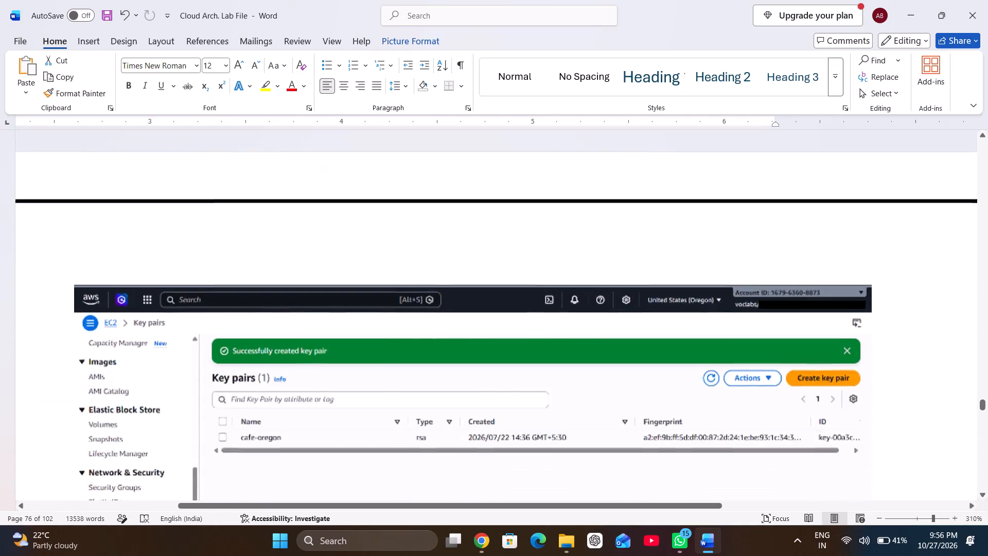
scroll(313, 350, down, 1)
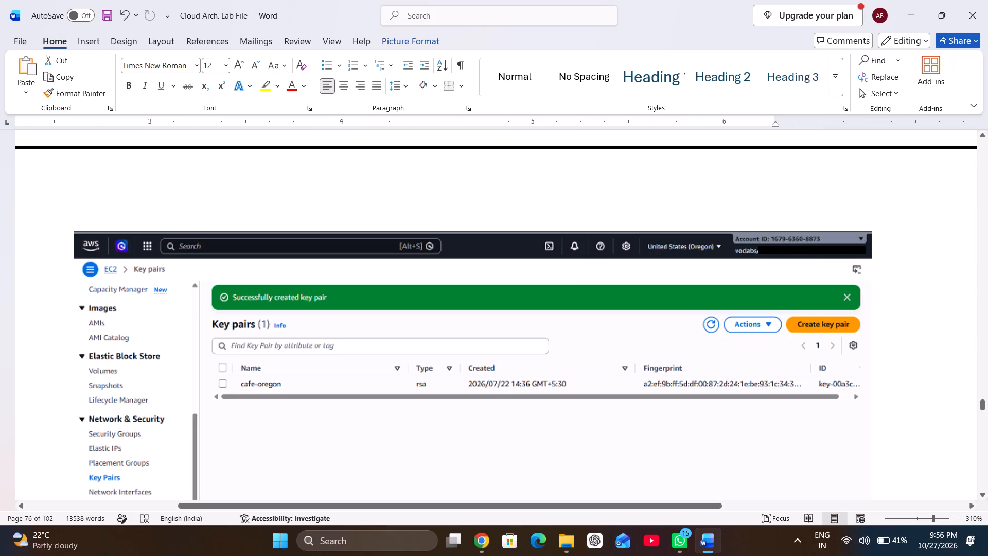
Paste the account label picture before the Key pairs screenshot on page 79 and set its text wrapping to In Front of Text.
click(67, 238)
key(ctrl+v)
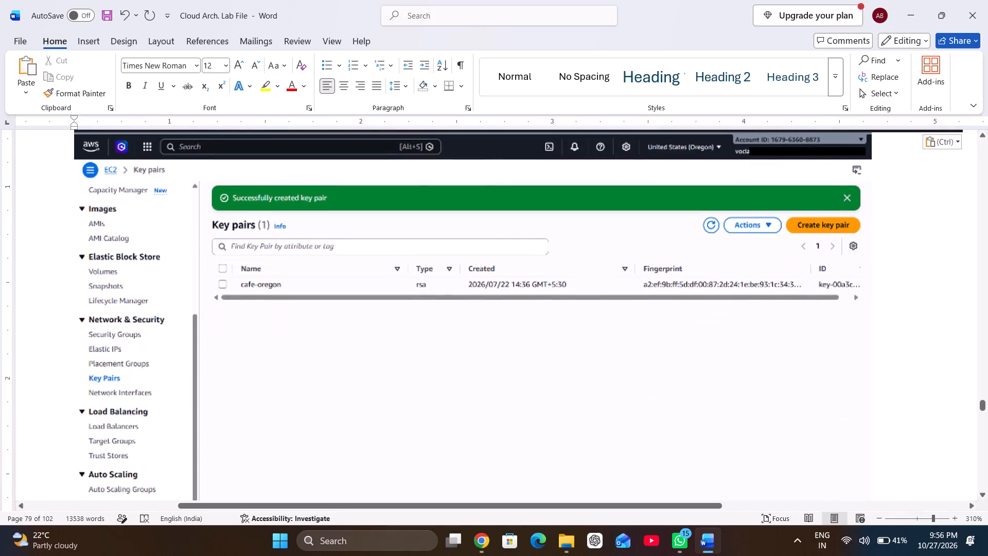
scroll(365, 273, up, 1)
scroll(409, 244, up, 1)
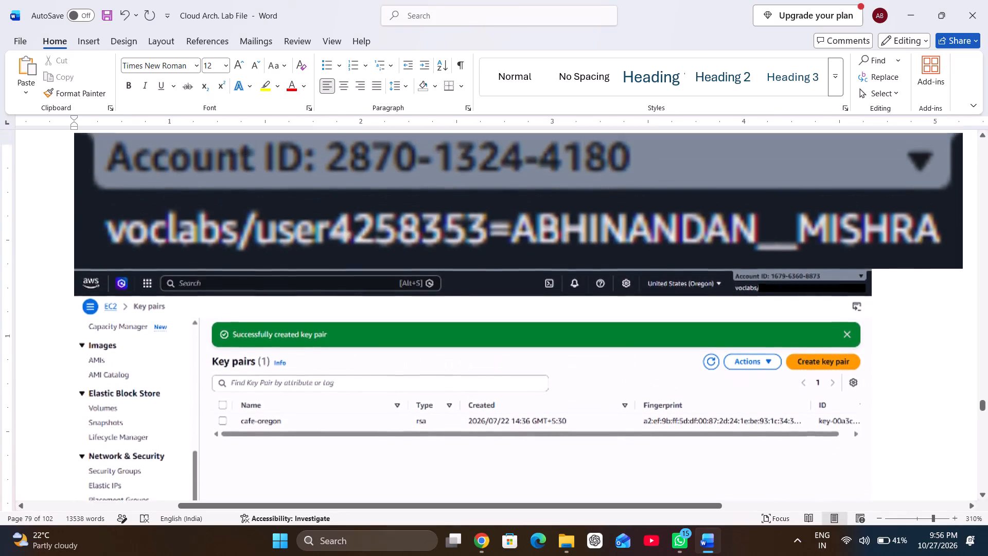
scroll(409, 244, up, 1)
click(380, 261)
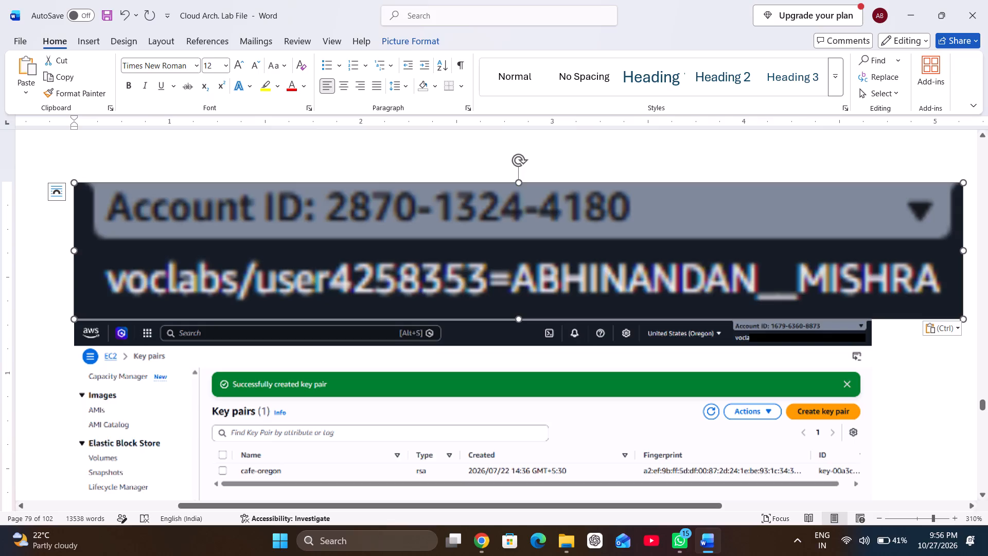
right_click(289, 254)
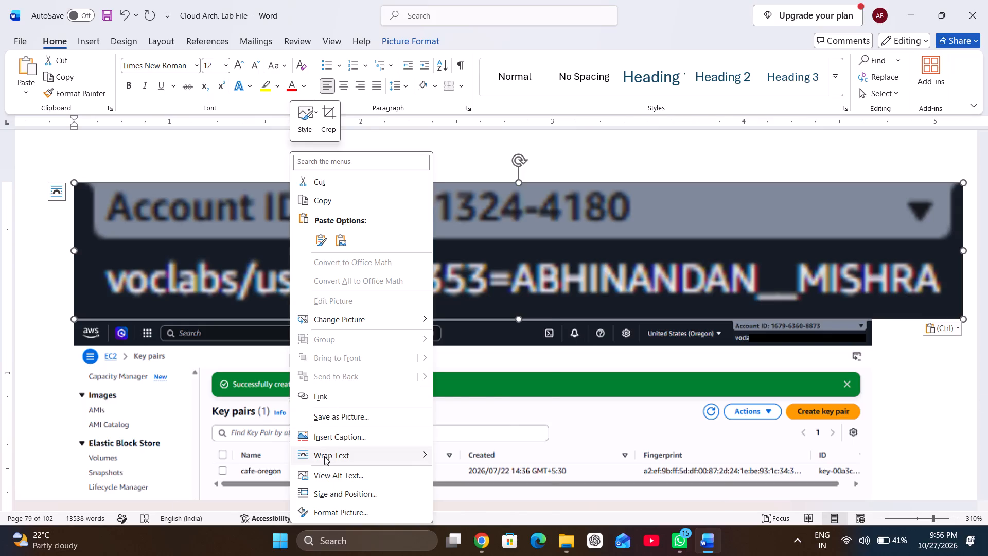
click(490, 420)
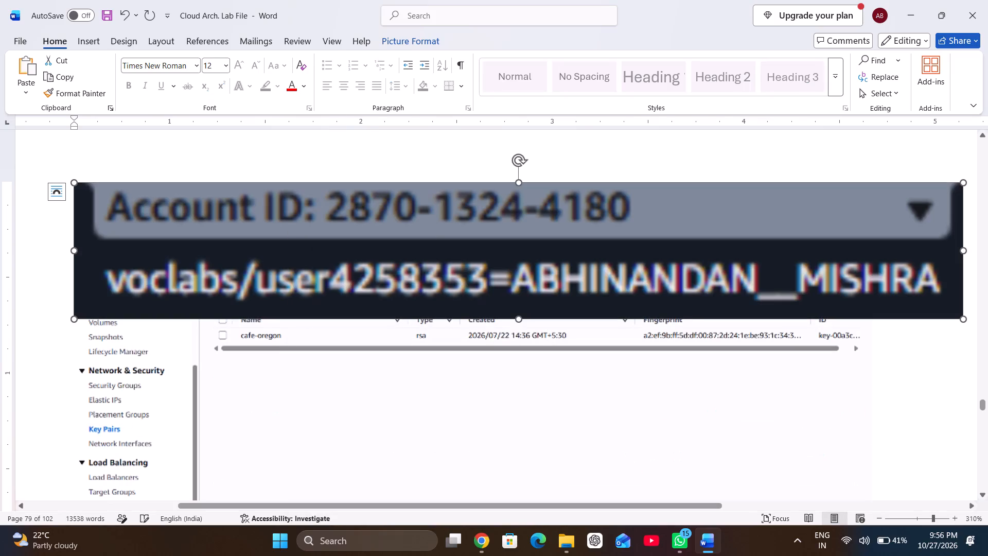
Shrink the account label picture and fit it over the account area in the Key pairs screenshot's header, clear of the region name.
drag(73, 184, 584, 325)
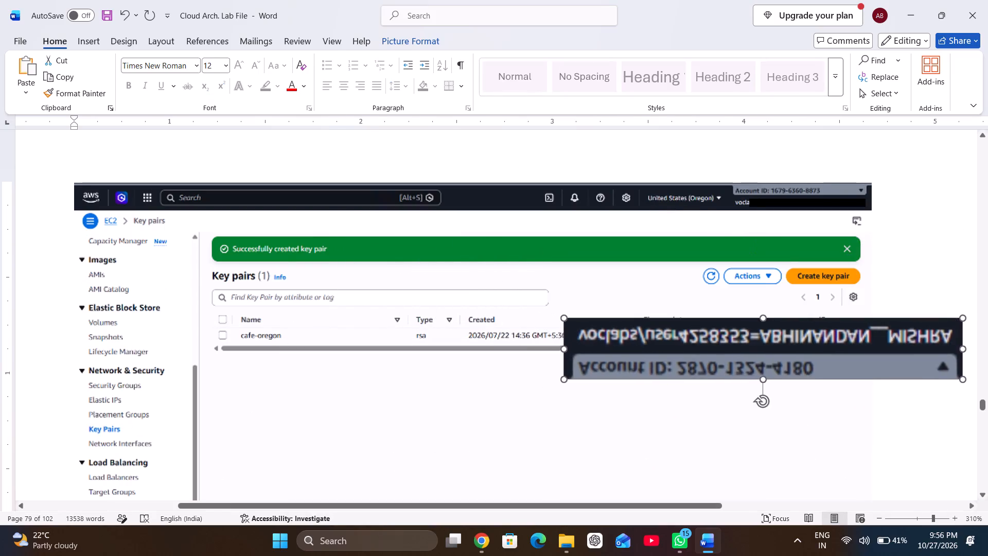
drag(584, 325, 773, 286)
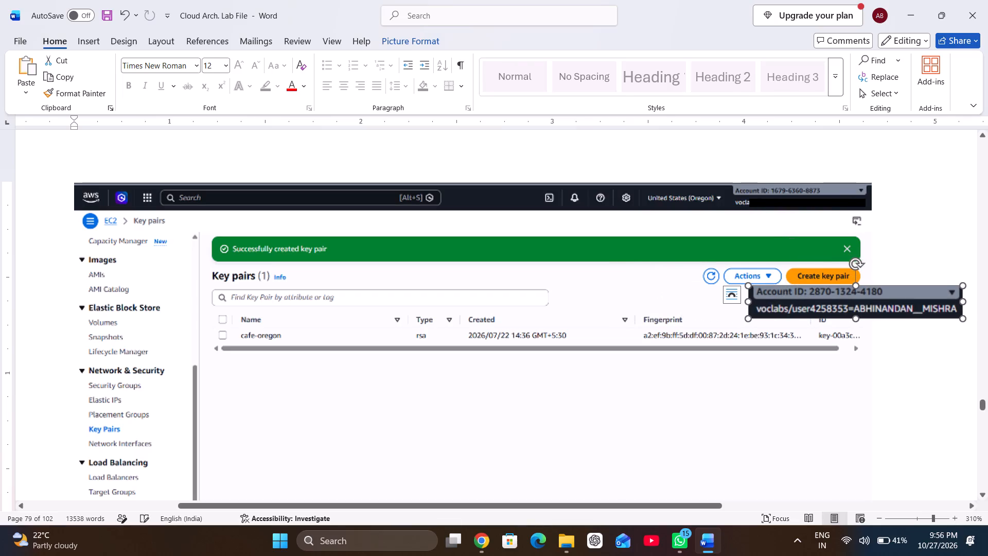
drag(807, 307, 717, 212)
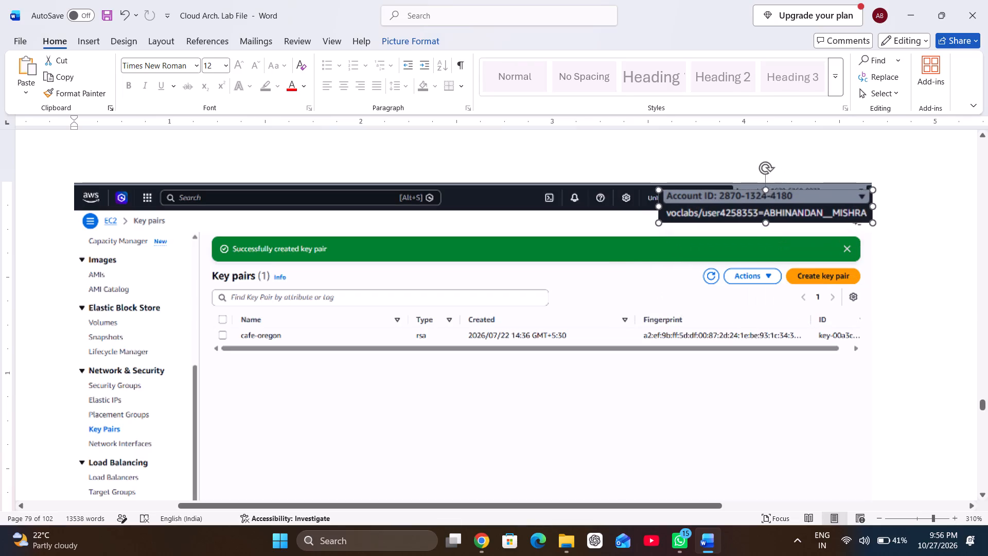
drag(717, 212, 714, 207)
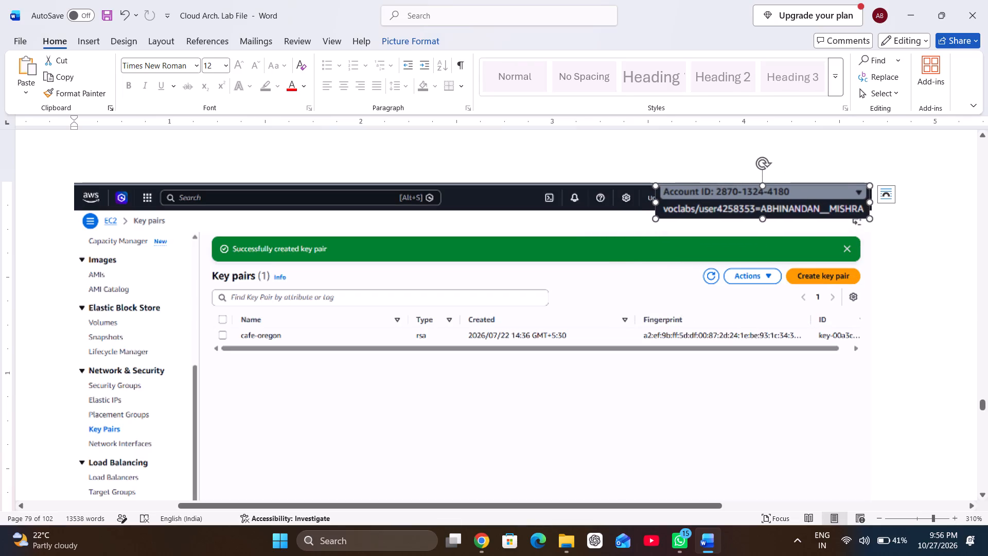
drag(656, 219, 735, 204)
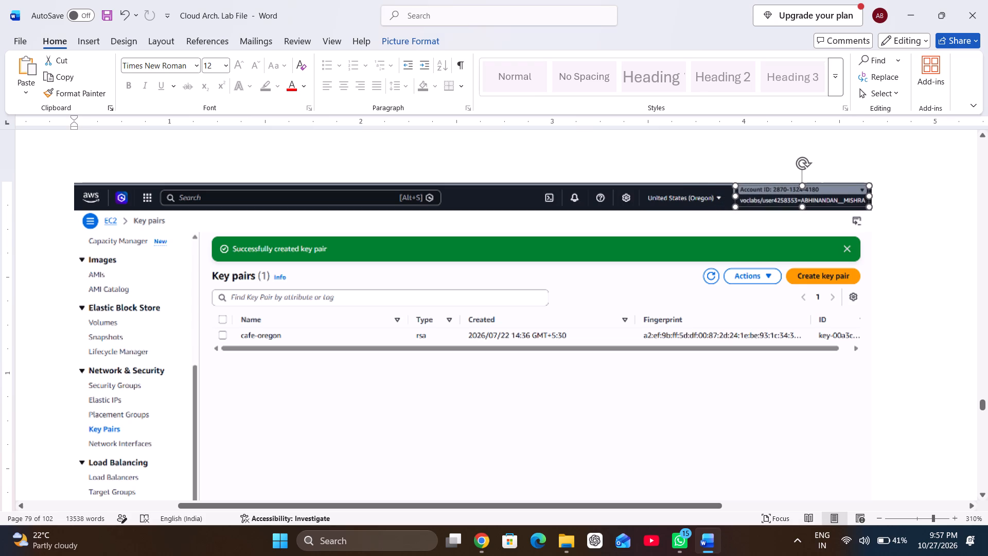
drag(735, 204, 730, 208)
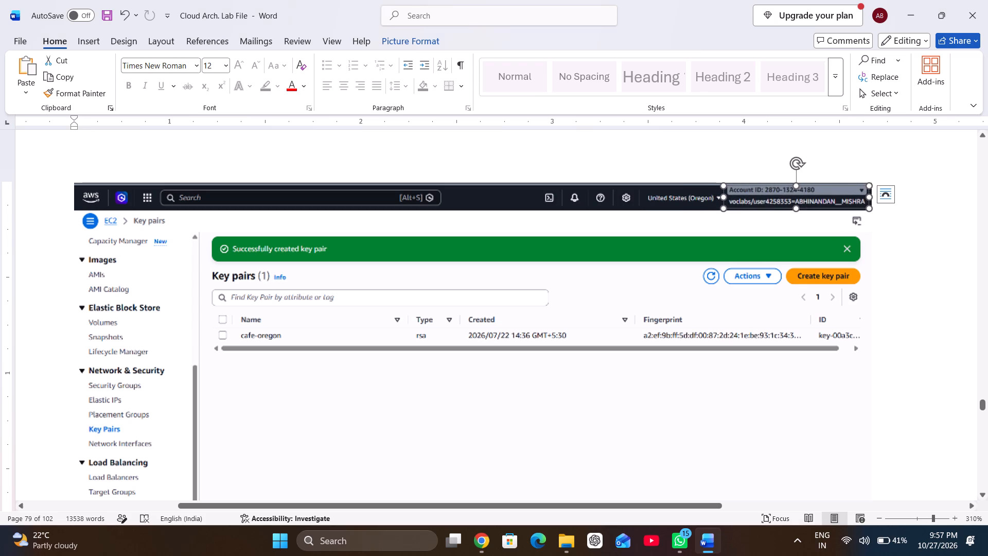
click(702, 289)
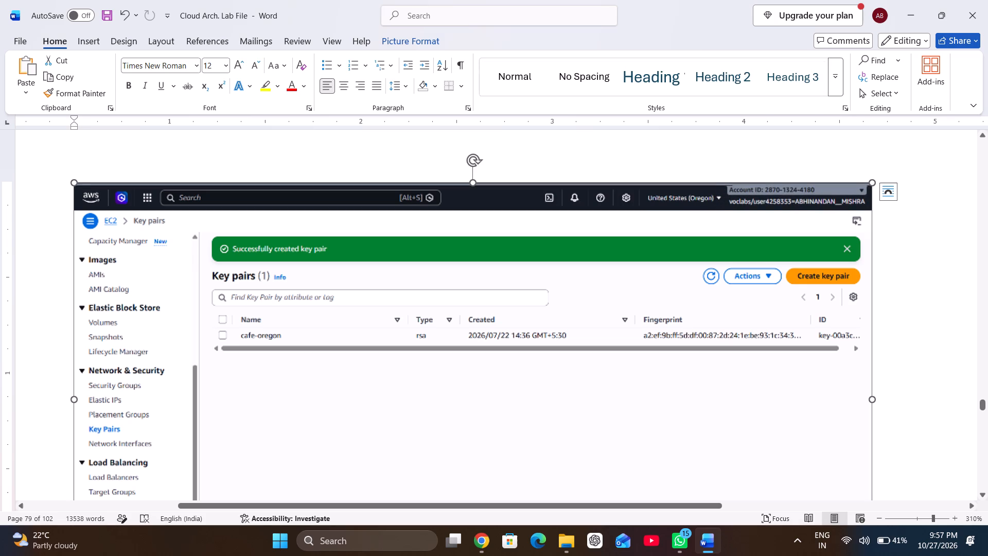
click(749, 198)
drag(722, 198, 736, 196)
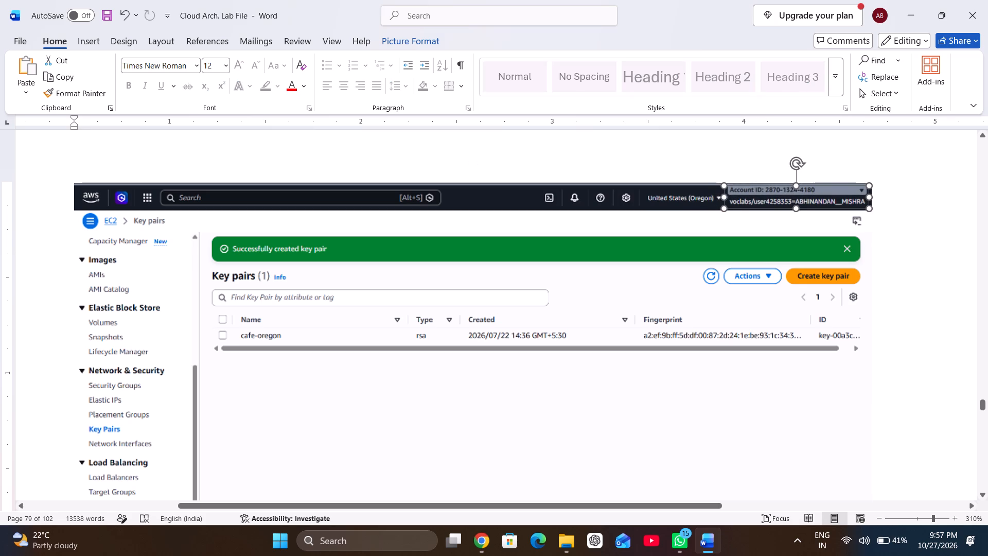
drag(736, 196, 732, 197)
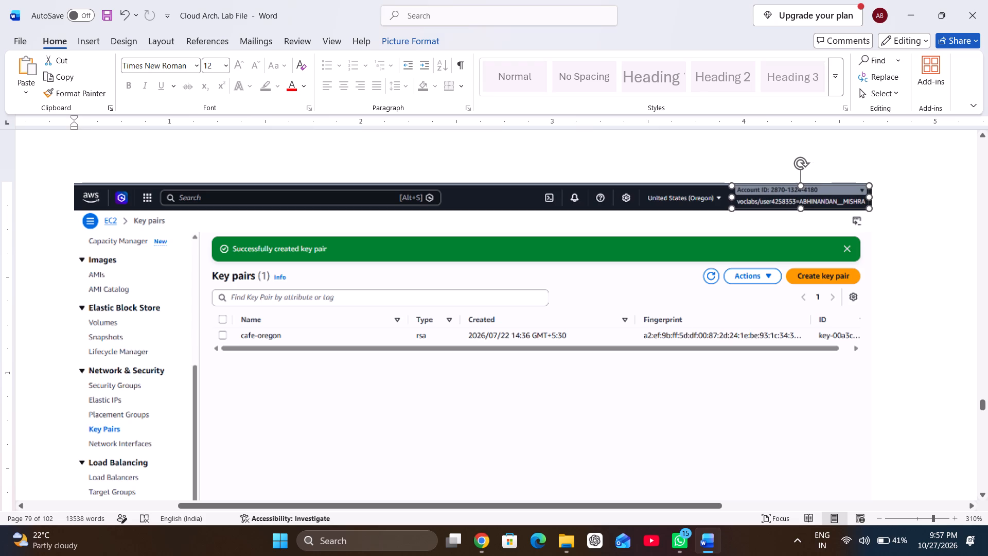
drag(732, 197, 732, 197)
click(720, 247)
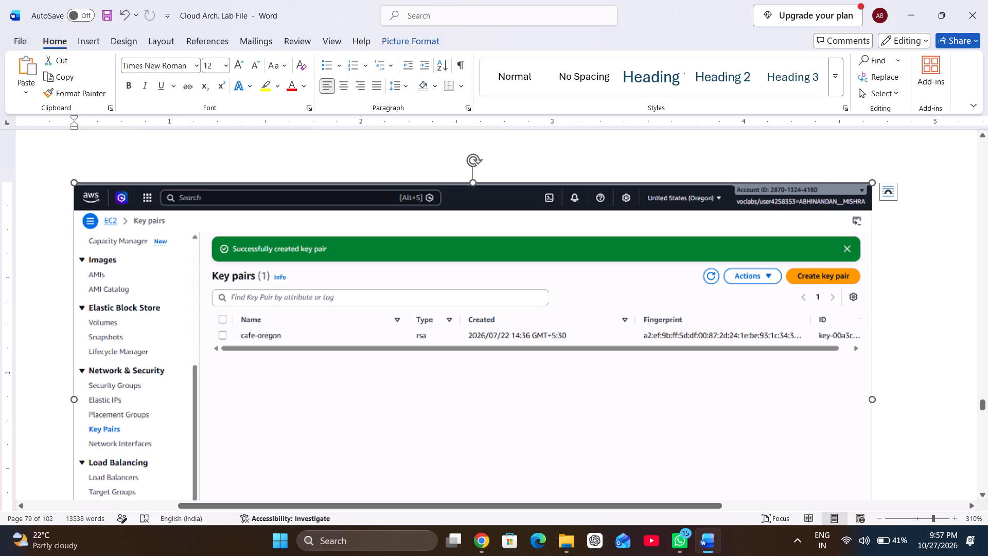
Paste the account label picture below the "Verify secondary website access" line and set its text wrapping to In Front of Text.
scroll(775, 244, down, 1)
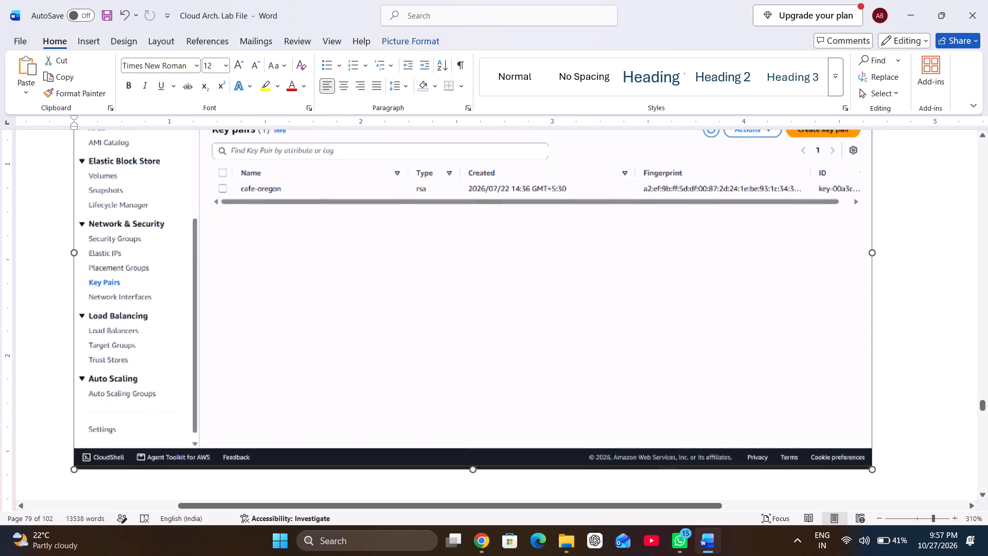
scroll(775, 244, down, 3)
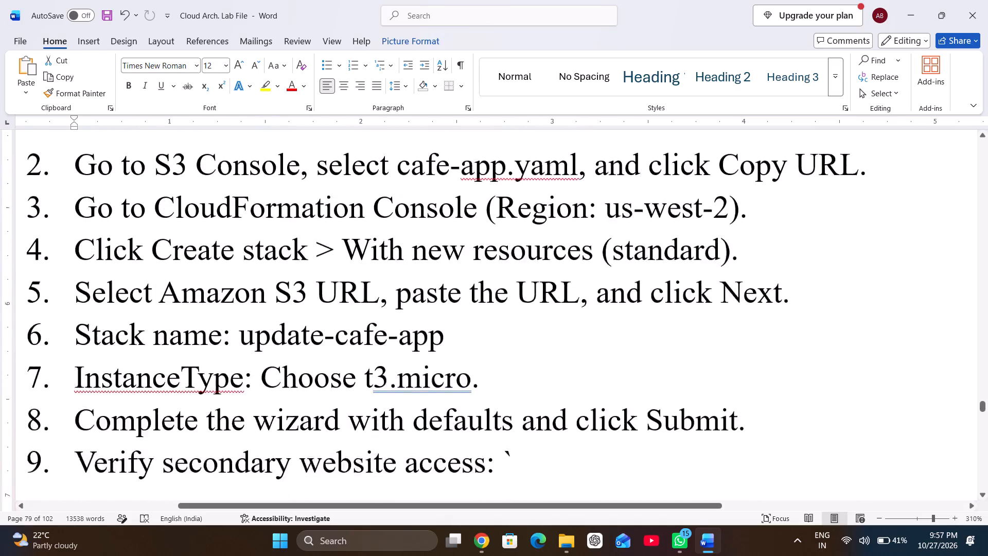
scroll(775, 244, down, 2)
click(574, 179)
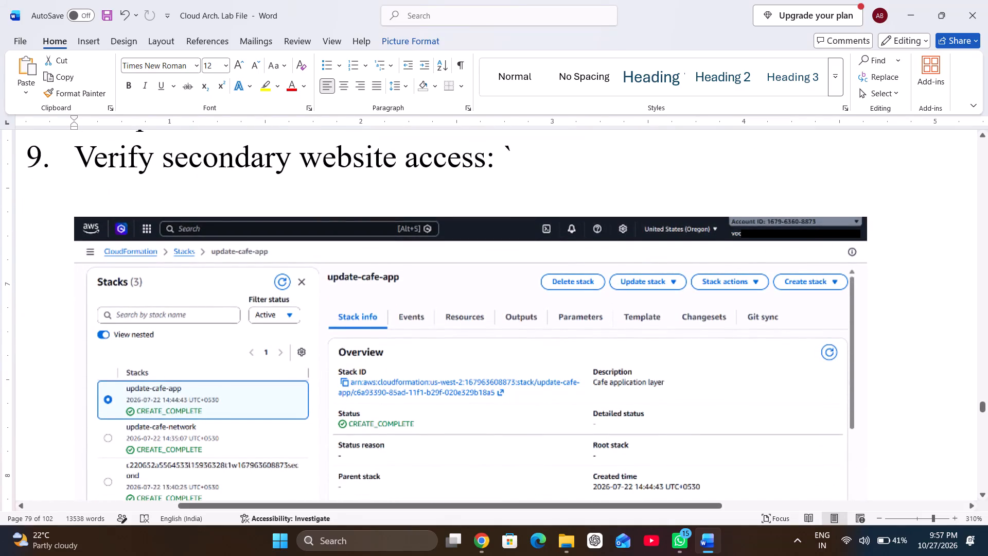
key(ctrl+v)
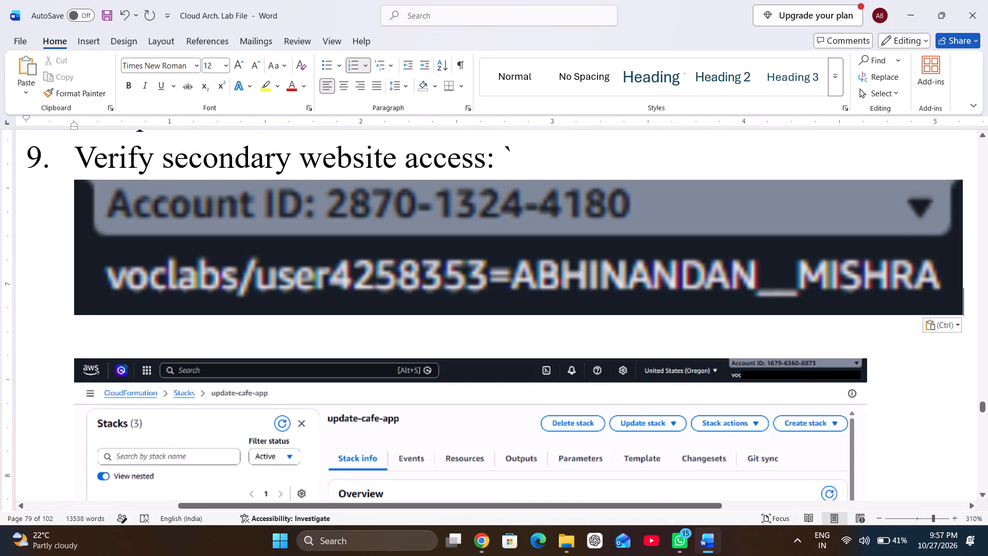
click(561, 248)
right_click(561, 248)
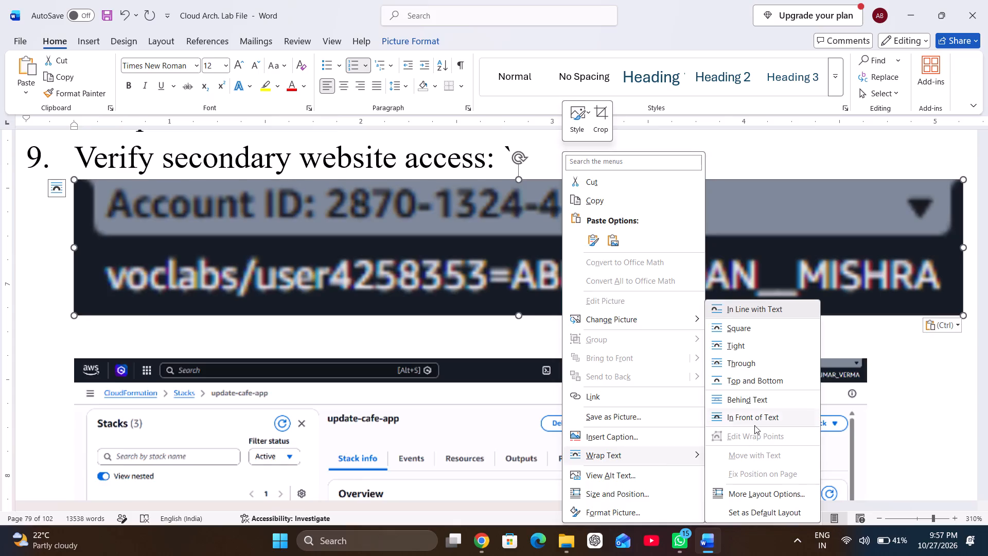
click(756, 424)
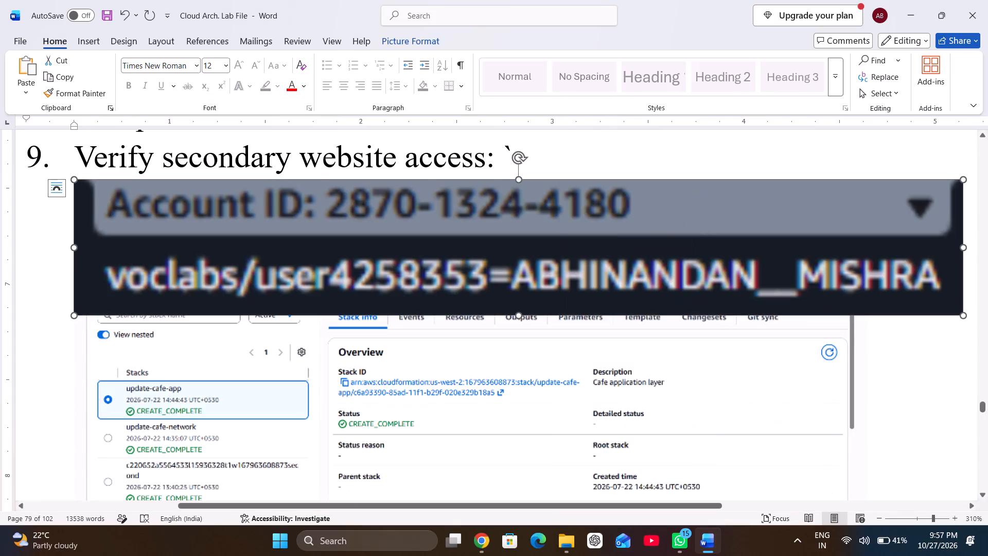
Shrink the floating account label picture to about a fifth of its pasted width, beside the update-cafe-app screenshot.
drag(76, 180, 313, 208)
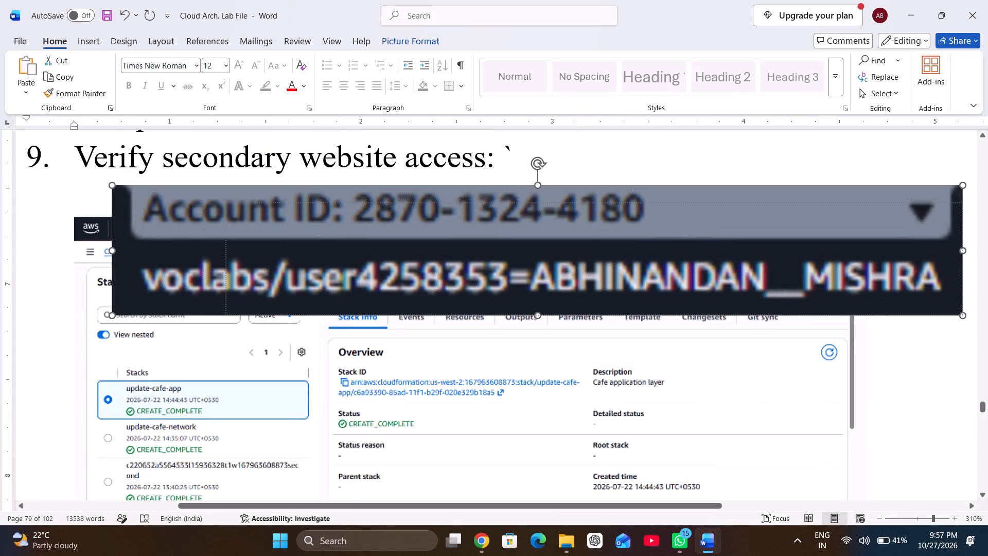
drag(313, 208, 551, 306)
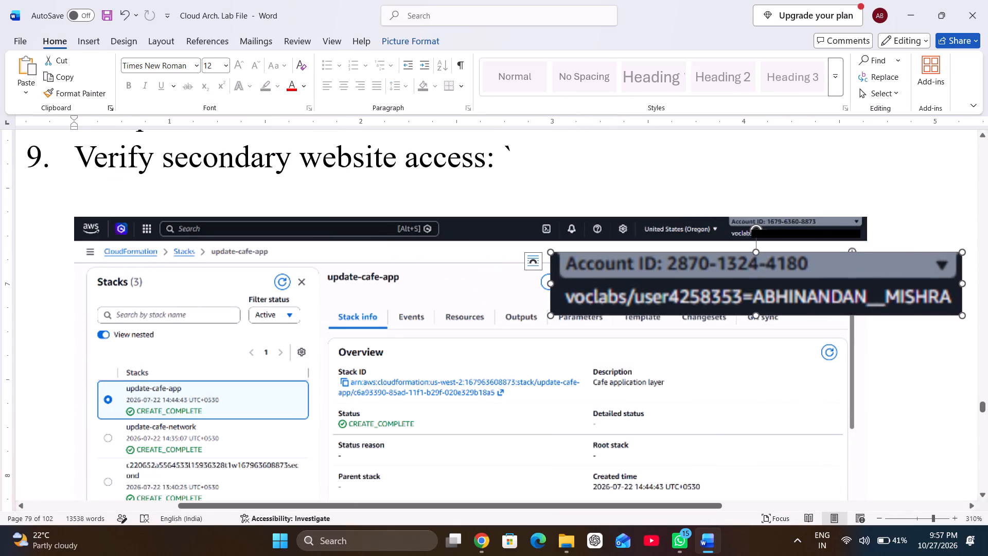
drag(550, 250, 701, 273)
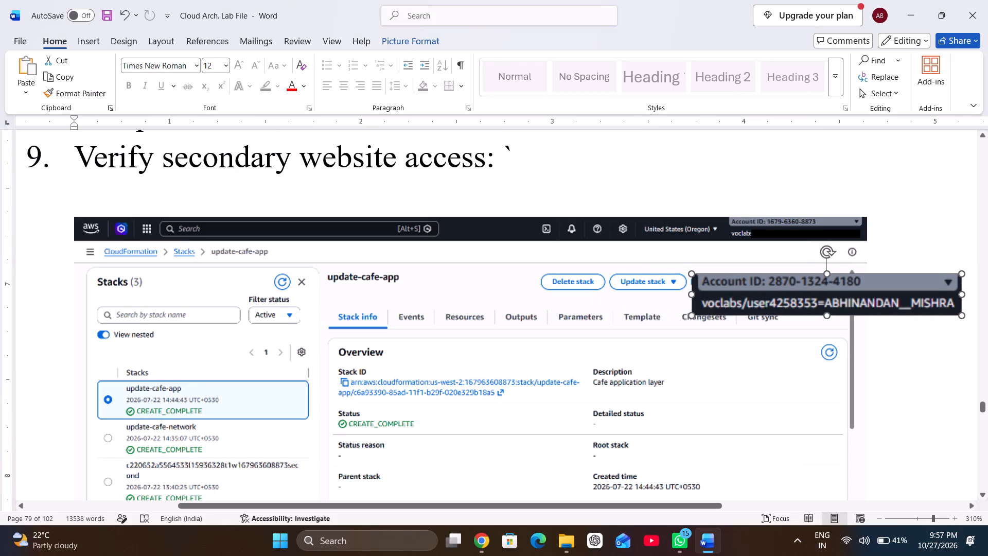
drag(701, 273, 768, 294)
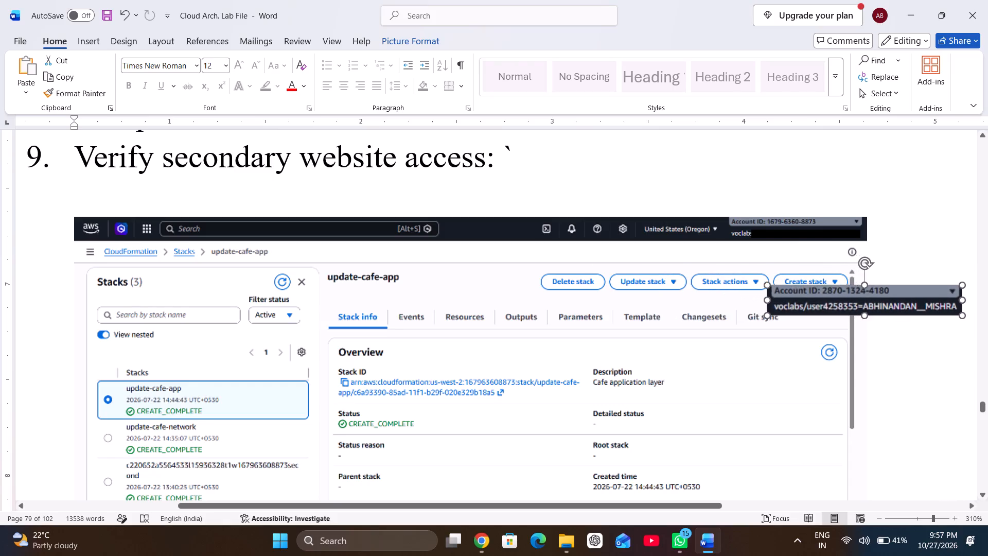
drag(768, 294, 798, 301)
Move the account label picture over the account area in the update-cafe-app screenshot's header and reduce its width and height to fit.
drag(855, 304, 831, 293)
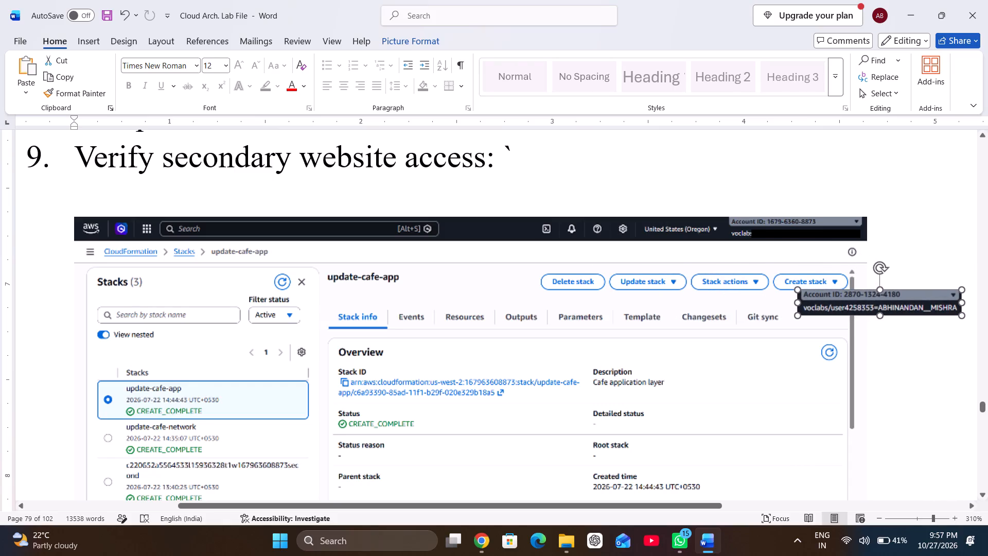
drag(831, 293, 757, 238)
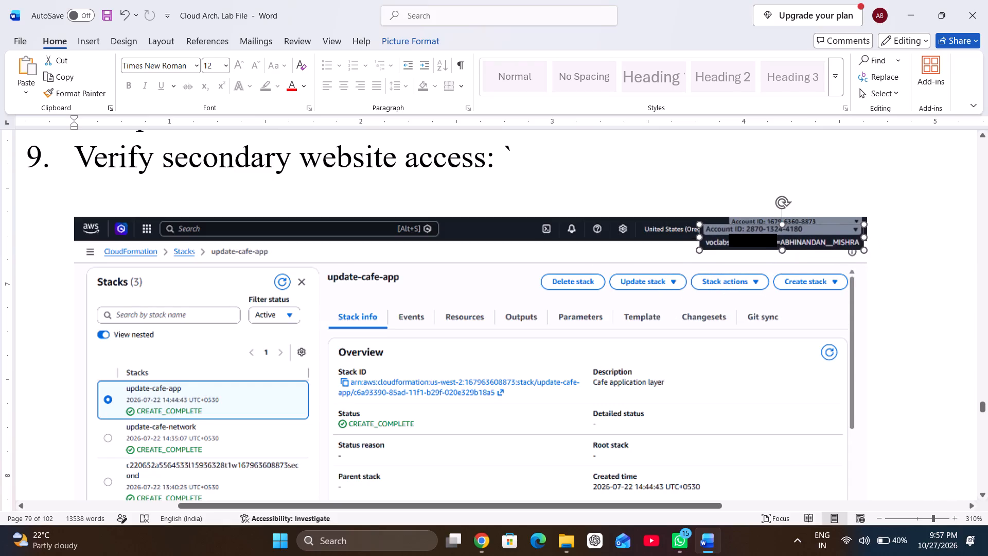
drag(757, 238, 757, 234)
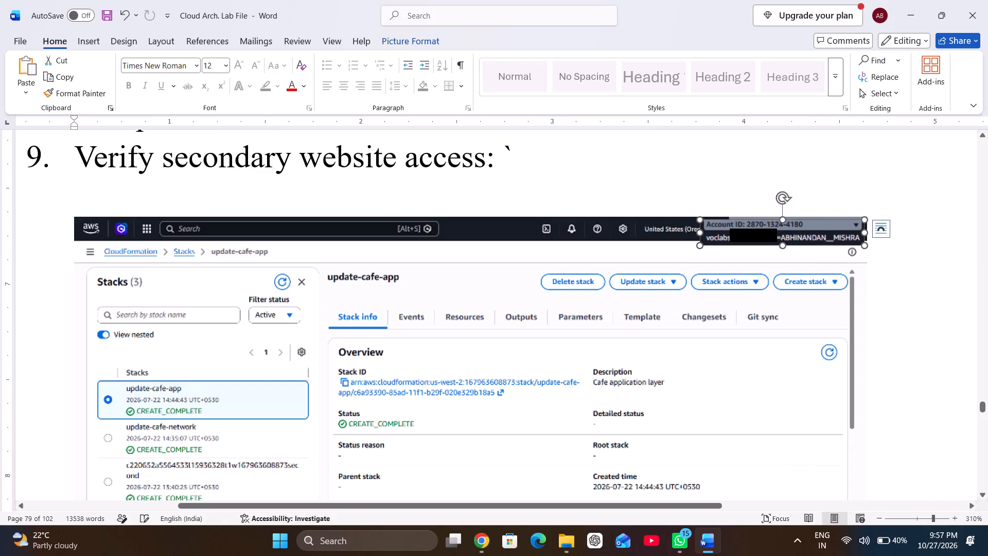
drag(701, 232, 731, 230)
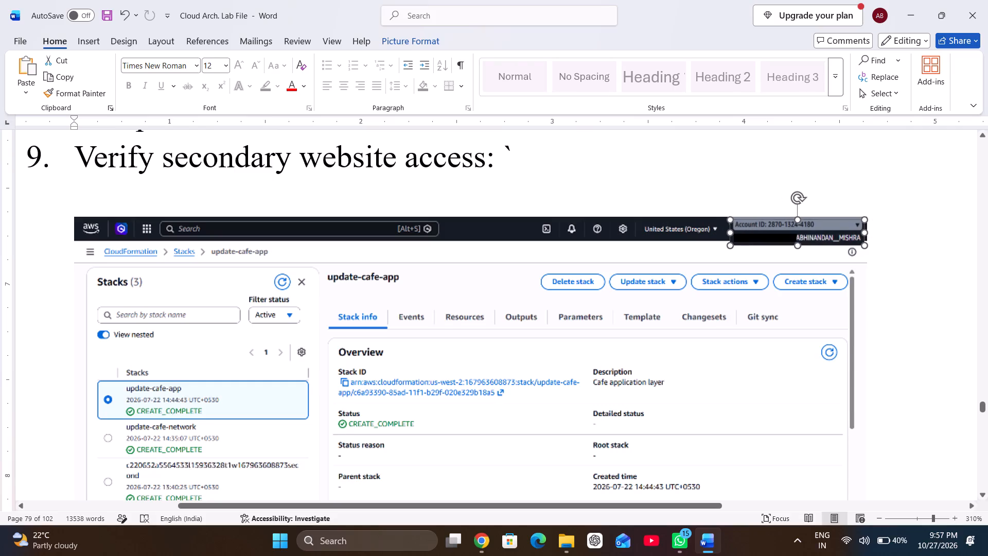
drag(731, 230, 728, 232)
drag(796, 247, 796, 240)
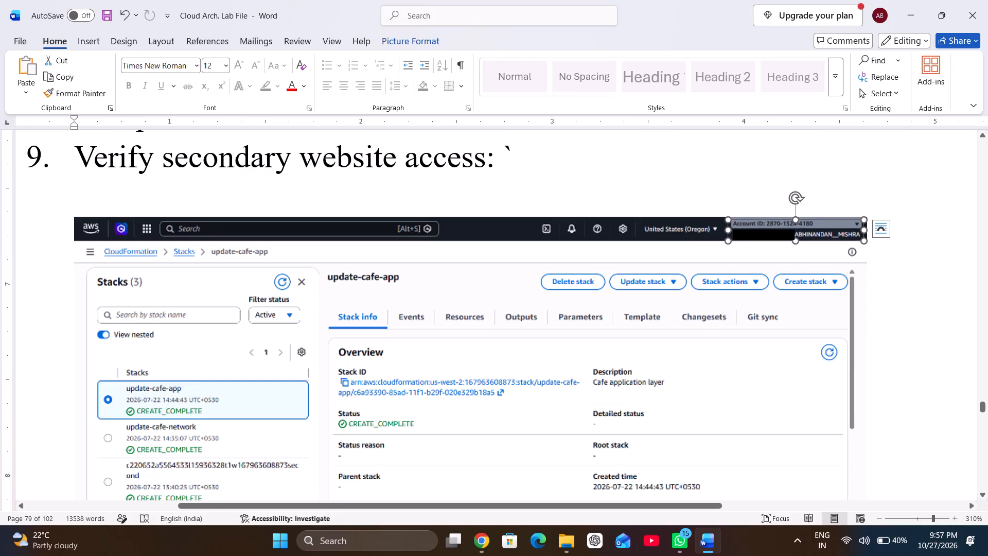
click(794, 231)
click(751, 284)
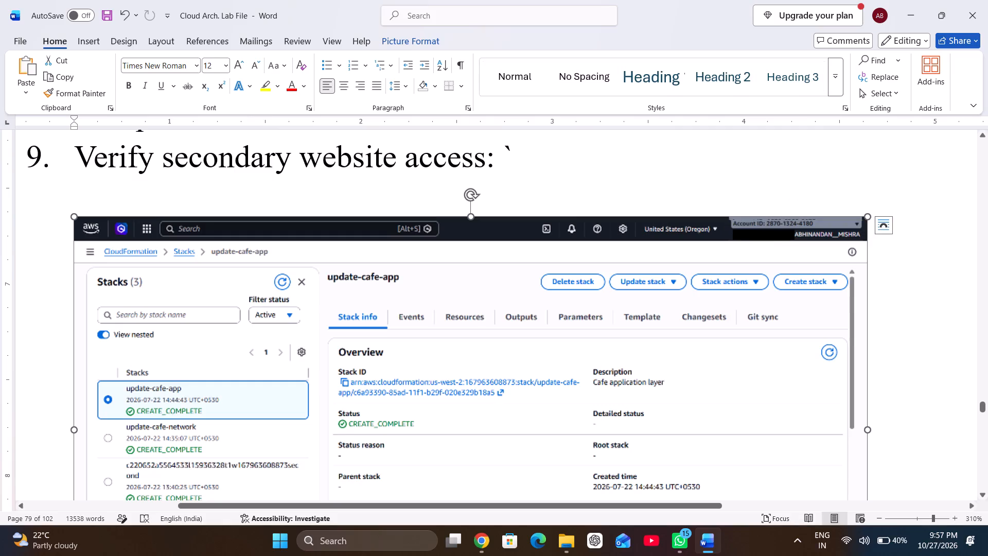
click(753, 234)
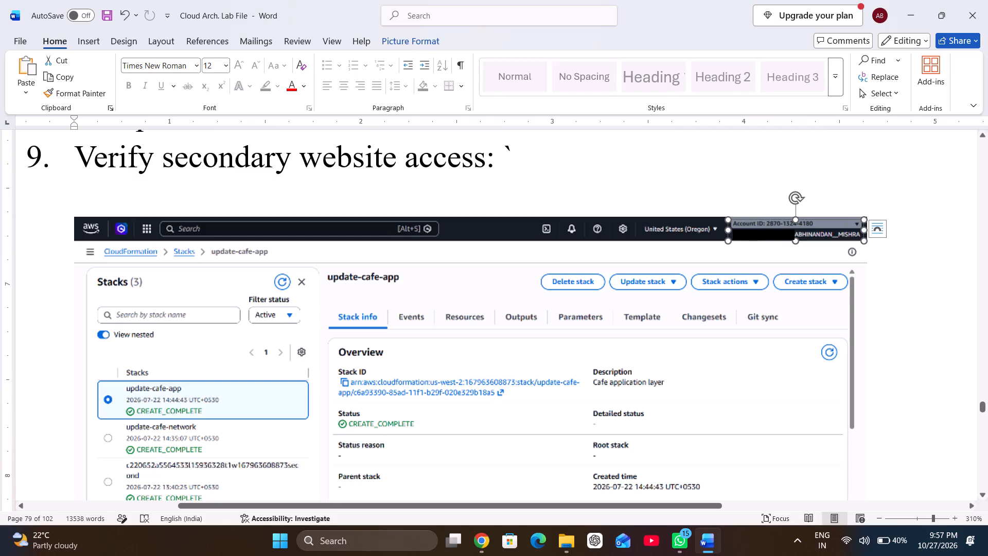
click(727, 230)
click(790, 228)
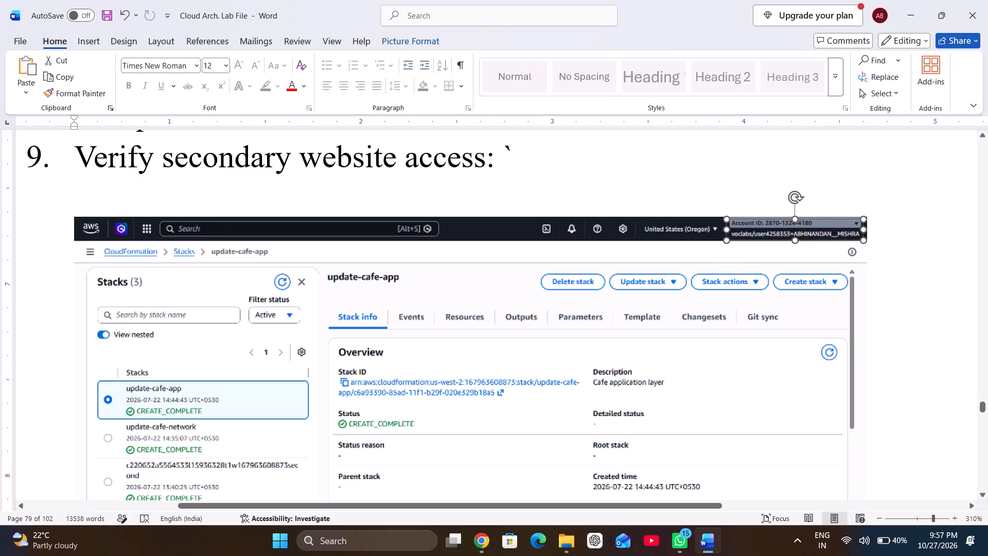
Paste the account label picture at the "Save changes." line above the S3 bucket screenshot and set its text wrapping to In Front of Text.
click(756, 280)
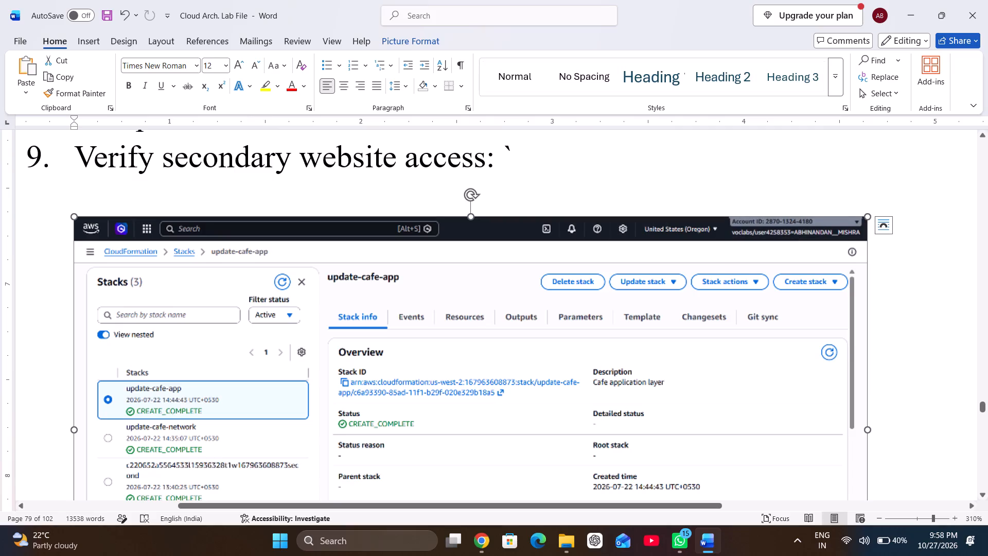
scroll(920, 338, down, 1)
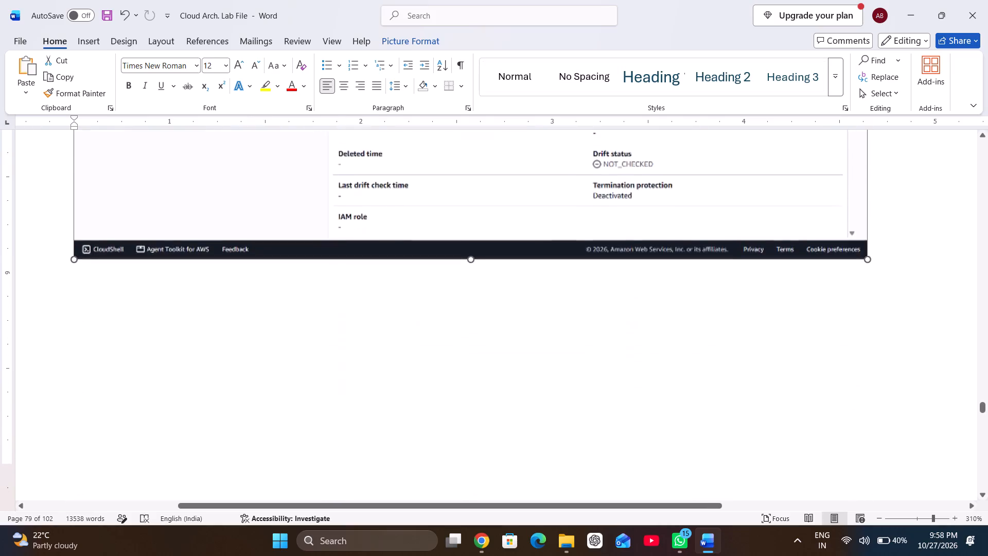
scroll(920, 338, down, 5)
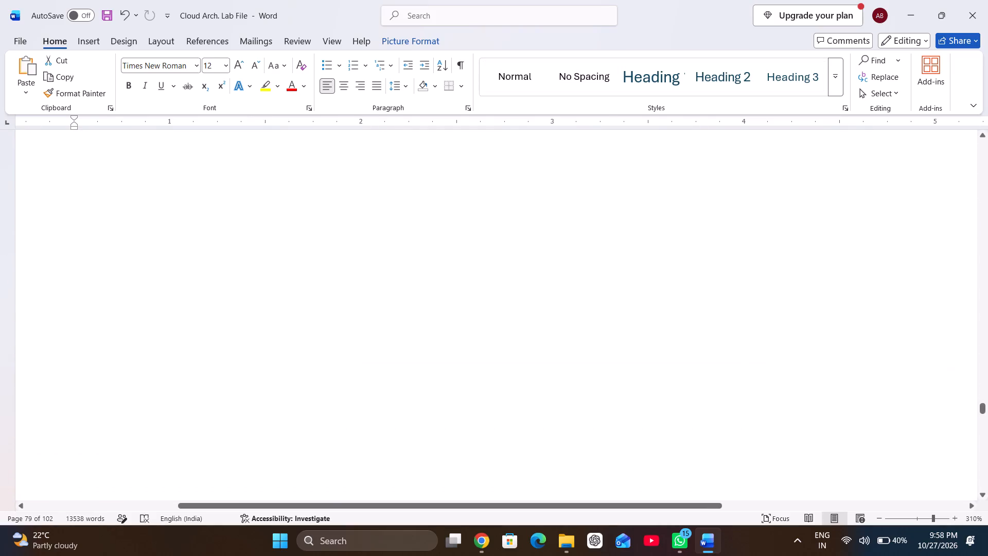
scroll(920, 338, down, 4)
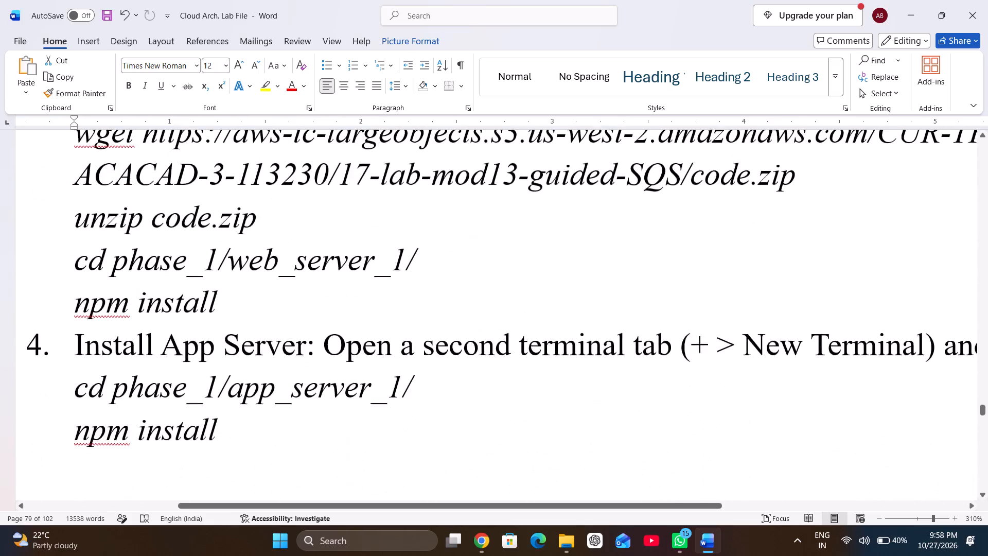
scroll(920, 338, down, 5)
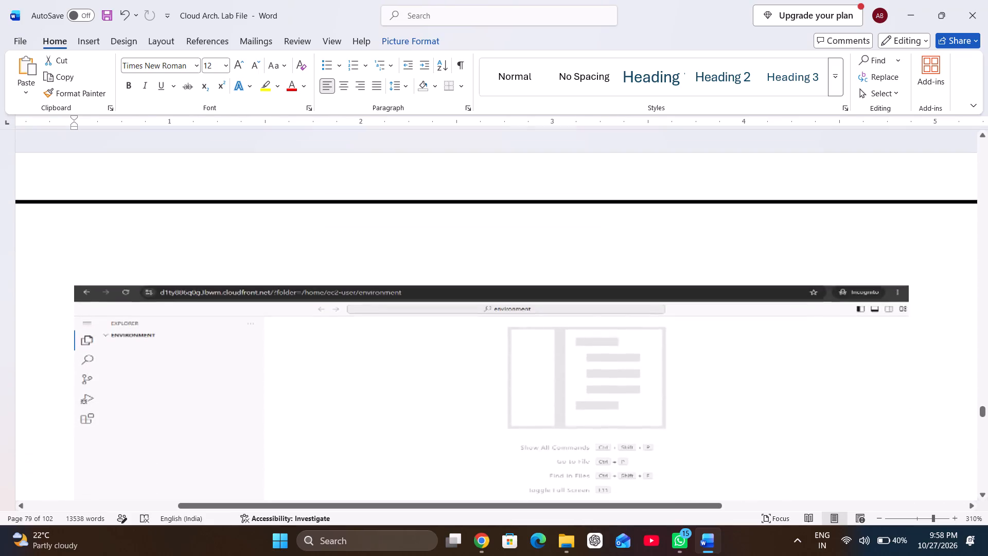
scroll(920, 338, down, 5)
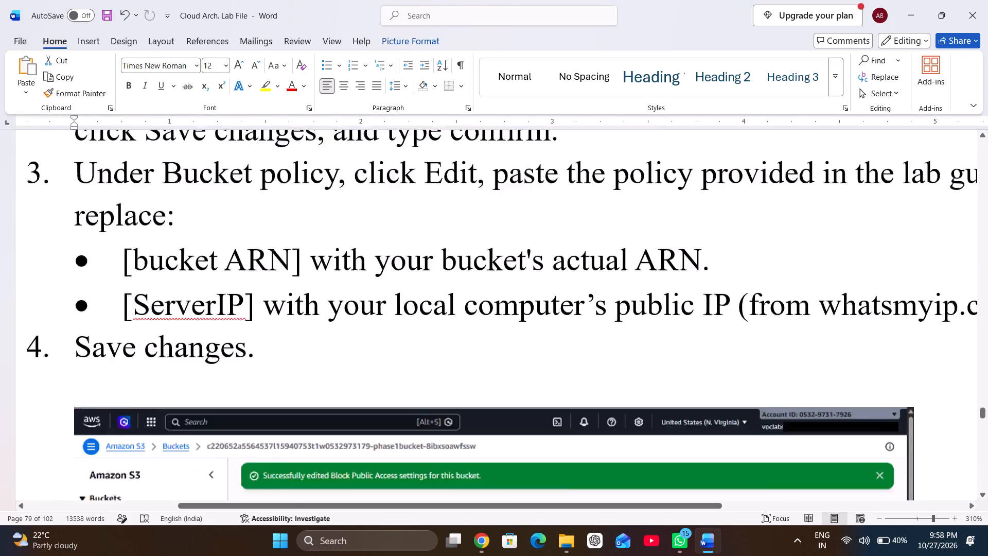
scroll(920, 338, down, 1)
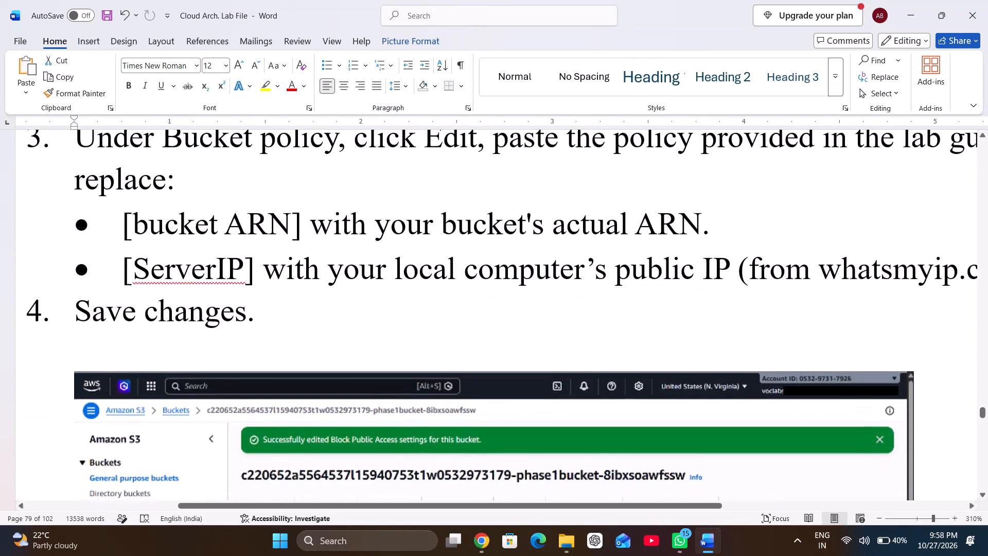
click(470, 328)
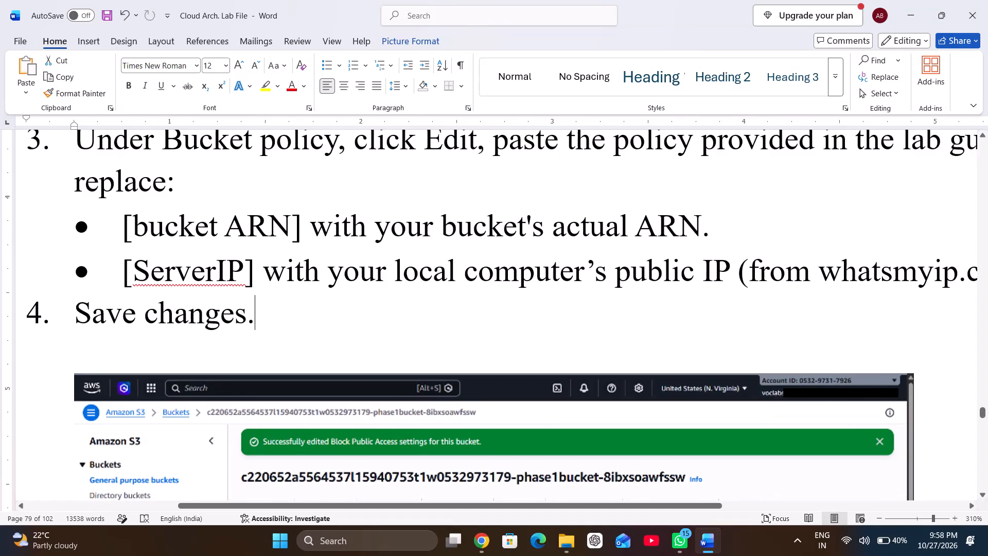
key(ctrl+v)
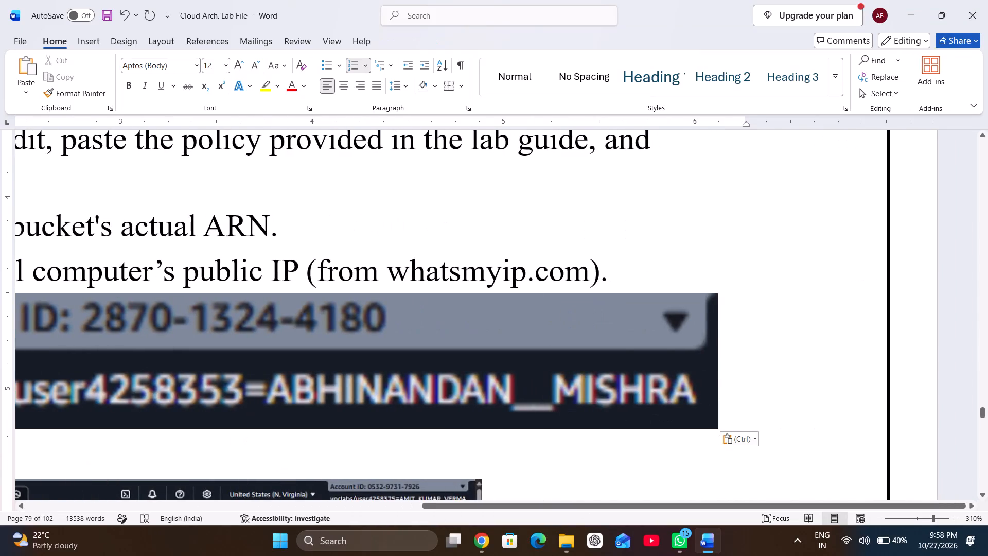
click(480, 344)
right_click(480, 344)
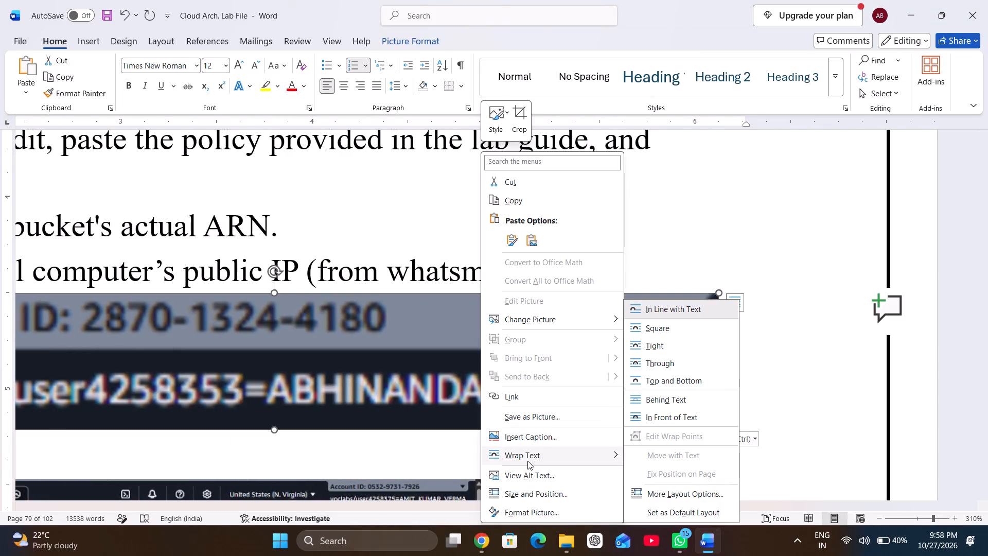
click(692, 416)
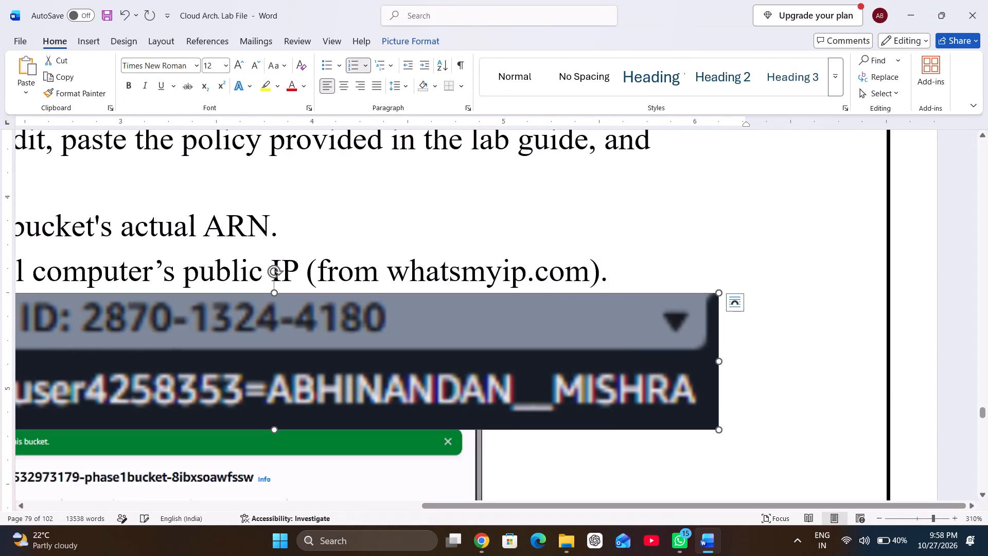
Shrink the floating account label picture to about a fifth of its pasted width, in the blank area beside the S3 bucket screenshot.
click(720, 291)
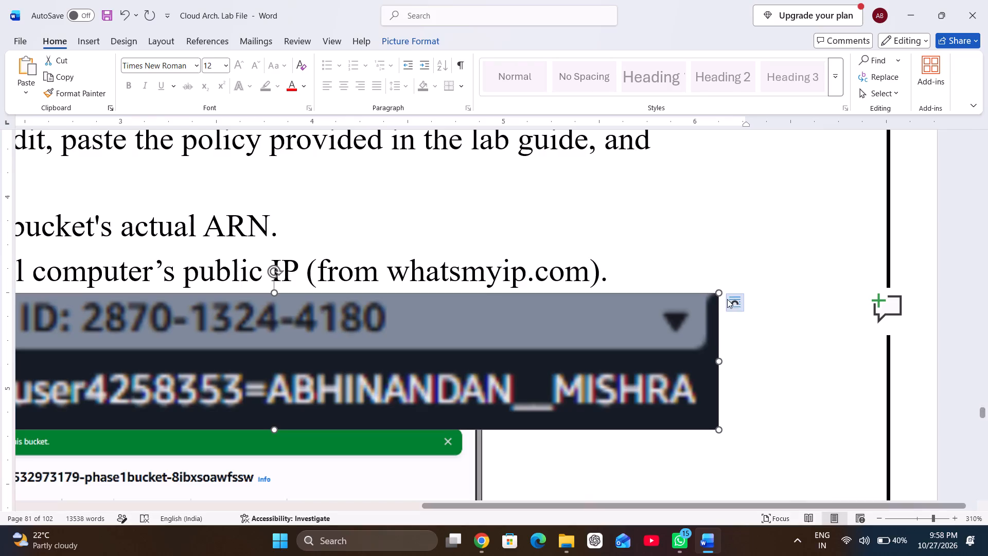
drag(720, 295, 455, 366)
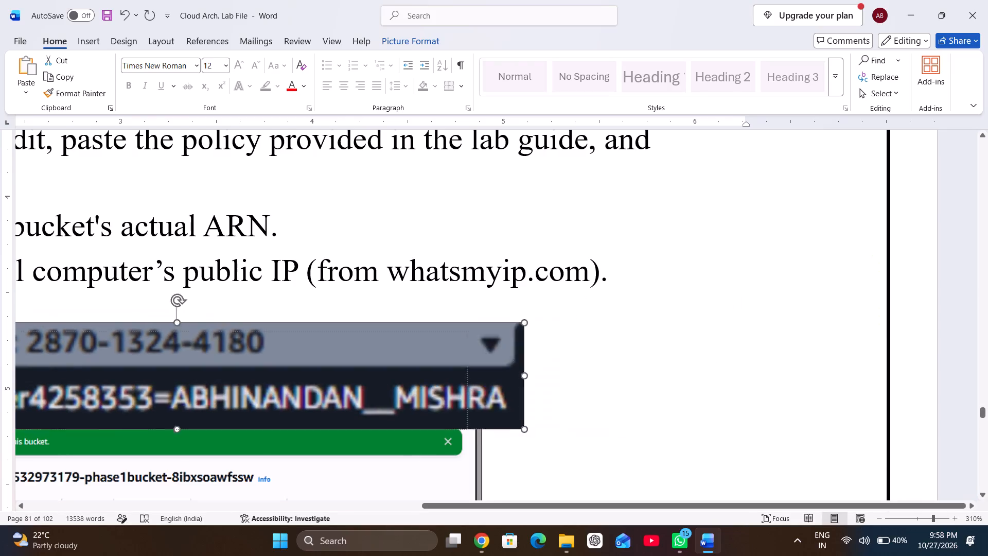
drag(455, 366, 348, 389)
drag(269, 393, 662, 396)
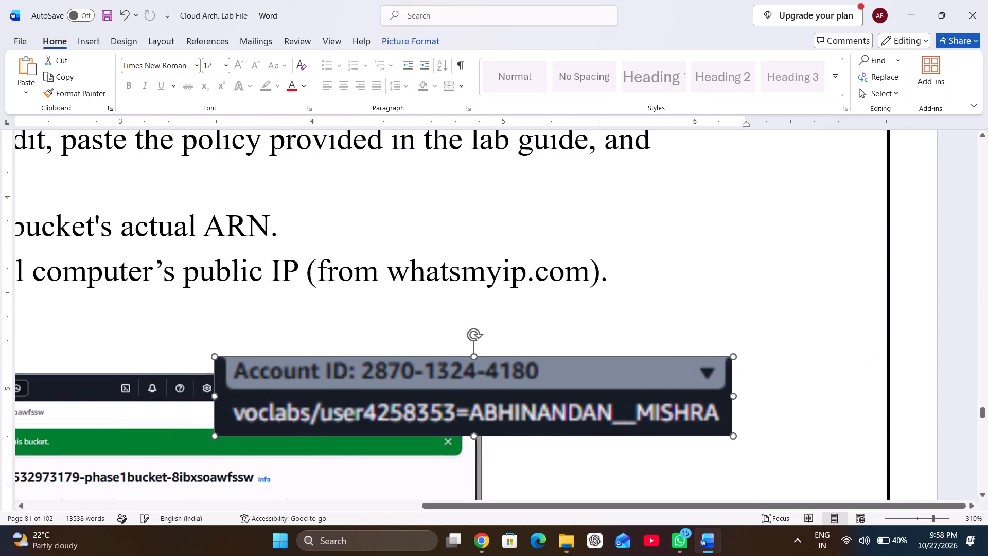
drag(662, 396, 666, 383)
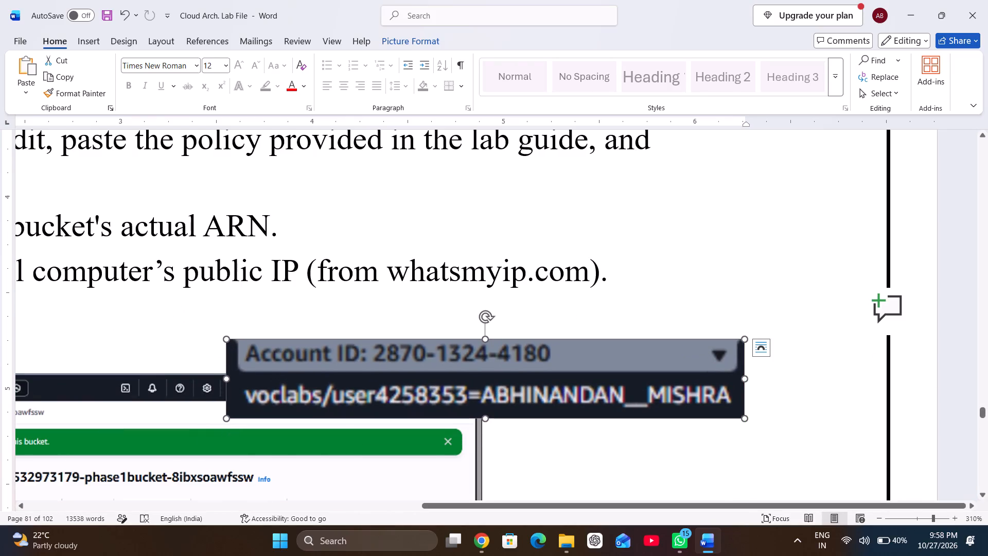
drag(226, 419, 508, 332)
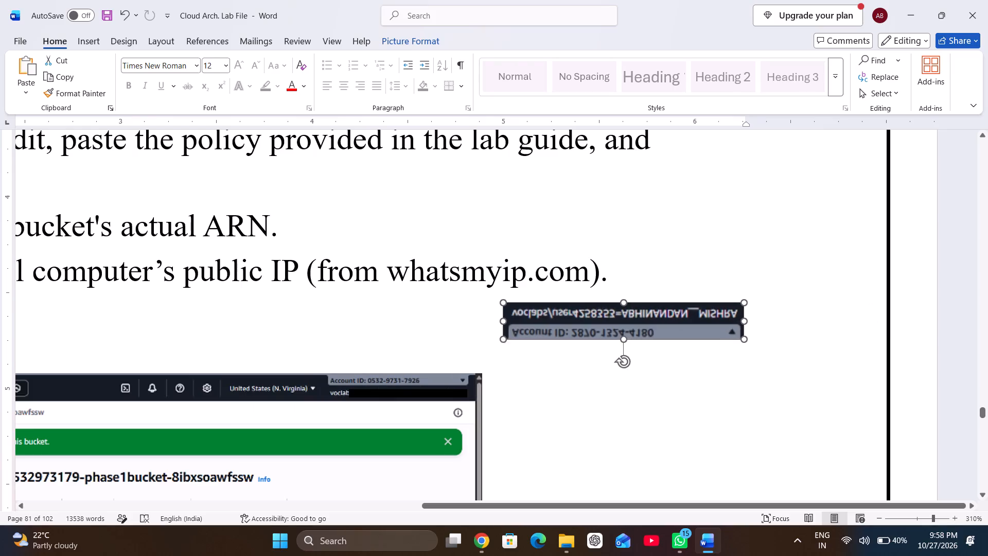
drag(508, 332, 574, 343)
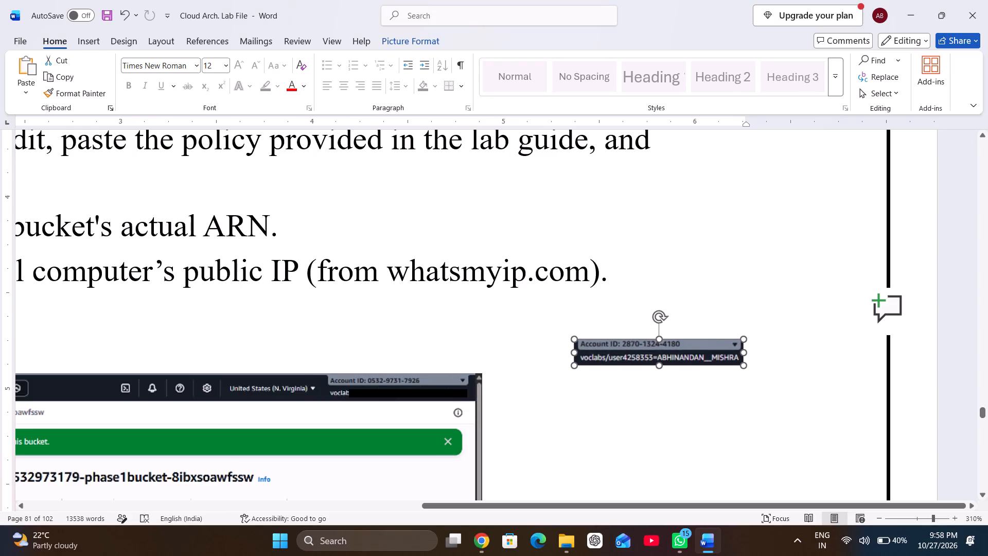
Move the account label picture over the account area in the S3 bucket screenshot's header and resize it to fit, clear of the region name.
drag(630, 353, 385, 397)
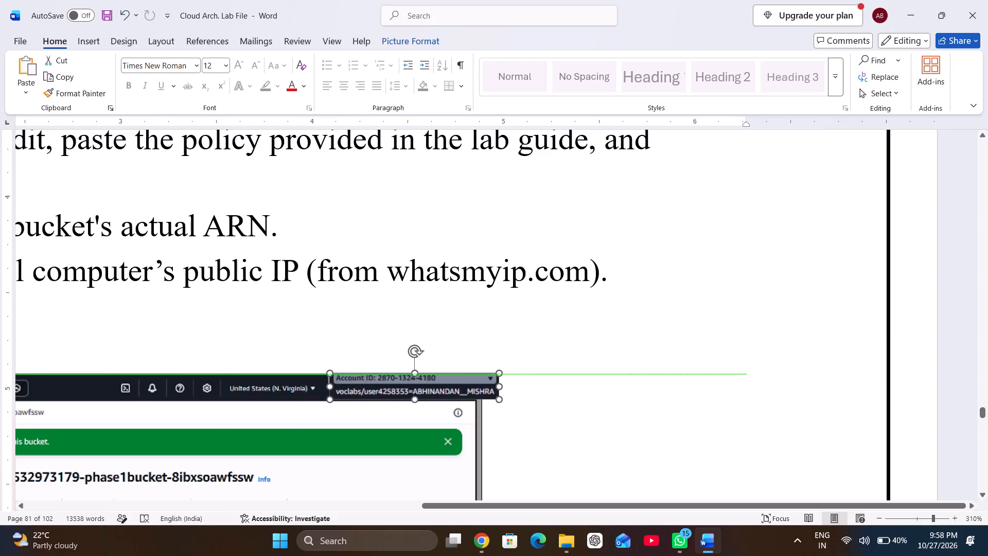
drag(385, 397, 352, 388)
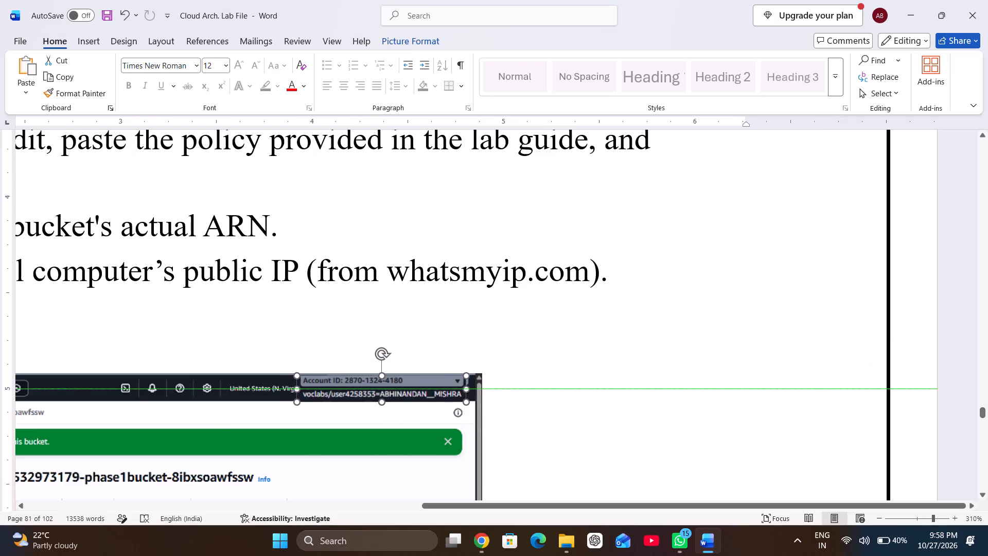
drag(352, 388, 356, 388)
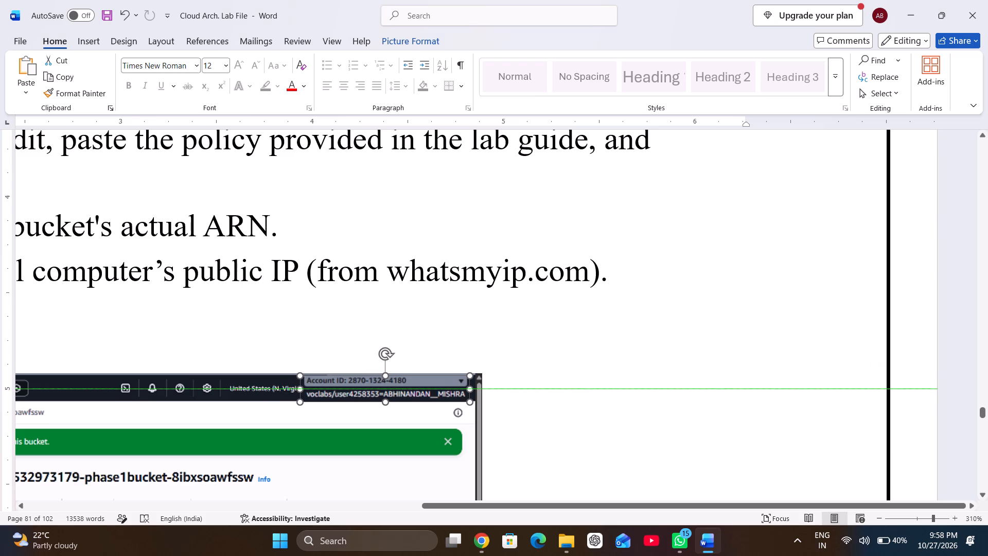
drag(356, 388, 356, 388)
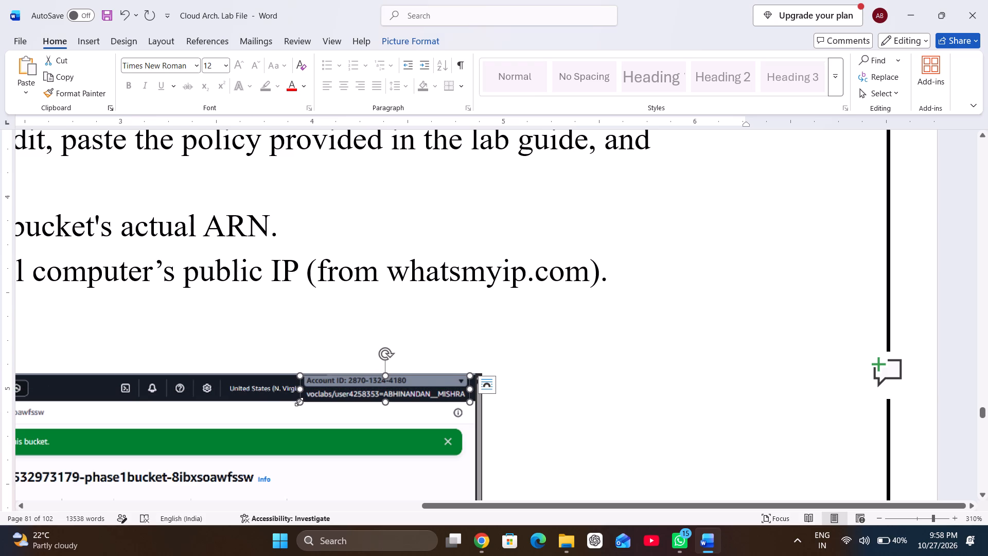
drag(299, 401, 362, 394)
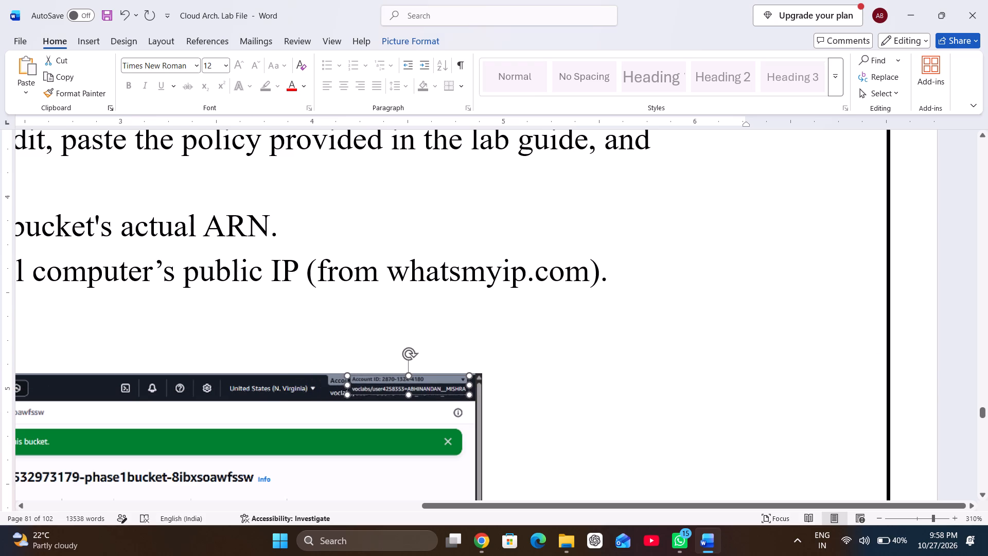
drag(362, 394, 352, 399)
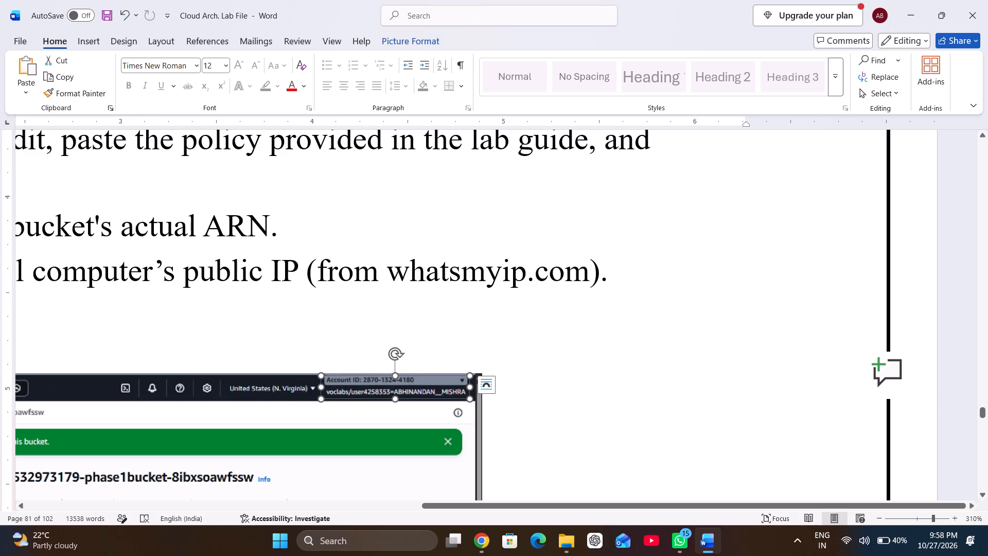
click(584, 399)
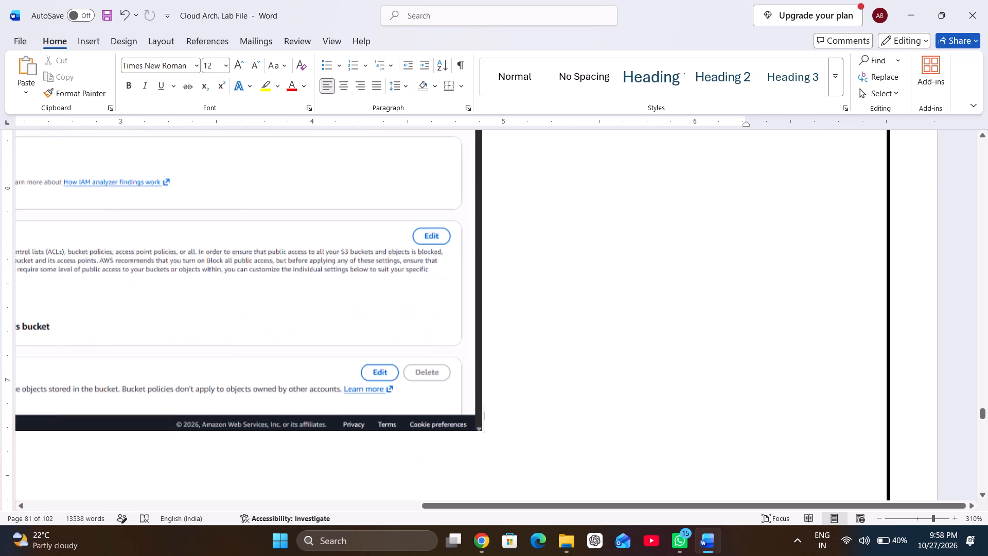
scroll(584, 399, up, 1)
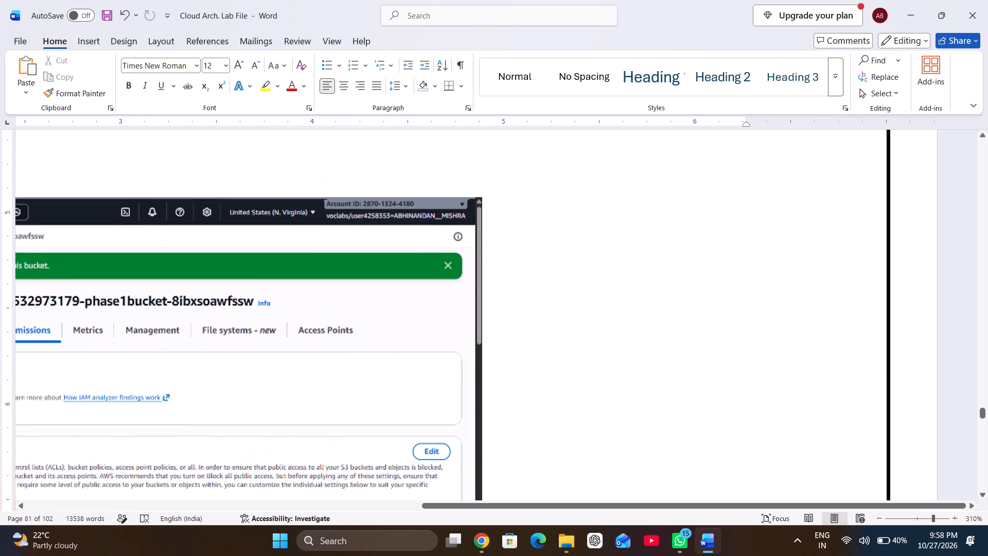
click(391, 216)
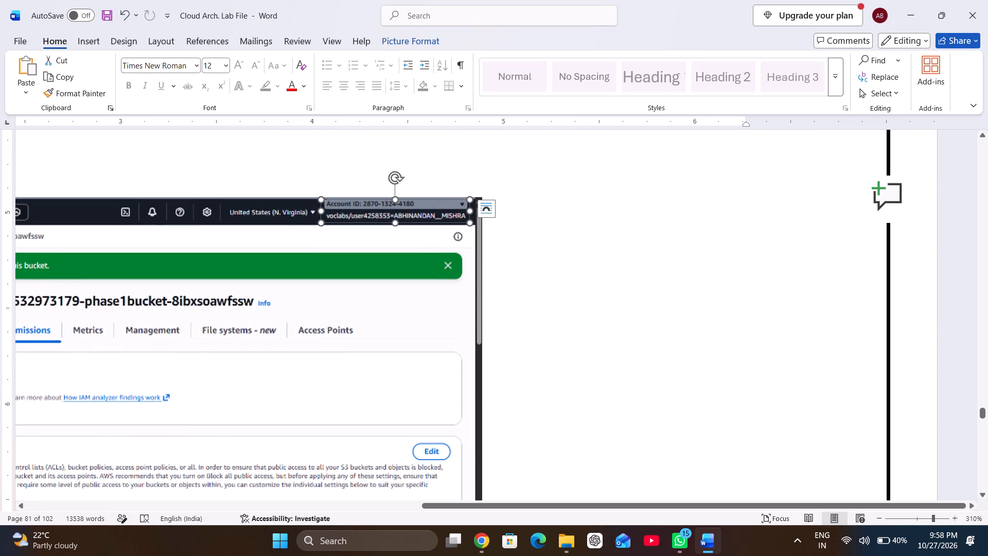
drag(320, 211, 325, 212)
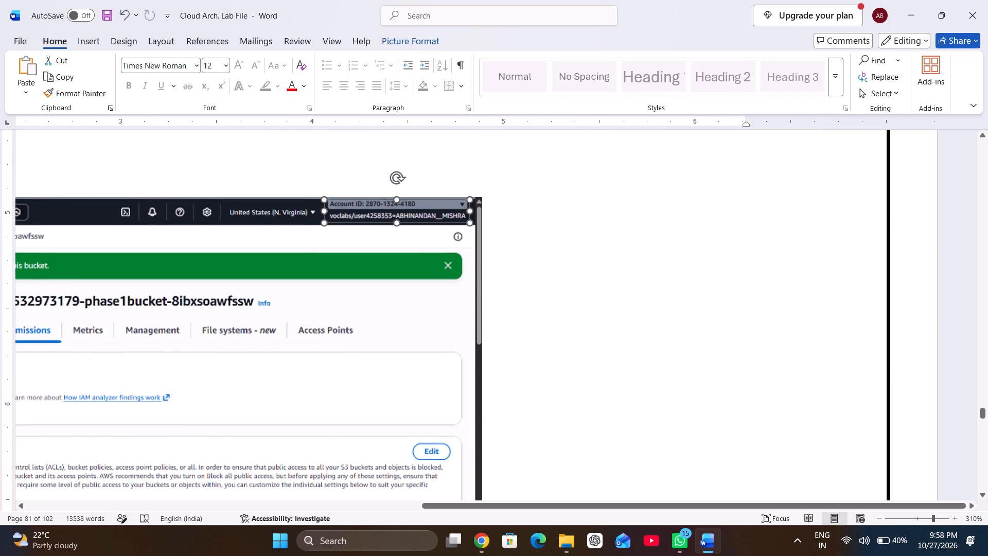
drag(325, 212, 326, 212)
click(336, 250)
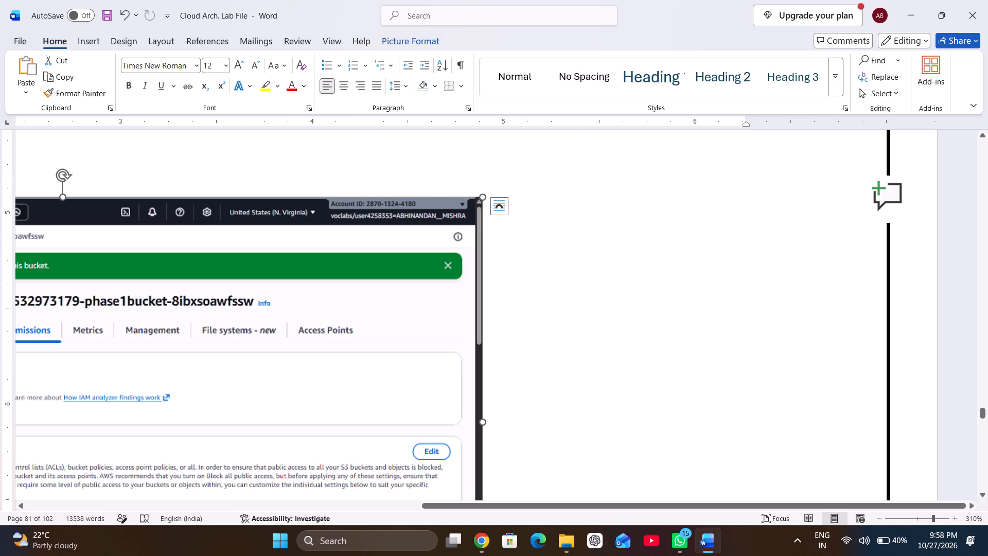
Delete the ImageApp queue details screenshot under "Create SQS Queue" in the "6: Setting Up SQS & SNS" section.
scroll(442, 269, down, 2)
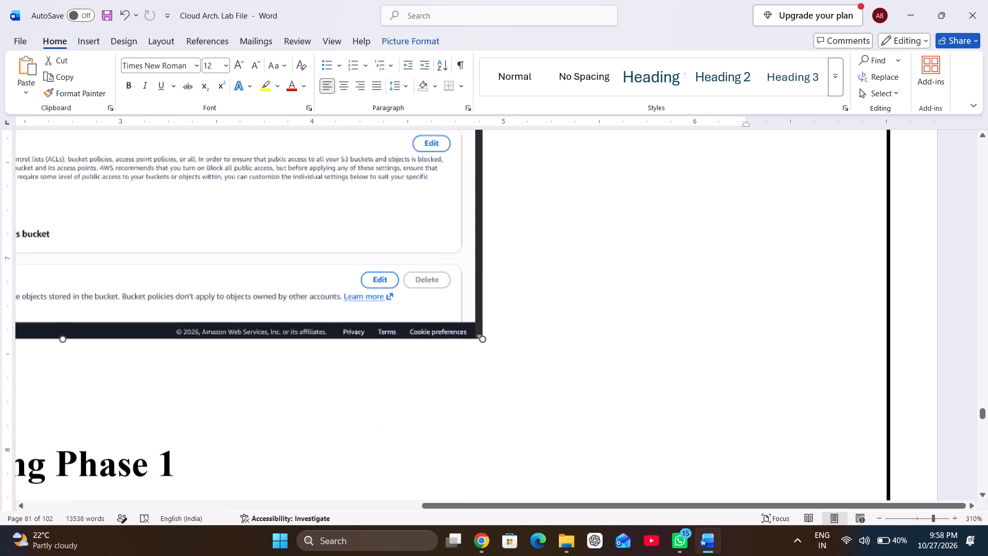
scroll(442, 269, down, 4)
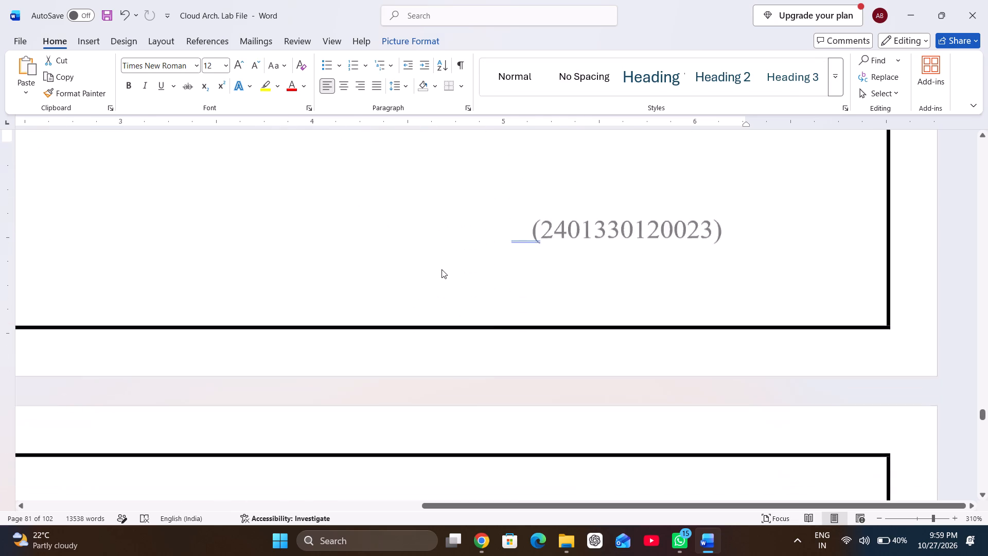
scroll(442, 269, down, 2)
scroll(442, 269, right, 1)
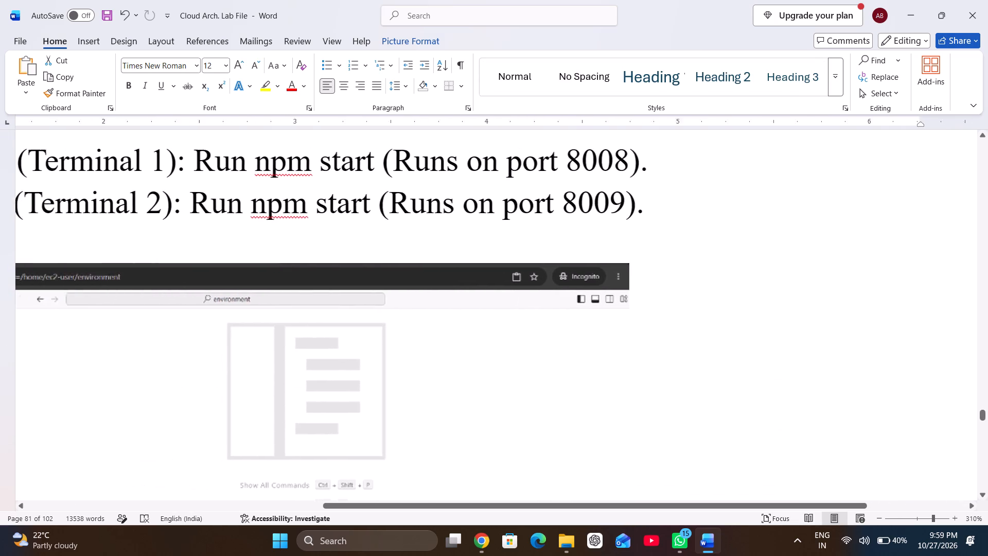
scroll(442, 269, right, 1)
scroll(442, 269, down, 1)
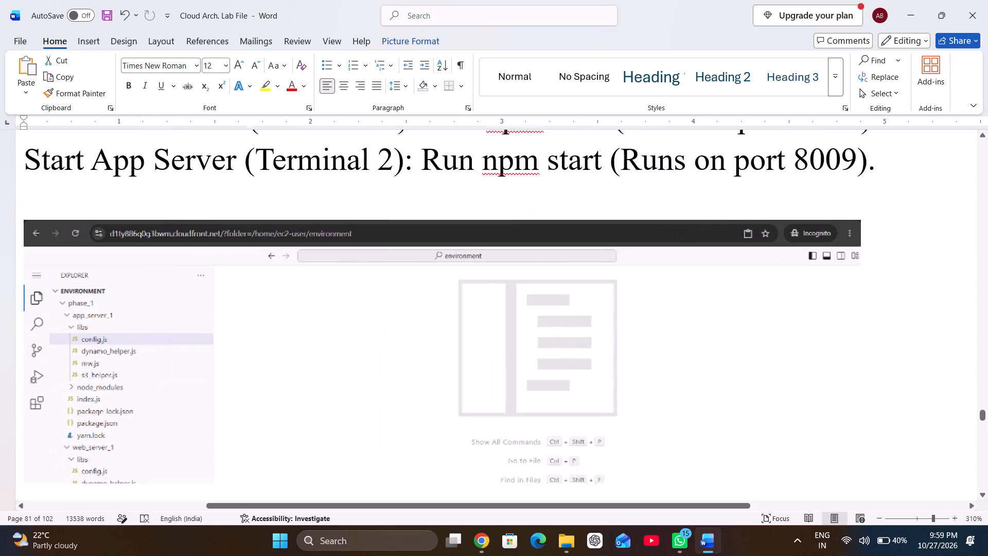
scroll(442, 269, down, 4)
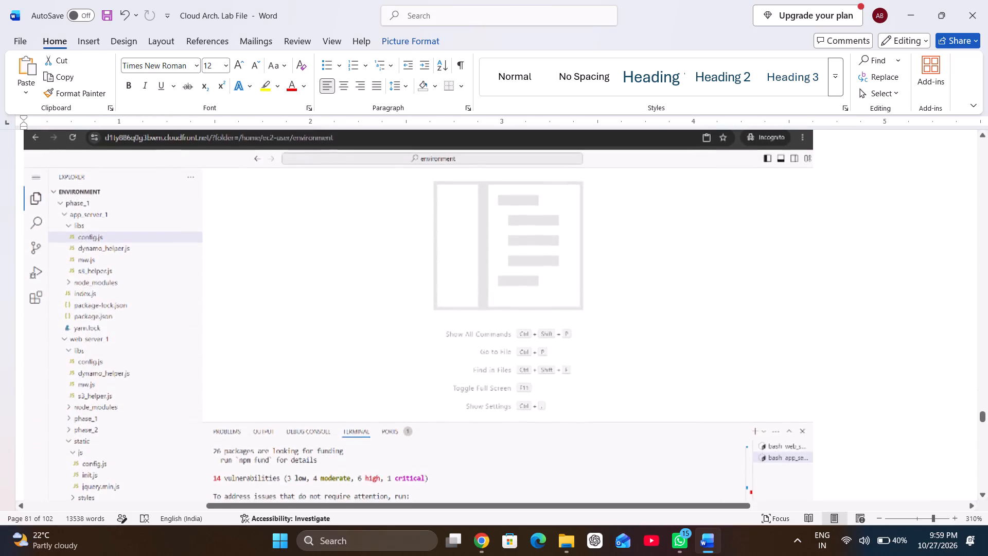
scroll(442, 269, down, 4)
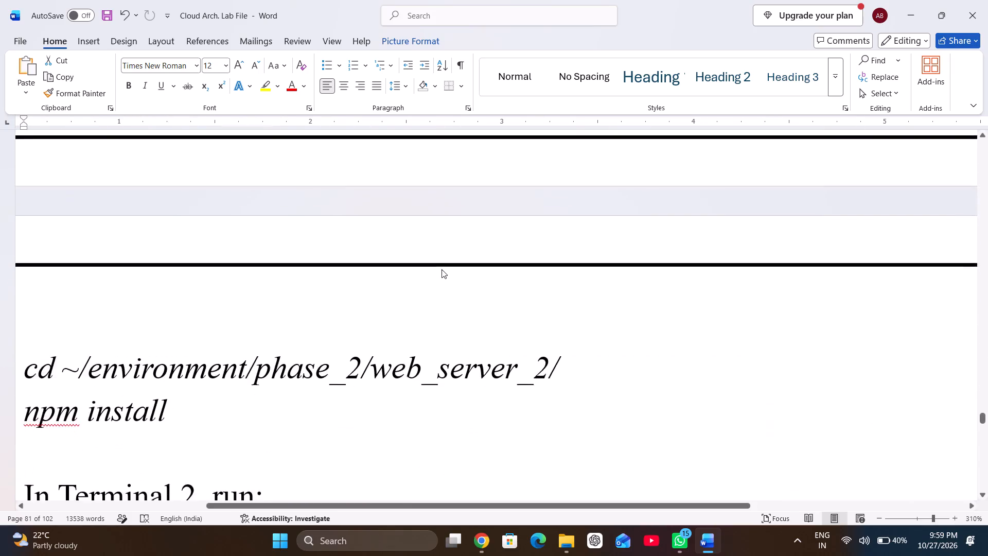
scroll(442, 269, down, 4)
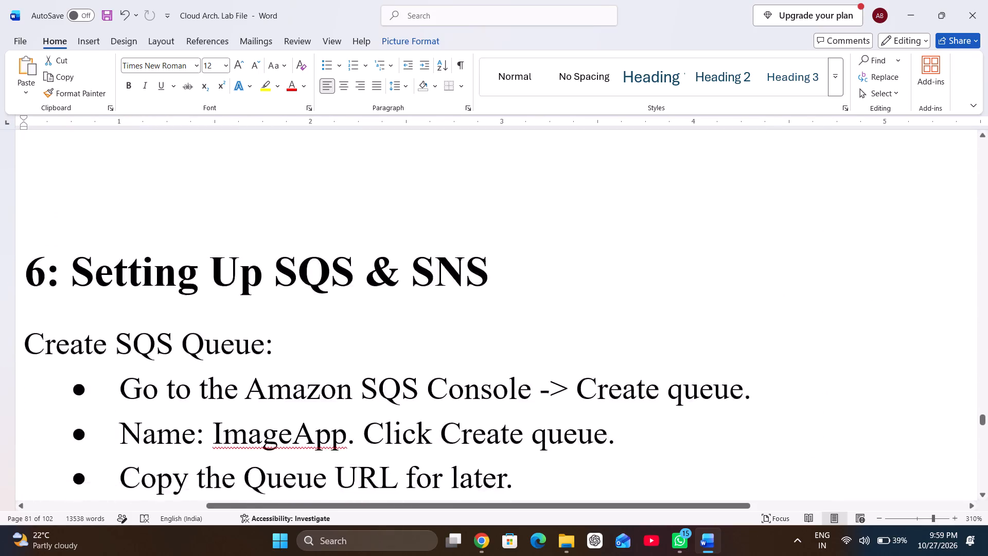
scroll(442, 269, down, 3)
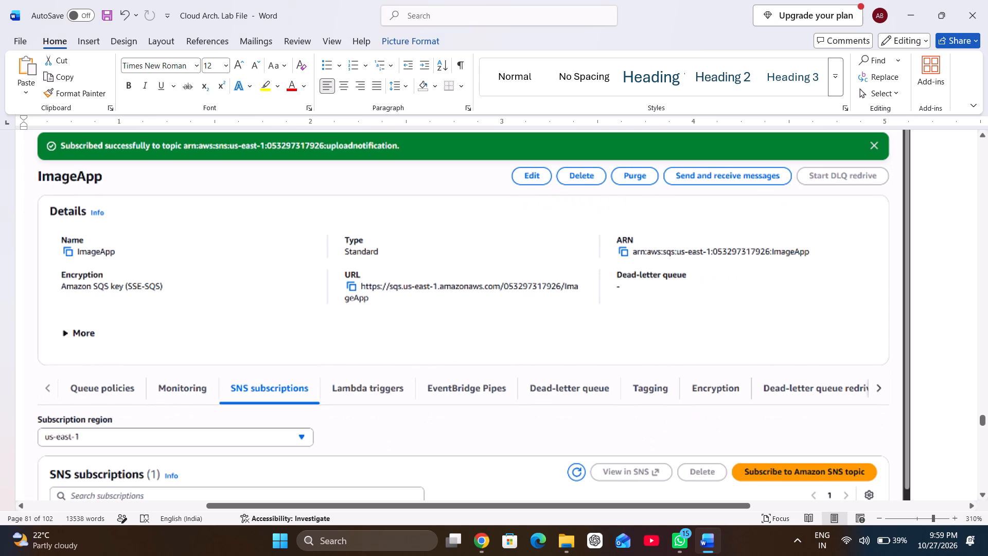
click(411, 341)
key(Delete)
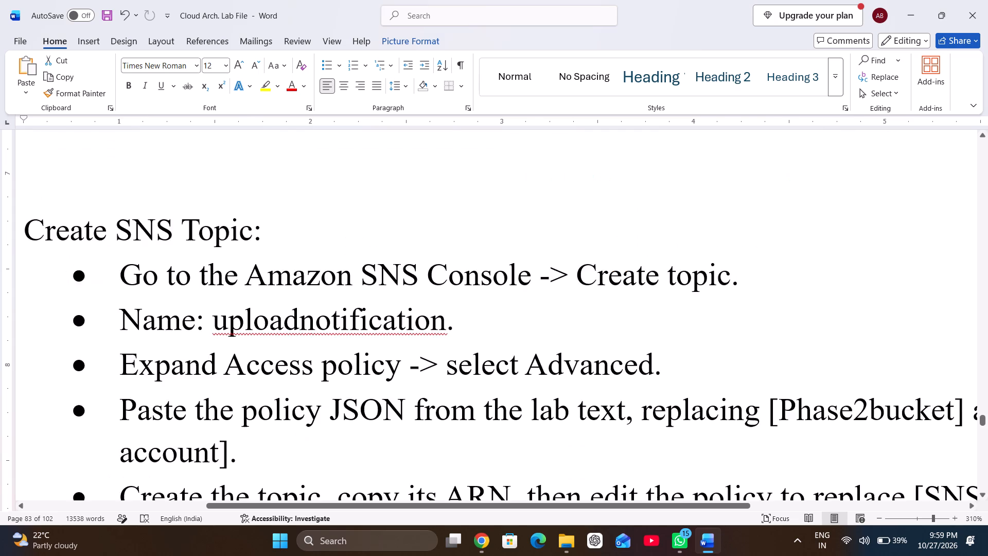
Remove the leftover blank lines and the final period after "Copy the Queue URL for later", keeping one unbulleted empty line before "Create SNS Topic:".
key(BackSpace)
key(BackSpace)
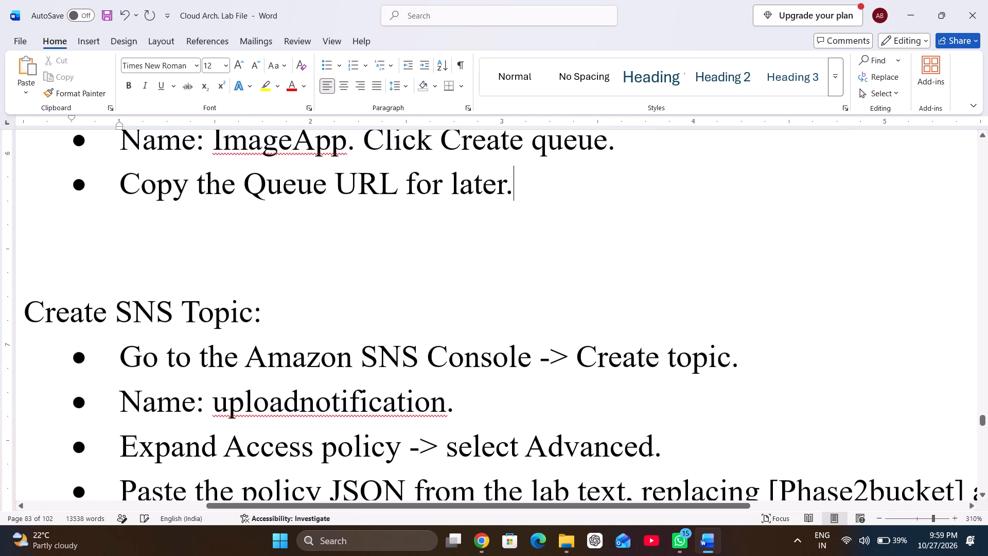
key(BackSpace)
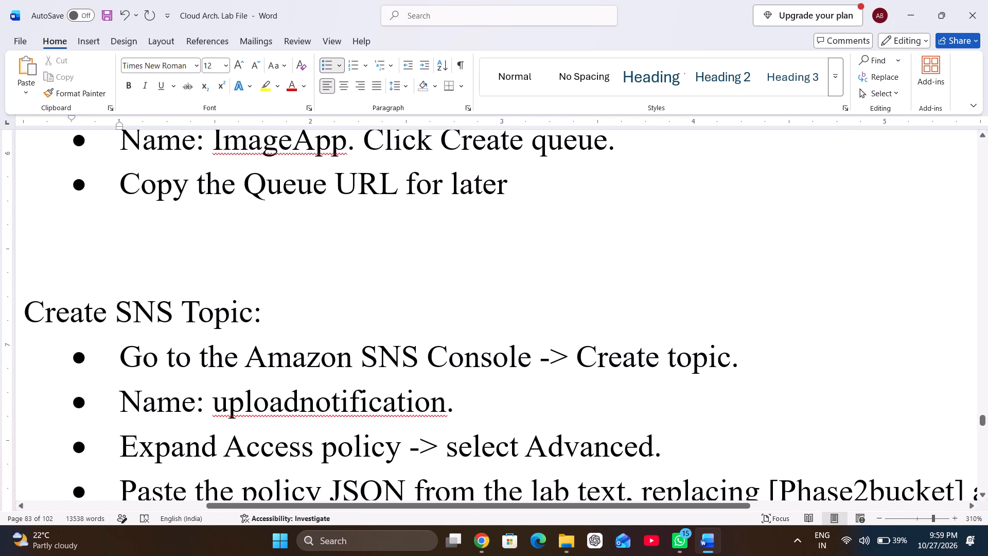
key(Down)
key(BackSpace)
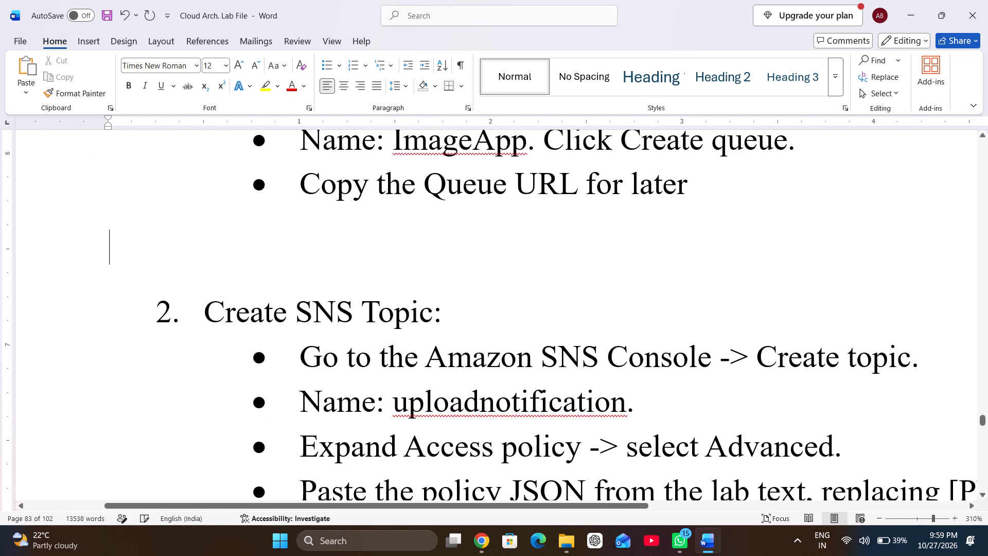
key(BackSpace)
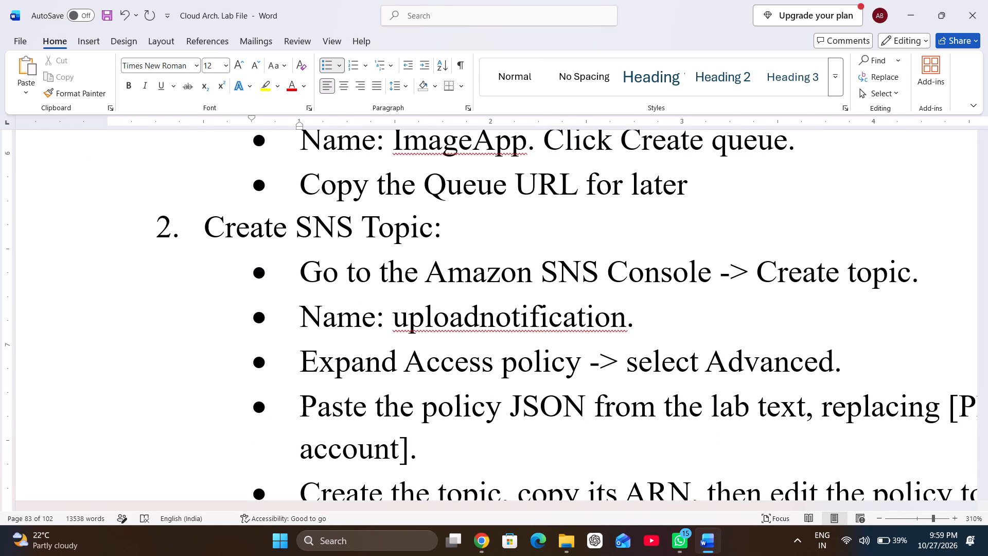
key(Return)
key(BackSpace)
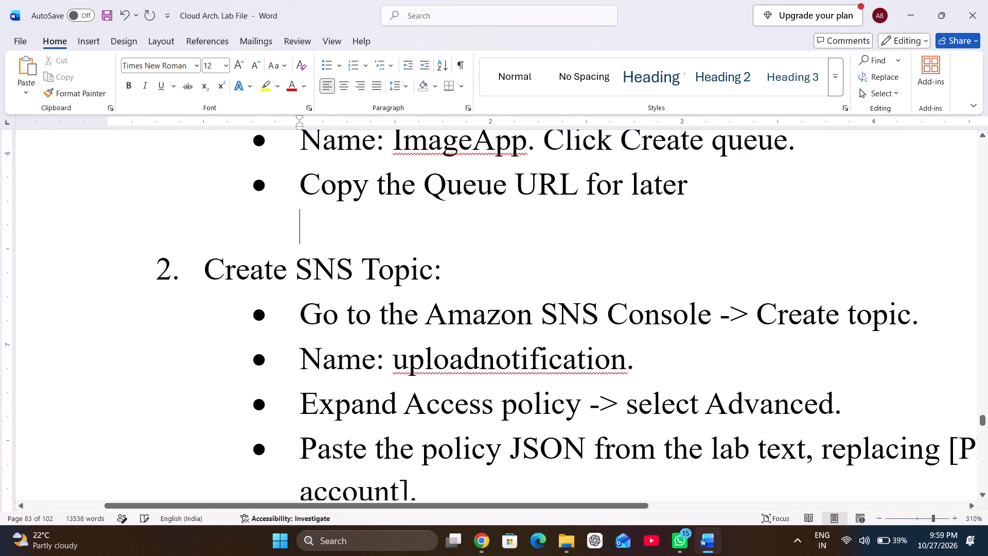
Paste the account label picture beside the Amazon SNS subscription screenshot and set its text wrapping to In Front of Text.
scroll(414, 448, down, 3)
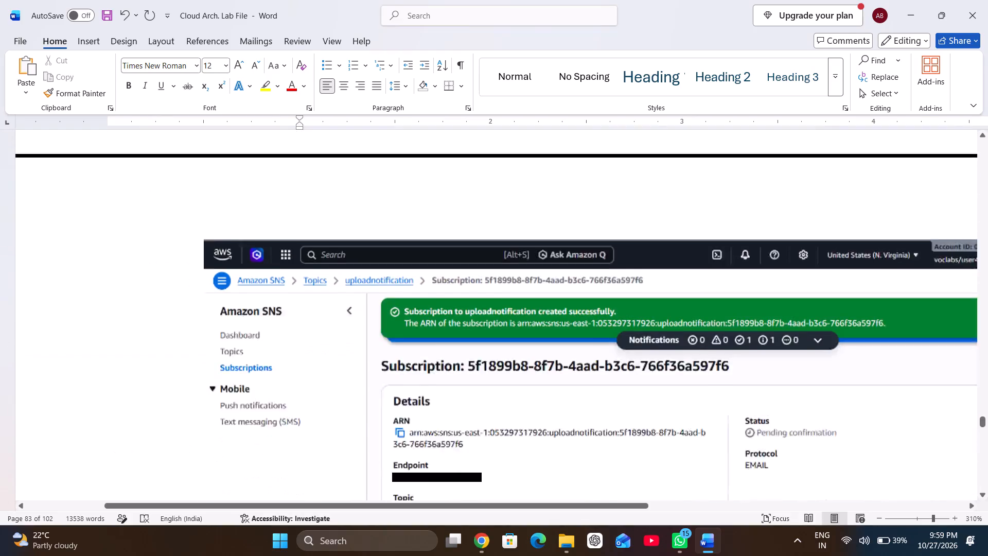
scroll(414, 448, up, 1)
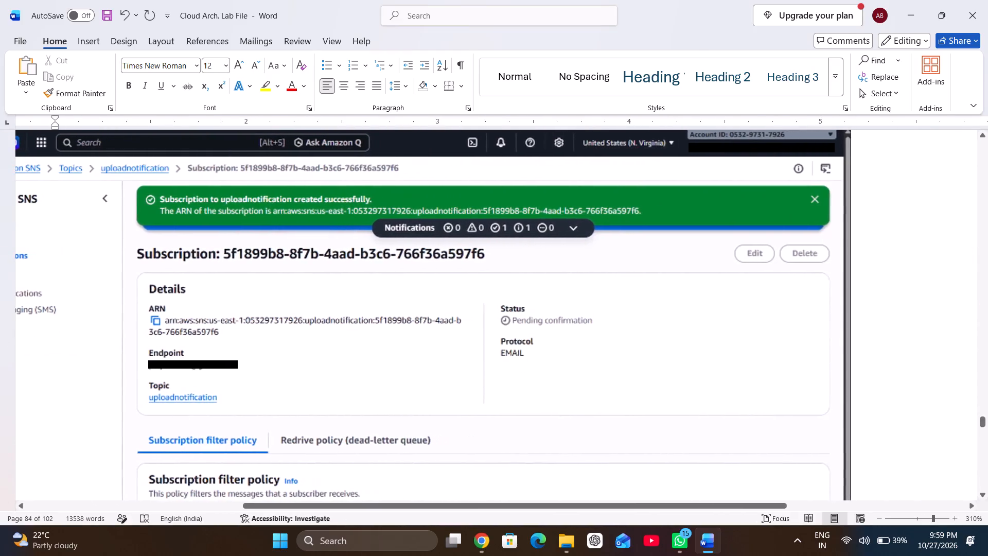
scroll(414, 448, up, 1)
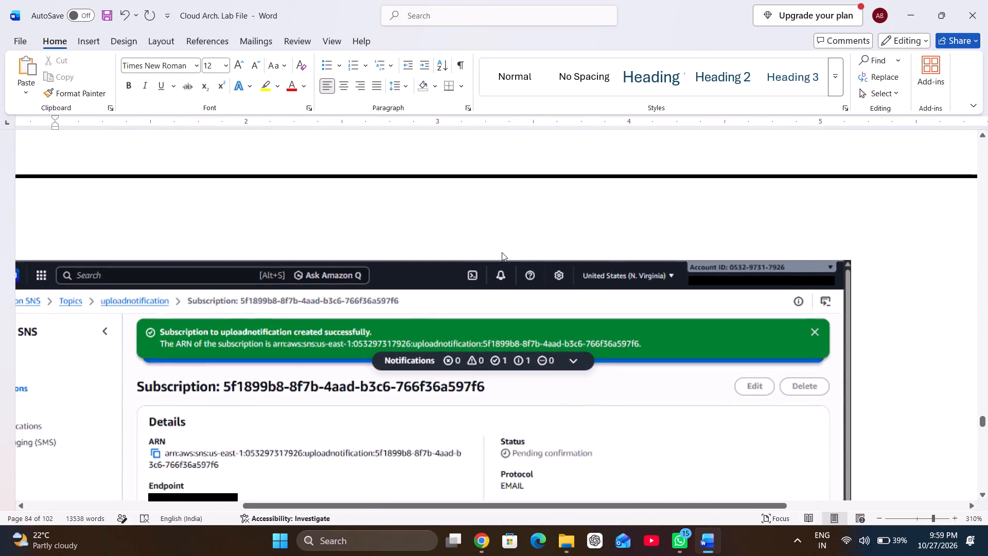
click(502, 252)
key(ctrl+v)
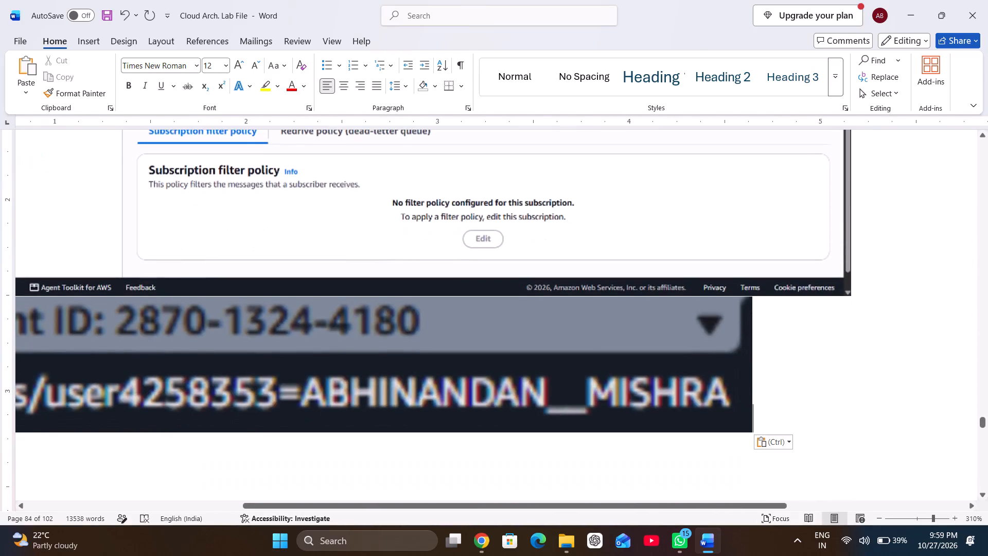
click(469, 373)
right_click(469, 373)
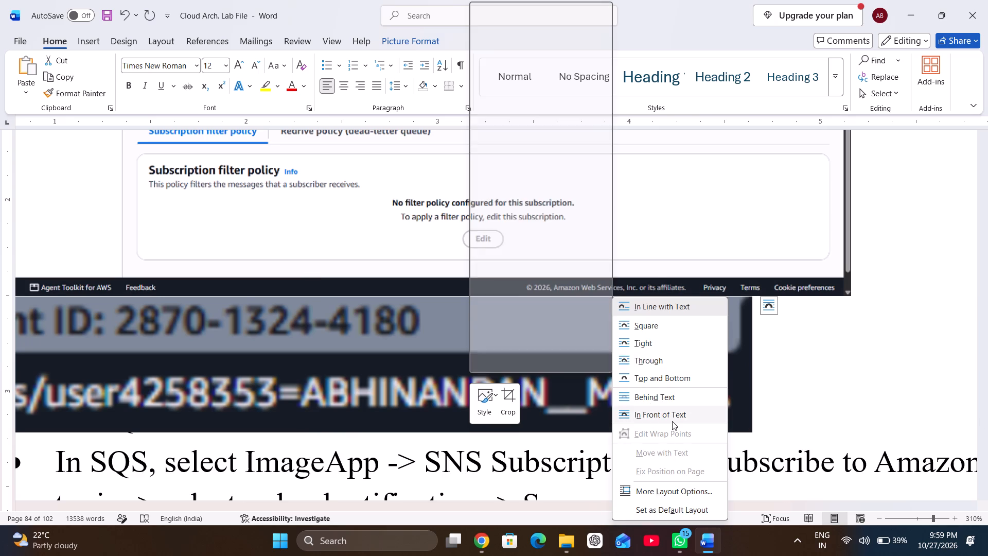
click(672, 421)
click(594, 351)
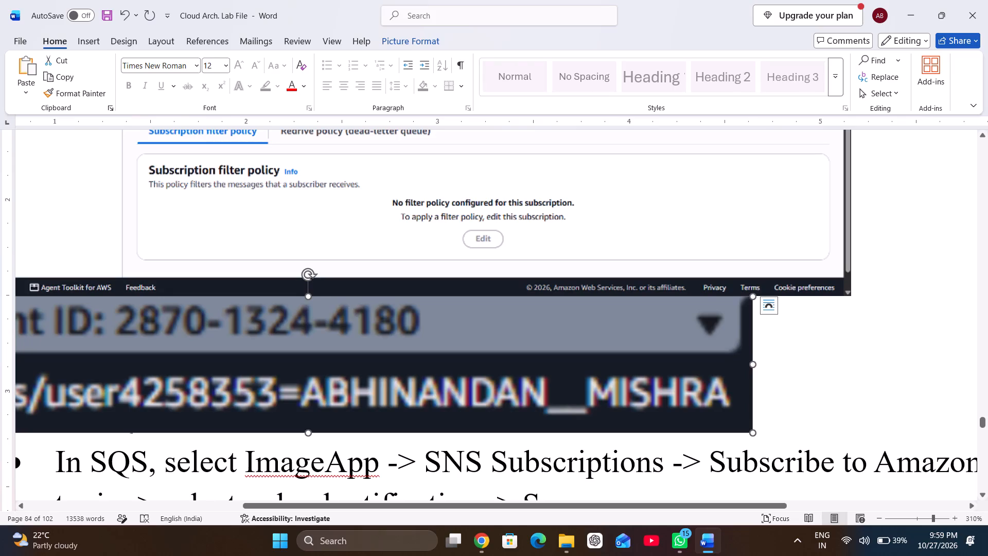
Move the floating account label picture up to the SNS subscription screenshot's header and shrink it to about a quarter of its pasted width.
drag(565, 324, 700, 172)
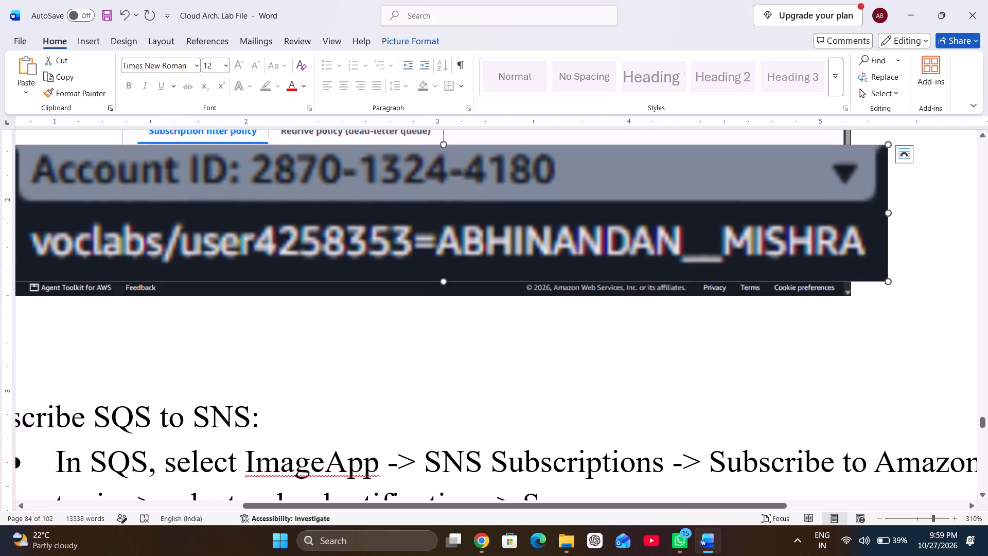
scroll(700, 172, up, 1)
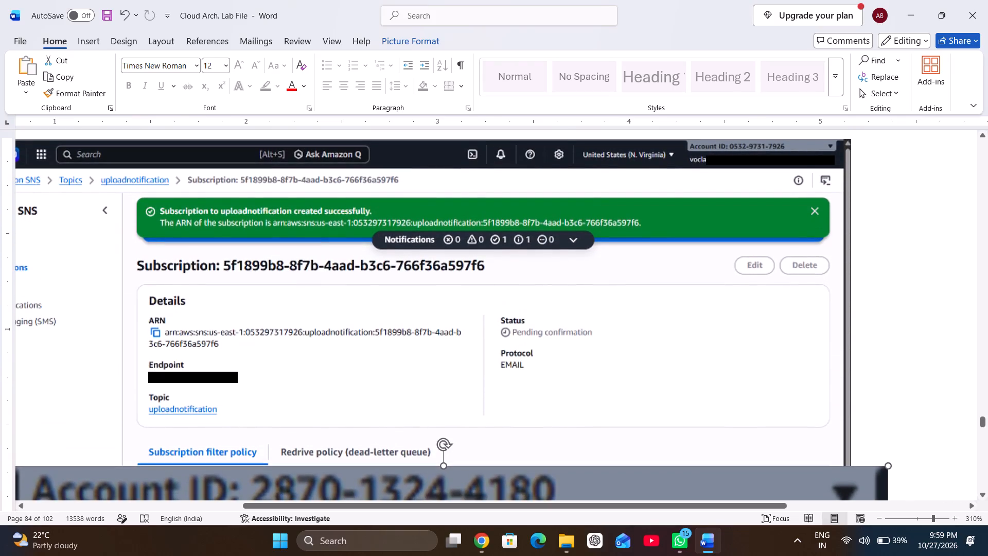
drag(652, 490, 717, 224)
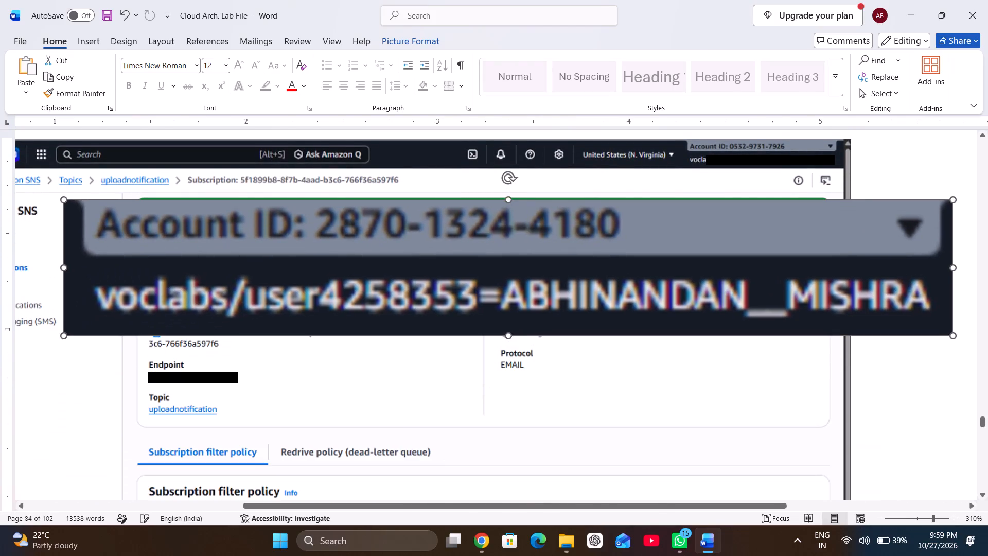
drag(641, 277, 631, 227)
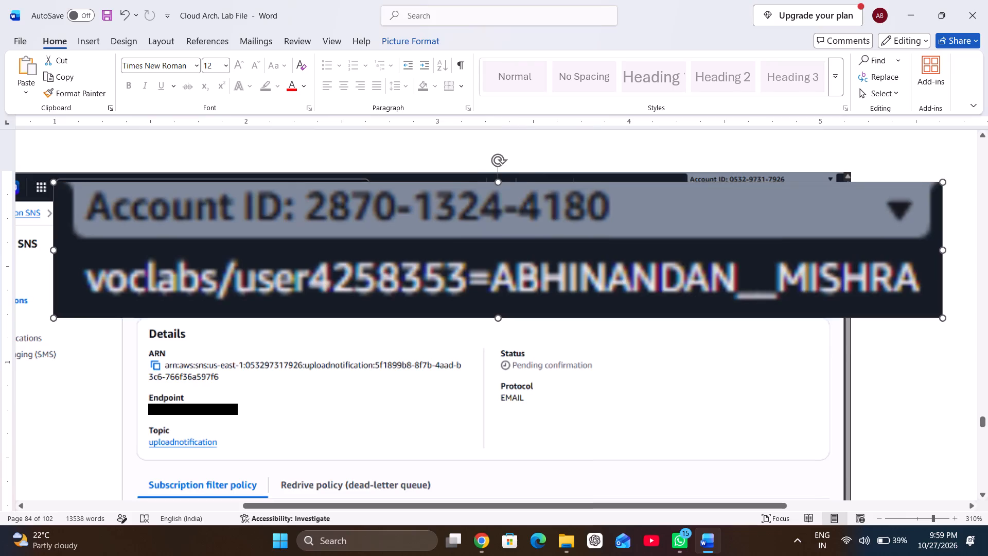
drag(631, 227, 630, 227)
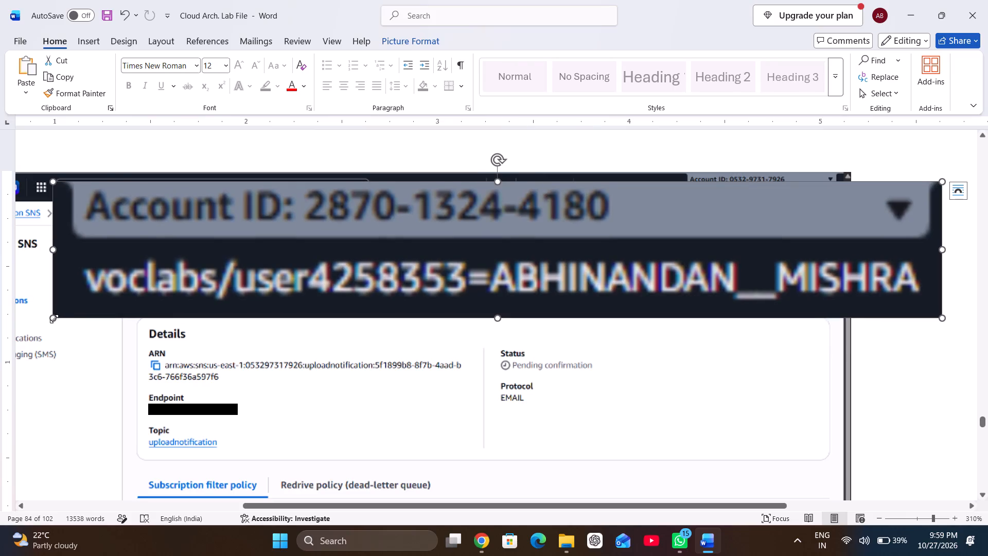
drag(54, 319, 618, 220)
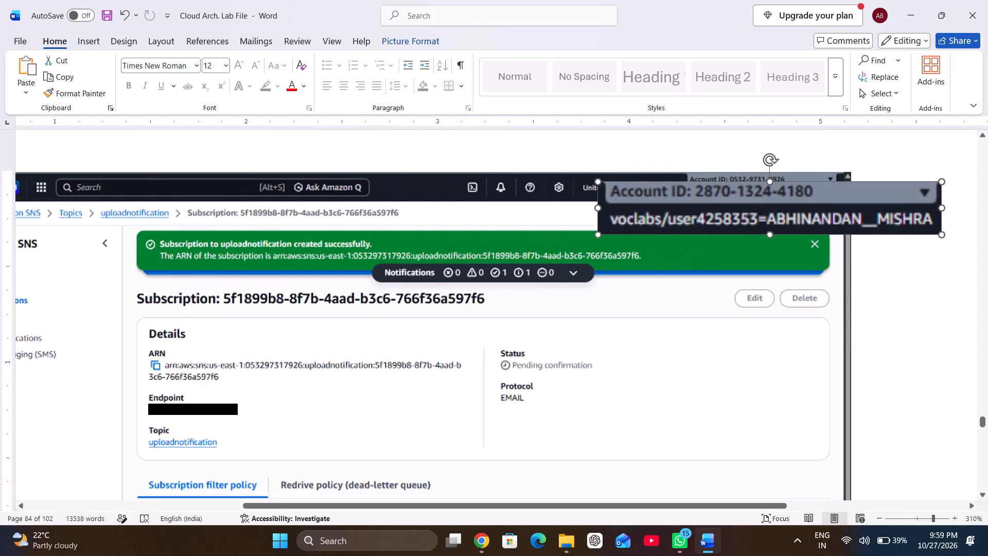
drag(618, 220, 732, 208)
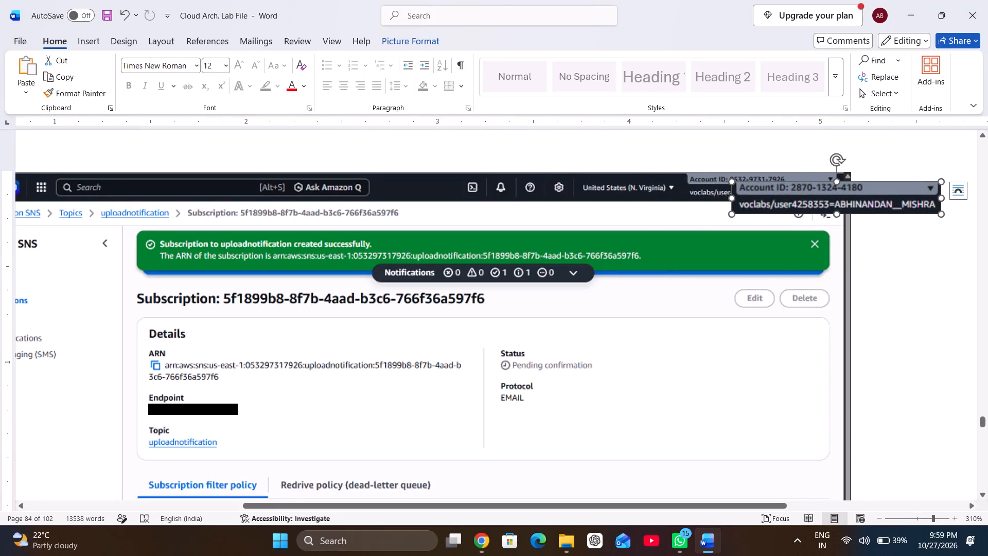
Place the account label picture over the account area in the SNS subscription screenshot's header and reduce its width and height to fit.
drag(779, 202, 681, 198)
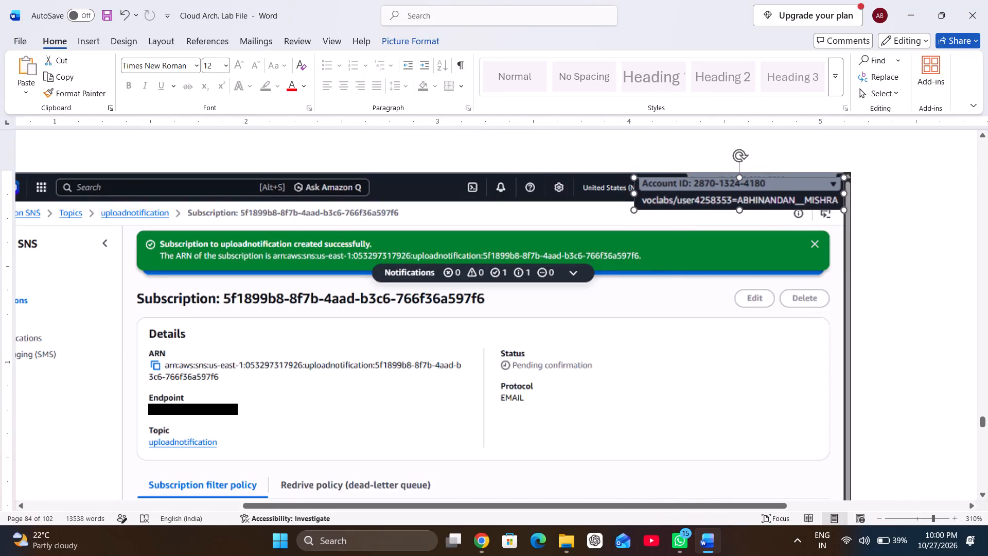
drag(681, 198, 677, 195)
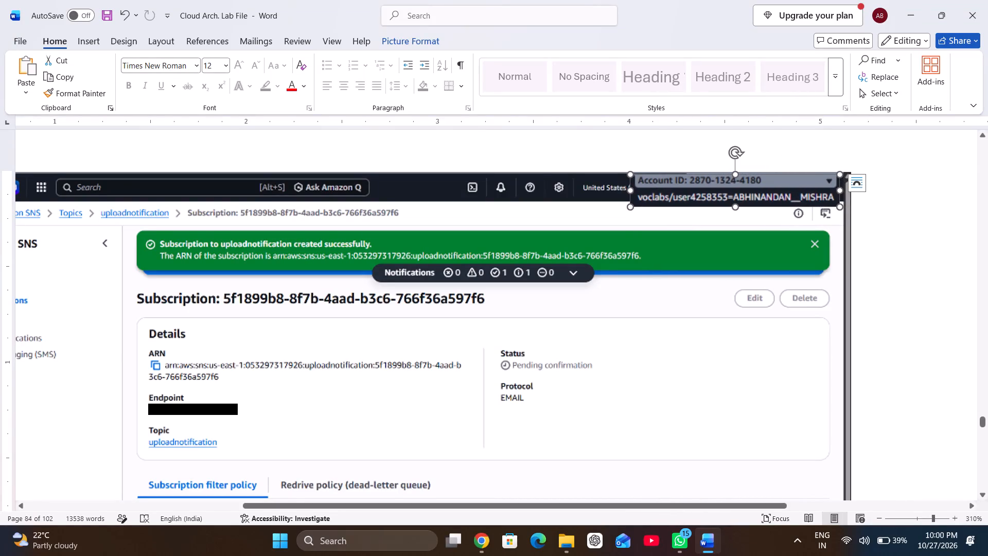
drag(631, 190, 676, 185)
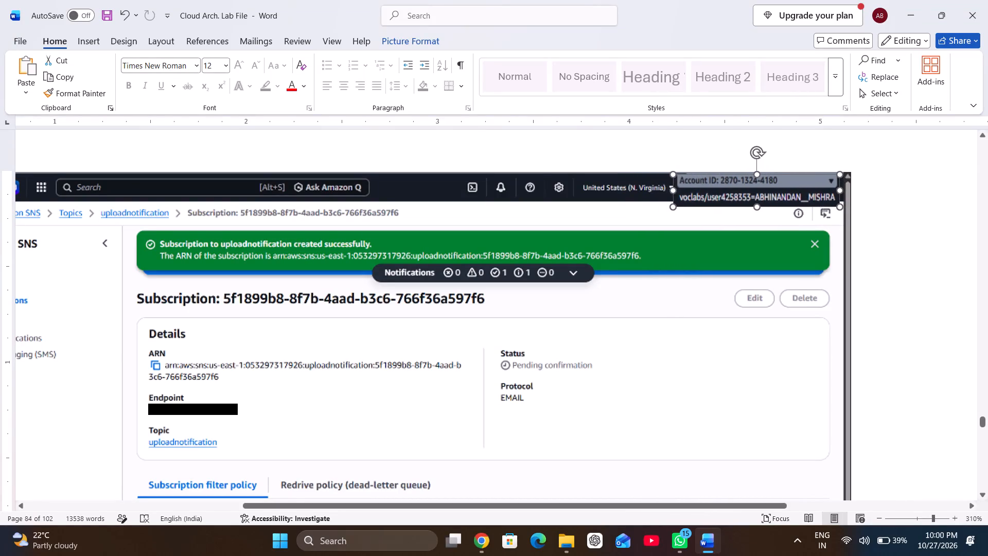
drag(676, 185, 684, 188)
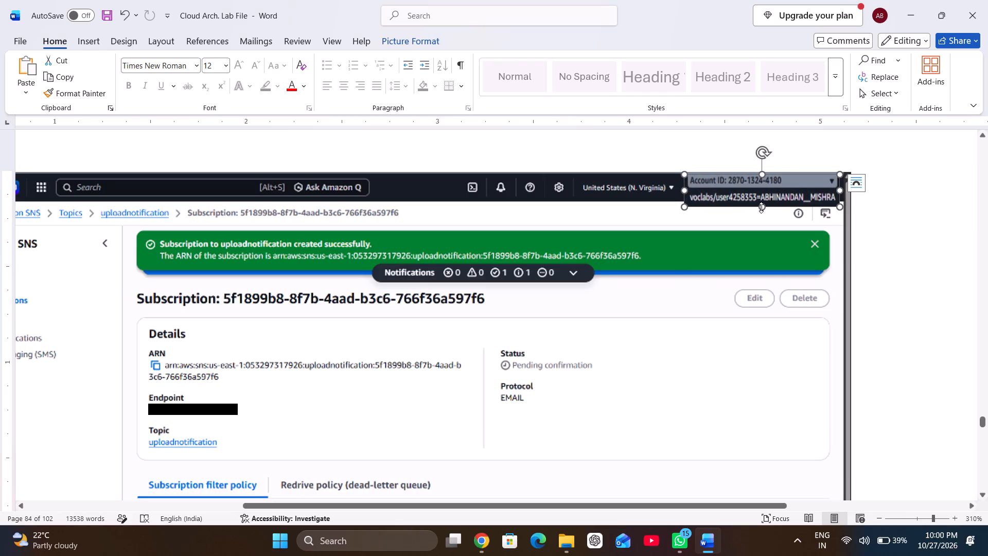
drag(761, 207, 762, 200)
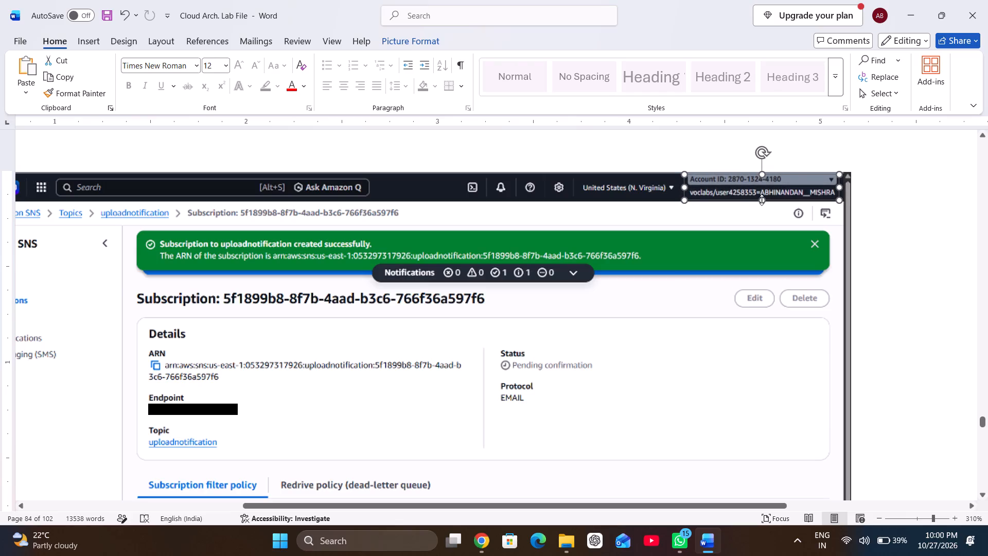
click(747, 238)
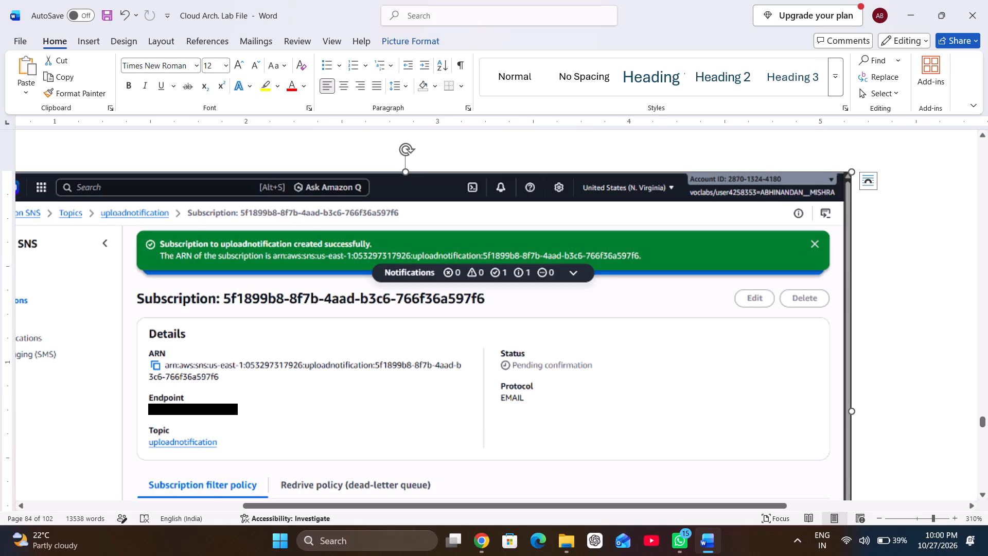
scroll(792, 334, down, 1)
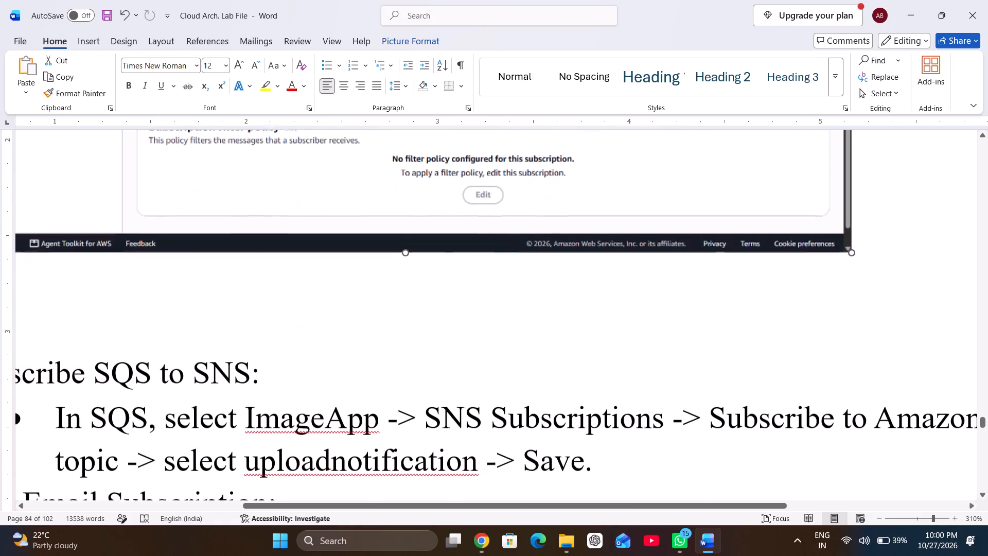
Paste the account label picture at the S3 event notification screenshot on page 85 and set its text wrapping to In Front of Text.
scroll(792, 334, down, 4)
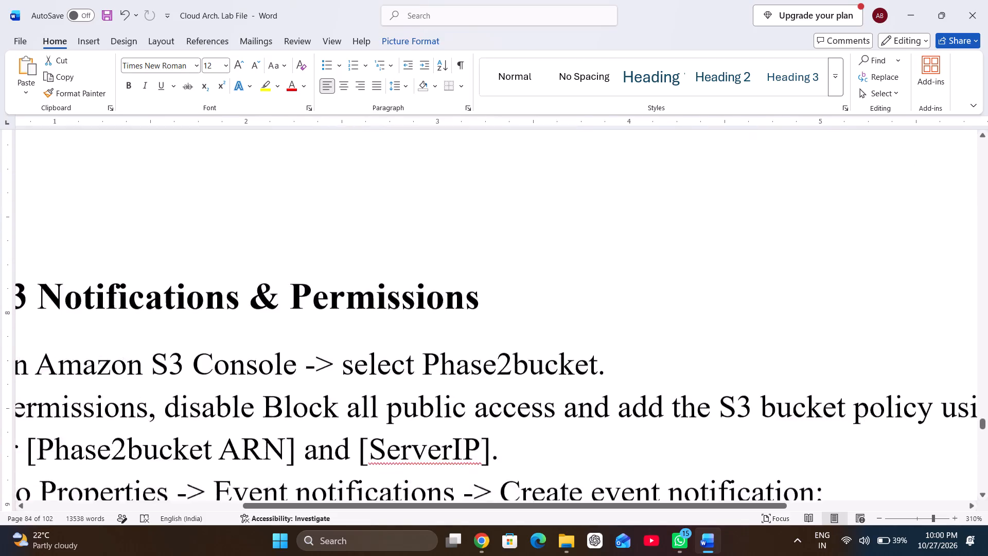
scroll(792, 334, down, 3)
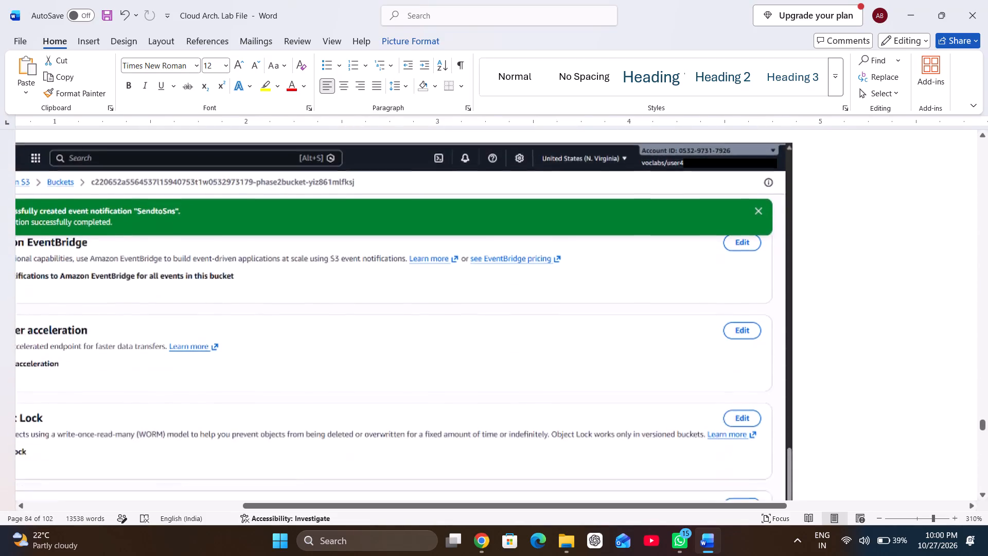
scroll(792, 334, down, 1)
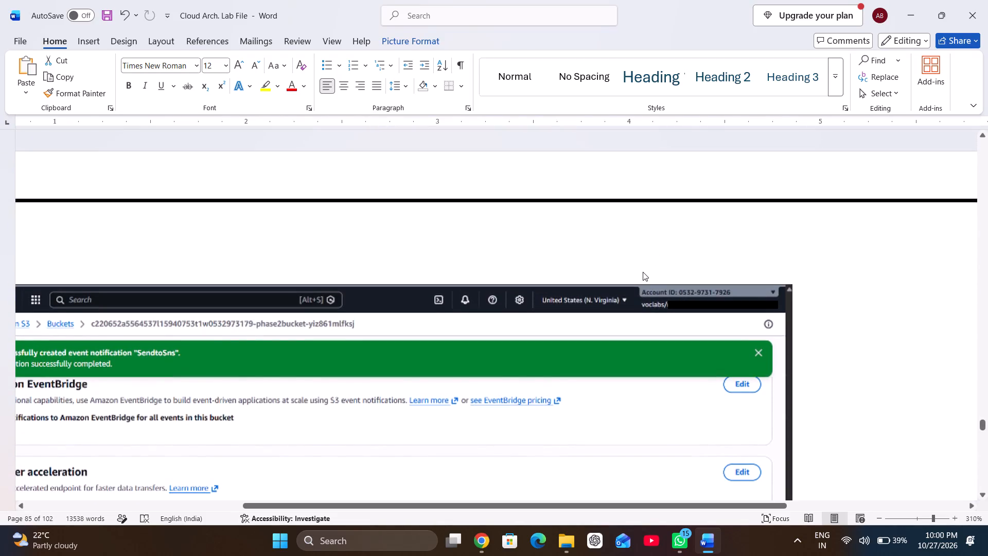
click(642, 272)
key(ctrl+v)
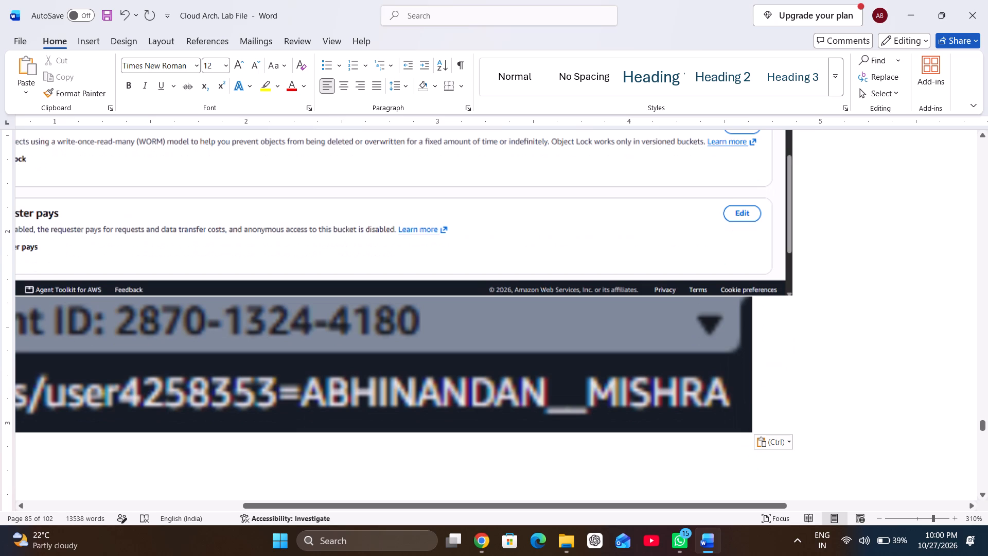
click(578, 379)
right_click(578, 379)
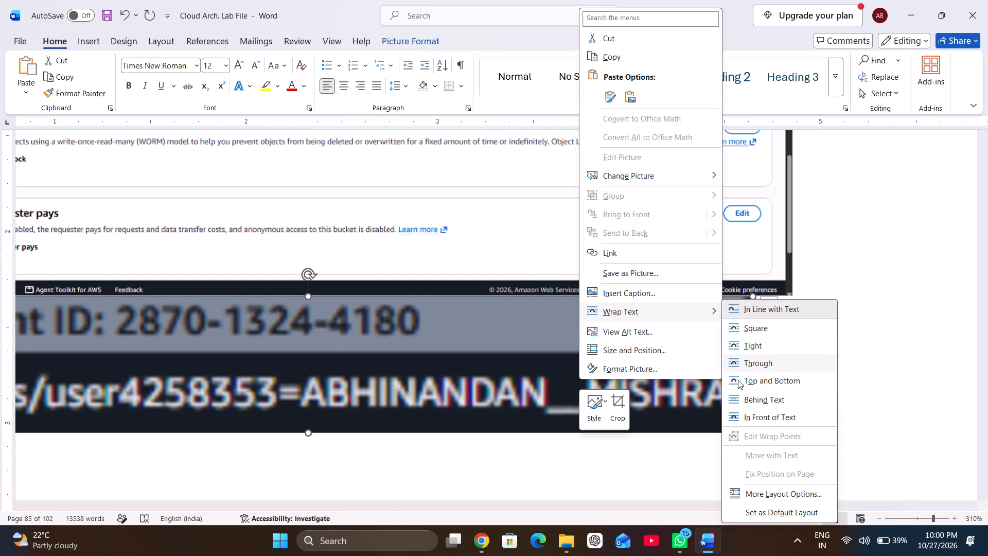
click(774, 423)
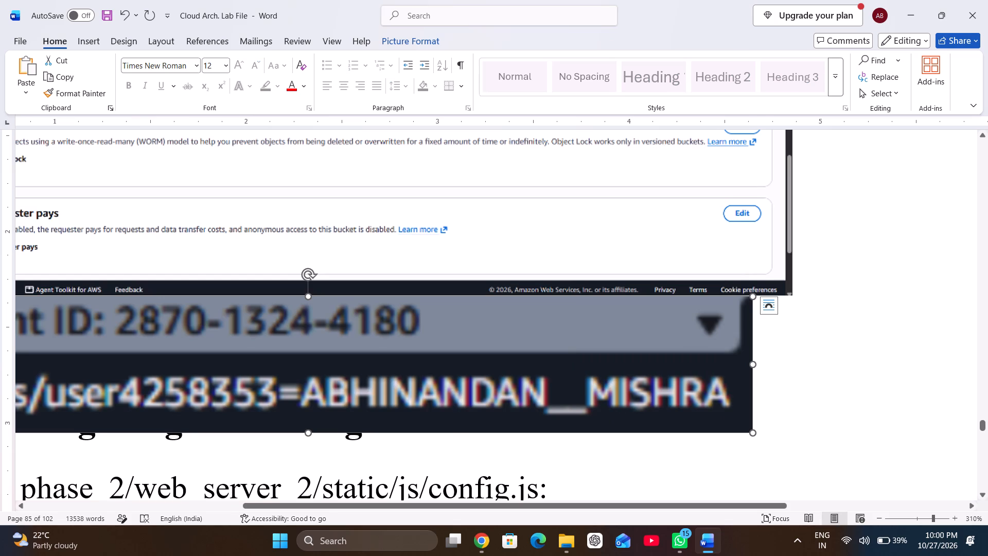
Move the floating account label picture up toward the S3 bucket screenshot's header and shrink it to about a quarter of its pasted width.
drag(414, 339, 548, 225)
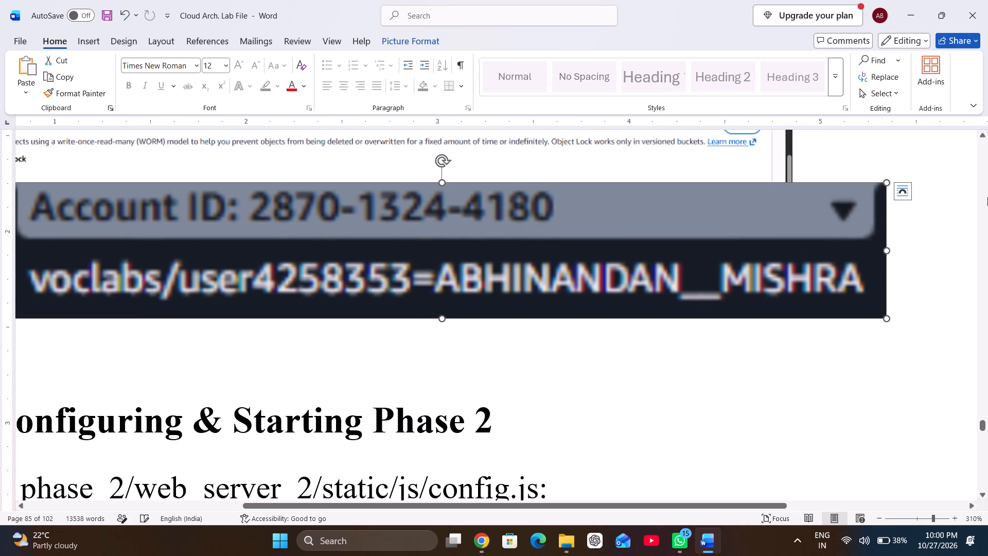
drag(888, 183, 595, 233)
scroll(539, 233, up, 1)
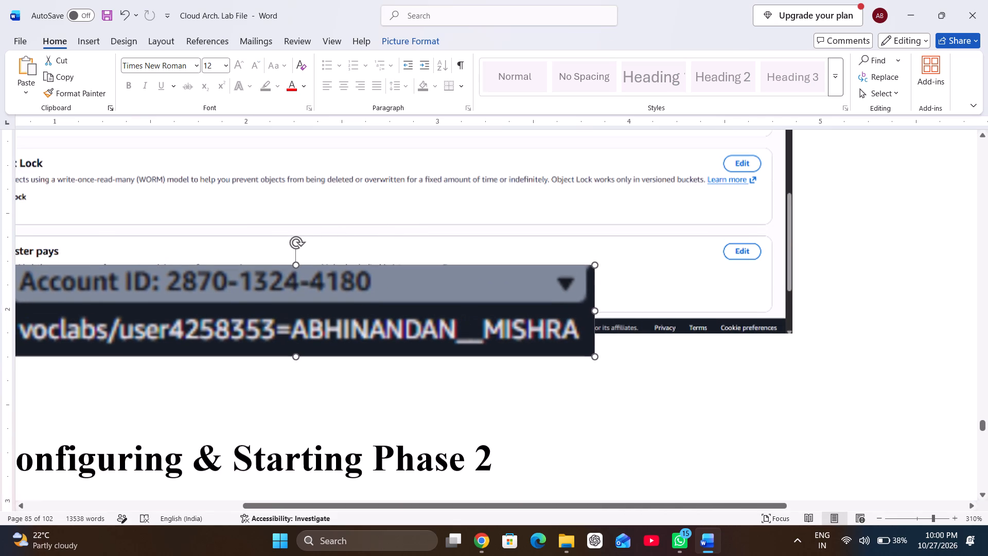
scroll(539, 233, up, 1)
drag(418, 381, 773, 261)
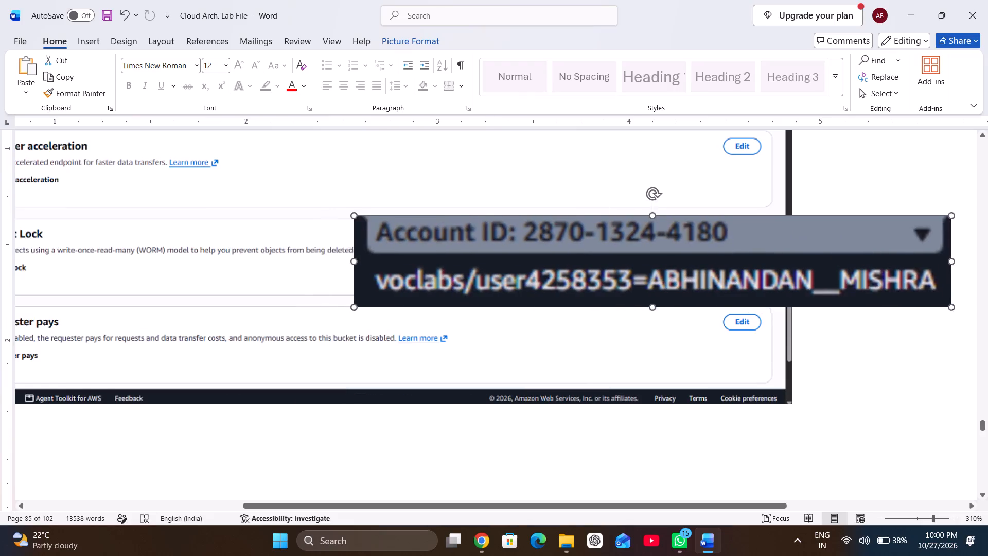
drag(773, 261, 722, 240)
scroll(722, 240, up, 2)
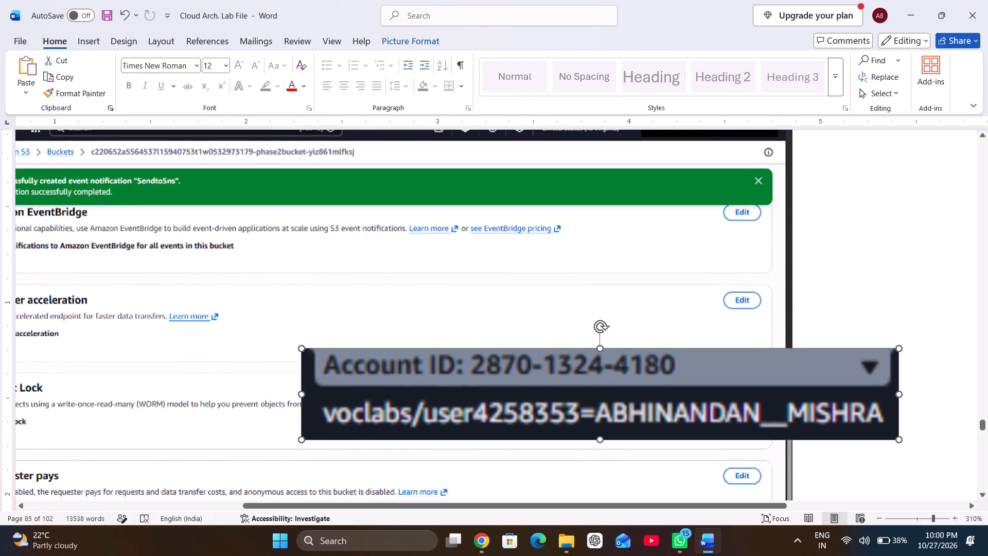
drag(665, 381, 652, 229)
scroll(652, 229, up, 1)
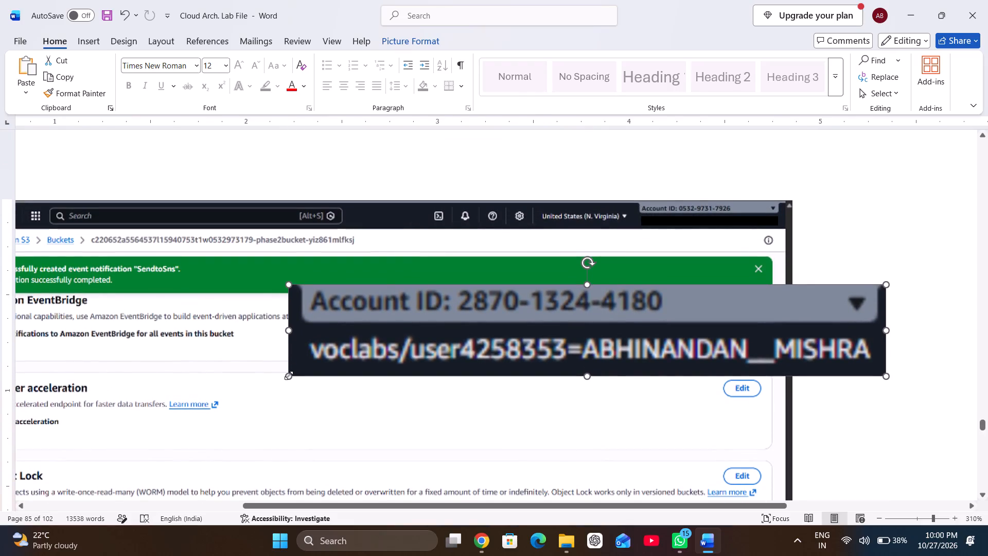
drag(289, 375, 636, 292)
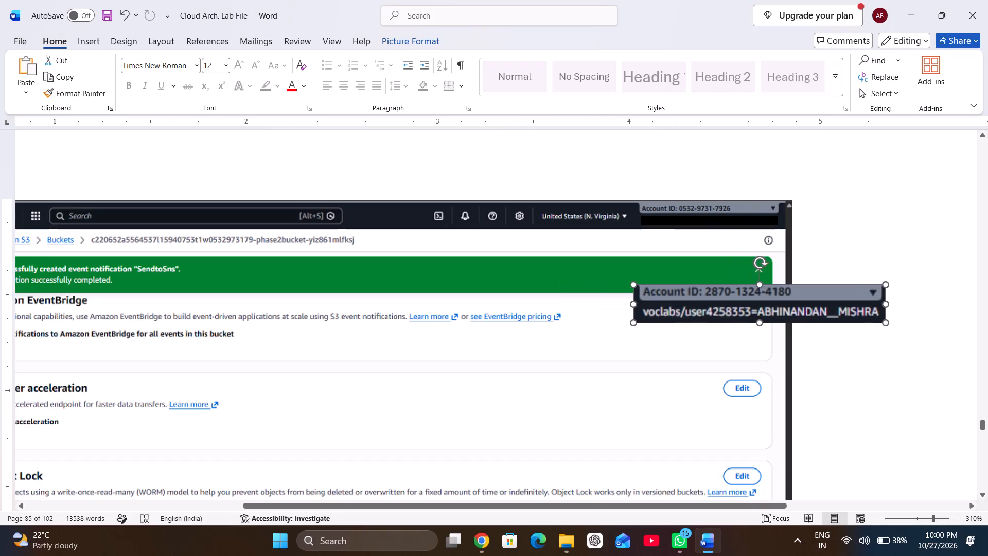
drag(636, 292, 681, 291)
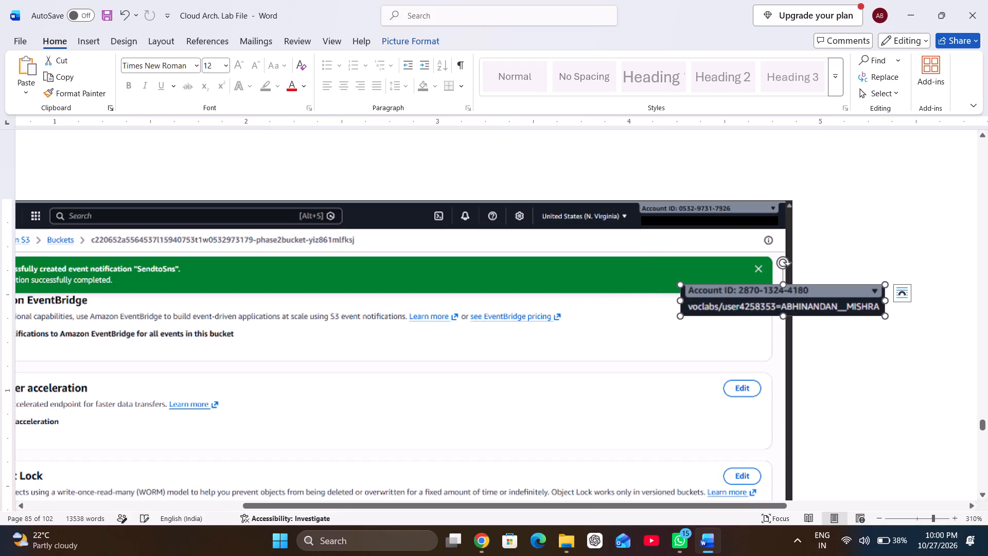
Place the account label picture over the account area in the S3 bucket screenshot's header and shrink it to fit.
drag(753, 301, 648, 231)
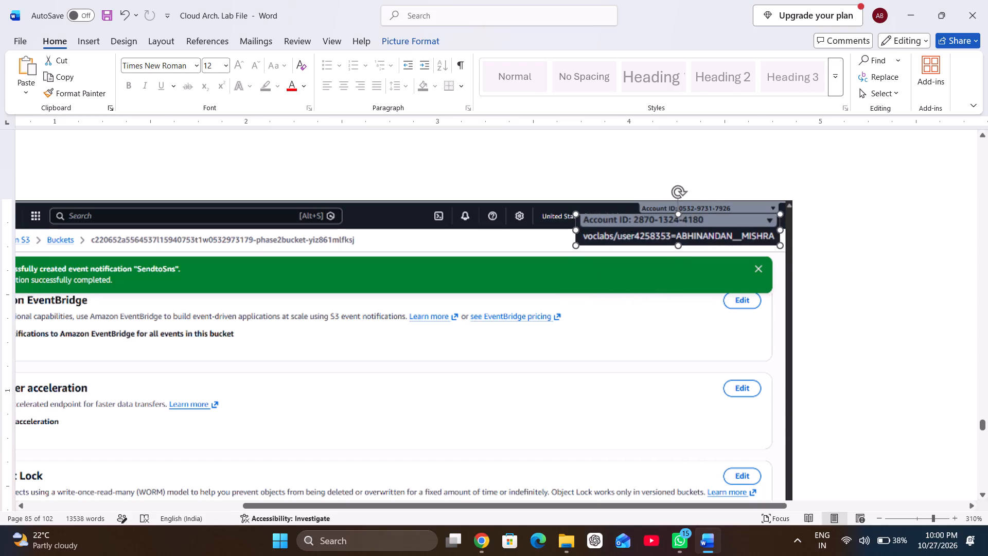
drag(578, 246, 607, 241)
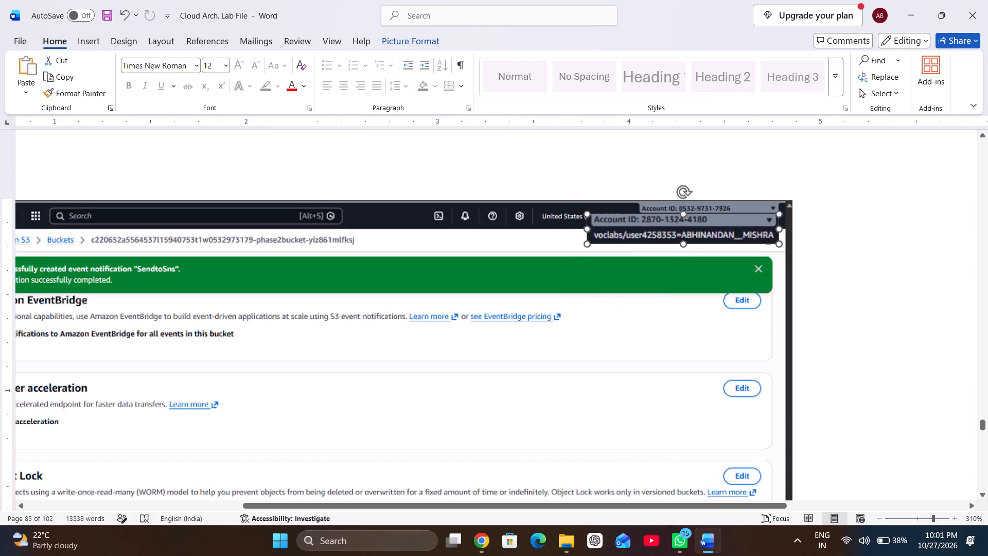
drag(607, 241, 634, 233)
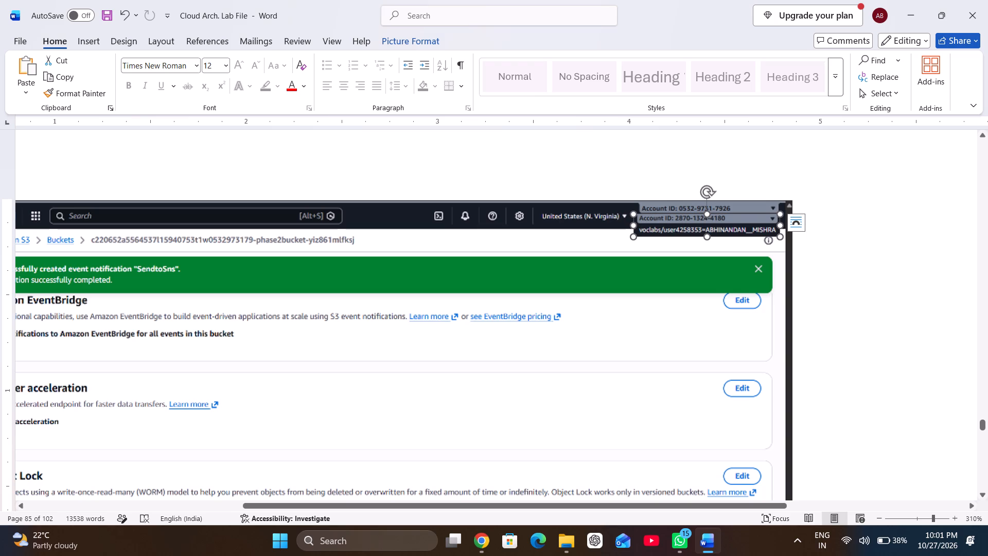
drag(668, 223, 672, 212)
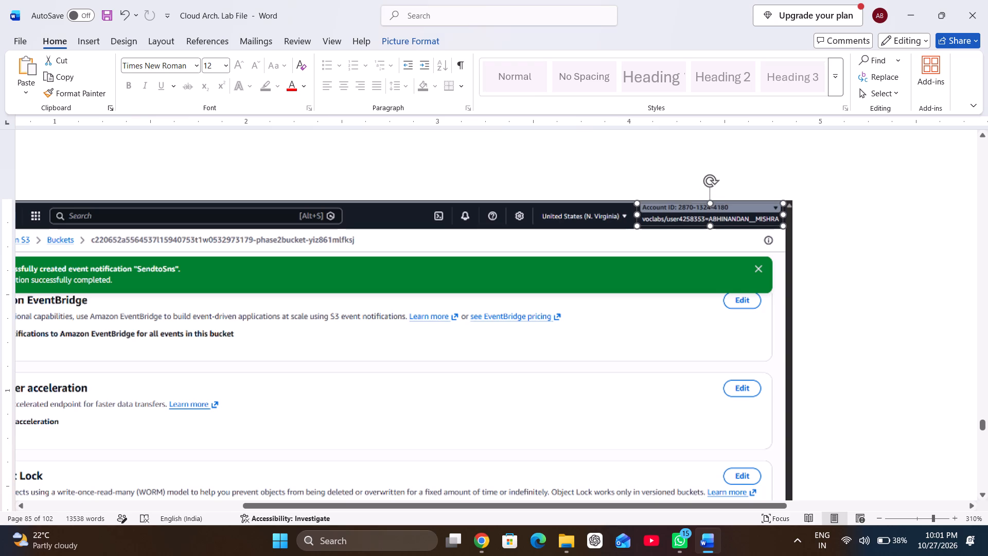
drag(672, 212, 672, 212)
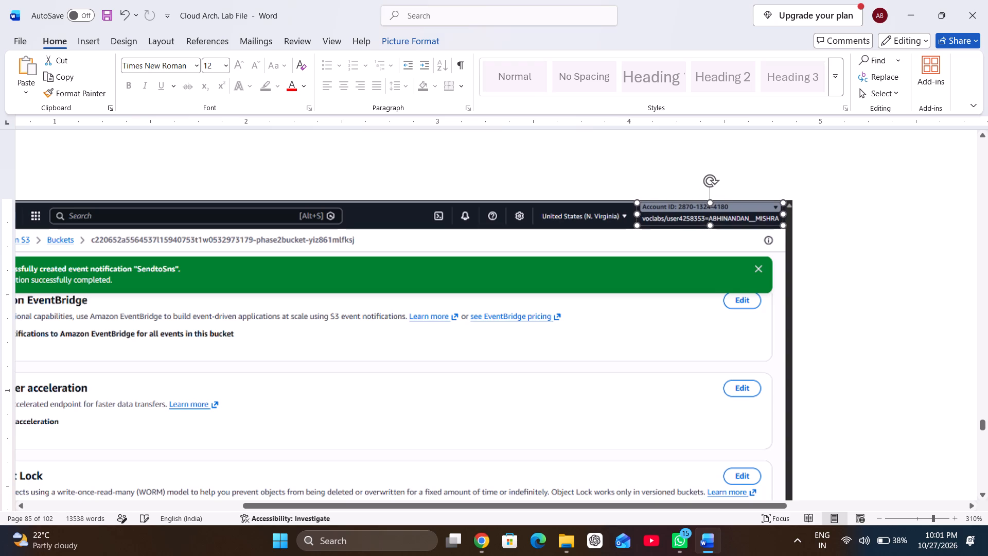
click(619, 285)
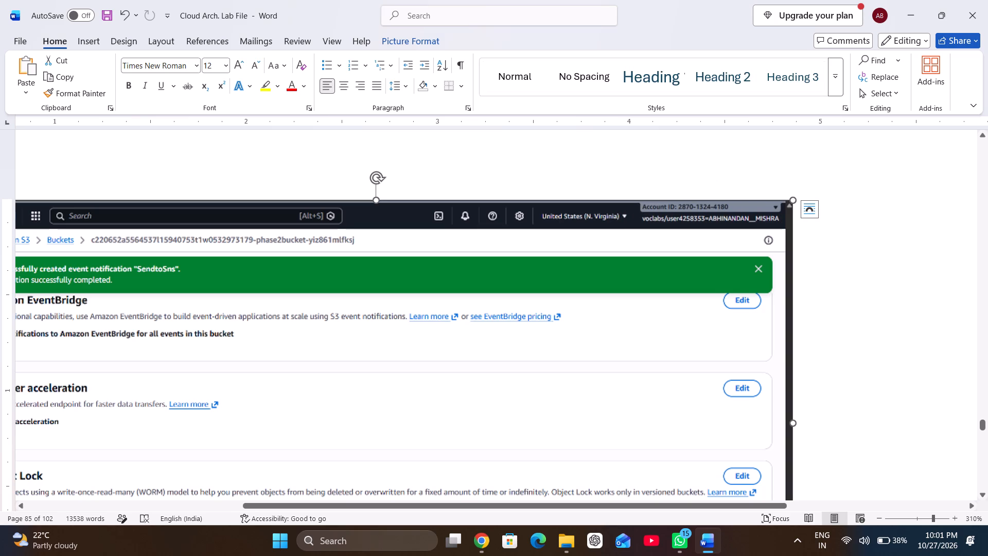
Paste the account label picture after the "Start App Server (Terminal 2)" line and set its text wrapping to In Front of Text.
scroll(808, 300, down, 3)
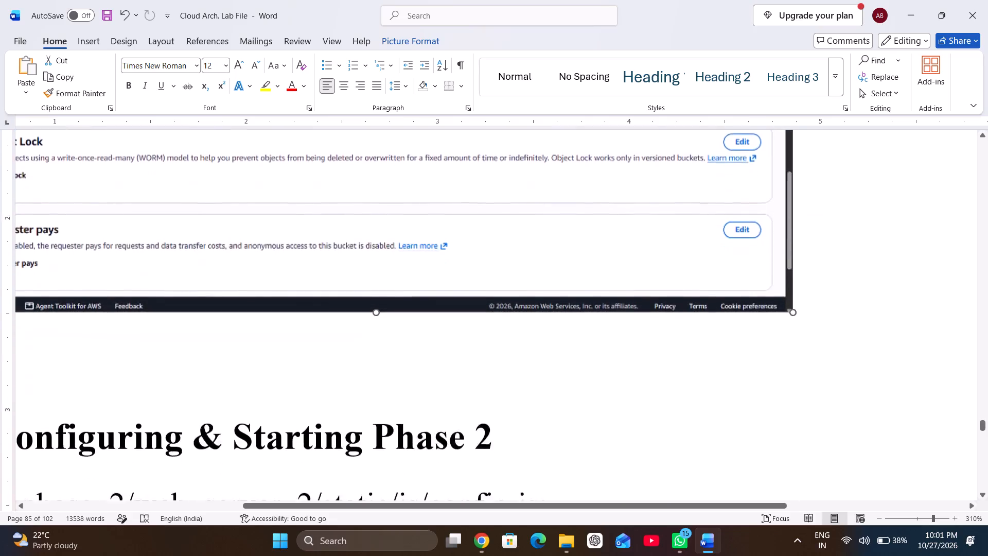
scroll(808, 300, down, 8)
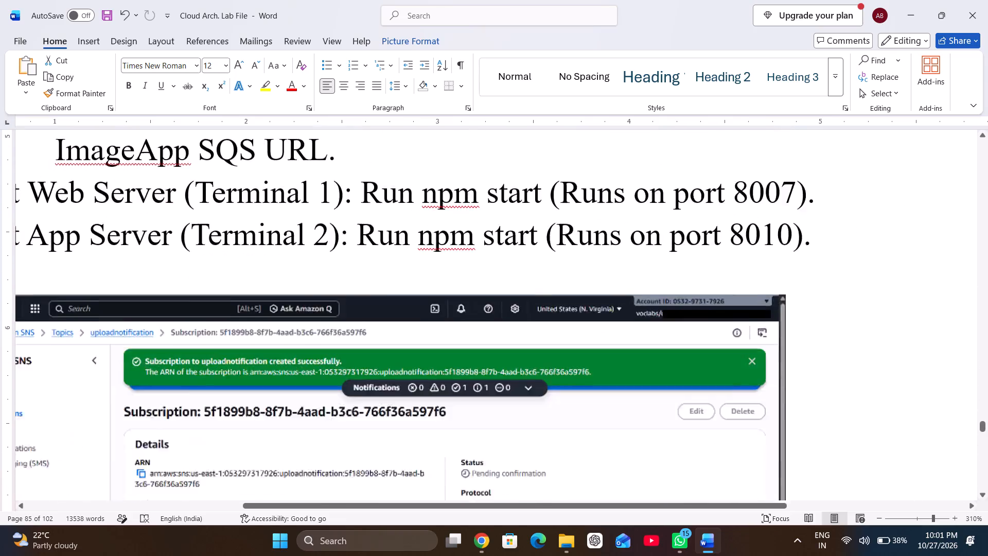
scroll(808, 300, down, 9)
scroll(808, 300, up, 12)
scroll(808, 300, down, 2)
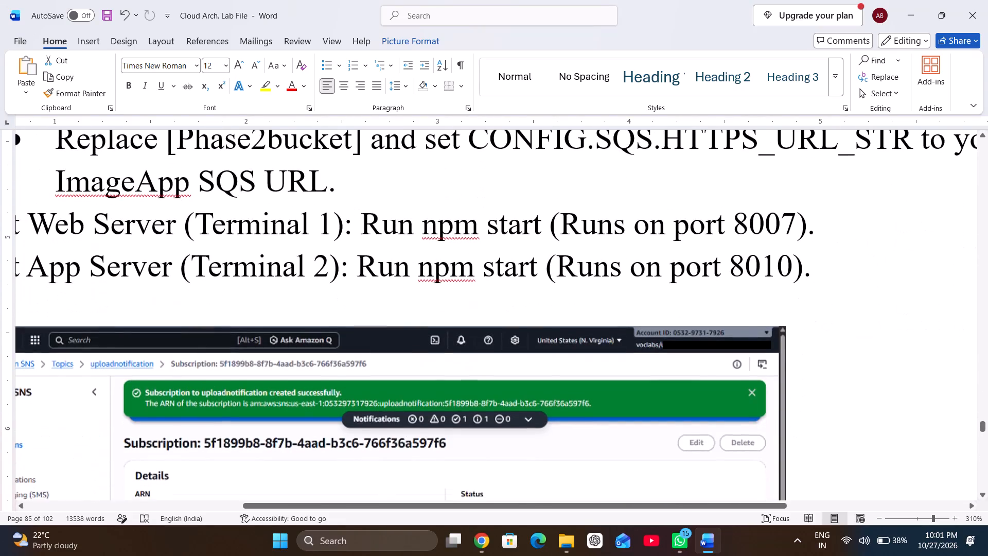
click(827, 272)
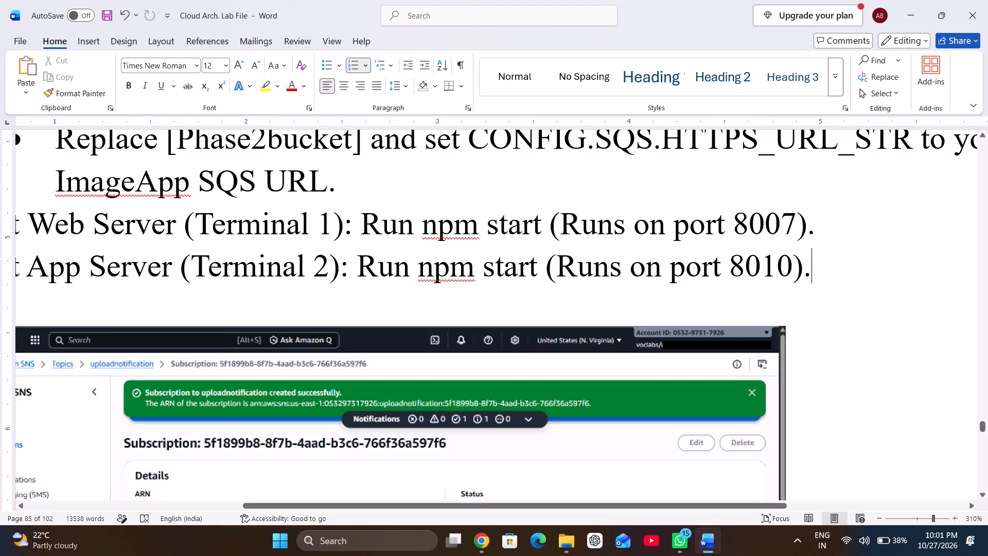
key(ctrl+v)
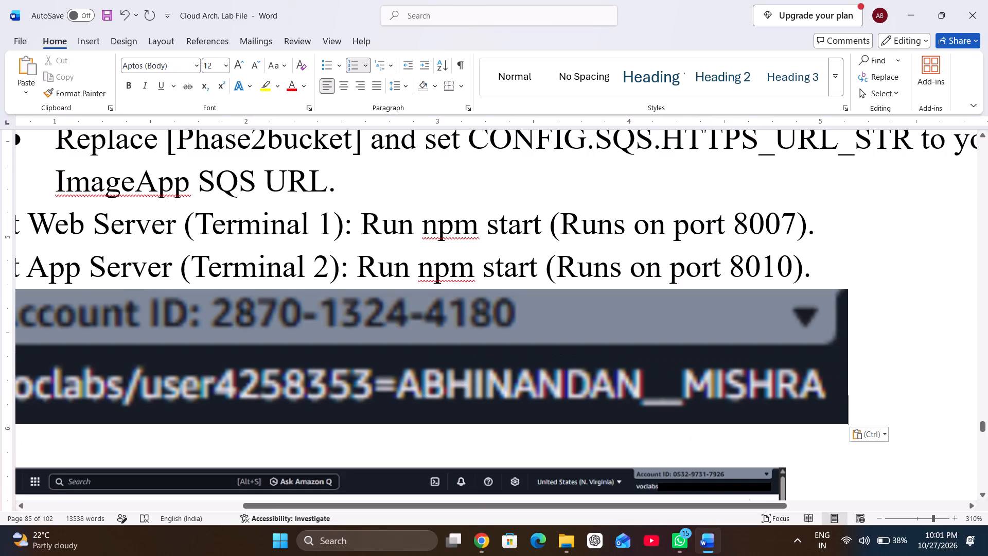
click(630, 406)
right_click(630, 406)
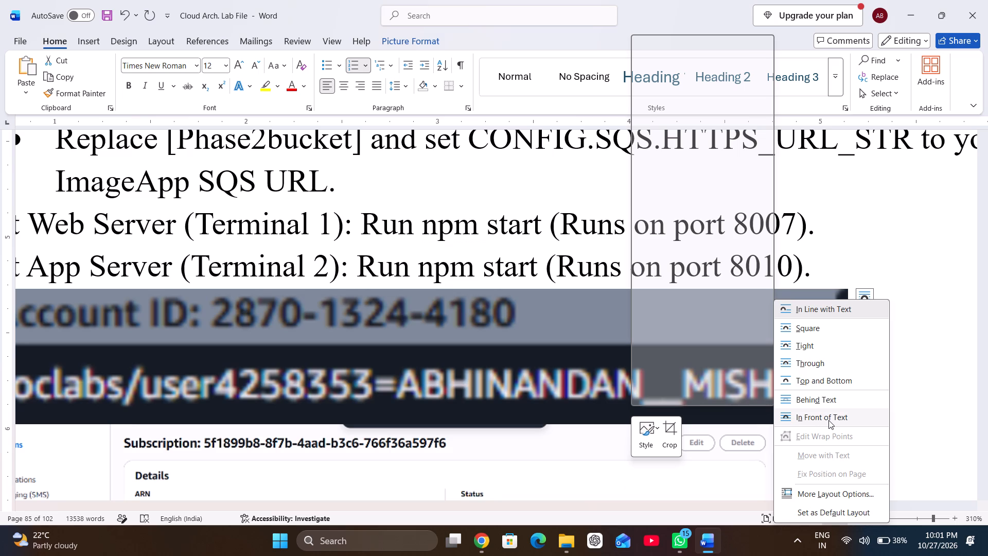
click(828, 420)
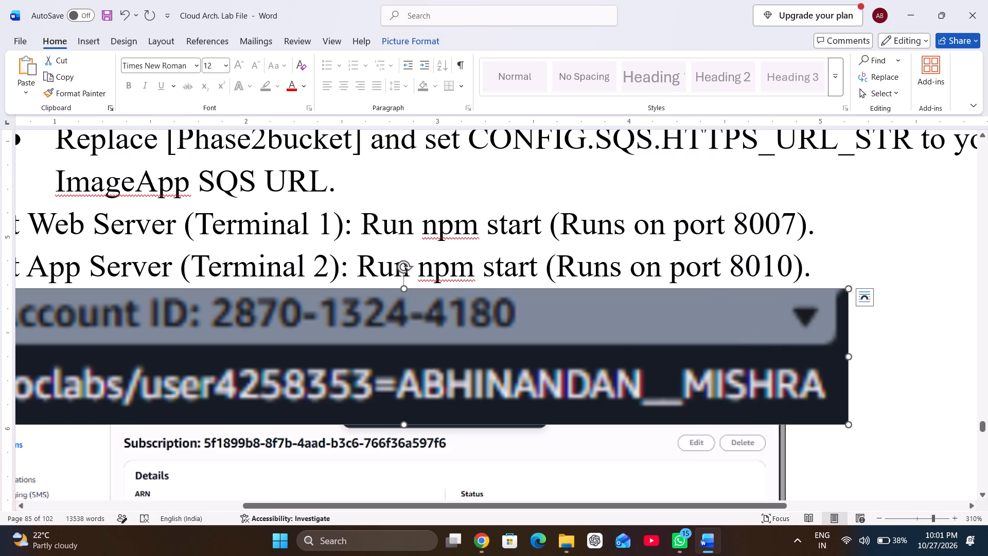
click(572, 343)
right_click(572, 343)
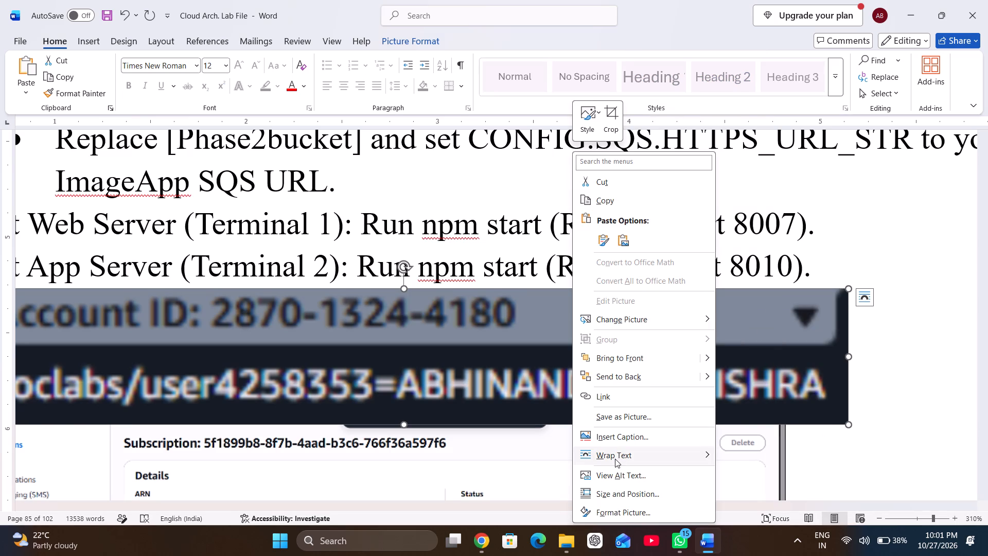
click(846, 289)
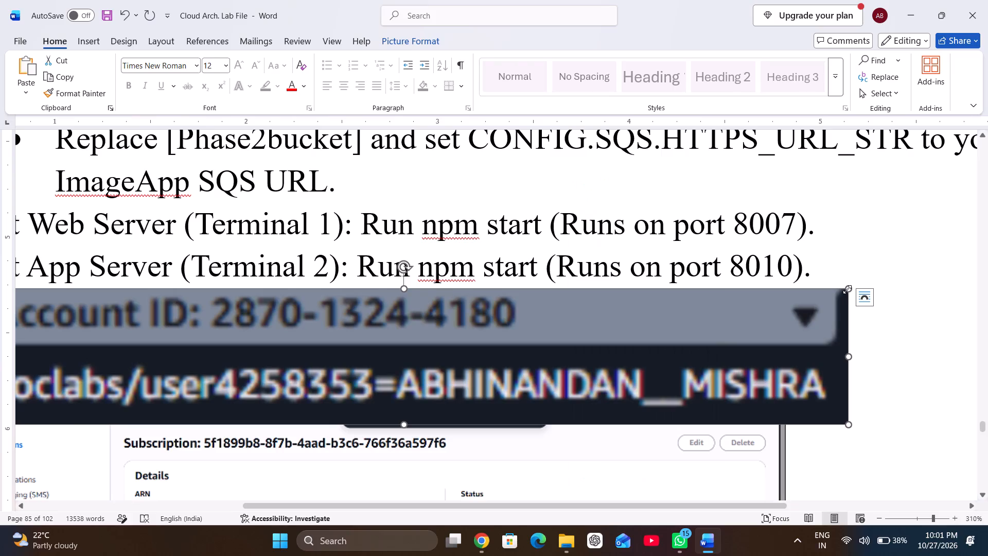
Move the floating label picture across the SNS subscription screenshot below the Terminal 2 line and shrink it to about a fifth of its pasted width.
drag(847, 289, 478, 333)
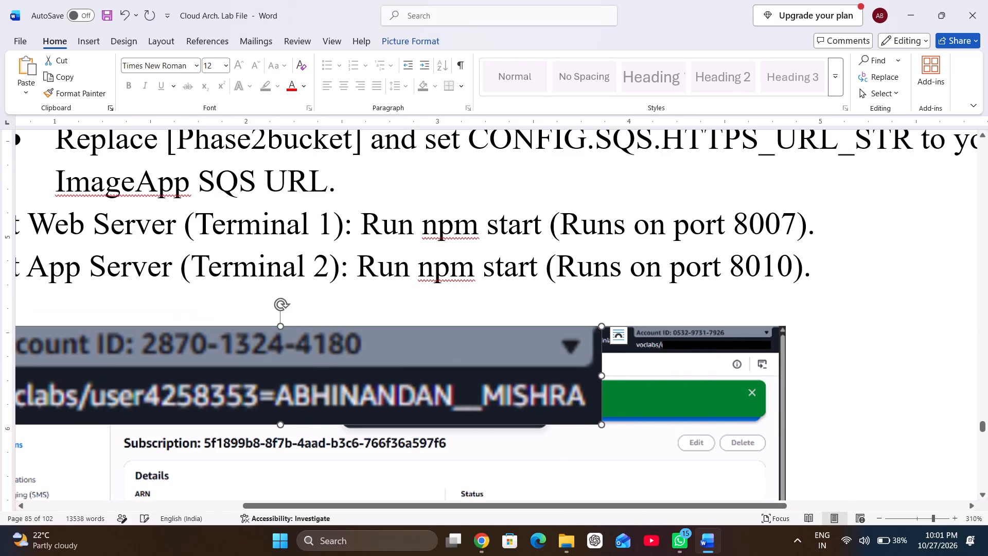
click(413, 357)
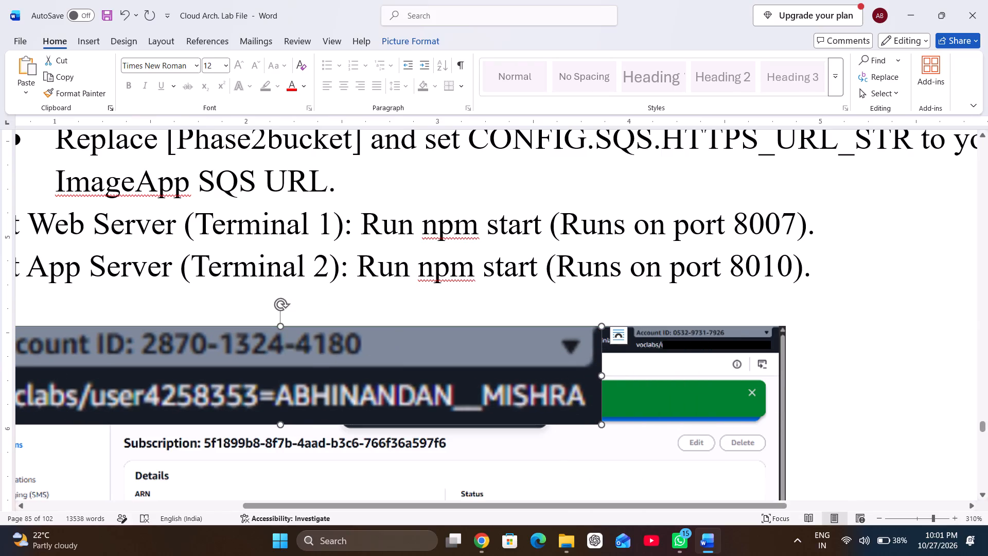
drag(239, 366, 530, 347)
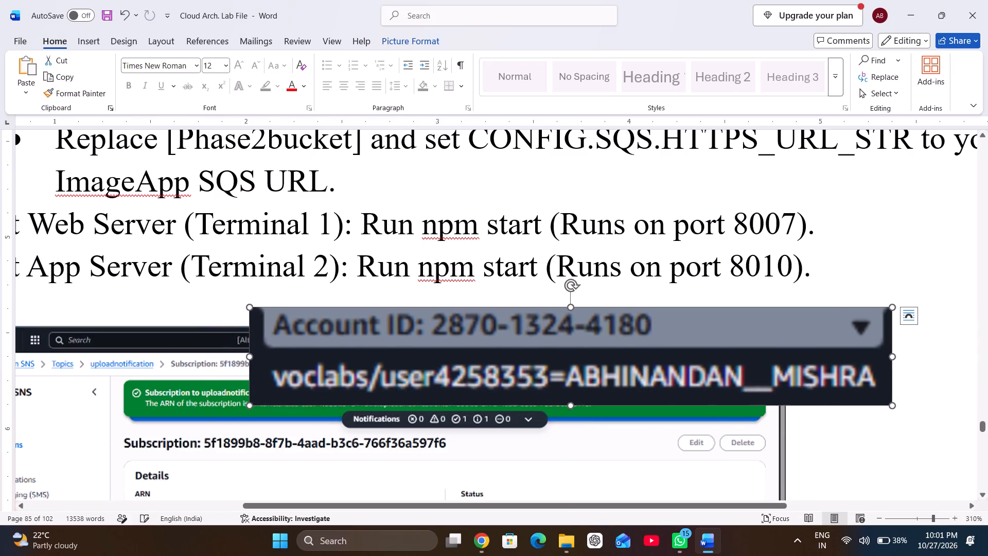
drag(251, 308, 322, 331)
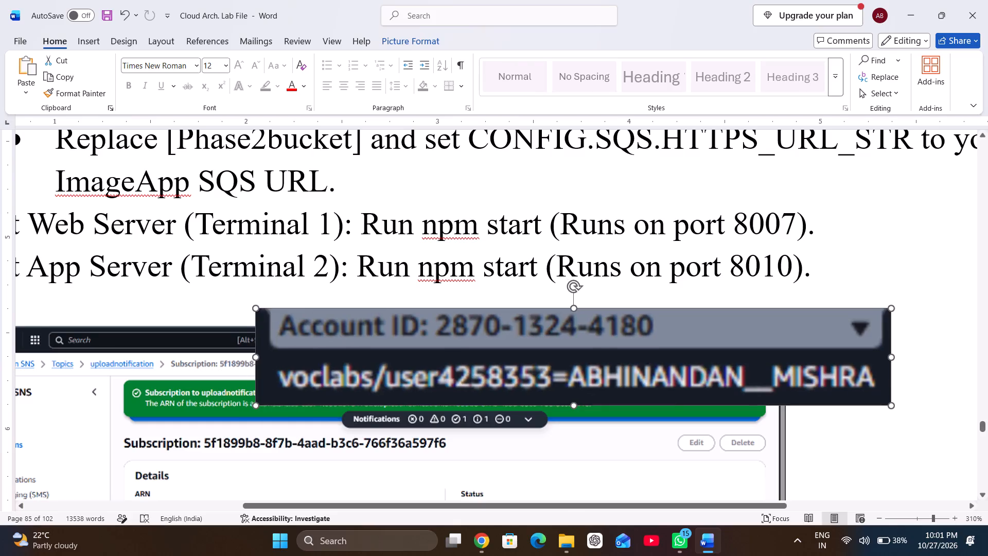
drag(322, 331, 674, 375)
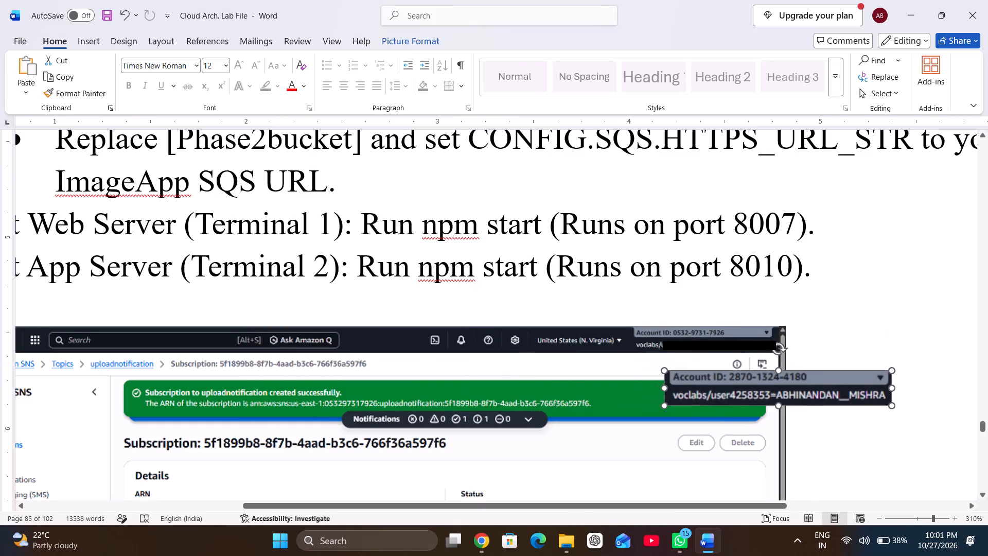
drag(674, 375, 714, 377)
Place the account label picture over the account area in the SNS subscription screenshot's header and shrink it to fit.
drag(758, 391, 732, 384)
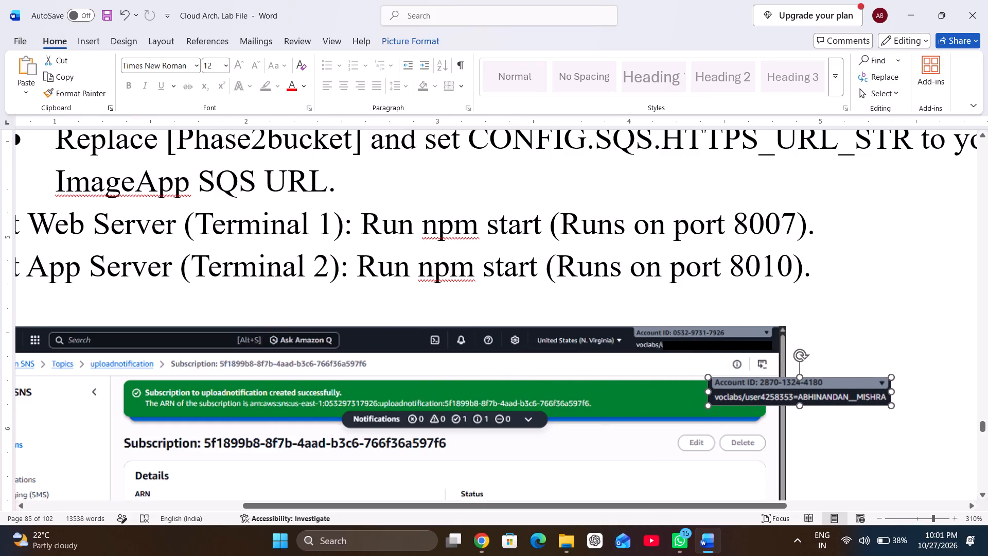
drag(732, 384, 638, 343)
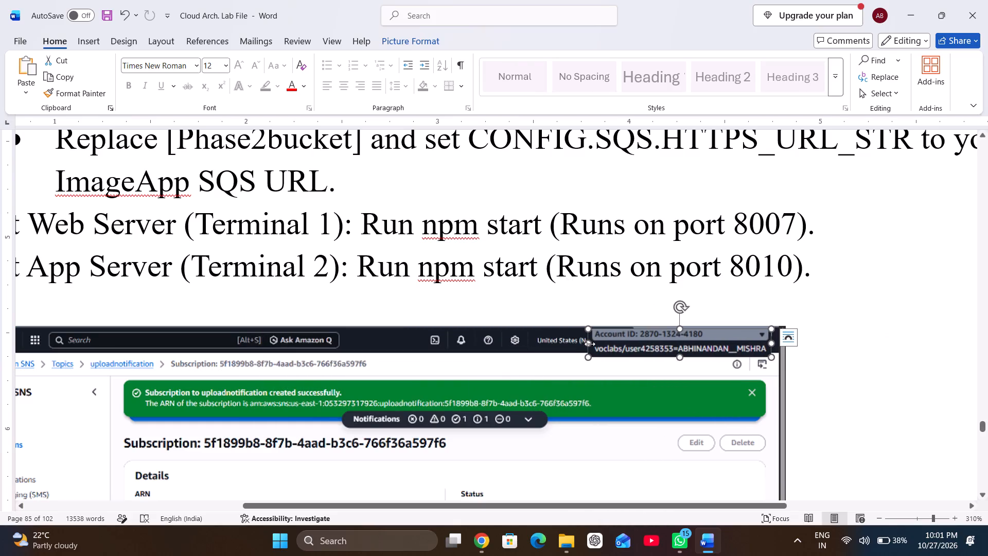
drag(590, 344, 632, 343)
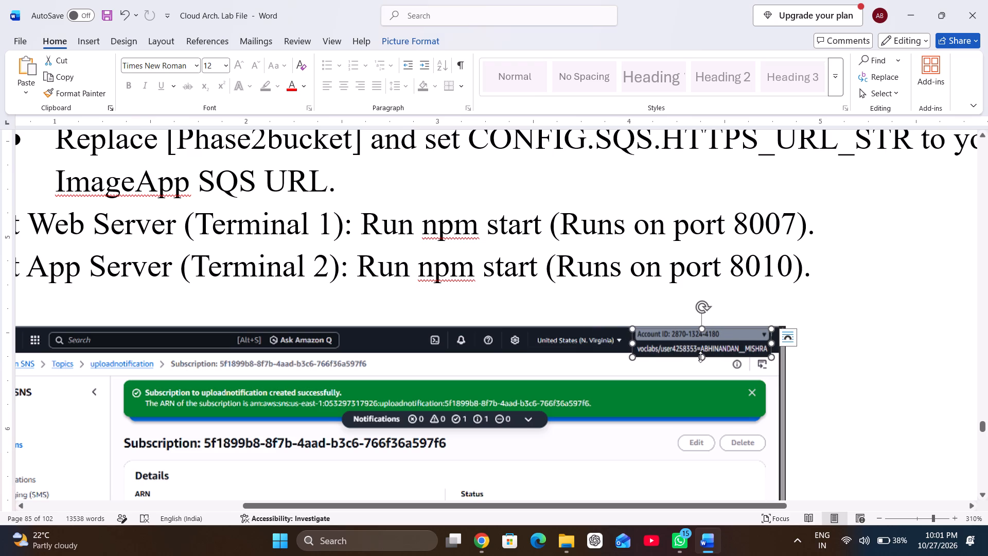
drag(700, 357, 698, 351)
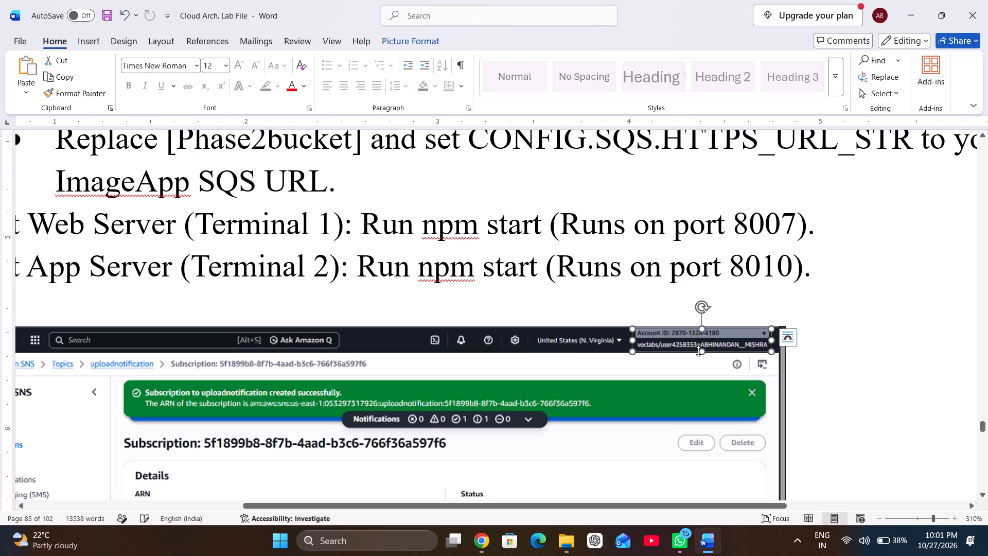
click(680, 371)
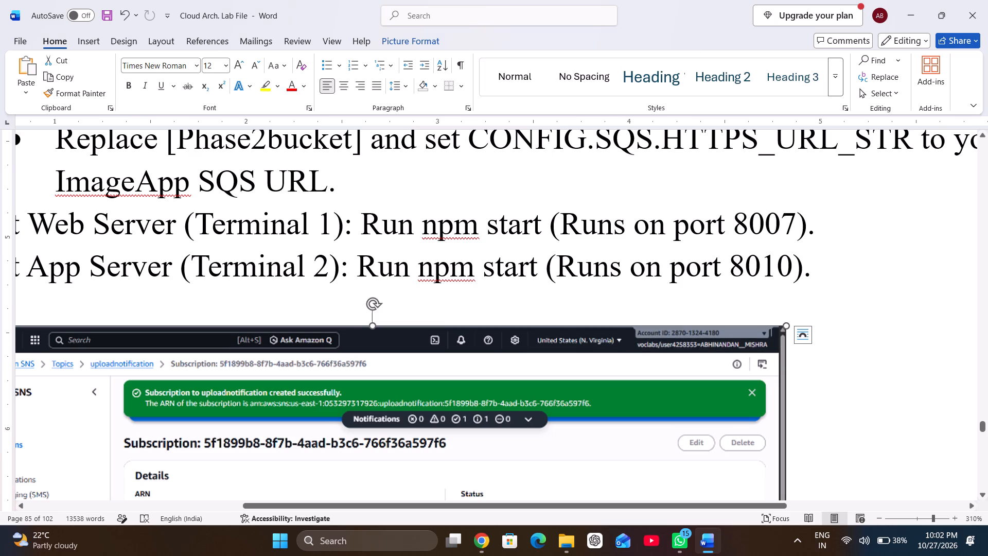
click(708, 336)
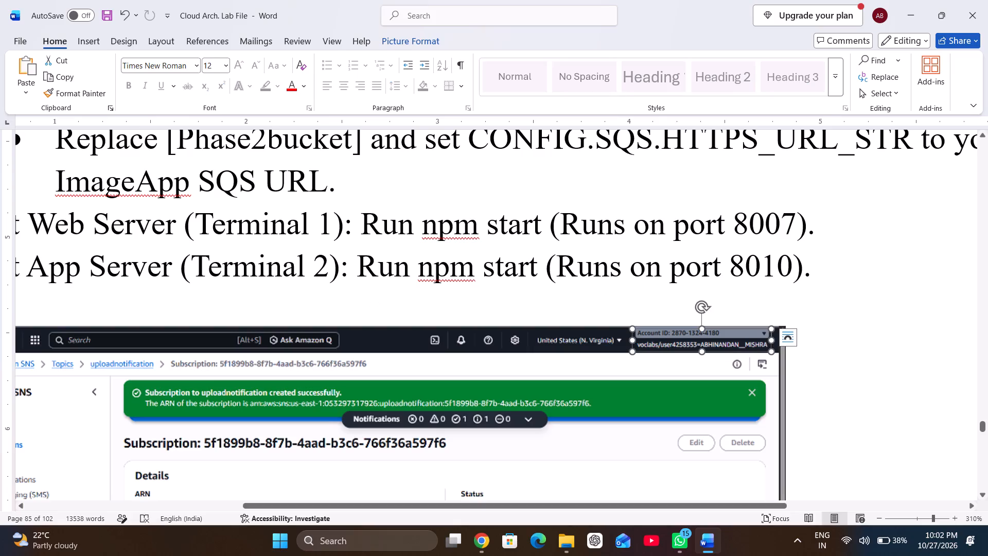
click(772, 341)
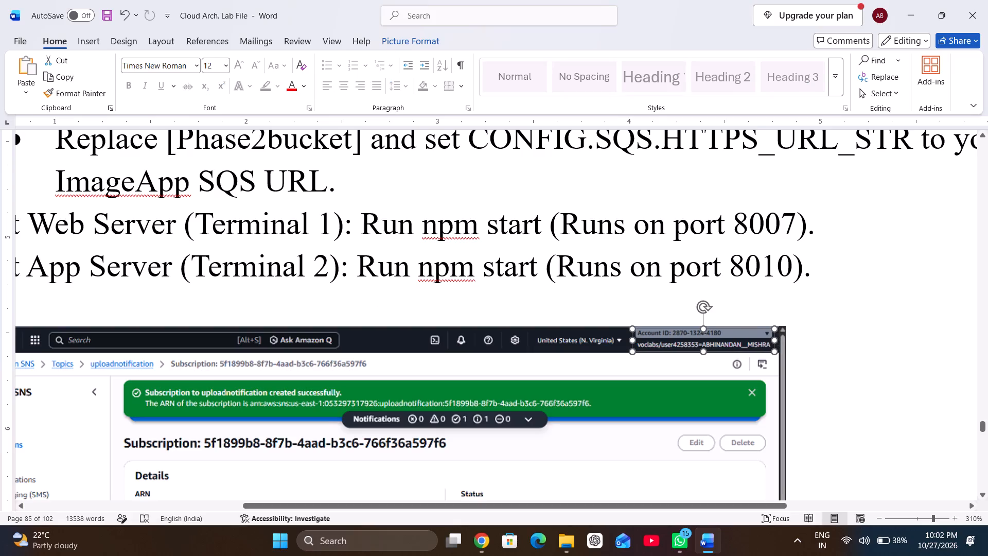
click(735, 396)
Paste the account label picture after the "Save and Deploy" line and set its text wrapping to In Front of Text.
scroll(735, 396, down, 3)
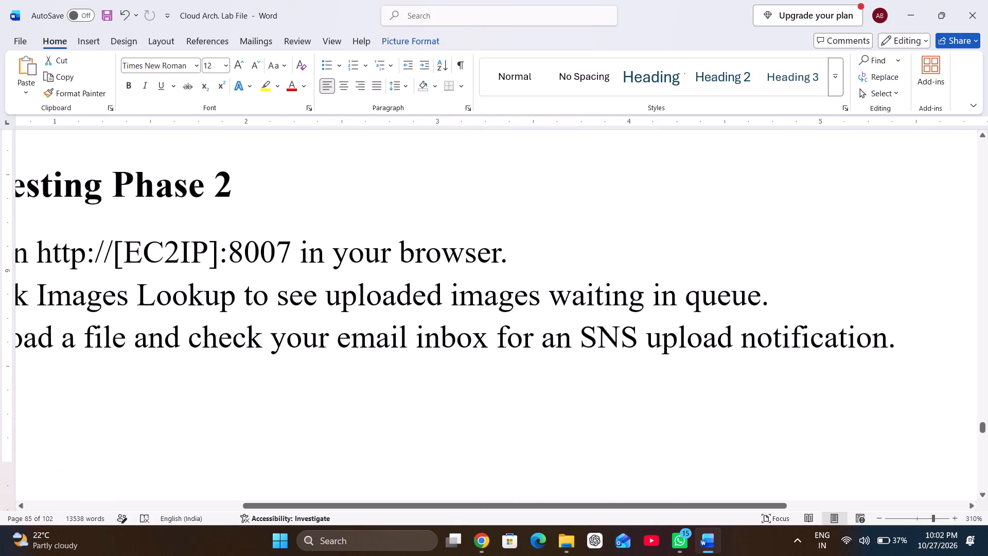
scroll(735, 396, down, 4)
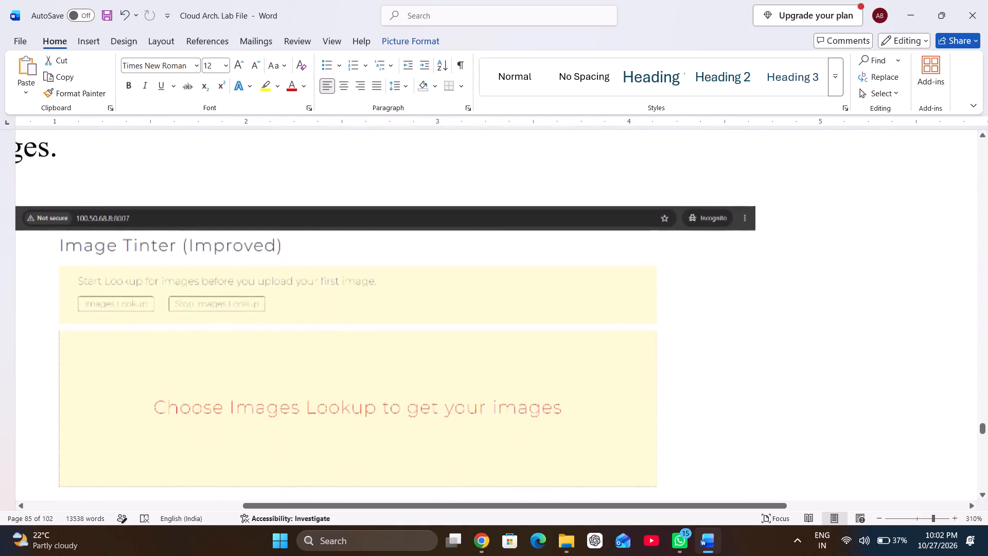
scroll(735, 396, down, 1)
scroll(735, 396, up, 1)
scroll(735, 396, down, 1)
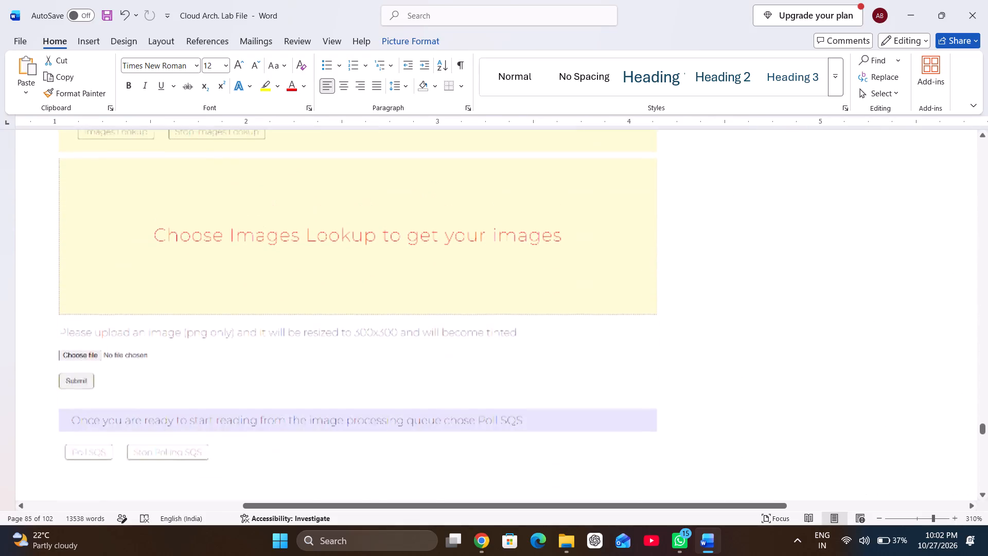
scroll(735, 396, down, 4)
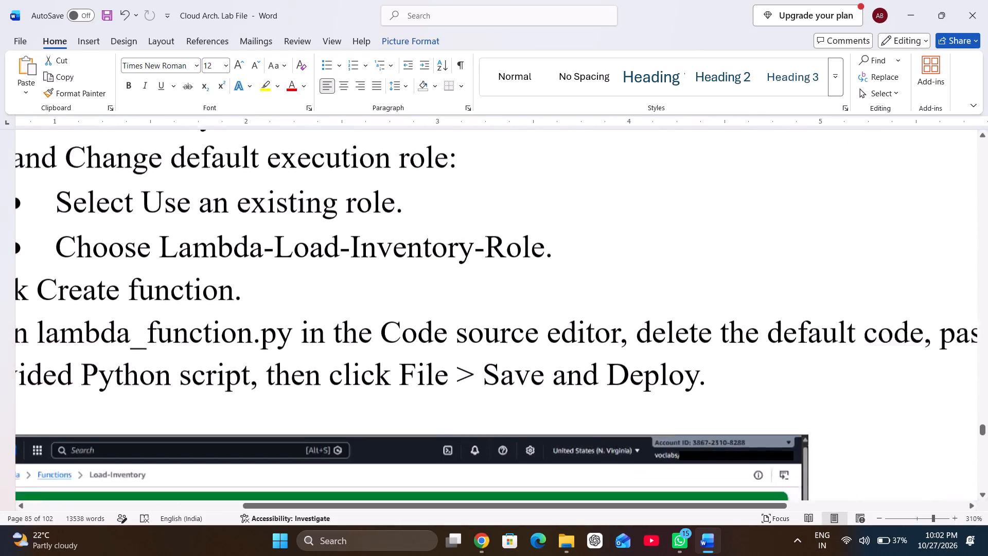
scroll(735, 396, down, 1)
click(728, 288)
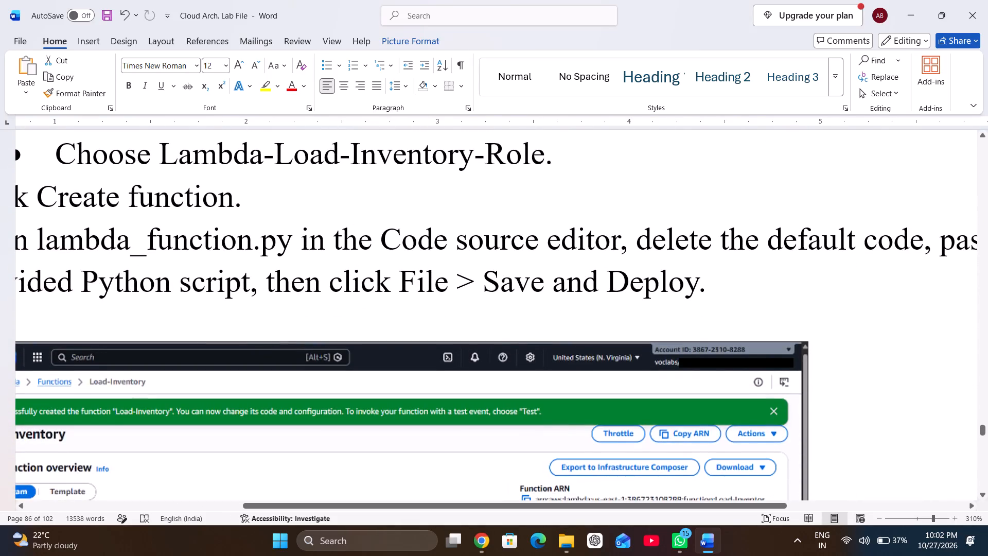
key(ctrl+v)
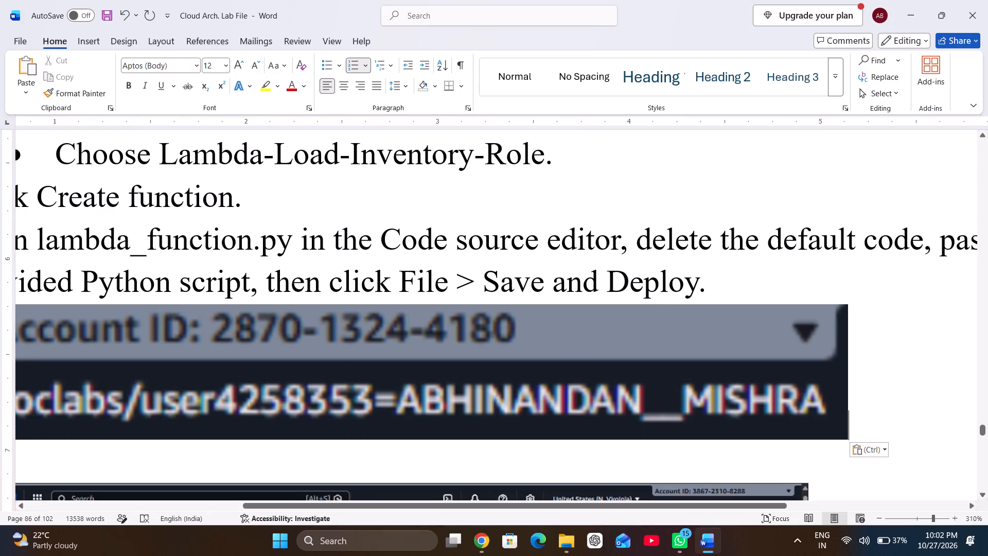
click(583, 377)
right_click(583, 377)
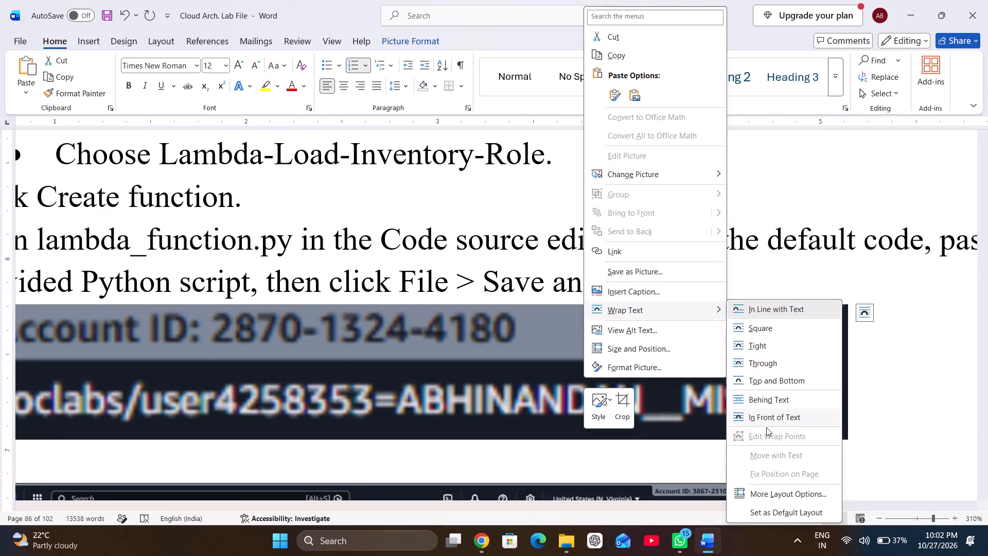
click(780, 418)
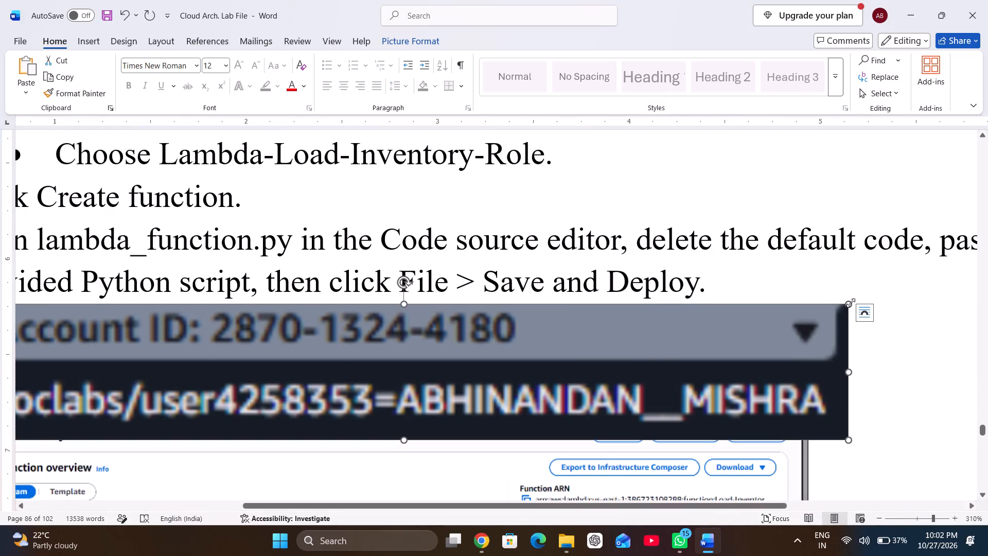
Shrink the floating label picture and place it over the account area in the header of the Load-Inventory function screenshot below "Save and Deploy".
drag(851, 303, 371, 413)
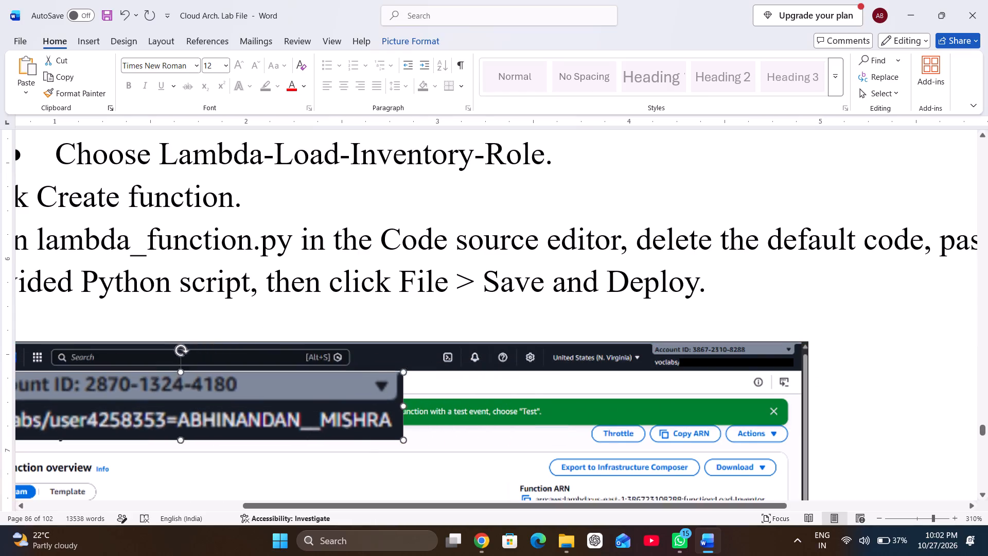
drag(371, 413, 359, 413)
drag(226, 403, 767, 370)
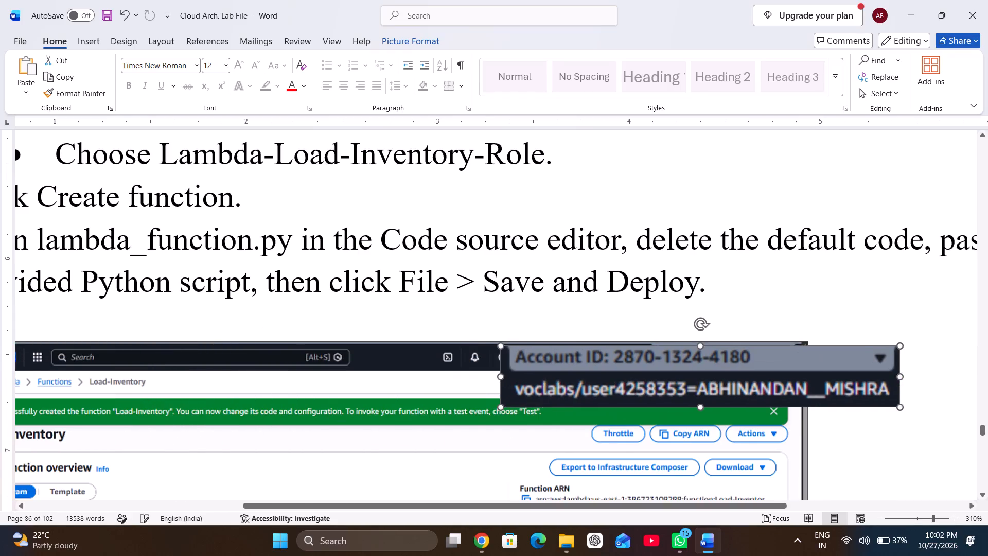
drag(767, 370, 766, 371)
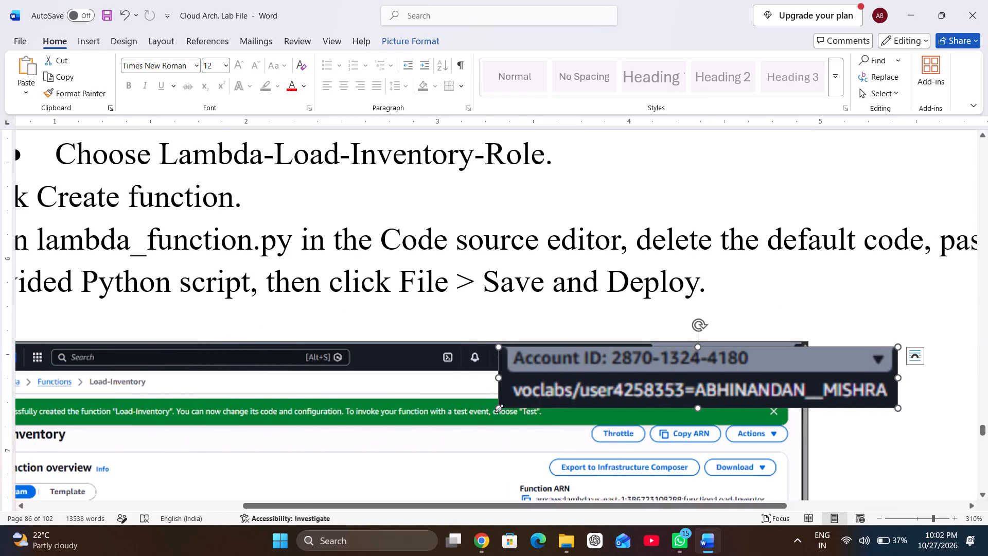
drag(499, 408, 728, 359)
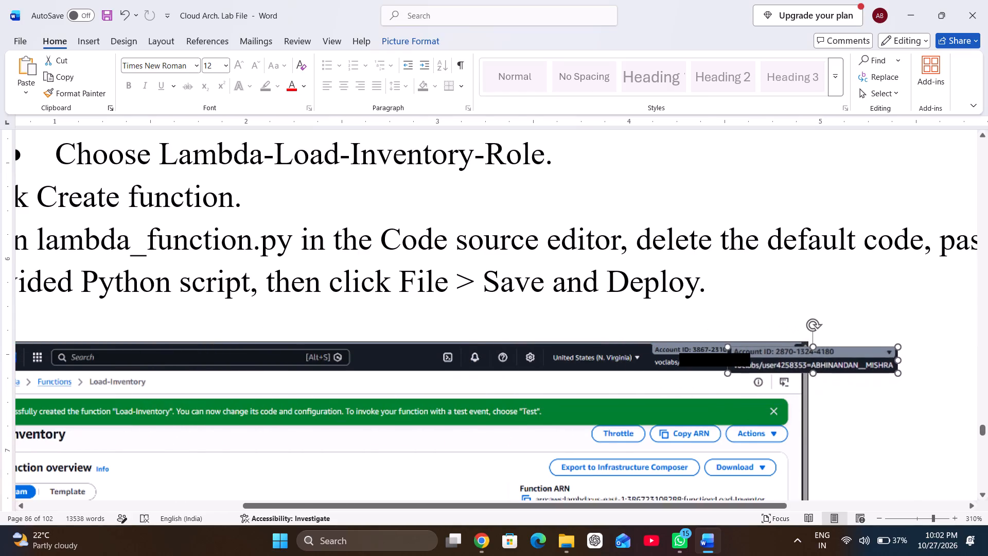
drag(728, 359, 746, 356)
drag(775, 356, 702, 361)
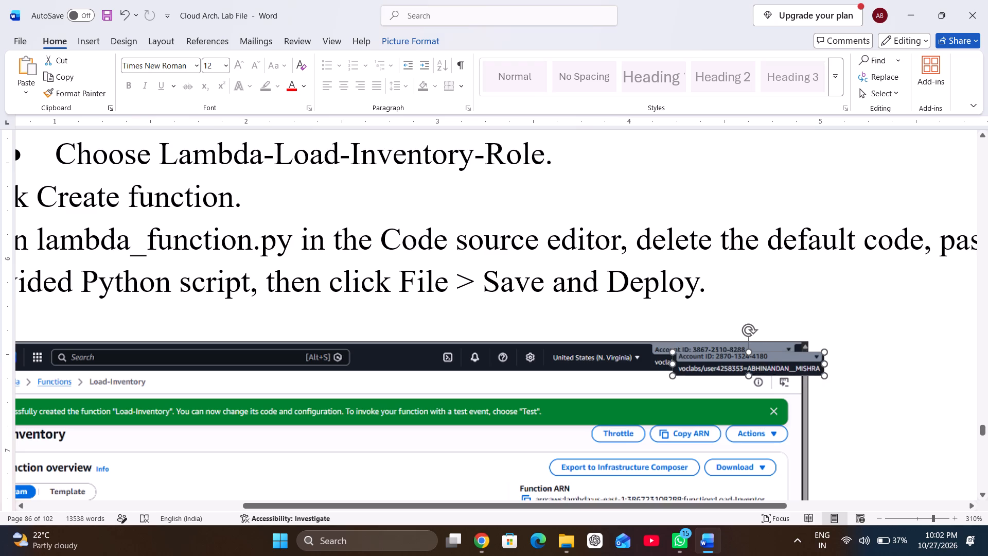
drag(702, 361, 676, 353)
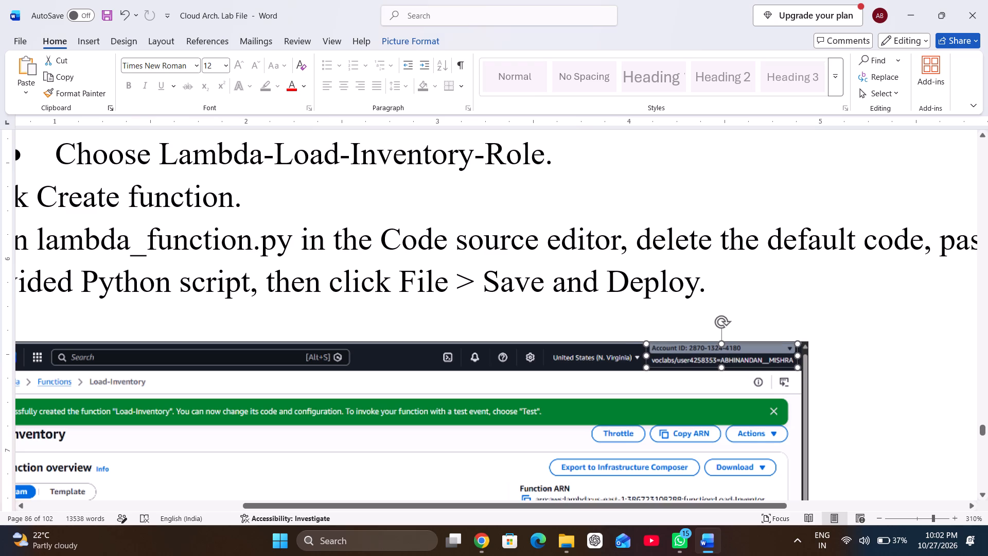
click(674, 429)
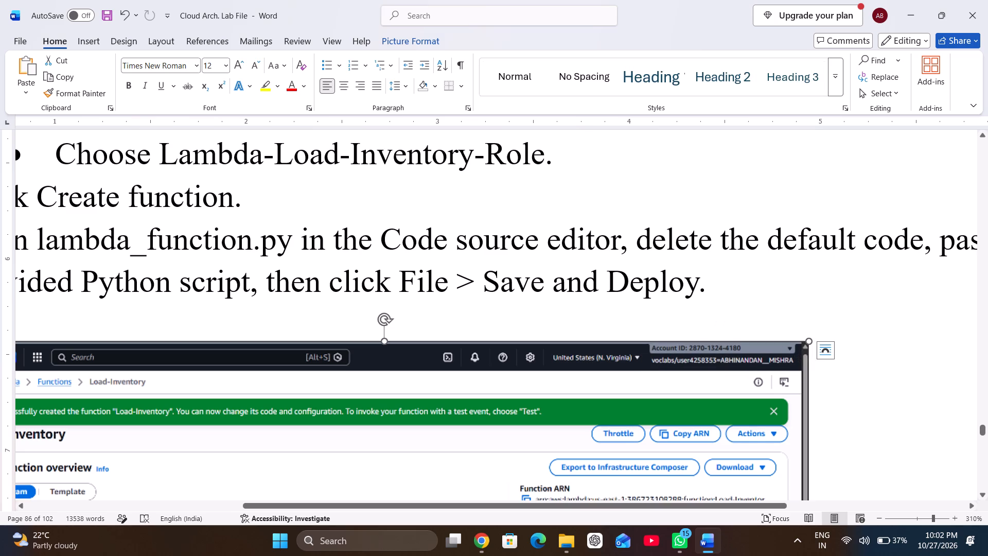
Delete the repeated Load-Inventory screenshot below the "Save changes" line, together with the empty lines around it.
scroll(738, 477, down, 3)
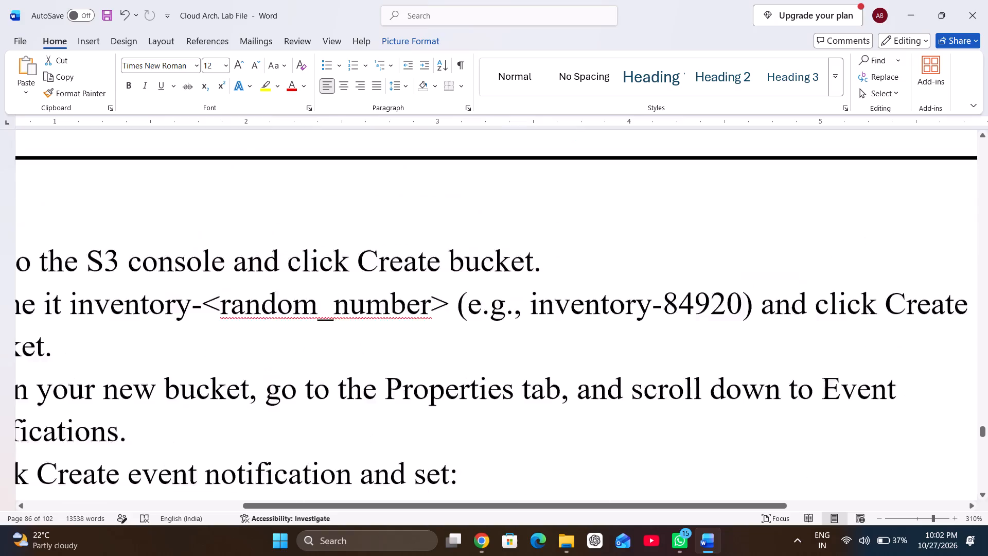
scroll(738, 477, down, 1)
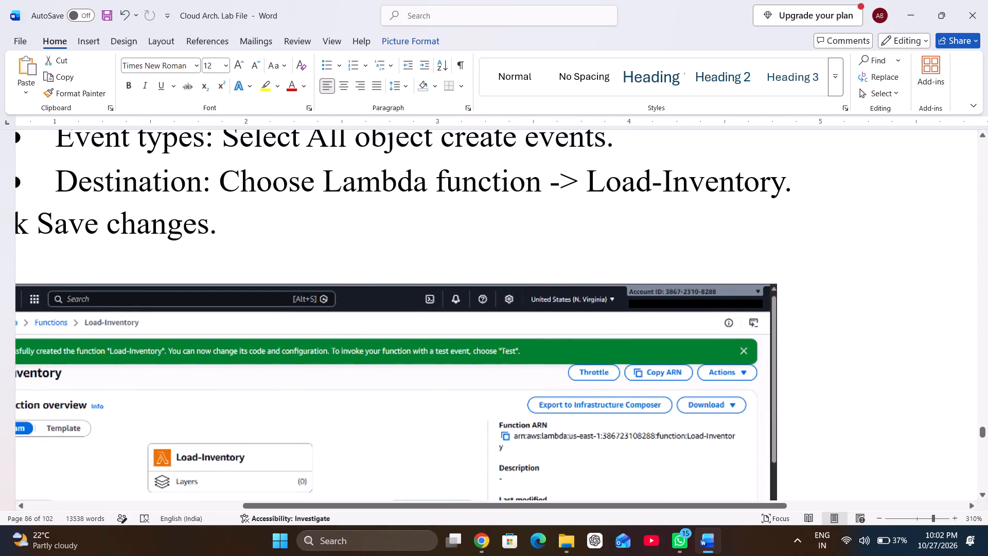
click(684, 381)
key(Delete)
key(BackSpace)
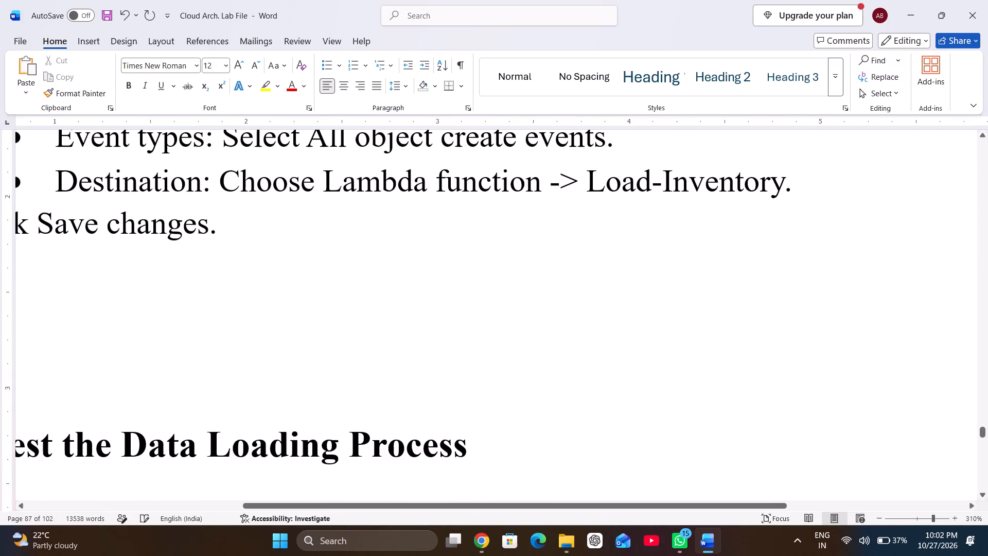
key(BackSpace)
key(BackSpace)
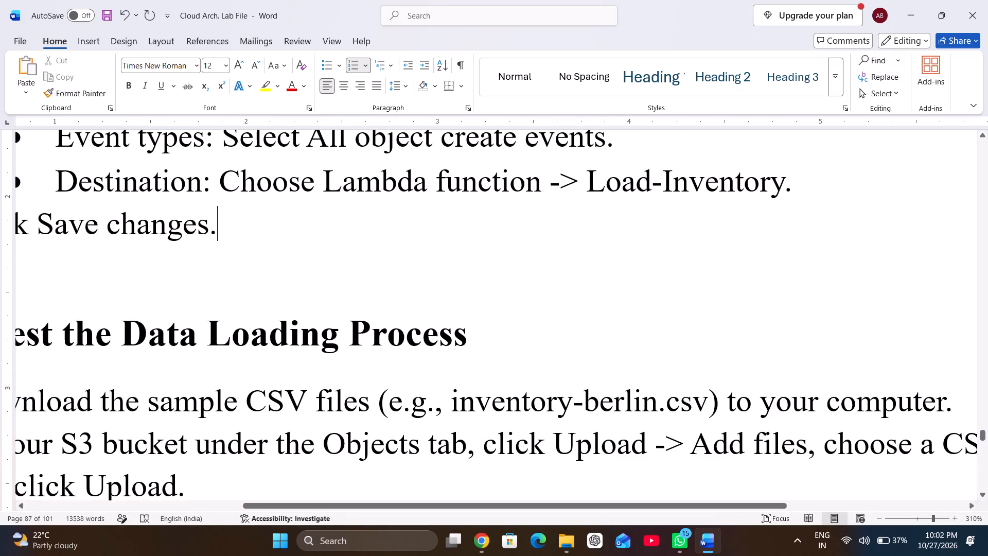
Paste the account label picture after the line ending "records inserted into the database." and set its text wrapping to In Front of Text.
scroll(770, 449, down, 3)
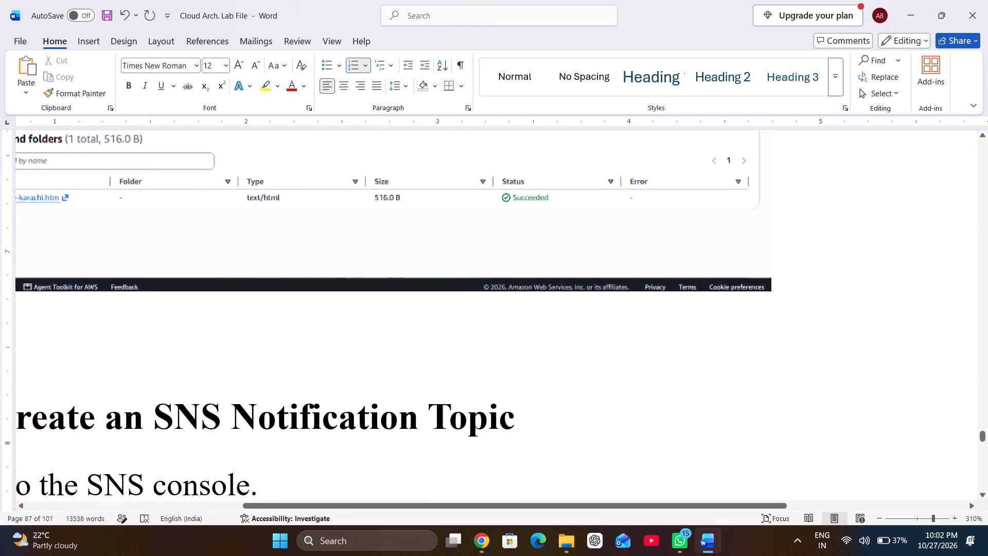
scroll(770, 449, up, 2)
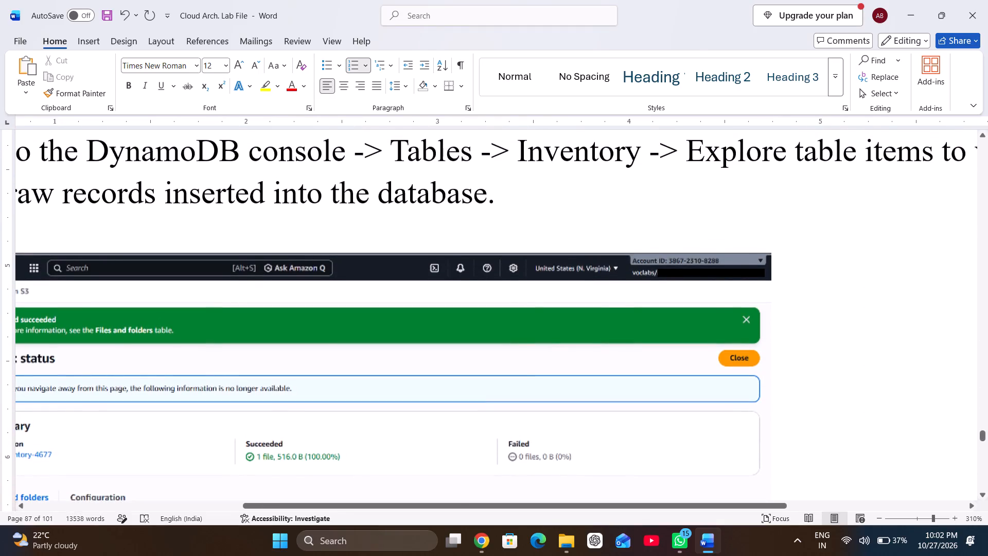
click(514, 192)
key(ctrl+v)
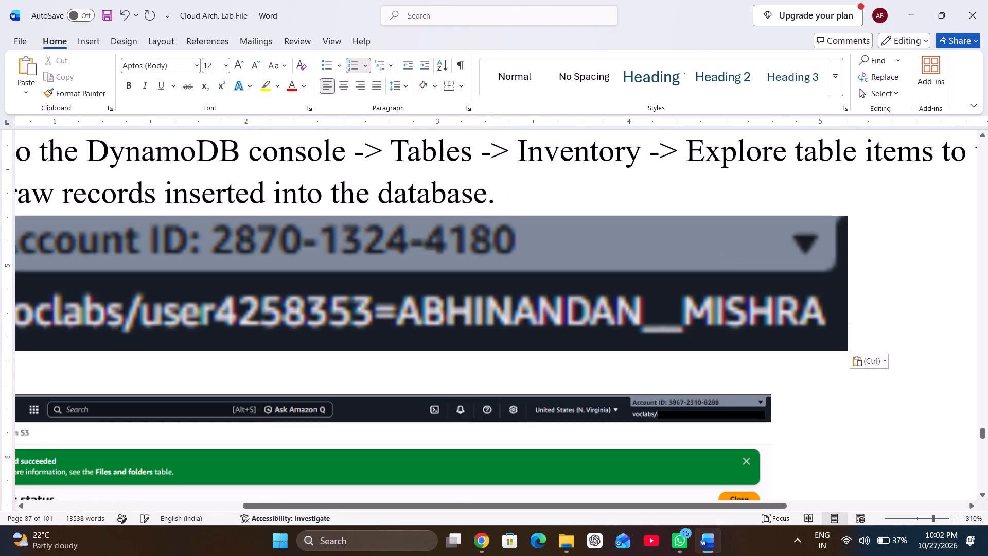
click(518, 277)
right_click(518, 277)
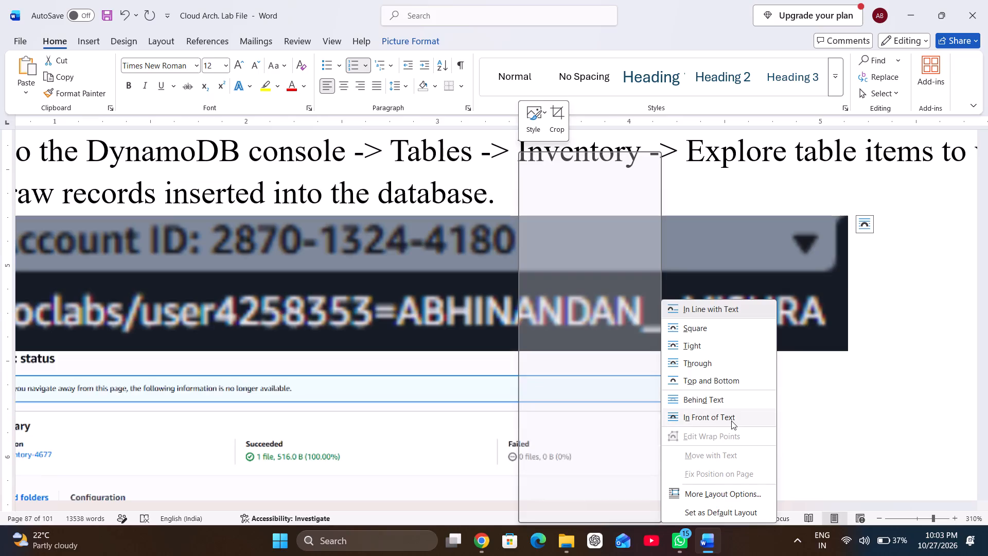
click(731, 421)
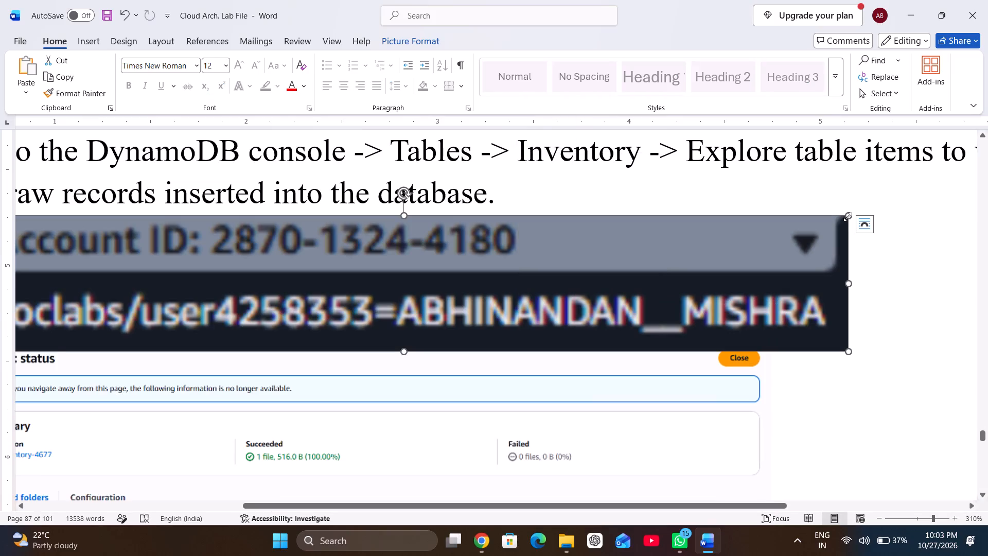
Shrink the floating label picture and place it over the account area in the header of the S3 upload status screenshot.
drag(848, 217, 489, 286)
click(343, 312)
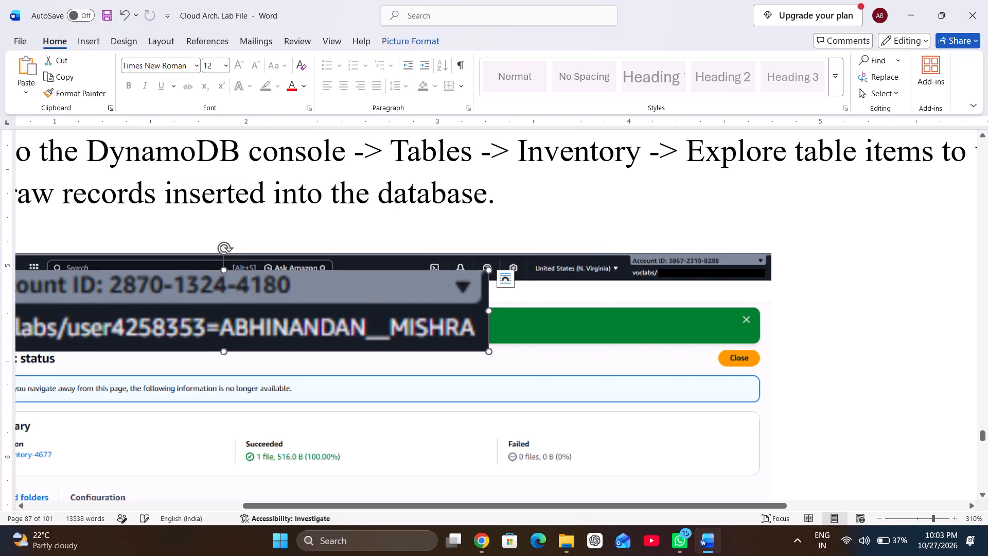
drag(284, 317, 677, 331)
drag(352, 366, 507, 324)
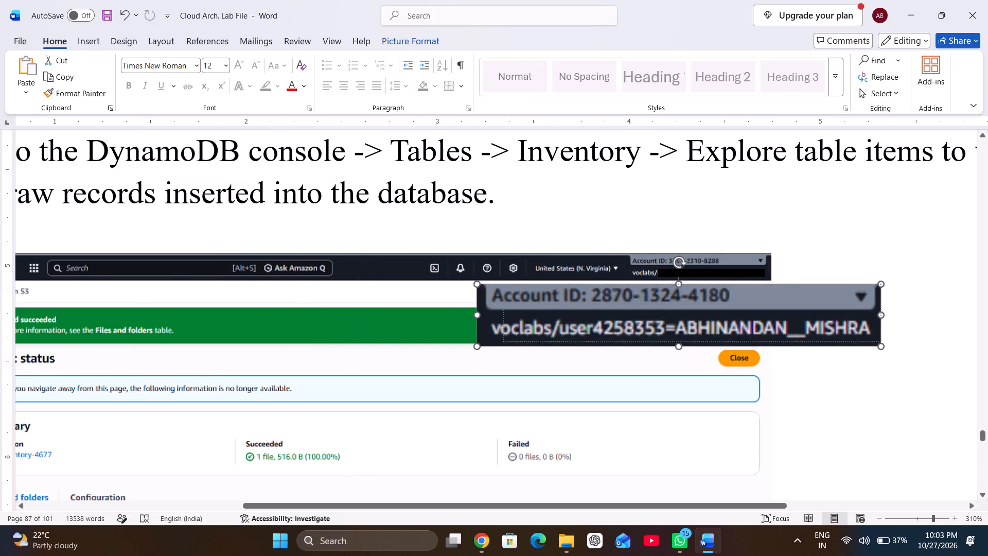
drag(507, 324, 702, 297)
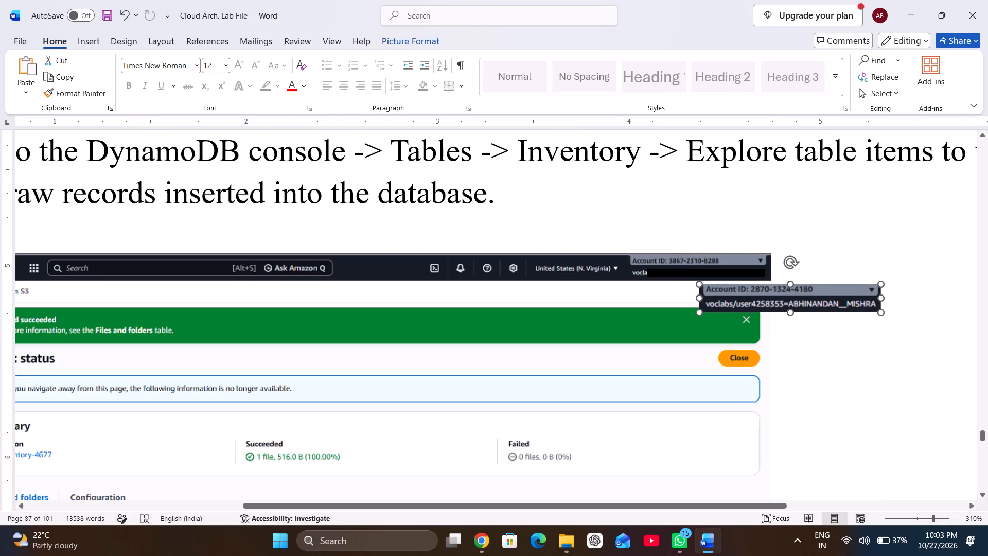
drag(702, 297, 717, 298)
drag(761, 299, 674, 278)
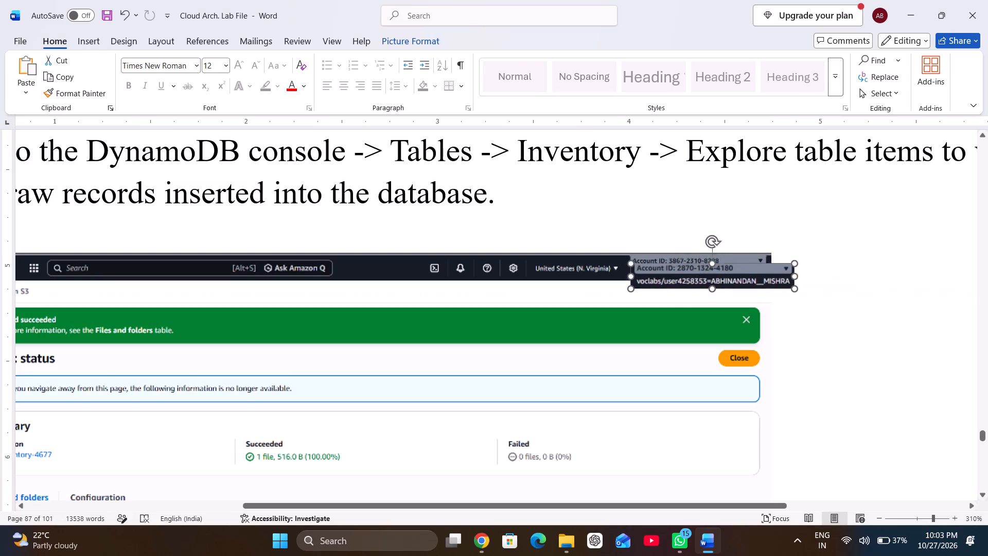
drag(674, 278, 647, 269)
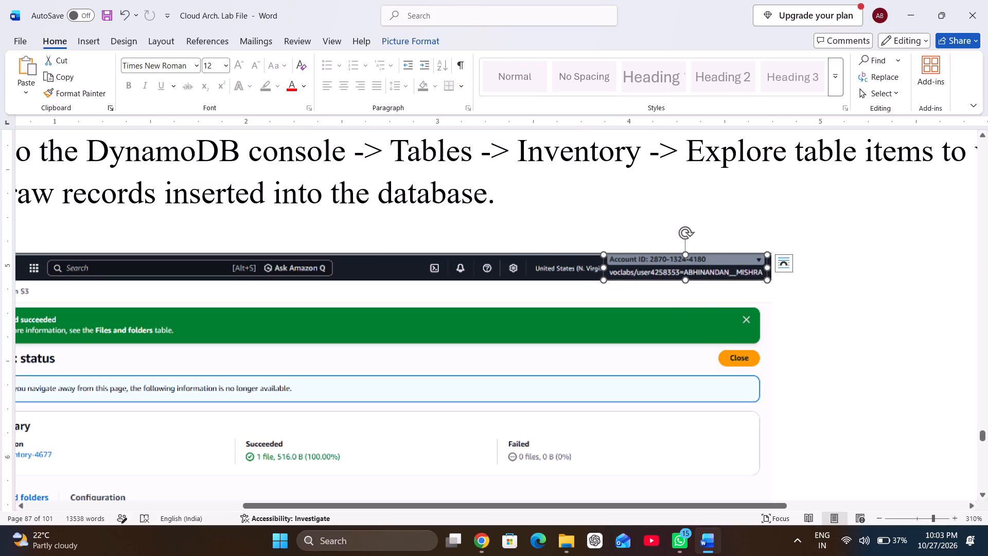
drag(603, 283, 649, 276)
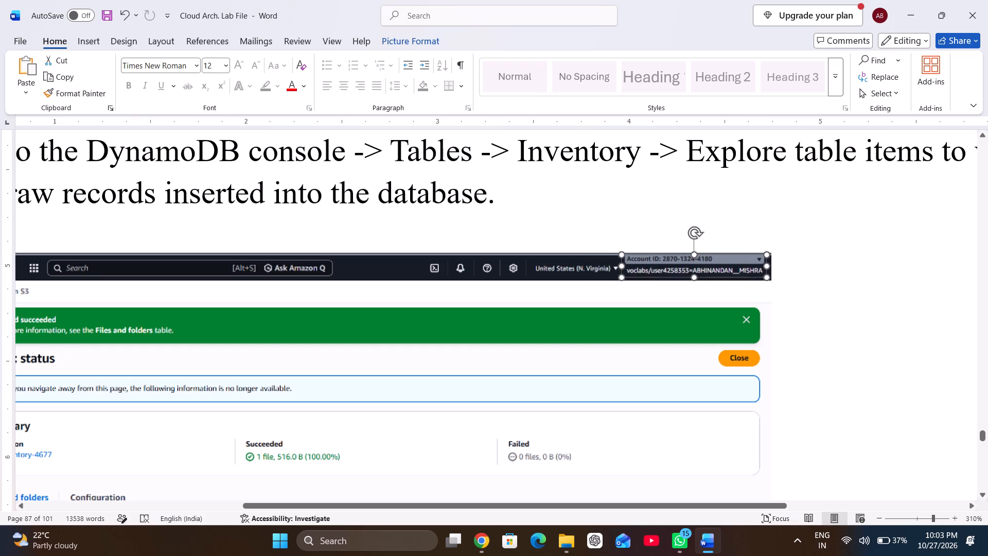
drag(649, 276, 651, 276)
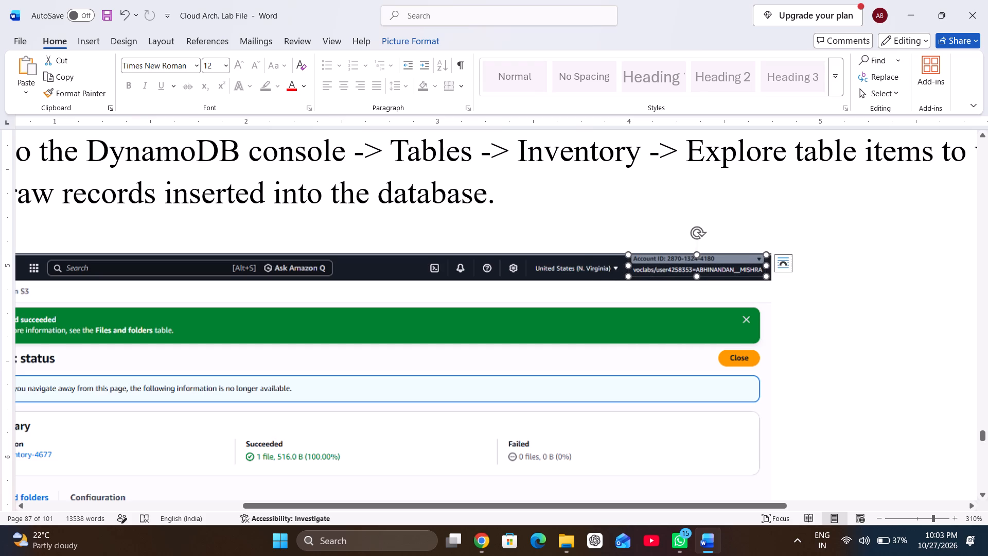
click(640, 344)
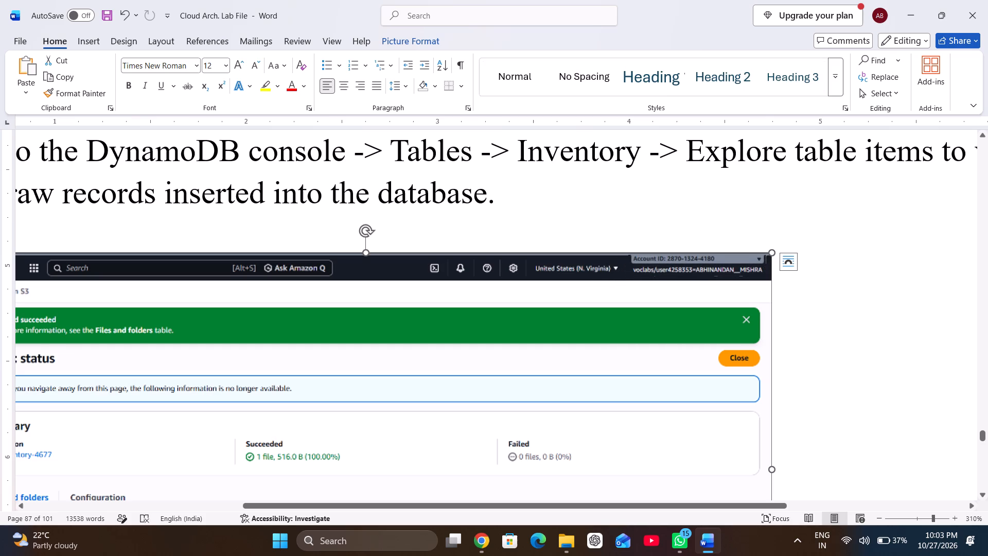
click(694, 262)
click(694, 262)
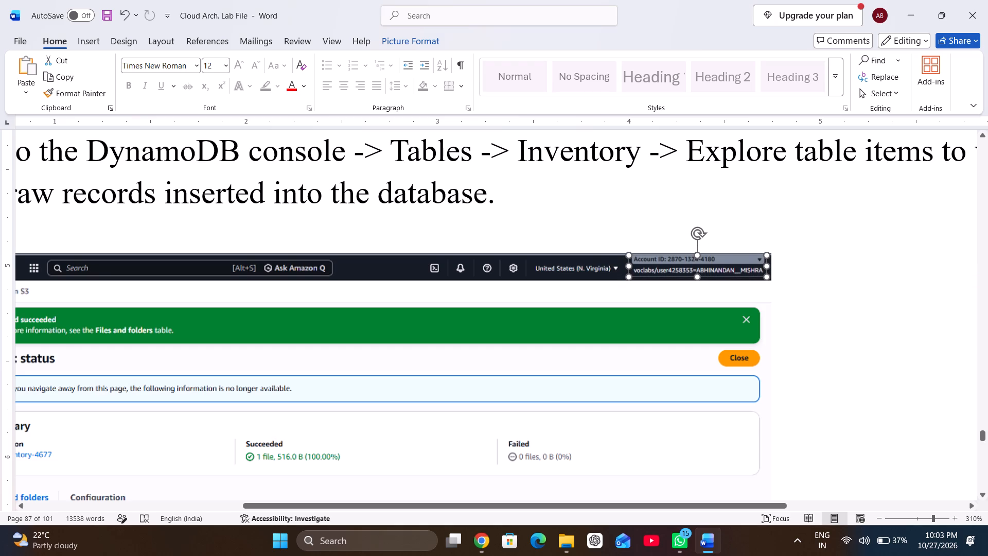
click(663, 307)
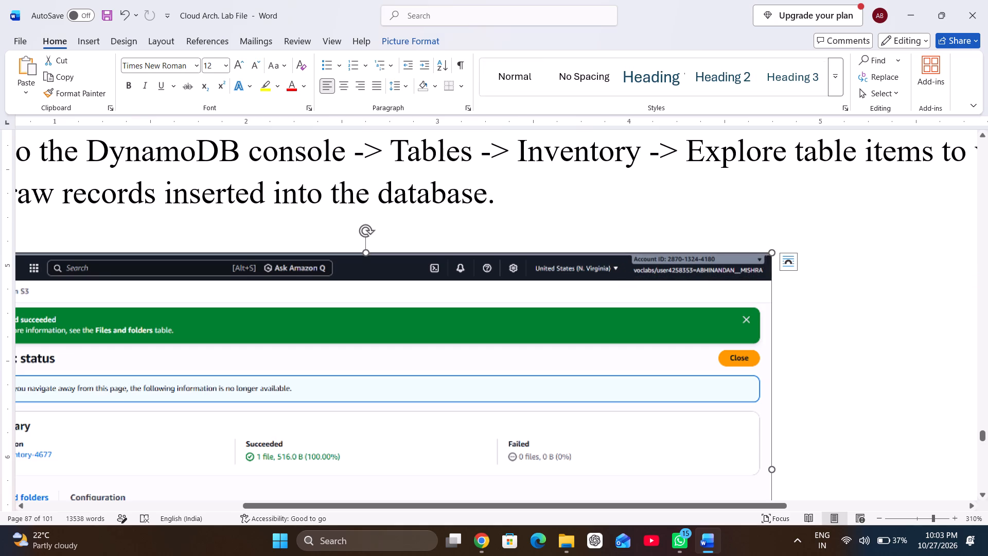
Delete the NoStock topic screenshot below the line ending "click Confirm subscription.", together with empty space around it.
scroll(663, 307, down, 3)
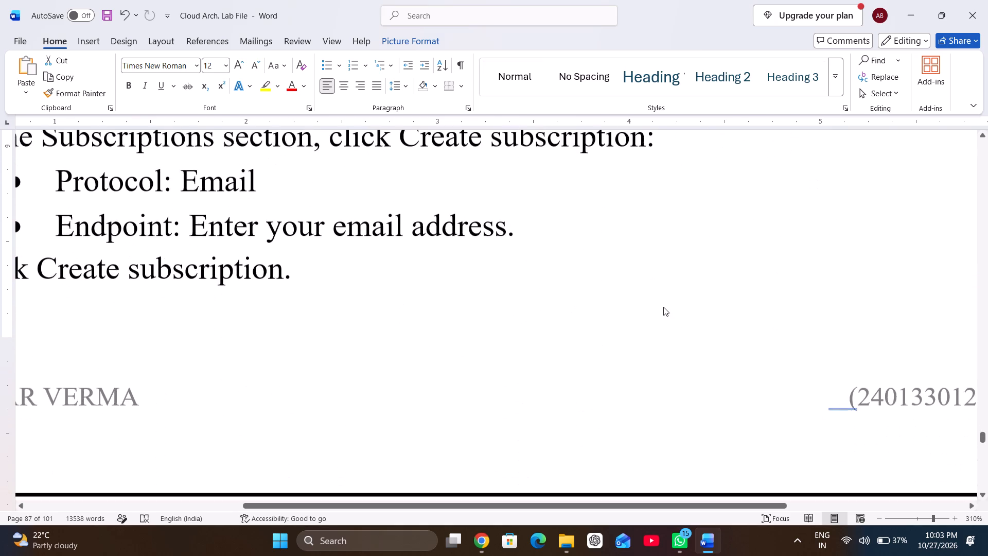
scroll(663, 307, down, 1)
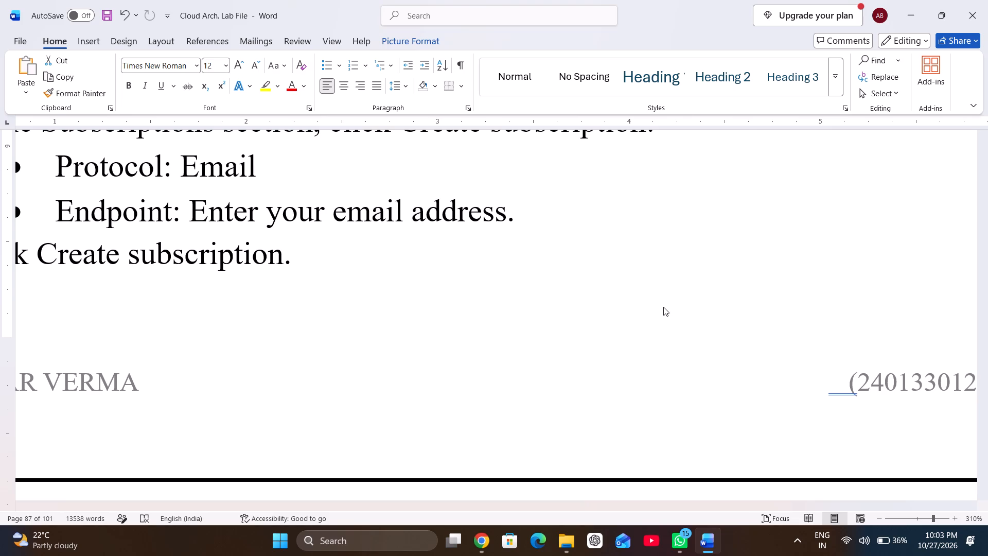
scroll(663, 307, down, 3)
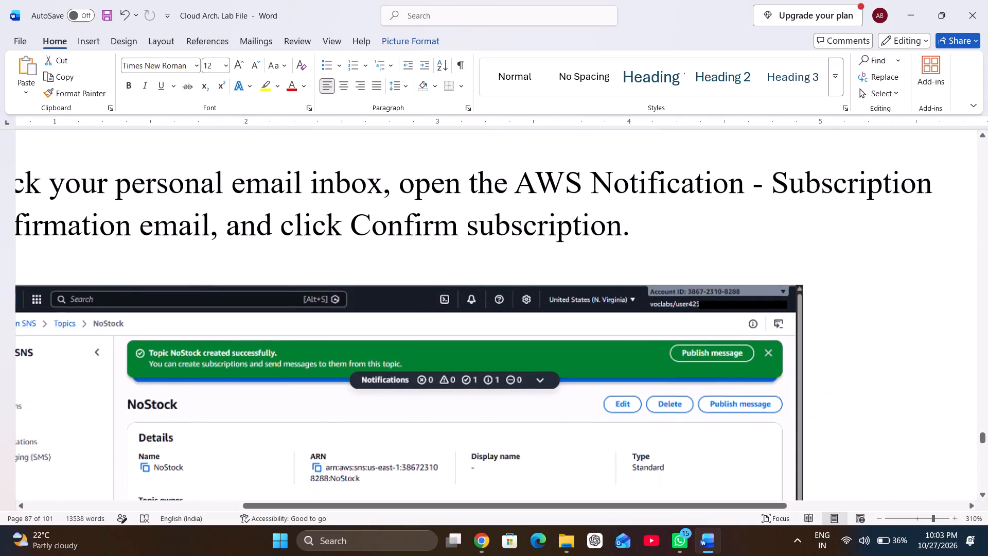
click(637, 374)
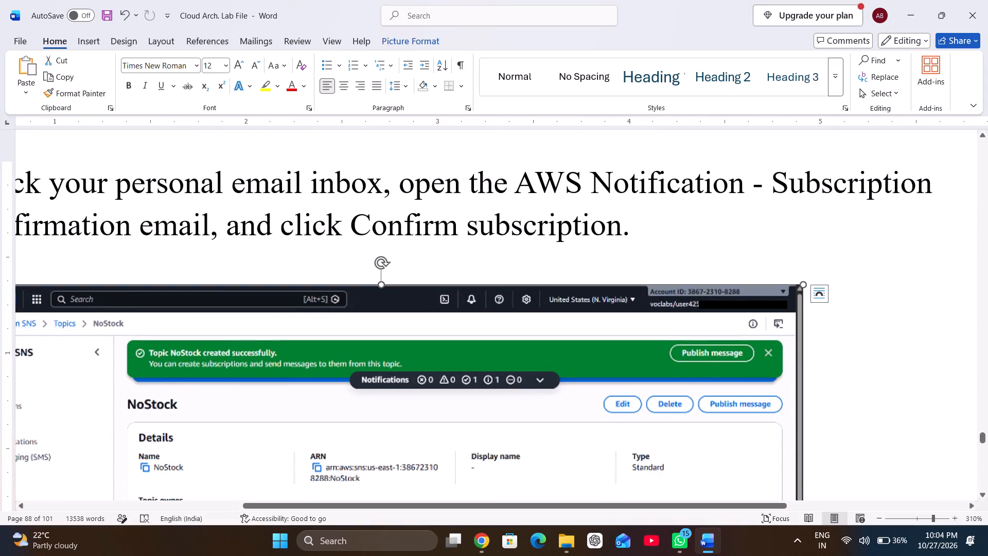
key(Delete)
key(BackSpace)
key(BackSpace)
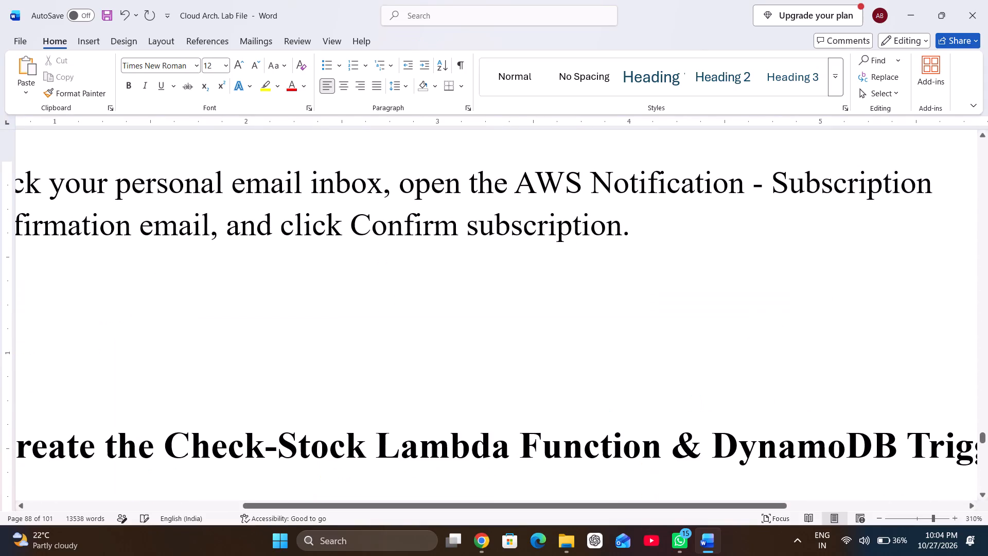
key(BackSpace)
Paste the account label picture after the line ending "Add." below "DynamoDB table: Inventory" and set its text wrapping to In Front of Text.
scroll(637, 374, down, 2)
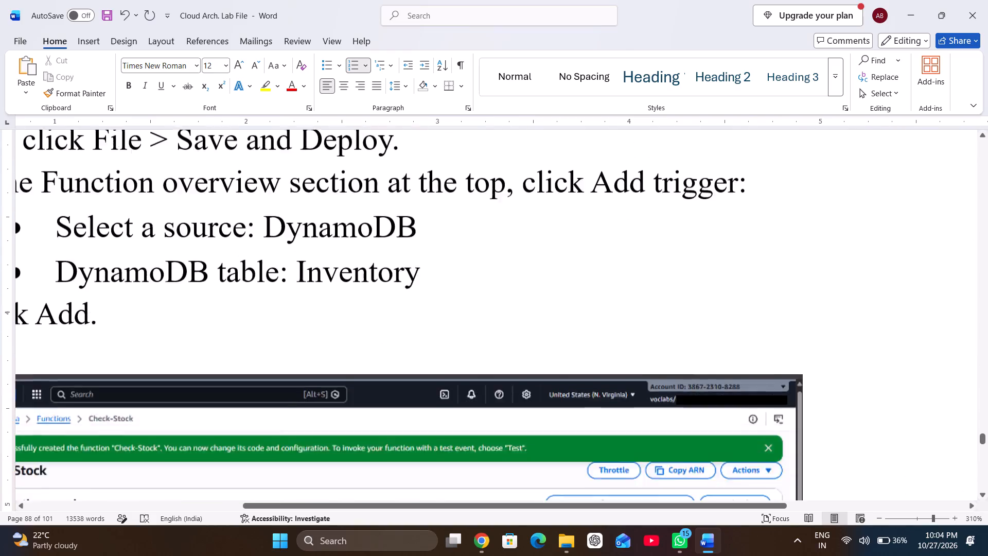
scroll(637, 374, down, 1)
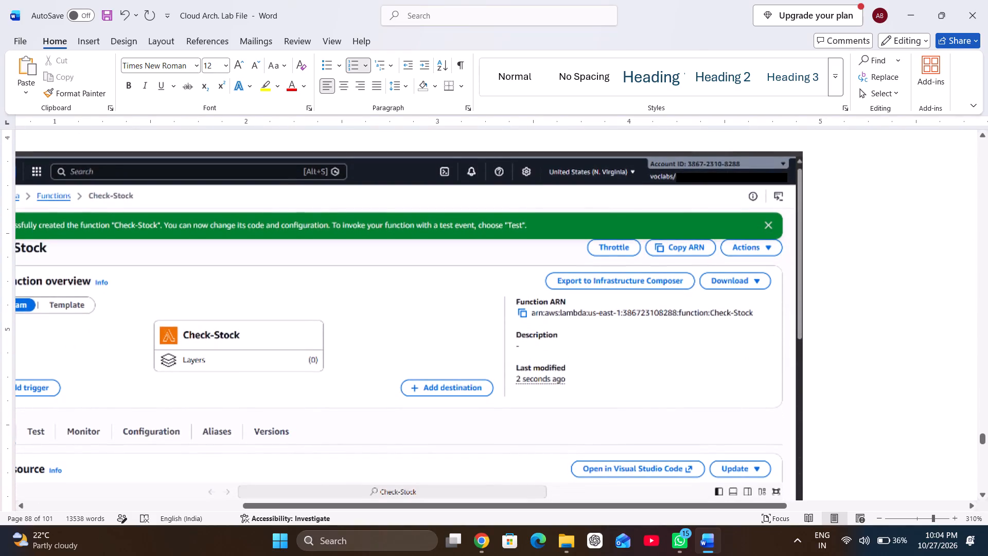
scroll(586, 325, up, 1)
click(230, 187)
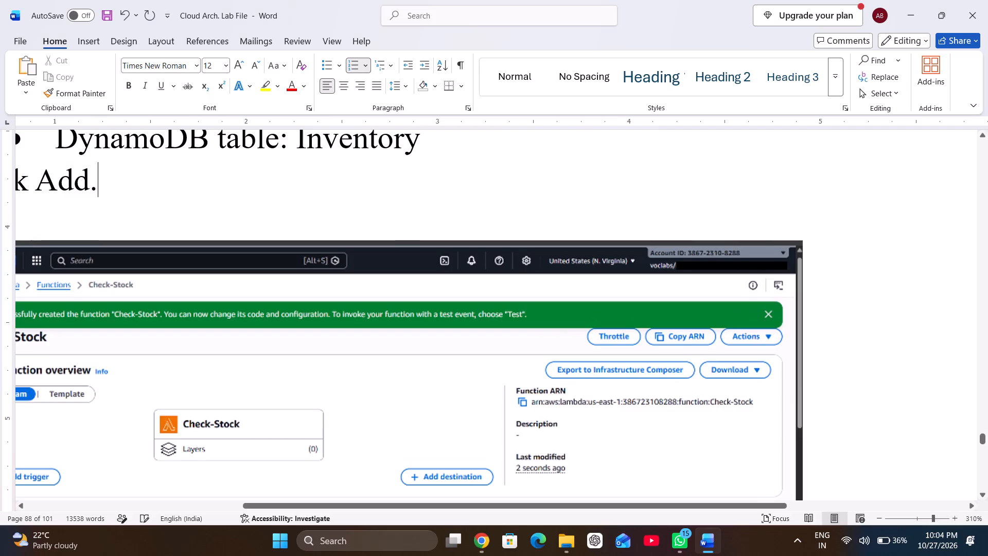
key(ctrl+v)
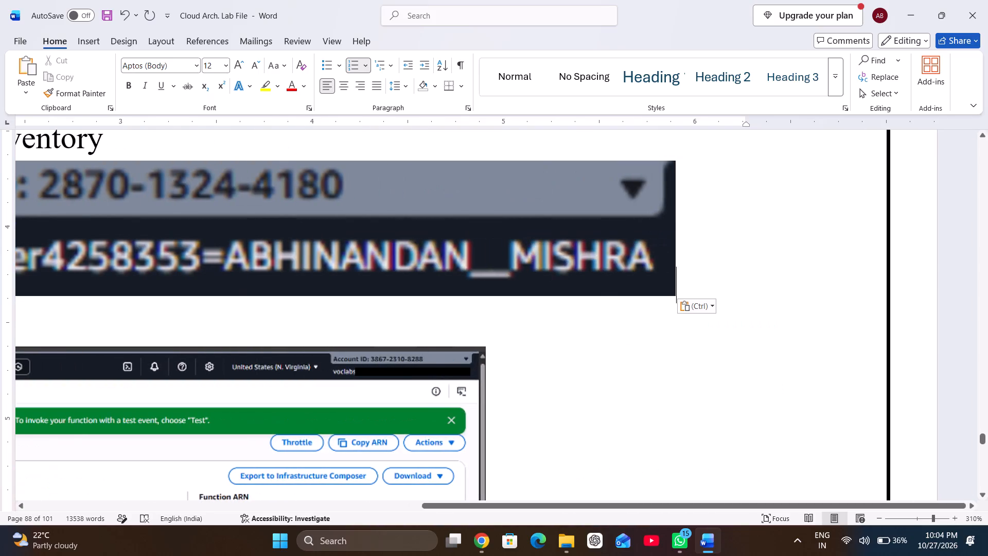
click(501, 227)
right_click(501, 227)
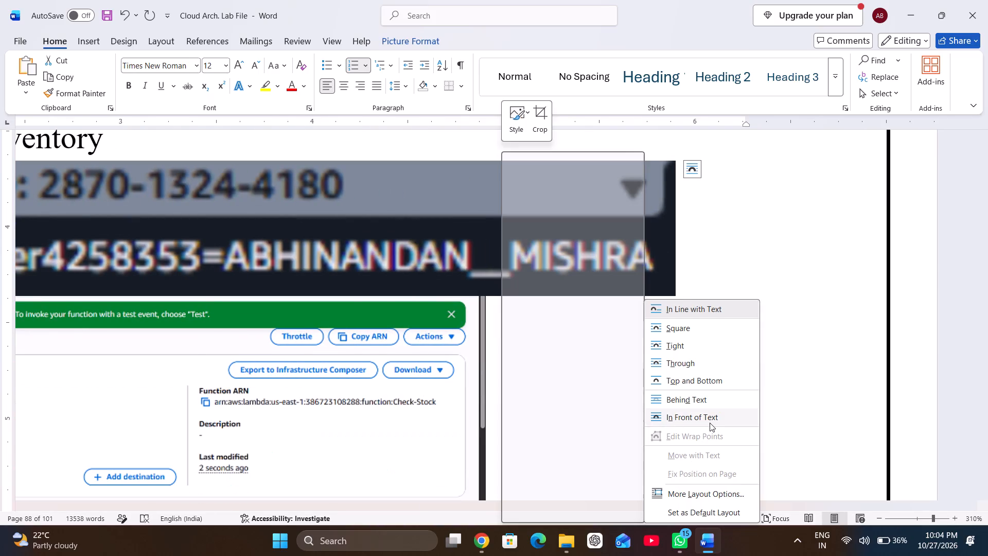
click(710, 423)
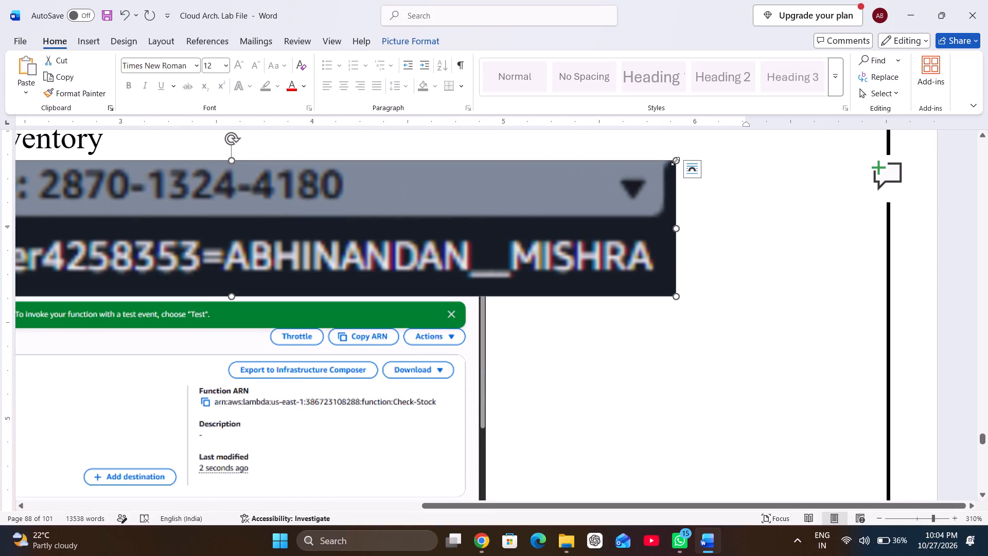
Shrink the floating label picture and fit it over the account area in the header of the Check-Stock function screenshot.
drag(675, 161, 352, 267)
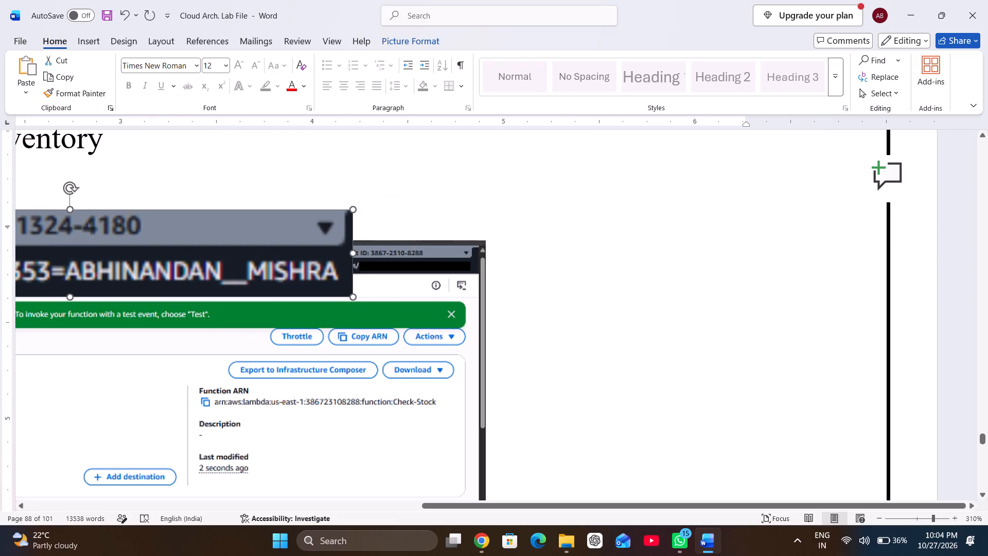
drag(241, 259, 618, 316)
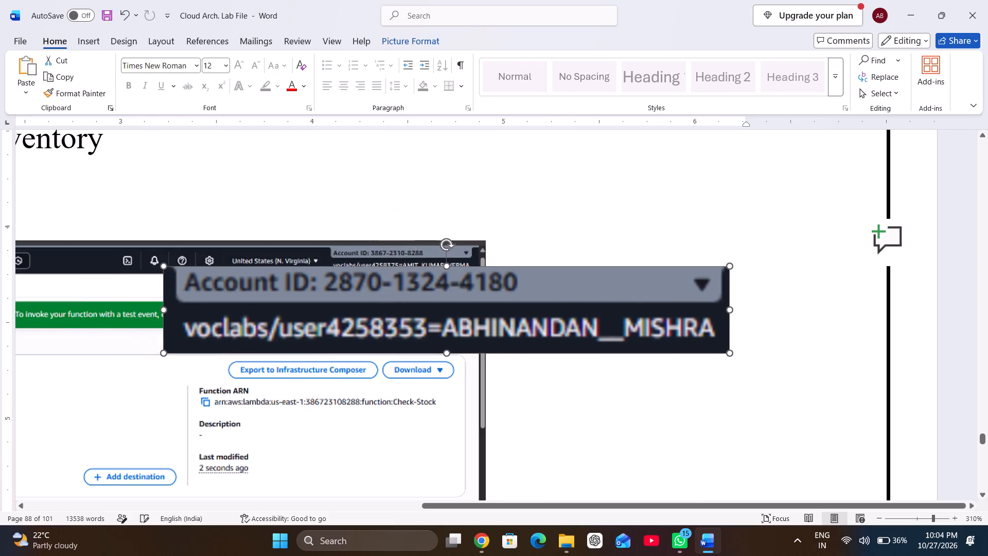
drag(161, 356, 197, 338)
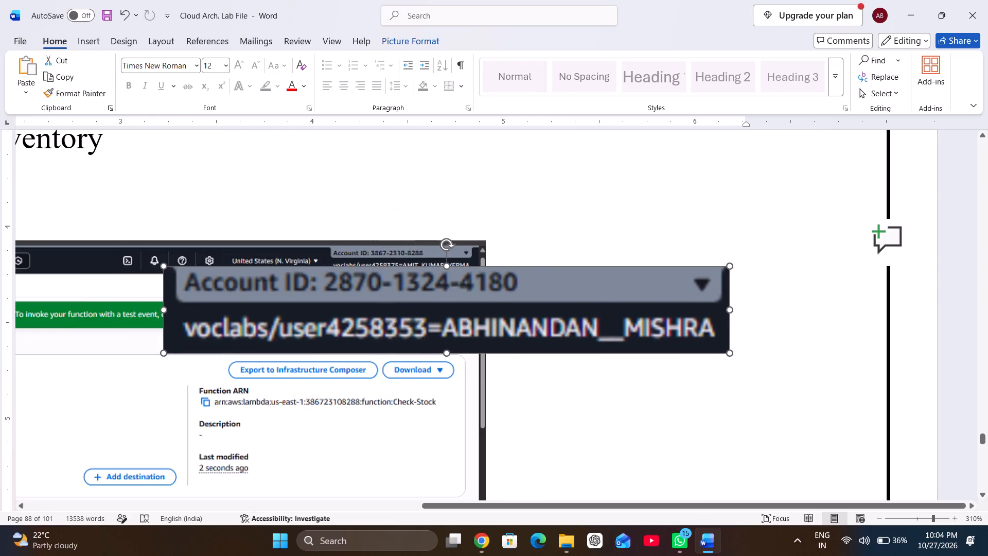
drag(197, 338, 355, 288)
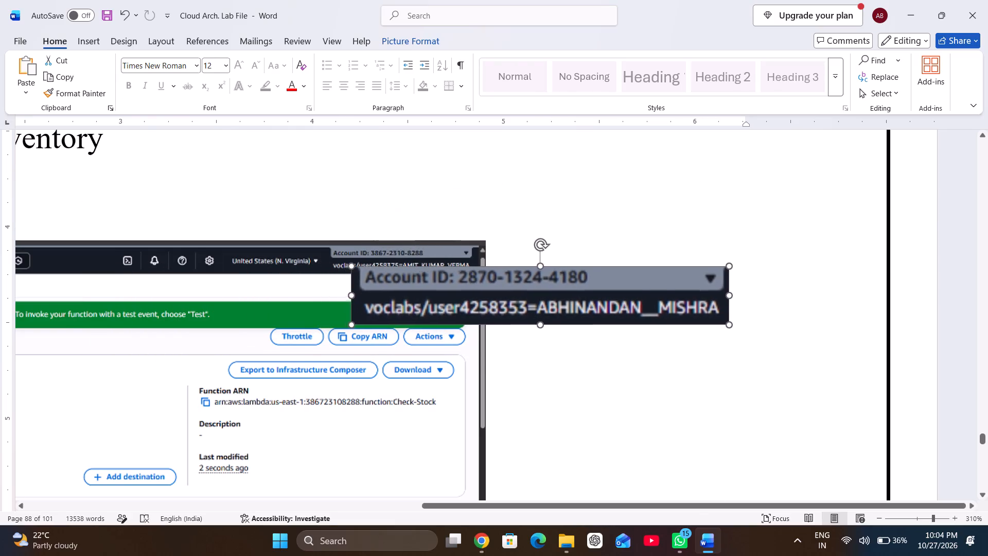
drag(355, 288, 560, 301)
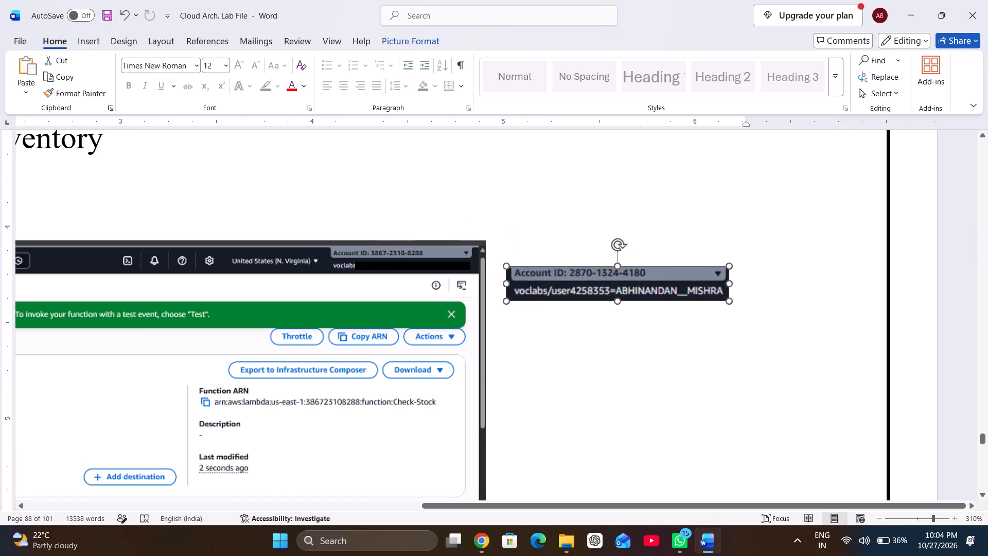
drag(560, 301, 569, 293)
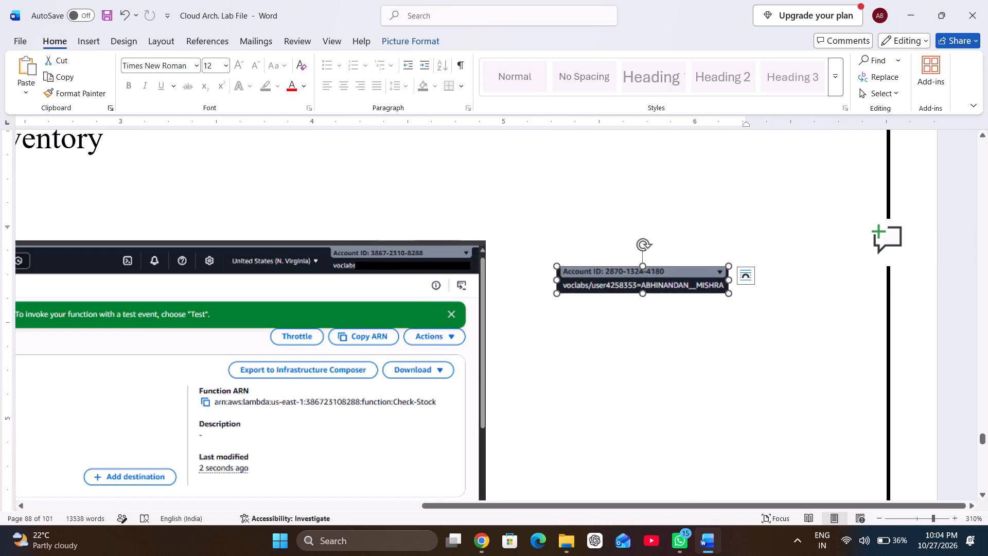
drag(614, 281, 365, 264)
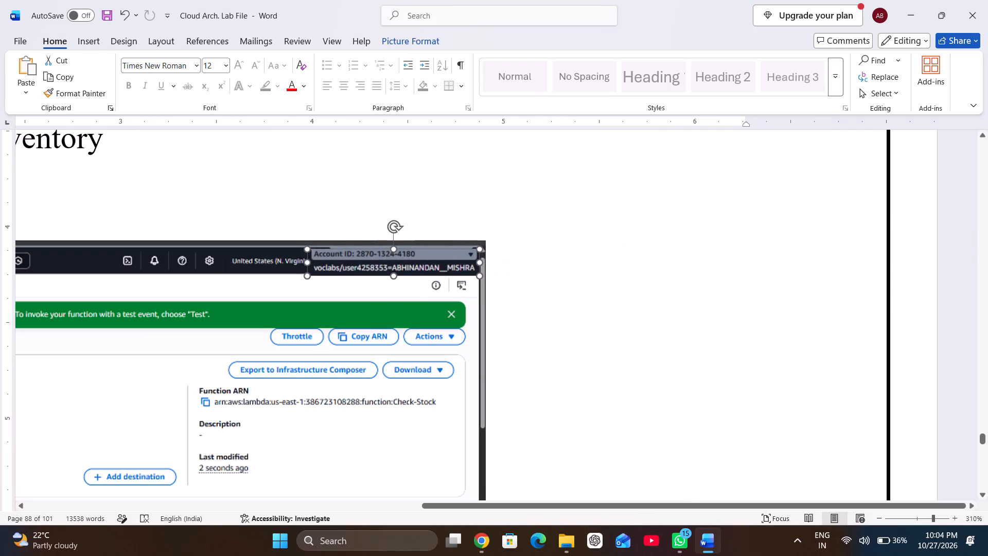
drag(365, 264, 360, 262)
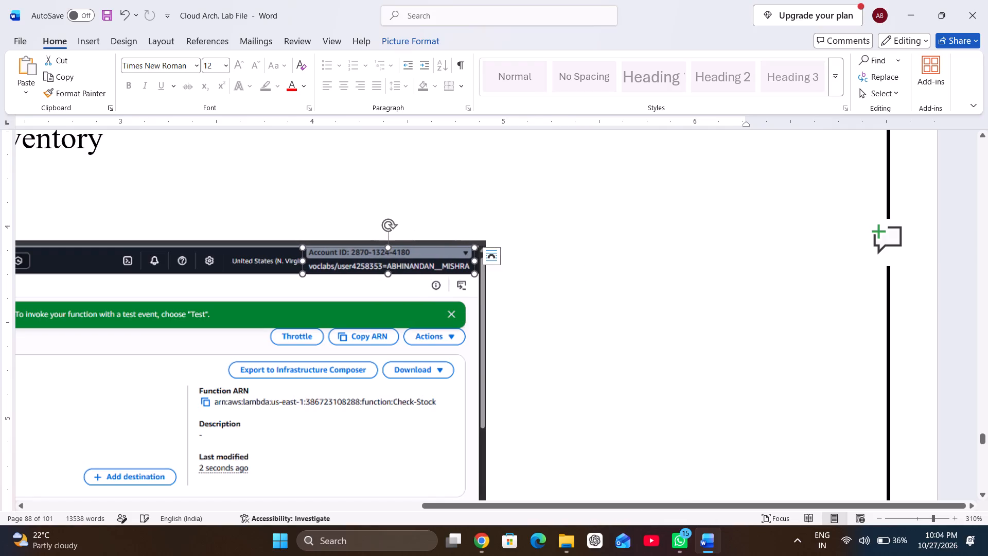
drag(302, 263, 339, 262)
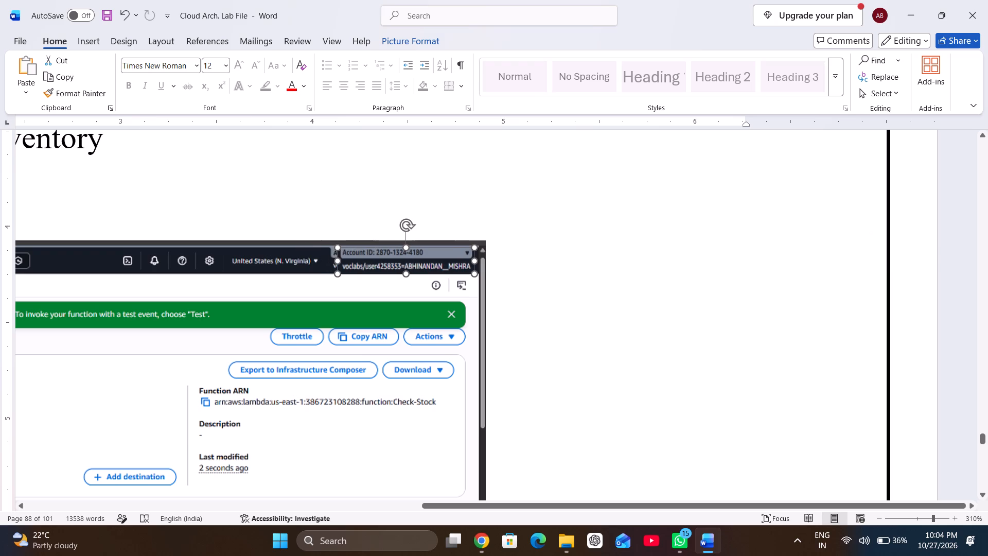
drag(339, 262, 328, 264)
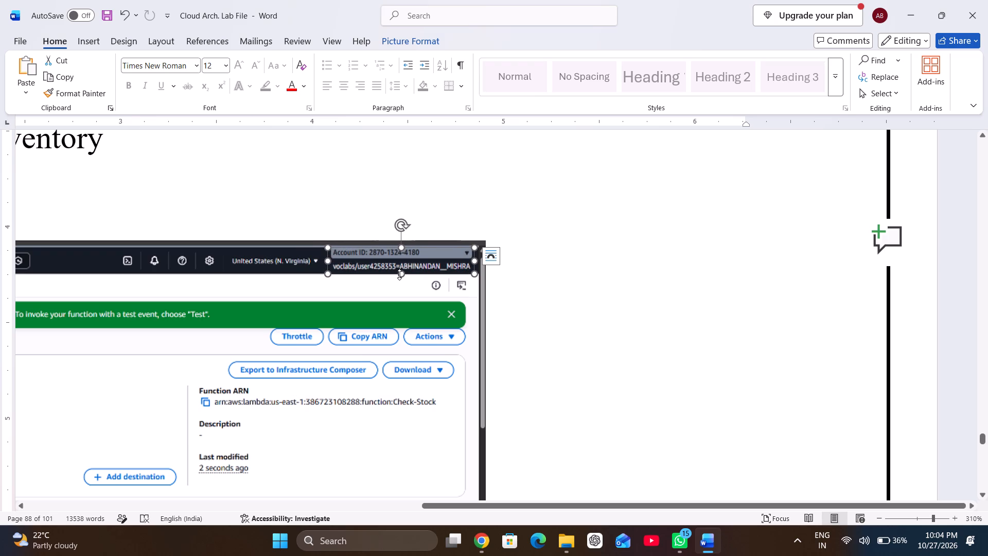
click(400, 274)
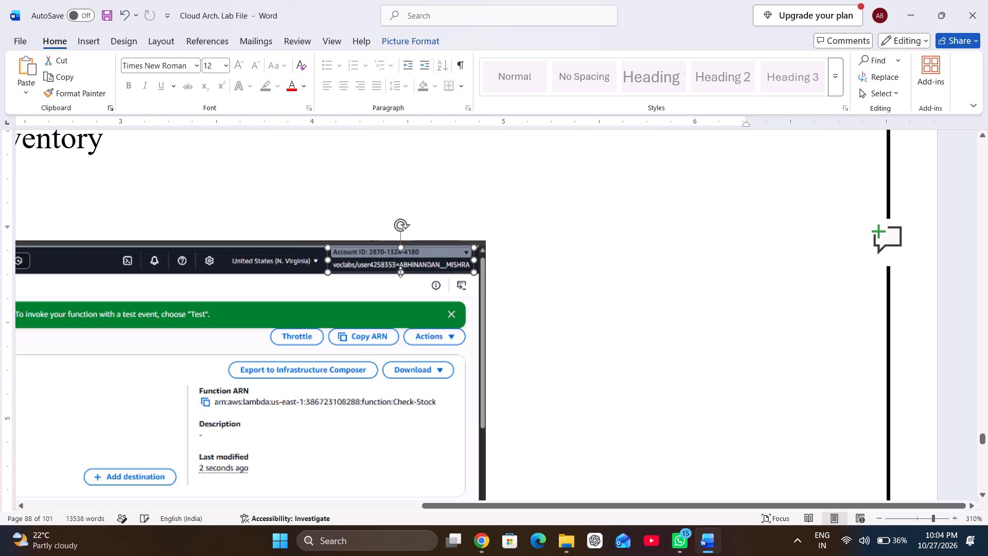
click(399, 336)
click(573, 330)
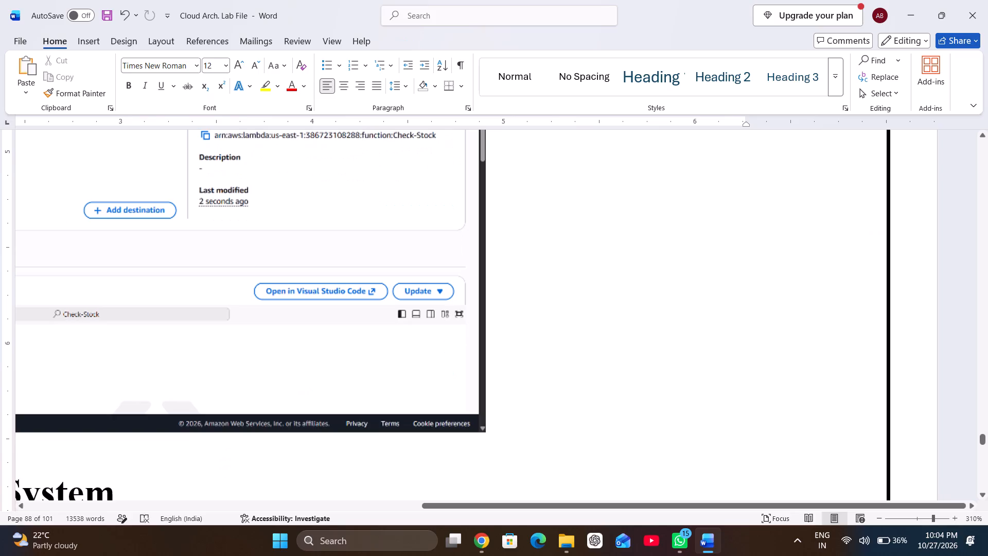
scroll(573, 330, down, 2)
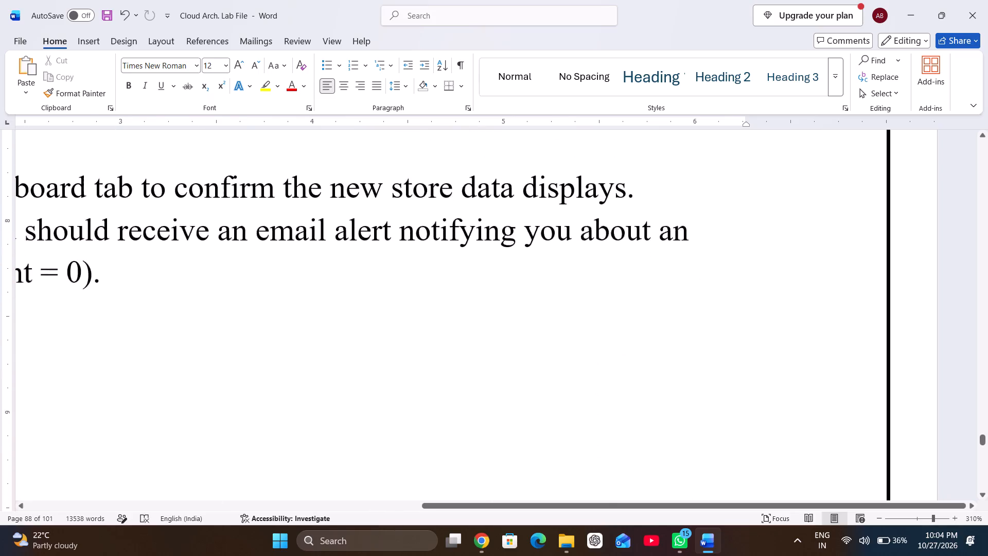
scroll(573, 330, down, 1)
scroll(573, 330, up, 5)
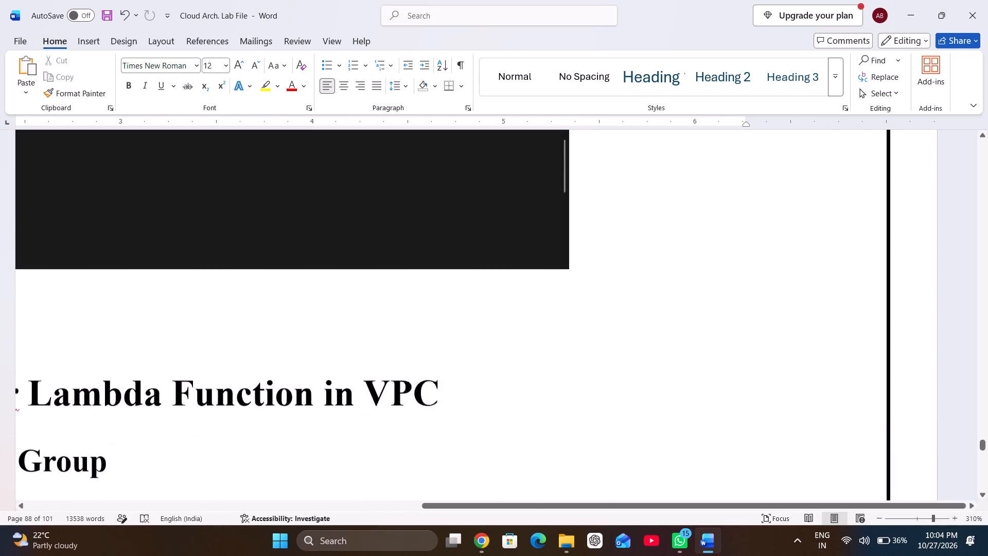
Delete the LambdaSG security group screenshot below the line "Click Create security group.", together with the empty space around it.
scroll(573, 330, up, 4)
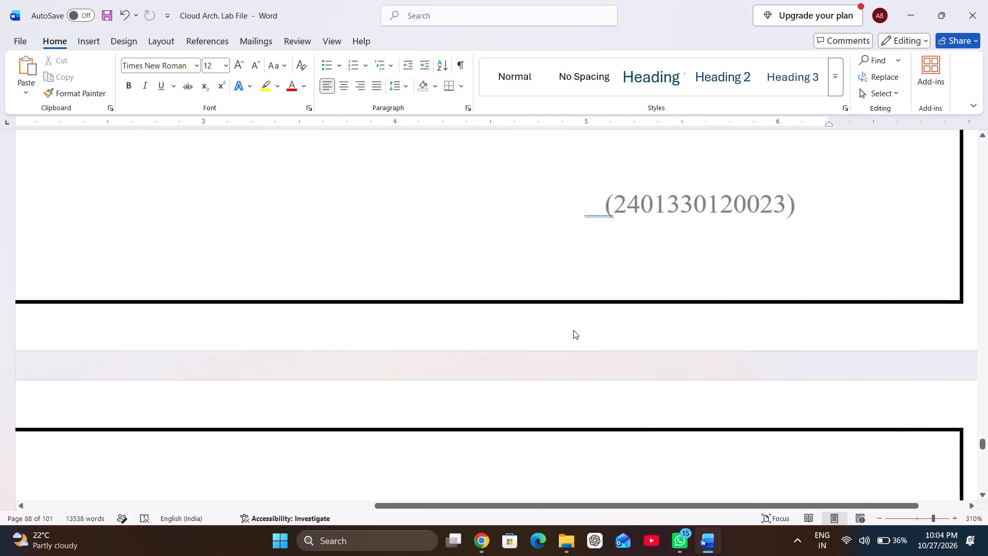
scroll(573, 330, up, 4)
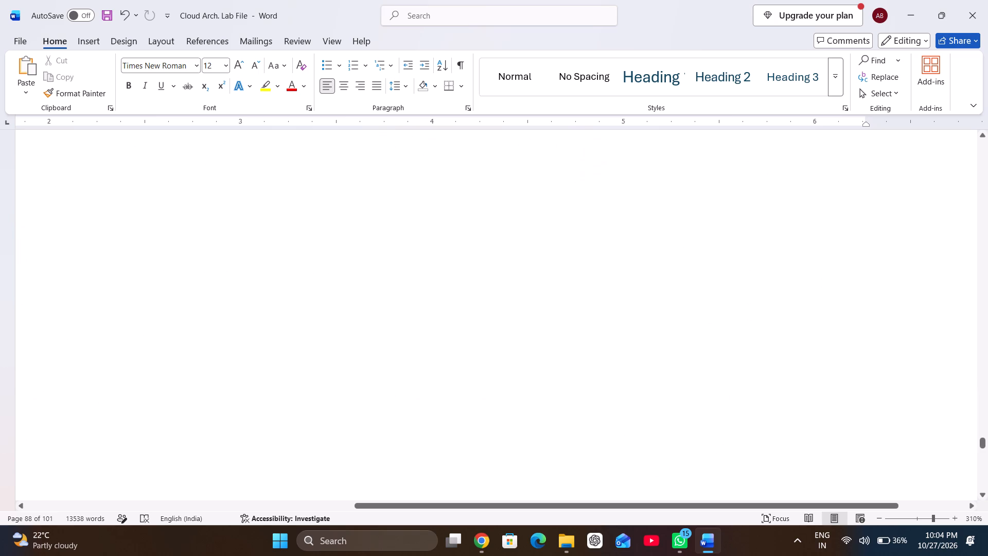
scroll(573, 330, up, 2)
scroll(573, 330, down, 8)
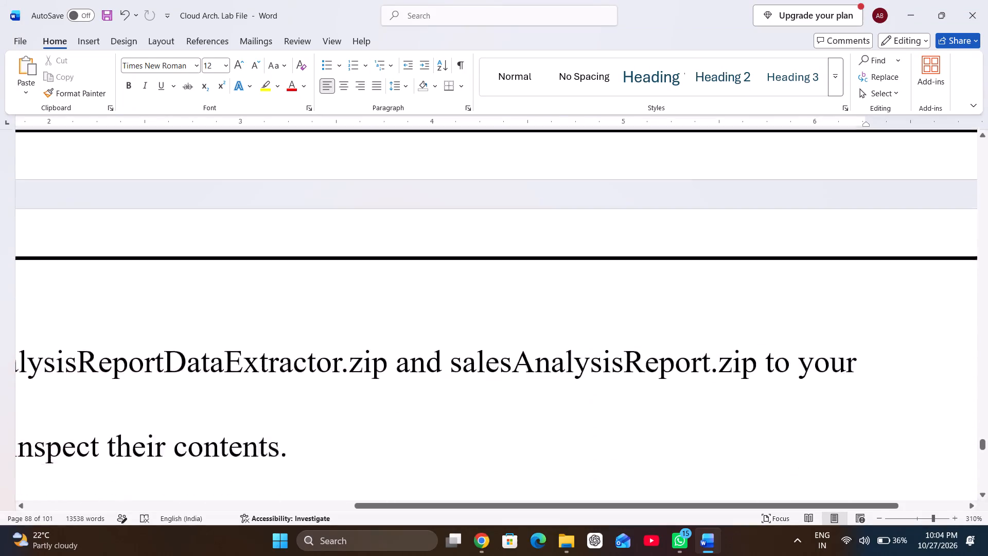
scroll(573, 330, down, 4)
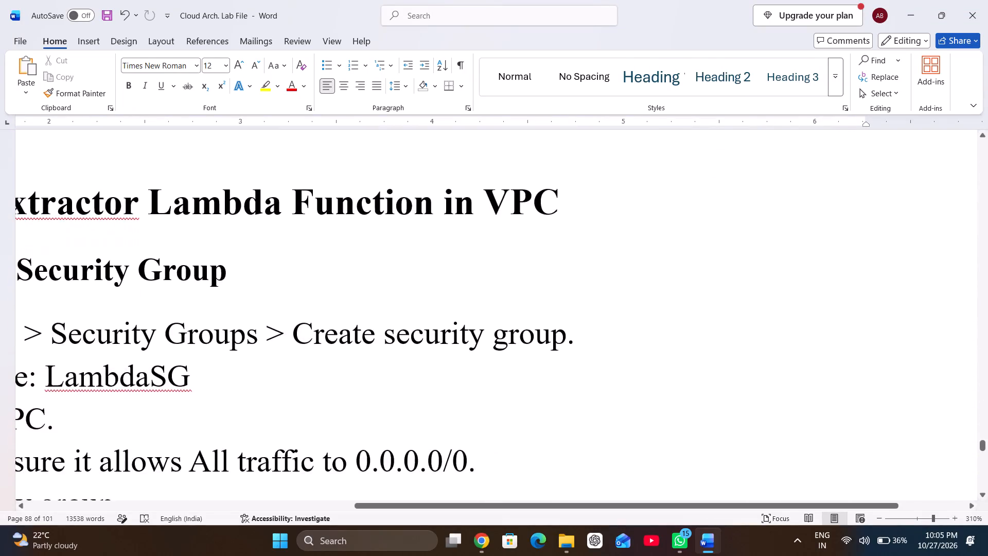
scroll(573, 330, down, 1)
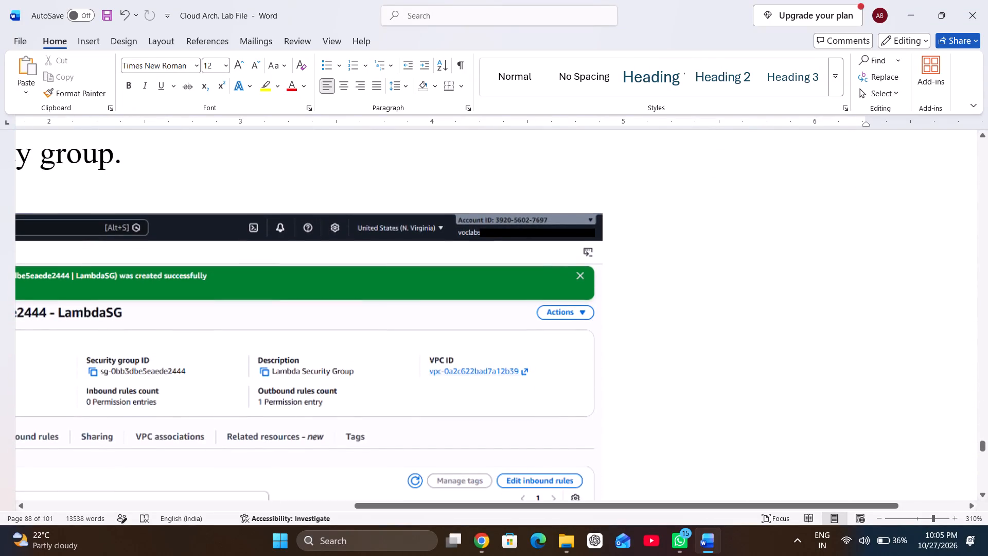
click(489, 301)
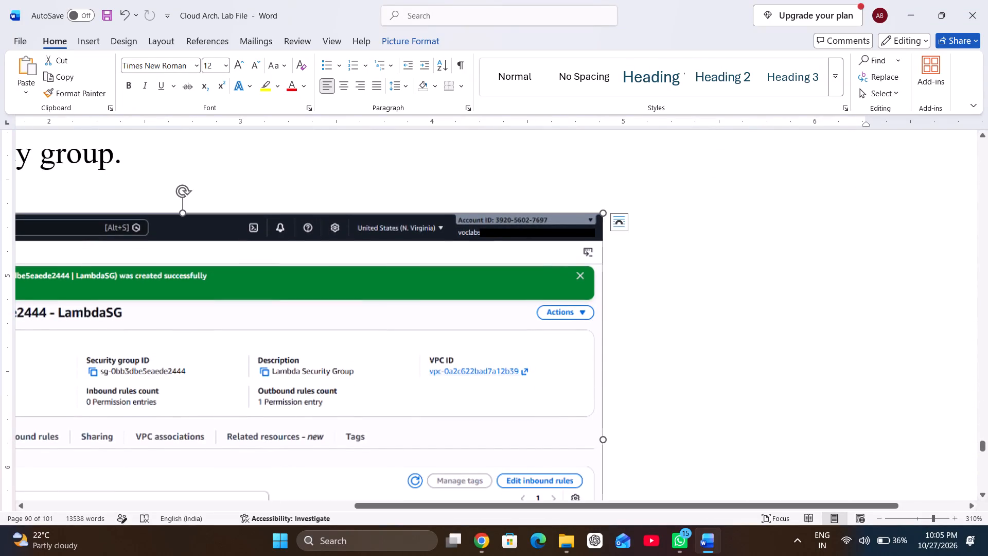
key(Delete)
key(BackSpace)
key(BackSpace)
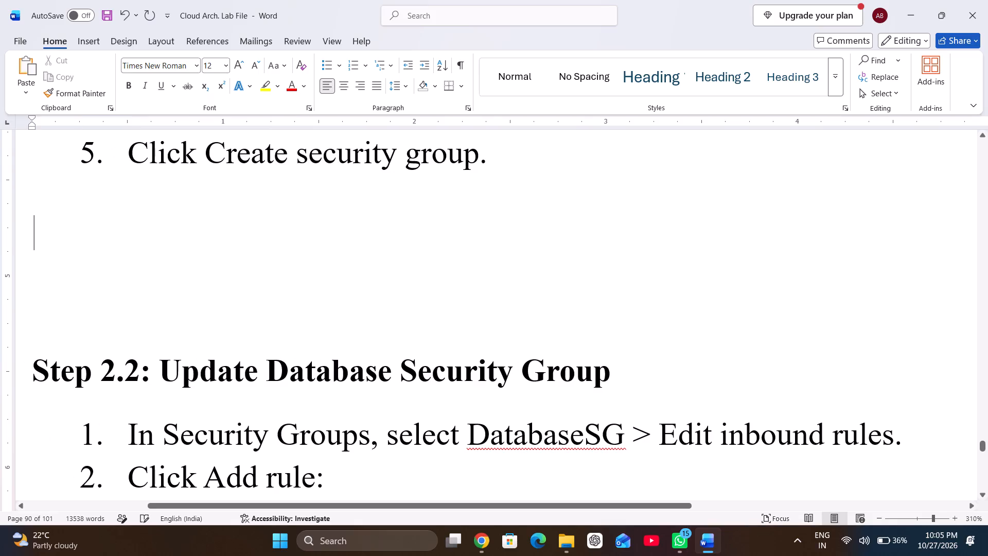
key(BackSpace)
Paste the account label picture after the line "Click Save rules." and set its text wrapping to In Front of Text.
scroll(498, 406, down, 1)
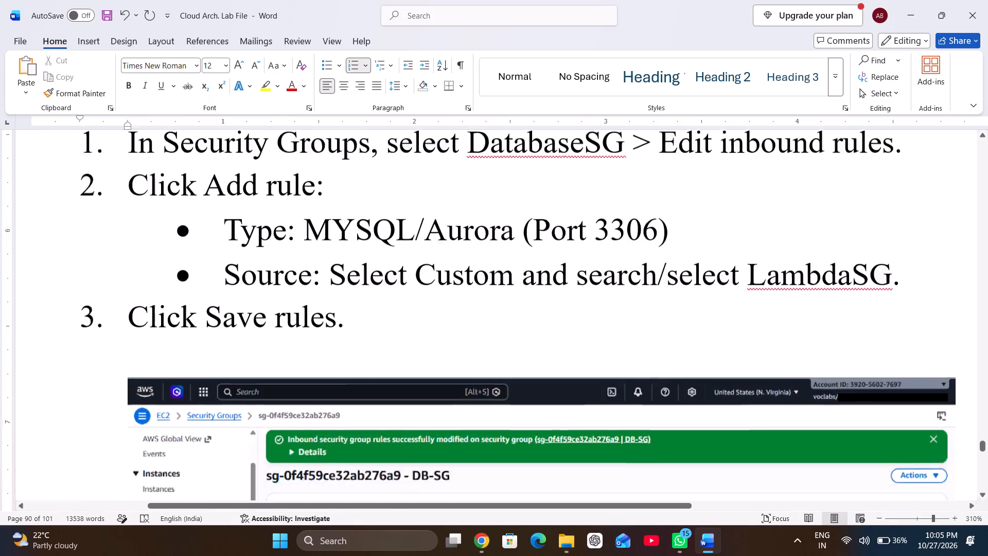
scroll(498, 406, down, 1)
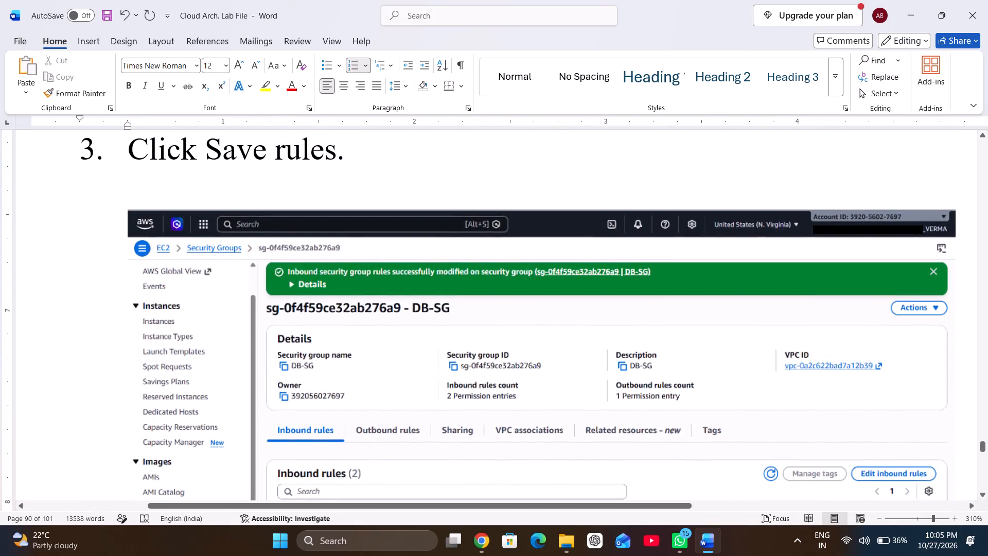
click(361, 162)
key(ctrl+v)
click(362, 268)
right_click(362, 268)
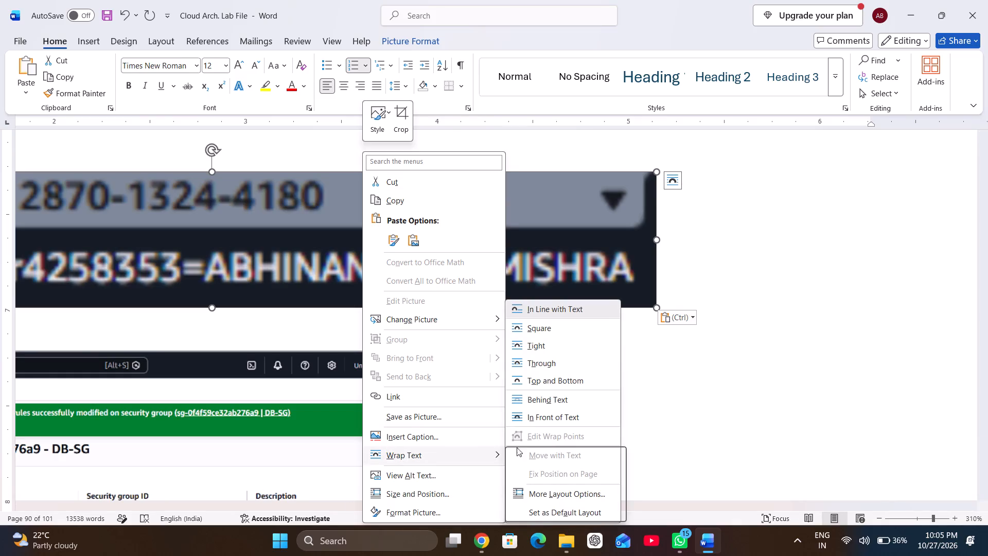
click(554, 420)
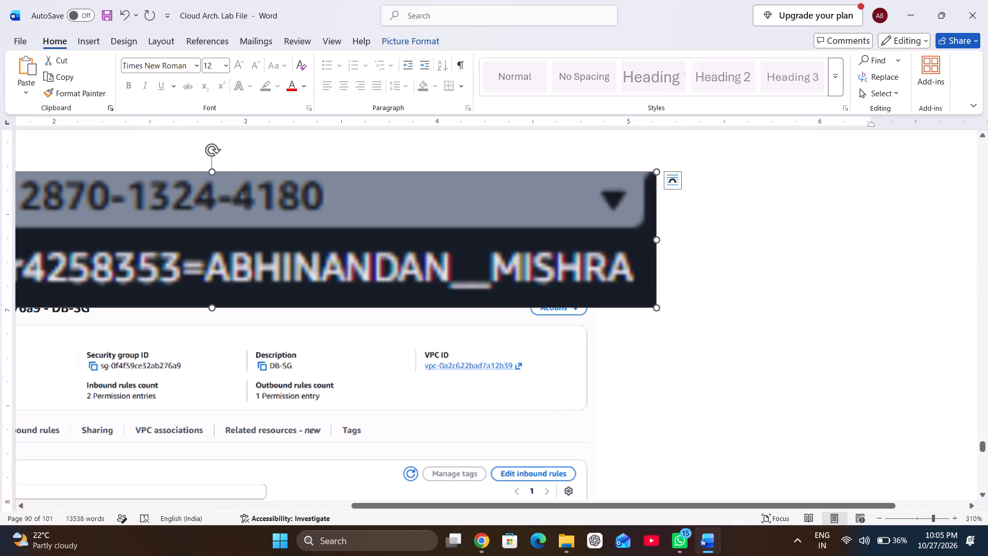
Shrink the floating label picture and place it over the account area in the header of the DB-SG inbound rules screenshot.
click(658, 173)
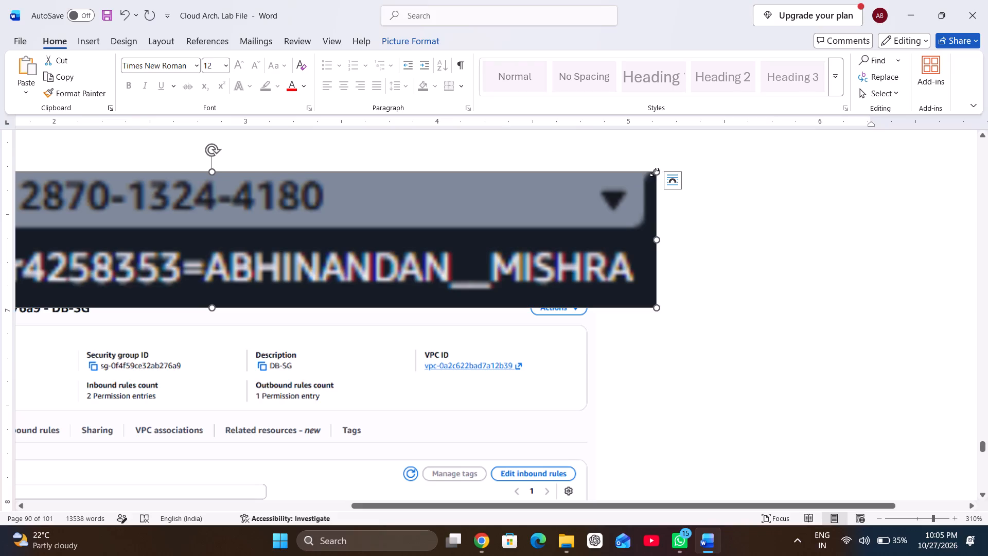
drag(654, 172, 191, 264)
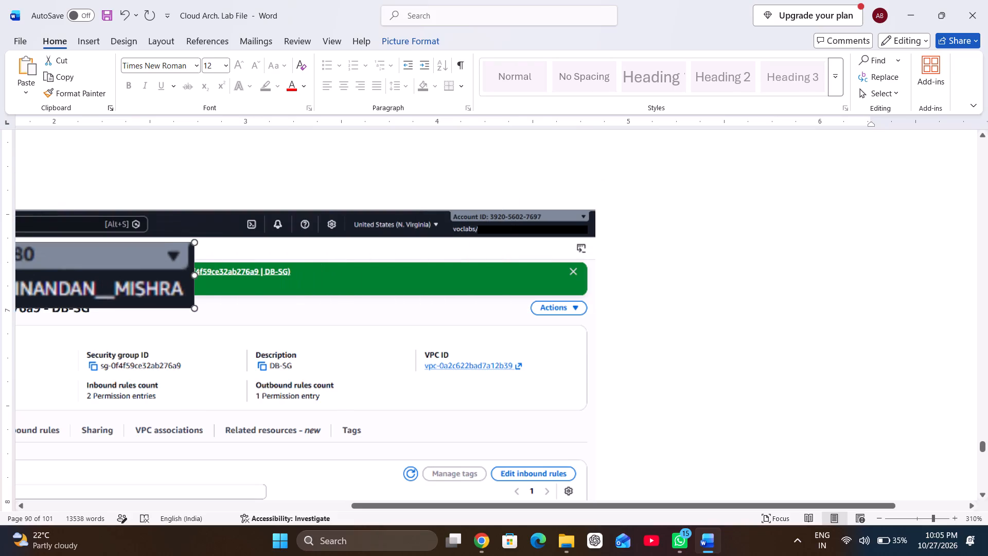
drag(191, 264, 183, 265)
drag(75, 281, 579, 285)
drag(273, 311, 344, 297)
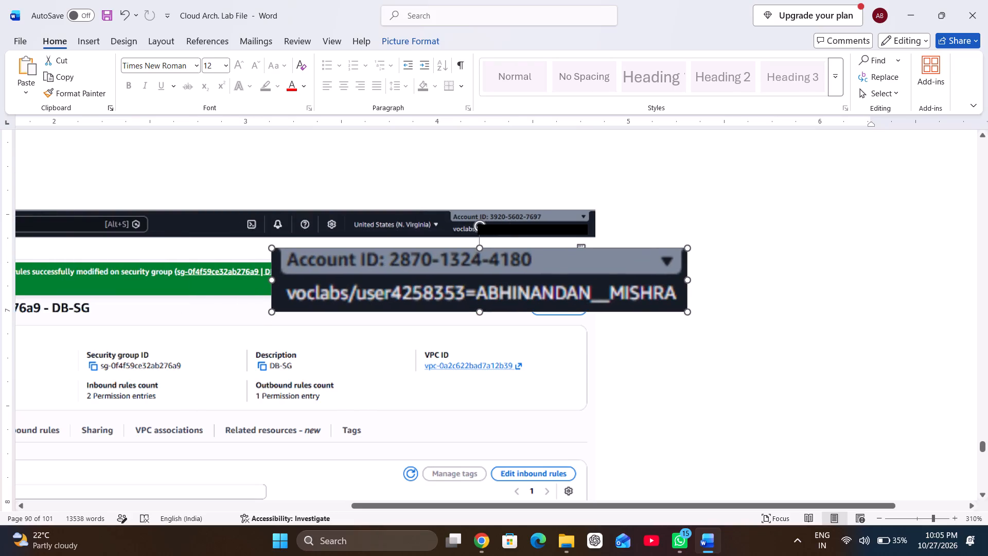
drag(344, 297, 517, 259)
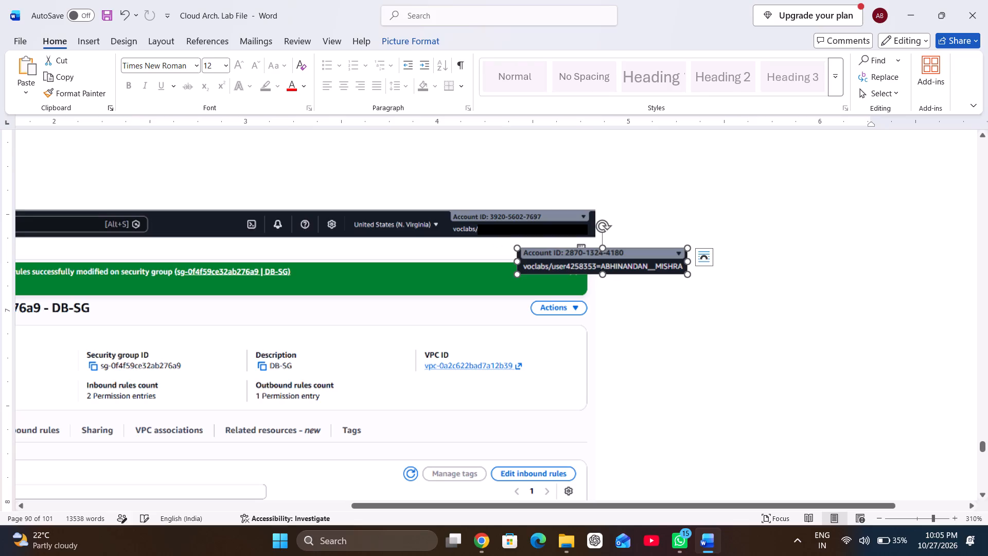
drag(572, 262, 462, 215)
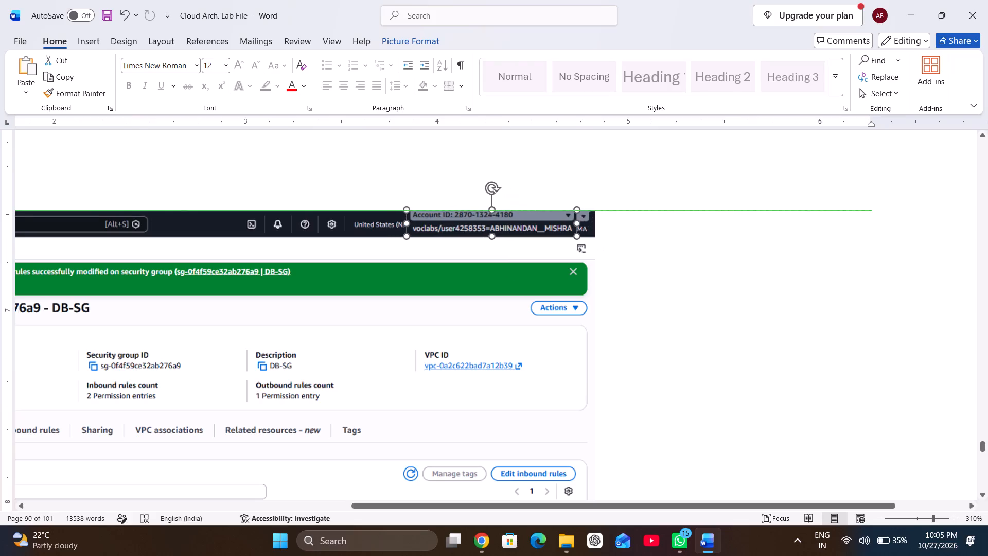
drag(462, 215, 475, 214)
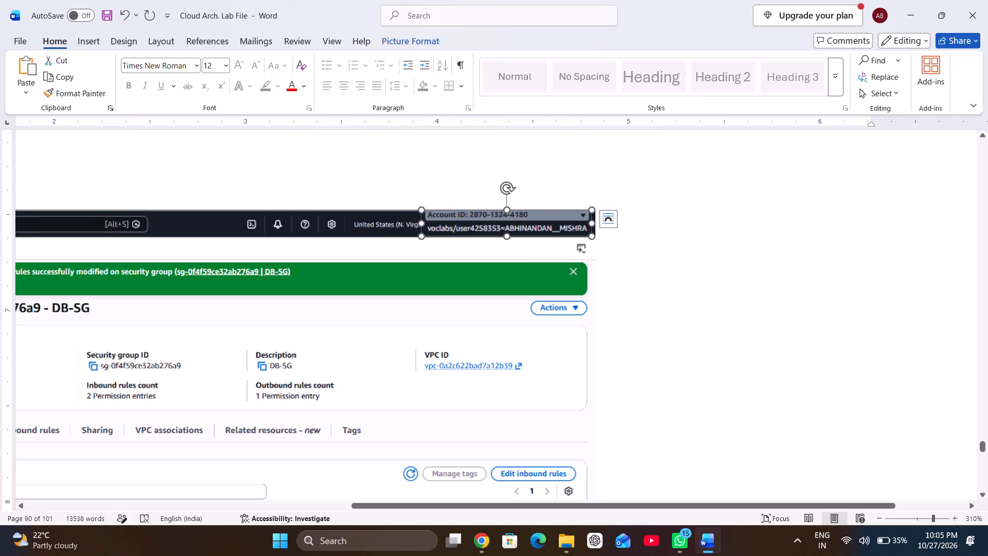
drag(420, 222, 457, 223)
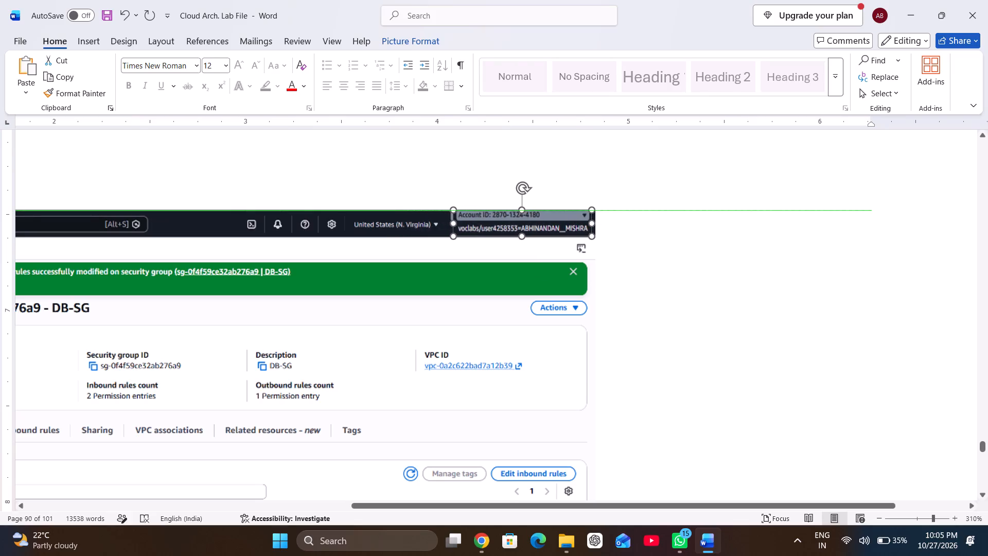
drag(457, 223, 449, 225)
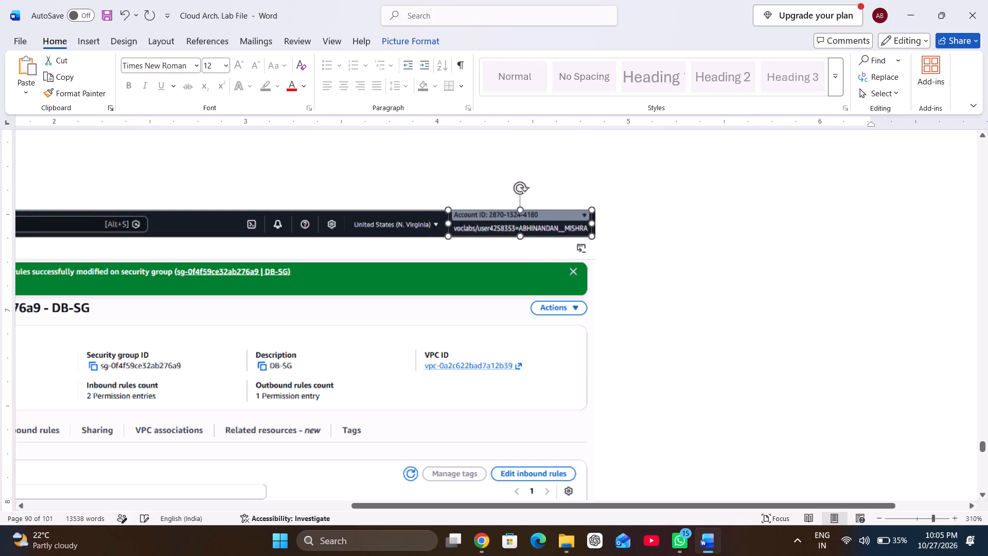
click(434, 271)
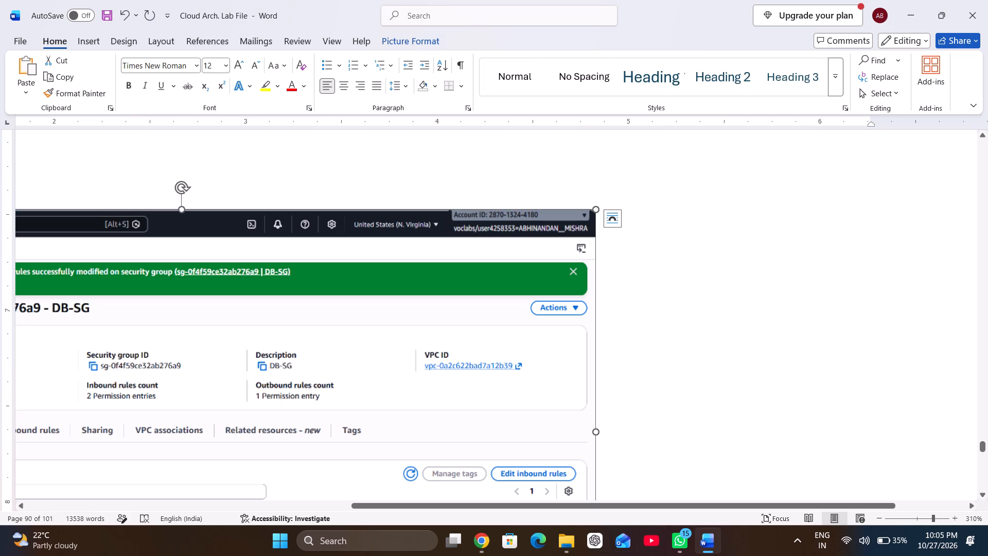
Nudge the label picture slightly down and reduce its height to fit within the DB-SG screenshot's header bar.
drag(525, 228, 525, 233)
click(532, 222)
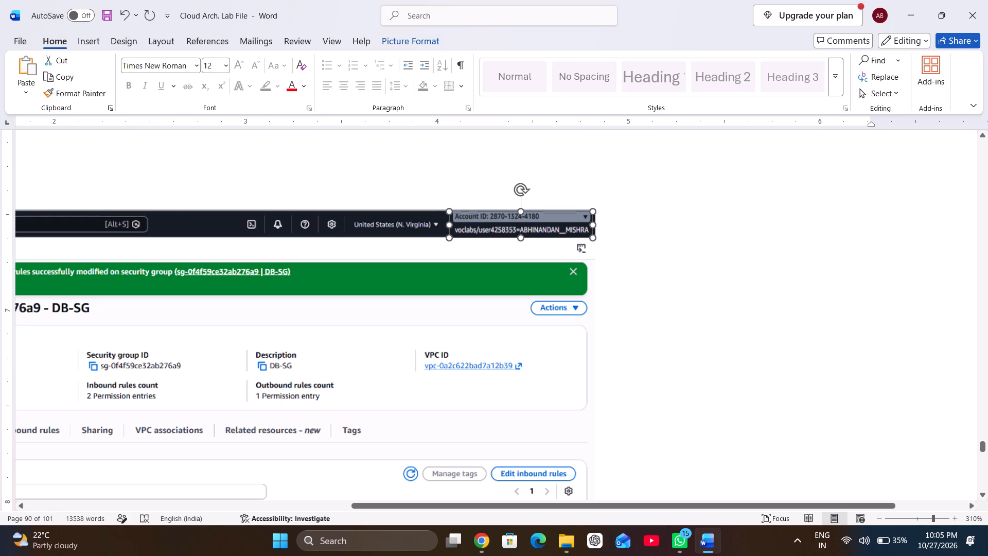
click(488, 288)
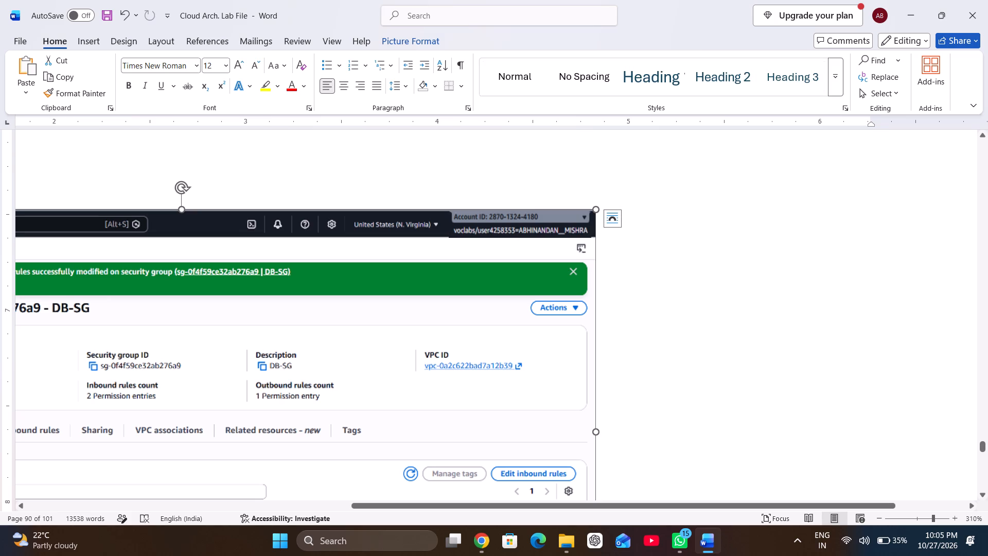
click(545, 219)
click(520, 237)
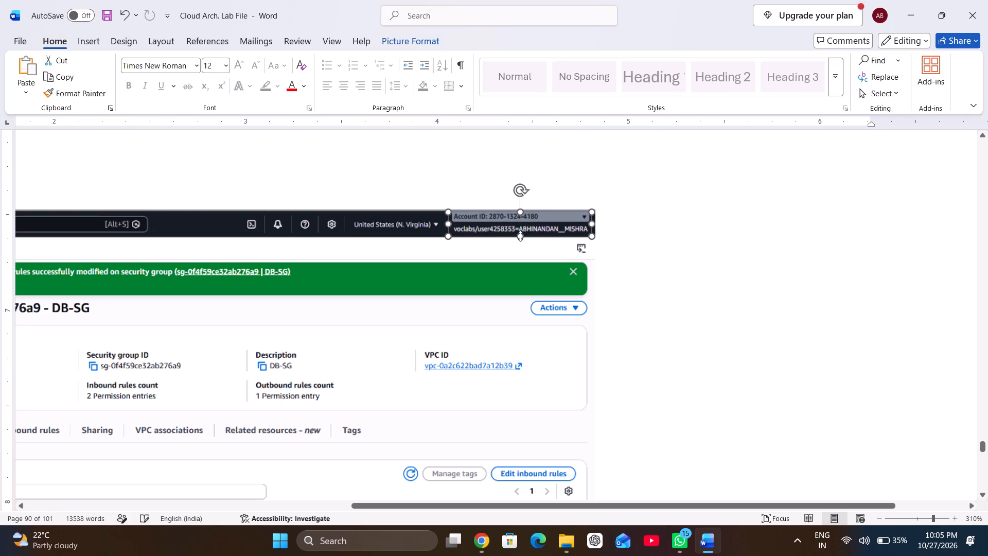
click(473, 298)
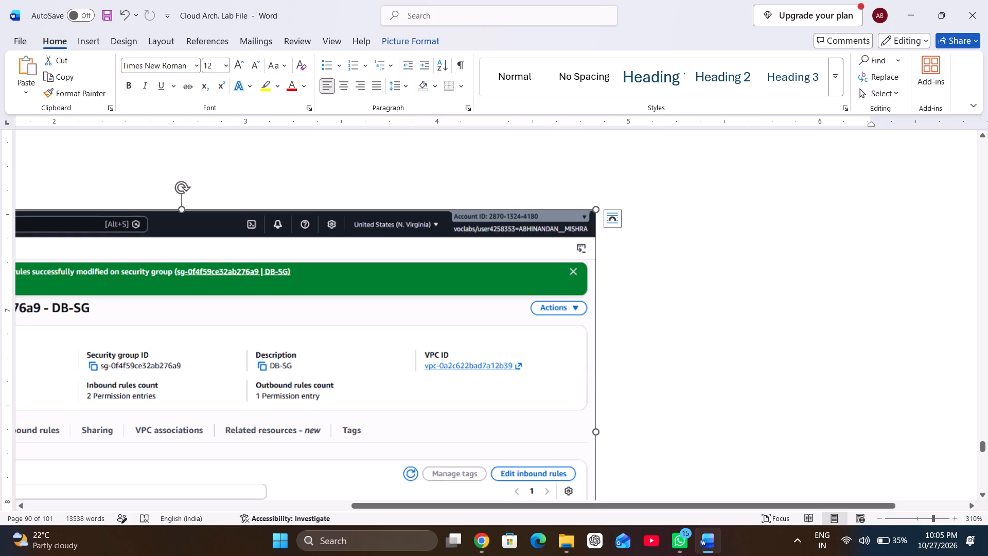
Paste the account label picture after the line ending "(Wait a few minutes for initialization)." and set its text wrapping to In Front of Text.
scroll(640, 382, down, 4)
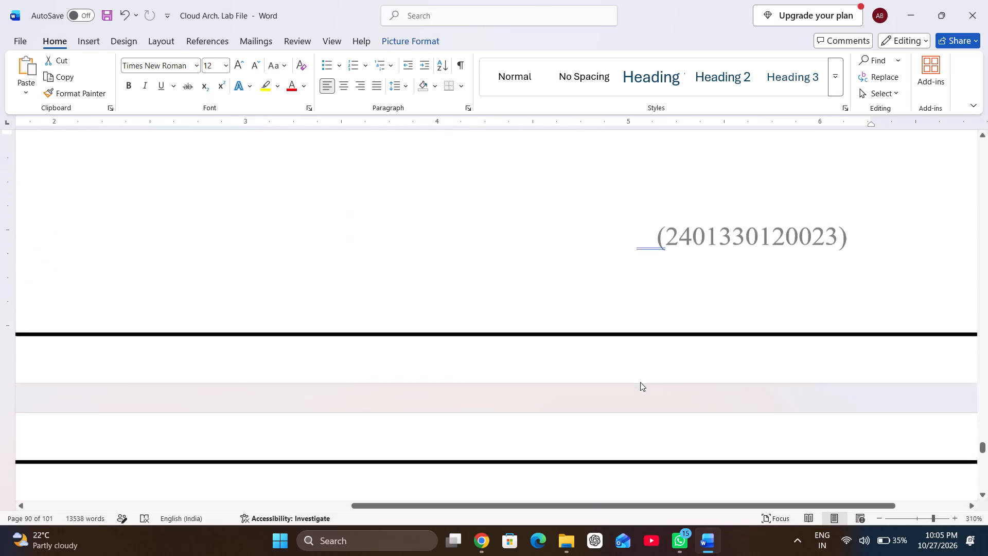
scroll(640, 382, down, 4)
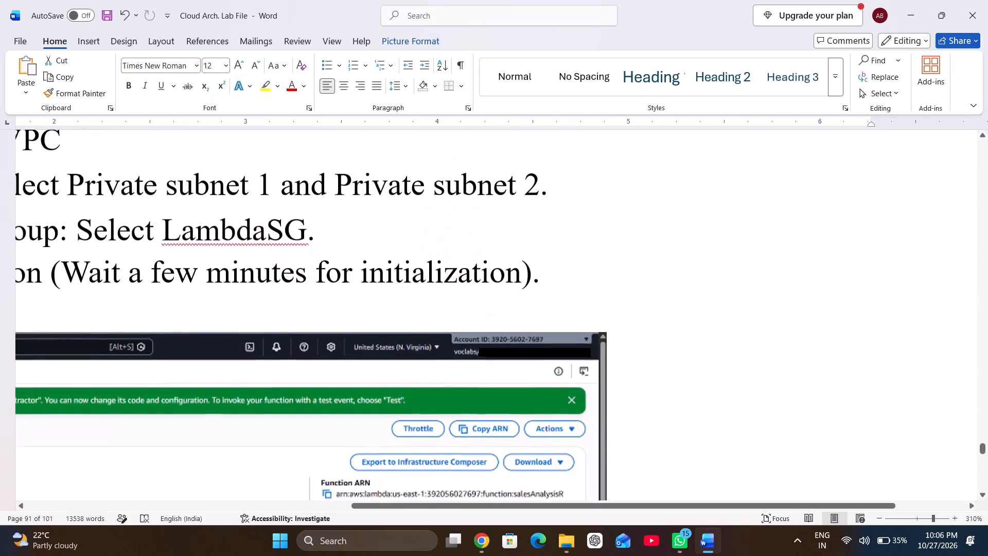
scroll(640, 382, down, 1)
click(555, 241)
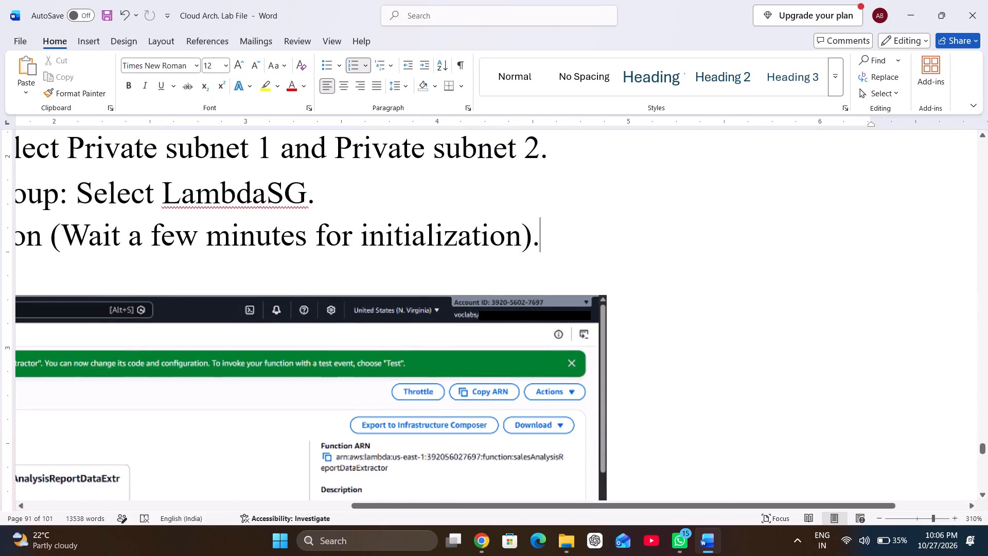
key(ctrl+v)
click(451, 345)
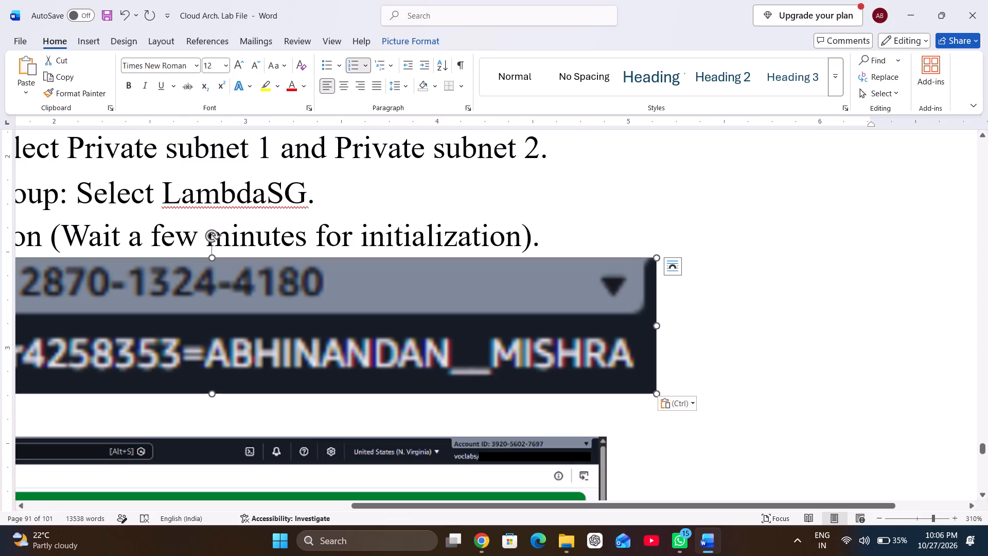
click(580, 291)
right_click(580, 291)
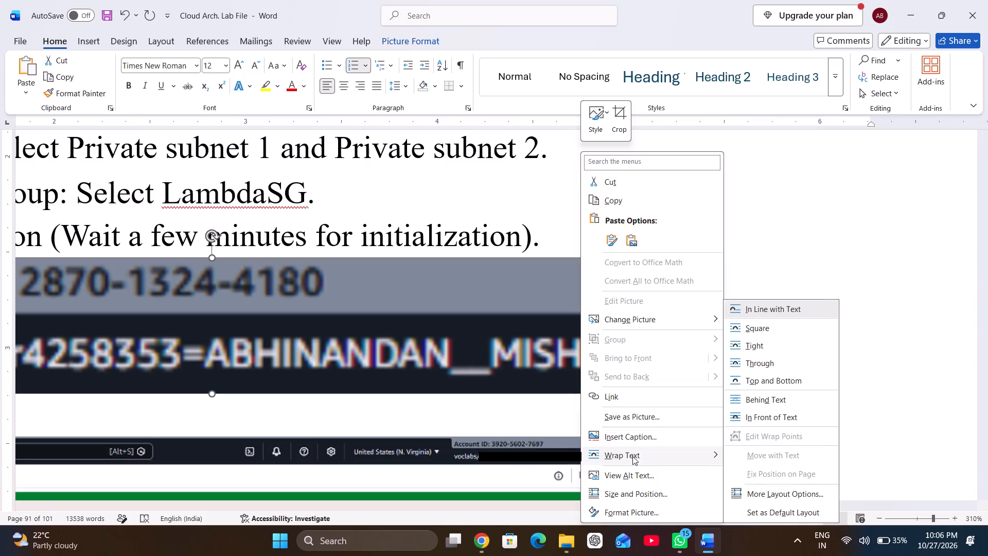
click(802, 415)
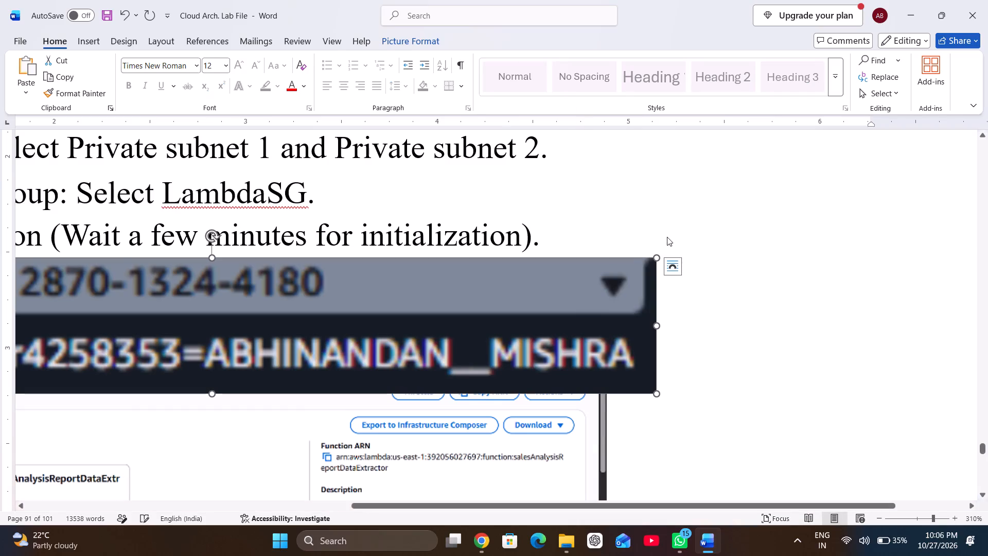
Shrink the floating label picture and place it over the account area in the header of the Lambda function screenshot below the initialization line.
drag(659, 258, 626, 270)
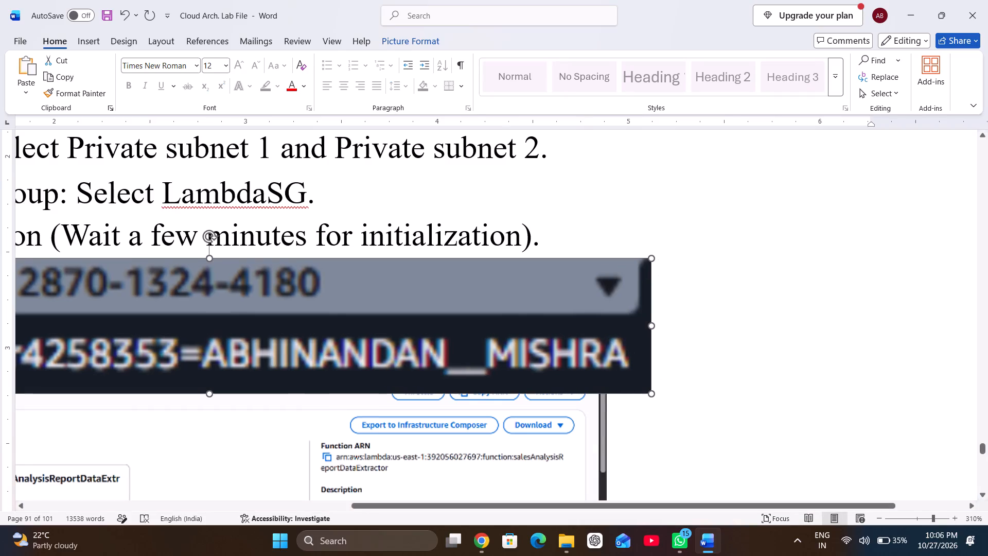
drag(626, 270, 340, 369)
drag(183, 362, 306, 359)
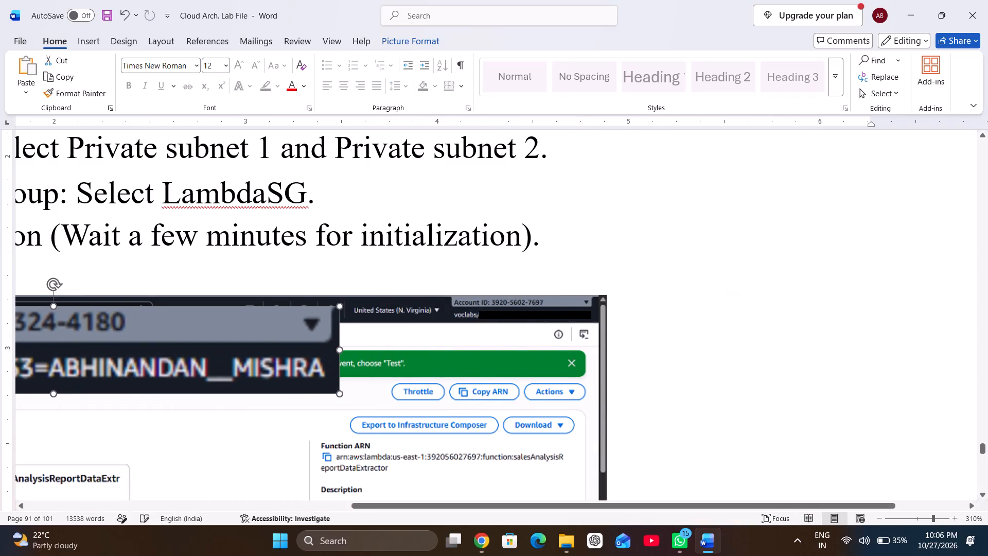
drag(306, 359, 567, 363)
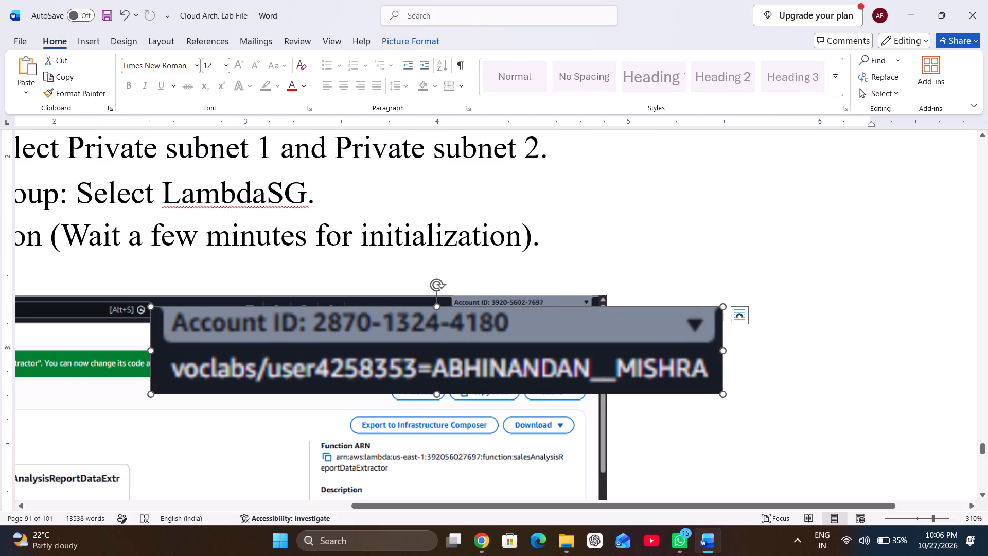
drag(152, 394, 475, 328)
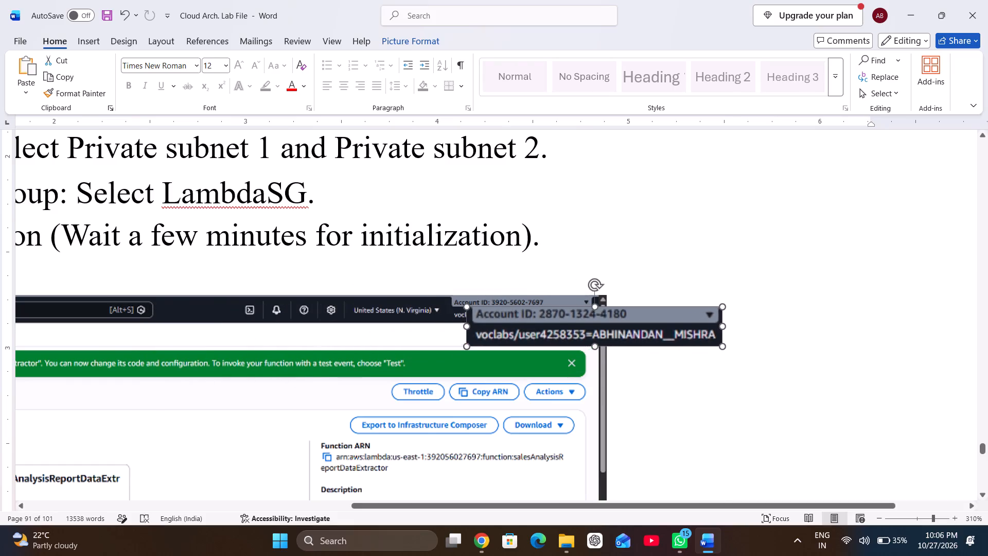
drag(475, 328, 553, 321)
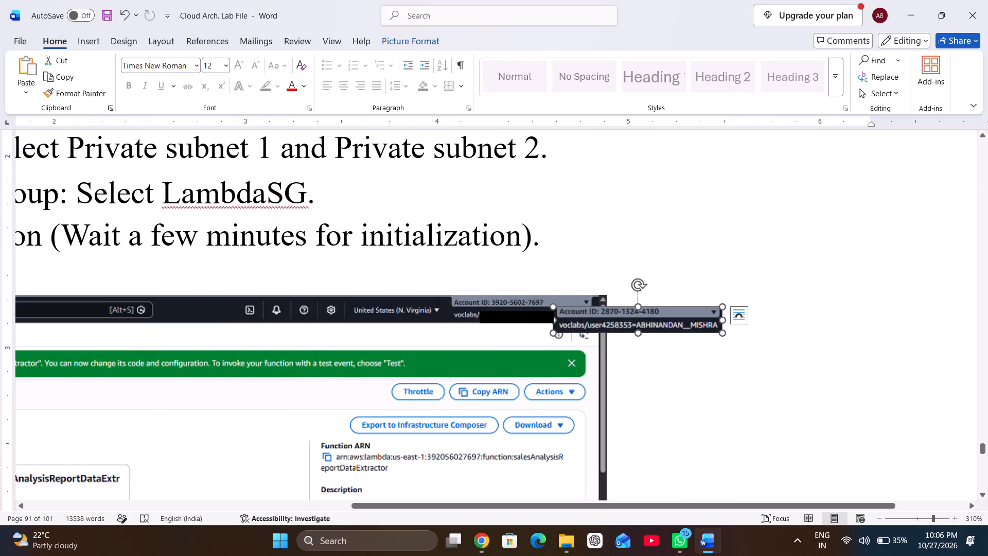
drag(626, 323, 499, 314)
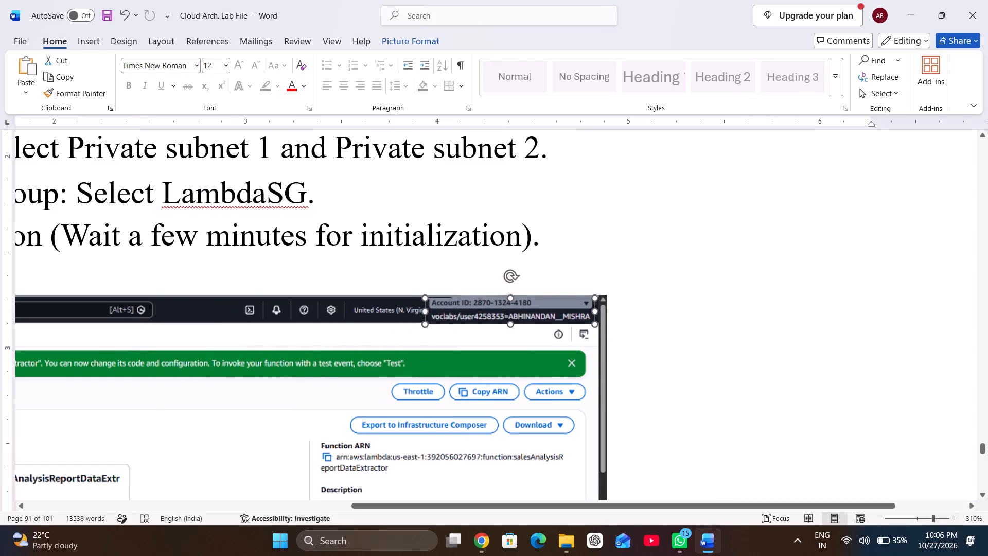
drag(499, 314, 499, 314)
Narrow the label picture from its left edge so it fits the account area beside the region name.
click(421, 311)
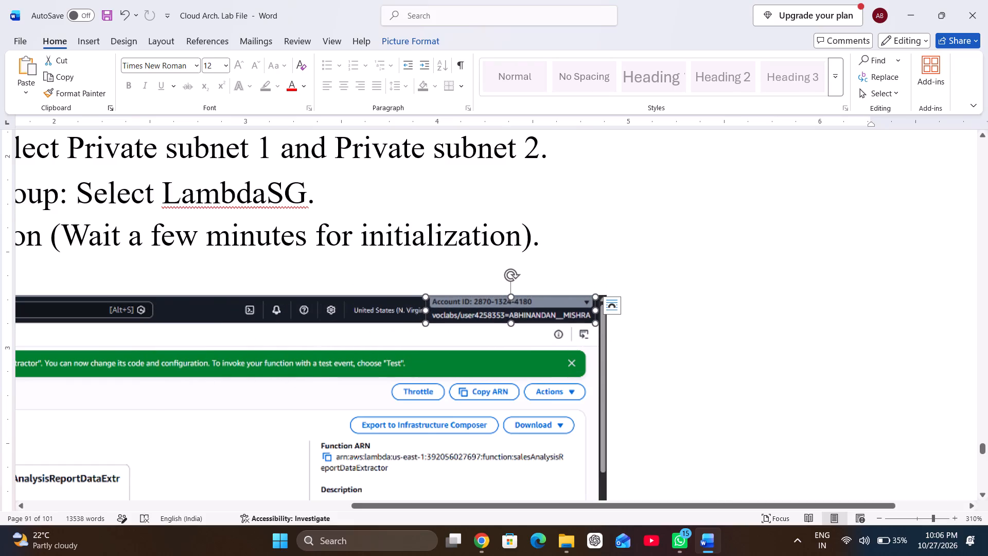
drag(424, 311, 453, 310)
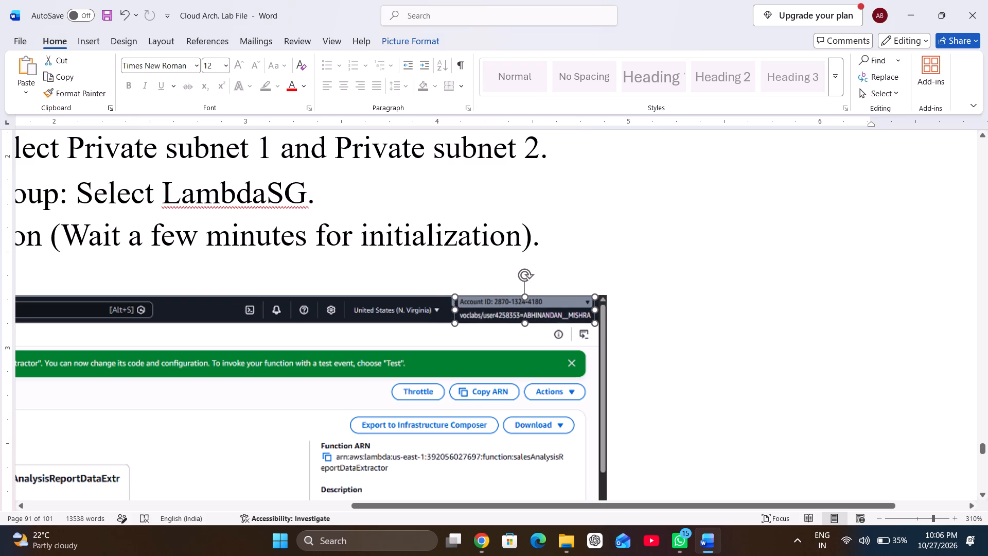
drag(453, 310, 448, 310)
click(410, 383)
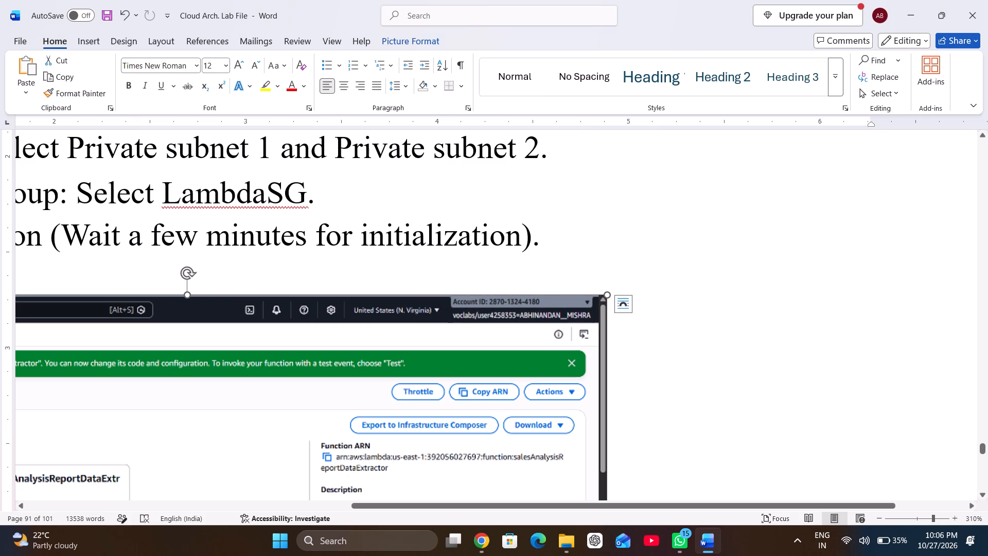
click(556, 306)
click(595, 309)
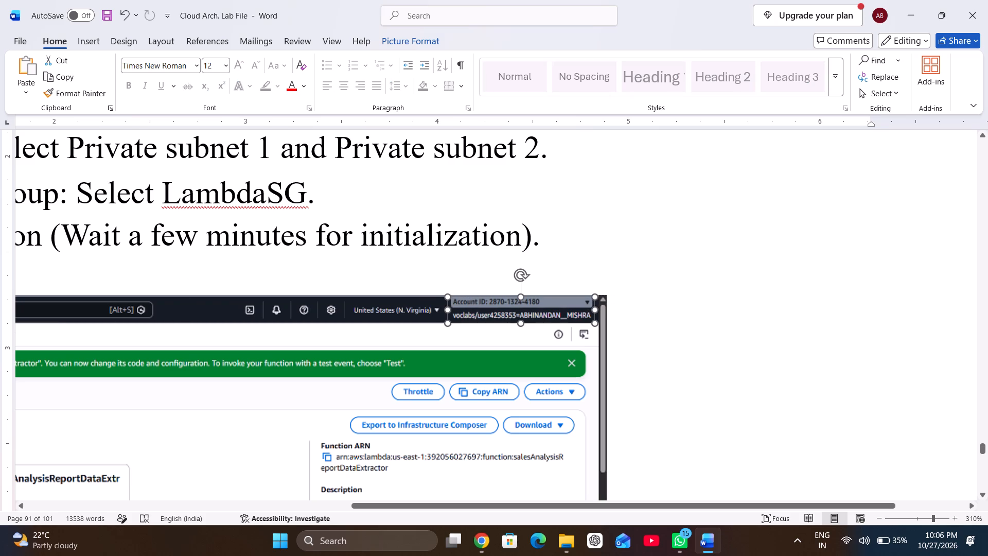
click(539, 413)
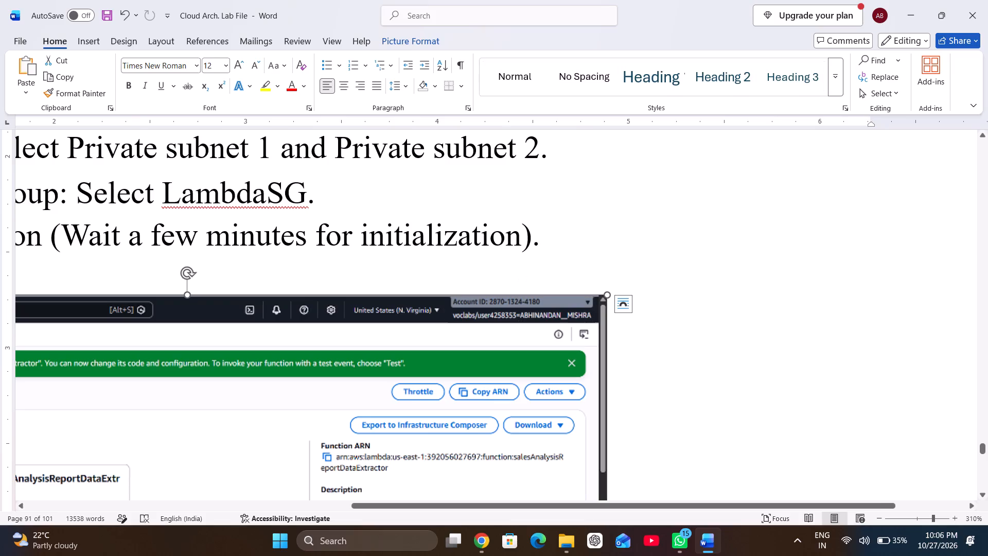
Look through the pages after the Lambda function screenshot for AWS screenshots whose account details still need covering.
scroll(539, 413, down, 1)
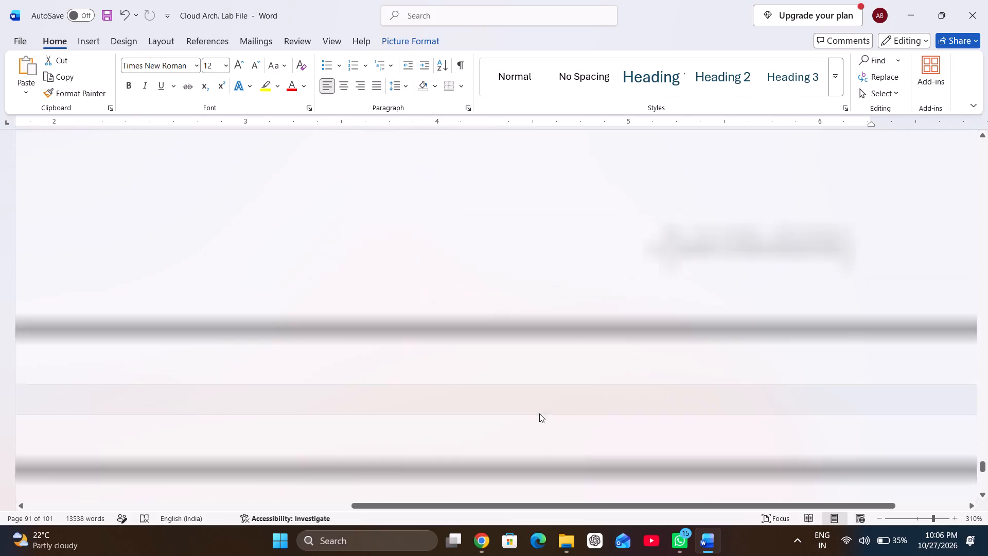
scroll(539, 413, down, 1)
scroll(539, 413, up, 7)
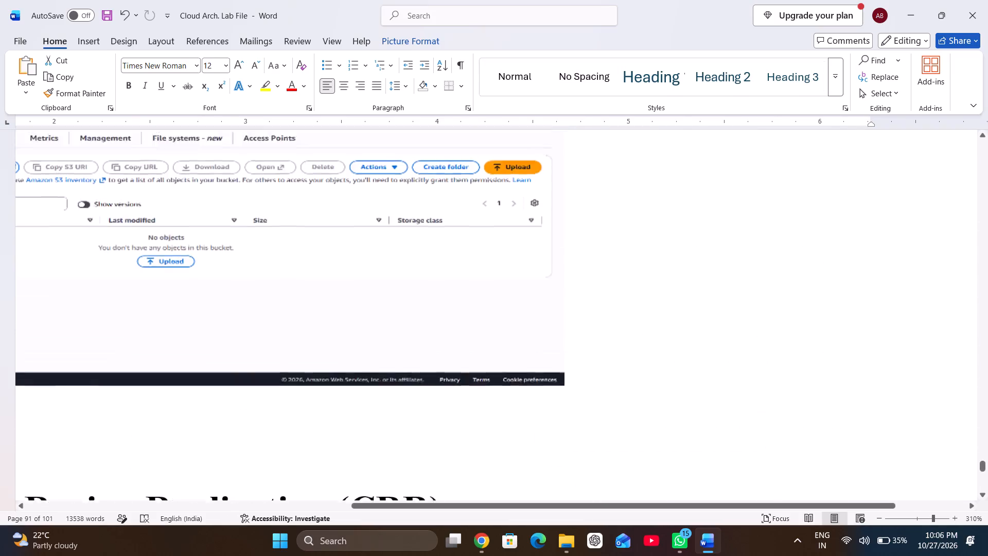
scroll(539, 413, up, 5)
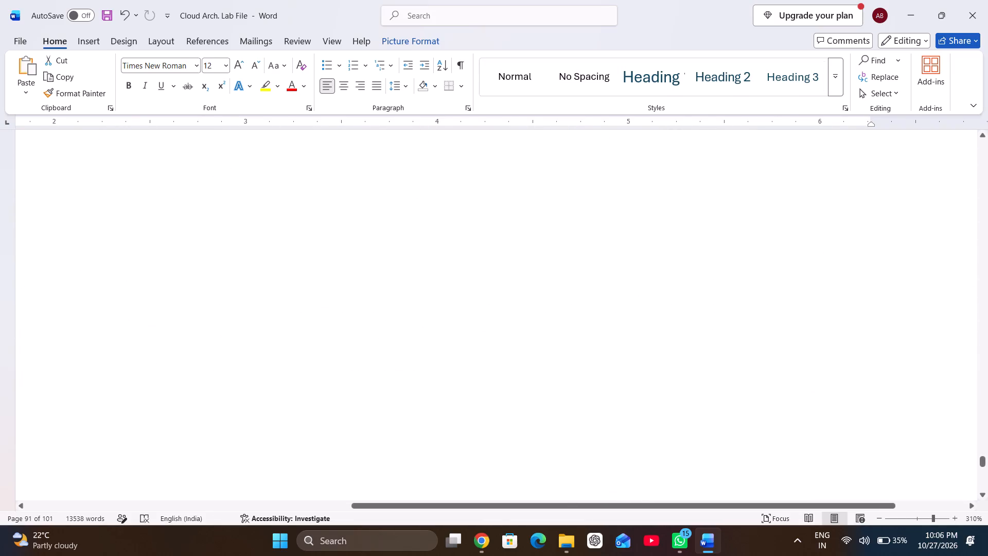
scroll(539, 413, up, 2)
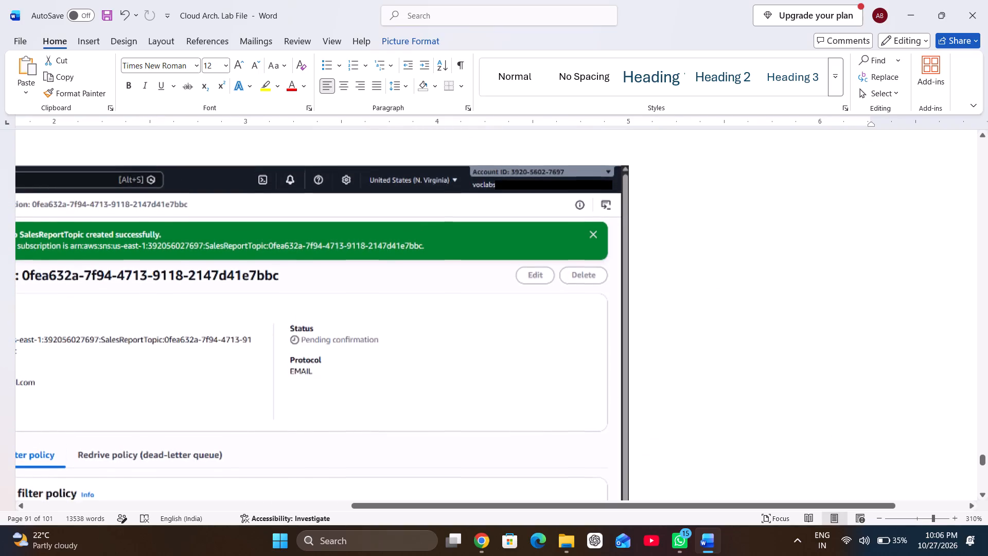
scroll(539, 413, up, 5)
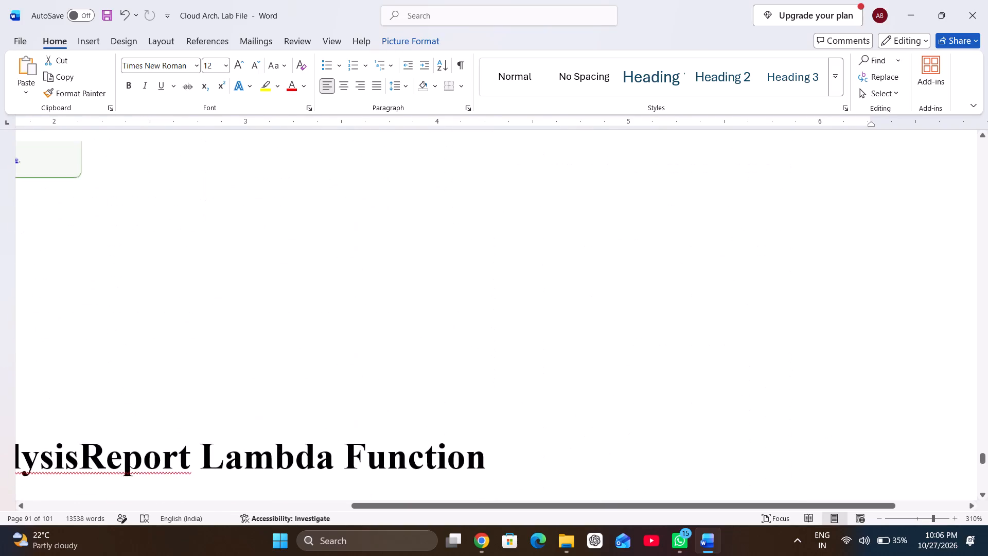
scroll(539, 413, up, 4)
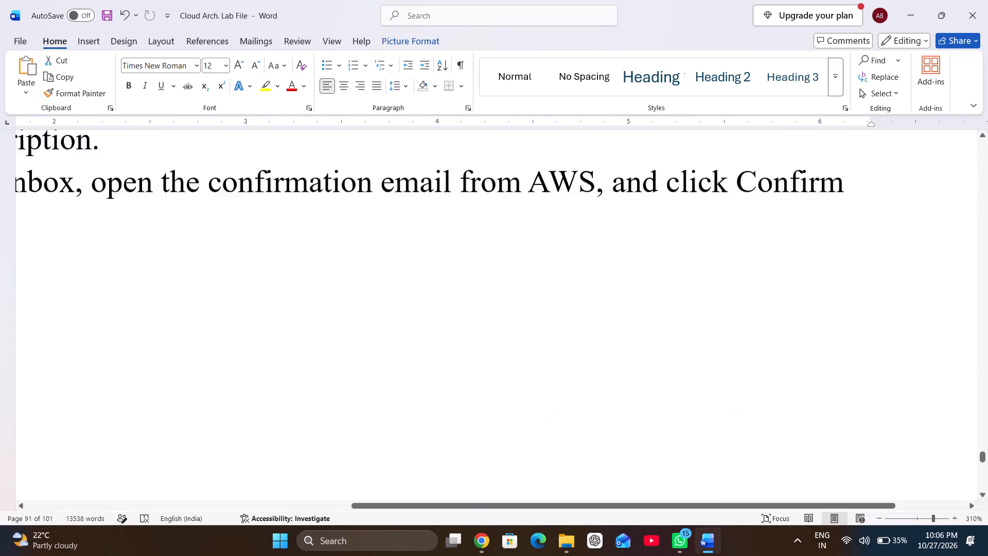
scroll(539, 413, up, 5)
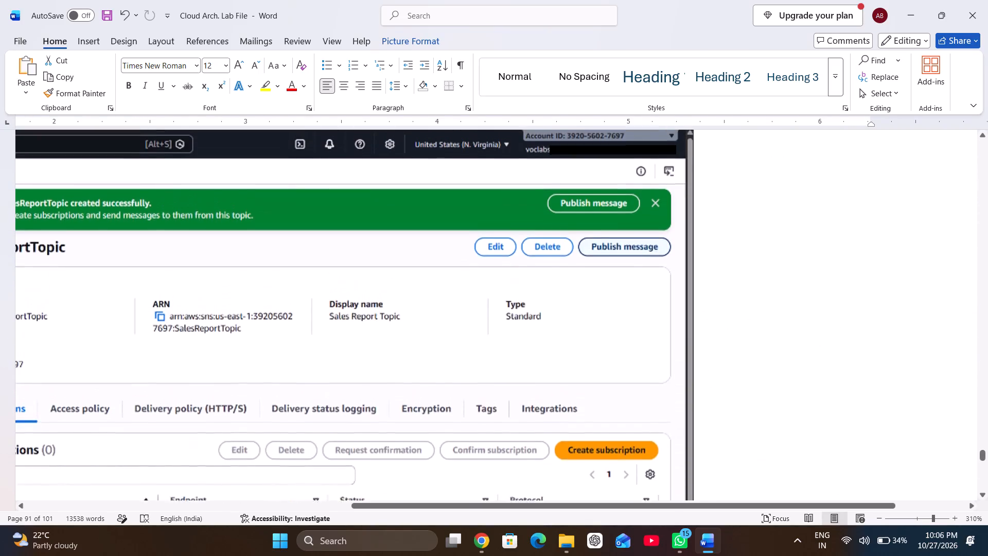
scroll(539, 413, up, 7)
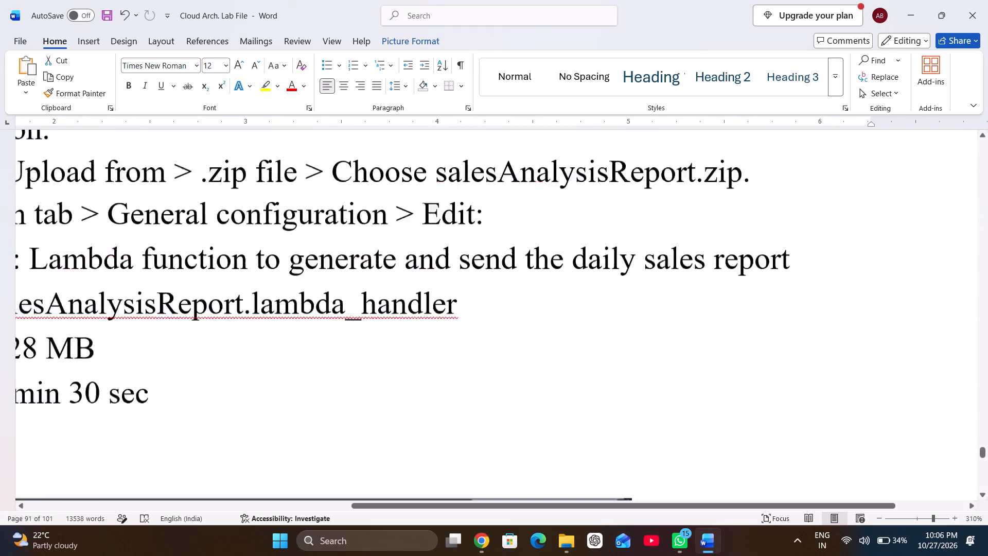
scroll(539, 413, up, 4)
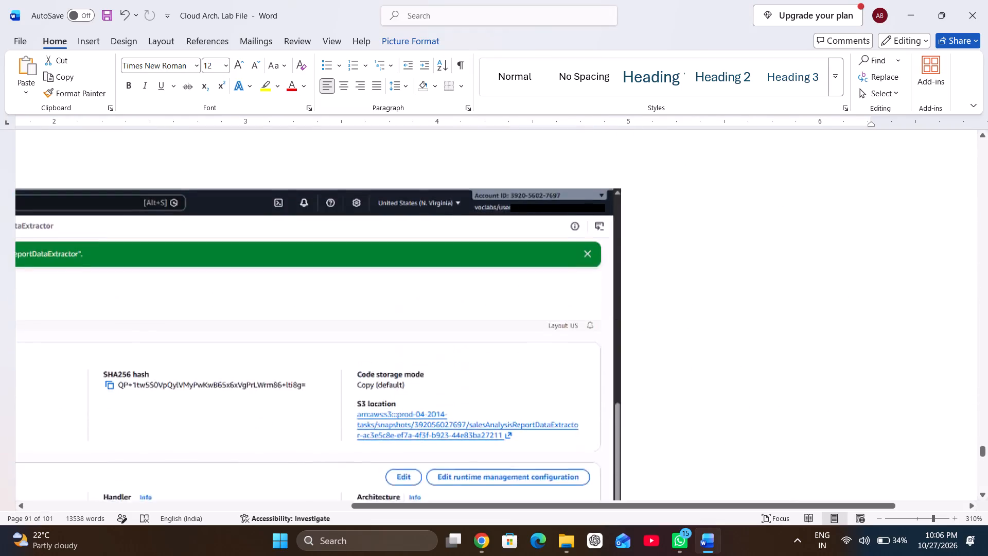
scroll(539, 413, up, 6)
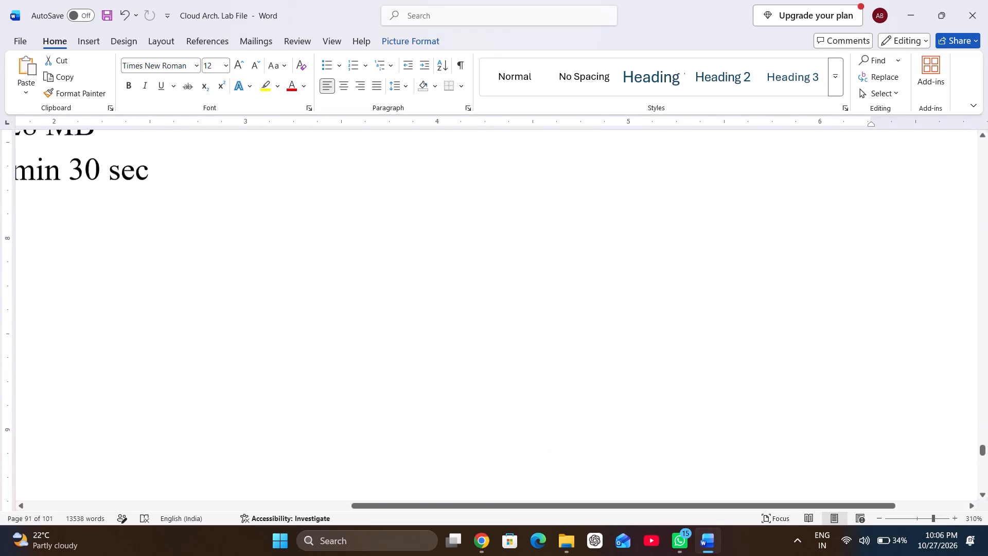
scroll(539, 413, up, 2)
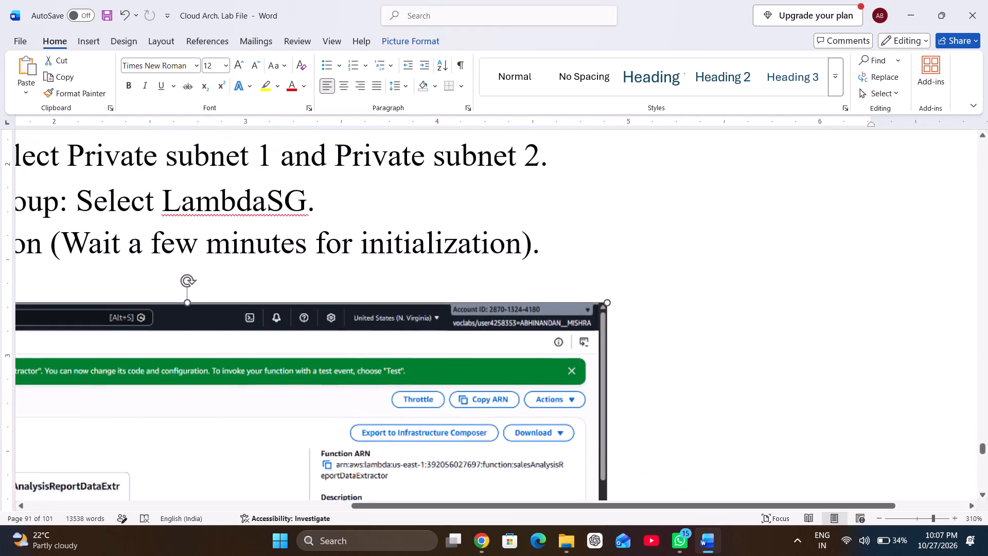
Paste the account label picture directly after the data extractor screenshot showing the SHA256 hash, and set its text wrapping to In Front of Text.
scroll(539, 413, down, 4)
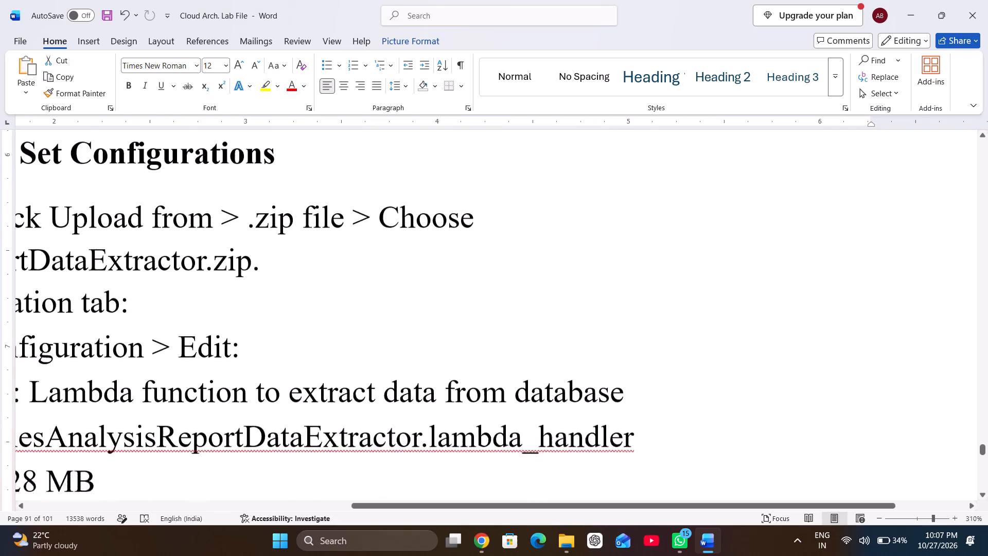
scroll(539, 413, down, 4)
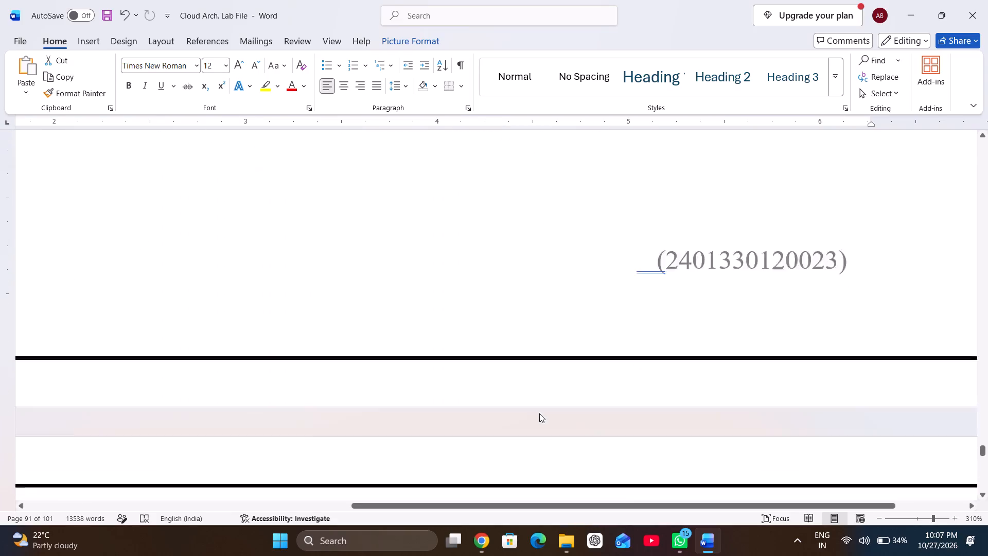
scroll(539, 413, down, 1)
click(558, 332)
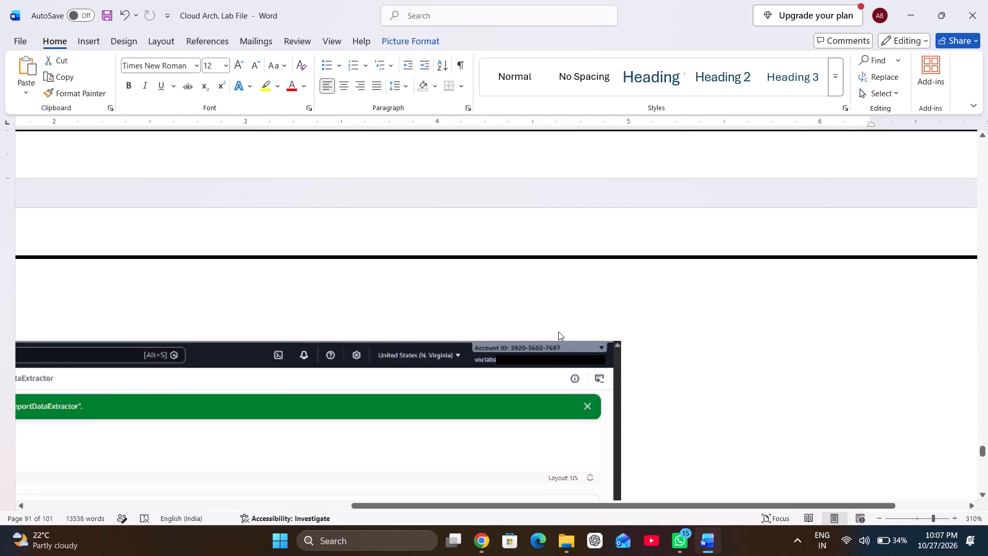
key(ctrl+v)
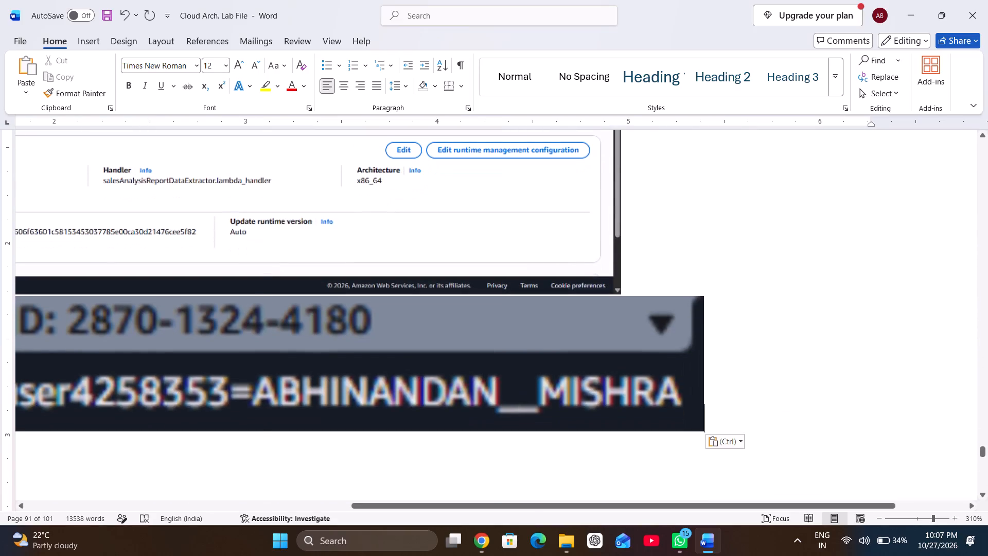
click(516, 347)
right_click(516, 347)
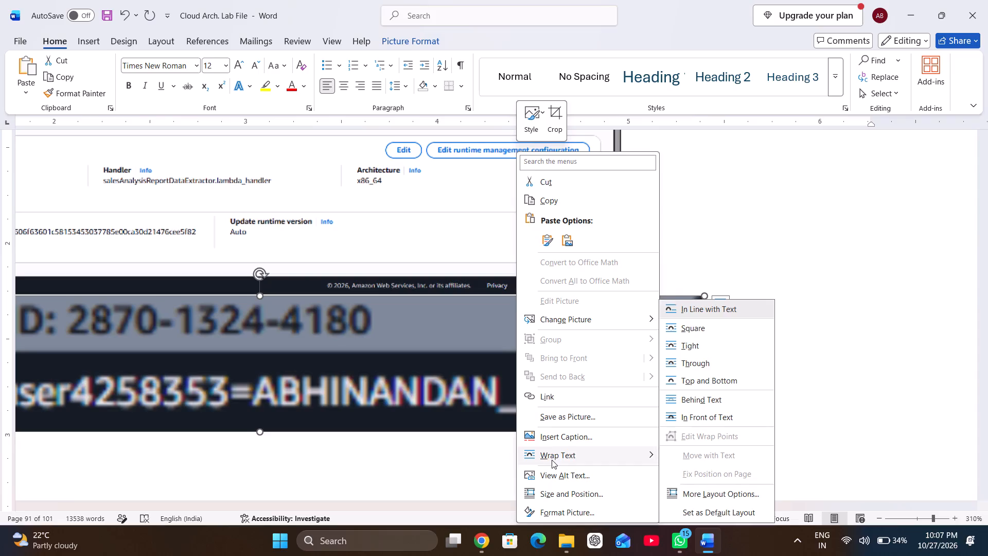
click(552, 460)
click(698, 419)
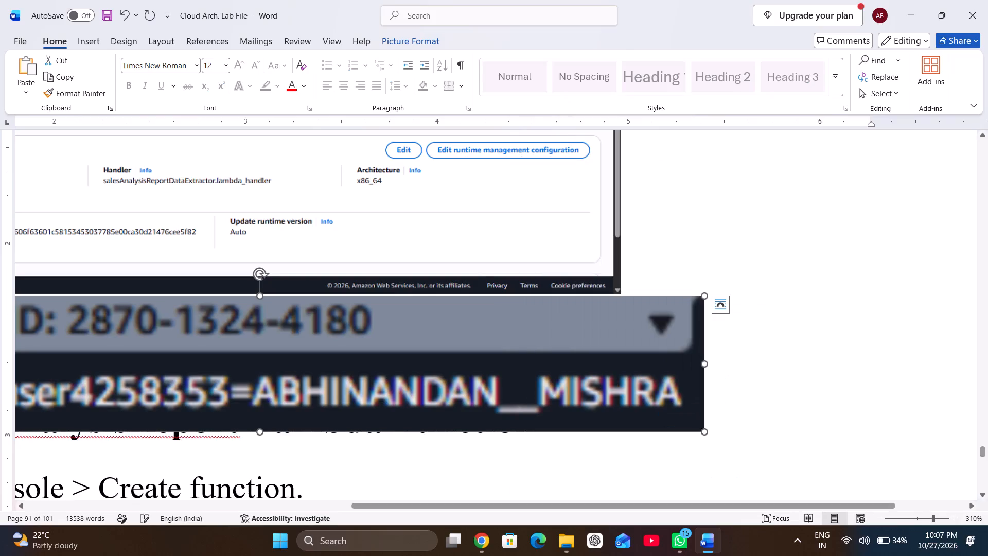
Move the floating account label picture up to the header of the data extractor screenshot showing the SHA256 hash.
drag(389, 352, 436, 213)
scroll(436, 213, up, 1)
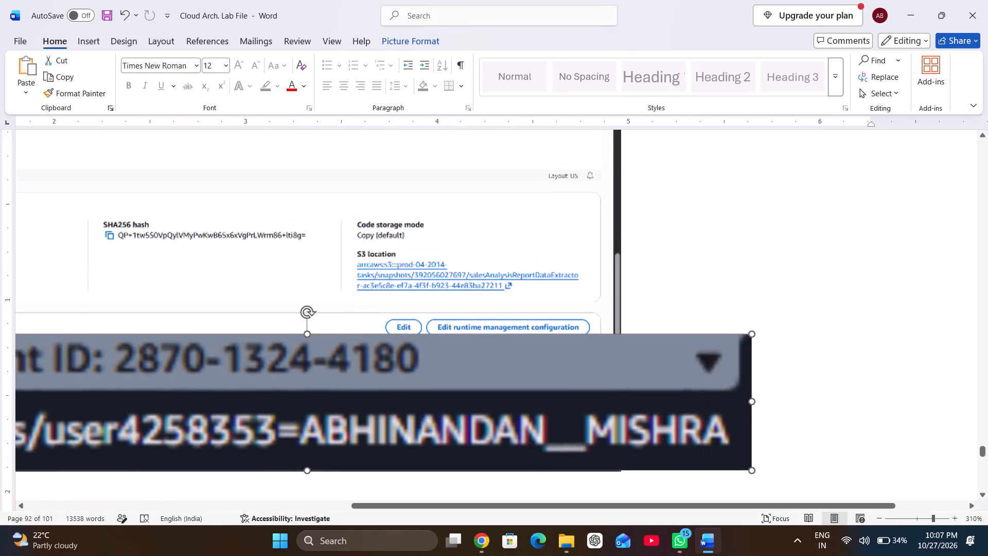
scroll(436, 213, up, 1)
drag(450, 476, 466, 323)
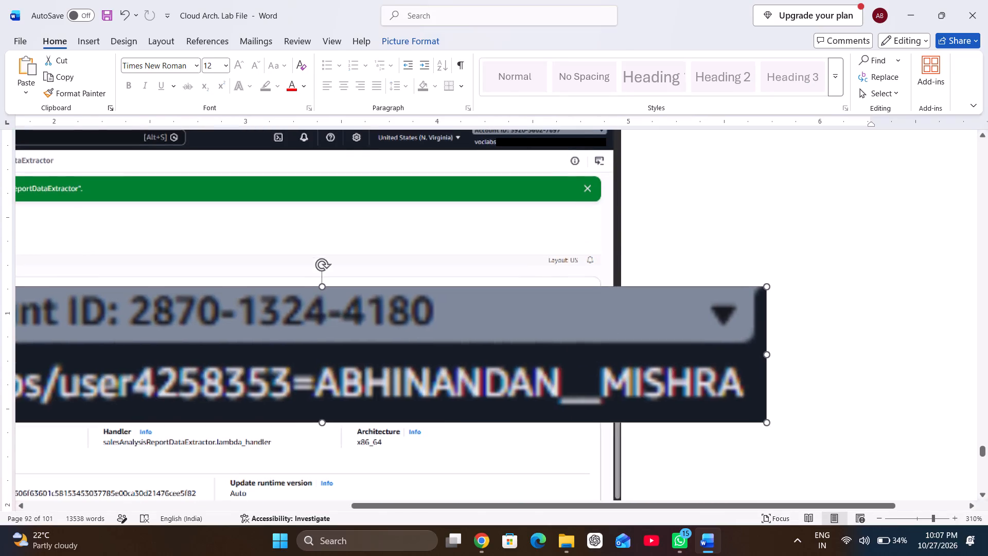
drag(466, 323, 472, 280)
scroll(472, 280, up, 1)
drag(417, 352, 567, 253)
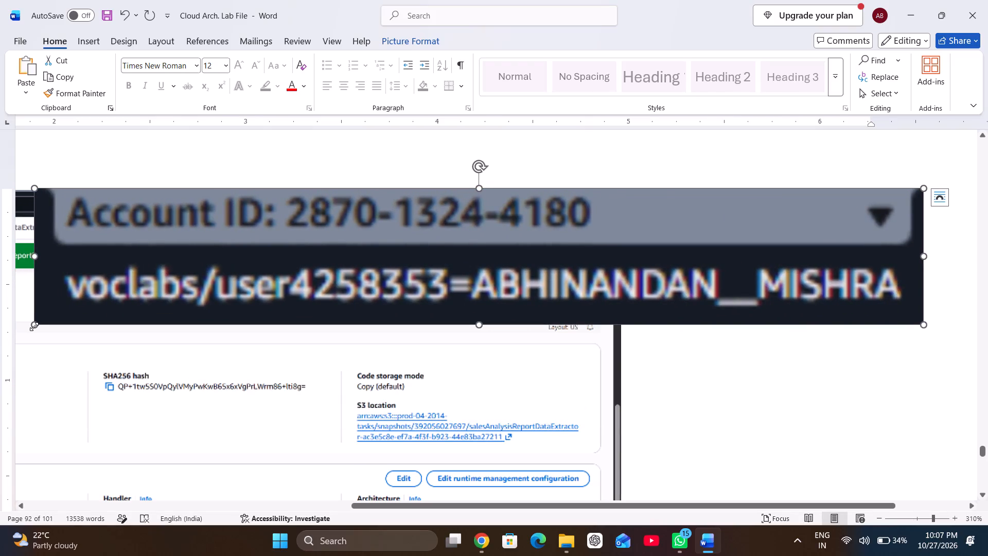
Shrink the label picture proportionally and fit it over the account area beside the region name in the data extractor screenshot.
drag(34, 326, 509, 238)
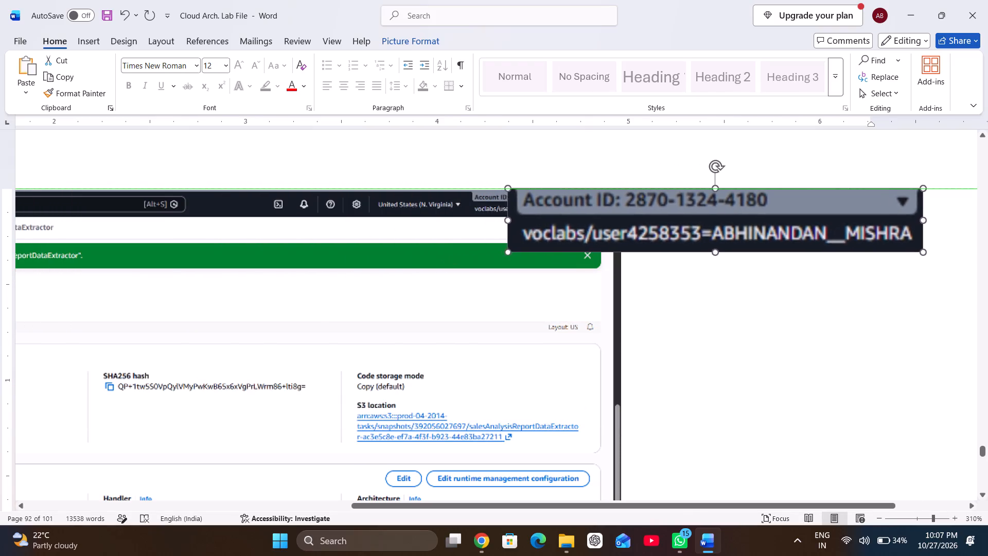
drag(509, 238, 644, 231)
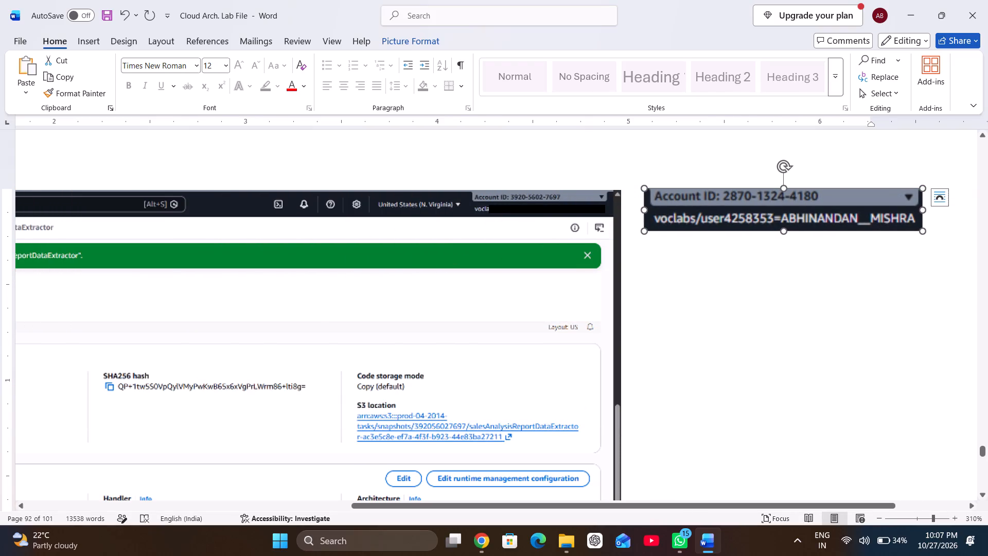
click(751, 208)
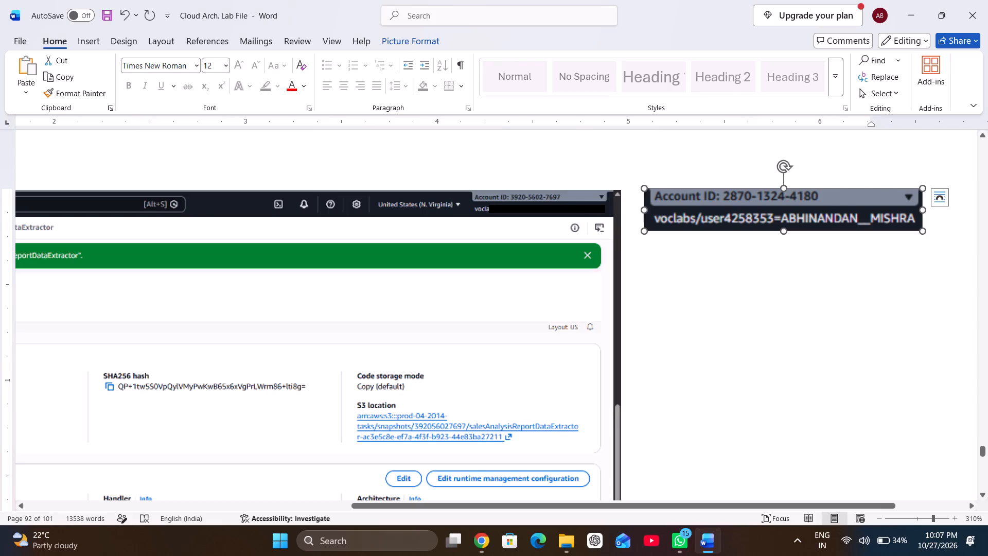
click(720, 212)
drag(791, 217, 491, 227)
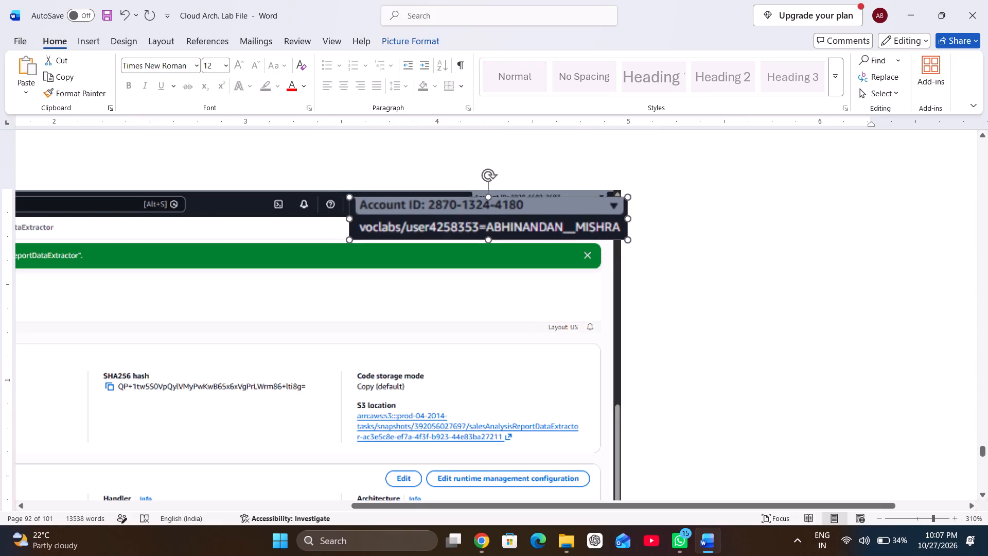
drag(491, 227, 477, 219)
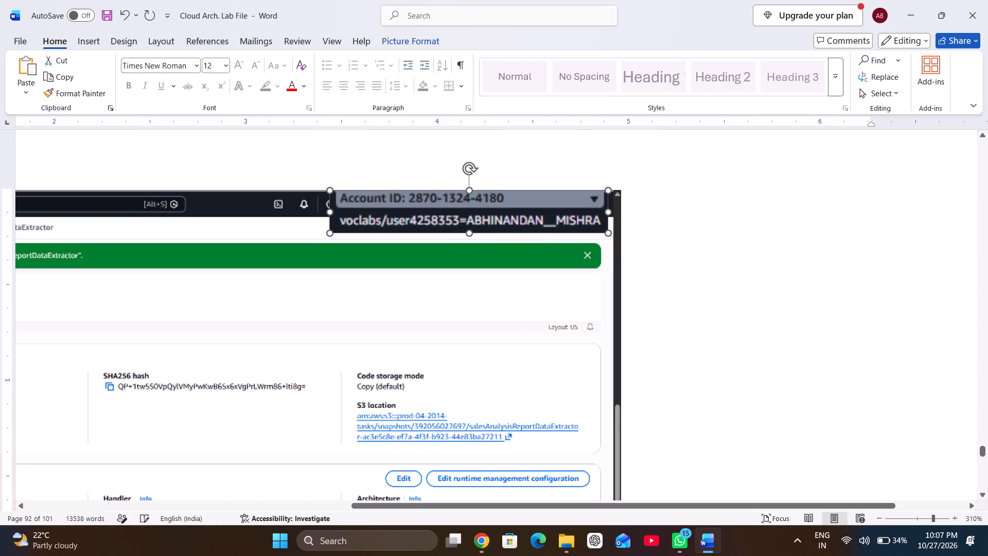
drag(331, 234, 362, 230)
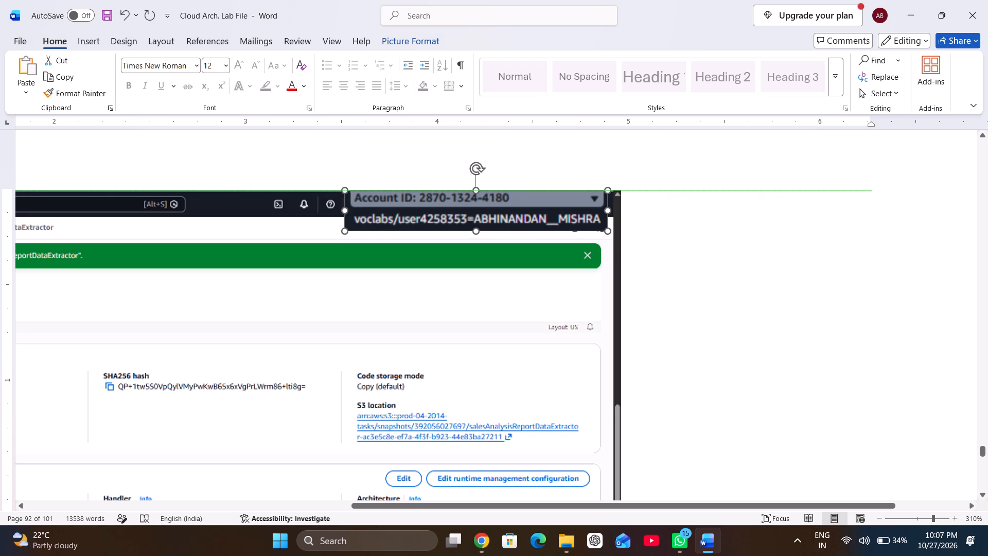
drag(362, 230, 458, 211)
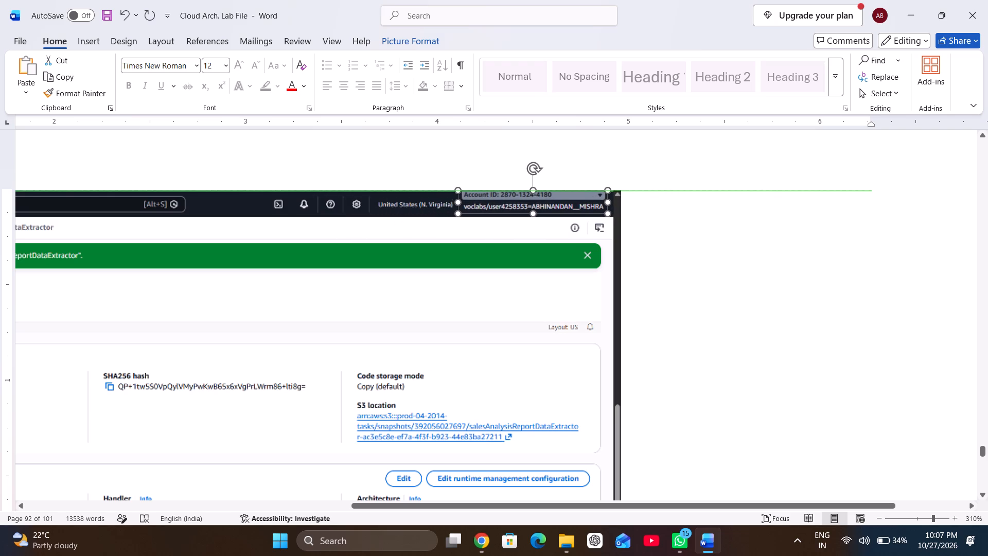
drag(458, 211, 470, 213)
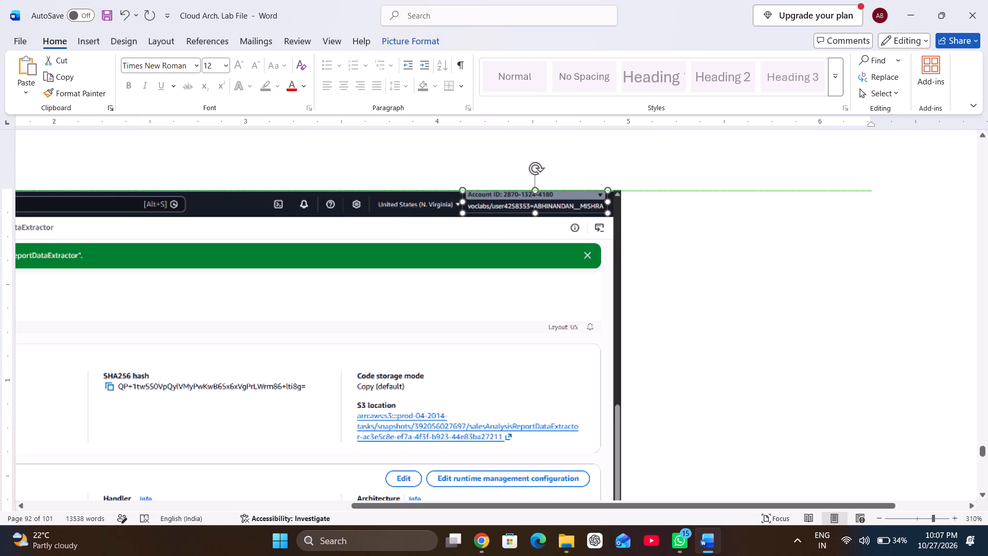
click(474, 241)
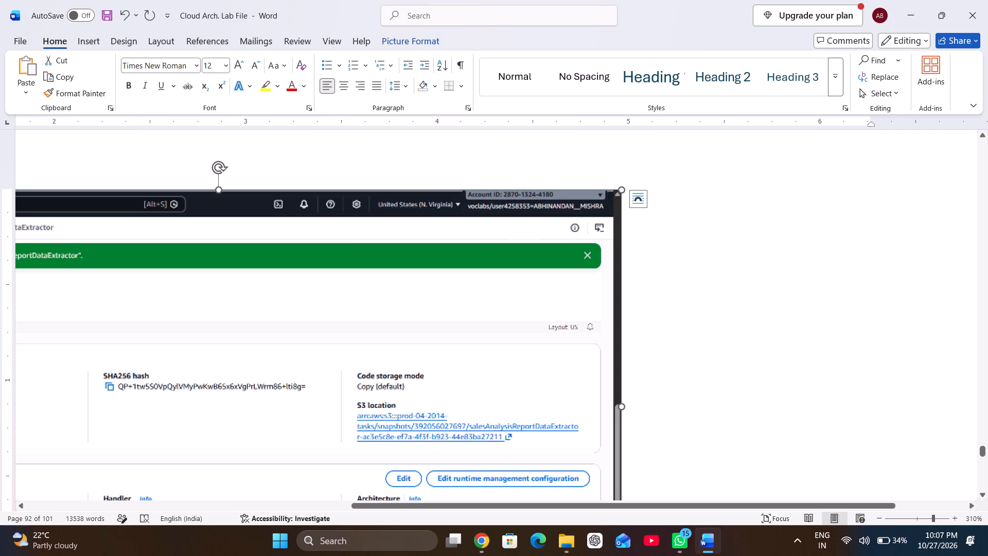
click(534, 205)
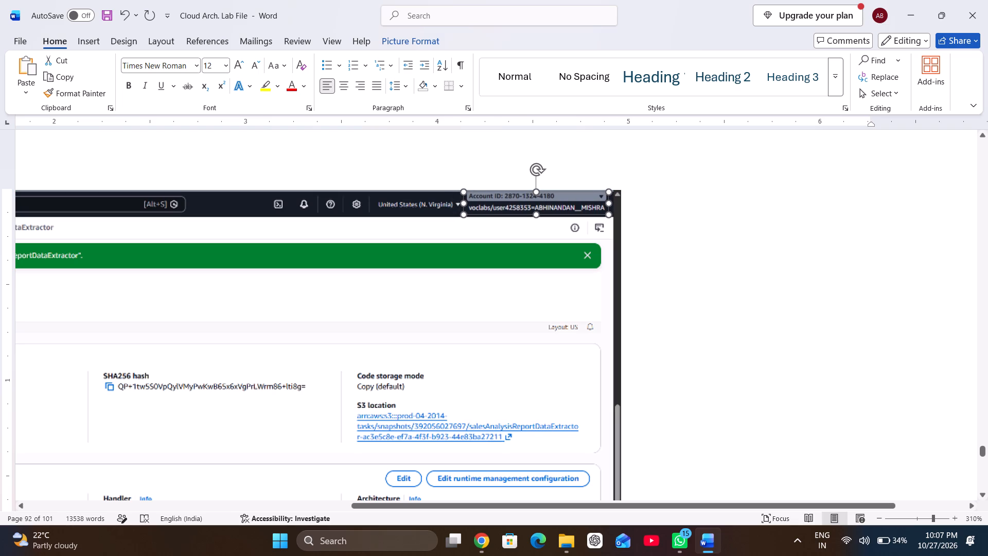
click(481, 254)
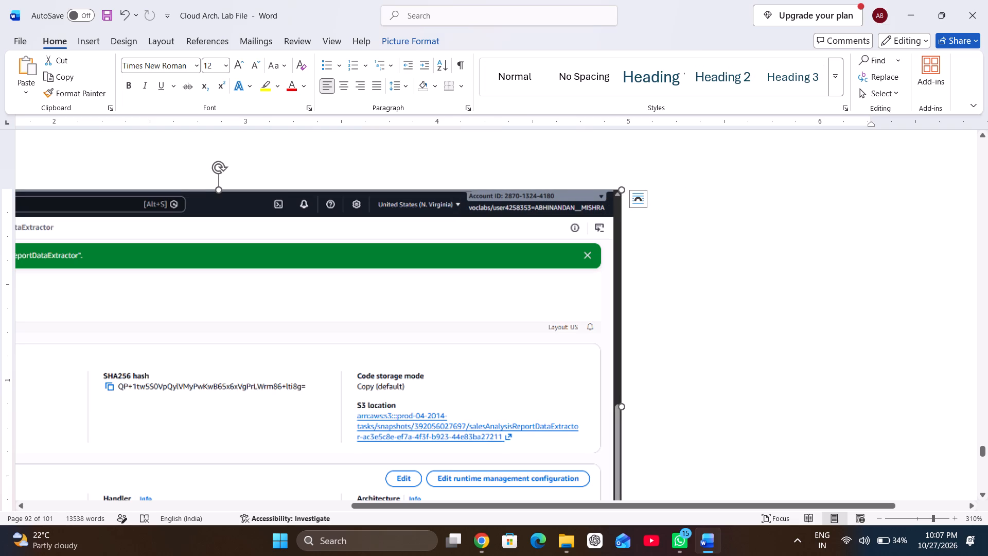
click(678, 396)
Paste the account label picture after the 30 sec timeout line above the salesAnalysisReport function screenshot and set its wrapping to In Front of Text.
scroll(678, 396, down, 2)
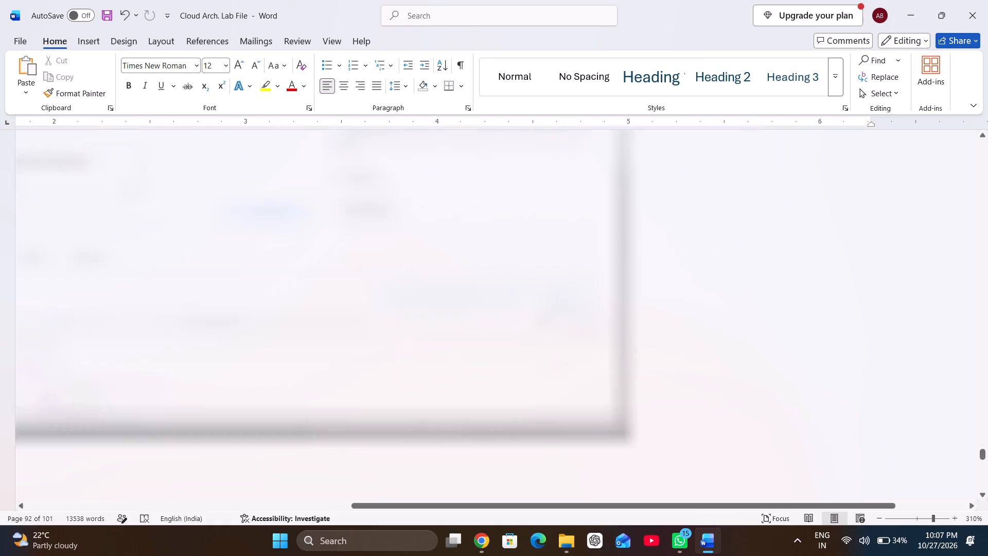
scroll(678, 396, down, 1)
scroll(678, 396, up, 4)
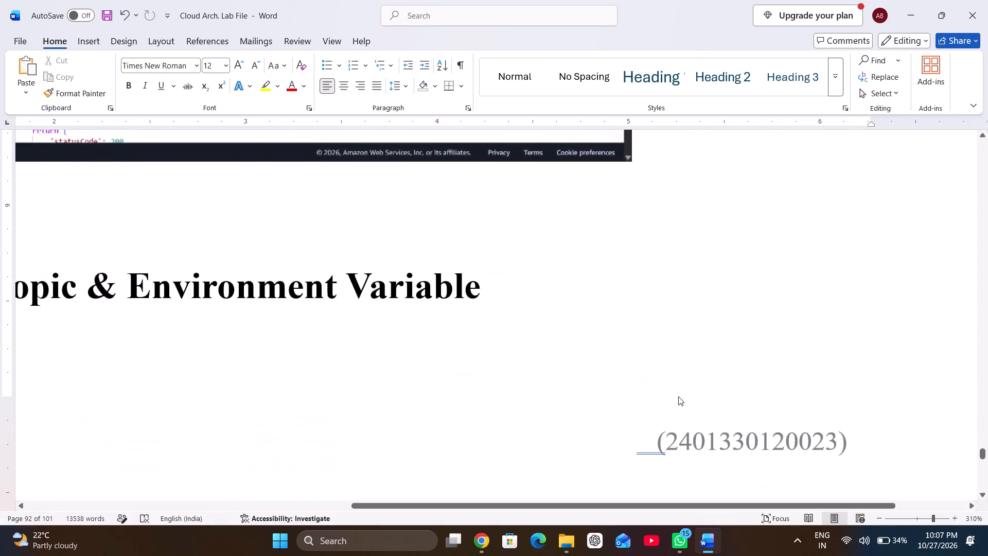
scroll(678, 396, up, 2)
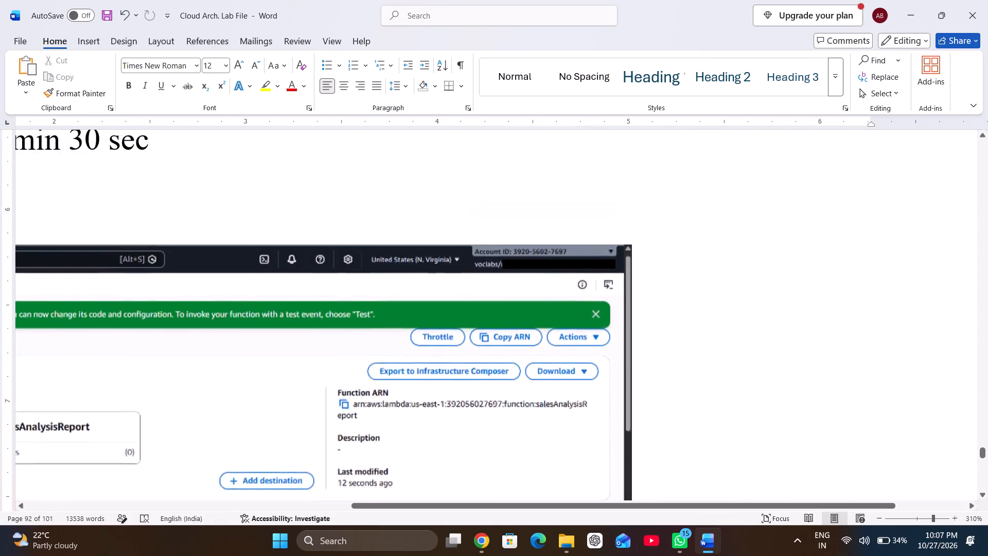
scroll(678, 396, up, 1)
click(217, 192)
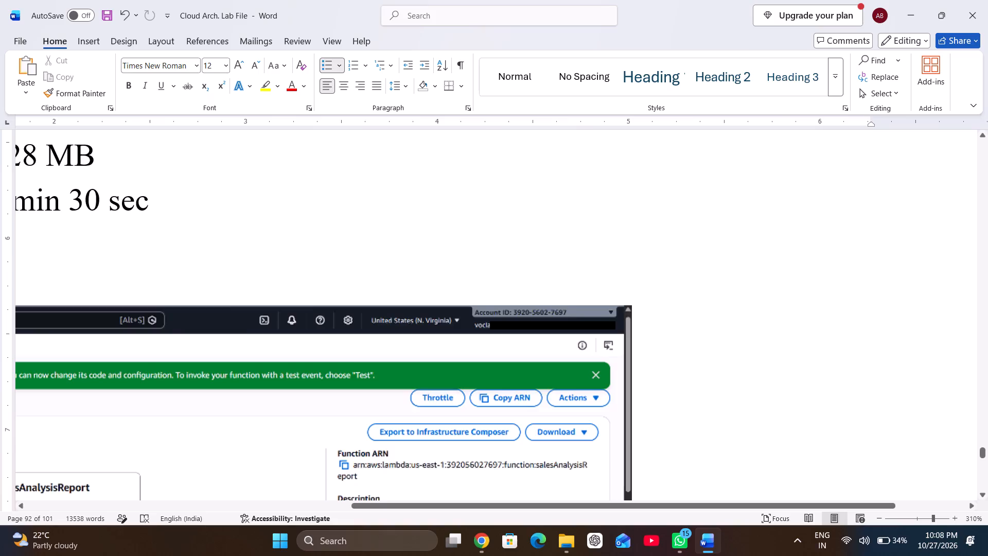
key(ctrl+v)
click(400, 257)
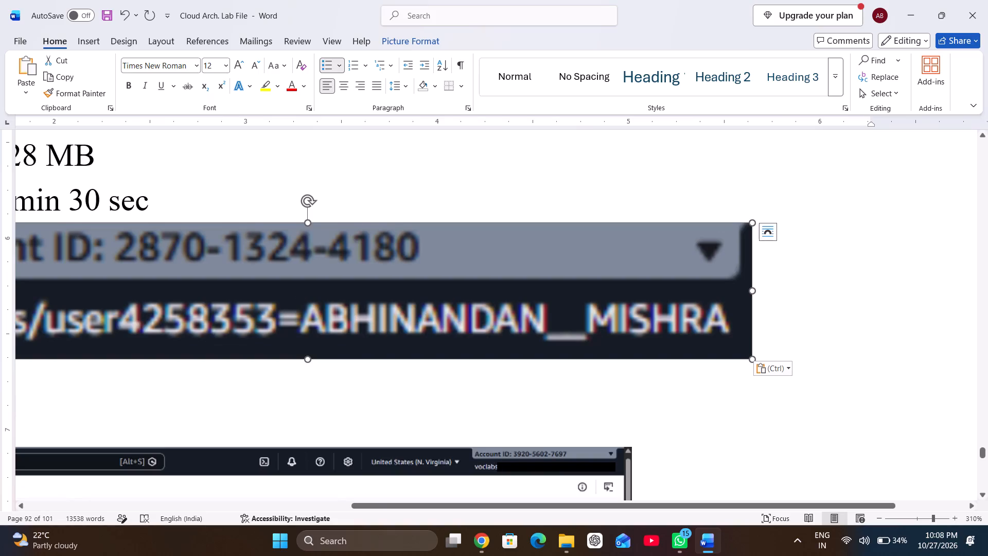
right_click(658, 262)
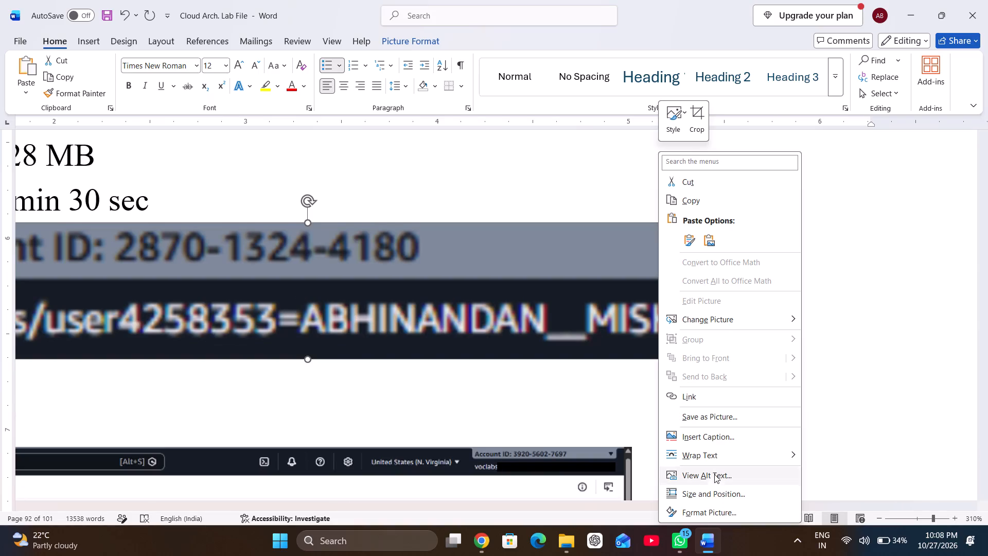
click(857, 413)
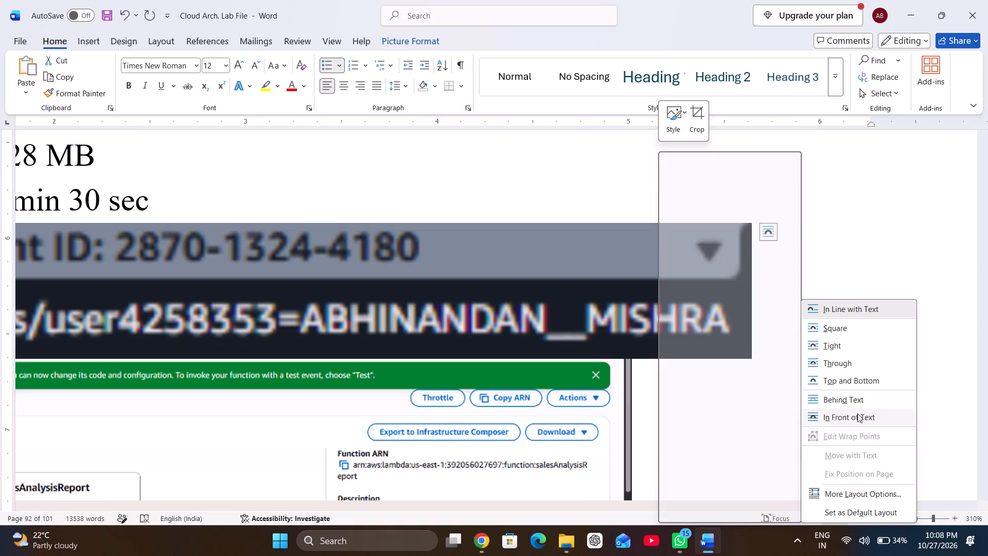
Shrink the floating label picture and place it over the account area in the header of the salesAnalysisReport function screenshot.
click(752, 221)
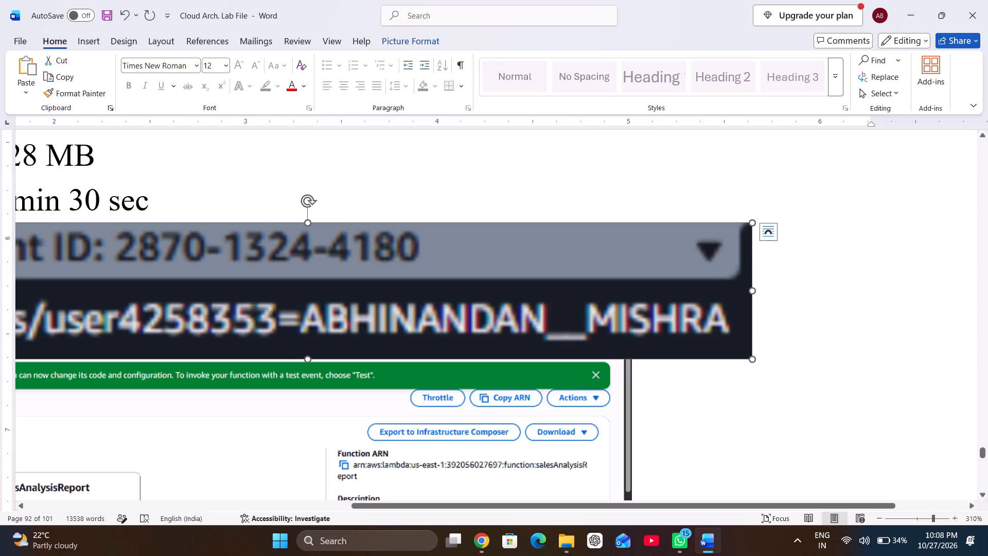
drag(752, 225, 722, 239)
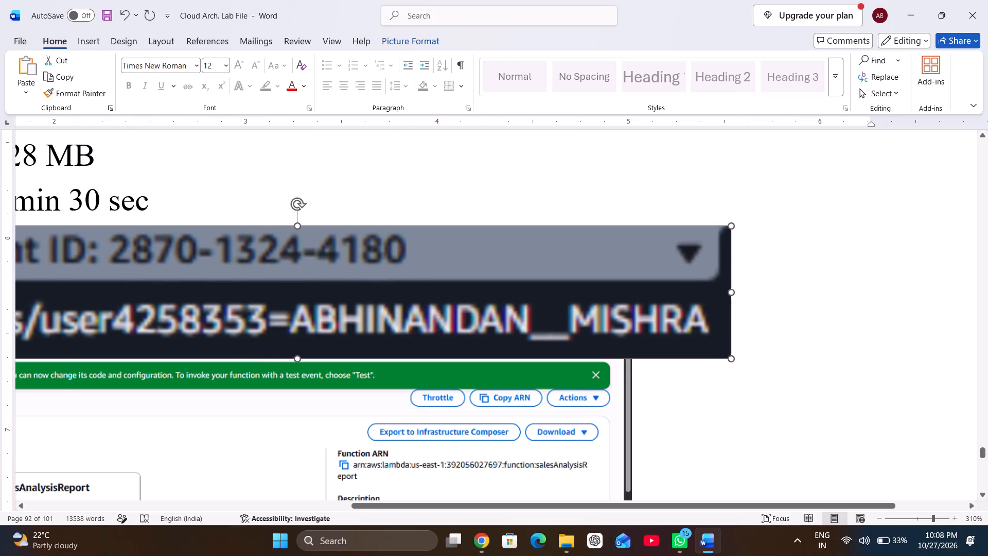
drag(722, 239, 442, 309)
drag(247, 327, 605, 393)
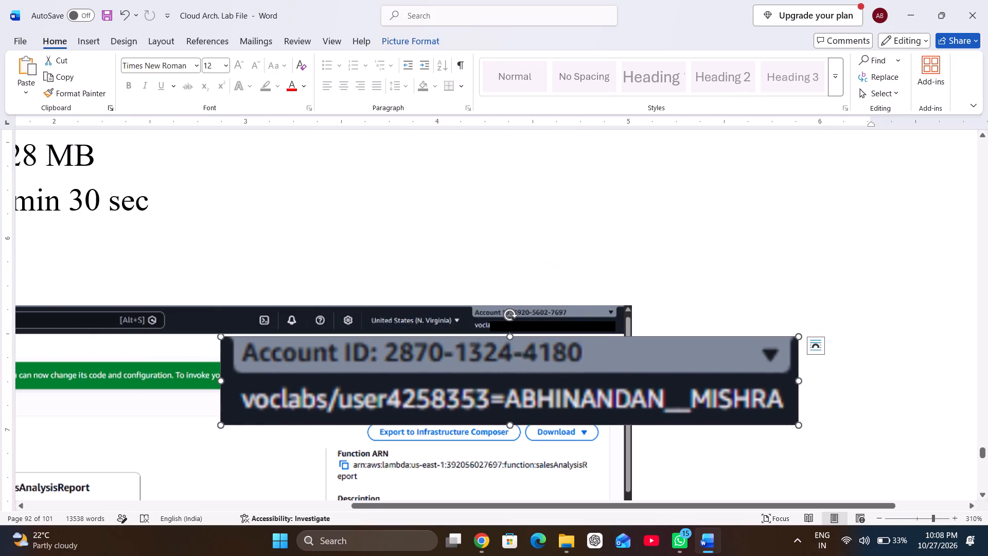
drag(222, 425, 437, 371)
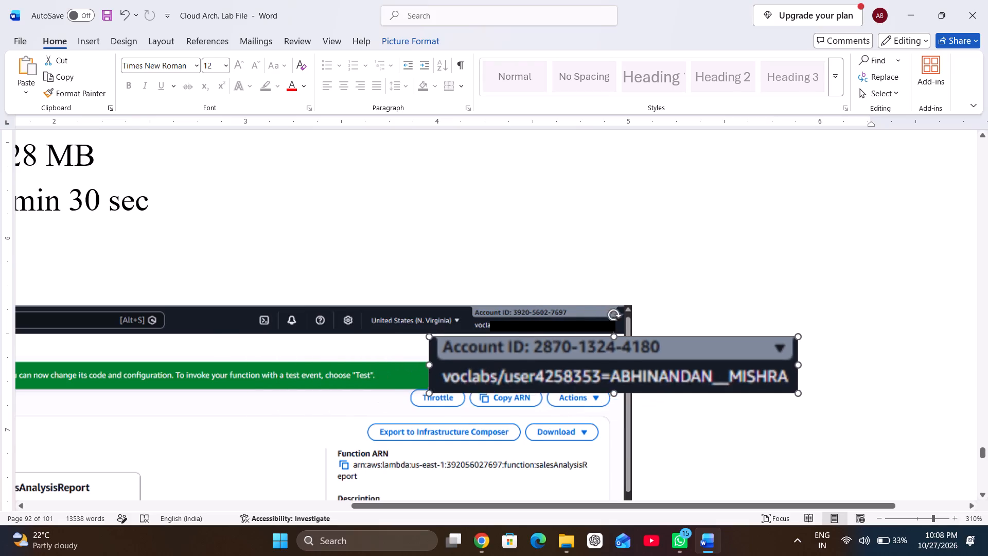
drag(437, 371, 521, 355)
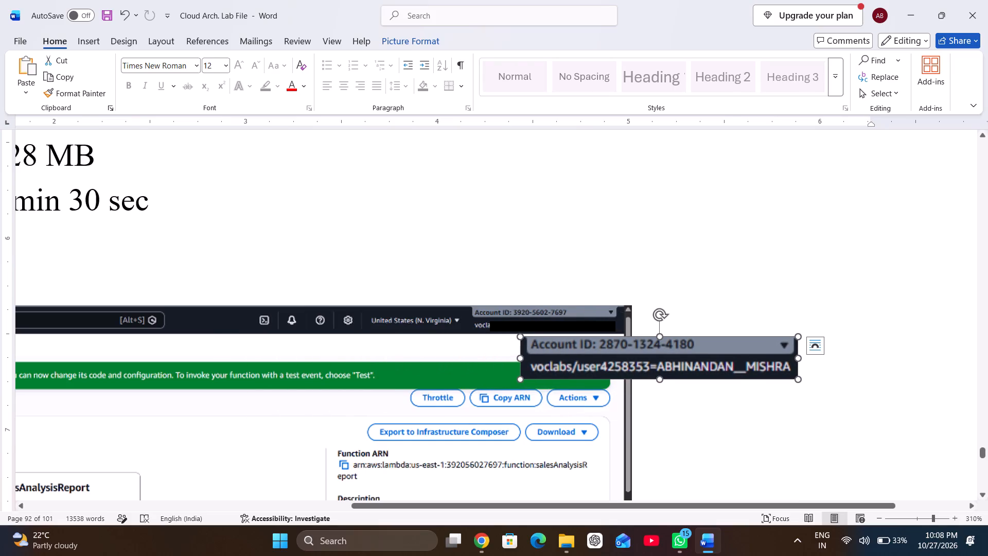
drag(637, 359, 458, 334)
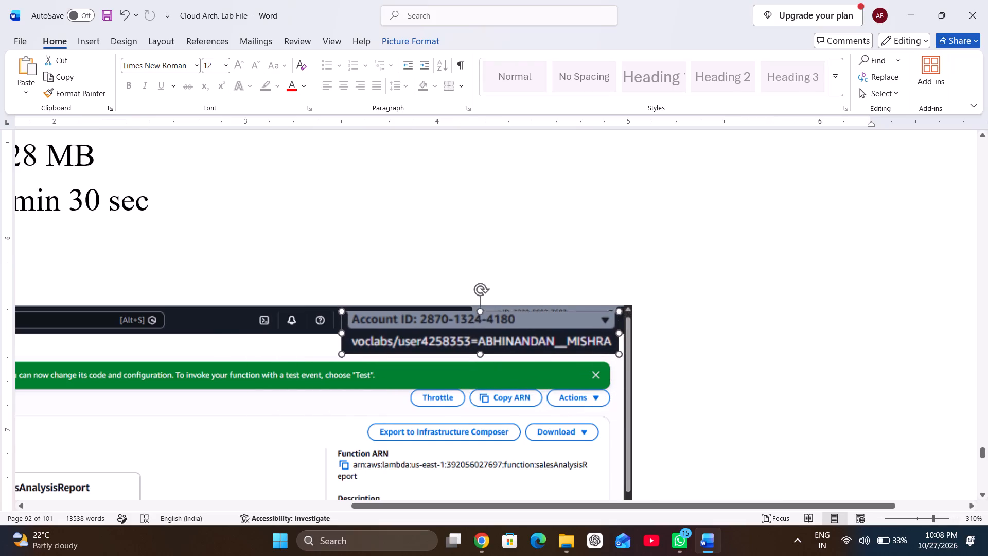
drag(458, 334, 457, 331)
click(457, 330)
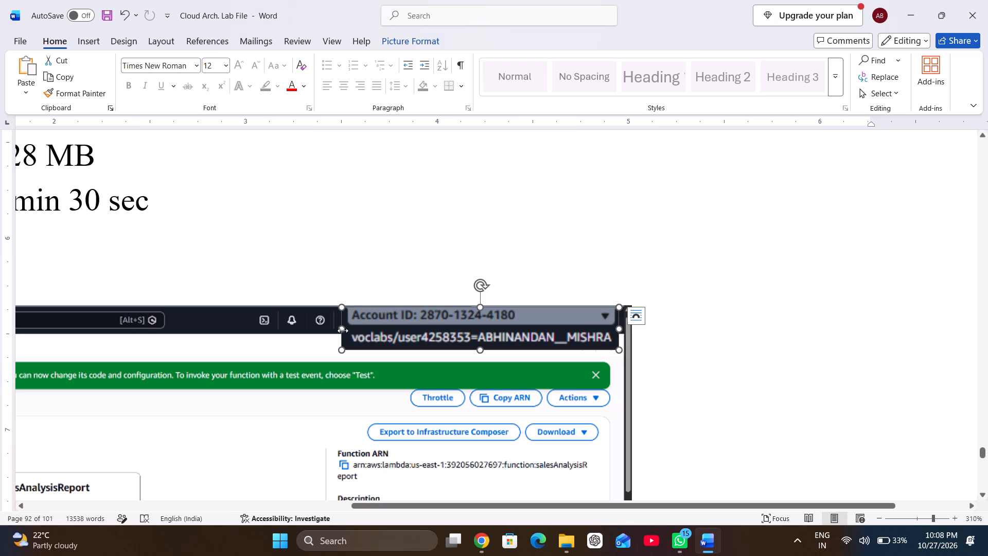
Narrow the label picture from its left edge and reduce its height to fit the header's account area beside the region name.
drag(340, 329, 478, 323)
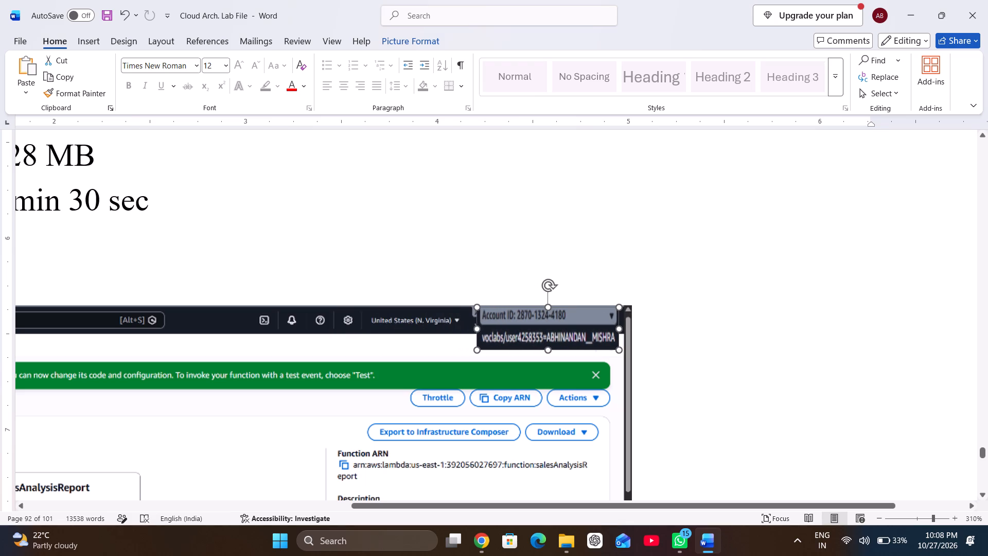
drag(478, 323, 470, 320)
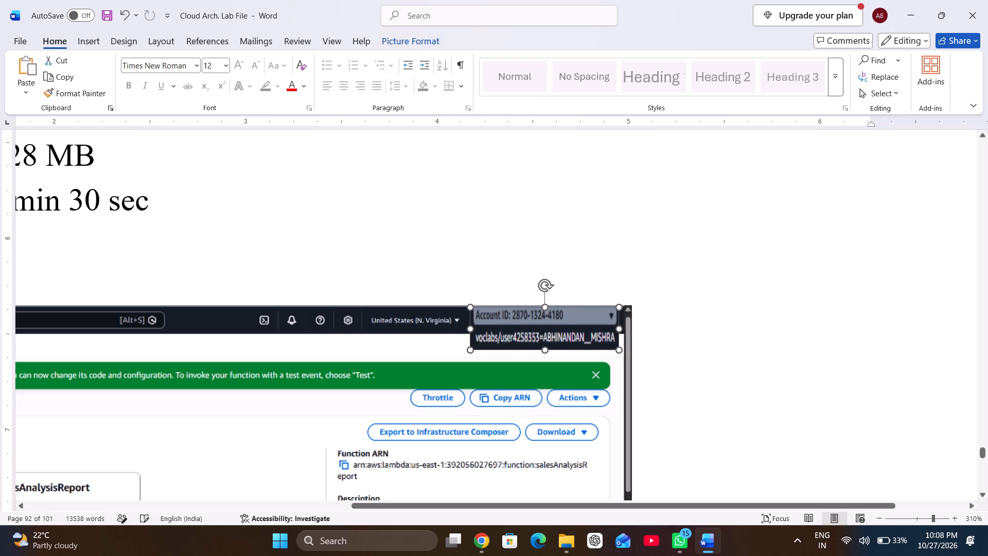
drag(546, 348, 546, 346)
drag(546, 346, 547, 333)
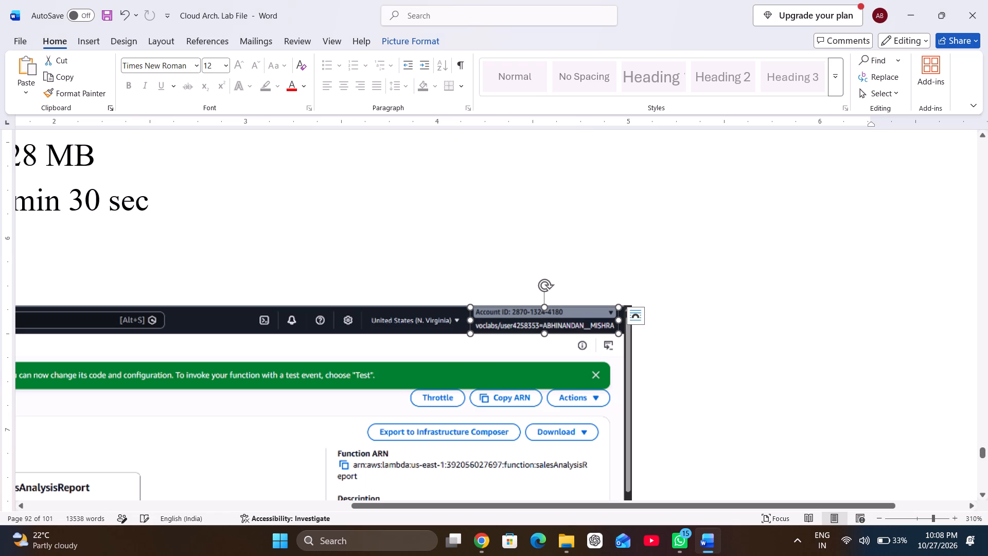
click(515, 366)
click(678, 375)
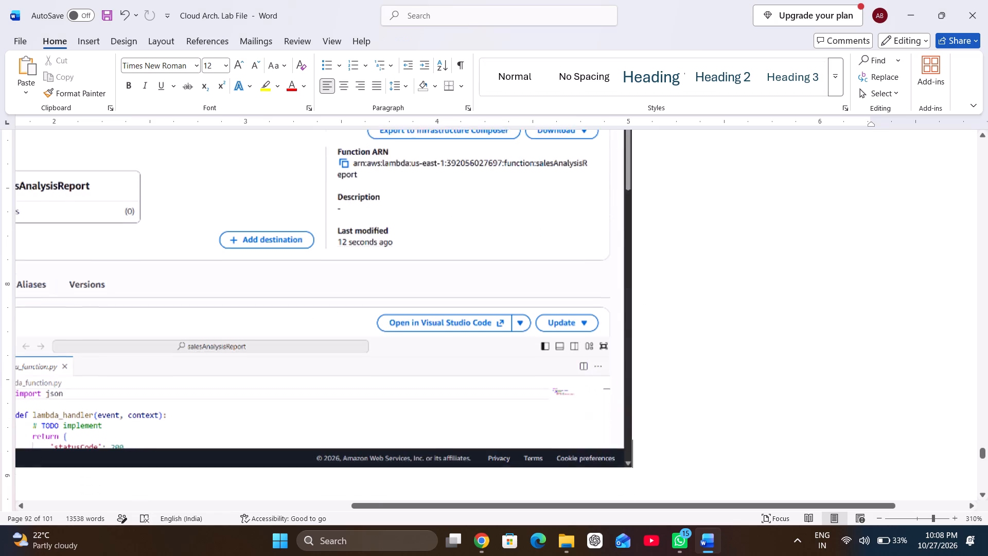
Paste the account label picture after the "Paste the SNS Topic ARN." line and set its wrapping to In Front of Text.
scroll(678, 375, down, 3)
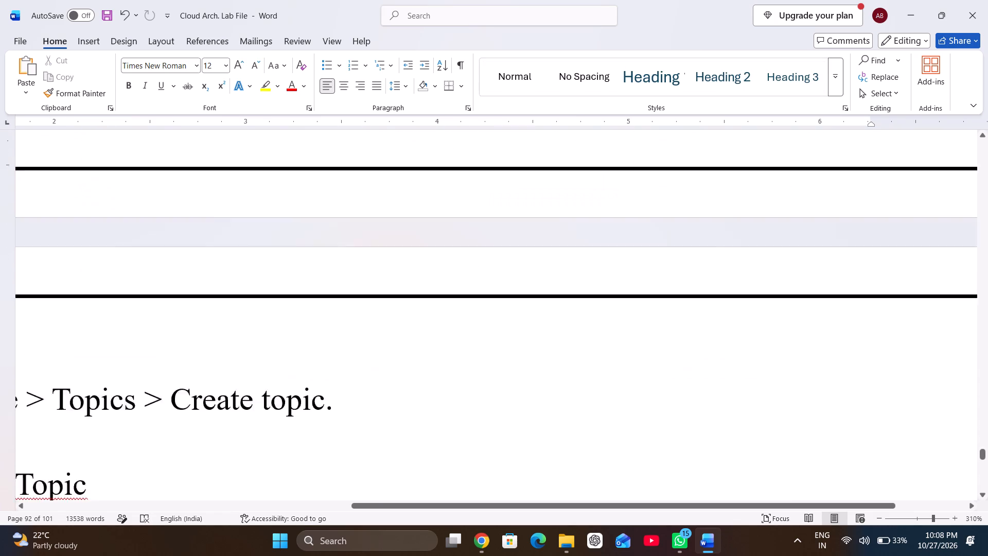
scroll(678, 375, down, 1)
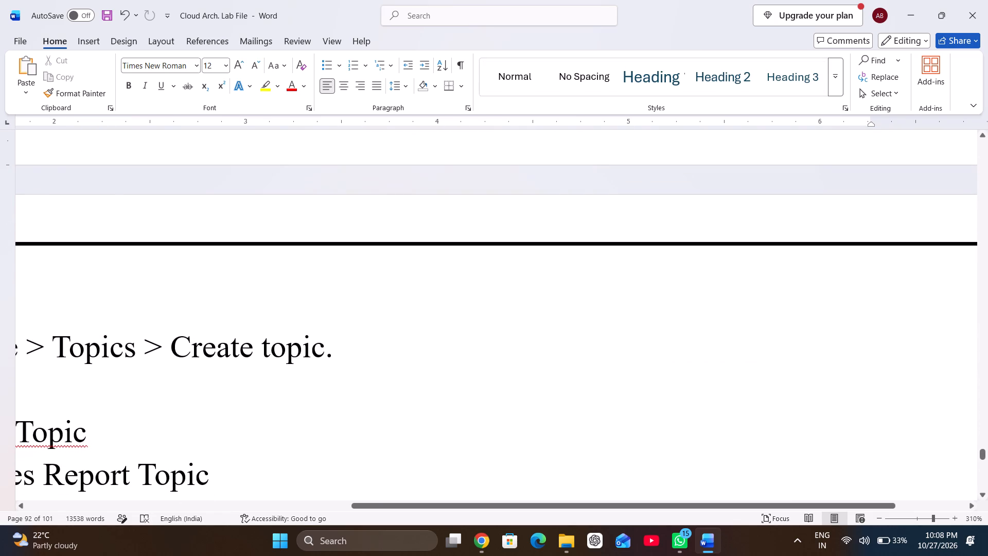
scroll(678, 375, down, 1)
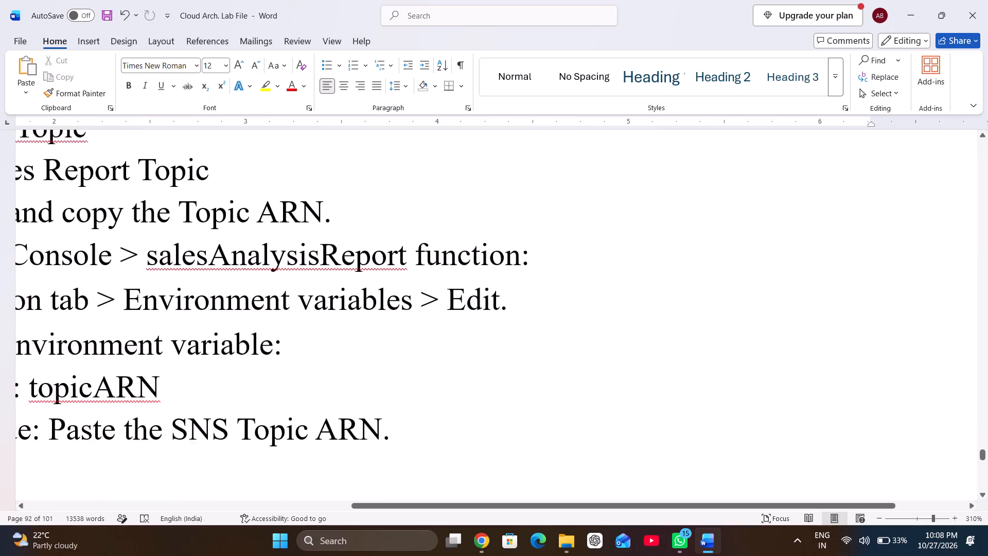
scroll(678, 375, down, 2)
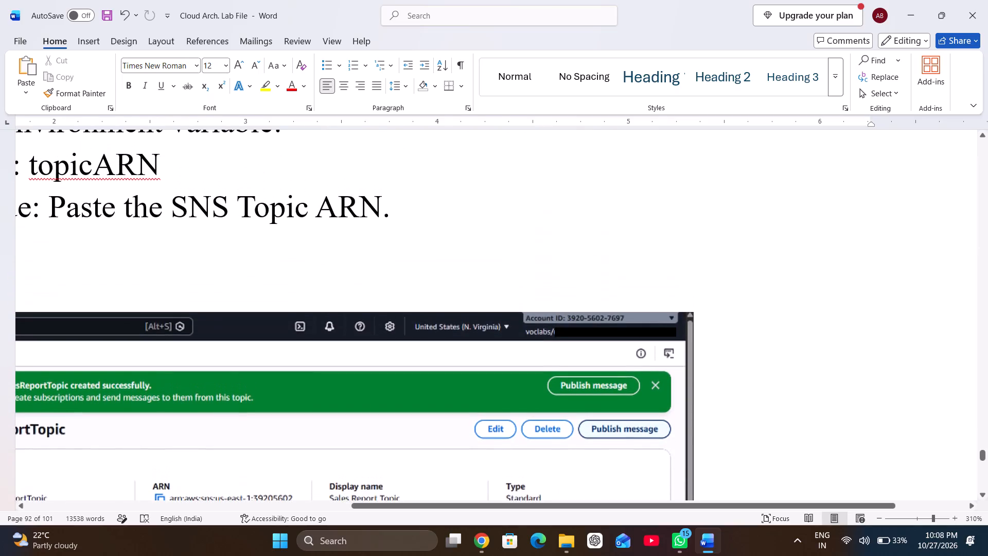
click(449, 225)
key(ctrl+v)
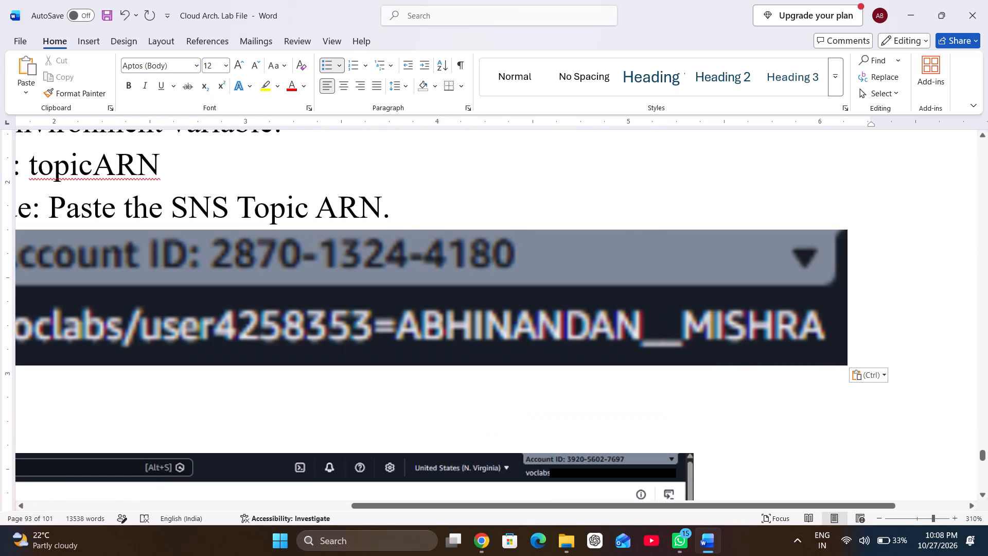
click(565, 315)
right_click(565, 315)
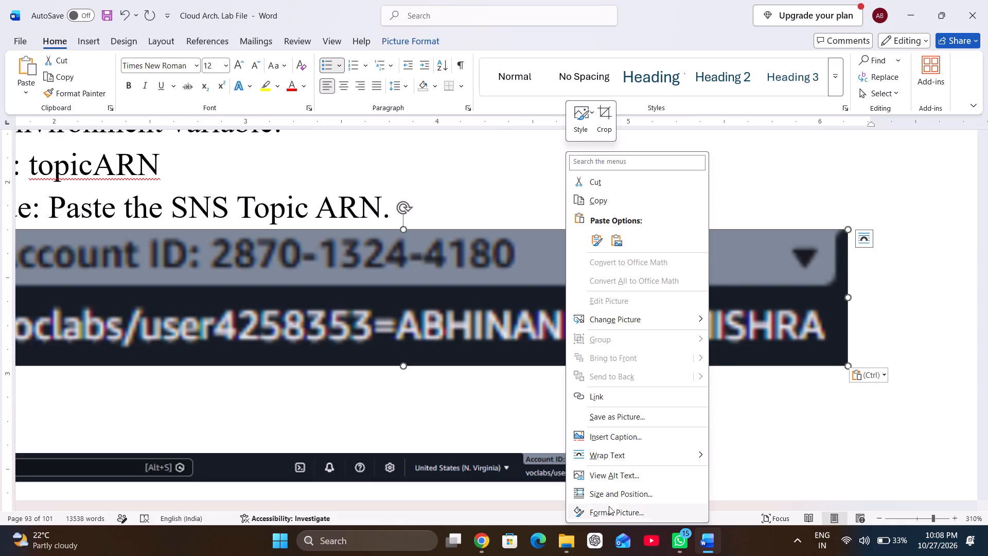
click(633, 456)
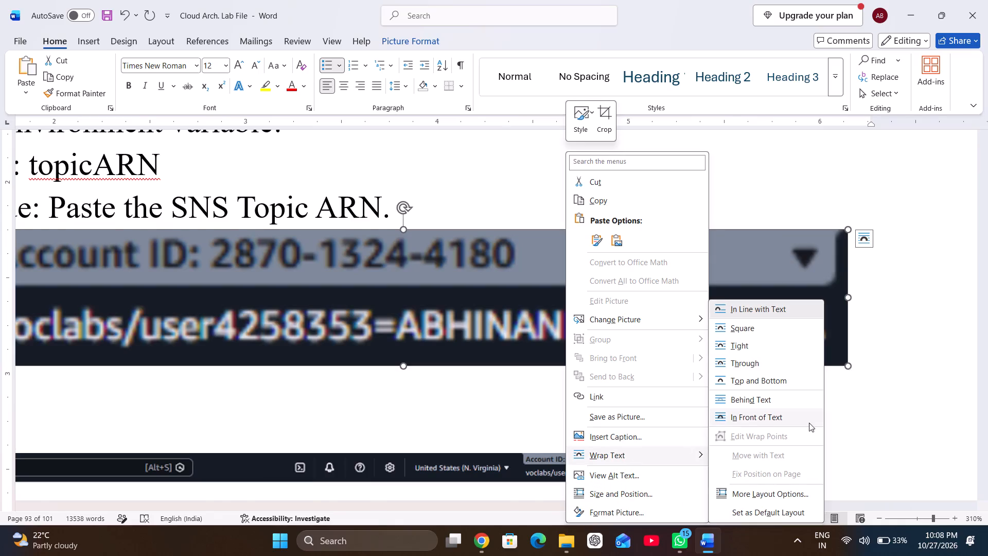
click(757, 426)
click(770, 422)
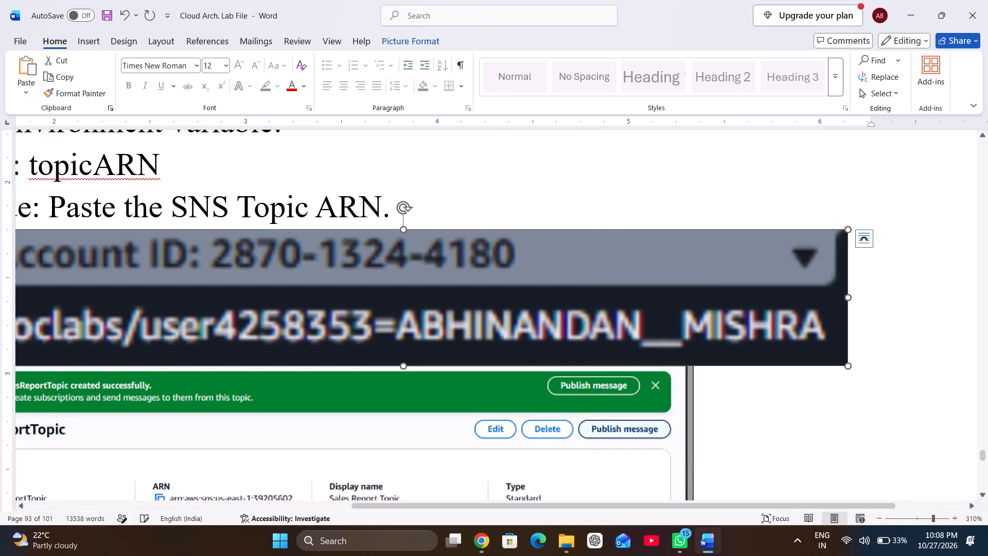
right_click(527, 323)
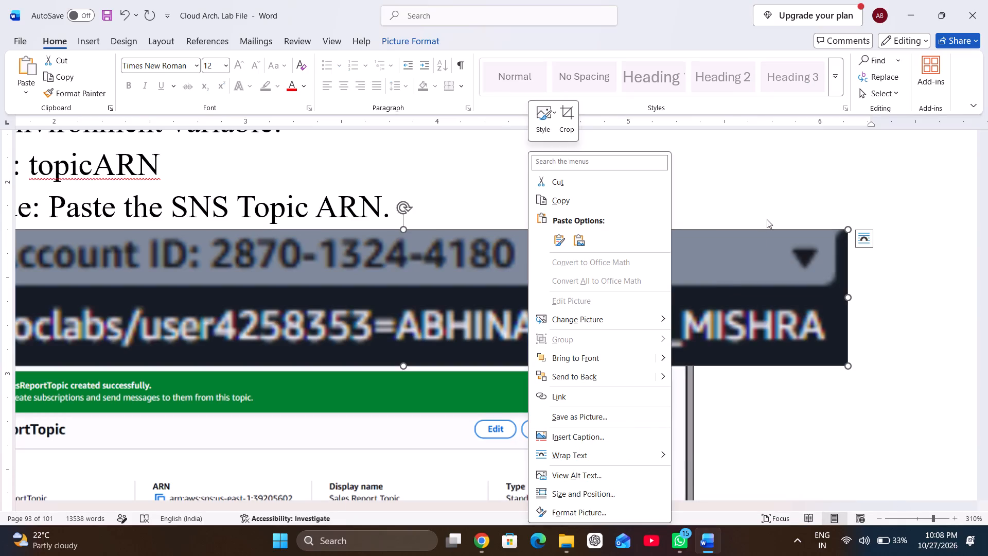
click(777, 303)
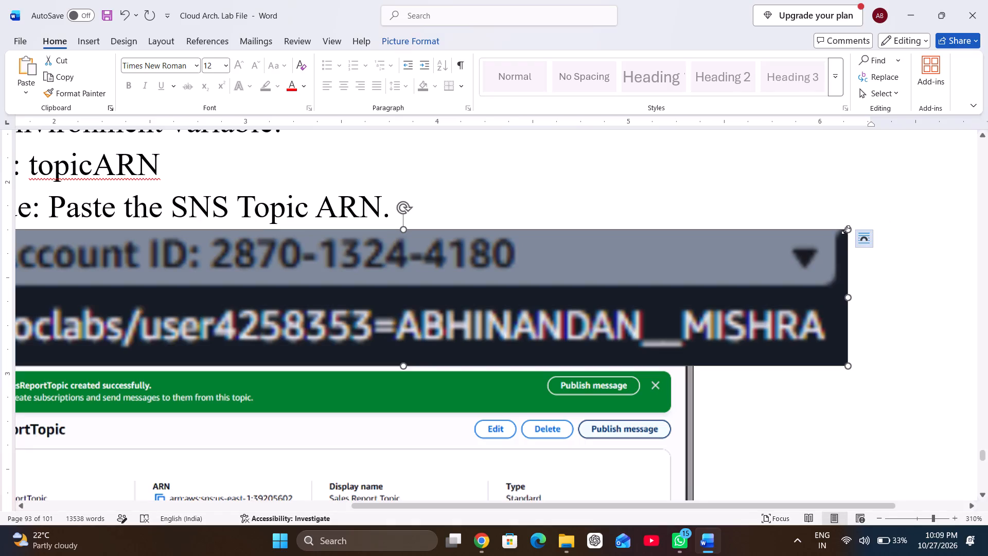
Shrink the floating label picture and fit it over the account area beside the region name in the SalesReportTopic screenshot header.
drag(845, 230, 472, 343)
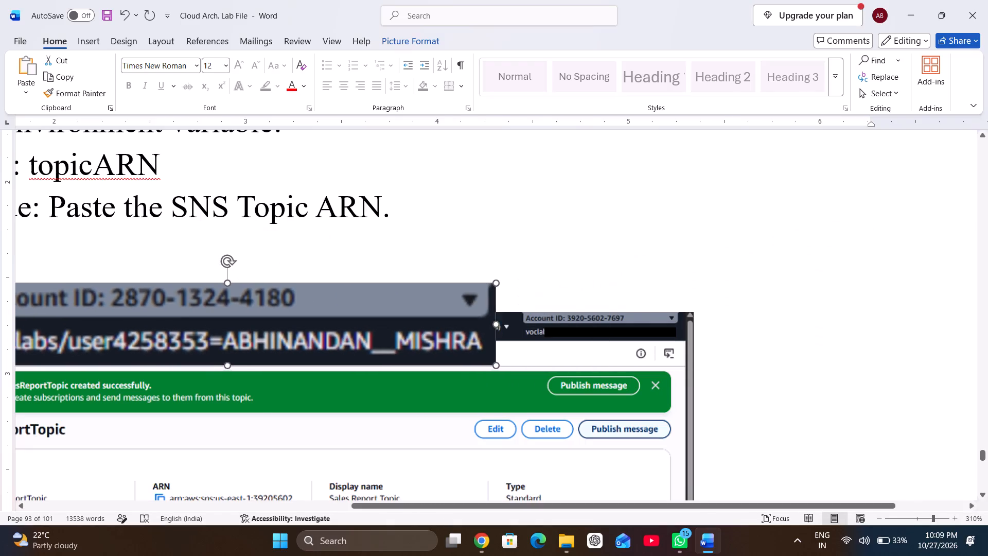
drag(472, 343, 455, 344)
drag(315, 335, 672, 398)
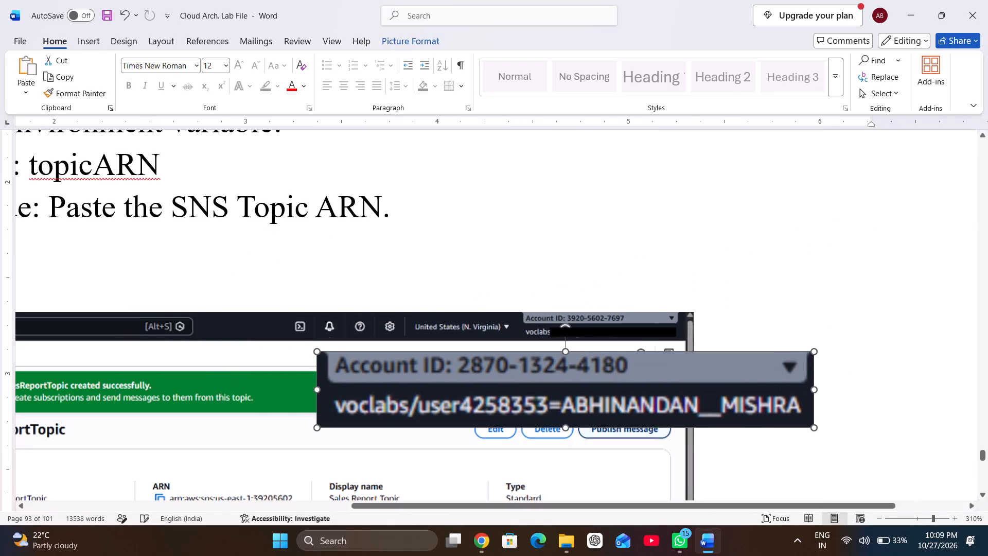
drag(672, 398, 669, 398)
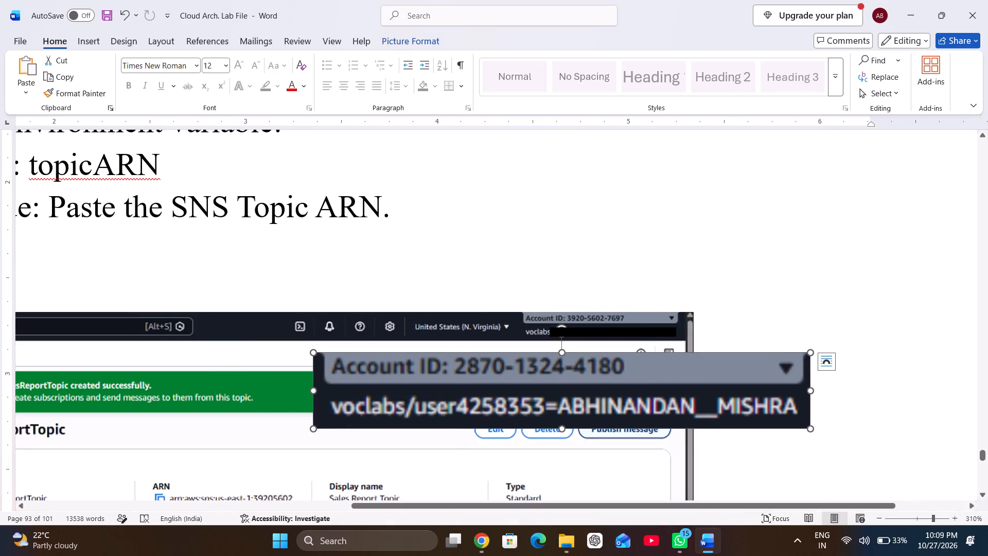
drag(312, 427, 478, 362)
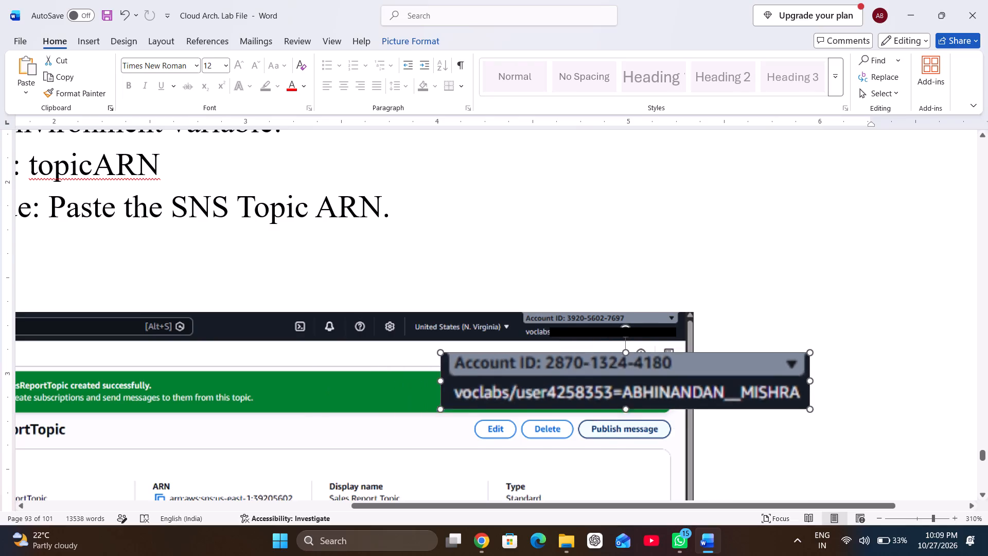
drag(478, 362, 638, 366)
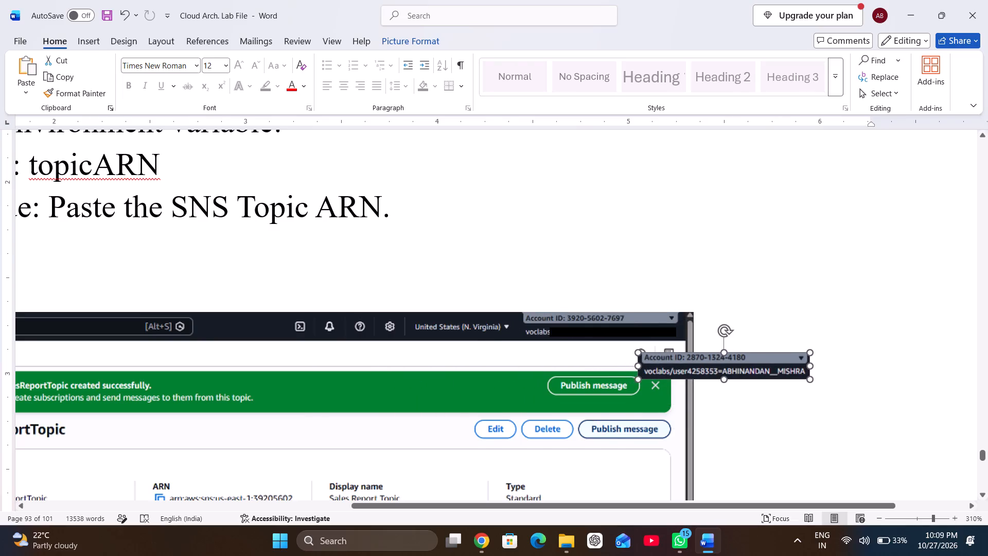
drag(638, 366, 637, 366)
drag(676, 369, 523, 326)
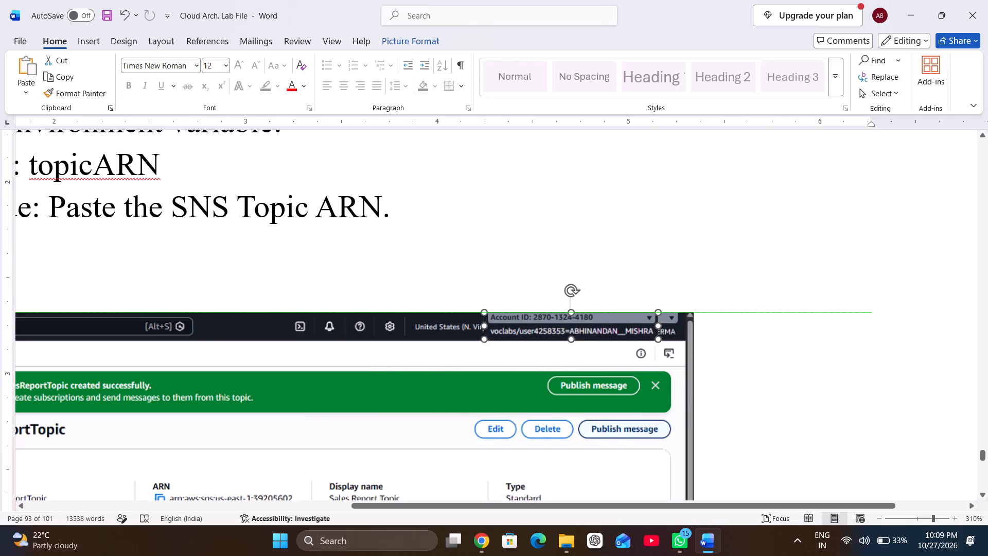
drag(523, 326, 545, 329)
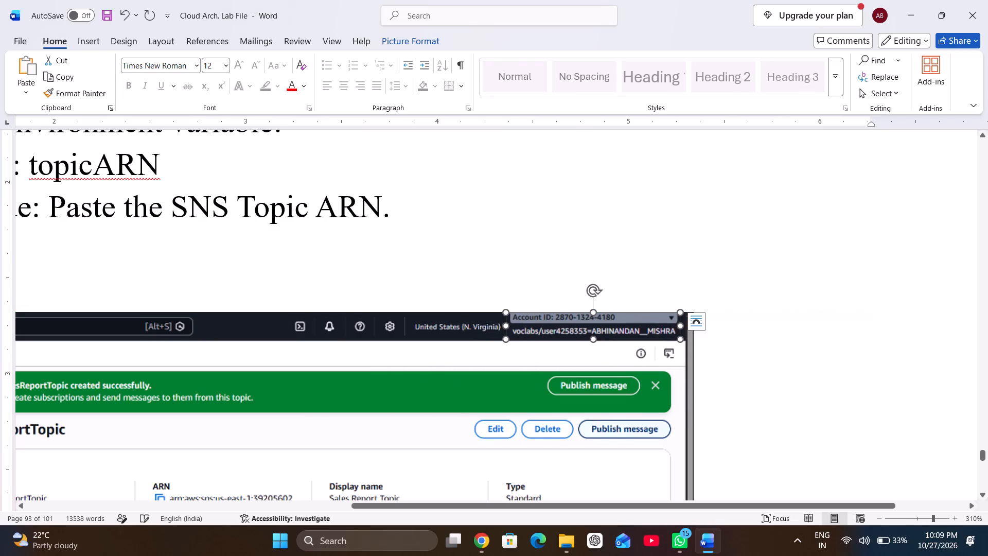
drag(505, 327, 533, 326)
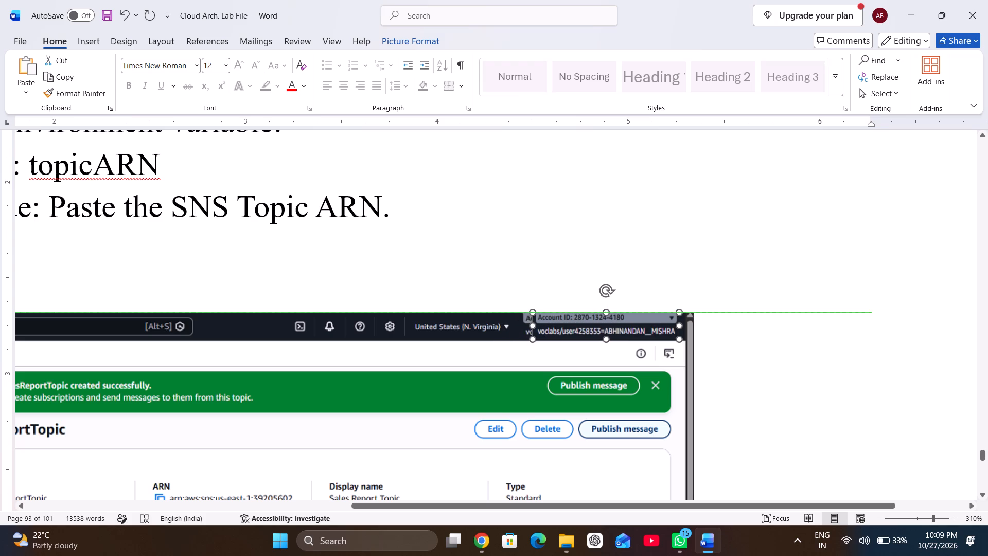
drag(533, 326, 521, 326)
click(524, 357)
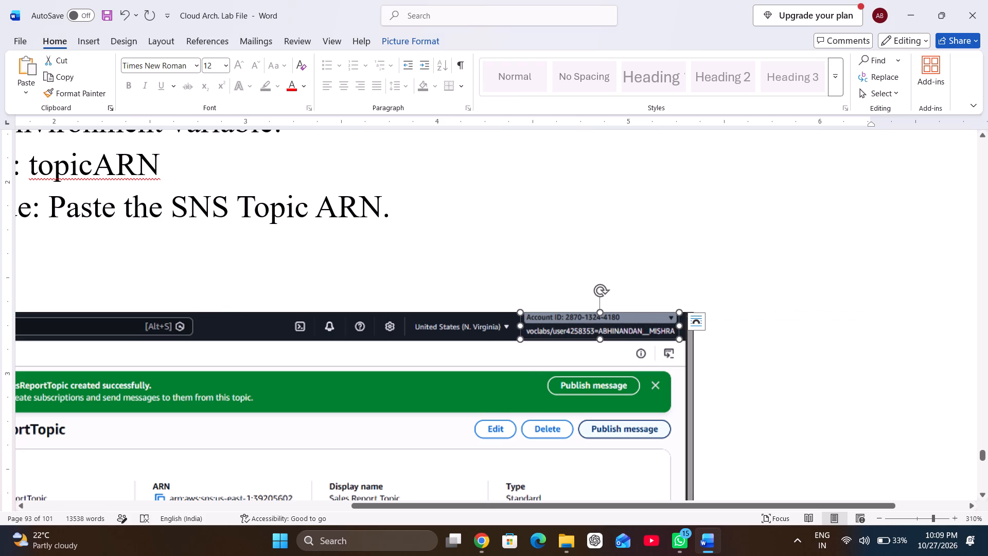
Look through the pages following the SalesReportTopic screenshot for further AWS screenshots whose account details need covering.
scroll(576, 403, down, 1)
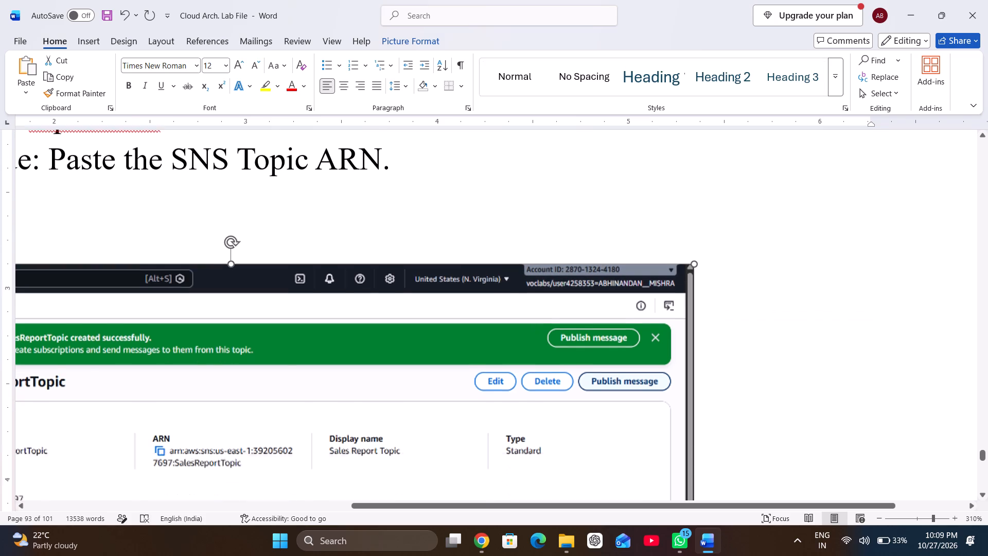
scroll(576, 403, down, 2)
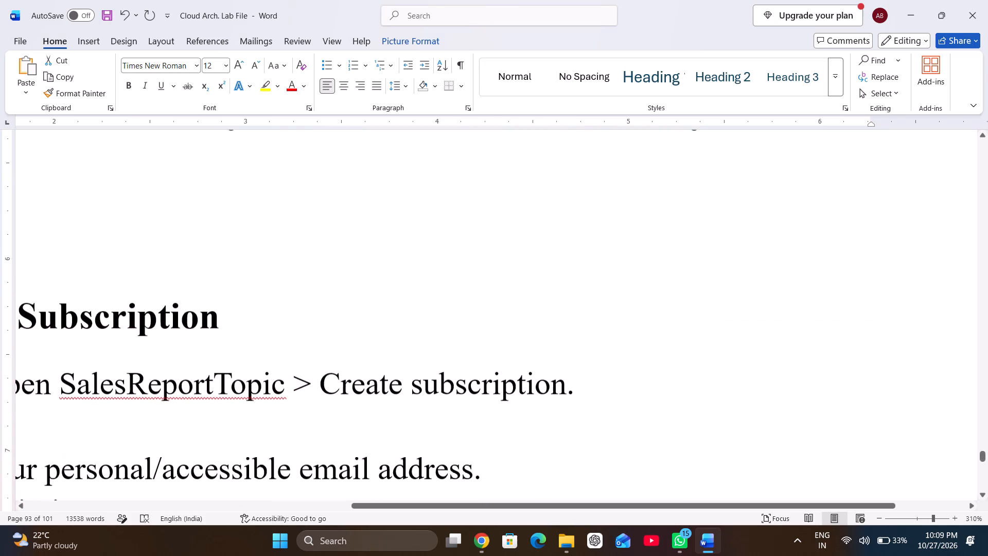
scroll(576, 403, down, 3)
scroll(576, 403, up, 1)
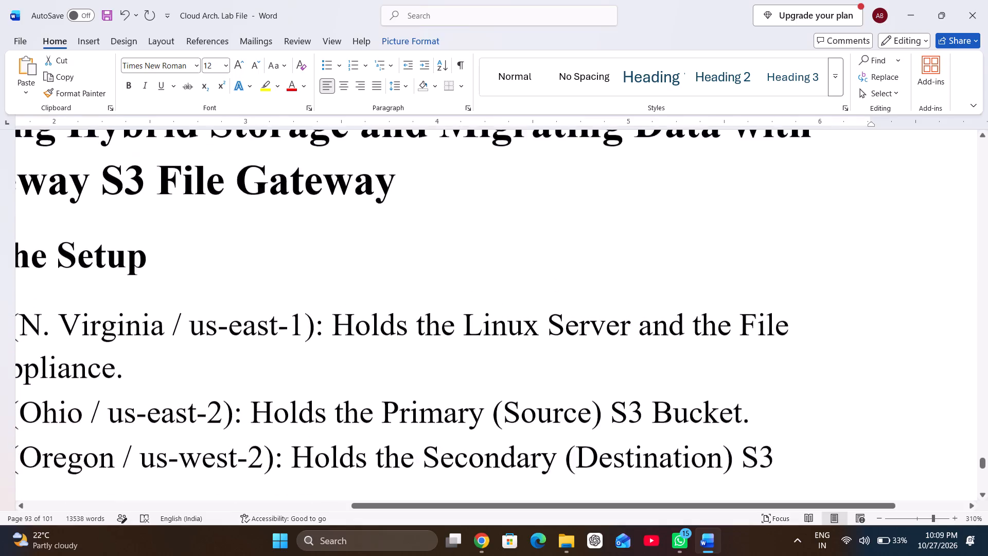
scroll(576, 403, up, 5)
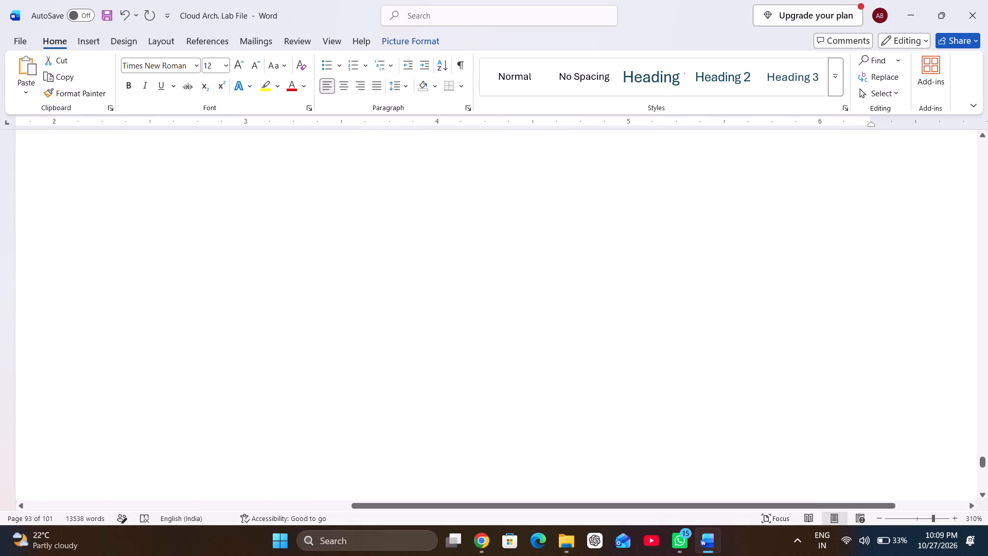
scroll(576, 403, up, 4)
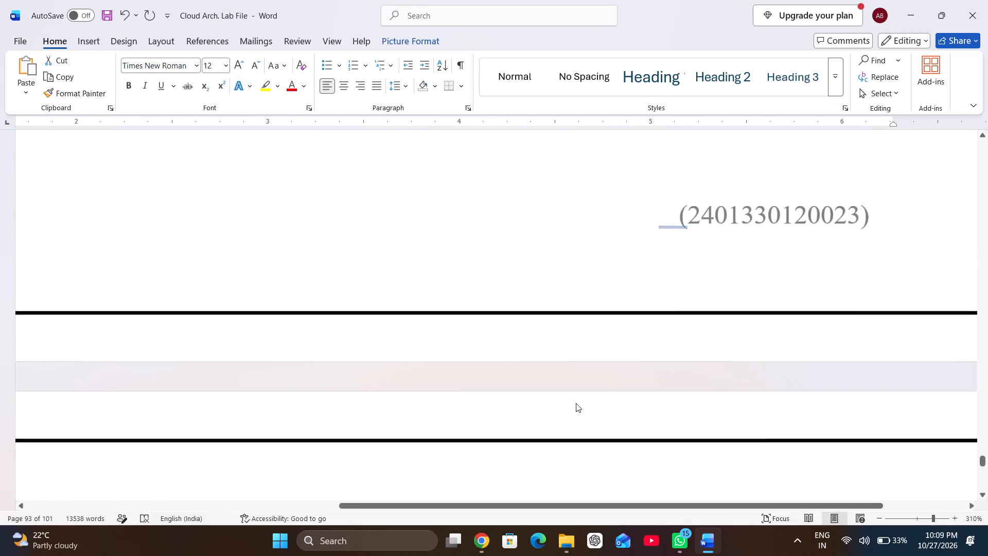
scroll(576, 403, up, 8)
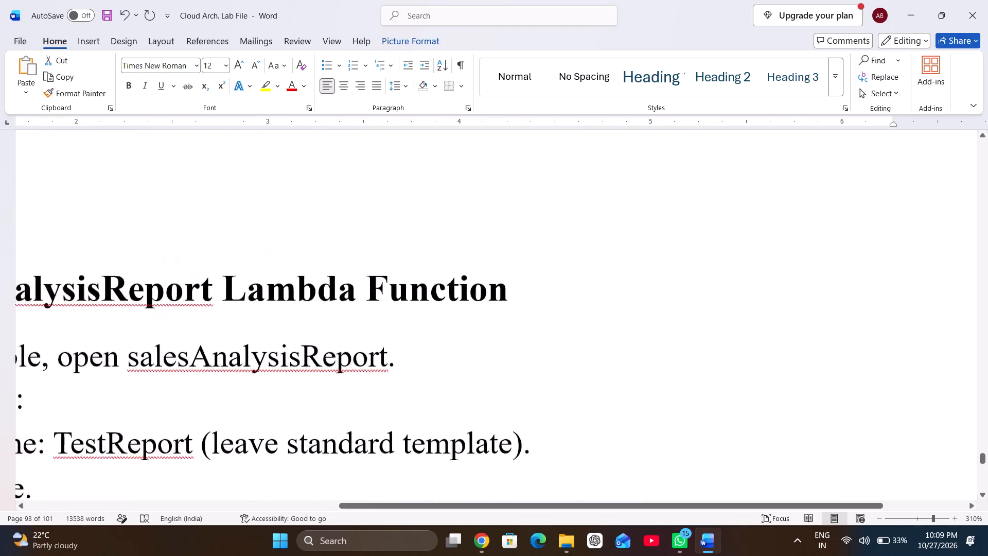
scroll(576, 403, up, 6)
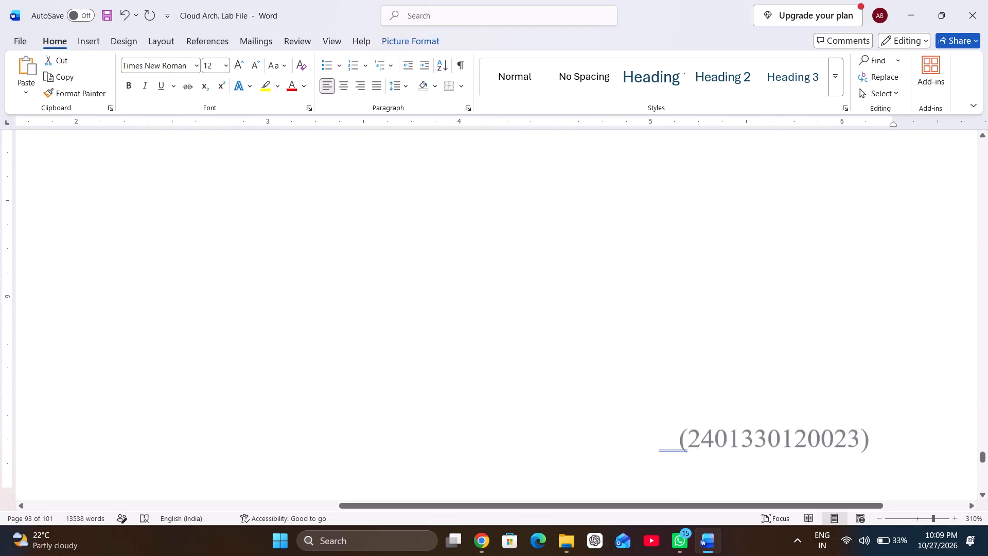
scroll(576, 403, up, 5)
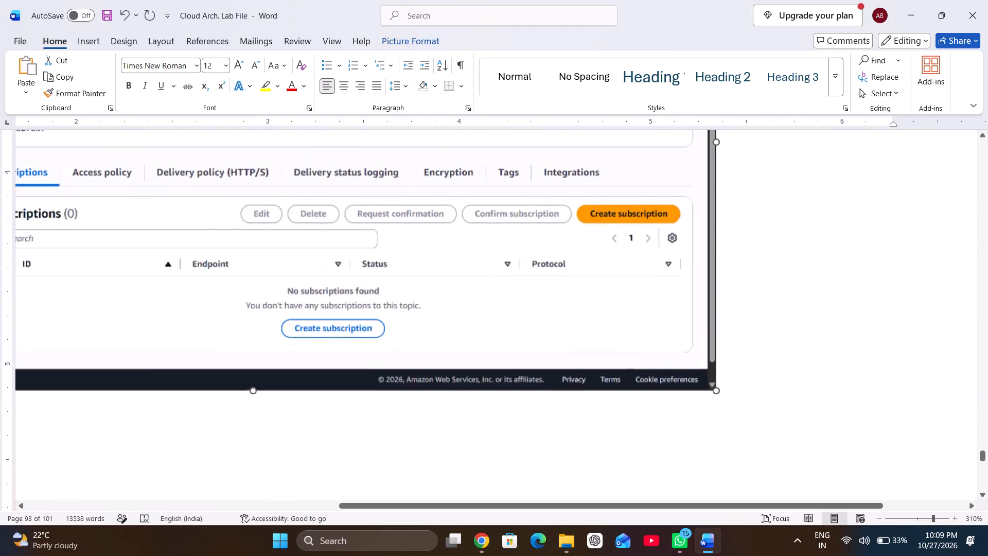
scroll(576, 403, up, 2)
scroll(576, 403, down, 1)
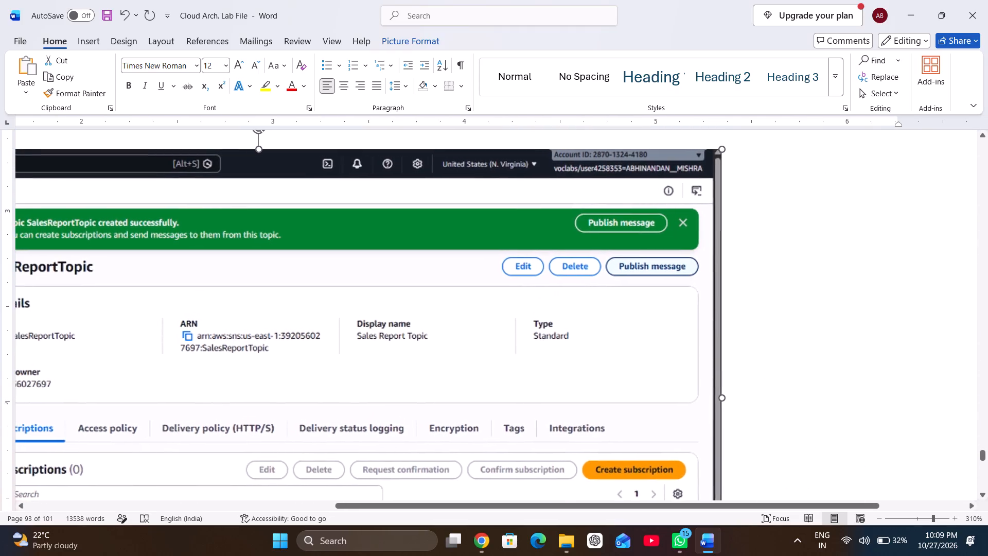
scroll(576, 403, down, 2)
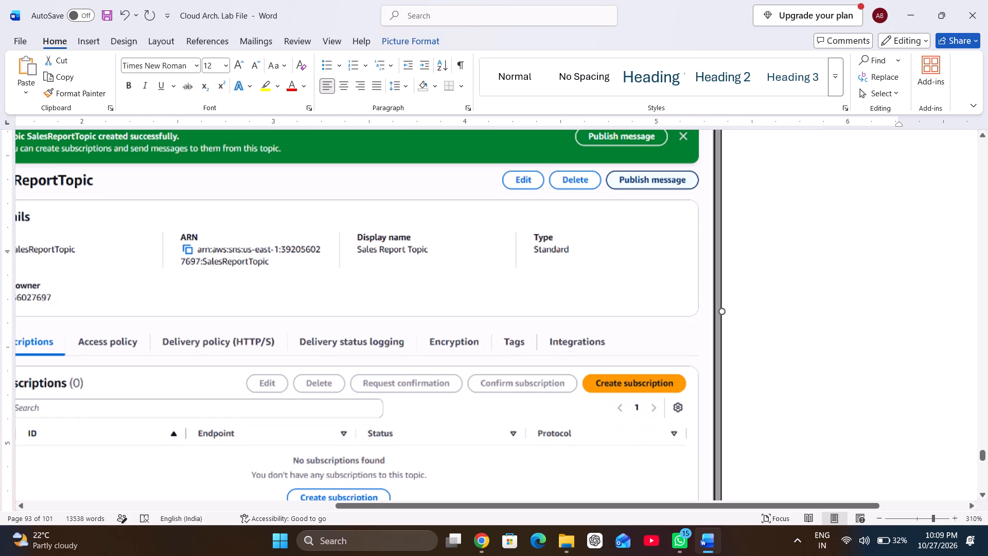
scroll(576, 403, down, 3)
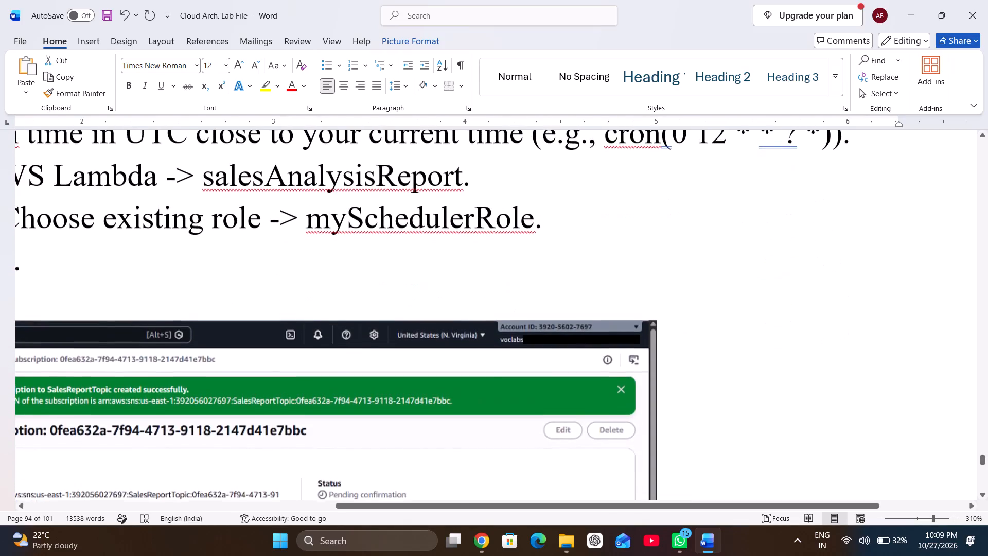
scroll(576, 403, down, 1)
click(464, 390)
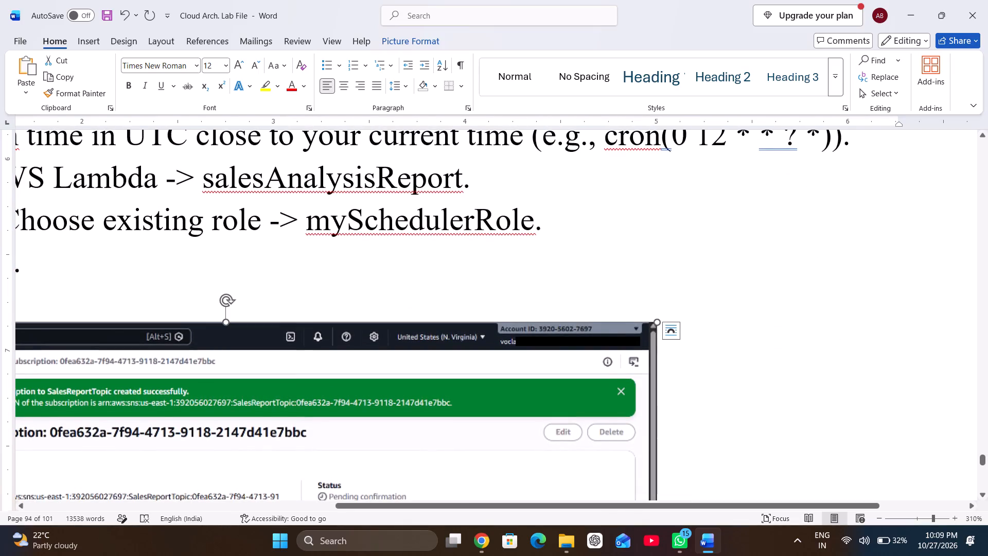
key(Delete)
key(BackSpace)
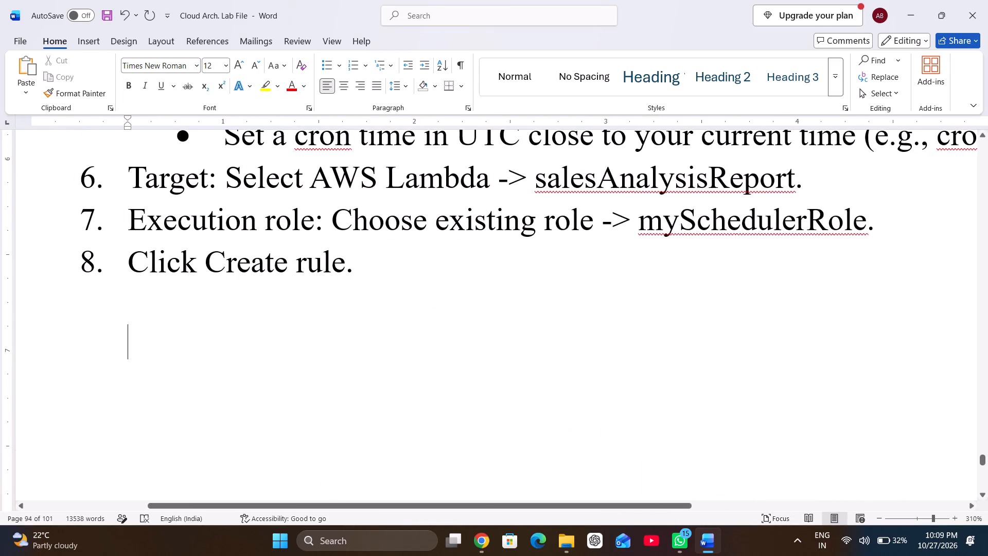
Remove leftover blank lines below the "Click Create rule." line where the subscription screenshot was deleted.
key(BackSpace)
key(BackSpace)
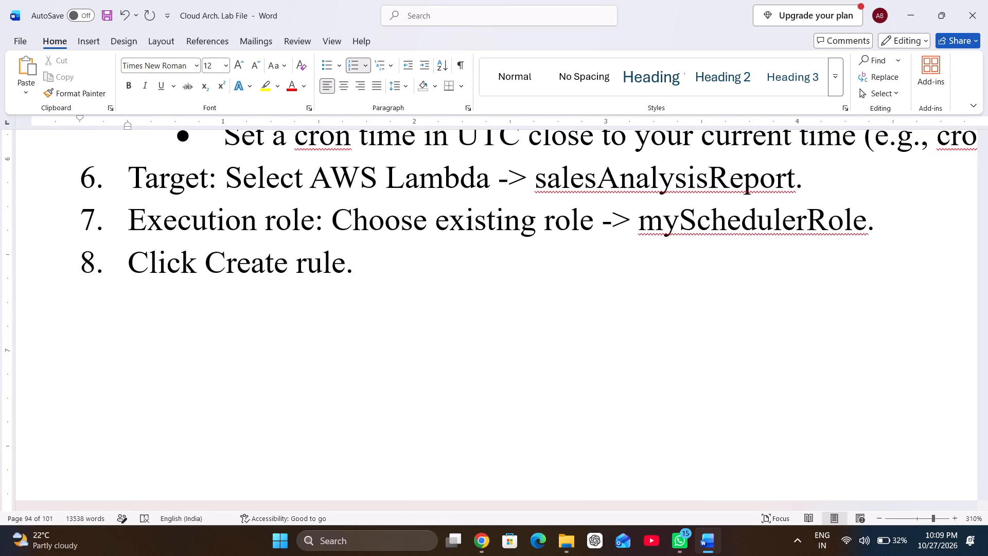
key(Down)
key(Down)
key(BackSpace)
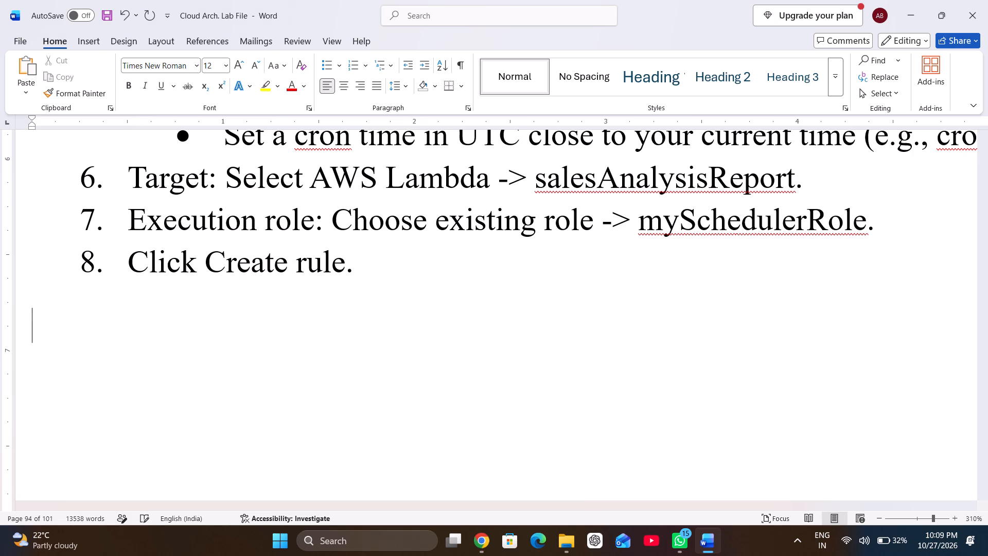
key(BackSpace)
Delete the empty lines above the "Lab 19 : Configuring Hybrid Storage" heading so it starts at the top of its page.
key(Down)
key(Down)
key(Down)
key(Down)
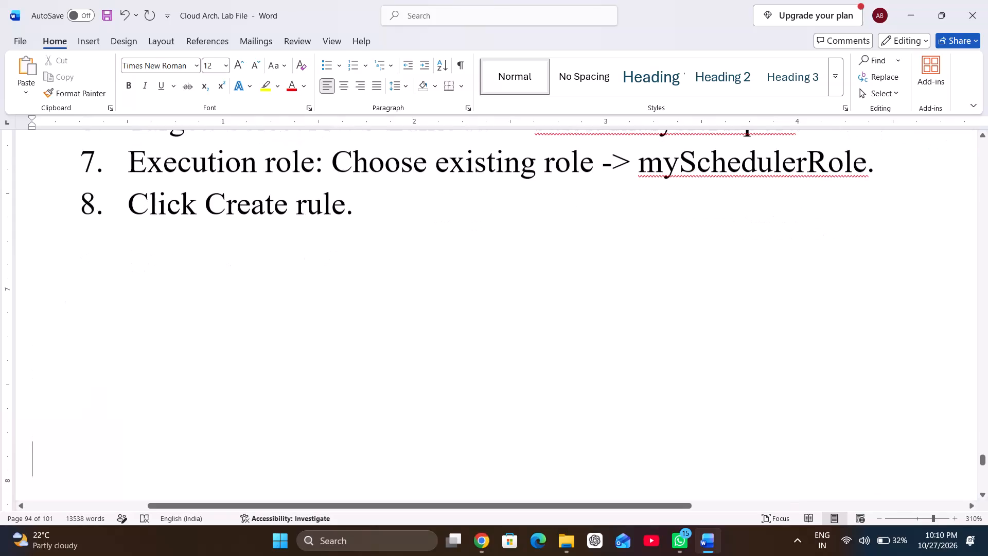
key(Down)
key(Down)
key(Down)
key(Down)
key(Down)
key(Down)
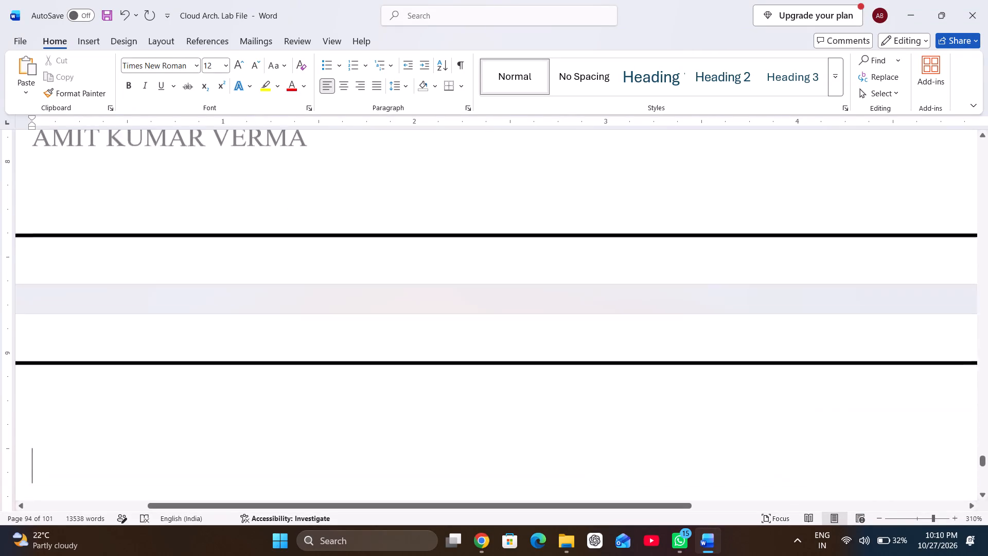
key(Down)
key(Down)
key(Down)
key(Down)
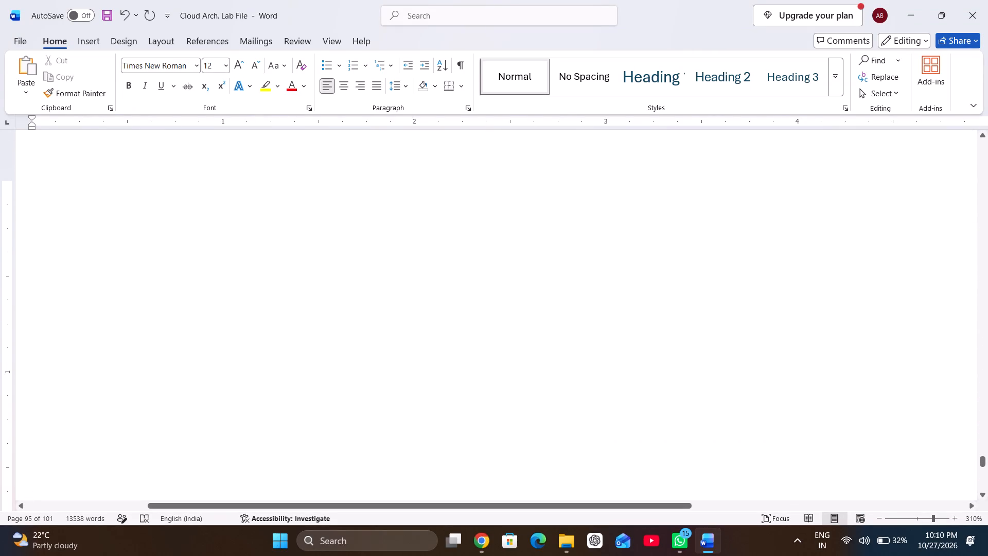
scroll(438, 373, right, 1)
scroll(438, 373, down, 1)
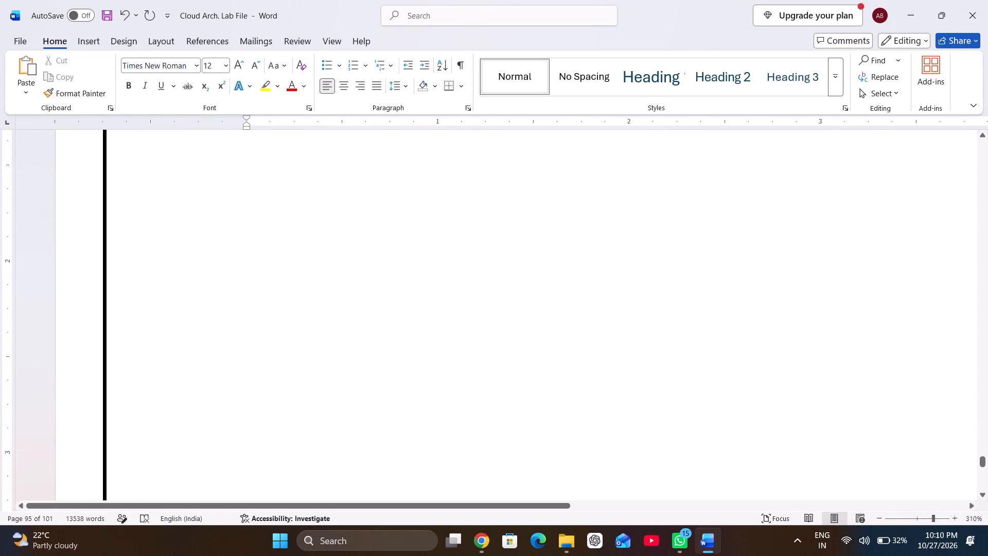
scroll(438, 373, down, 1)
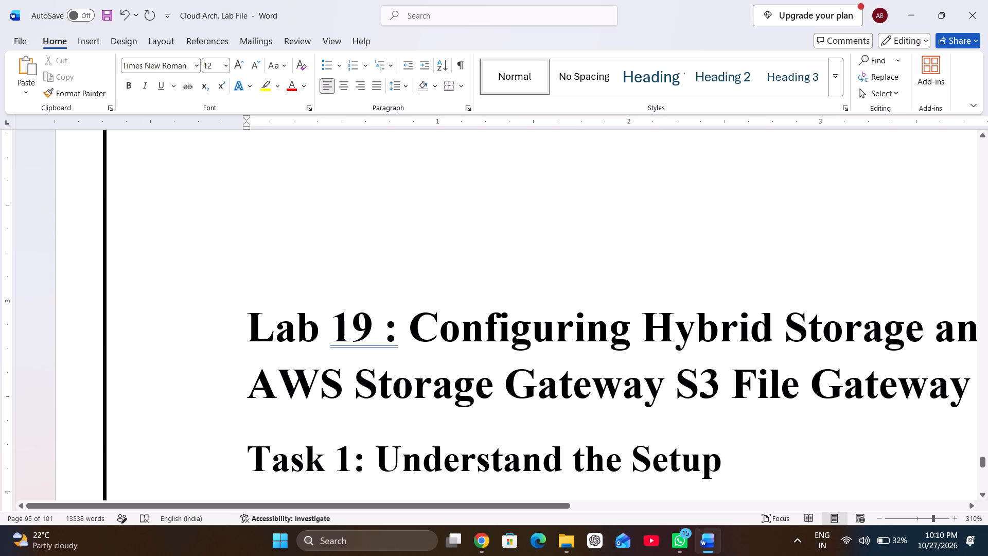
click(241, 334)
key(BackSpace)
key(BackSpace)
key(BackSpace)
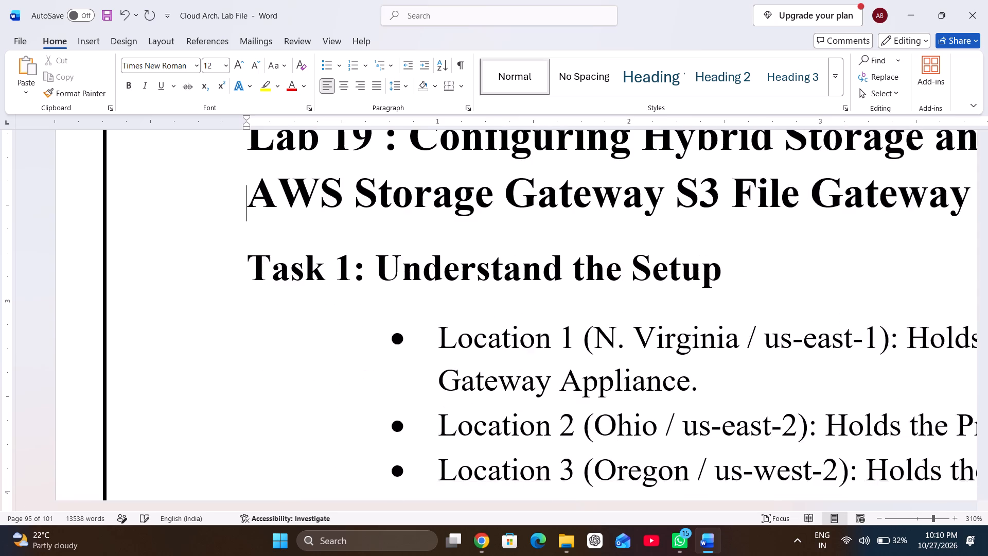
scroll(241, 334, up, 1)
key(BackSpace)
key(BackSpace)
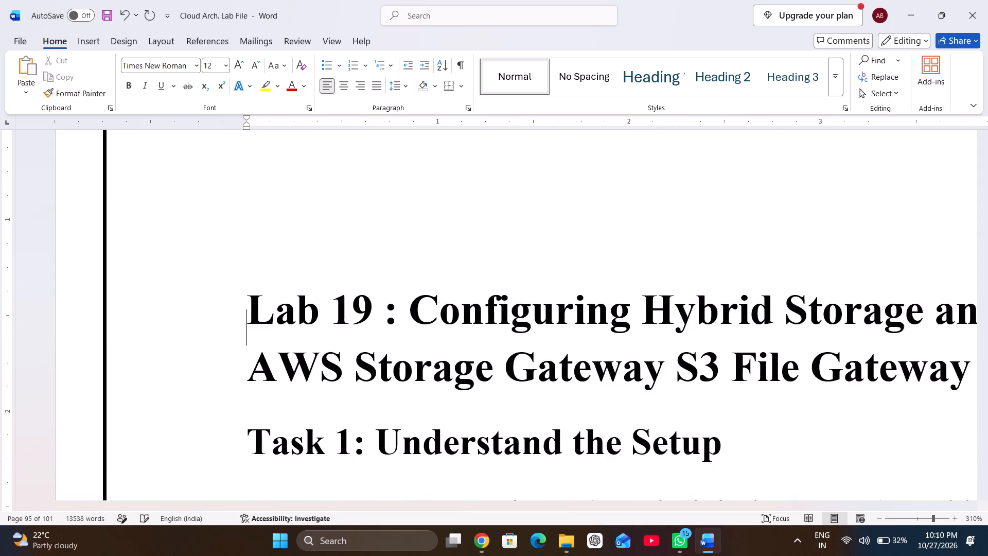
key(BackSpace)
key(BackSpace)
scroll(241, 334, up, 1)
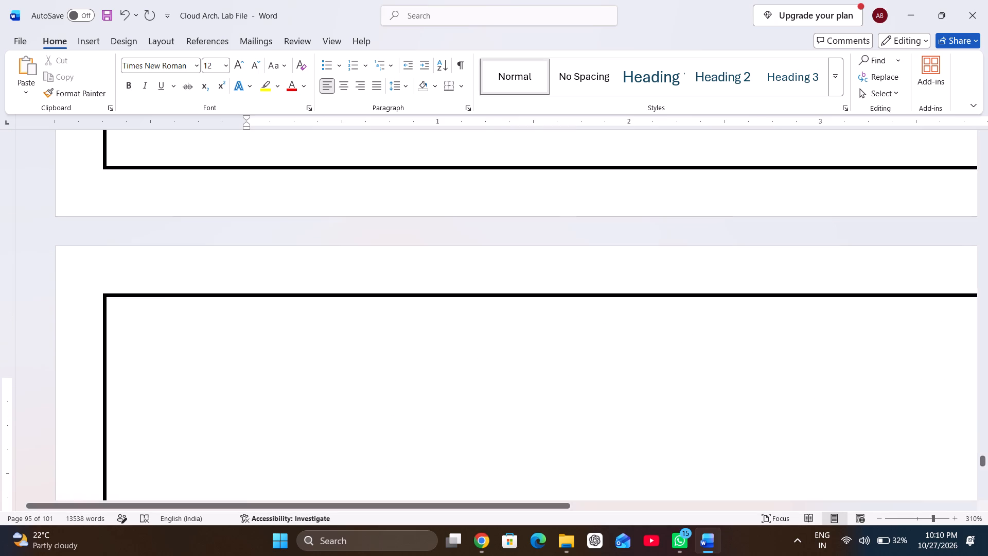
key(BackSpace)
key(BackSpace)
key(BackSpace)
scroll(241, 334, right, 1)
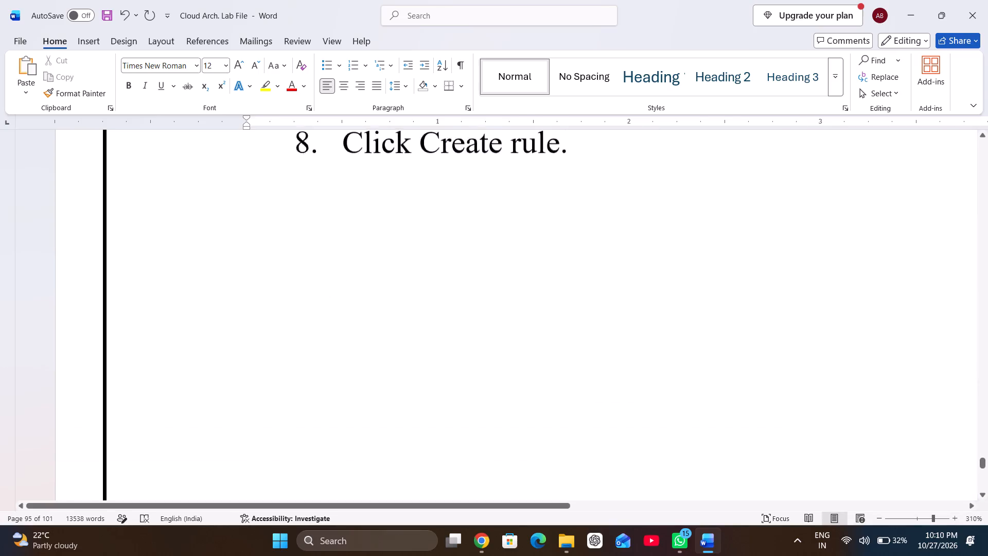
scroll(241, 334, right, 1)
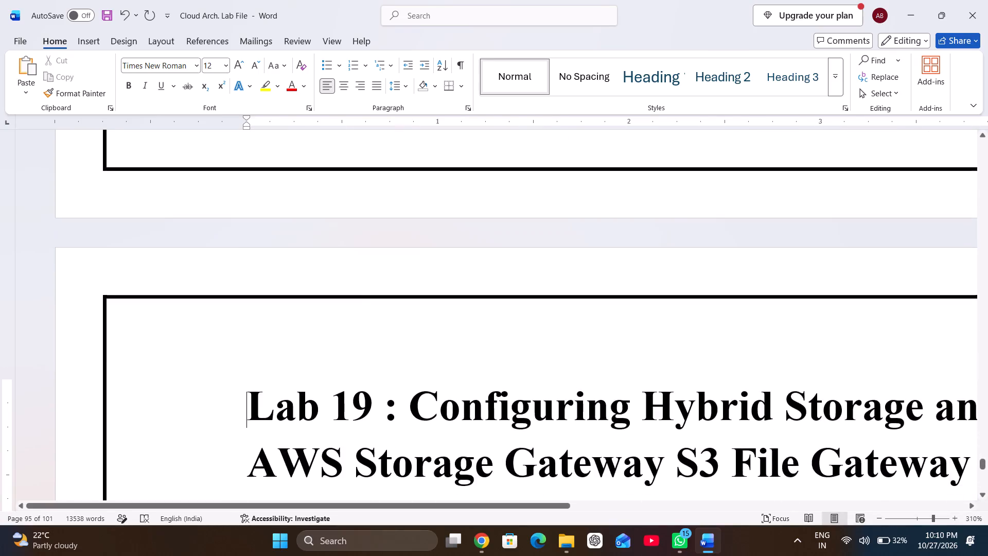
Paste the account label picture after the "Click Create bucket." line above the my-source-bucket-4677 screenshot and set its wrapping to In Front of Text.
scroll(241, 334, down, 3)
scroll(241, 334, left, 1)
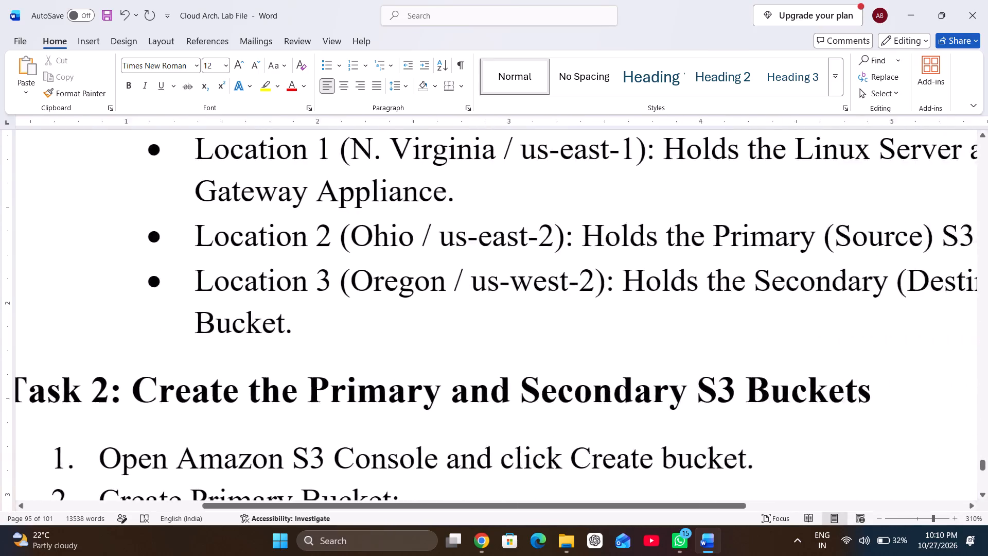
scroll(241, 334, left, 1)
scroll(241, 334, down, 1)
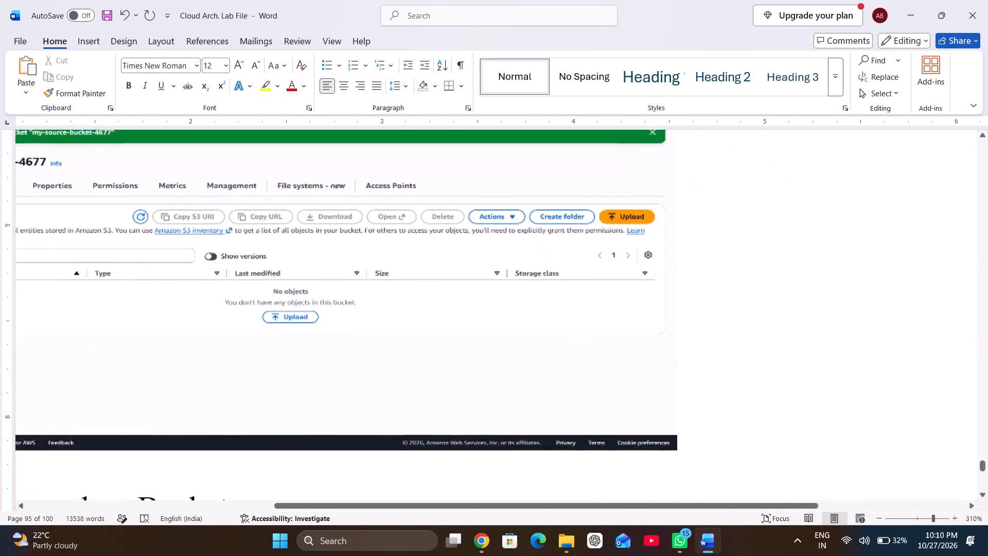
scroll(241, 334, down, 1)
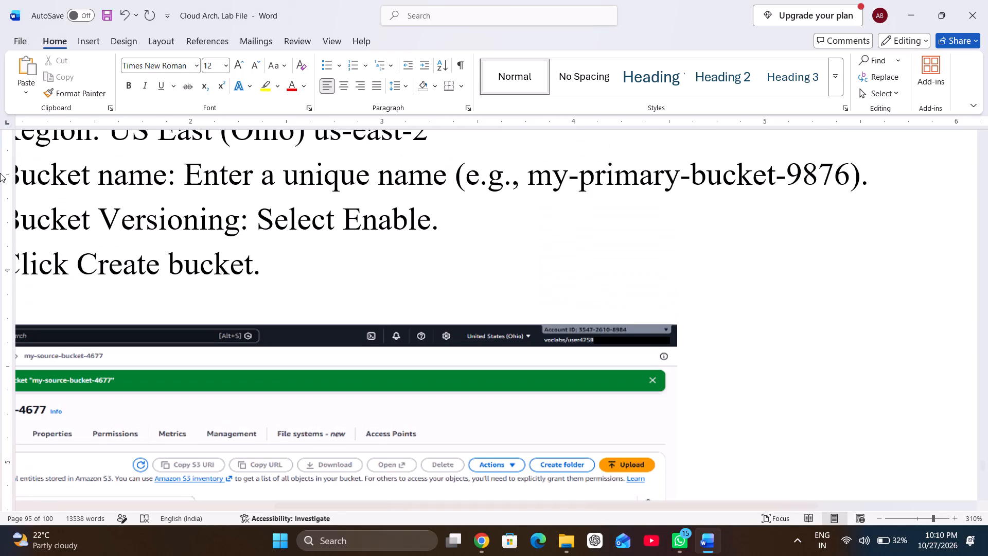
click(286, 270)
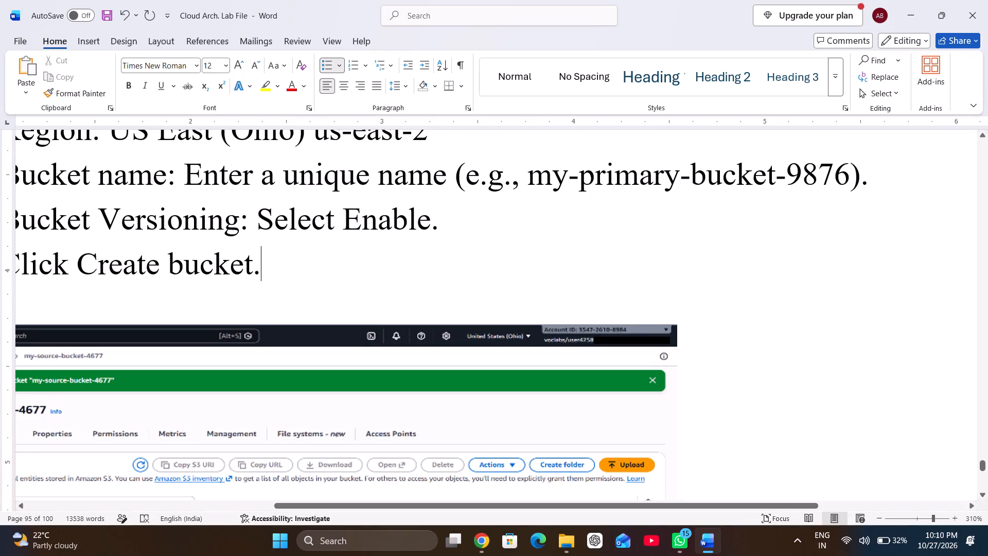
key(ctrl+v)
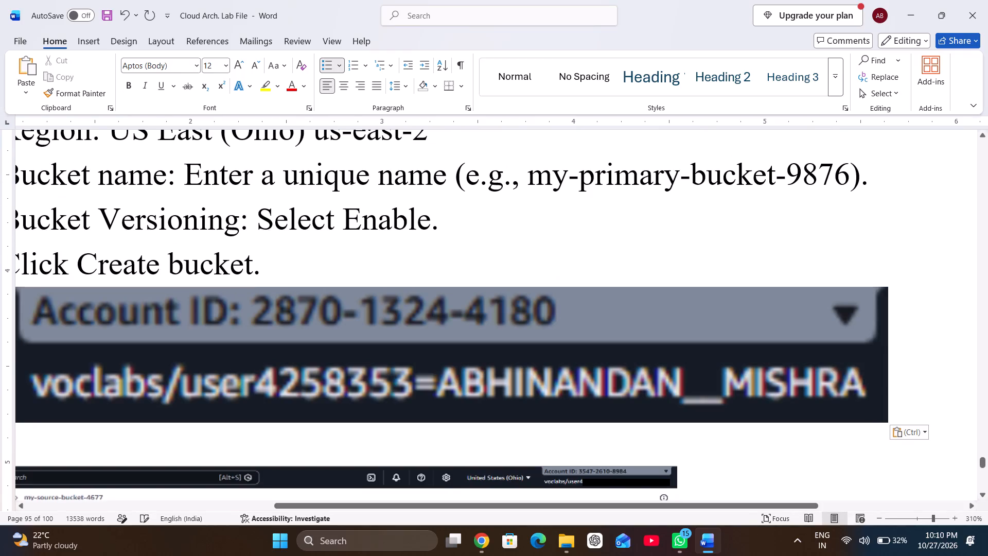
click(588, 355)
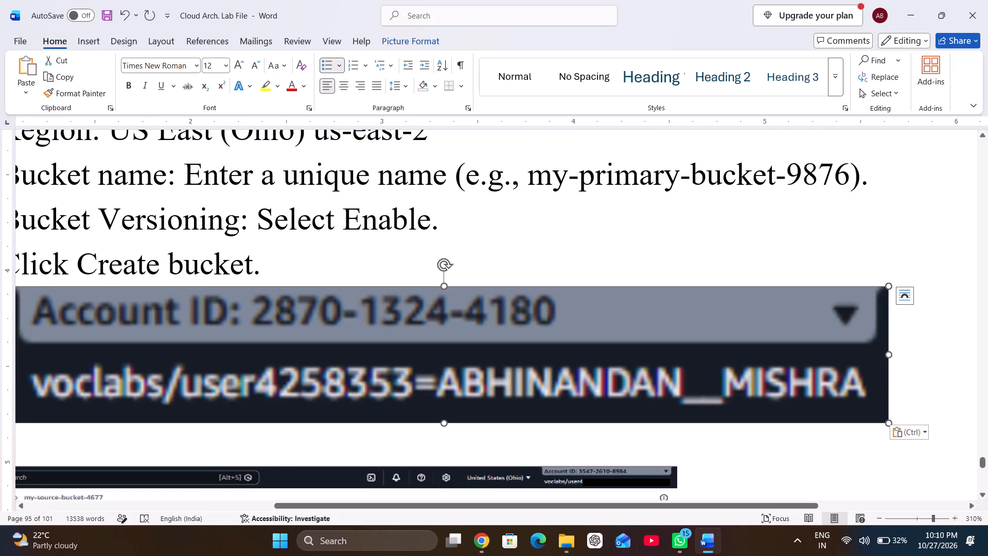
right_click(790, 345)
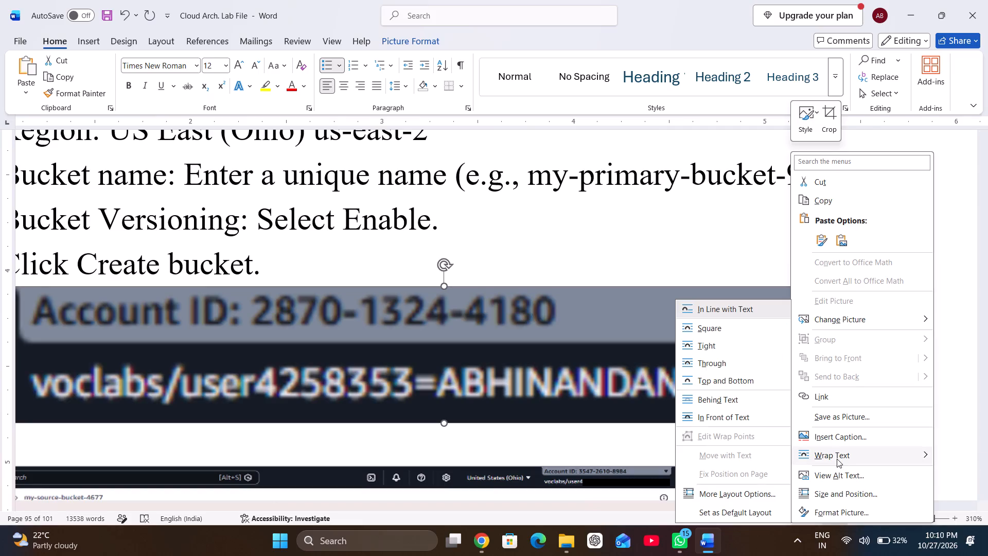
click(729, 422)
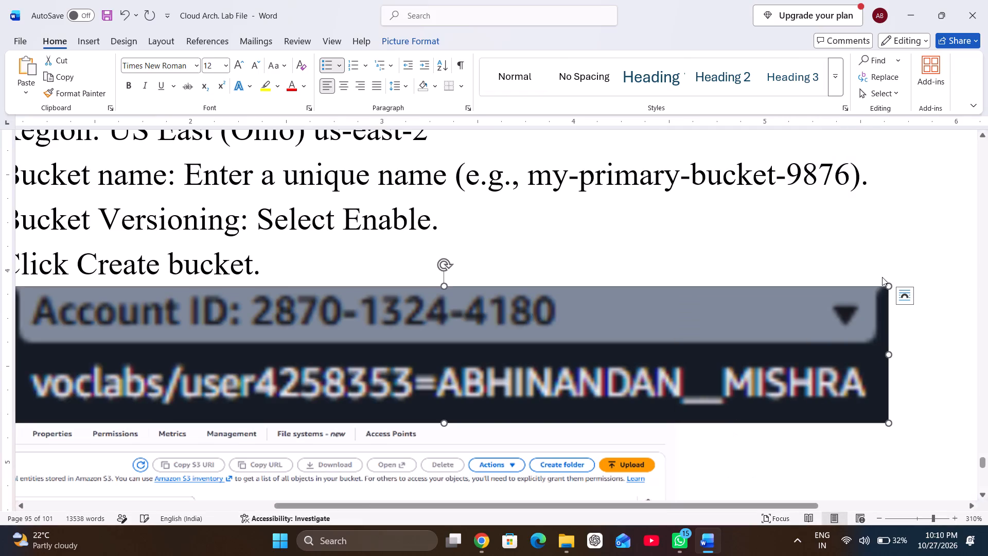
Shrink the floating label picture and place it over the account area in the my-source-bucket-4677 screenshot header.
drag(887, 288, 521, 363)
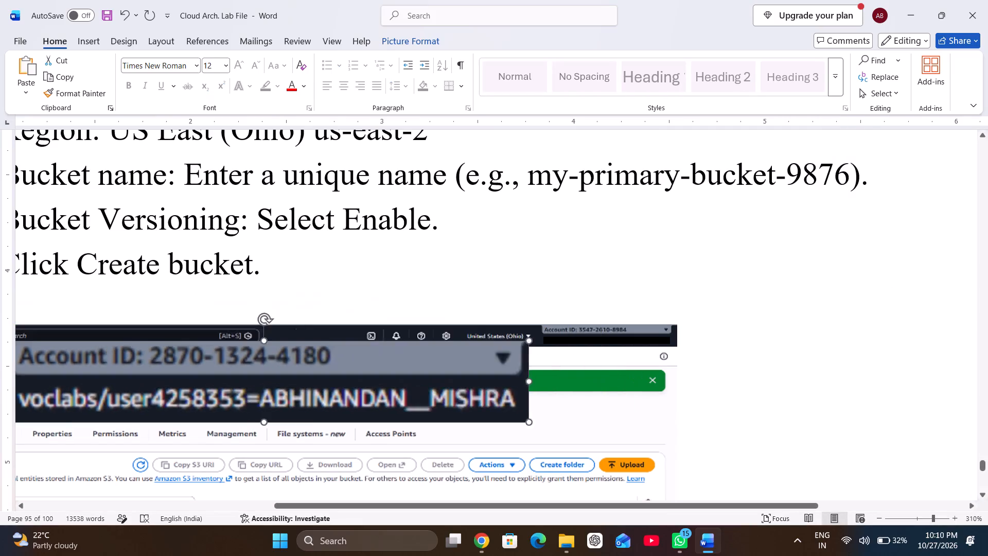
drag(521, 363, 438, 385)
drag(278, 399, 687, 378)
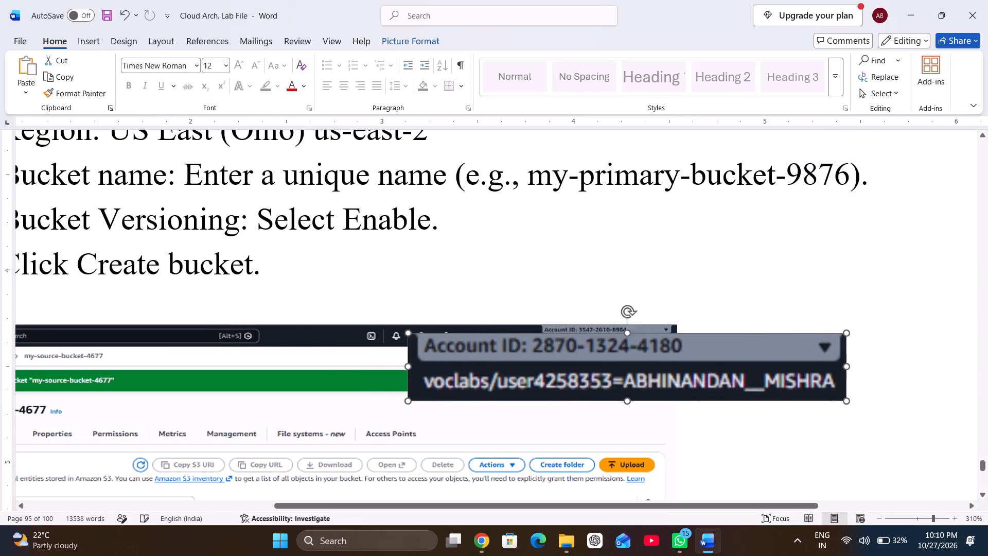
drag(687, 378, 547, 439)
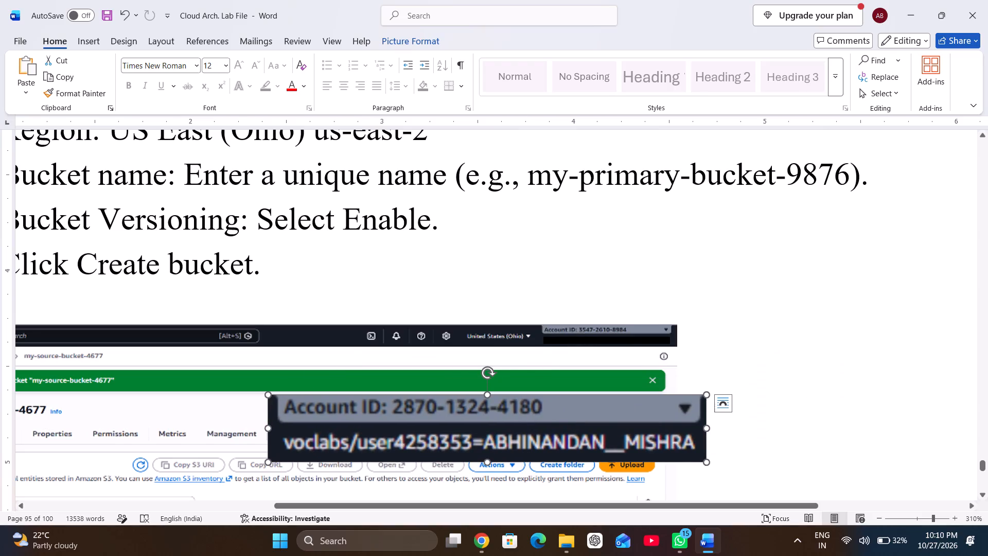
drag(270, 461, 492, 382)
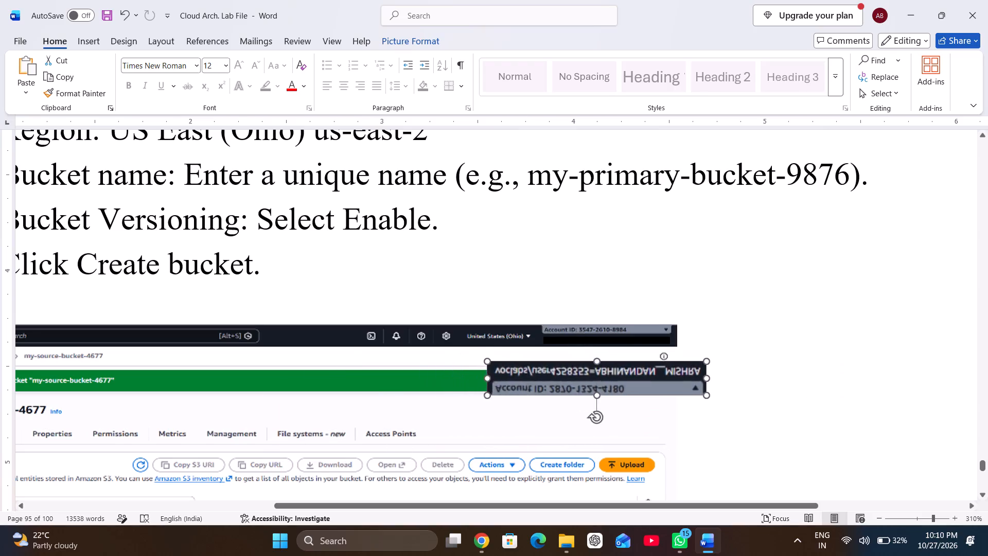
drag(492, 382, 562, 414)
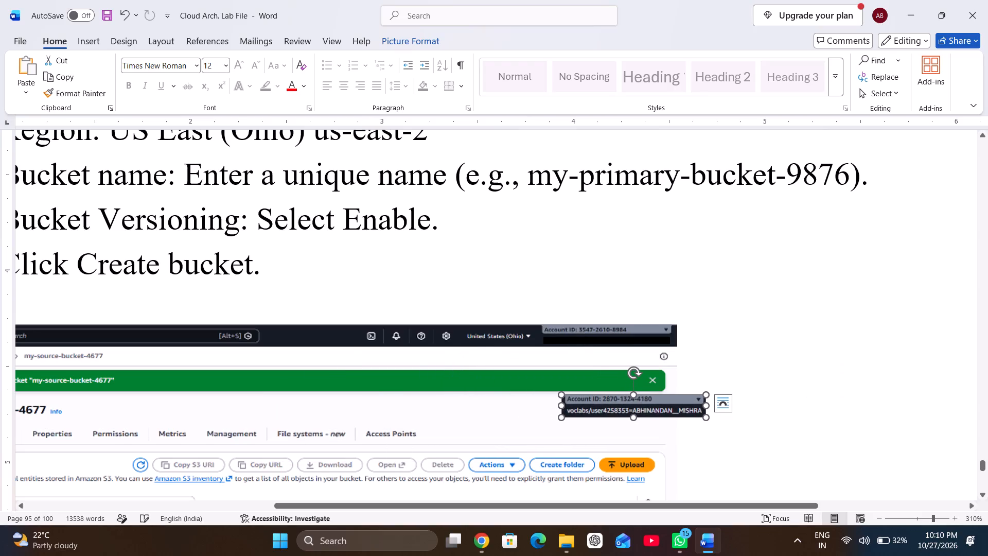
drag(615, 404, 561, 322)
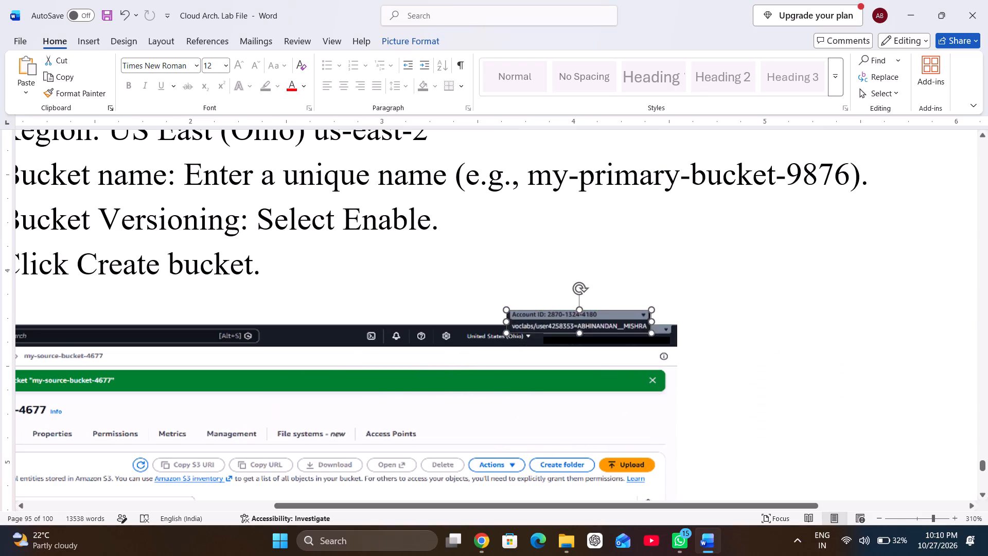
drag(561, 322, 583, 339)
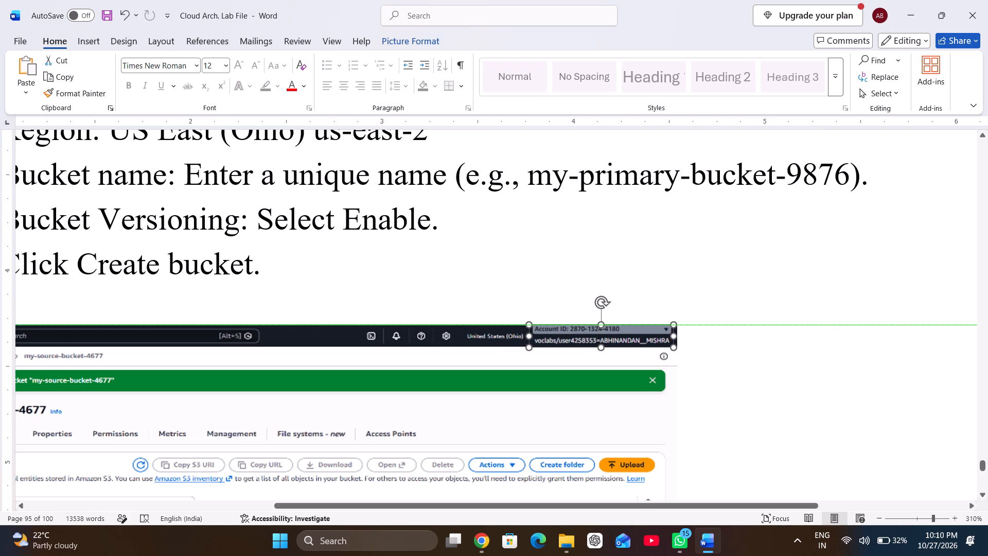
click(519, 389)
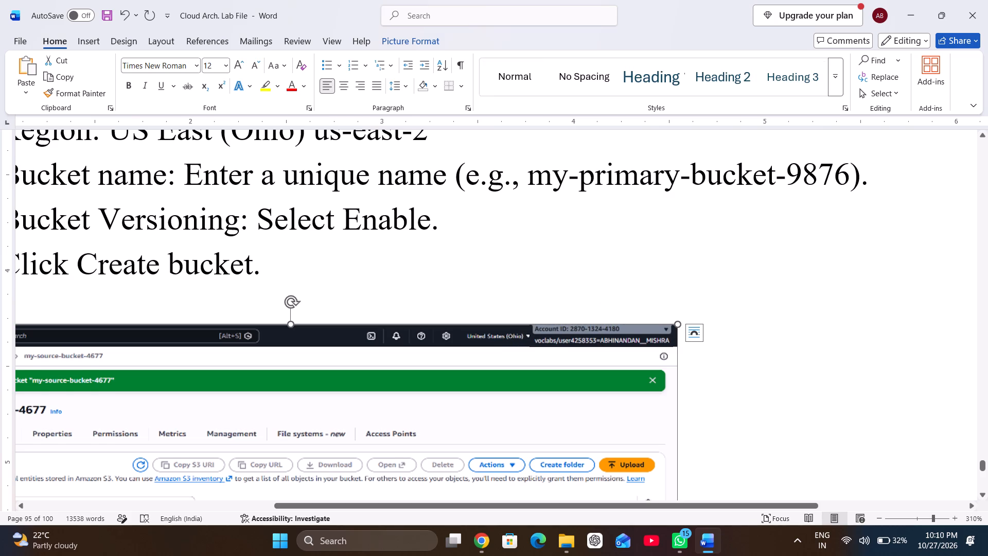
Reduce the label picture slightly so it fits beside the "United States (Ohio)" region name without covering it.
scroll(519, 389, up, 1)
click(576, 360)
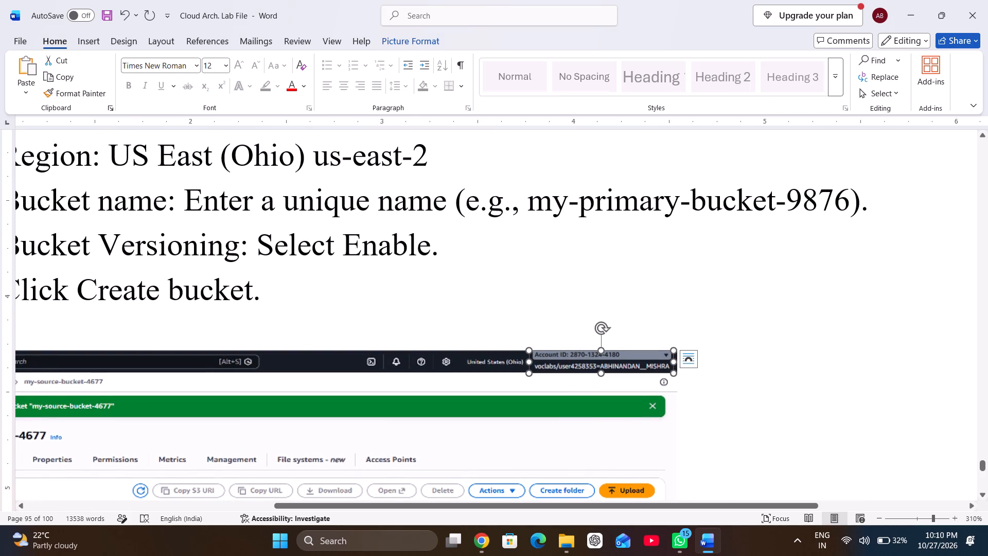
drag(530, 375, 539, 372)
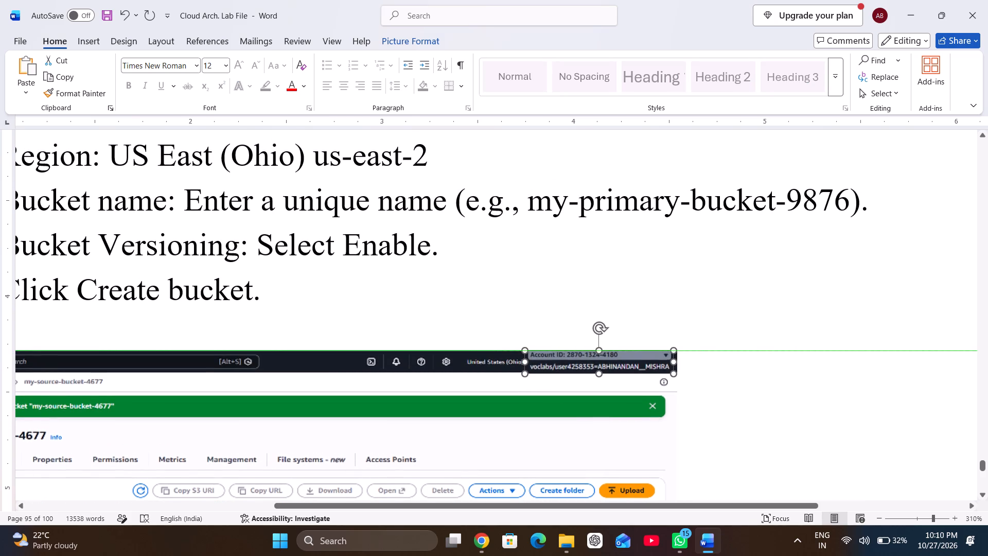
drag(539, 372, 544, 372)
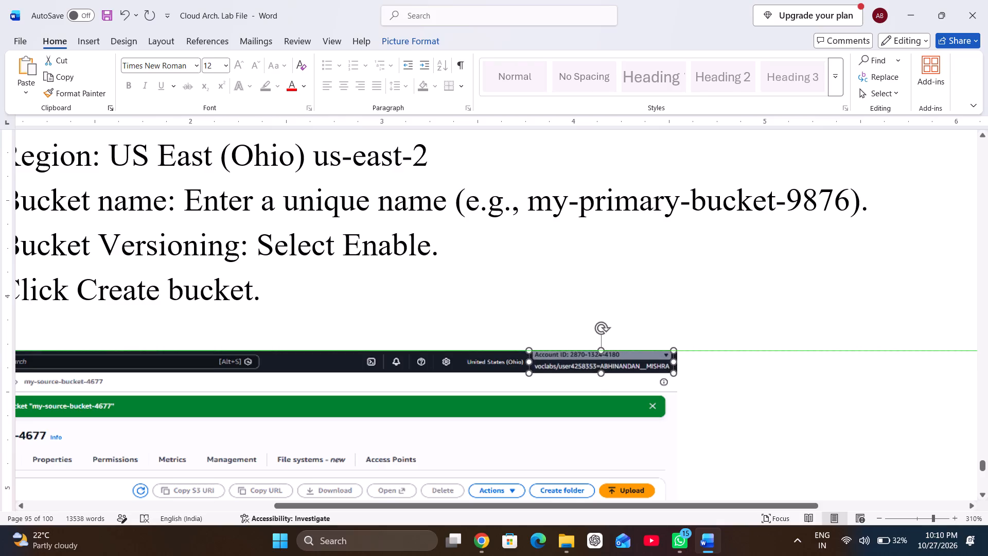
drag(544, 372, 545, 371)
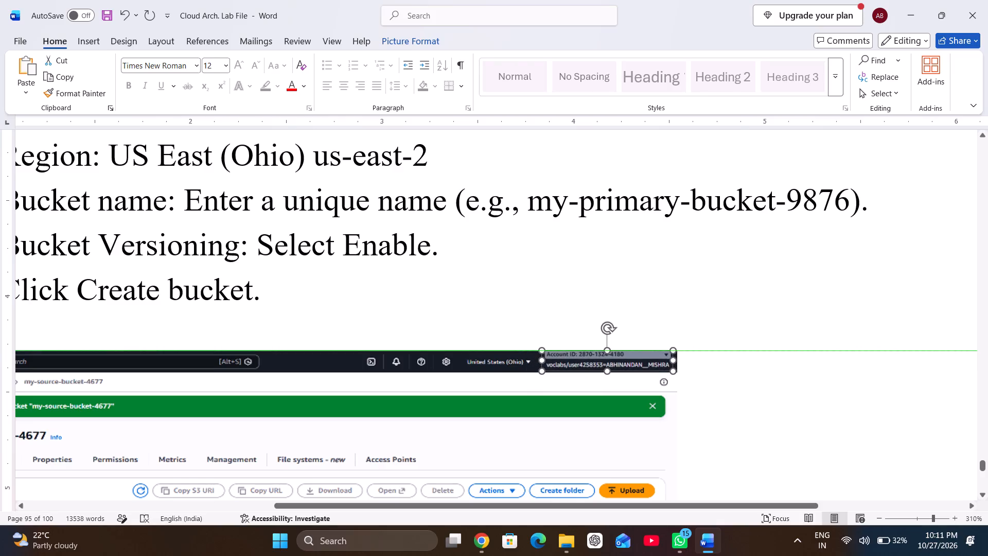
click(552, 407)
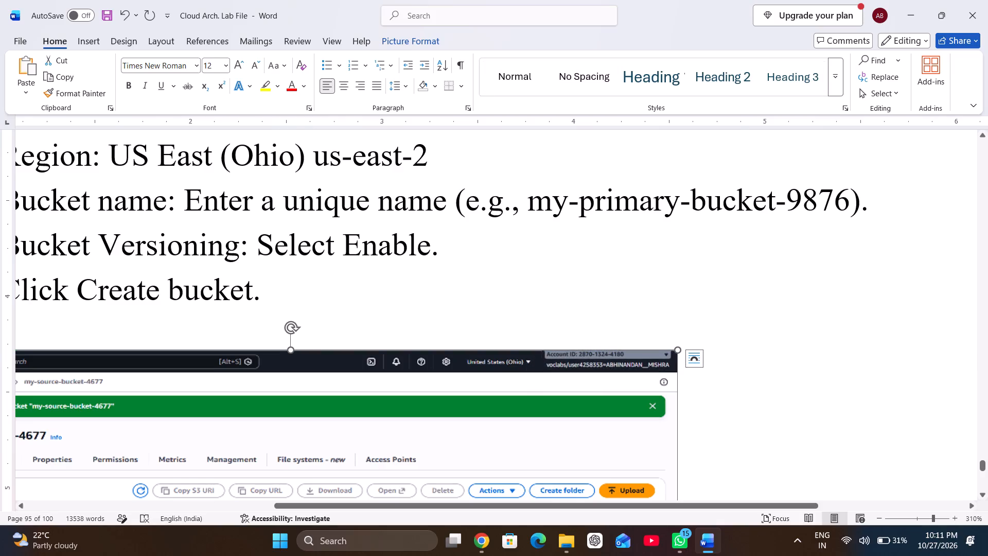
Delete the my-destination-bucket-4677 screenshot and the empty lines it leaves above the "Task 3: Enable Cross-Region Replication (CRR)" heading.
scroll(690, 428, down, 3)
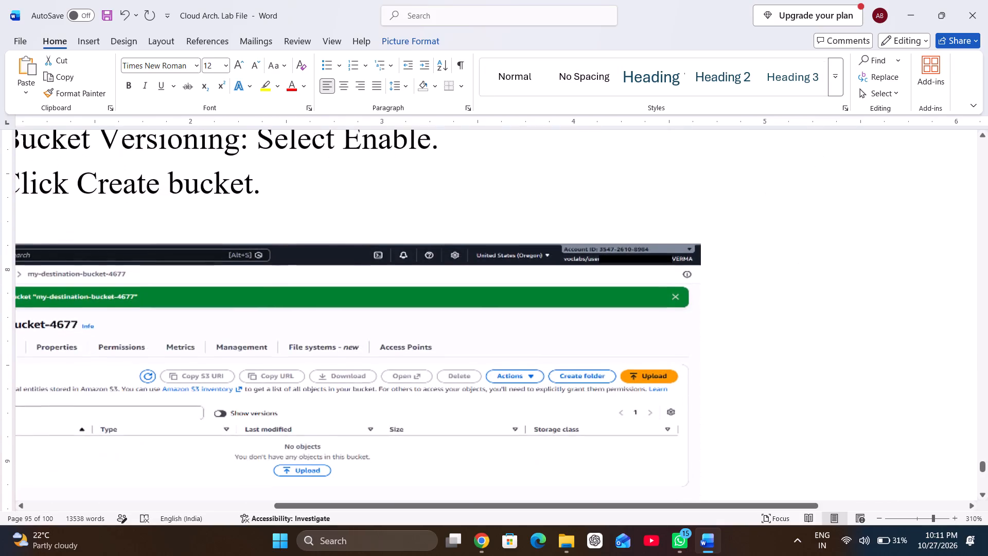
scroll(690, 428, down, 1)
click(603, 344)
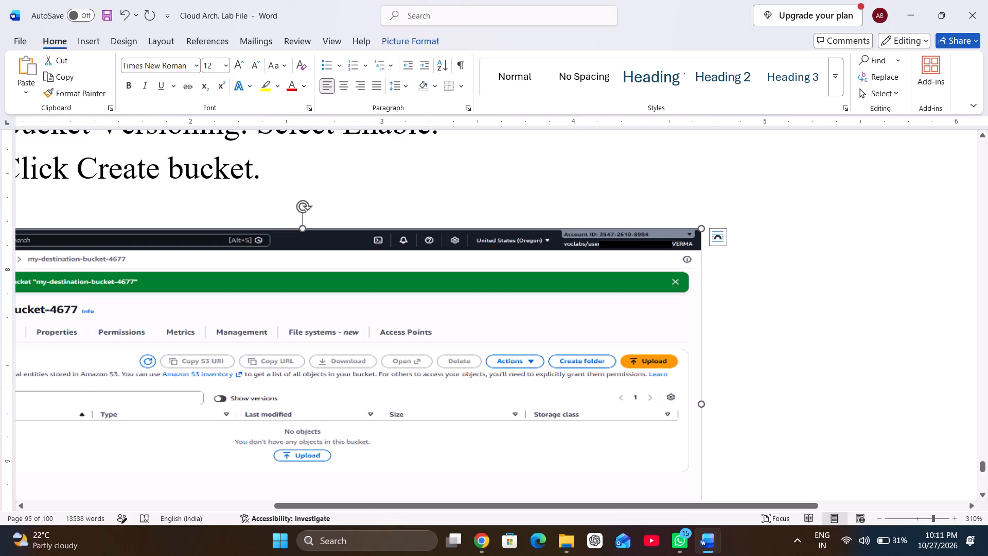
key(Delete)
key(BackSpace)
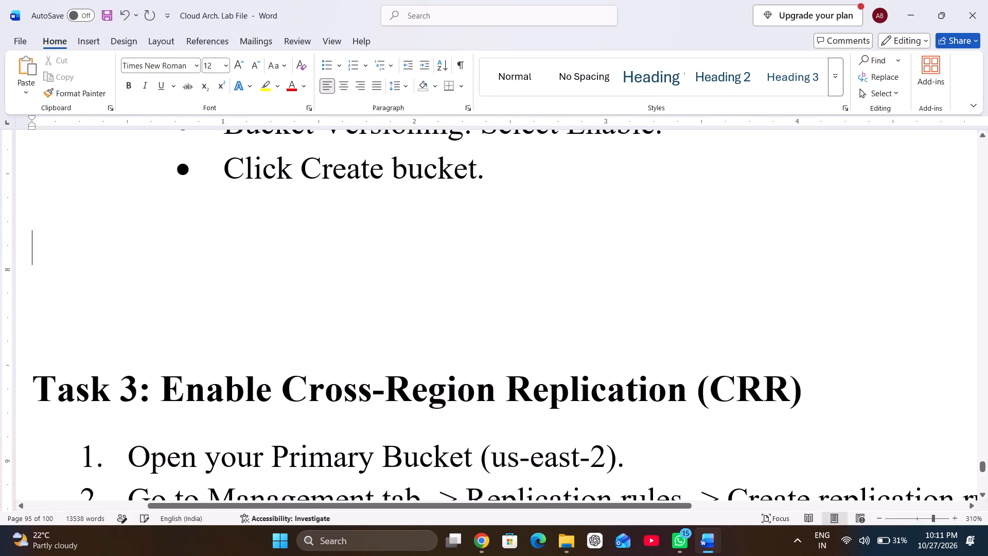
key(BackSpace)
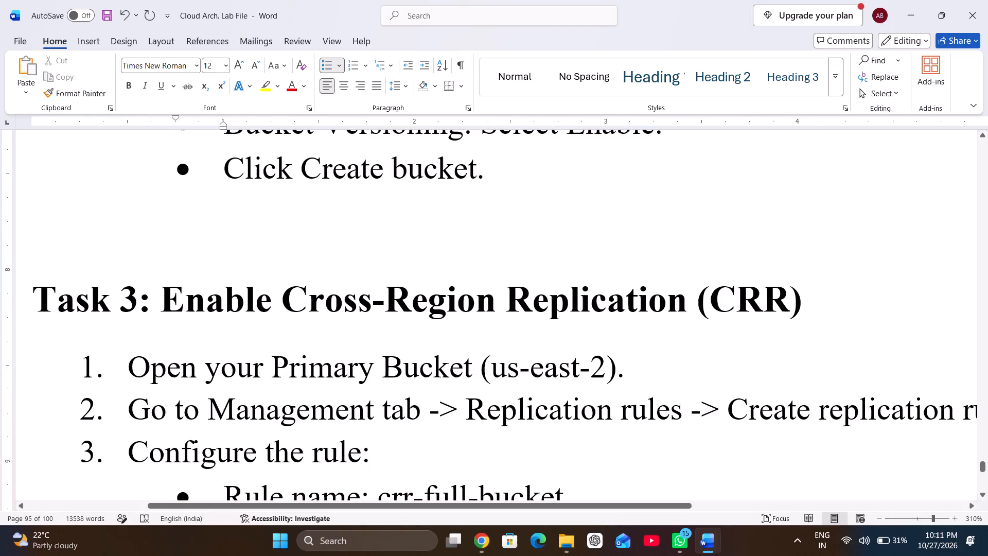
Paste the account label picture after the "verify the file replicated there." line in Task 3 and set its wrapping to In Front of Text.
scroll(615, 448, down, 2)
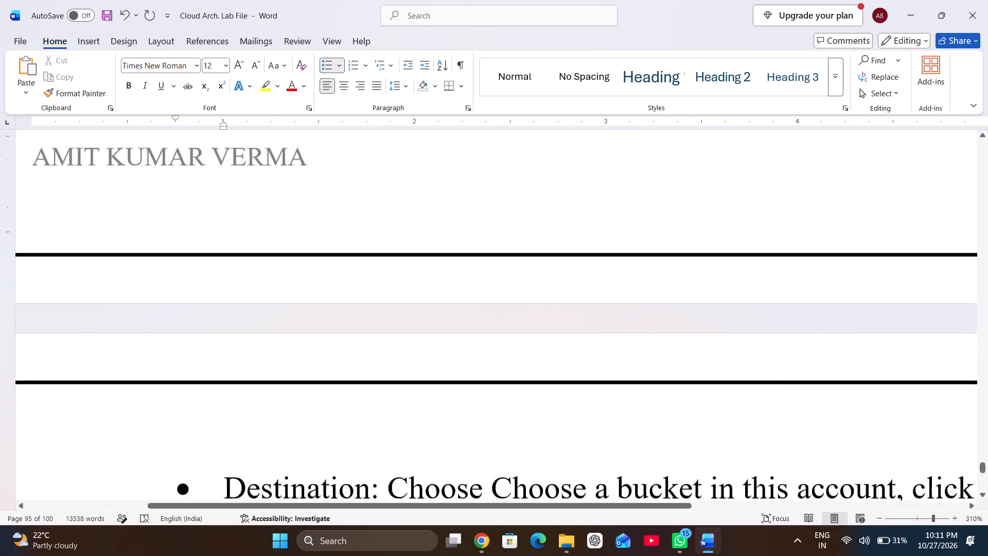
scroll(615, 448, down, 2)
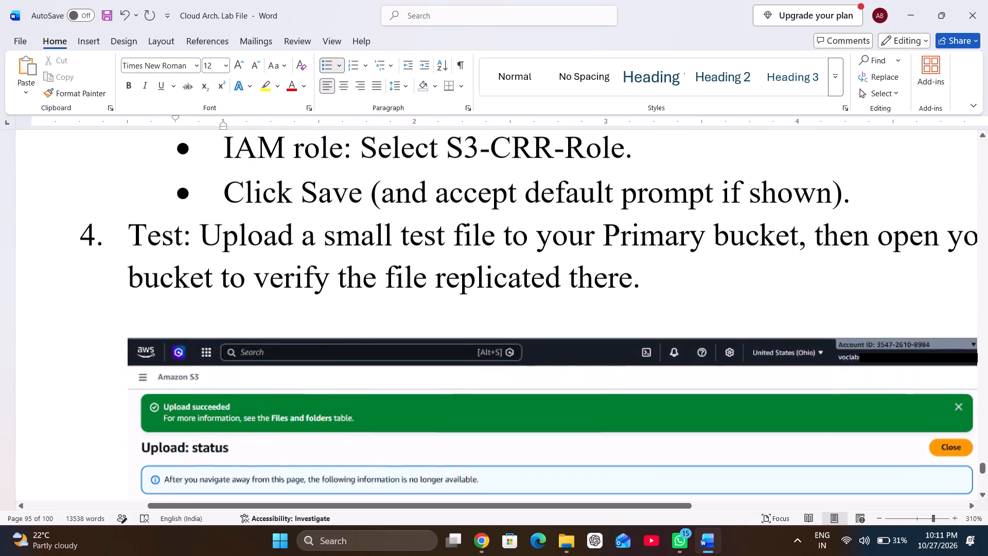
scroll(615, 448, left, 1)
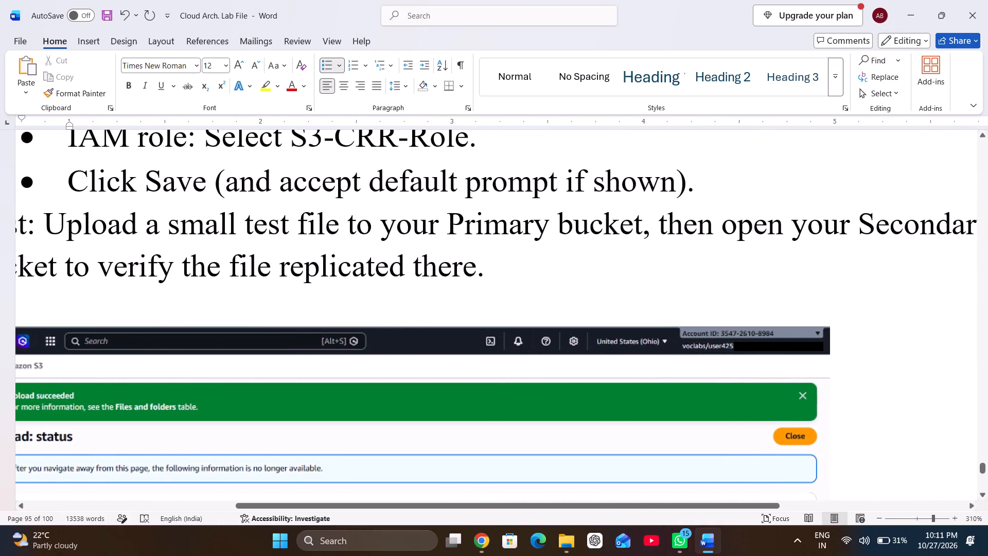
click(536, 281)
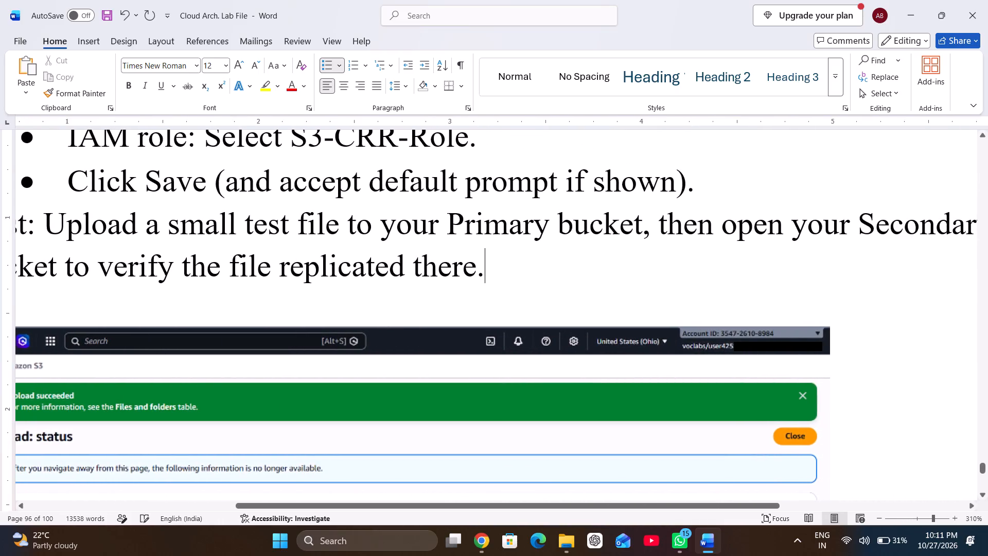
key(ctrl+v)
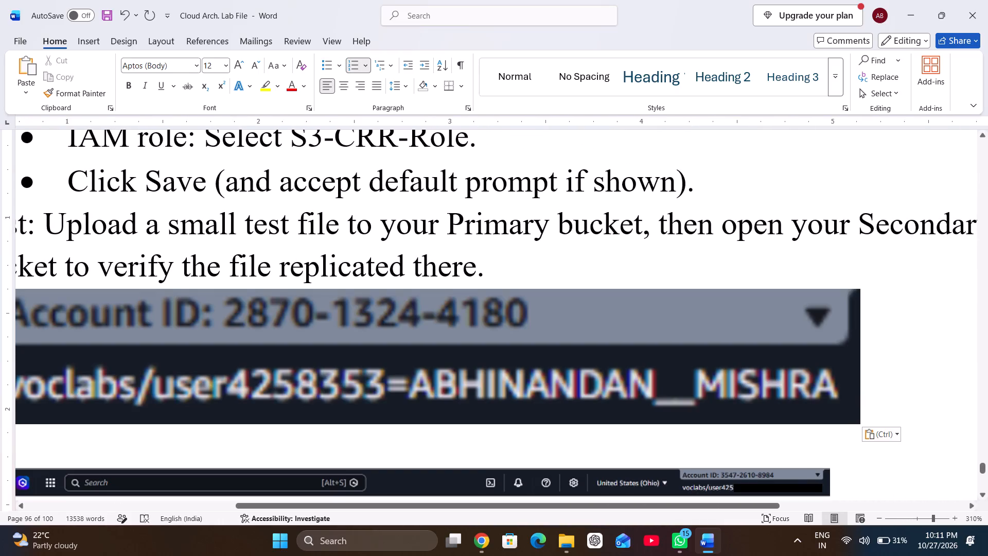
click(511, 390)
right_click(511, 390)
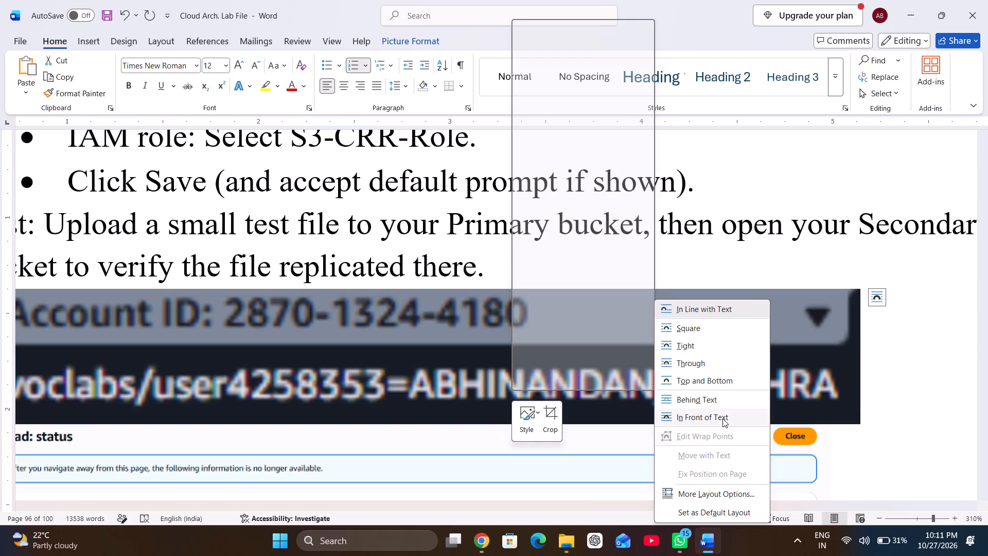
click(722, 419)
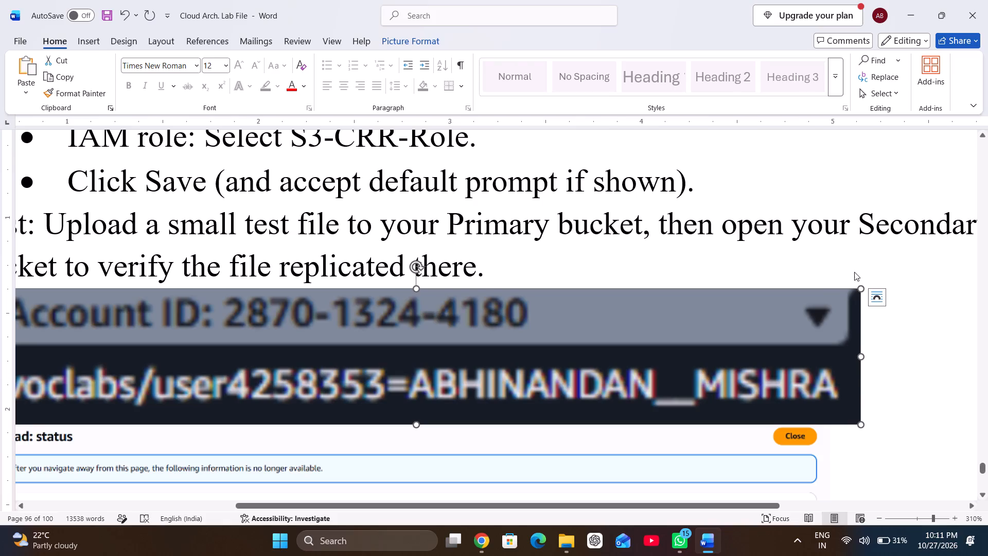
Shrink, narrow and flatten the floating label picture to cover the account area beside "United States (Ohio)" in the "Upload: status" screenshot header.
drag(860, 286, 733, 337)
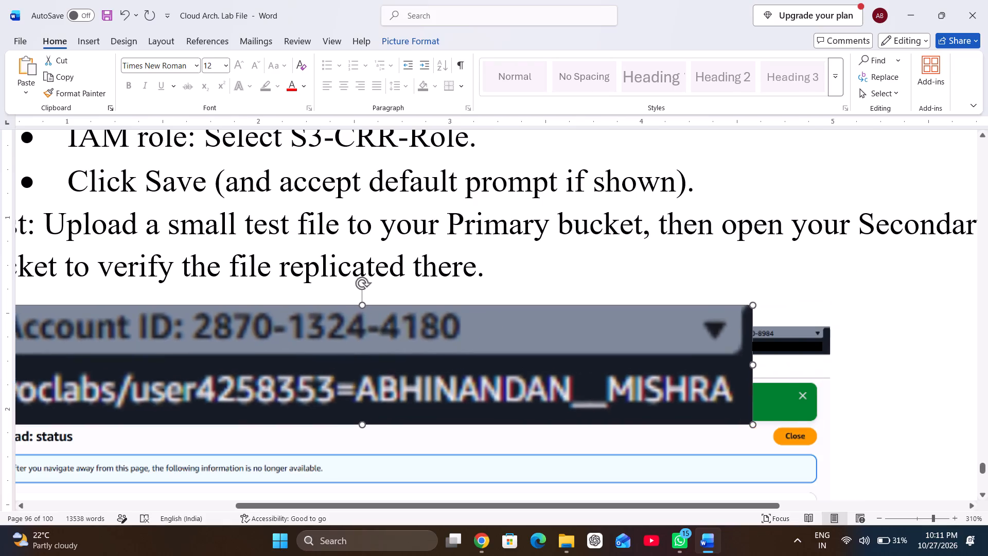
drag(733, 337, 285, 382)
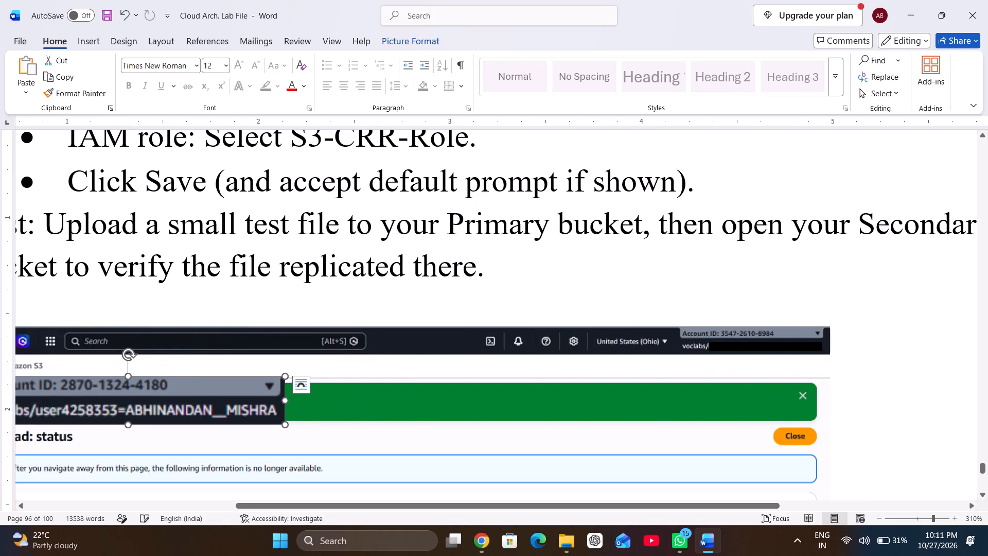
drag(213, 409, 779, 383)
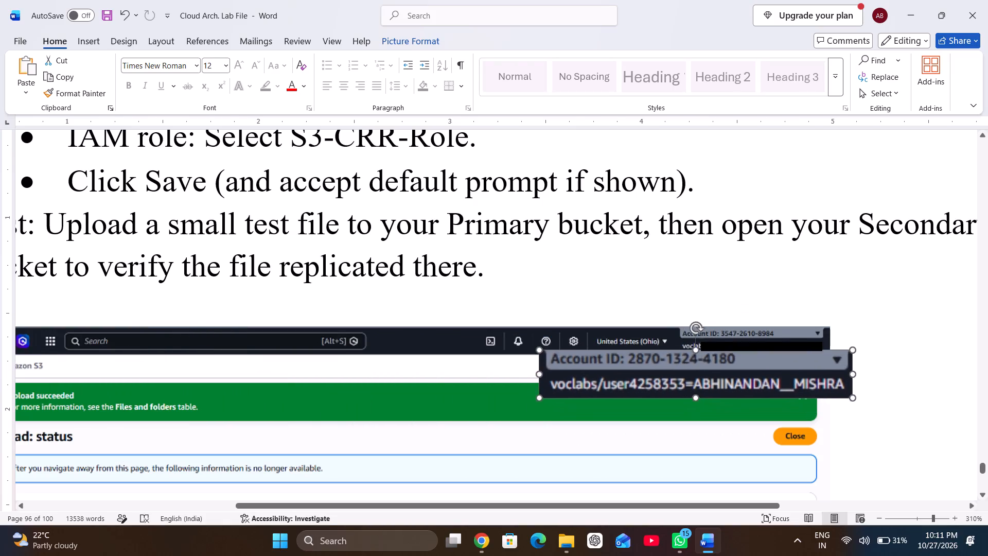
drag(779, 383, 755, 361)
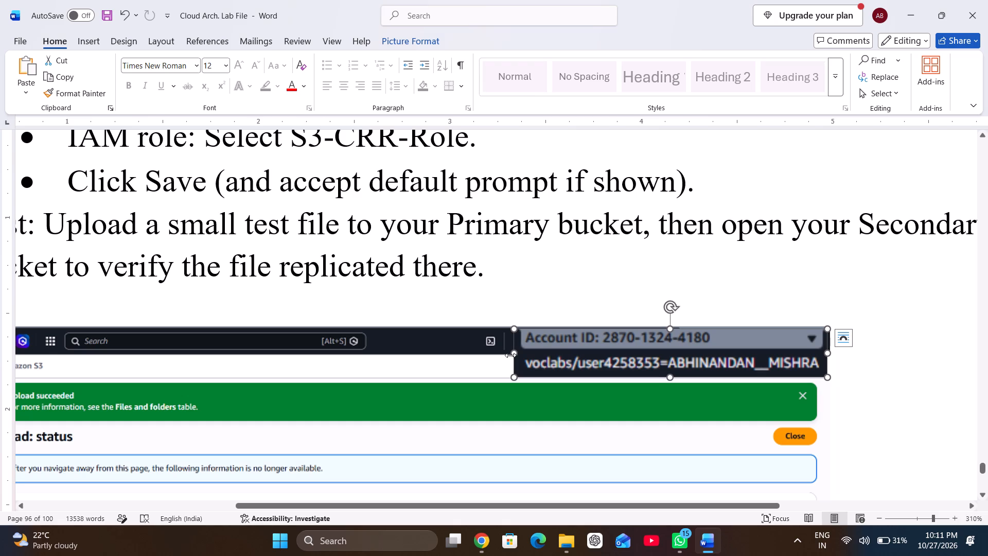
drag(513, 354, 670, 333)
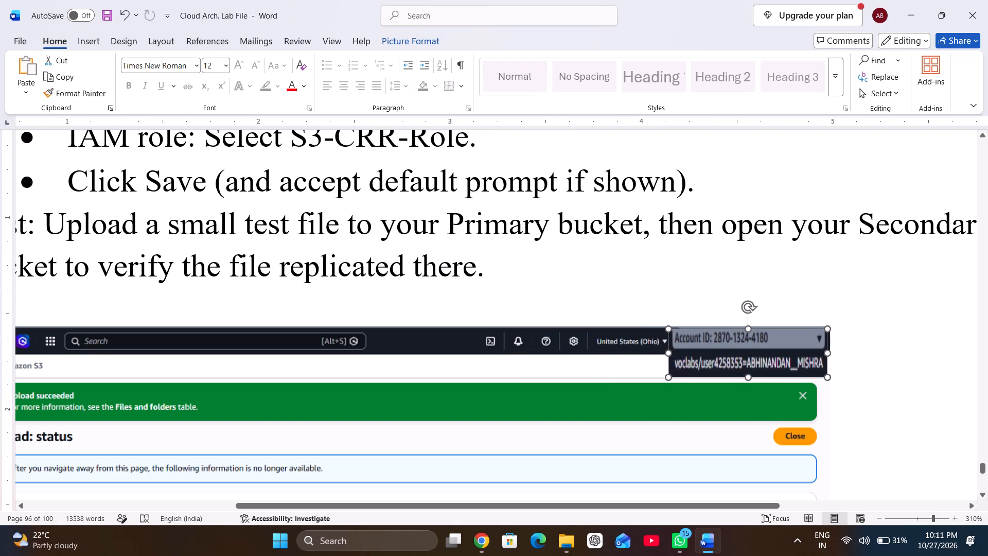
drag(670, 333, 679, 334)
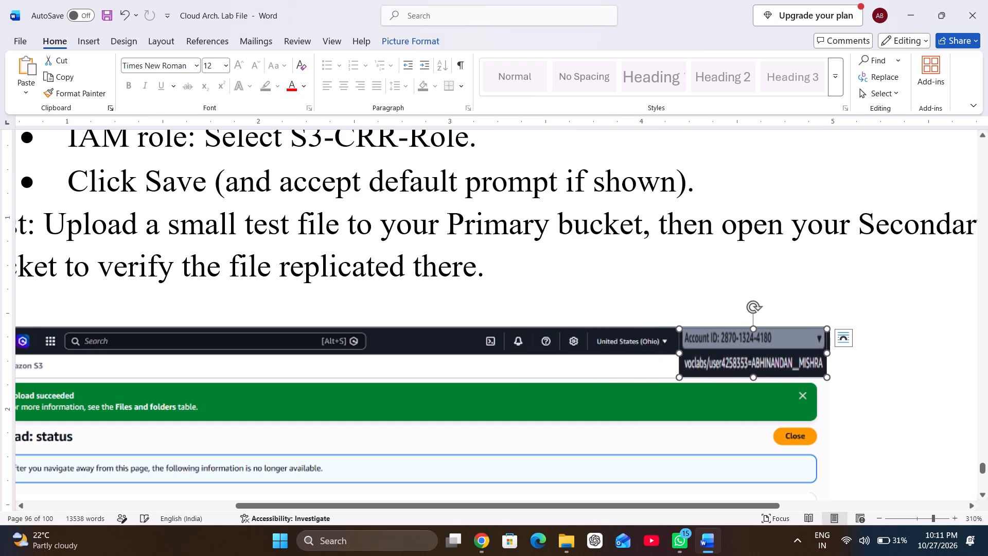
drag(754, 379, 753, 363)
drag(753, 363, 752, 350)
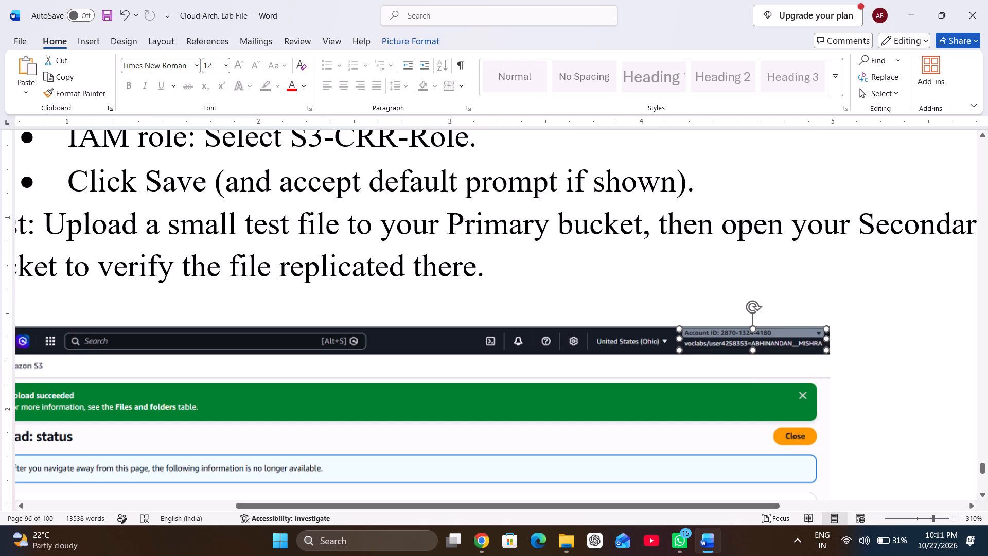
drag(752, 350, 752, 352)
click(692, 415)
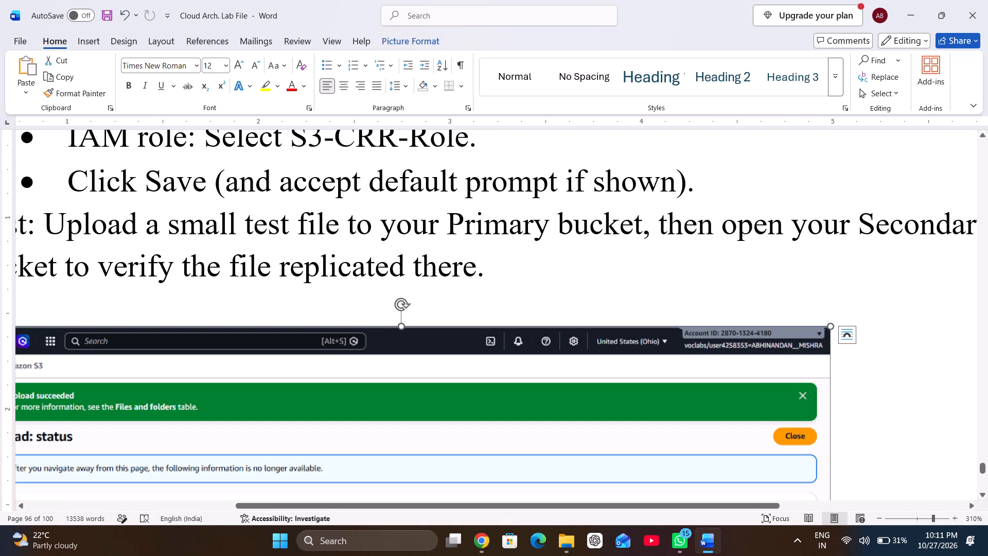
click(741, 342)
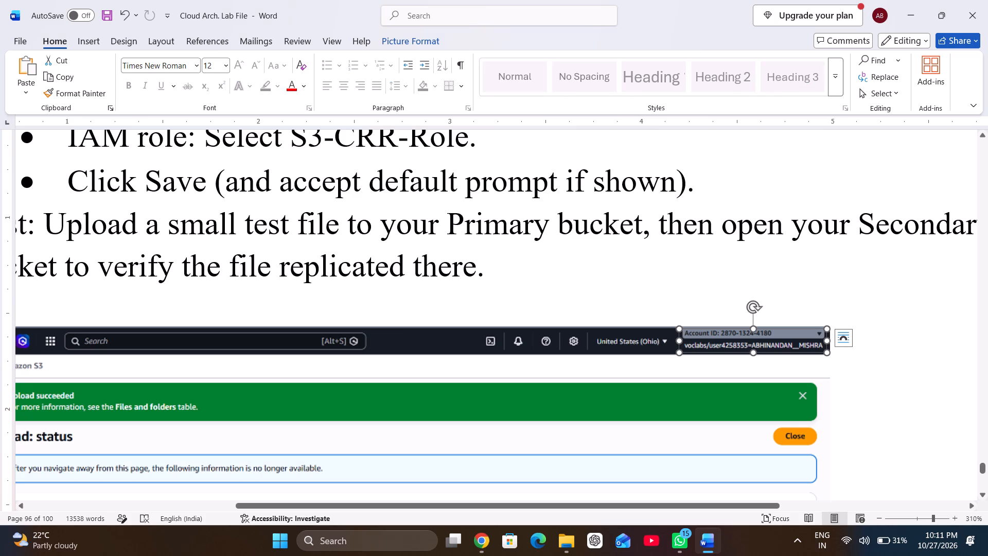
click(741, 342)
click(717, 415)
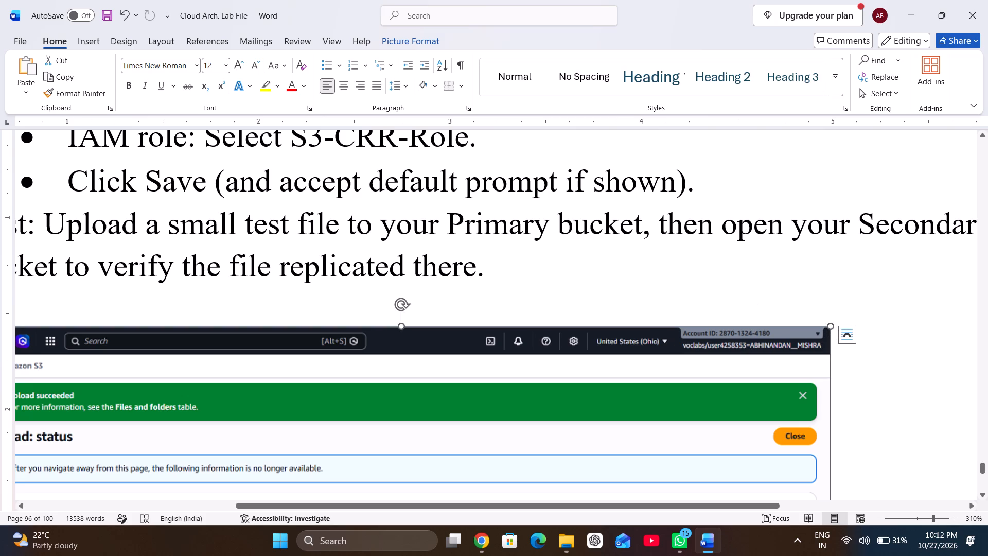
Paste the account label picture directly after the EC2 Instances screenshot and set its wrapping to In Front of Text.
scroll(755, 470, down, 3)
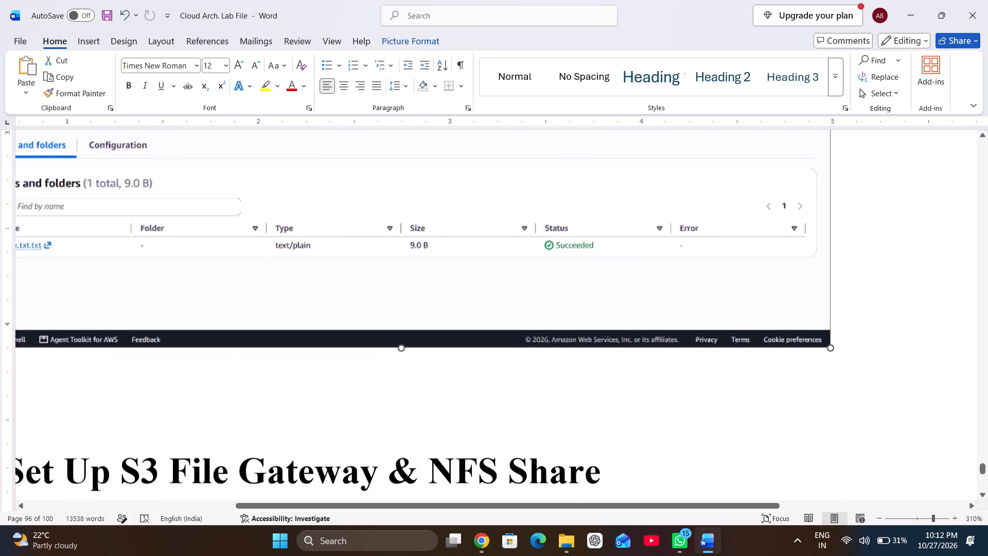
scroll(755, 470, down, 2)
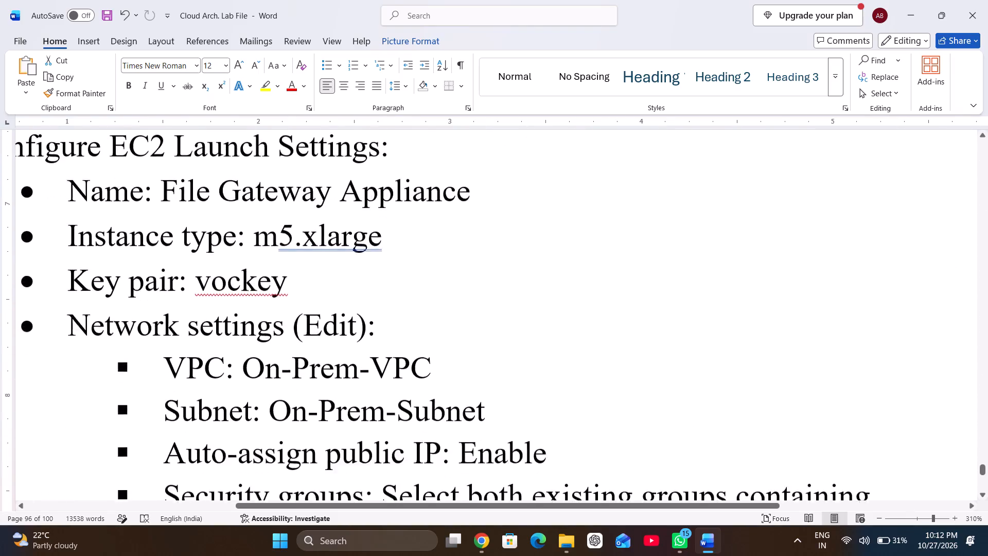
scroll(755, 470, down, 1)
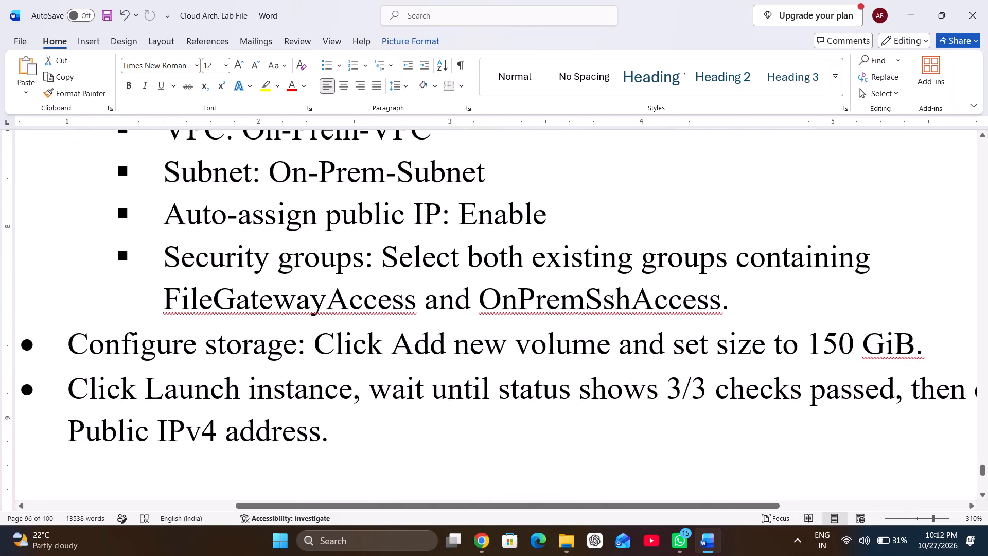
scroll(755, 470, down, 1)
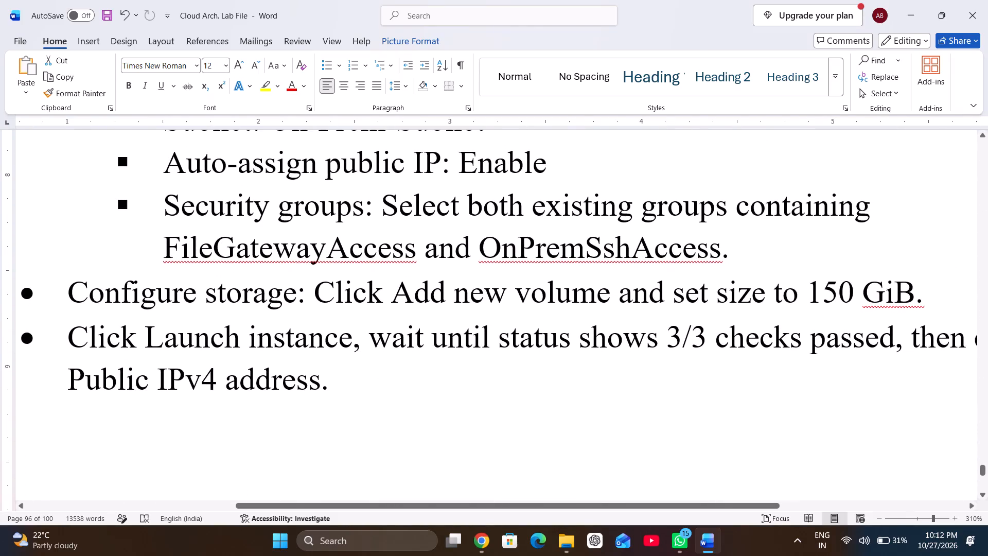
scroll(755, 470, down, 1)
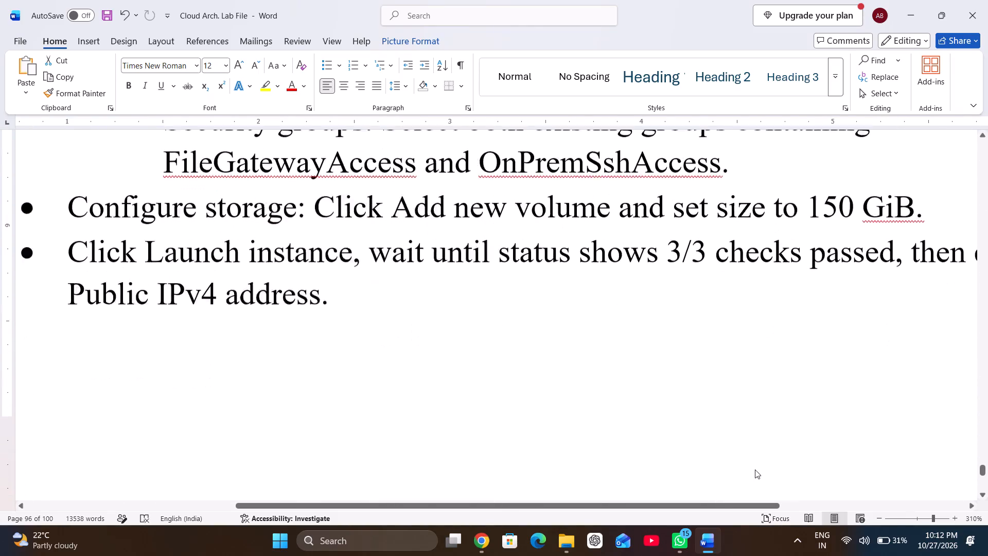
scroll(755, 470, down, 2)
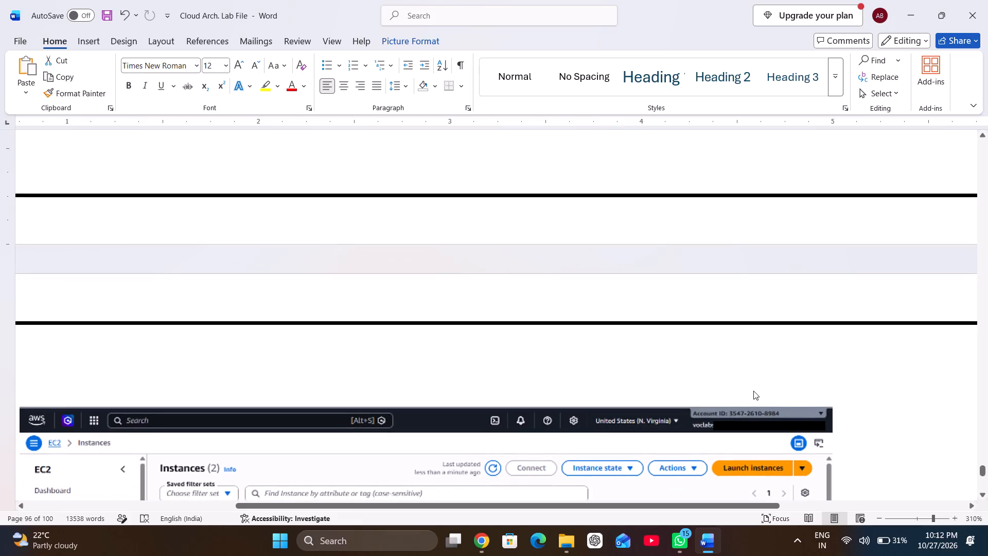
click(752, 392)
key(ctrl+v)
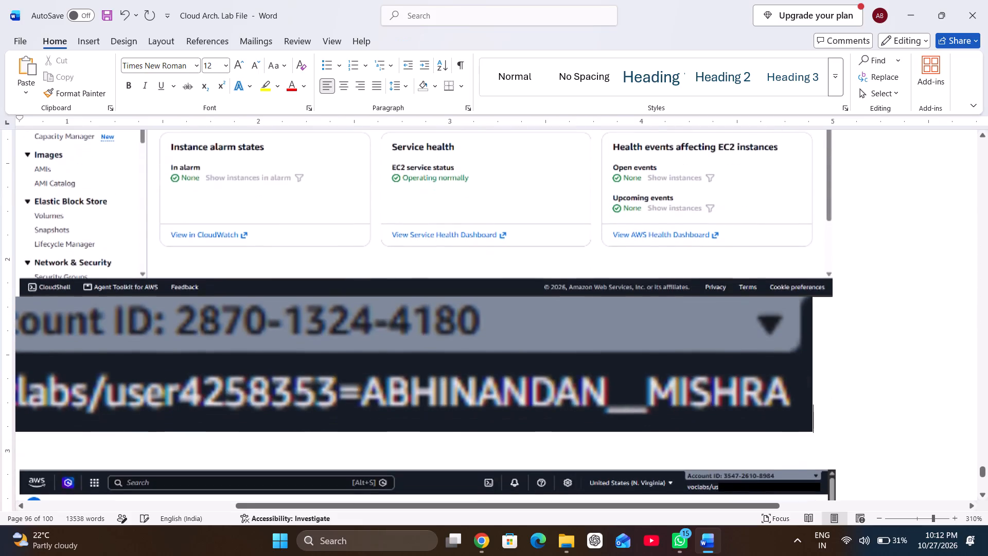
click(672, 359)
right_click(672, 359)
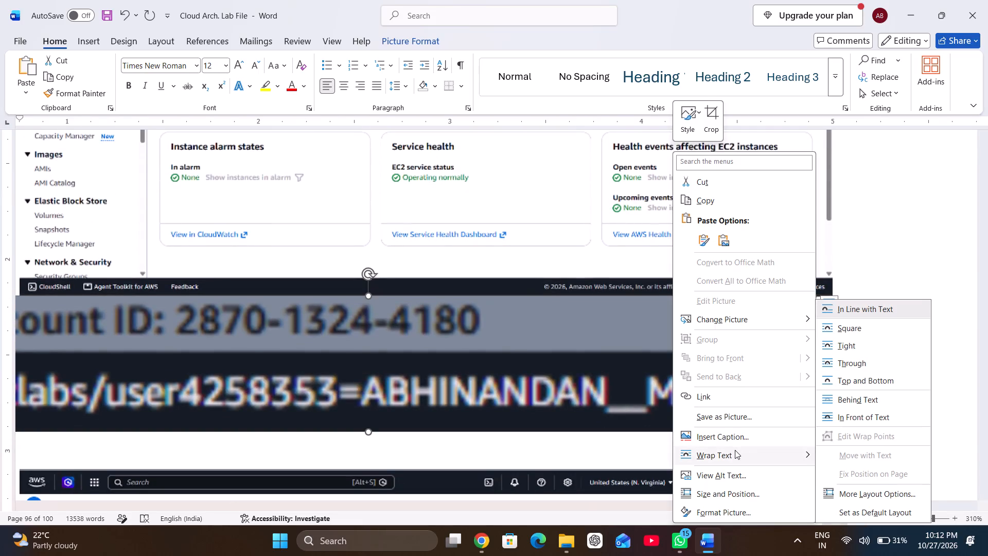
click(843, 418)
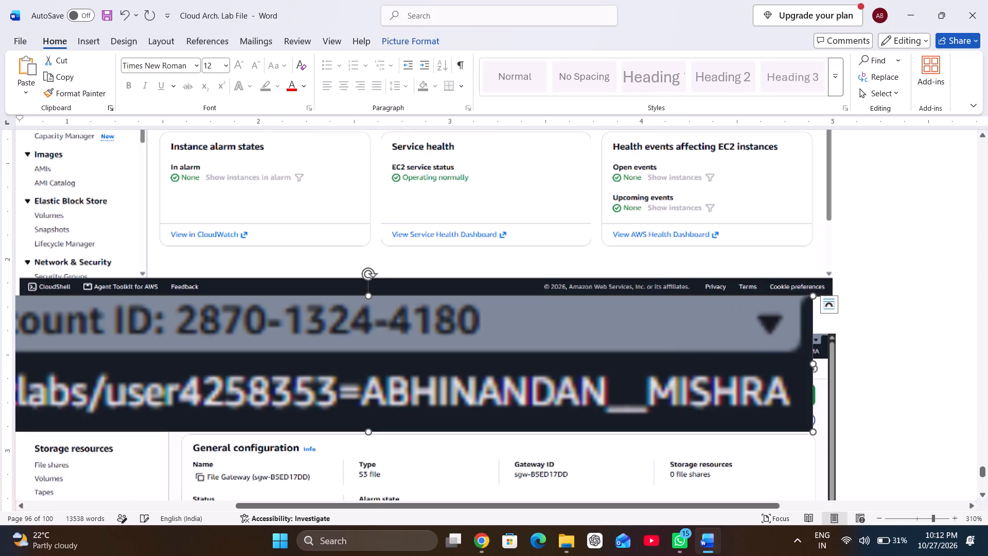
Shrink the floating label picture and place it over the account area beside "United States (N. Virginia)" in the EC2 Instances screenshot header.
drag(813, 298, 474, 400)
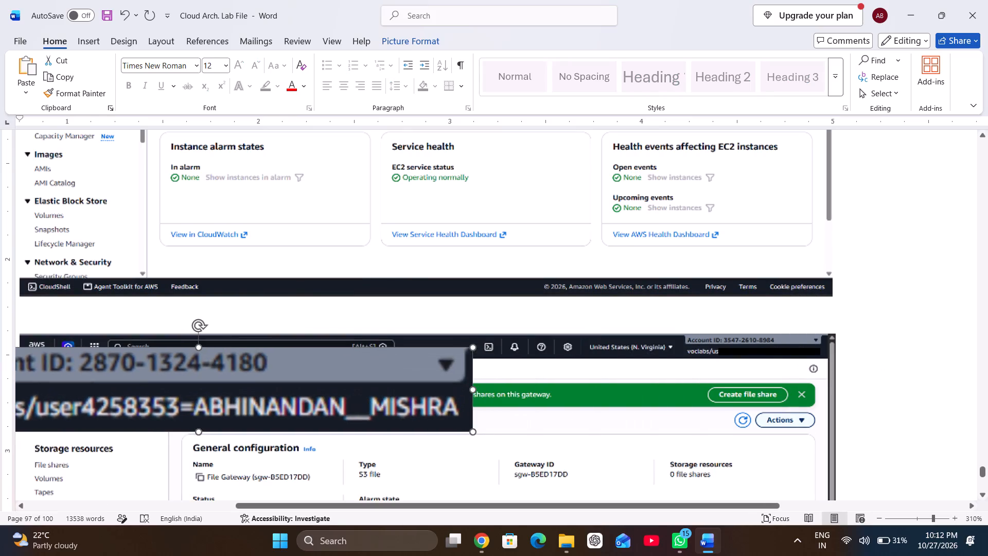
drag(367, 399, 667, 205)
scroll(667, 205, up, 1)
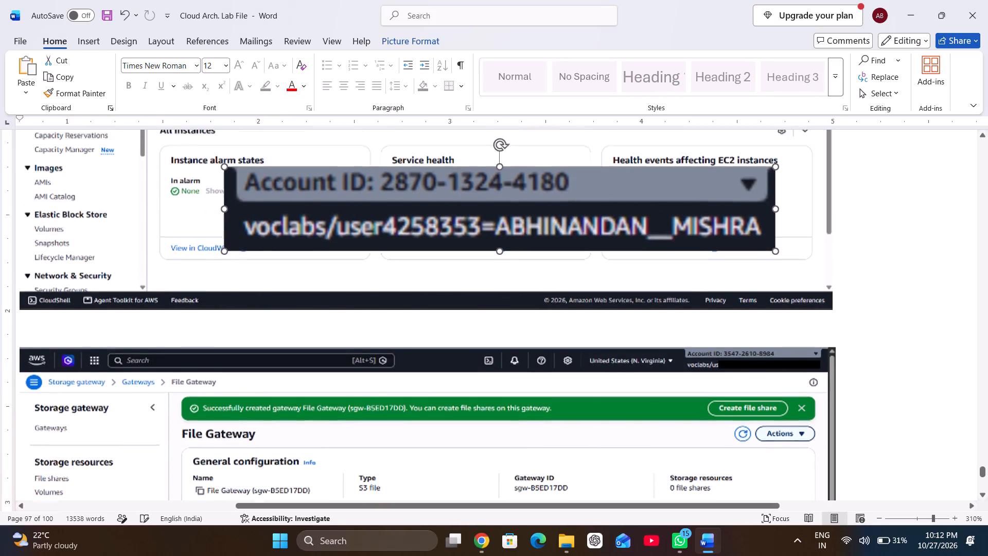
scroll(667, 205, up, 1)
drag(615, 441, 682, 236)
scroll(682, 236, up, 1)
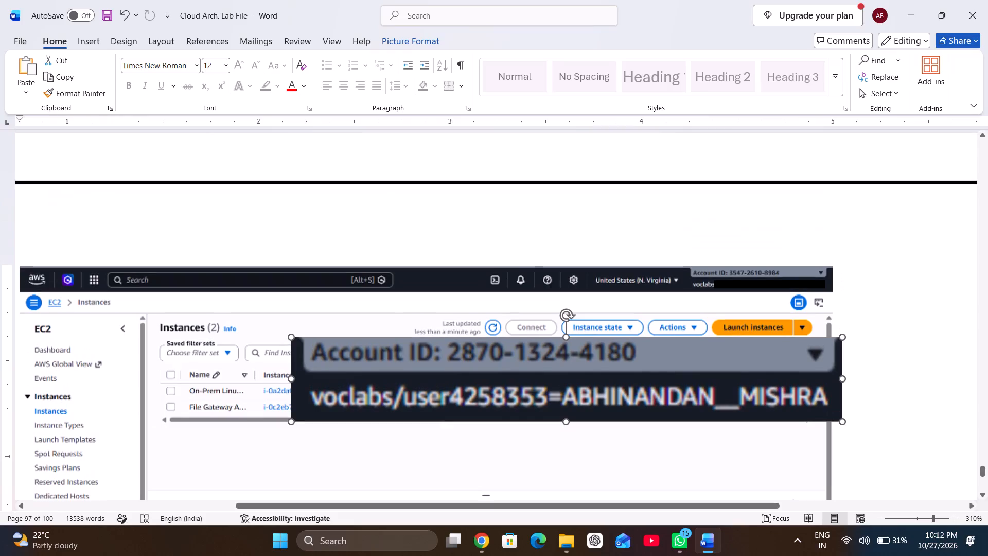
drag(623, 384, 627, 315)
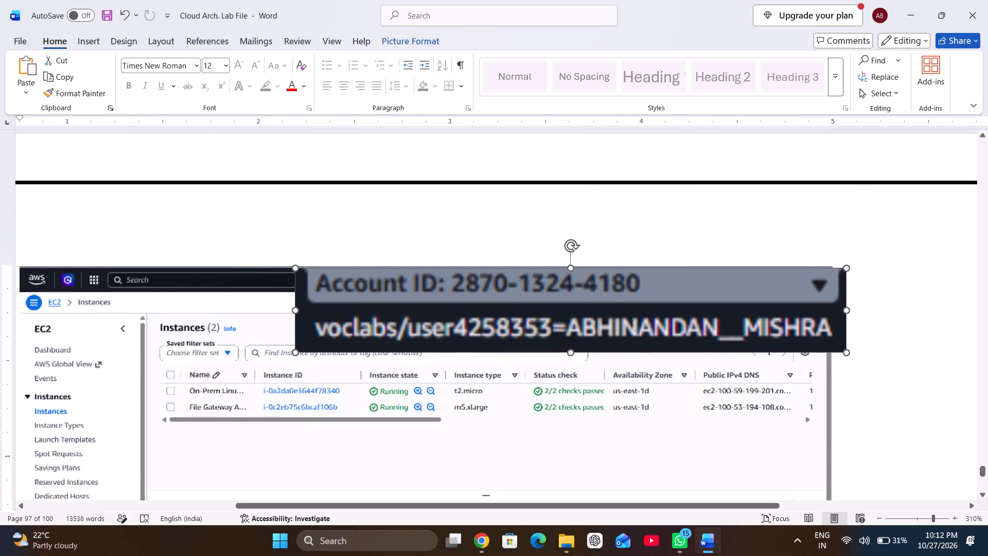
drag(627, 315, 626, 314)
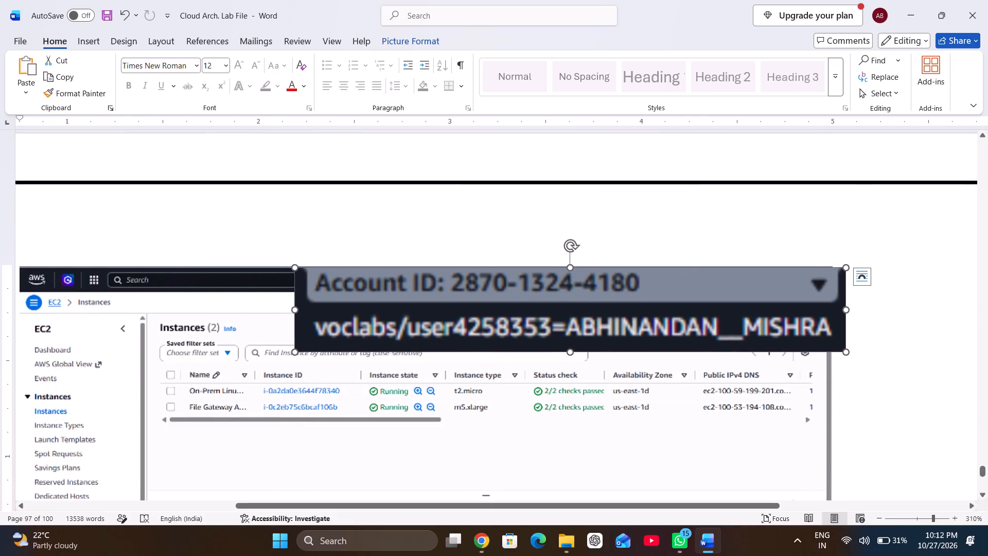
drag(294, 351, 679, 286)
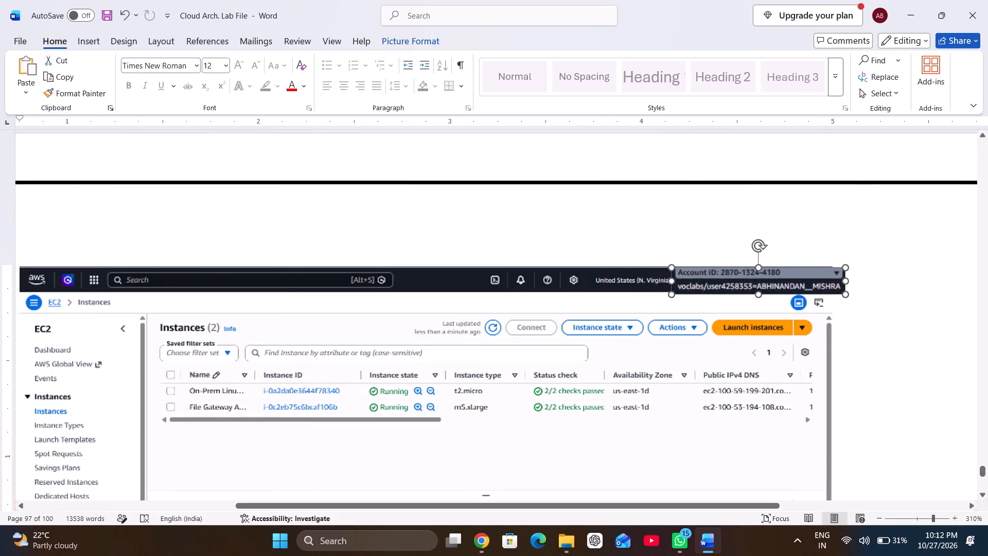
drag(679, 286, 741, 285)
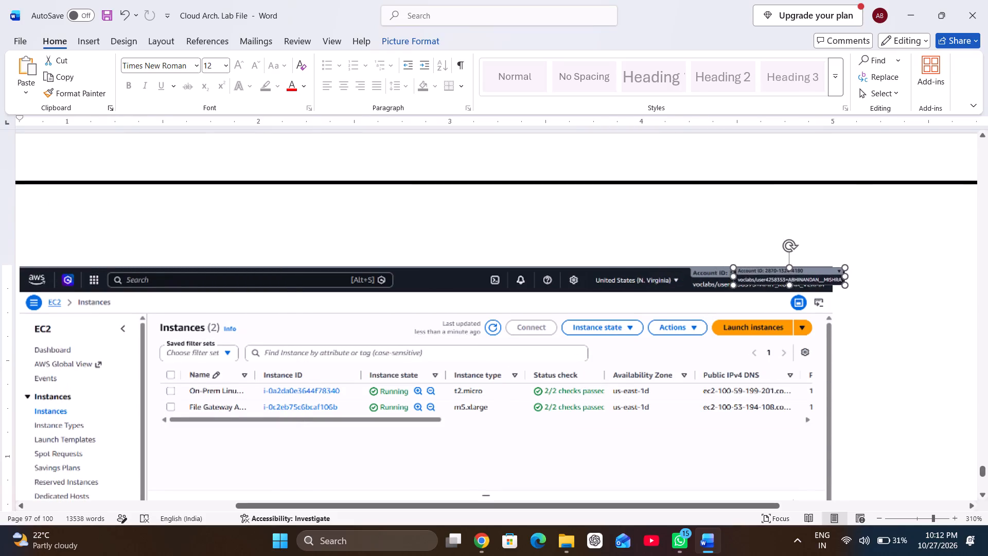
drag(741, 285, 707, 288)
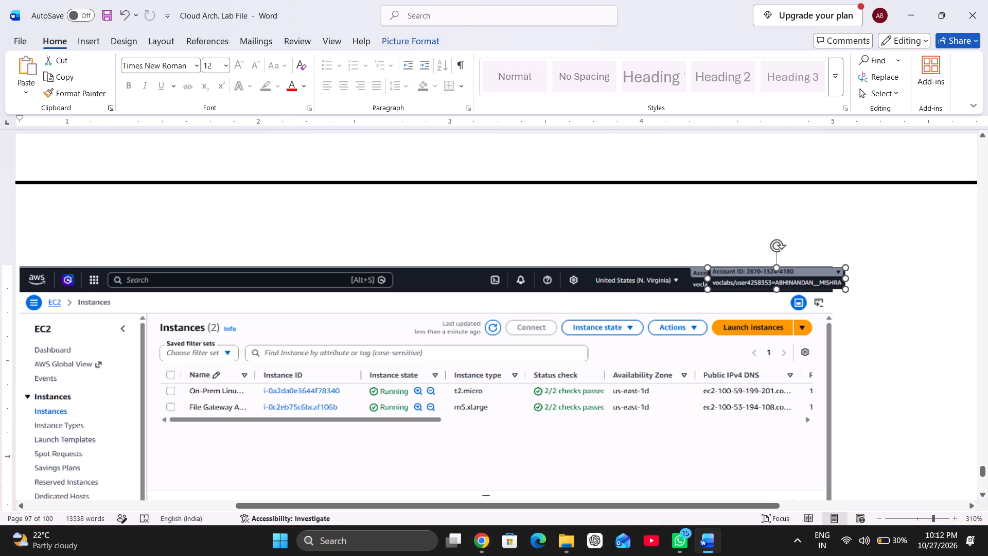
drag(788, 274, 779, 276)
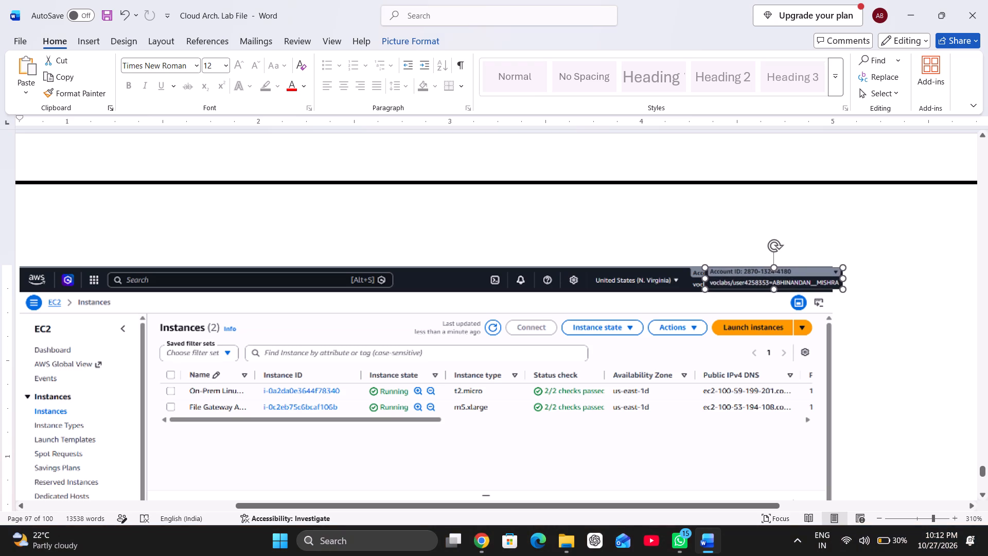
drag(779, 276, 765, 275)
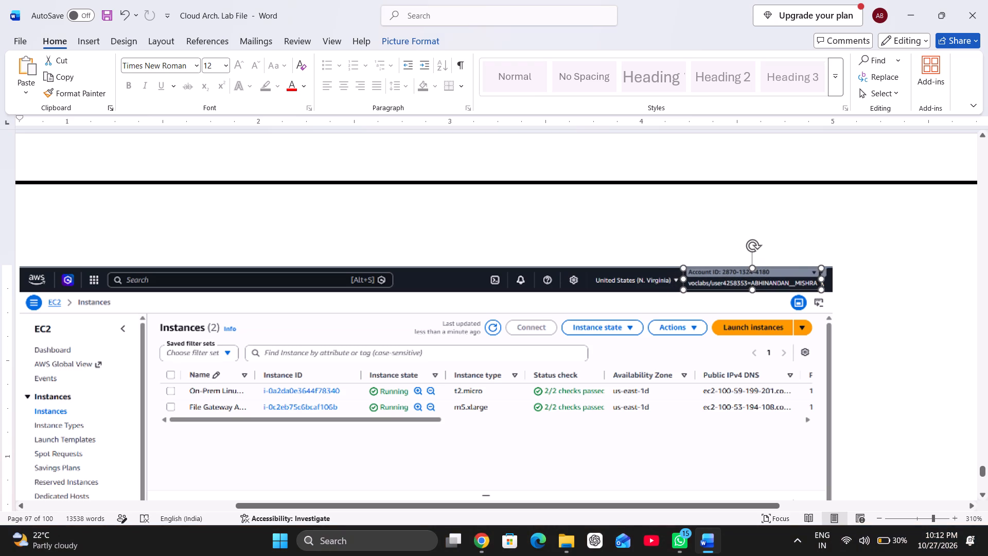
drag(765, 275, 769, 275)
click(719, 338)
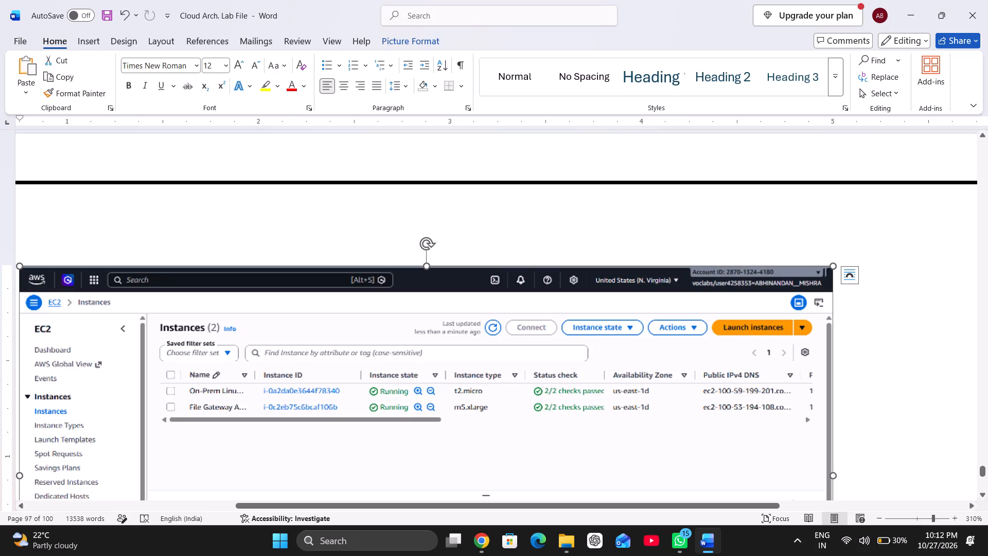
Widen the floating label slightly toward the outer edge of the EC2 Instances screenshot header.
click(782, 280)
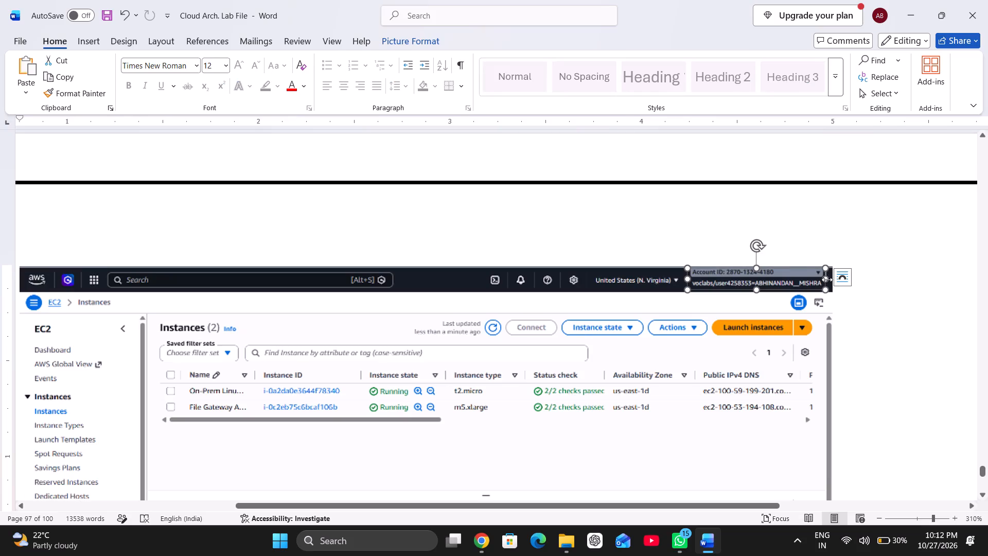
click(827, 280)
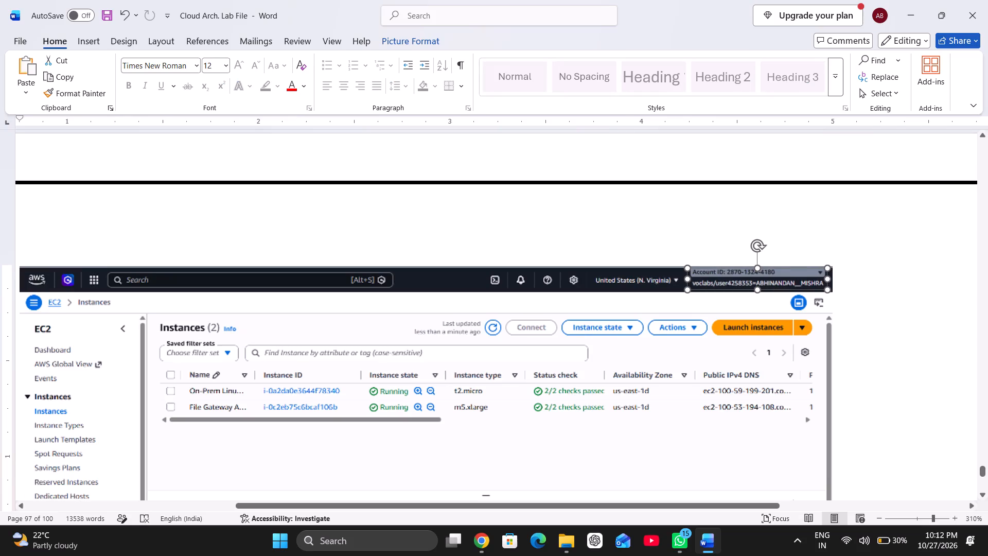
click(859, 341)
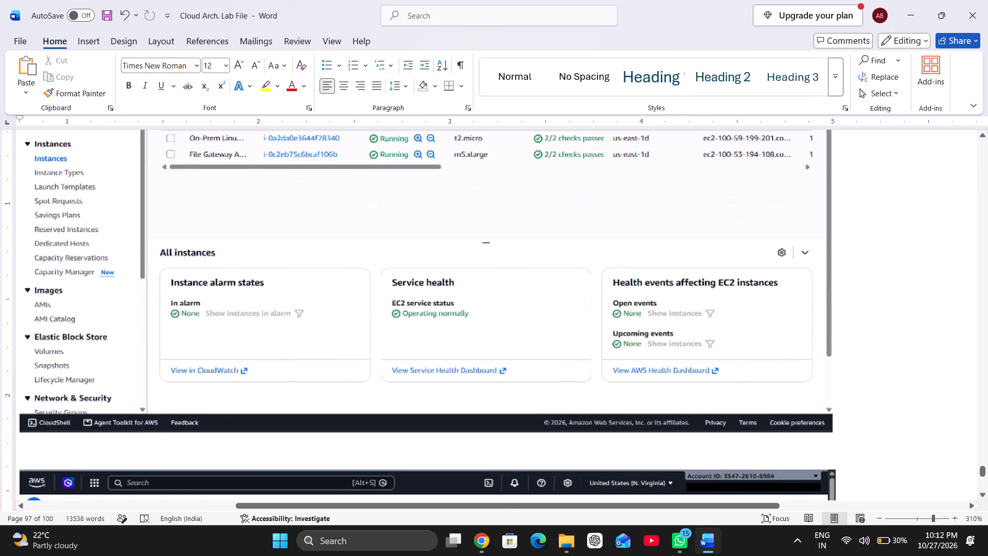
scroll(859, 341, up, 1)
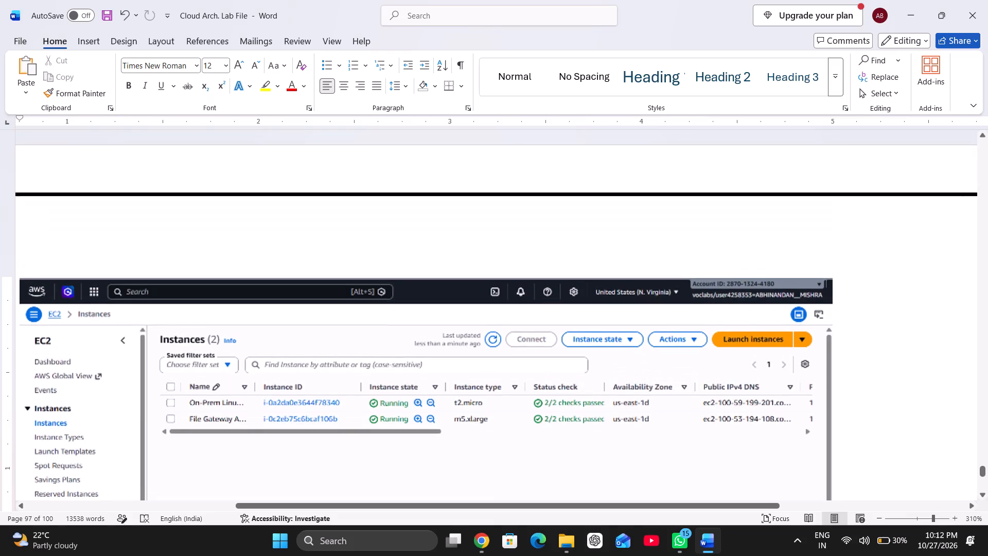
click(769, 291)
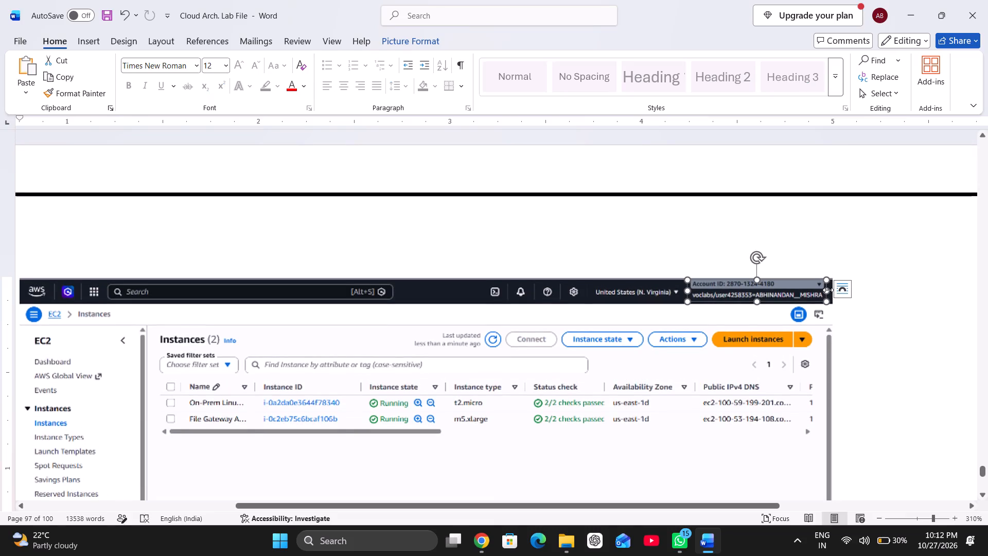
click(828, 290)
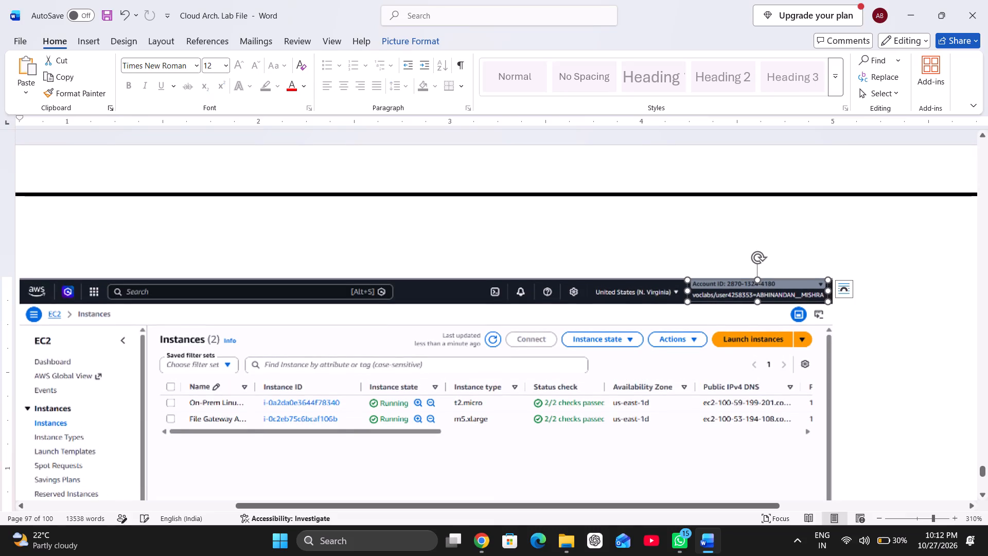
click(884, 383)
Paste the account label picture between the EC2 Instances and File Gateway screenshots and set its wrapping to In Front of Text.
scroll(884, 383, up, 1)
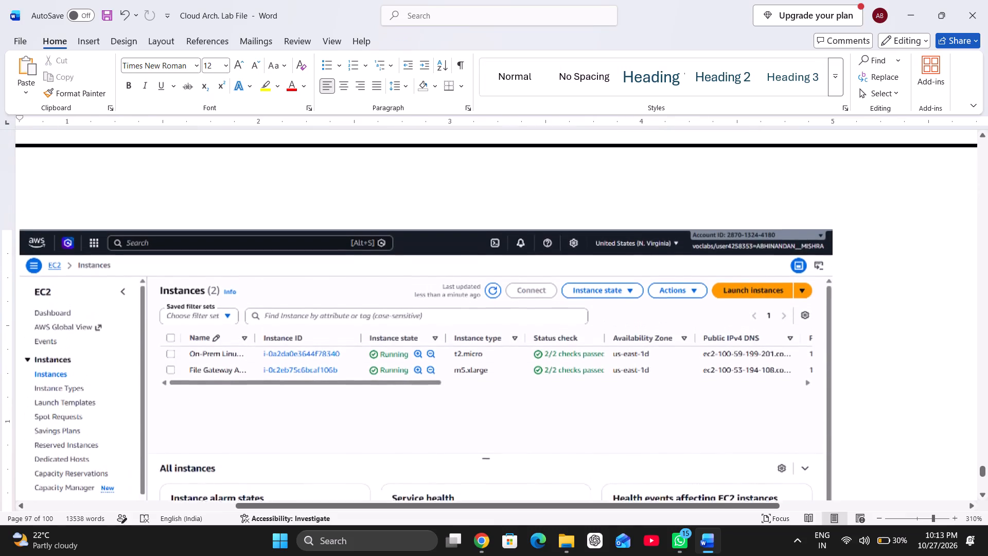
scroll(884, 383, up, 1)
scroll(884, 383, down, 1)
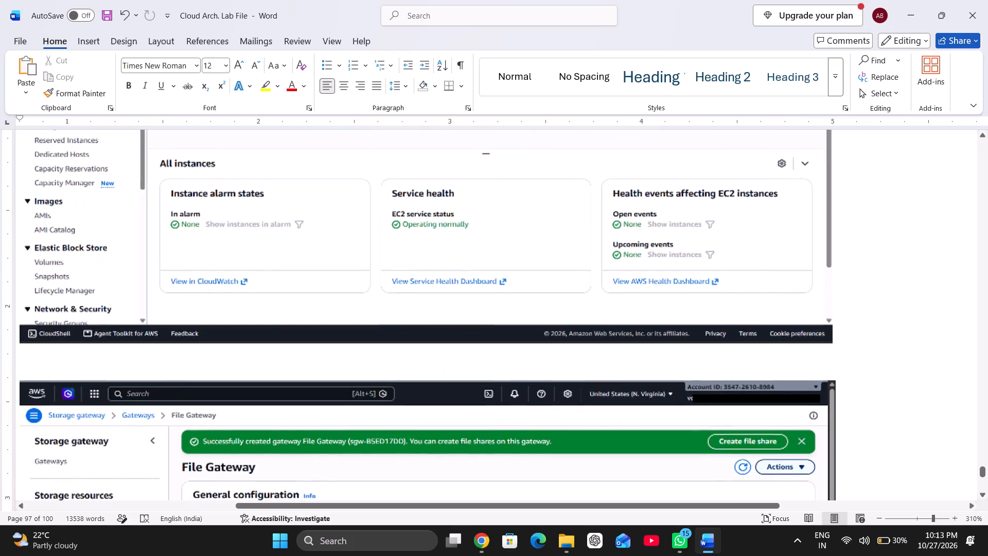
click(850, 362)
key(ctrl+v)
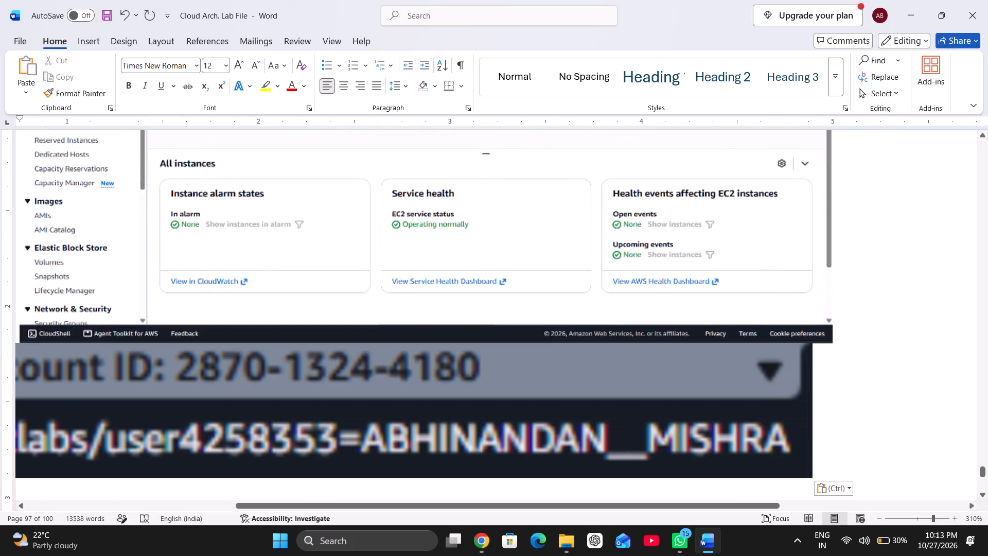
click(686, 377)
right_click(726, 387)
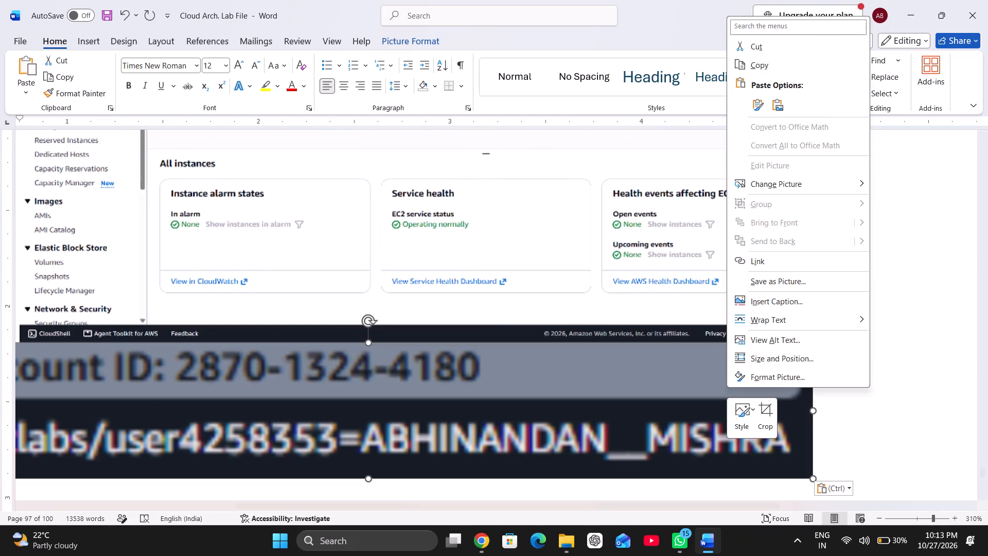
click(726, 387)
click(726, 387)
right_click(726, 387)
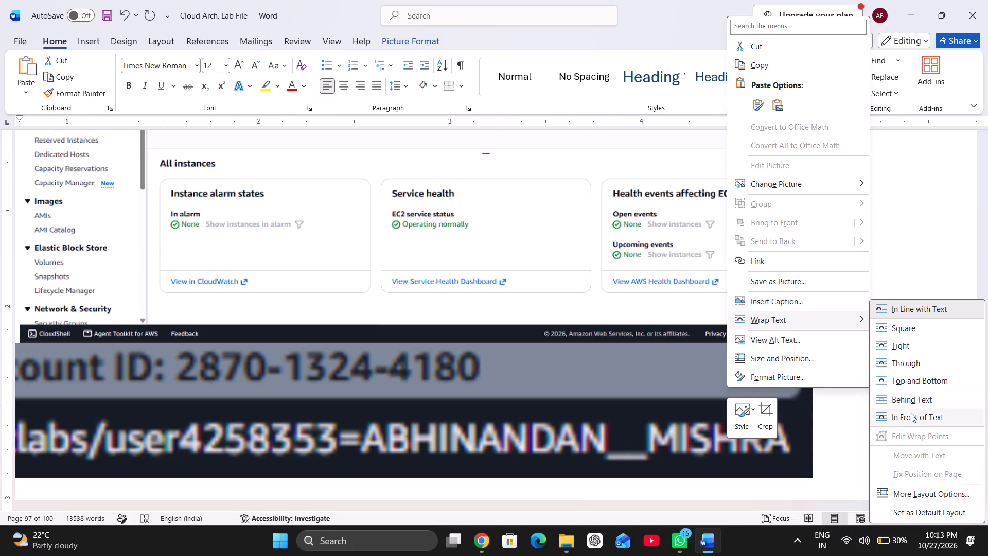
click(911, 413)
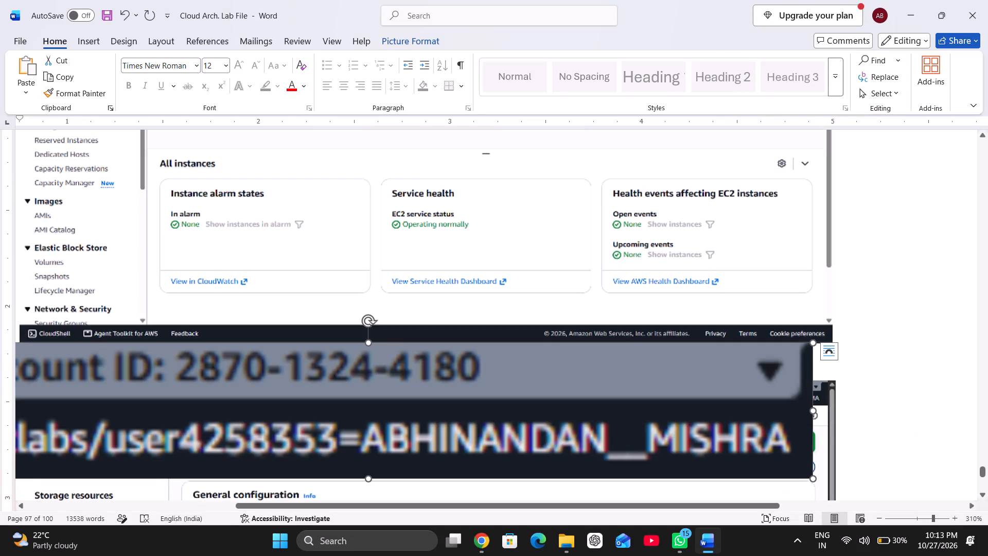
Shrink the floating label picture and place it over the account details in the File Gateway screenshot header.
drag(814, 342, 655, 412)
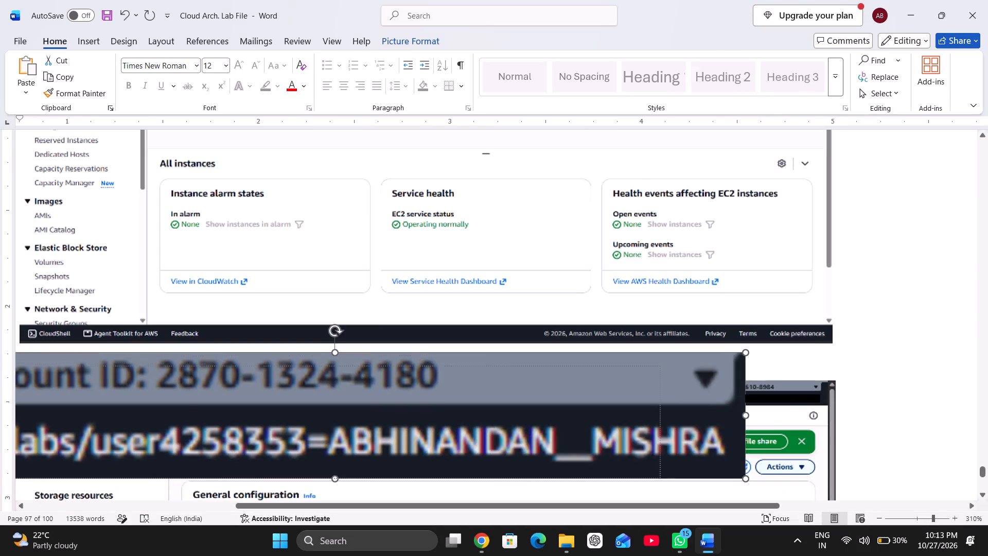
drag(655, 412, 454, 410)
drag(302, 451, 424, 437)
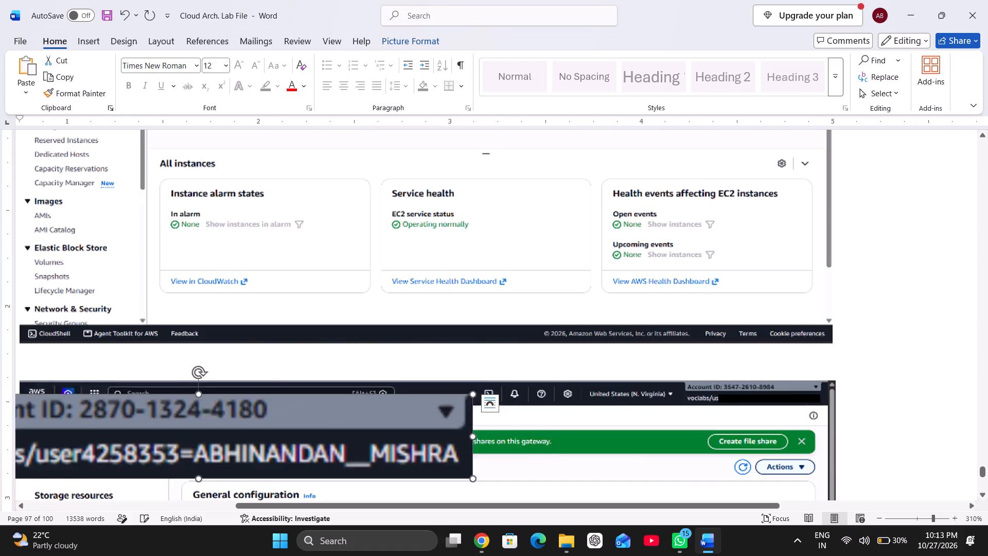
drag(424, 437, 677, 456)
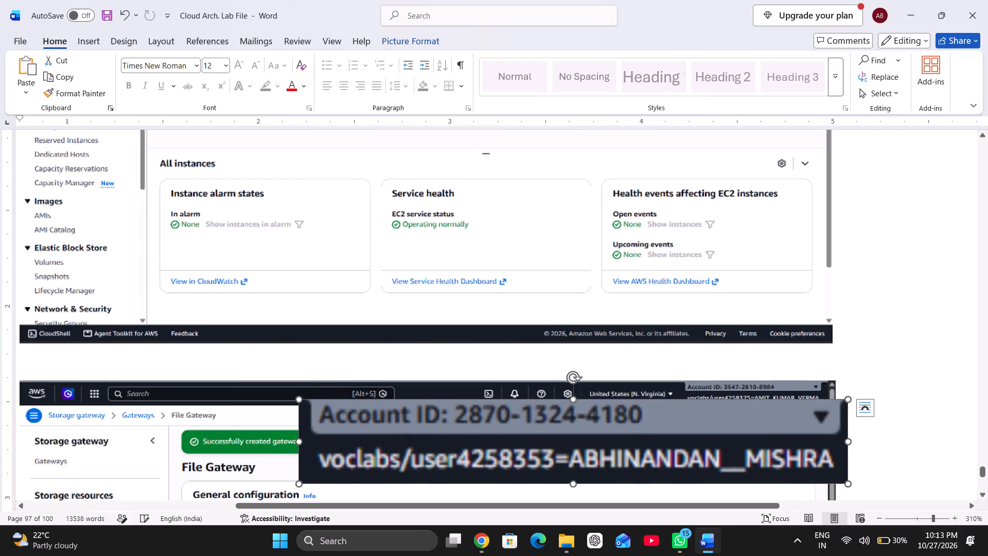
drag(300, 486, 365, 462)
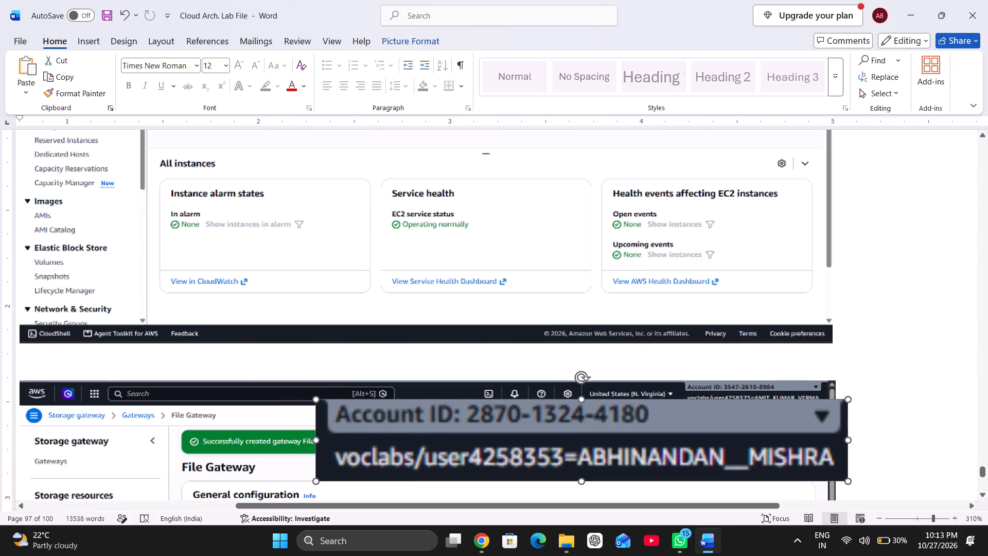
drag(365, 462, 684, 421)
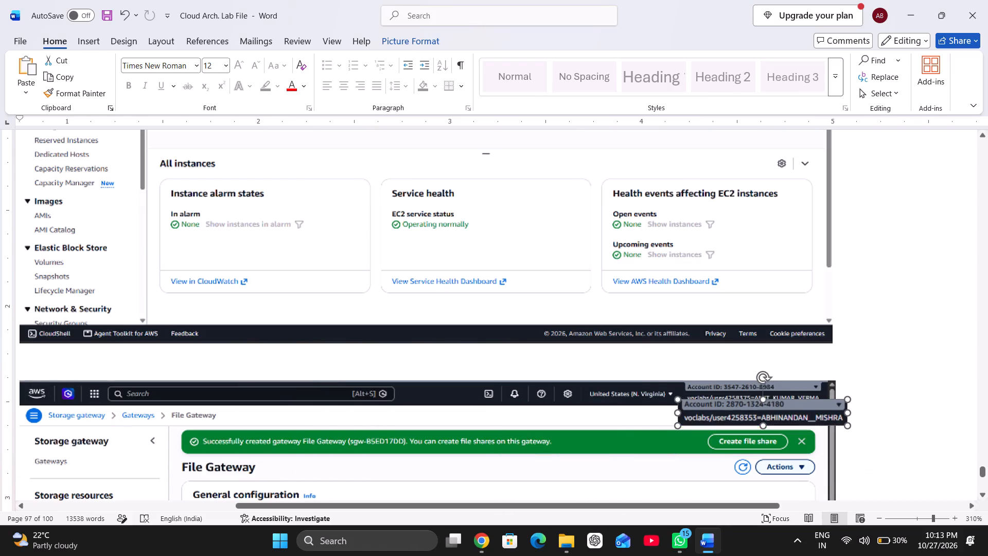
drag(684, 421, 694, 421)
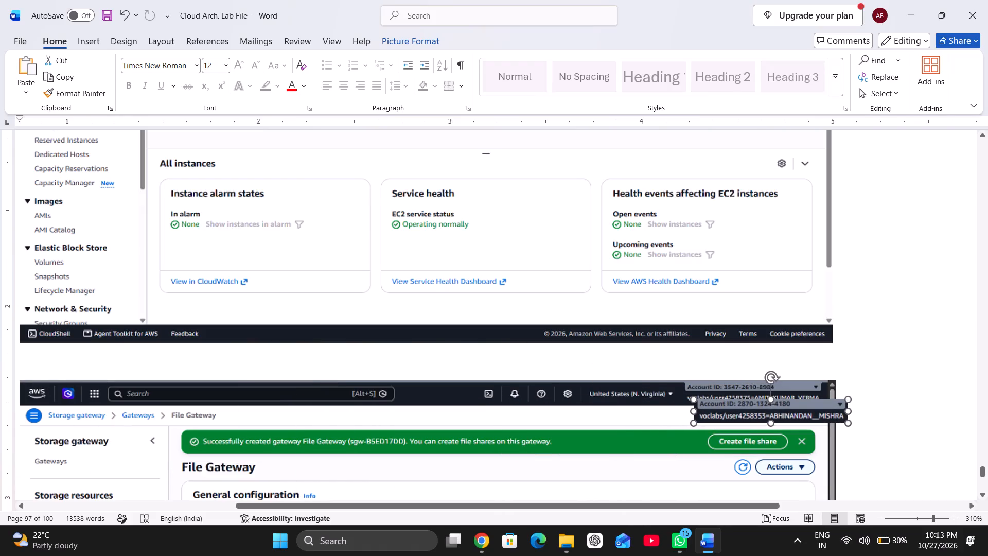
drag(749, 415, 715, 401)
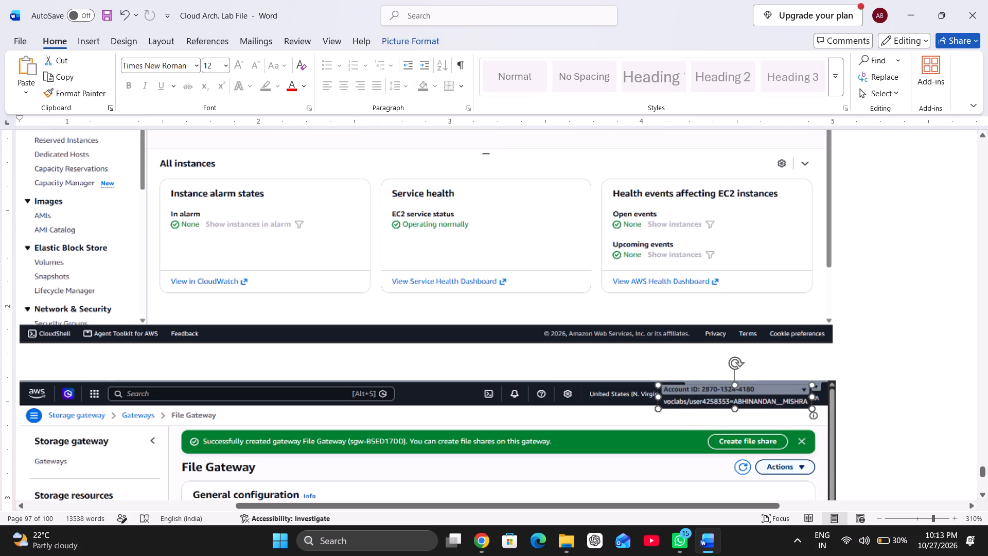
drag(715, 401, 723, 399)
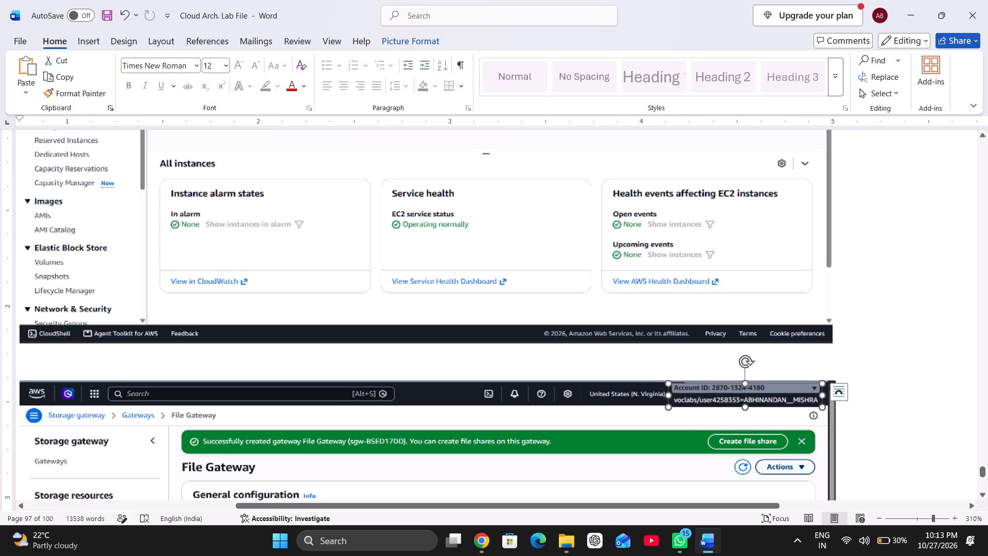
click(723, 399)
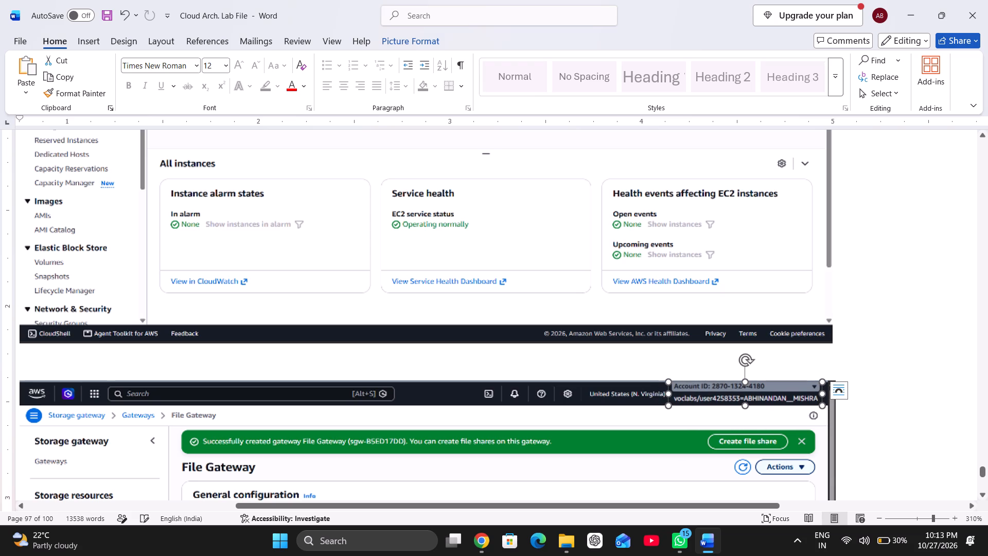
Narrow the floating label to clear the "United States (N. Virginia)" text and fit it to the File Gateway screenshot's account area.
drag(669, 394, 710, 392)
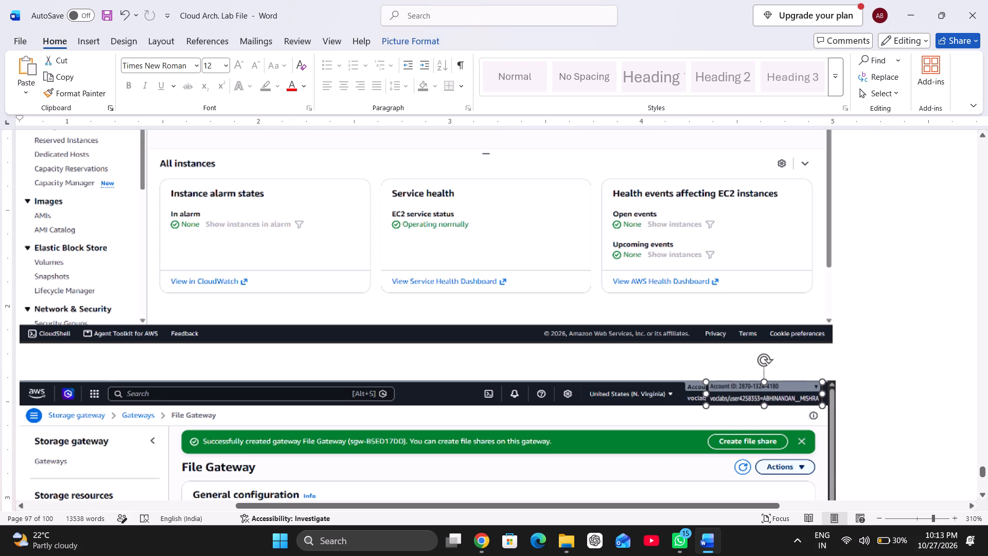
drag(710, 392, 691, 393)
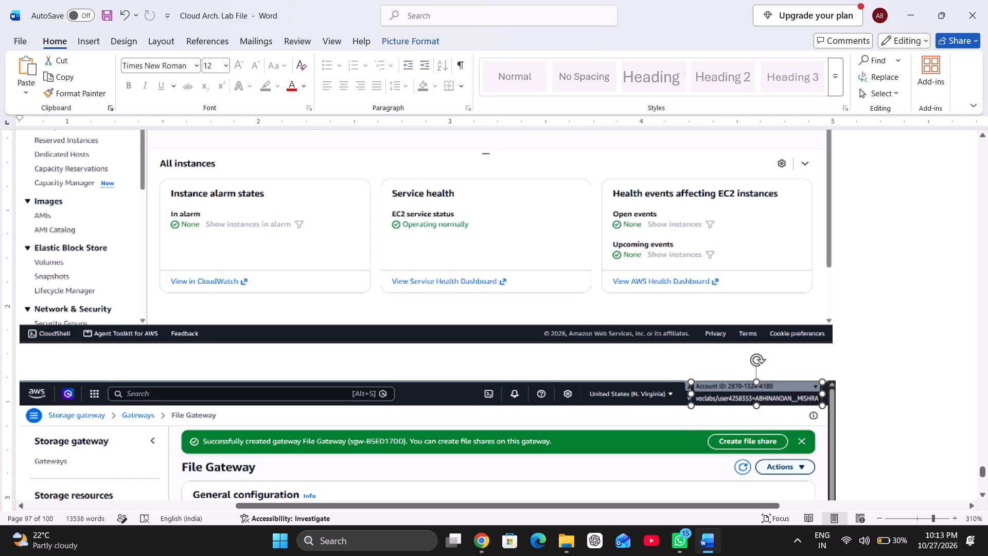
drag(691, 393, 686, 393)
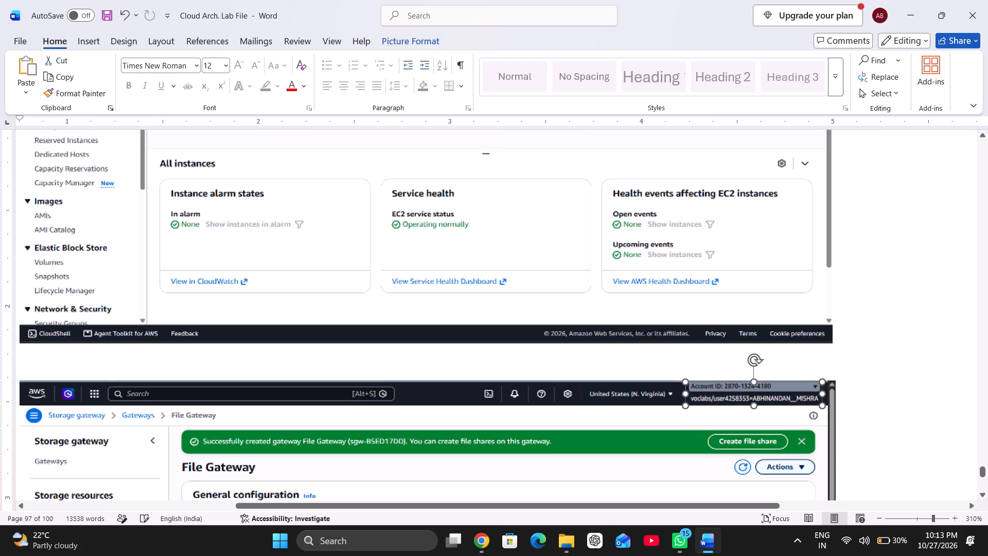
click(734, 458)
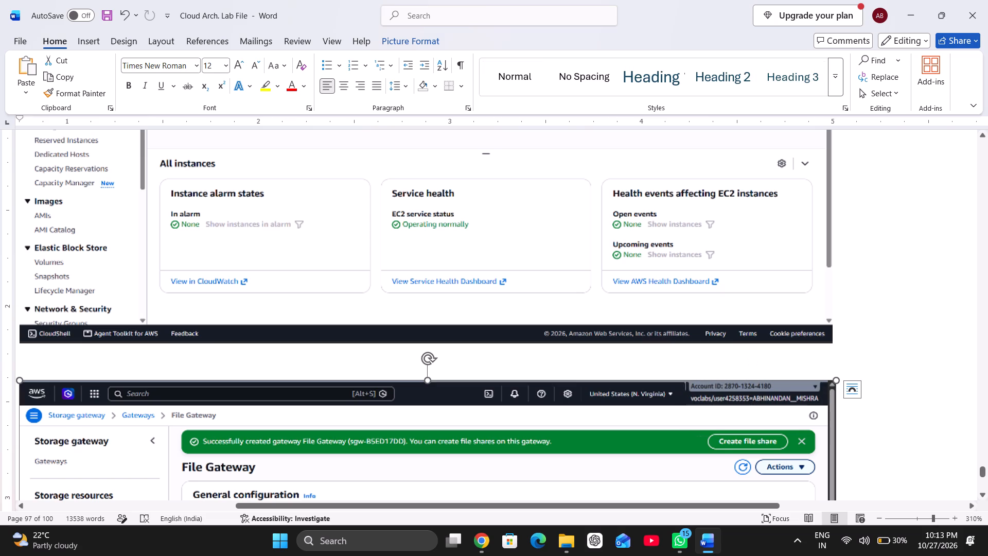
click(729, 393)
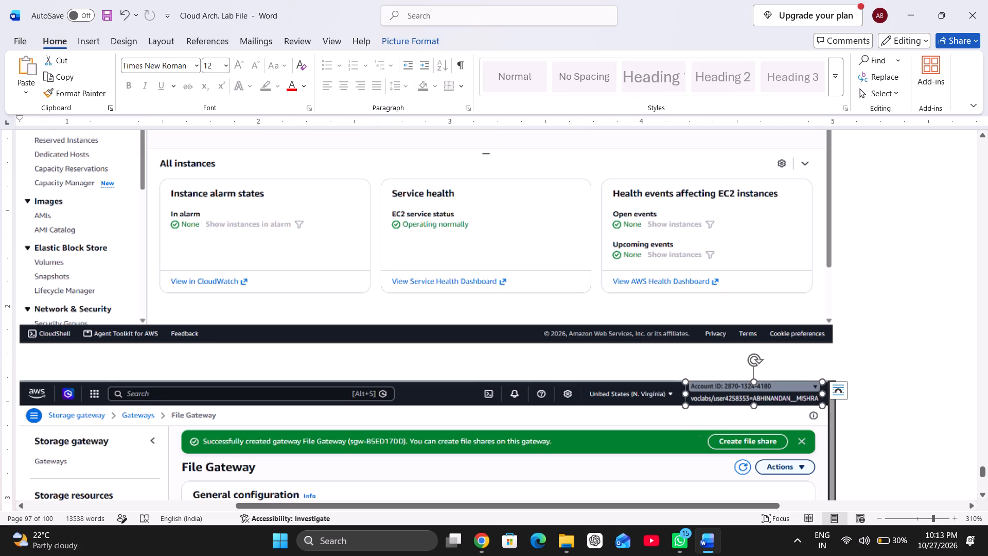
click(686, 396)
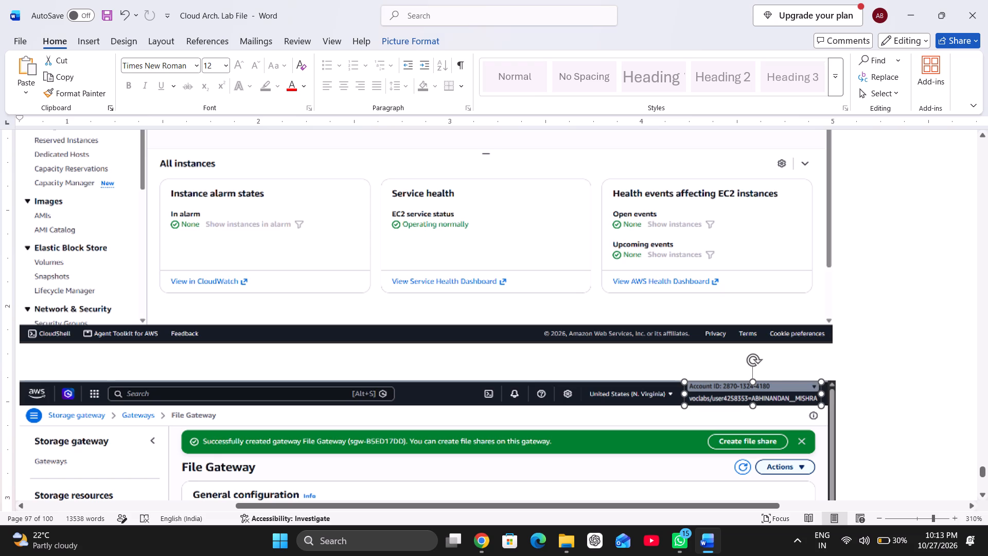
click(685, 443)
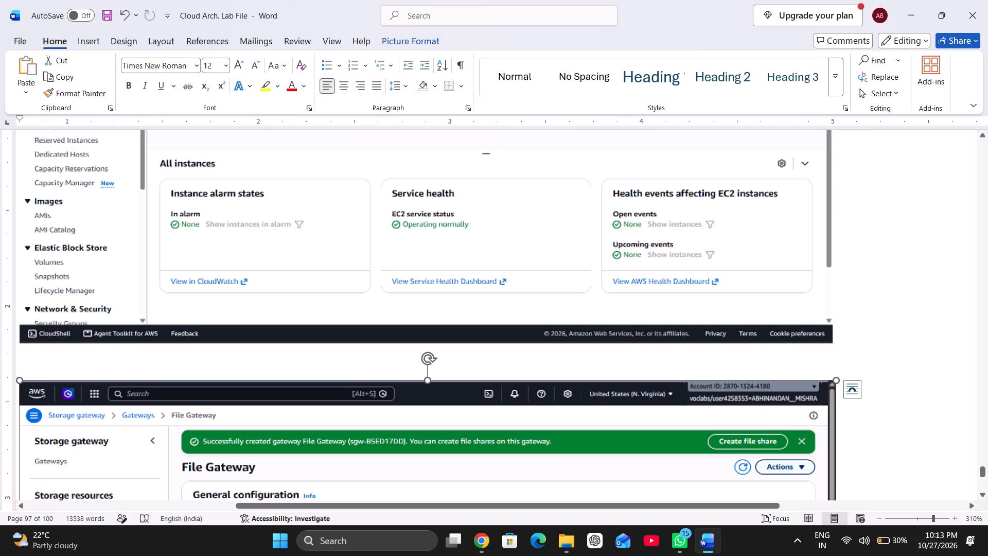
click(736, 396)
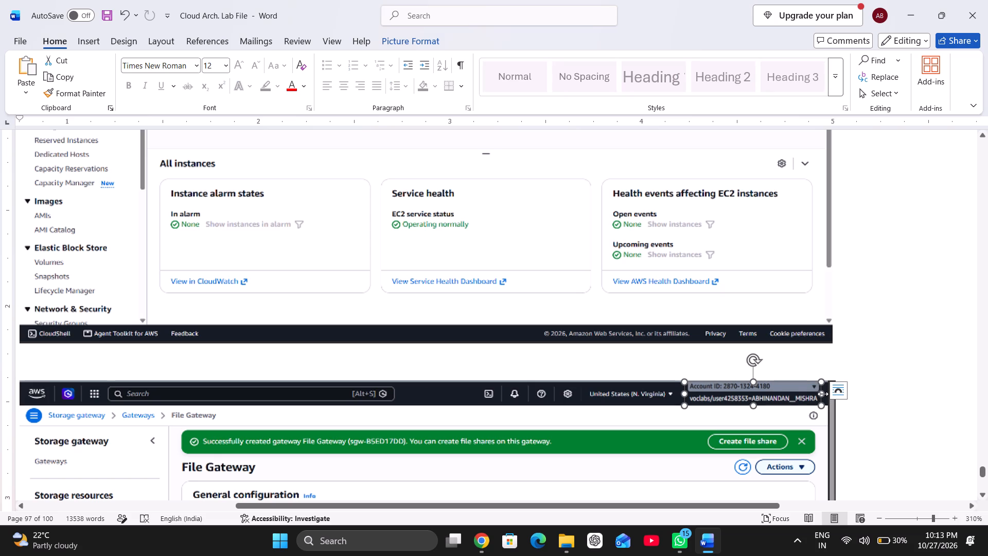
click(823, 394)
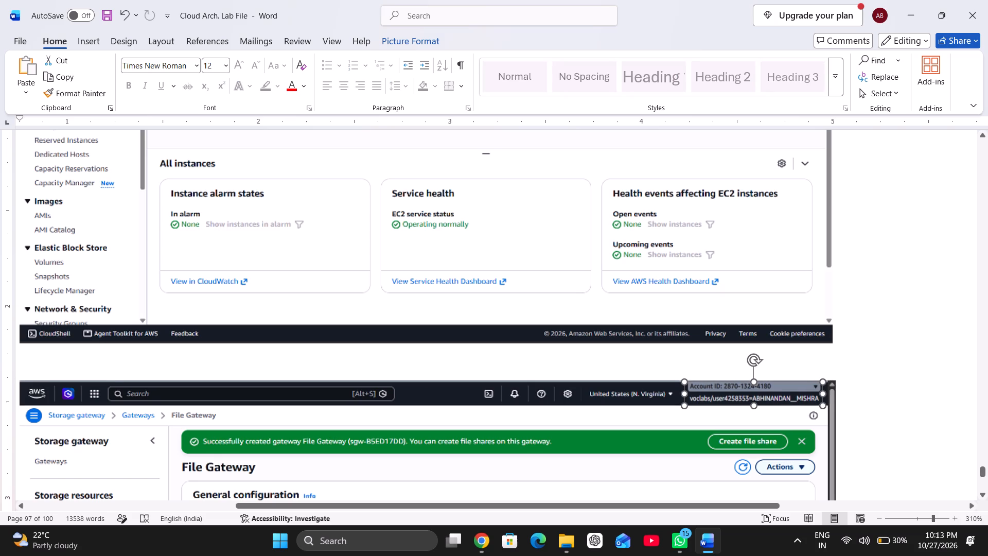
click(763, 455)
Paste the account label picture after the "No alarm -> click Configure." line and set its wrapping to In Front of Text.
scroll(763, 455, down, 2)
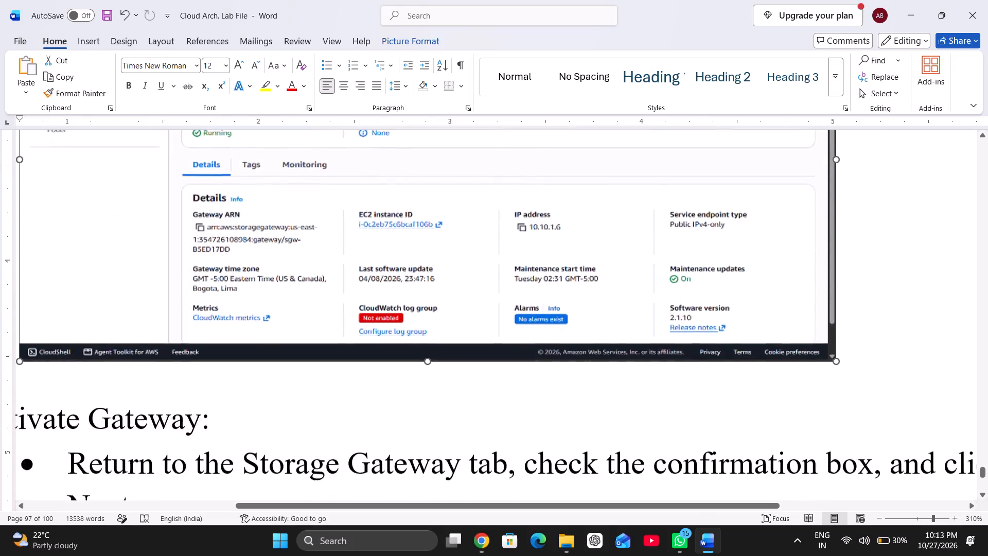
scroll(763, 455, down, 2)
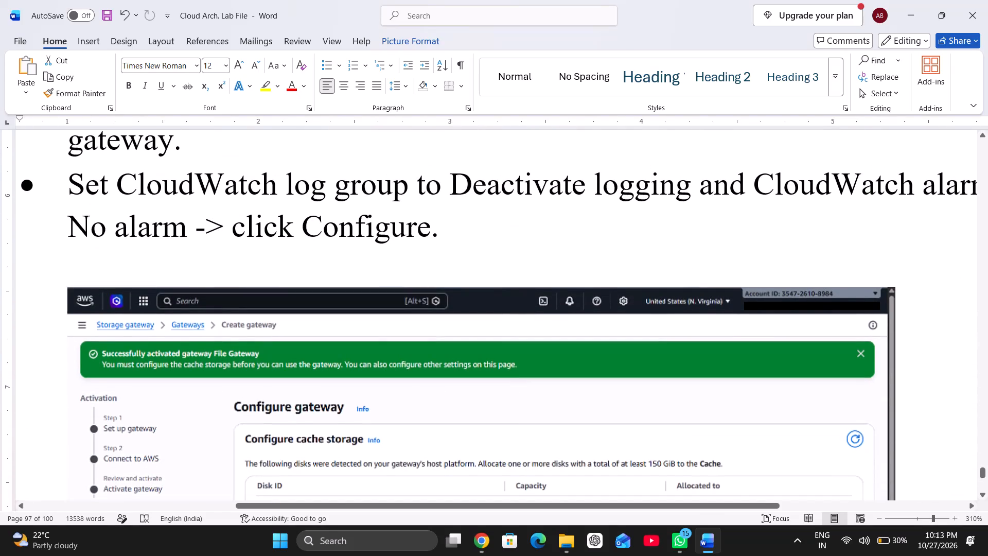
click(473, 234)
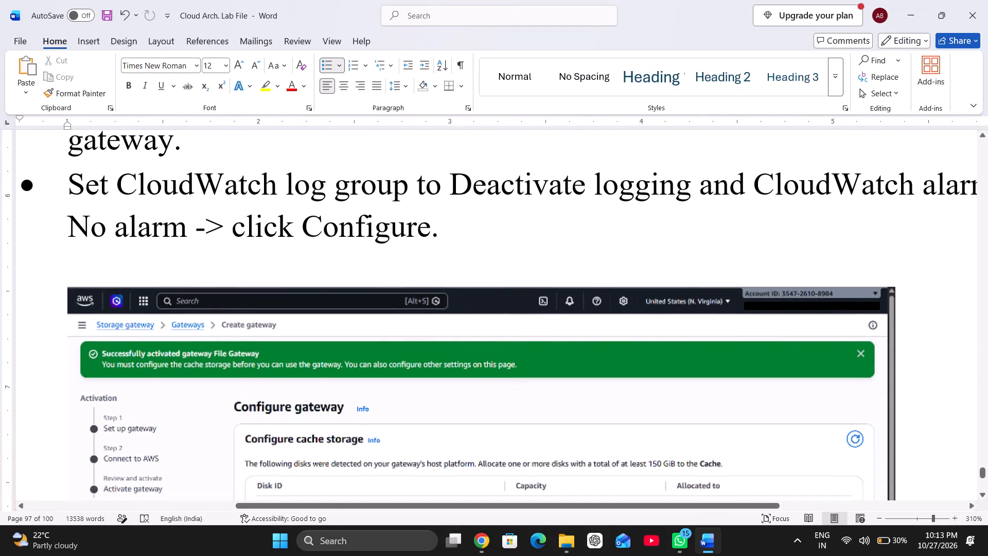
key(ctrl+v)
right_click(528, 338)
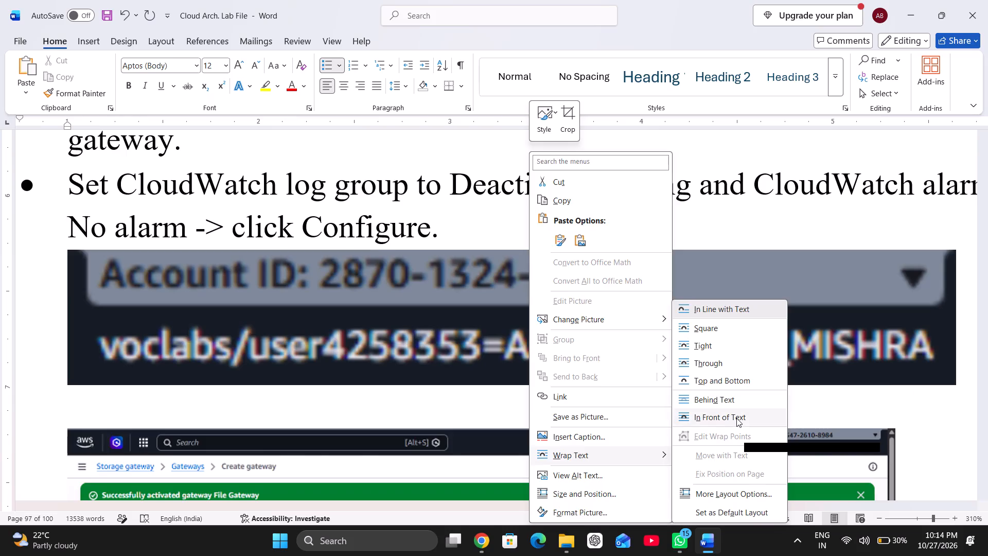
click(736, 418)
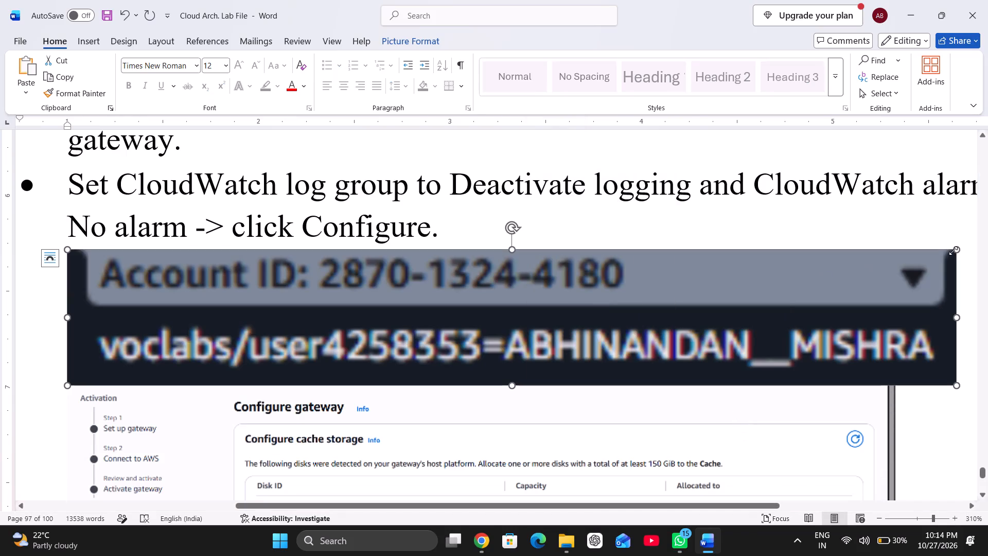
Shrink the floating label picture and place it beside "United States (N. Virginia)" in the Configure gateway screenshot header.
drag(956, 249, 513, 324)
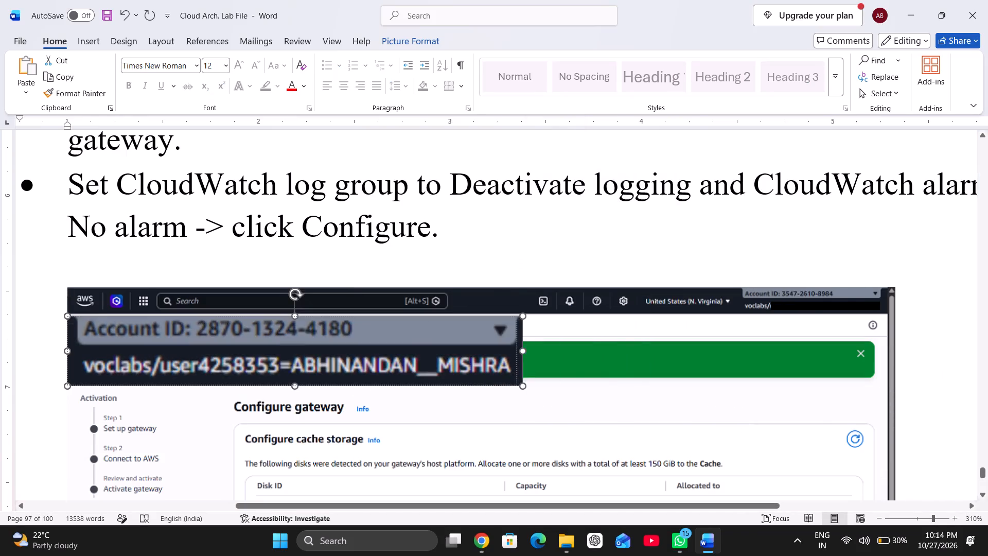
drag(513, 324, 336, 357)
drag(231, 360, 311, 322)
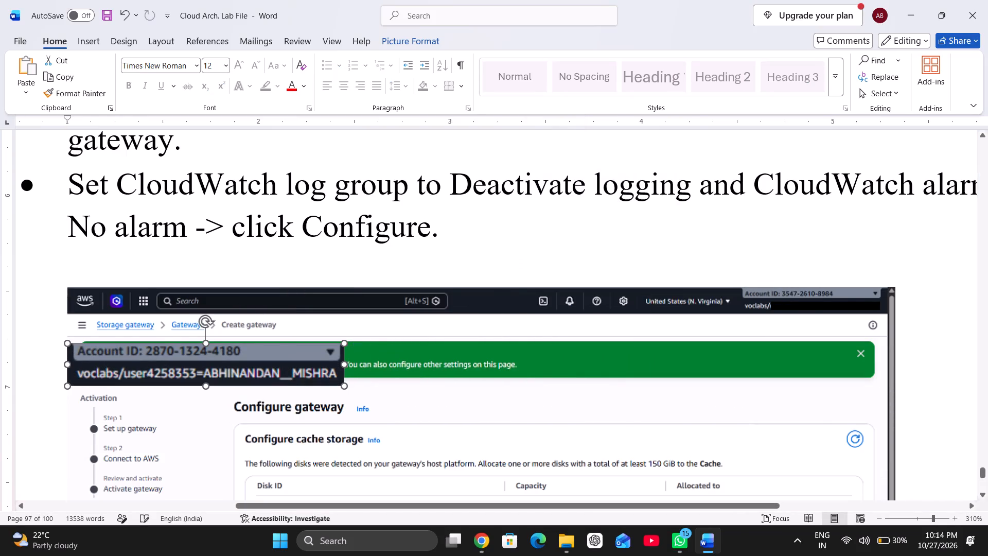
drag(311, 322, 762, 299)
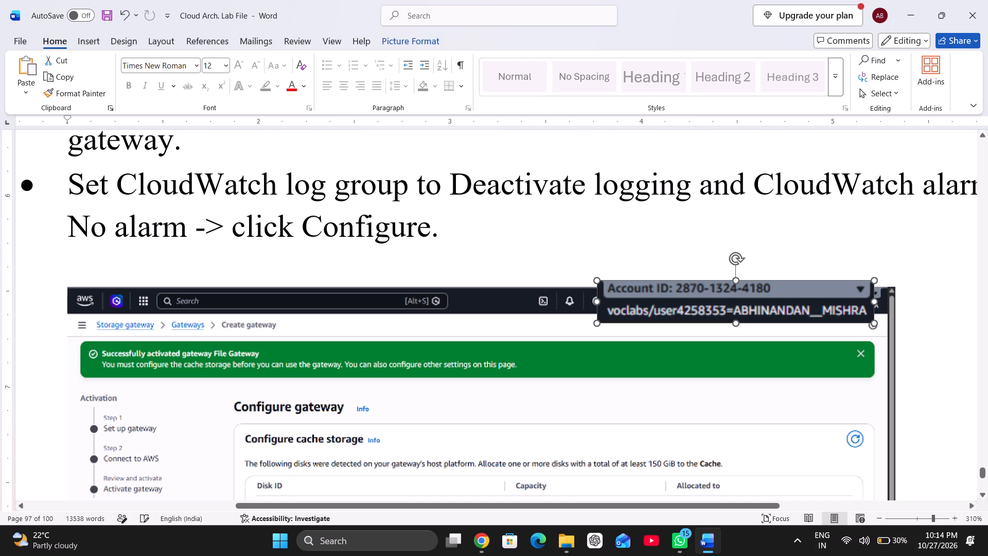
drag(762, 299, 769, 303)
drag(607, 326, 610, 326)
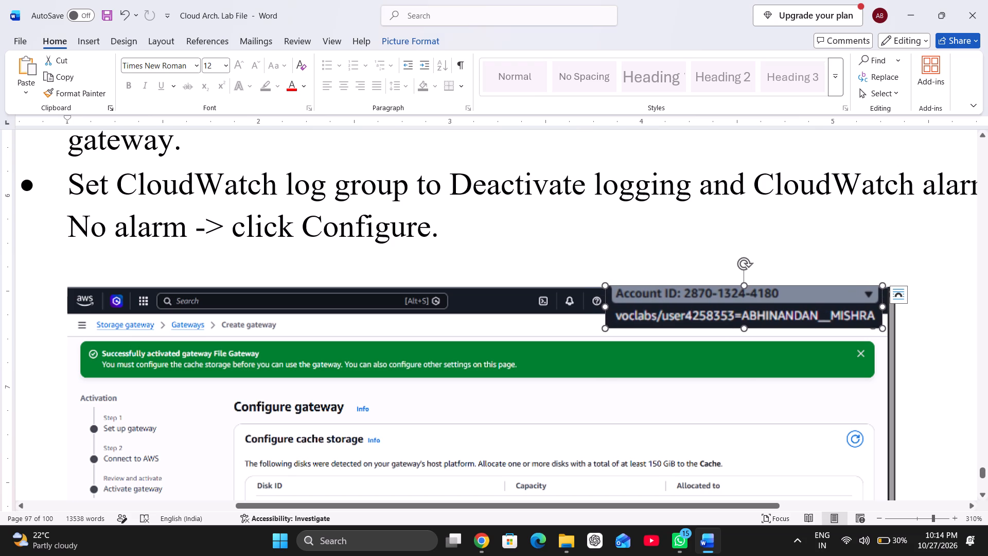
drag(610, 326, 728, 309)
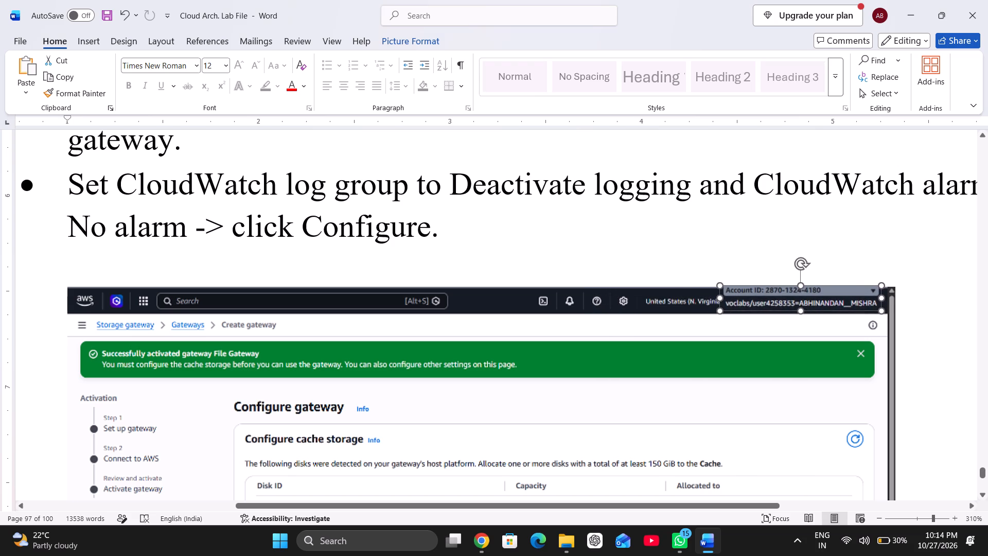
drag(728, 309, 735, 307)
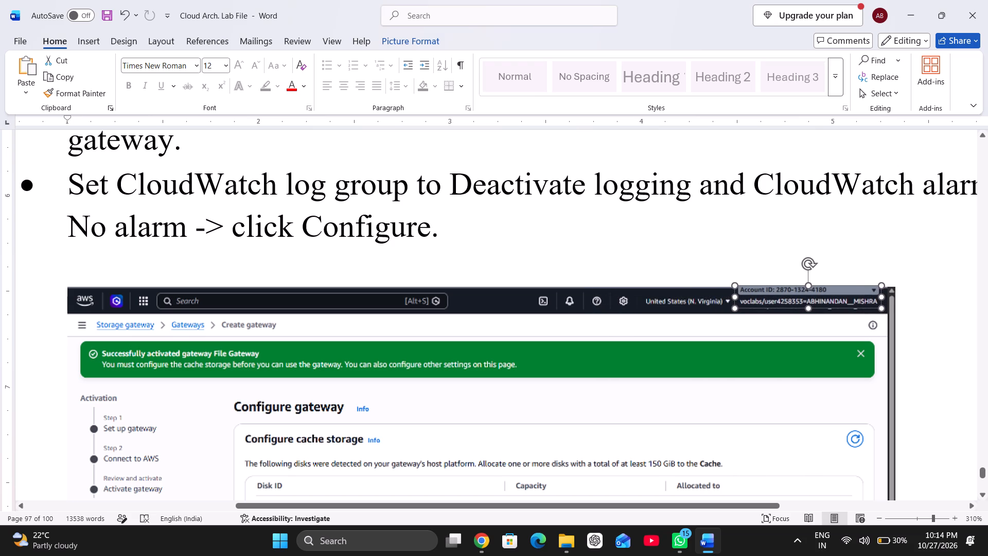
drag(735, 307, 737, 306)
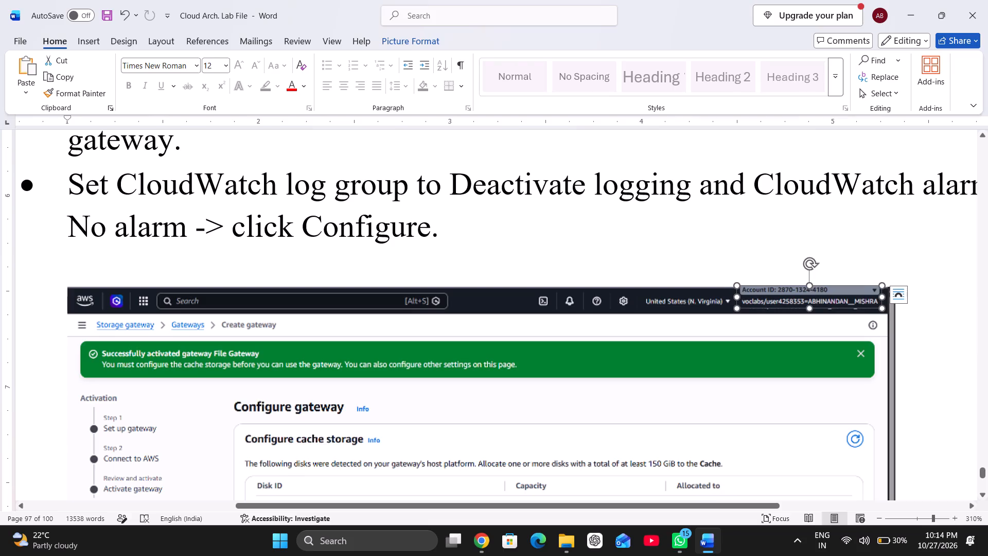
Align the floating label vertically over the account details in the Configure gateway screenshot header.
drag(785, 297, 784, 312)
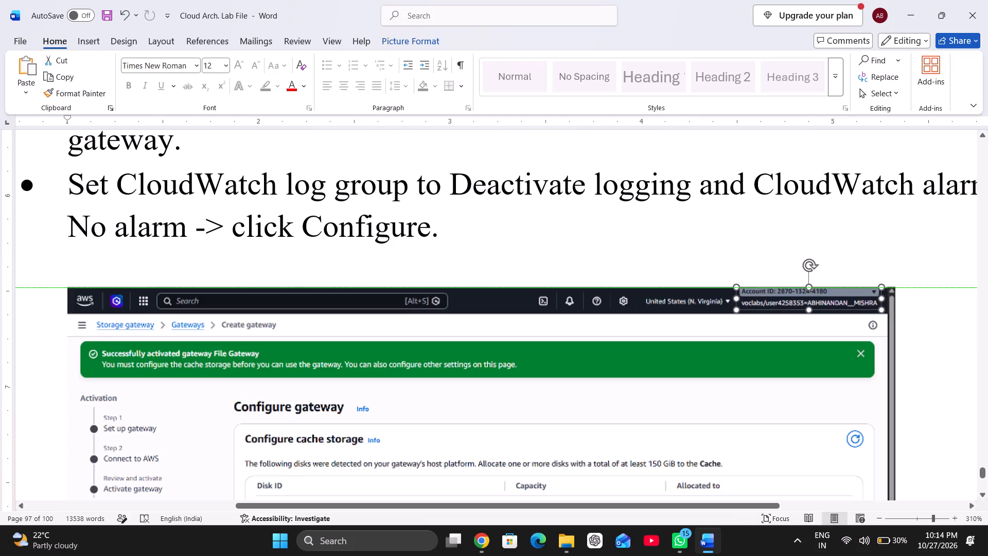
drag(784, 312, 785, 307)
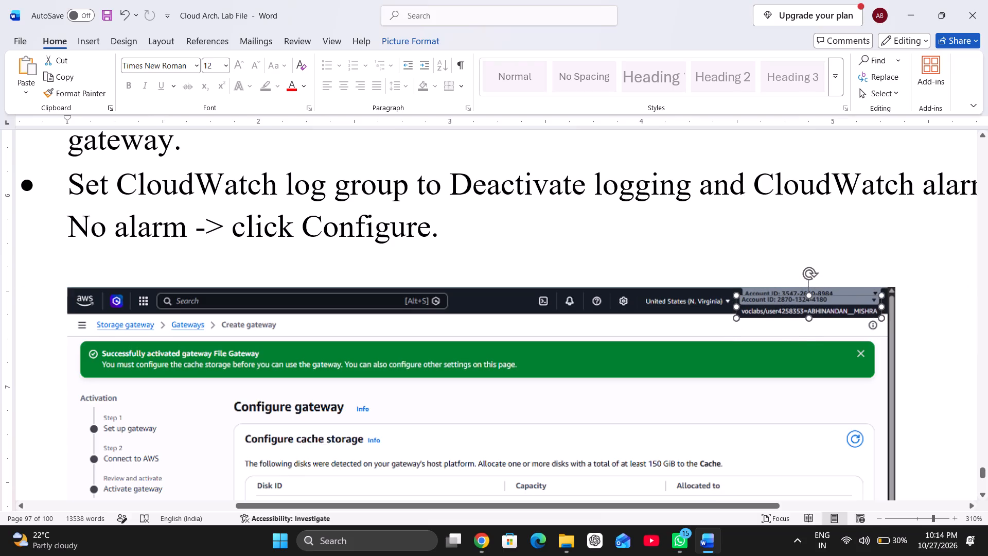
drag(785, 307, 785, 301)
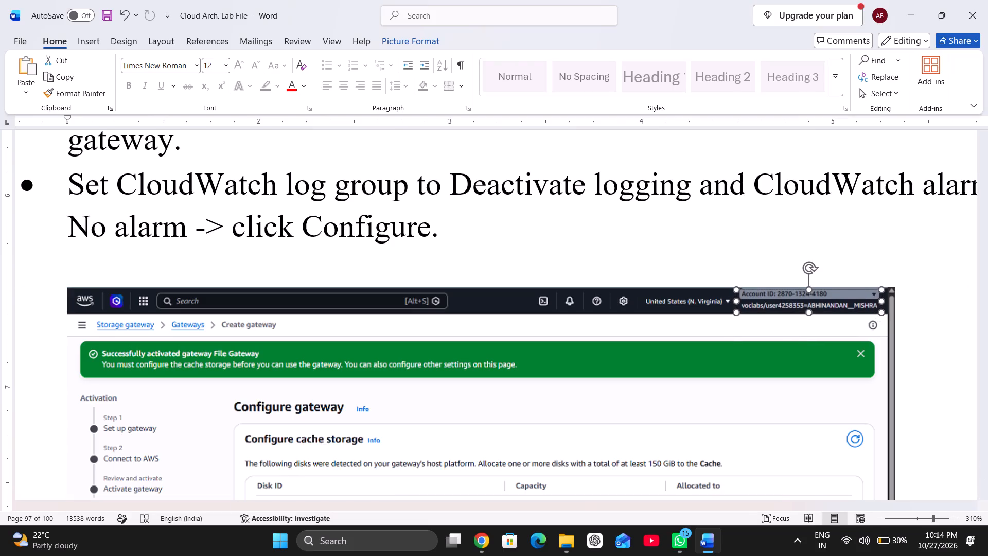
drag(785, 301, 784, 302)
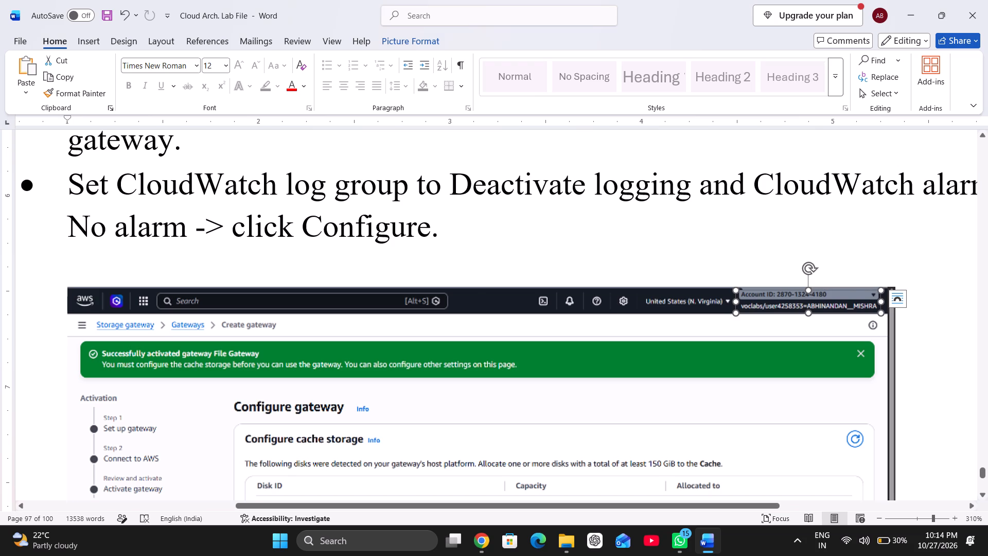
click(736, 355)
Narrow the floating label from its left edge to clear the "United States (N. Virginia)" text in the Configure gateway screenshot.
click(796, 297)
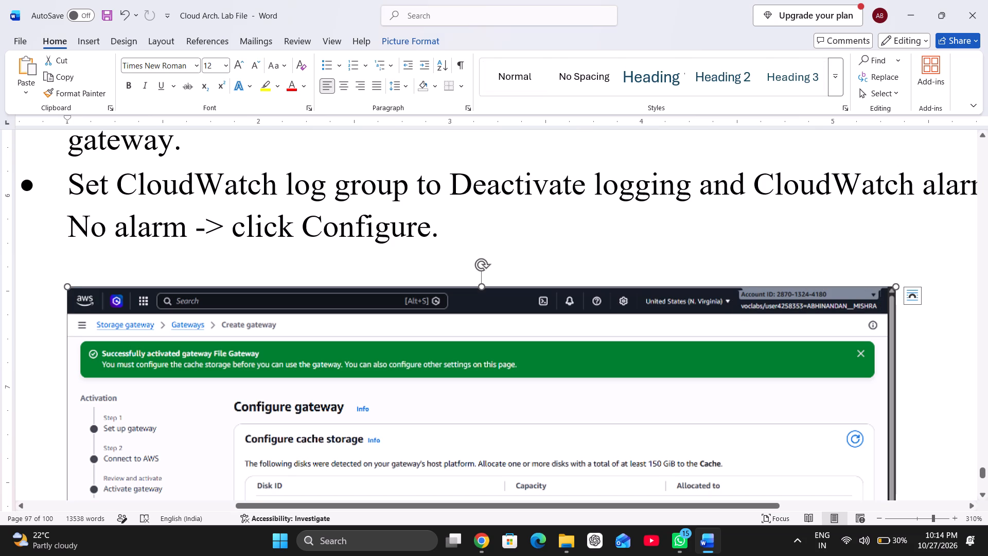
click(796, 297)
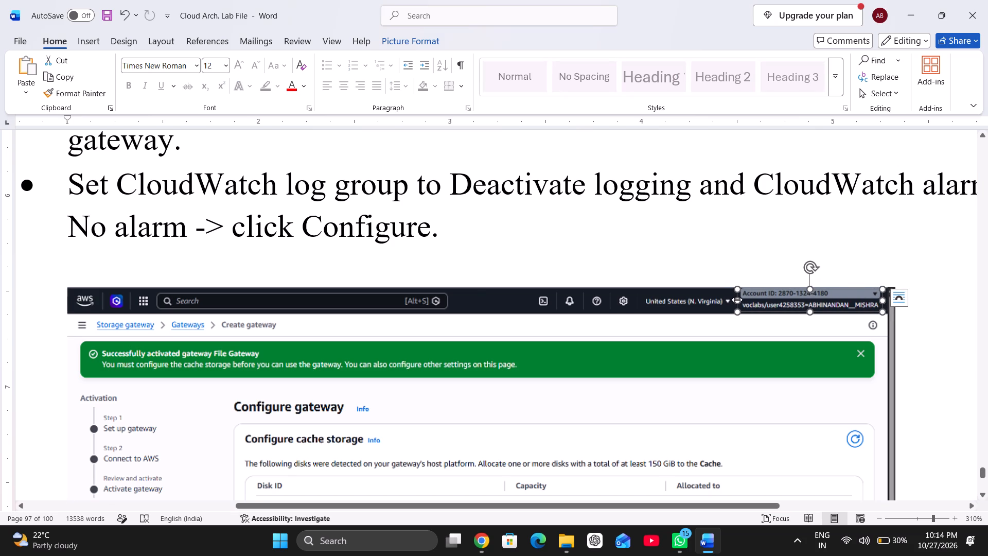
drag(736, 300, 754, 303)
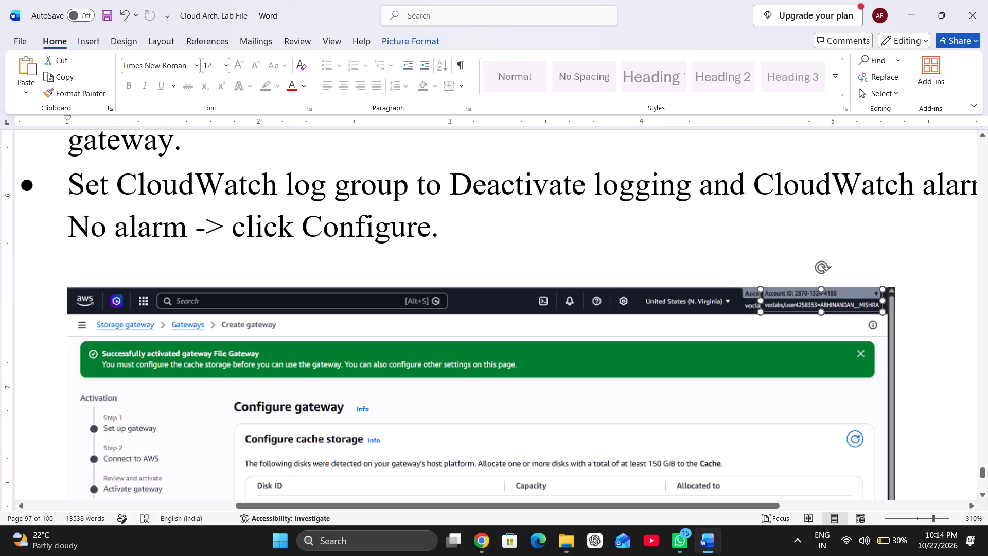
drag(754, 303, 743, 301)
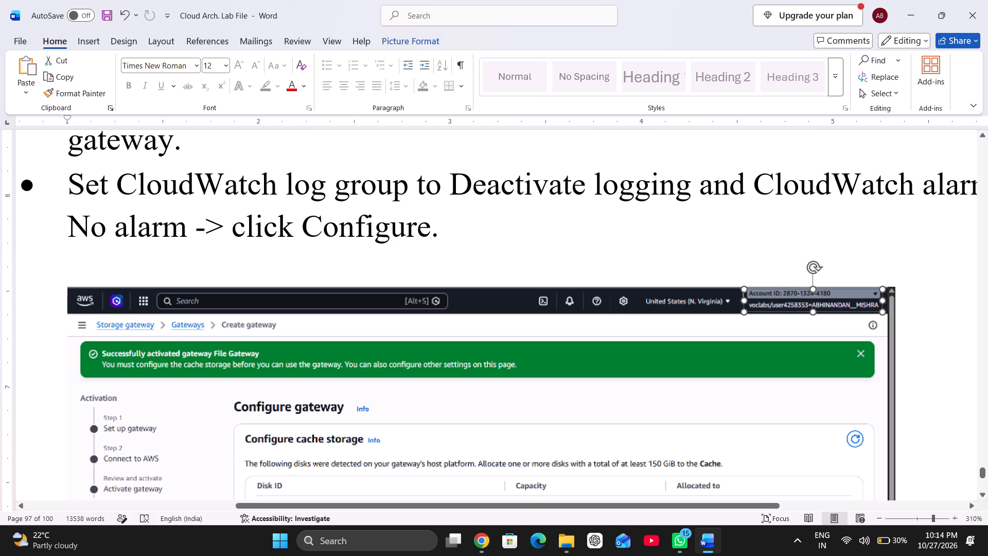
drag(743, 301, 742, 301)
click(731, 339)
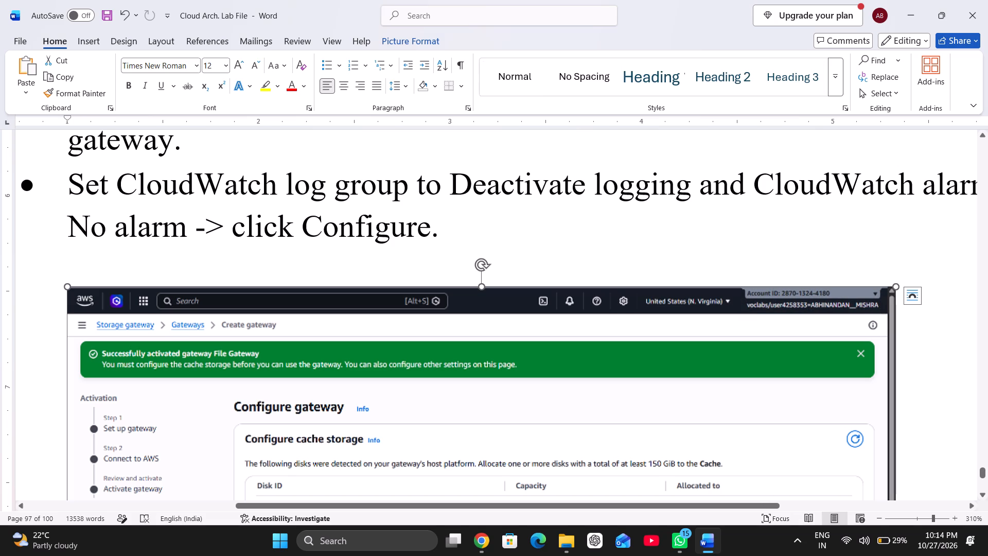
Paste the account label picture after the "Copy the Linux mount command displayed on the success screen." line and set its wrapping to In Front of Text.
scroll(731, 339, down, 1)
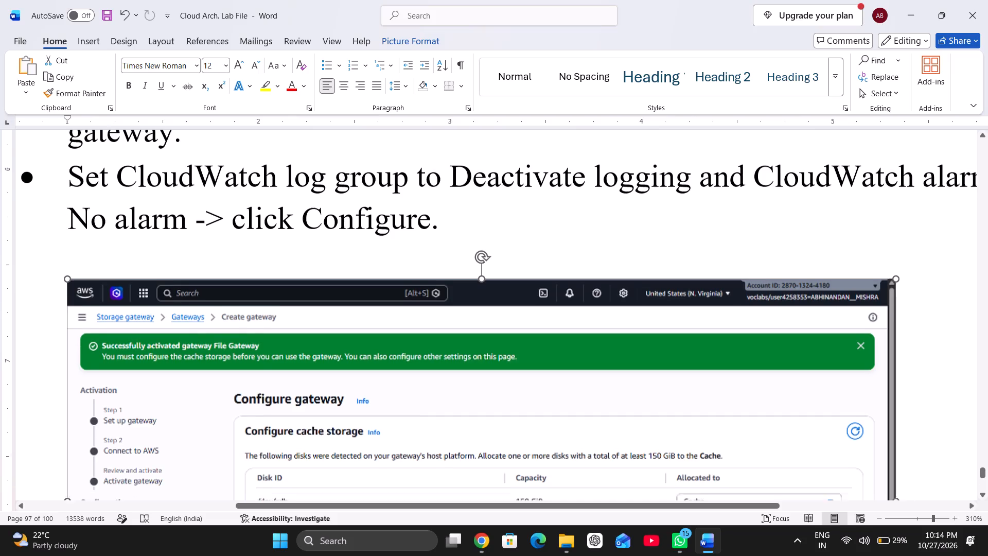
scroll(731, 339, down, 4)
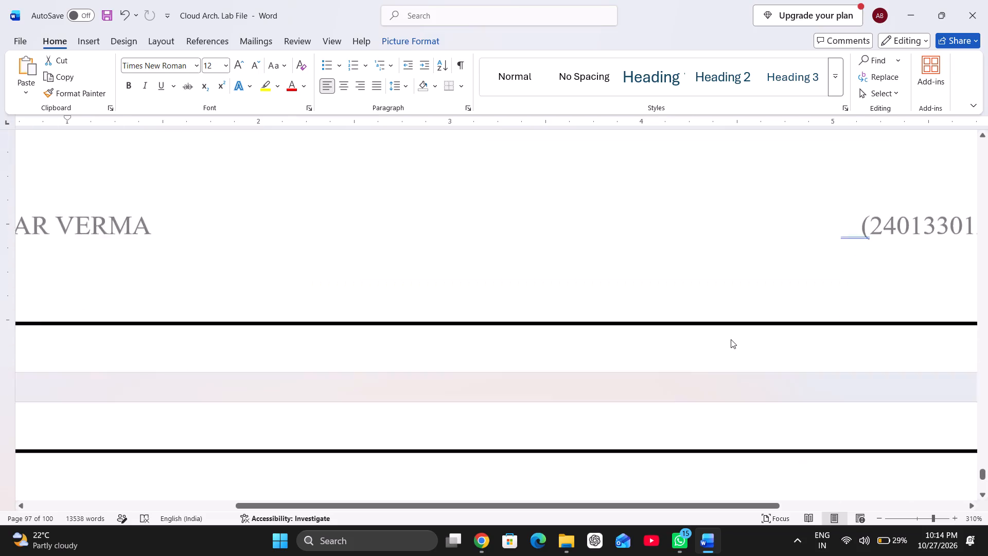
scroll(731, 339, down, 2)
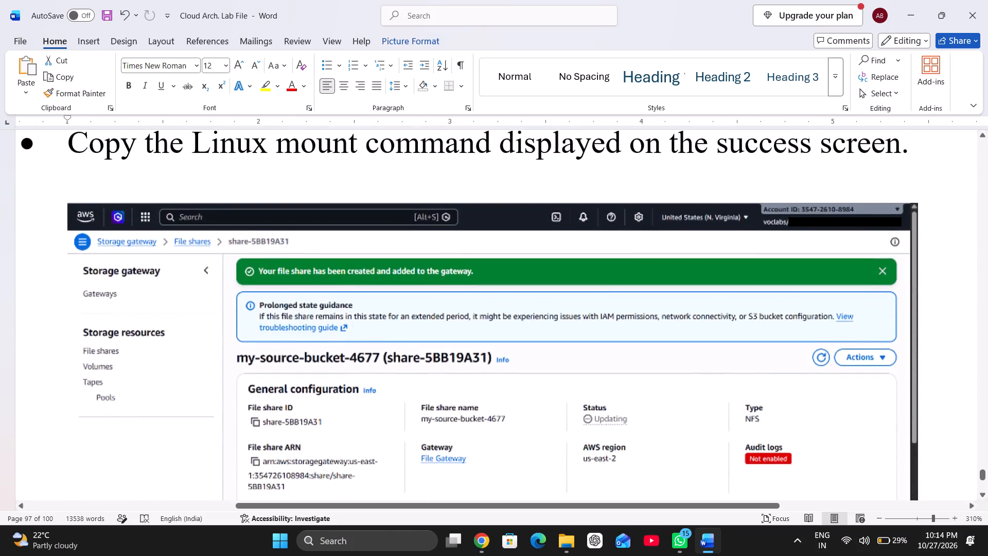
click(913, 182)
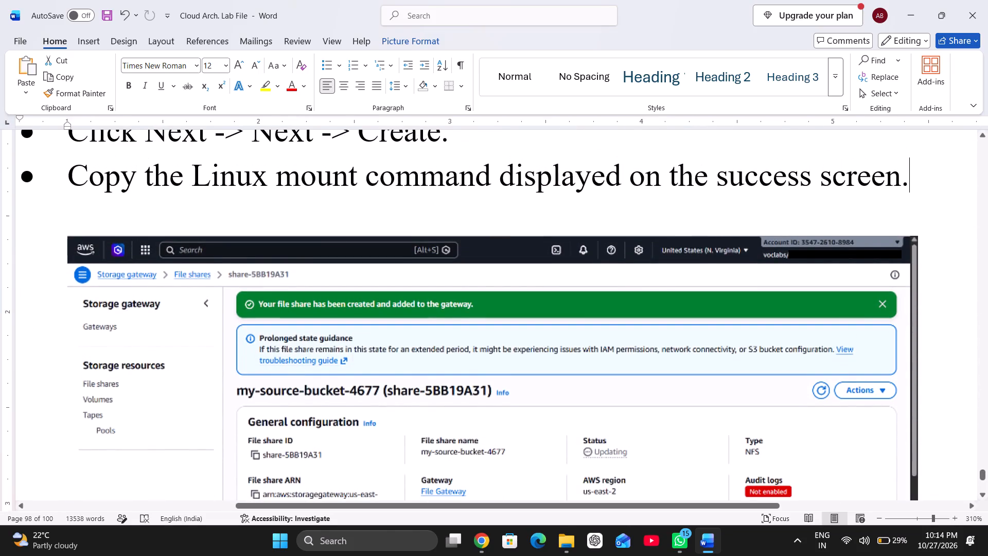
key(ctrl+v)
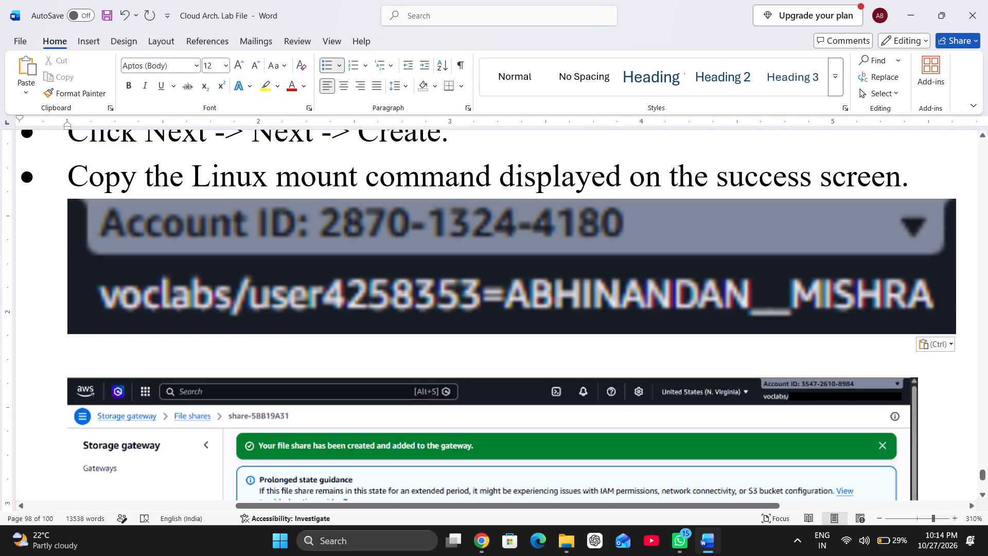
click(790, 264)
right_click(790, 264)
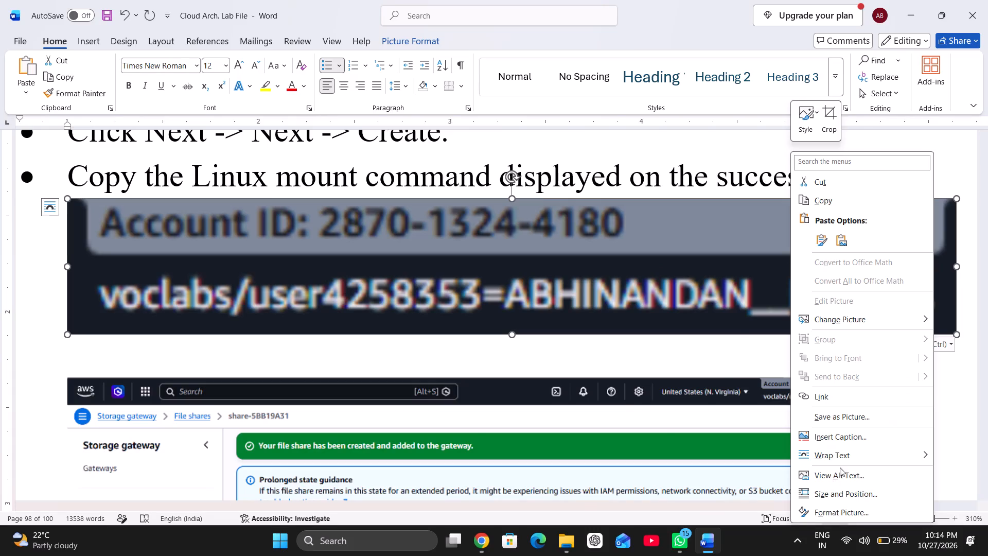
click(690, 418)
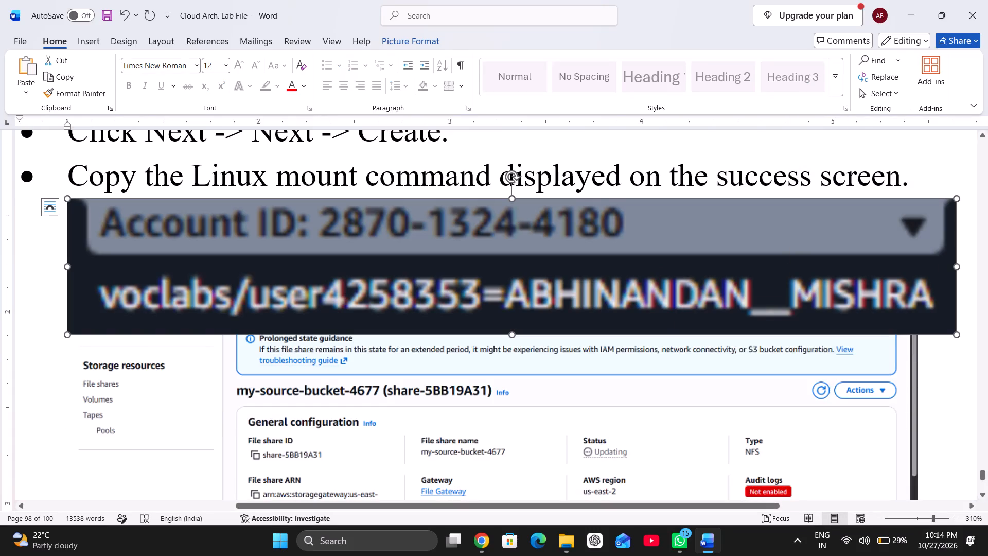
Shrink the floating label picture and place it over the account details in the my-source-bucket-4677 file share screenshot header.
drag(67, 200, 345, 232)
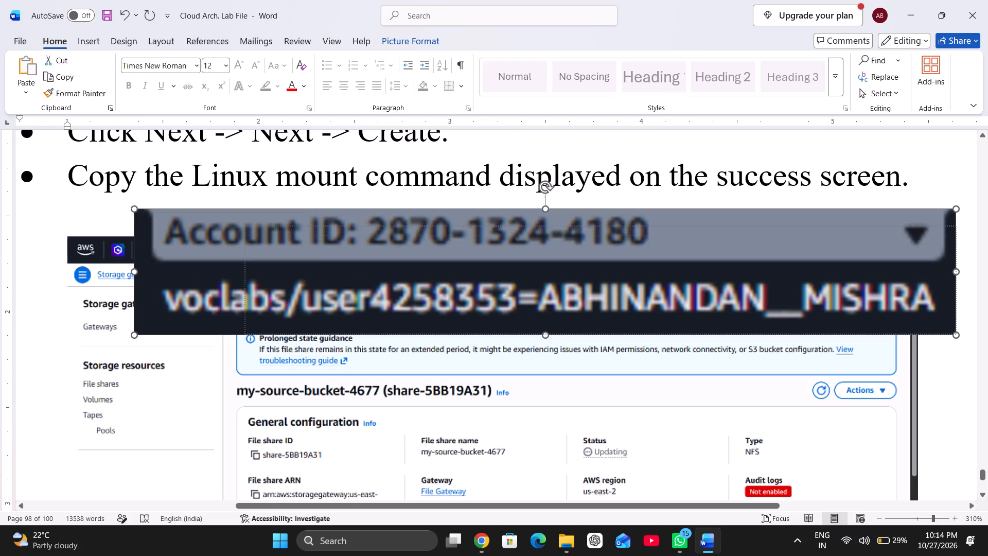
drag(345, 232, 643, 299)
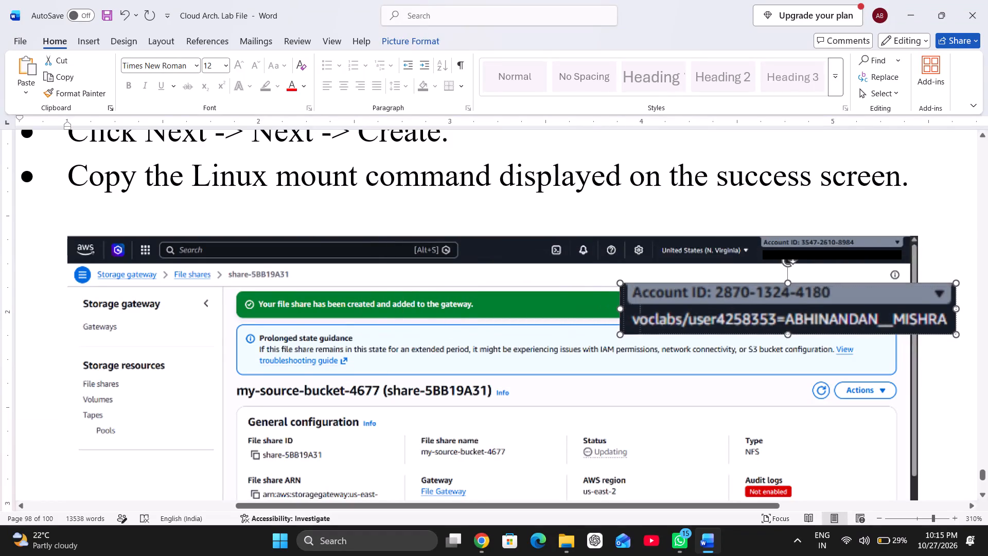
drag(643, 299, 857, 326)
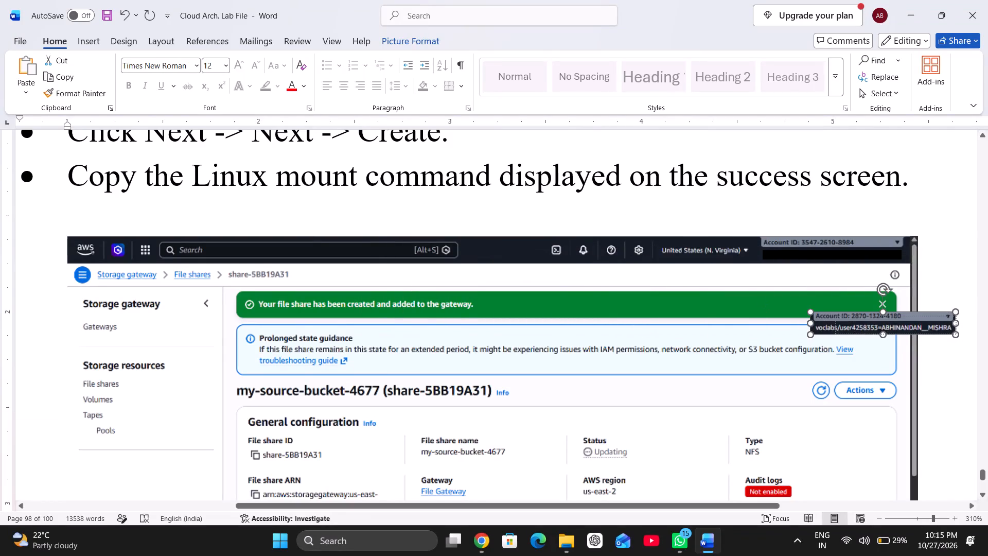
drag(857, 326, 883, 326)
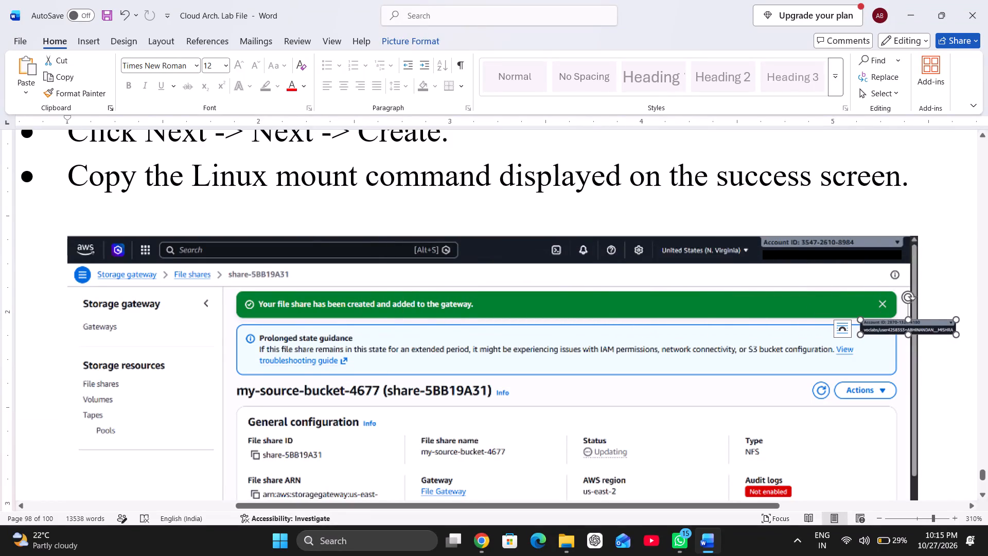
drag(860, 320, 831, 312)
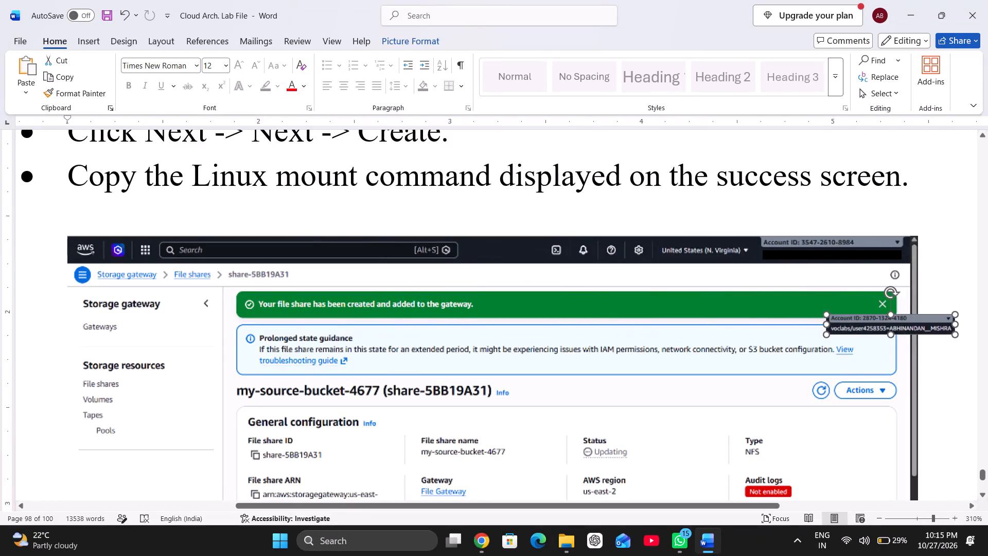
drag(831, 312, 825, 310)
drag(862, 321, 808, 247)
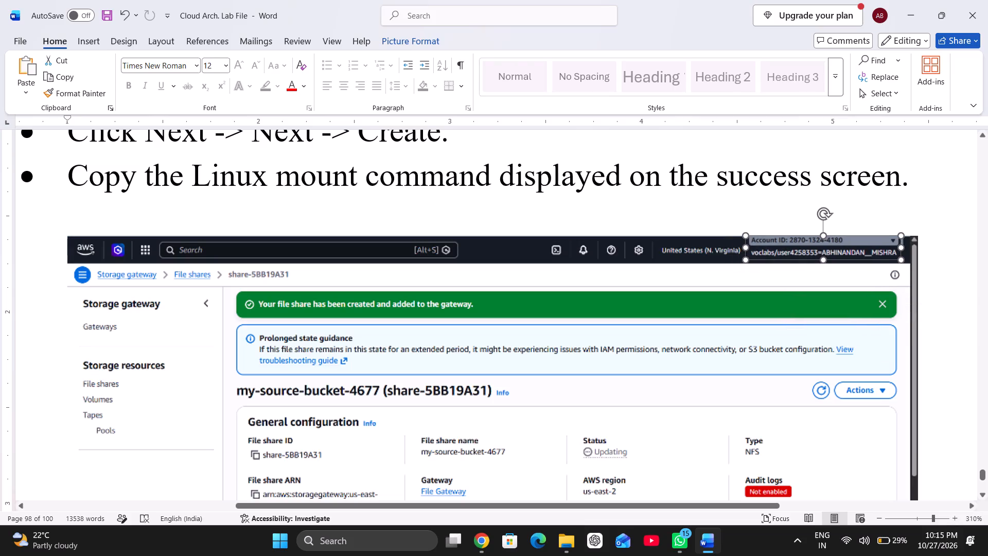
drag(808, 247, 809, 246)
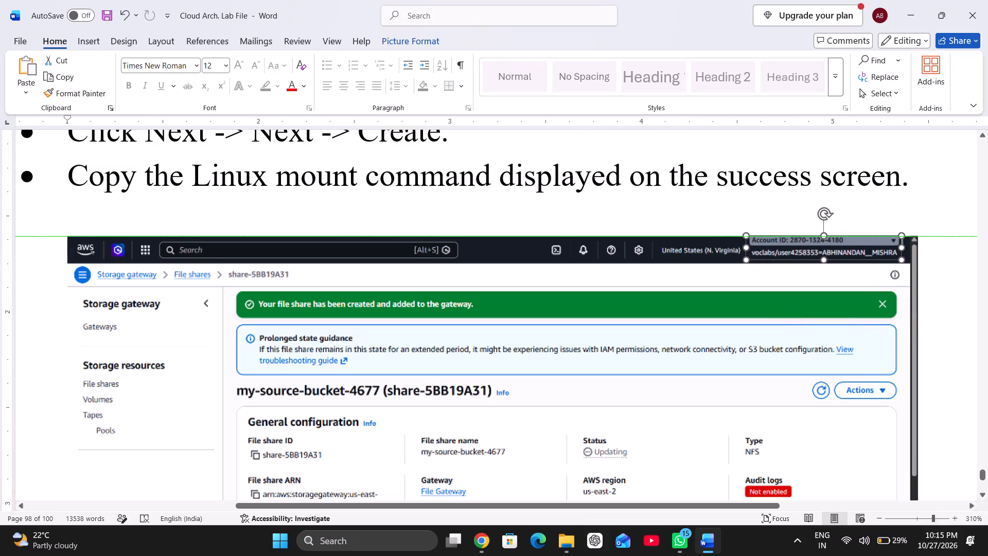
drag(809, 246, 812, 245)
click(785, 300)
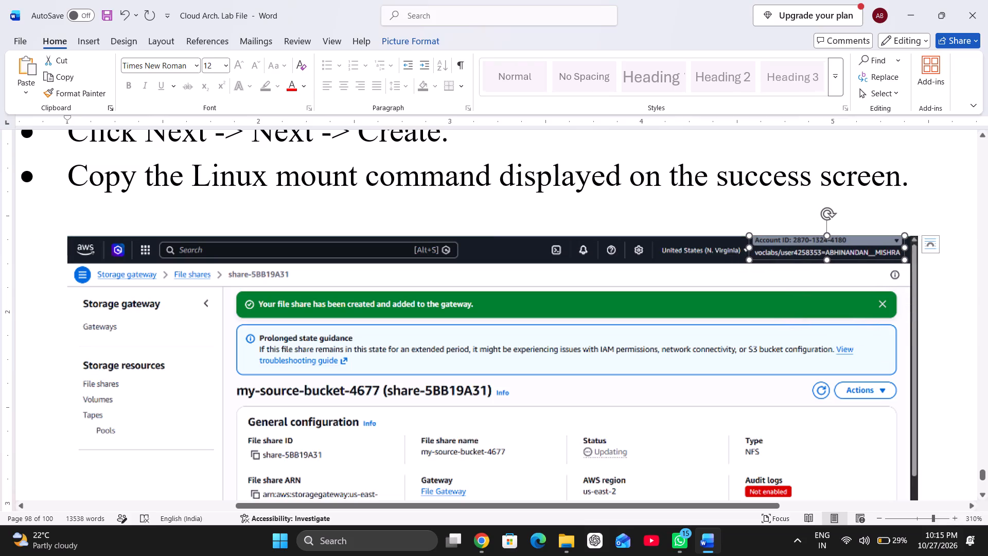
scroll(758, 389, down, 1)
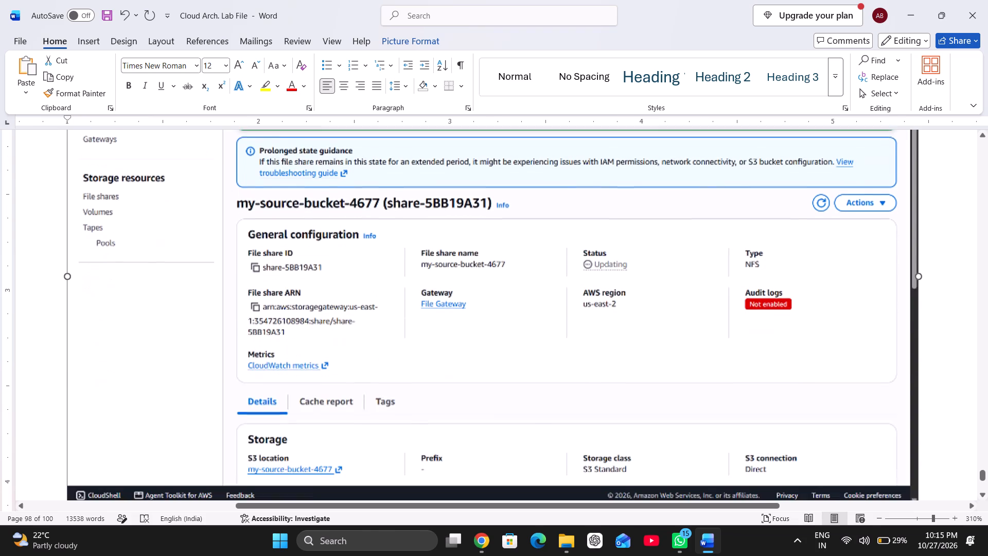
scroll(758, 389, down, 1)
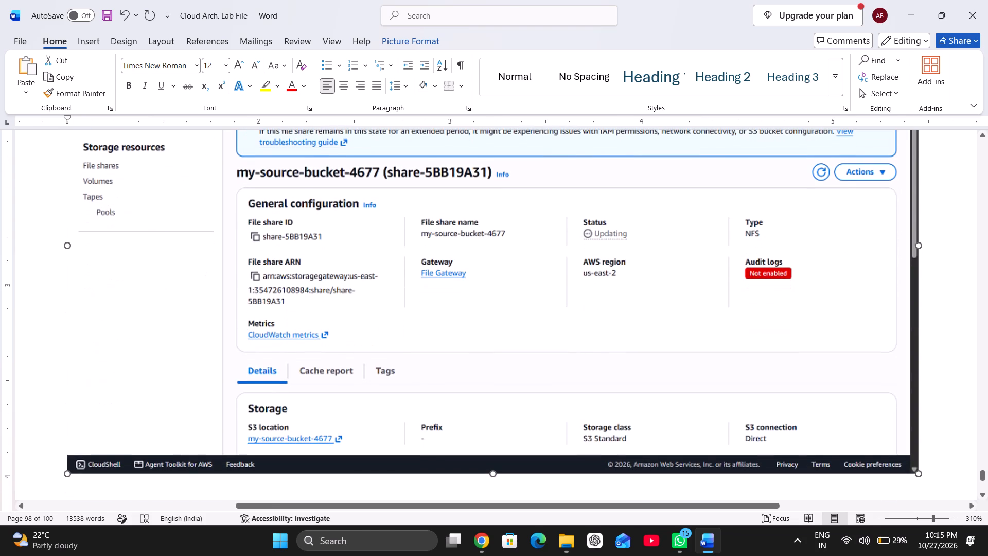
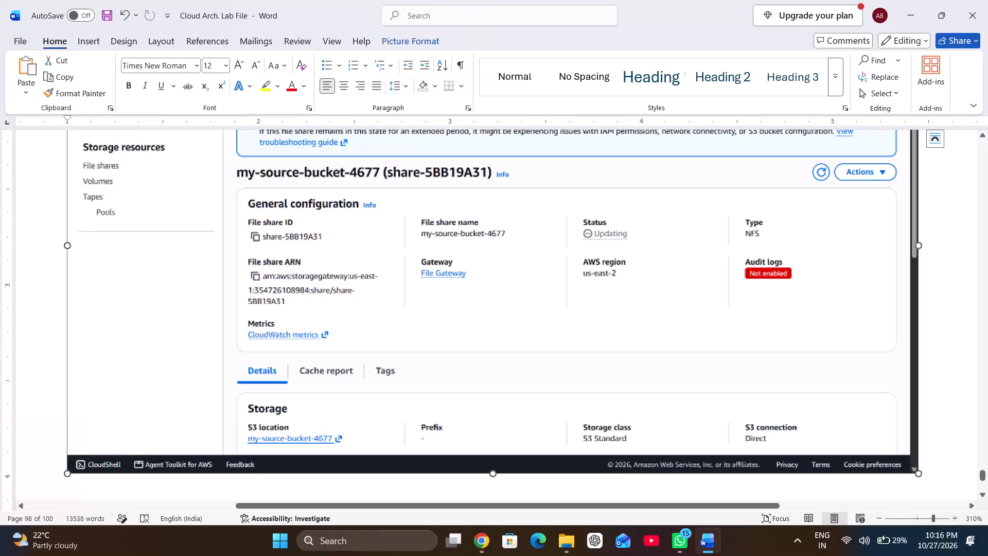
Delete the On-Prem Linux Server terminal session screenshot that follows the "Copy the image files to the mounted share" commands.
scroll(696, 354, up, 1)
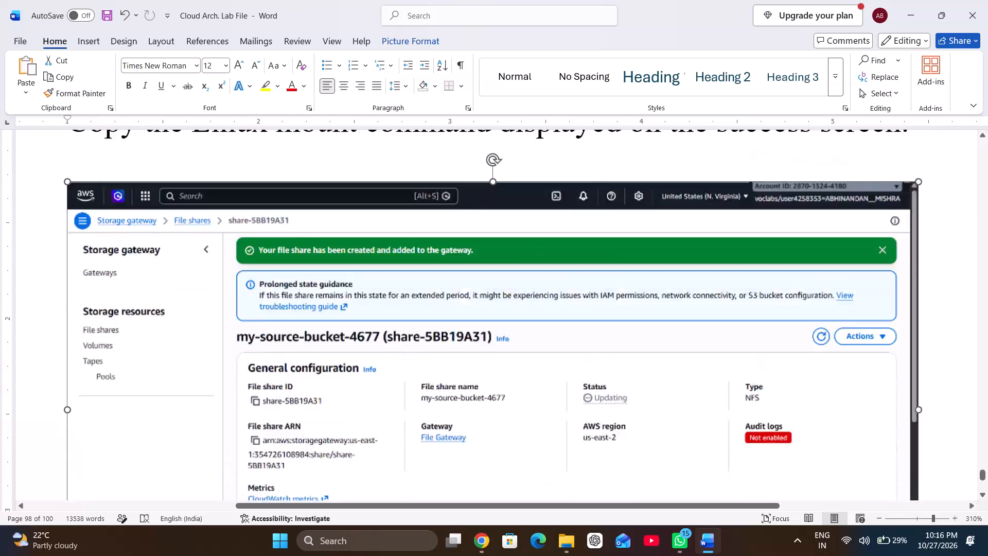
scroll(696, 354, up, 1)
scroll(696, 354, down, 2)
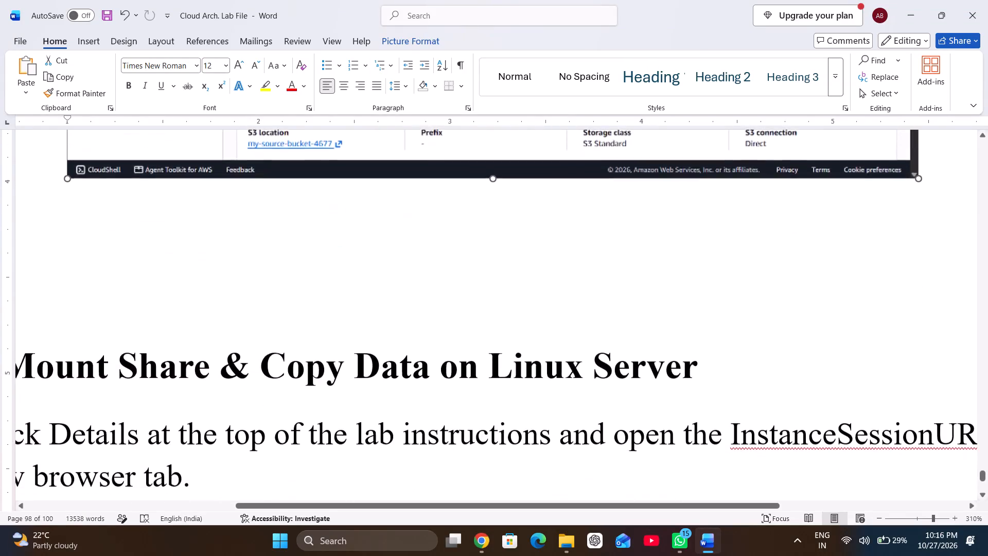
scroll(696, 354, down, 4)
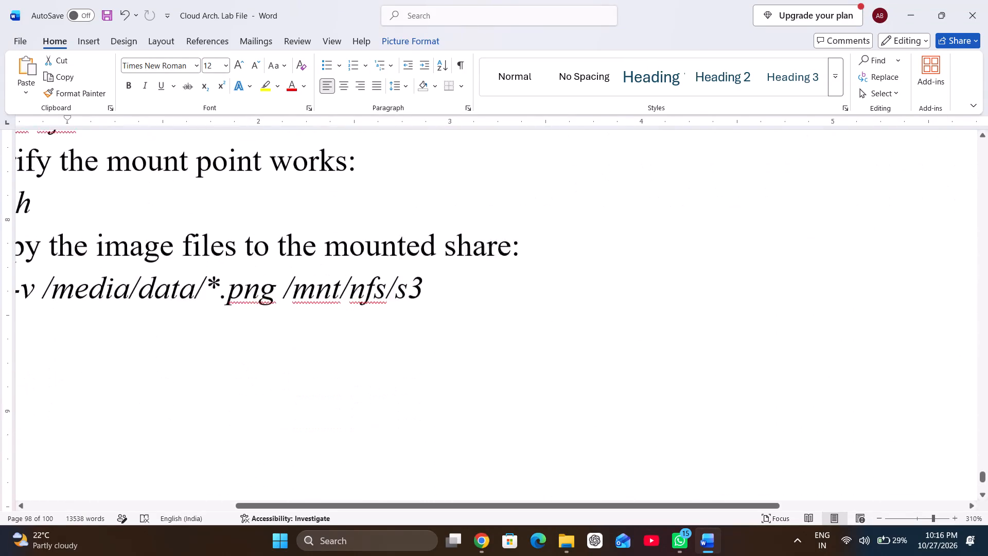
scroll(696, 354, down, 4)
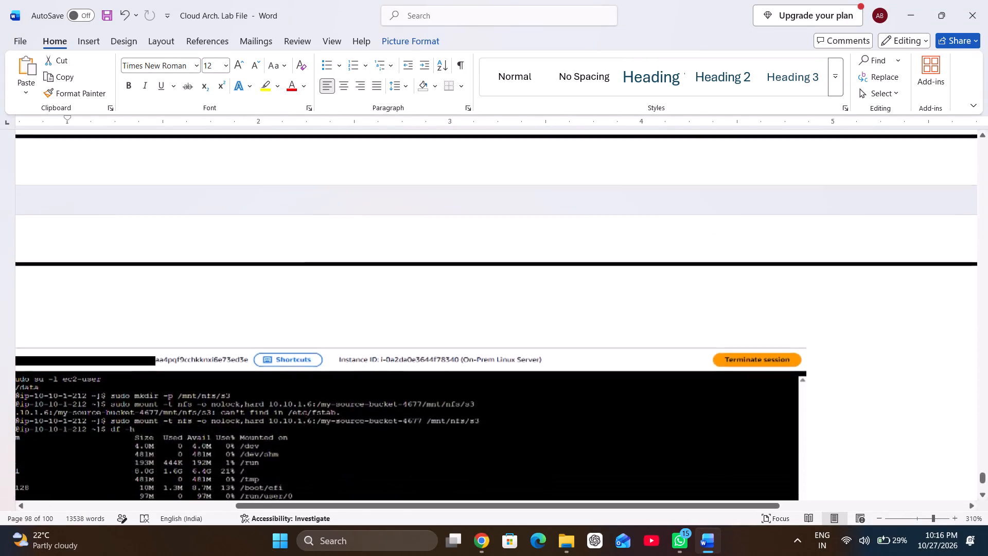
scroll(696, 354, down, 1)
click(537, 341)
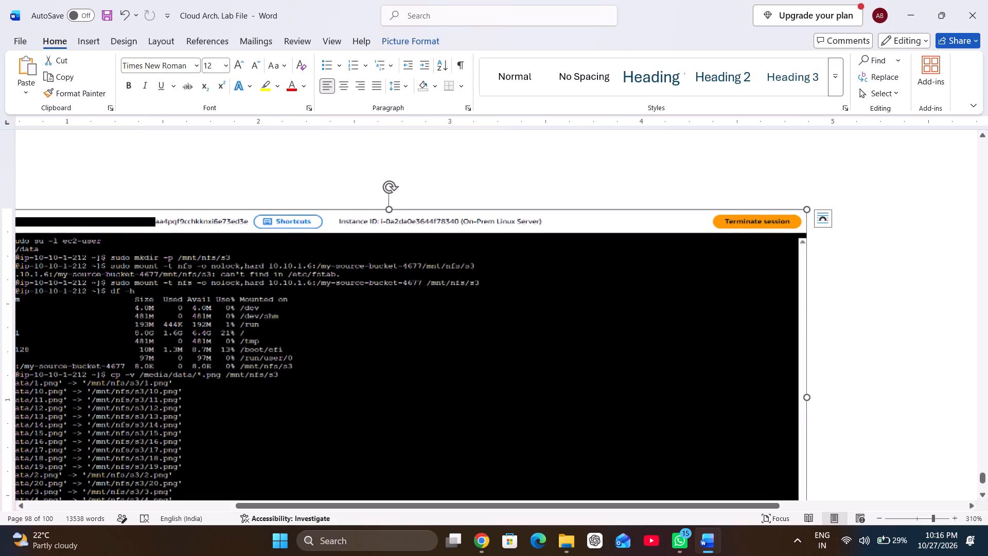
key(Delete)
Paste the account label picture after the "replicated via CRR." line and set its wrapping to In Front of Text.
scroll(537, 341, down, 1)
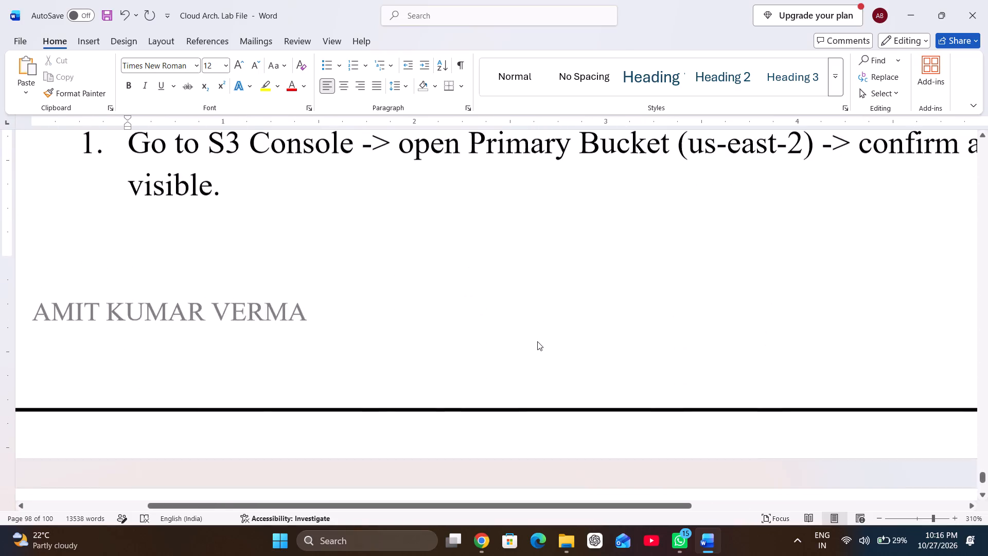
scroll(537, 341, down, 1)
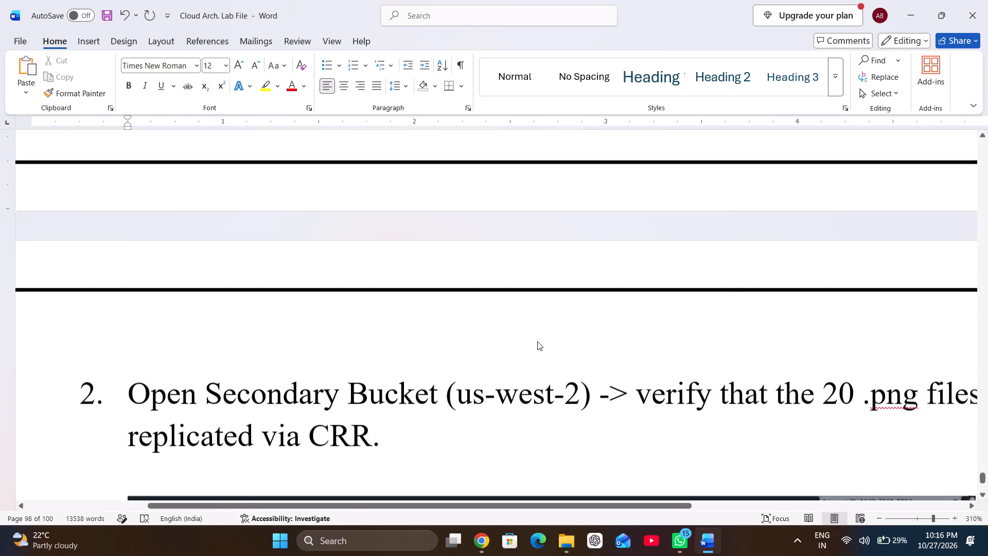
scroll(537, 341, down, 1)
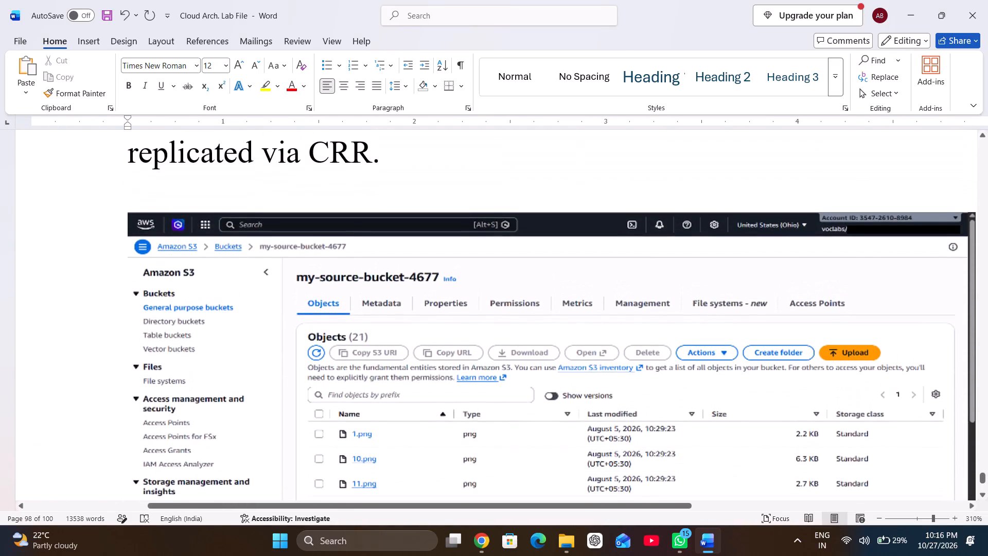
click(447, 168)
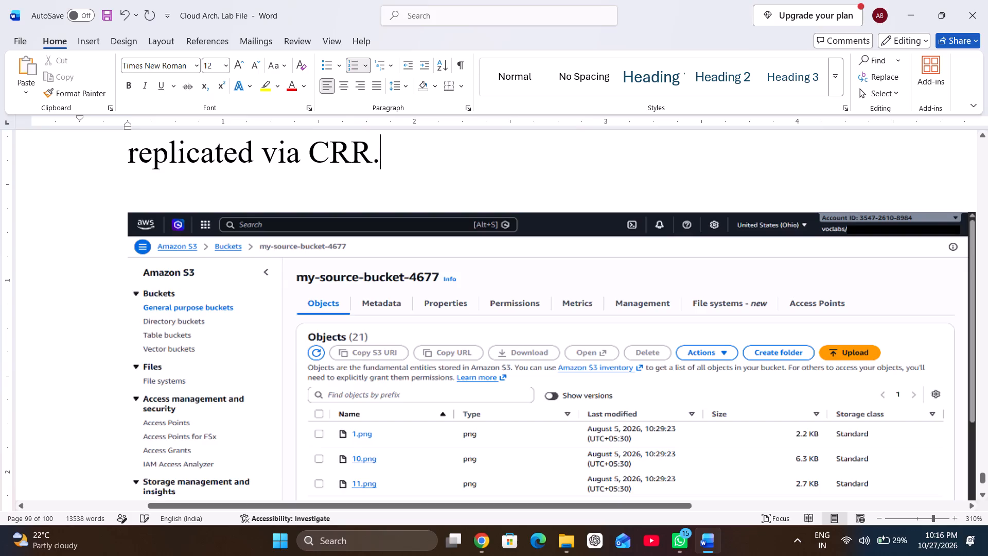
key(ctrl+v)
key(ctrl+space)
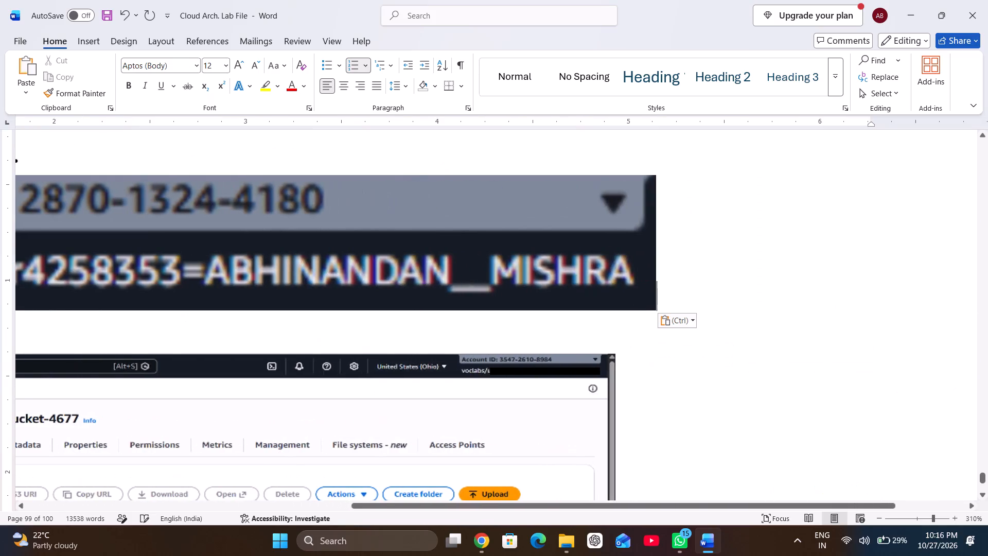
click(424, 219)
right_click(424, 219)
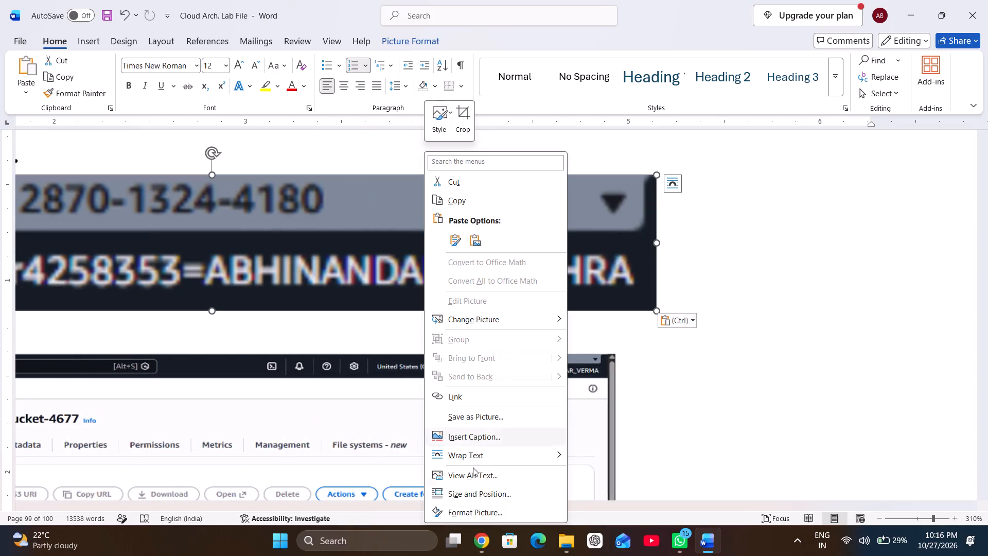
click(610, 411)
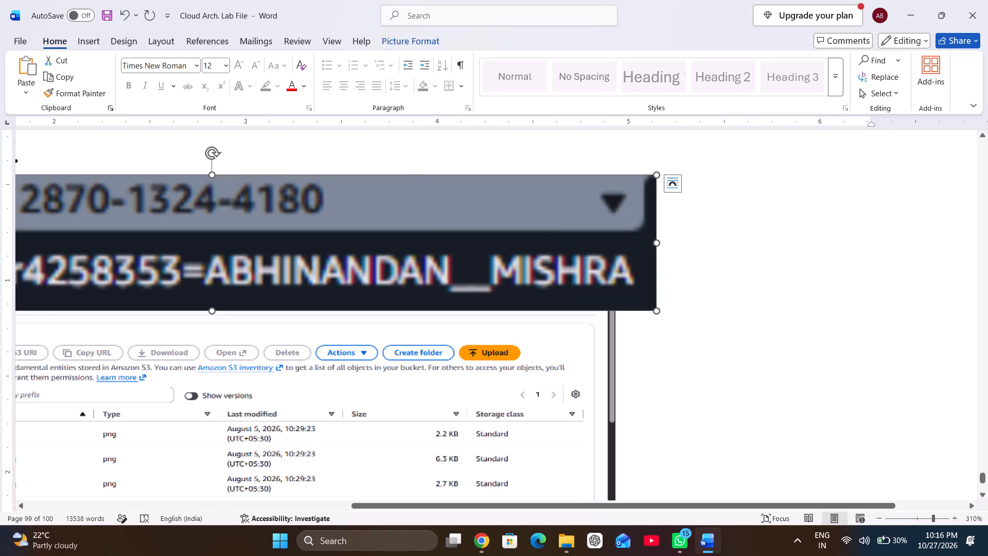
Shrink the floating label picture and place it over the account details in the my-source-bucket-4677 Objects screenshot header.
drag(655, 179, 767, 254)
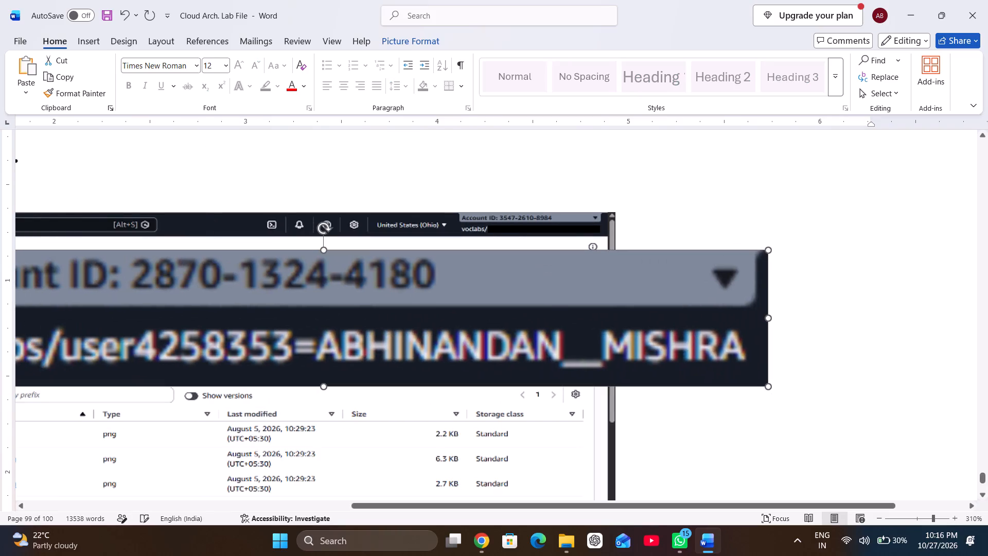
drag(770, 248, 348, 314)
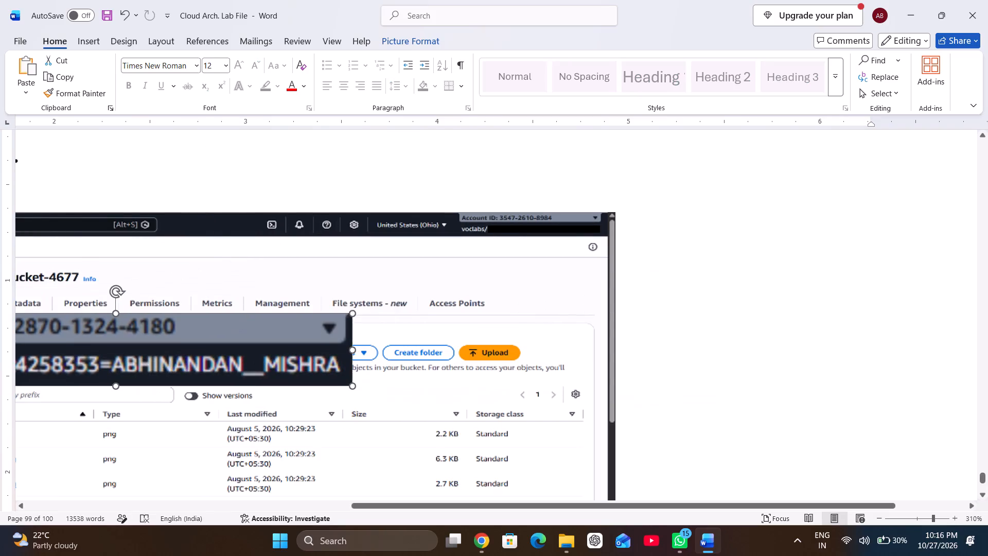
drag(228, 336, 516, 282)
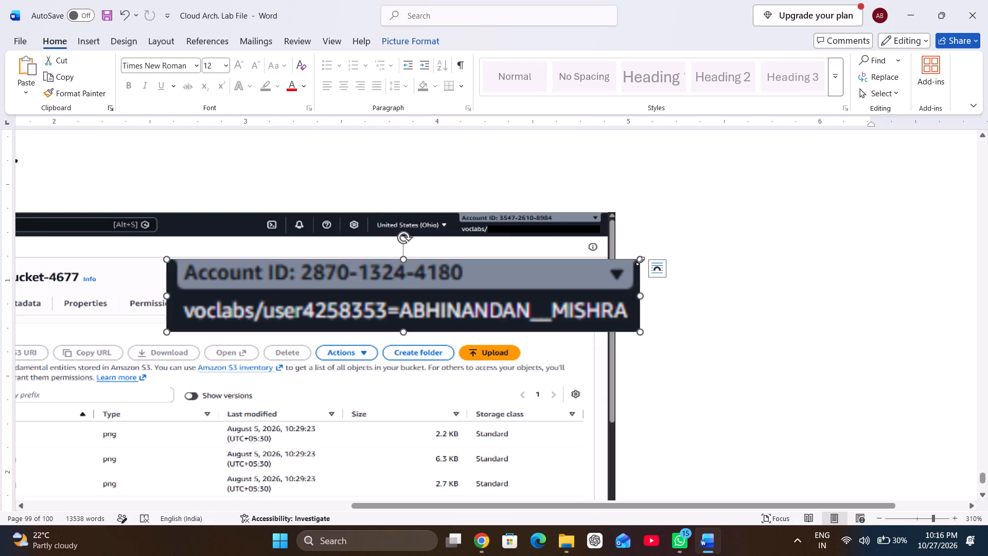
drag(640, 261, 373, 312)
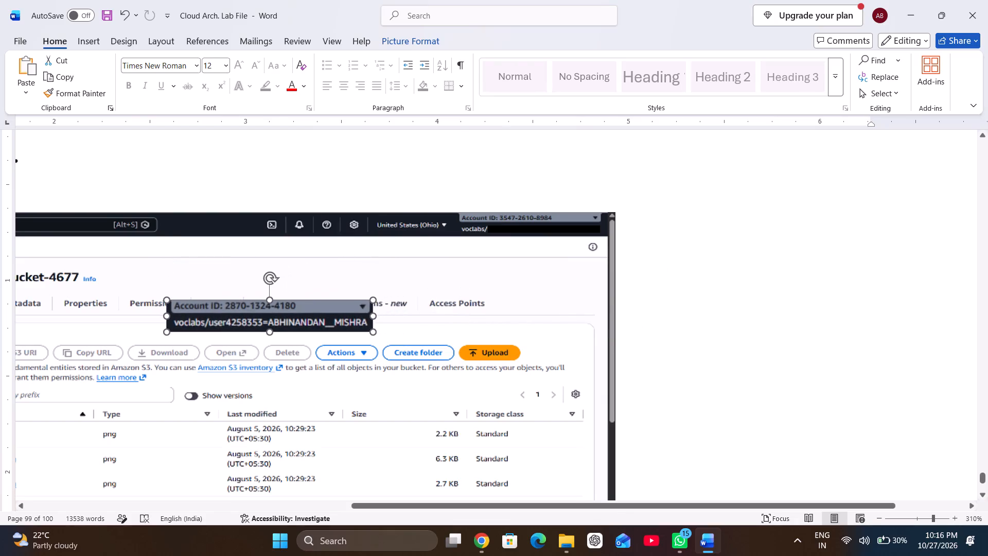
drag(320, 321, 539, 242)
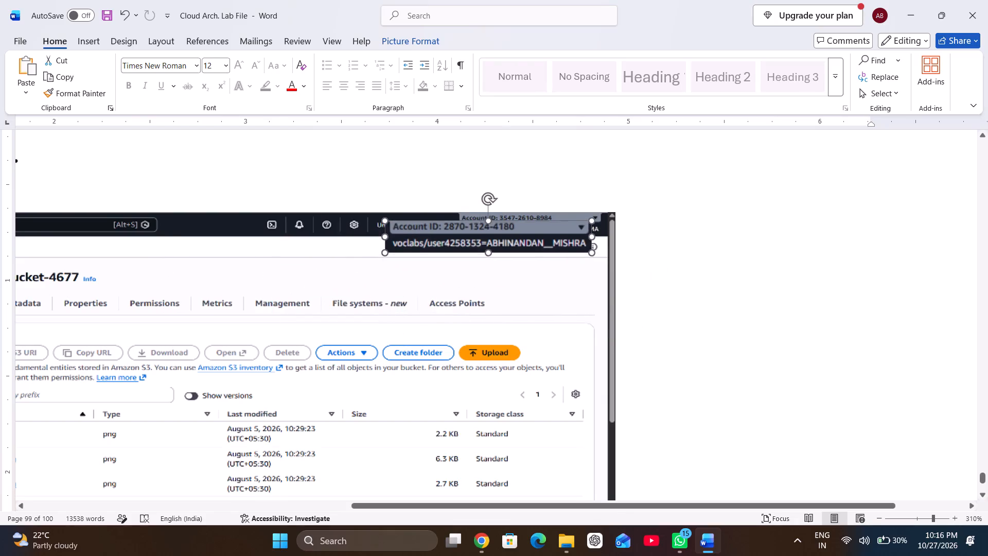
drag(539, 242, 552, 235)
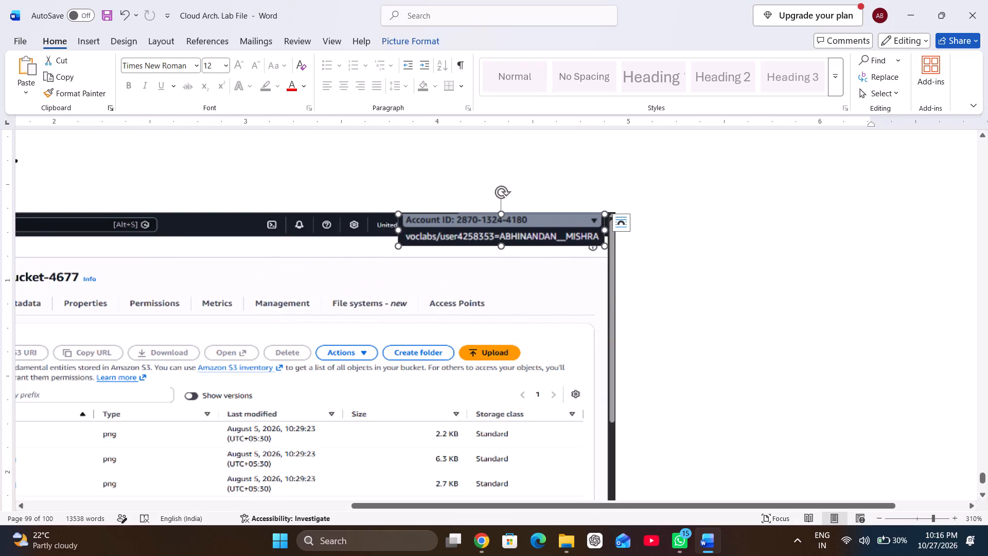
Narrow the floating label to clear the "United States (Ohio)" text and reduce its height to fit the screenshot's header bar.
drag(399, 231, 448, 231)
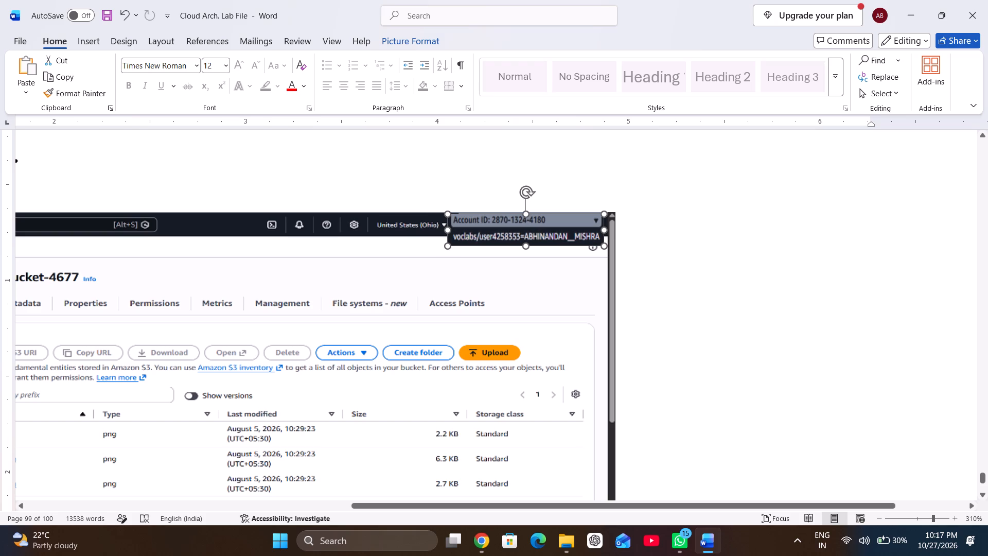
drag(448, 231, 455, 231)
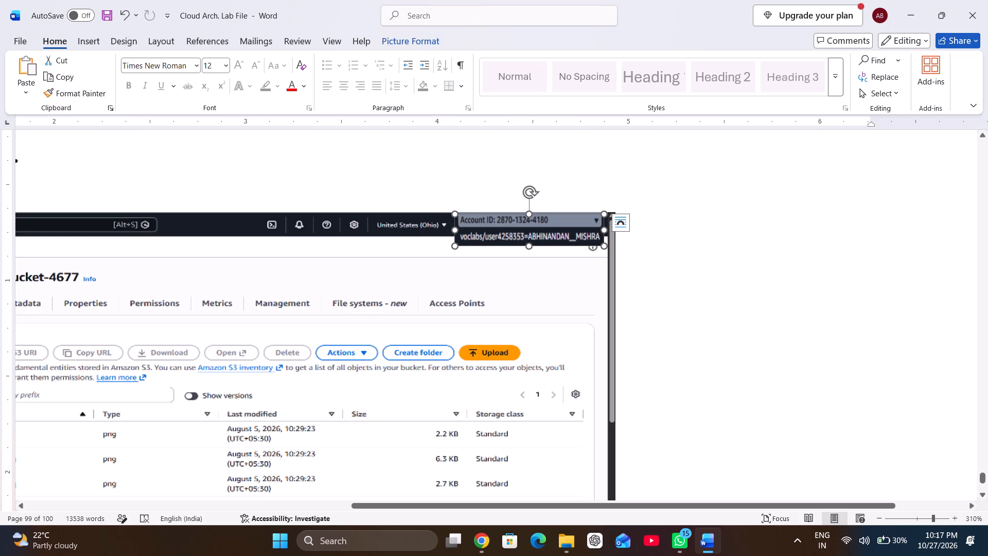
drag(532, 247, 531, 236)
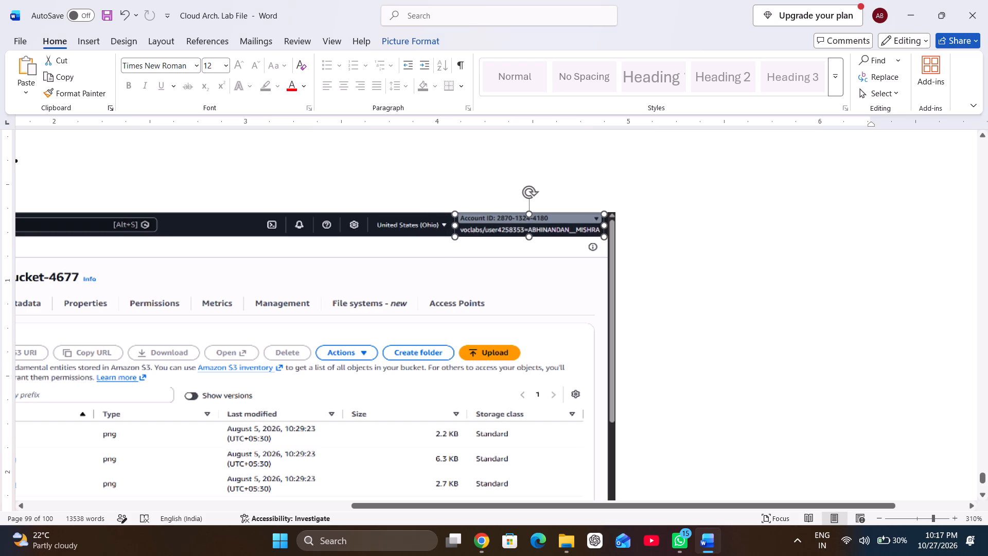
drag(531, 236, 532, 235)
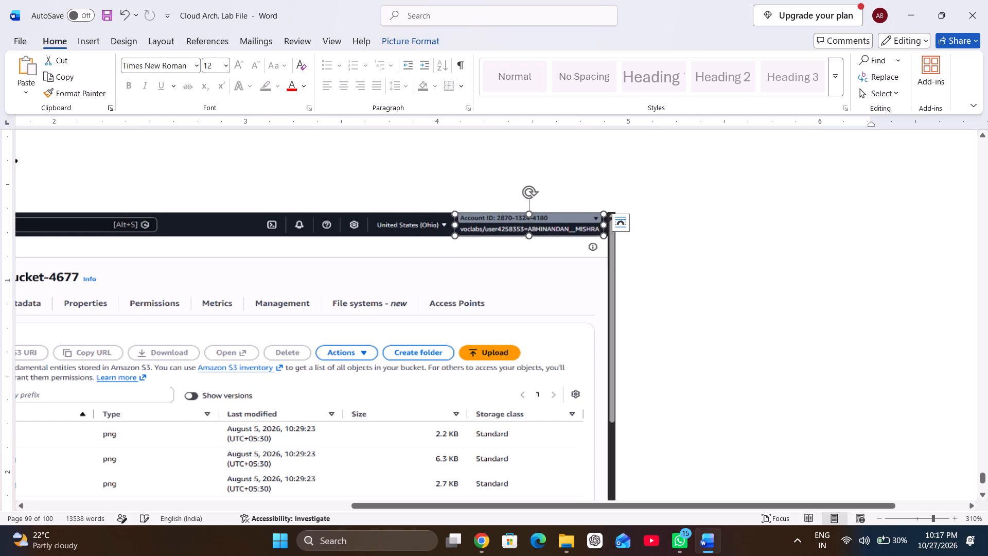
click(511, 266)
Review the document's last pages, including the rest of the bucket screenshot, the AWS Academy certificate and the Cloud Architecting badge.
scroll(658, 321, down, 1)
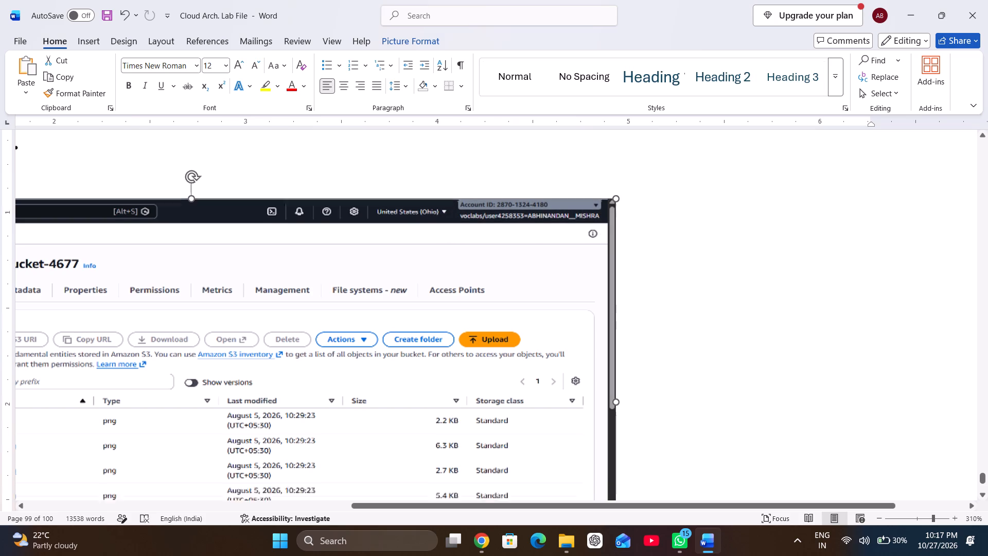
scroll(658, 321, down, 1)
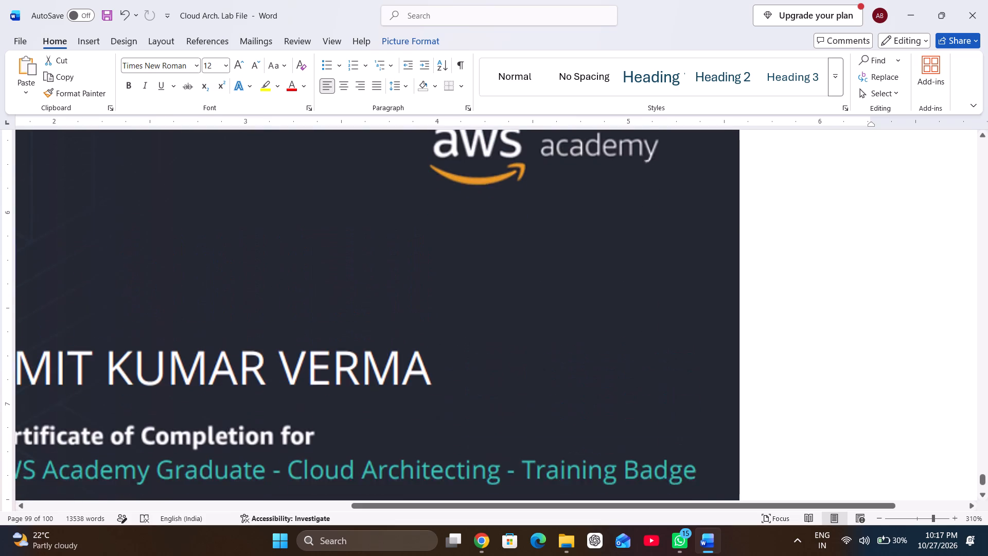
scroll(658, 321, down, 1)
scroll(658, 321, right, 1)
ctrl+scroll(658, 321, down, 2)
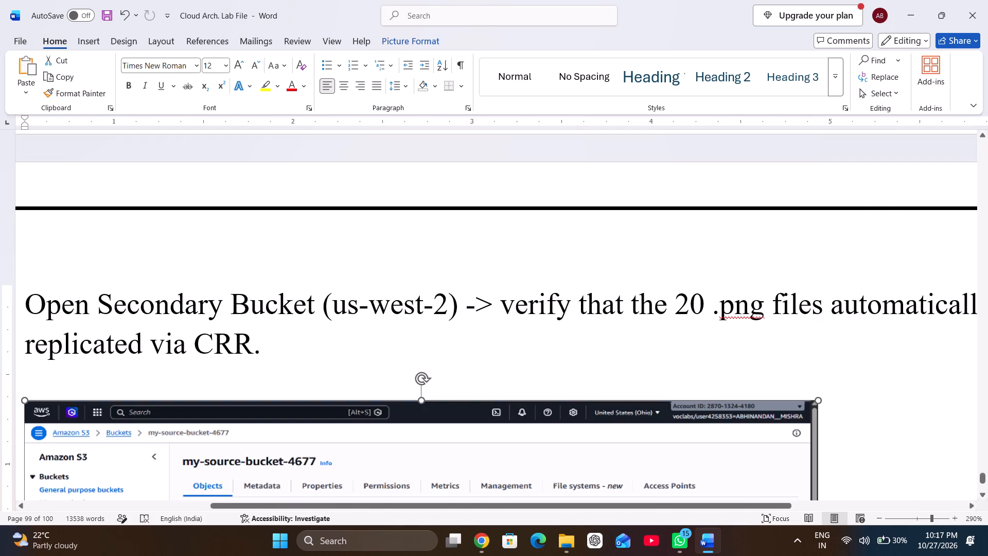
ctrl+scroll(658, 321, down, 2)
scroll(658, 321, down, 1)
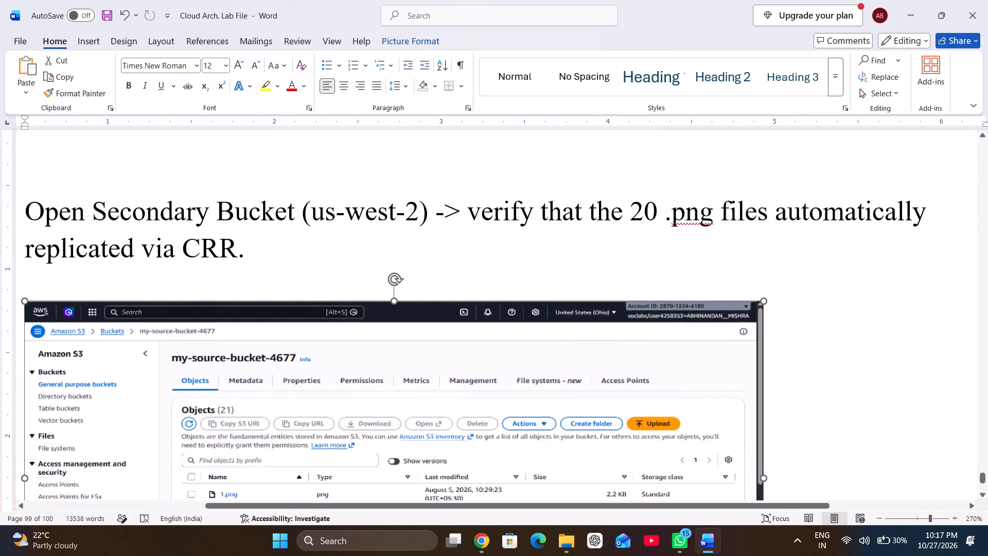
scroll(658, 321, down, 1)
ctrl+scroll(658, 321, down, 2)
scroll(658, 321, down, 1)
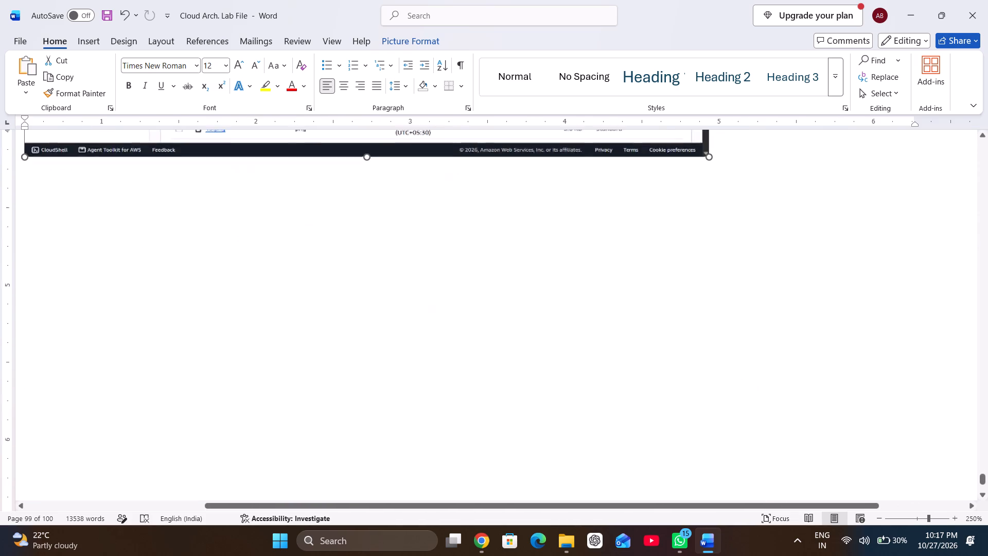
scroll(658, 321, down, 3)
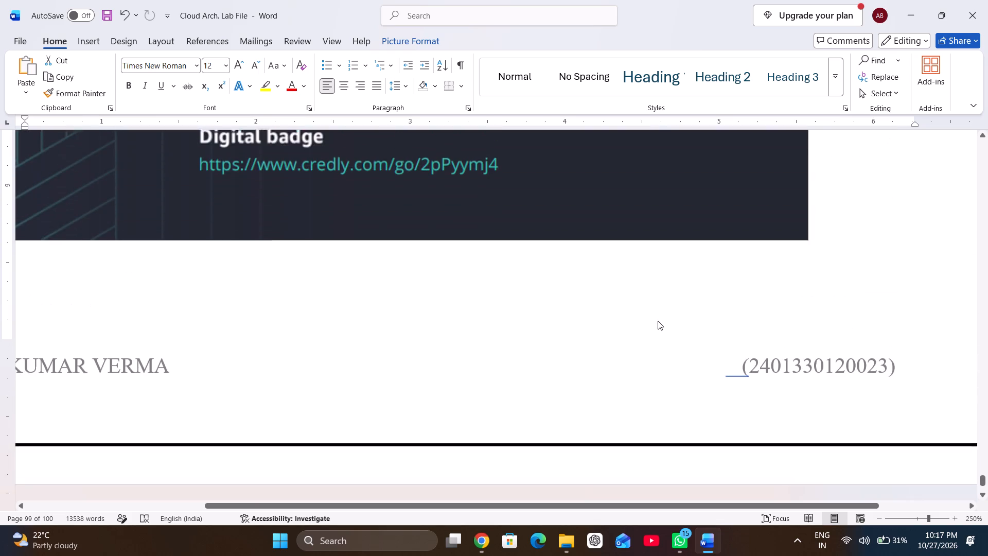
ctrl+scroll(658, 321, down, 4)
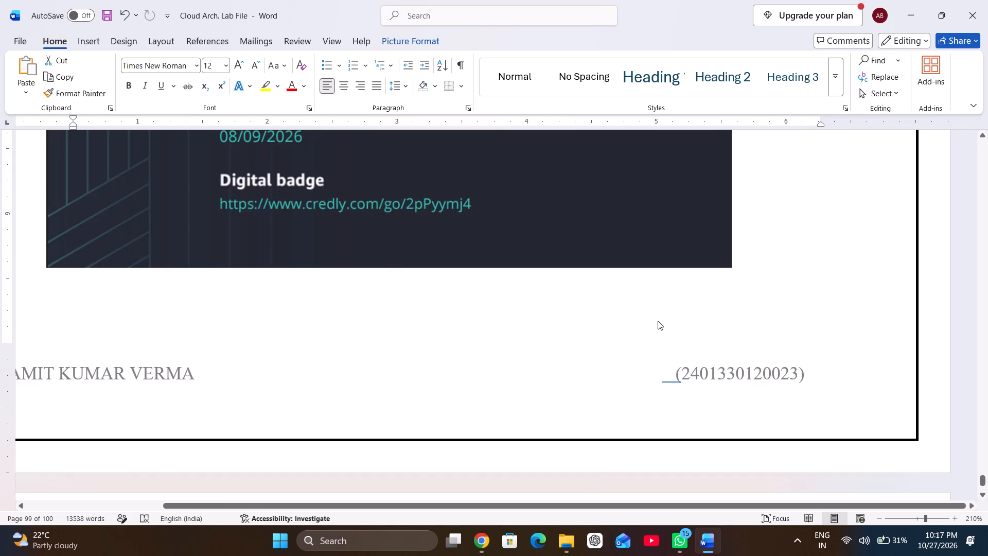
ctrl+scroll(658, 321, down, 3)
scroll(658, 321, up, 1)
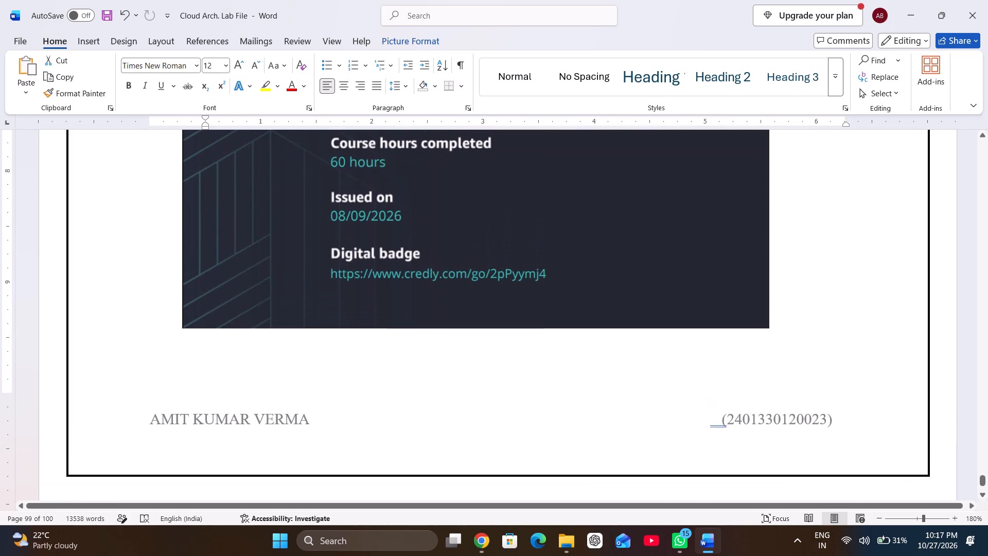
ctrl+scroll(658, 321, down, 3)
scroll(658, 321, up, 1)
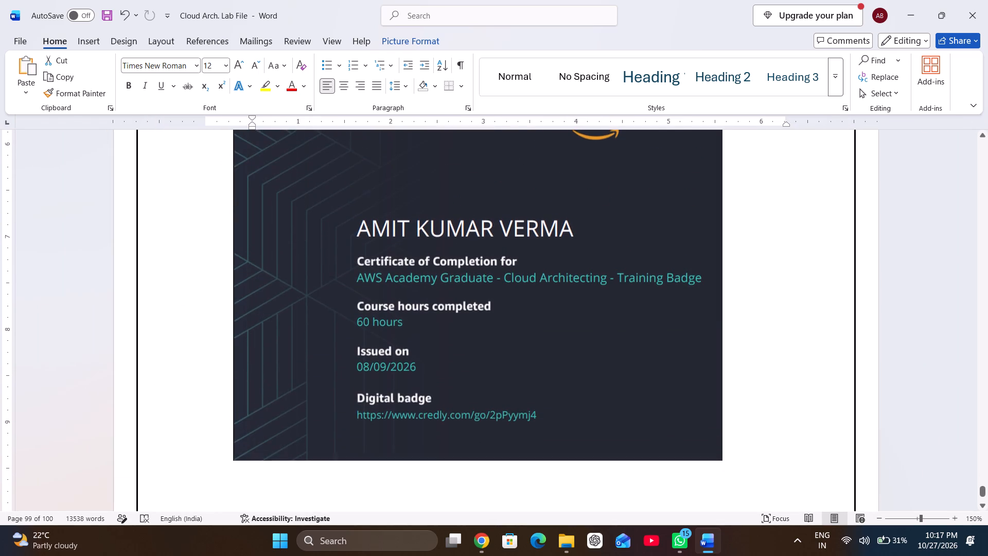
scroll(658, 321, up, 1)
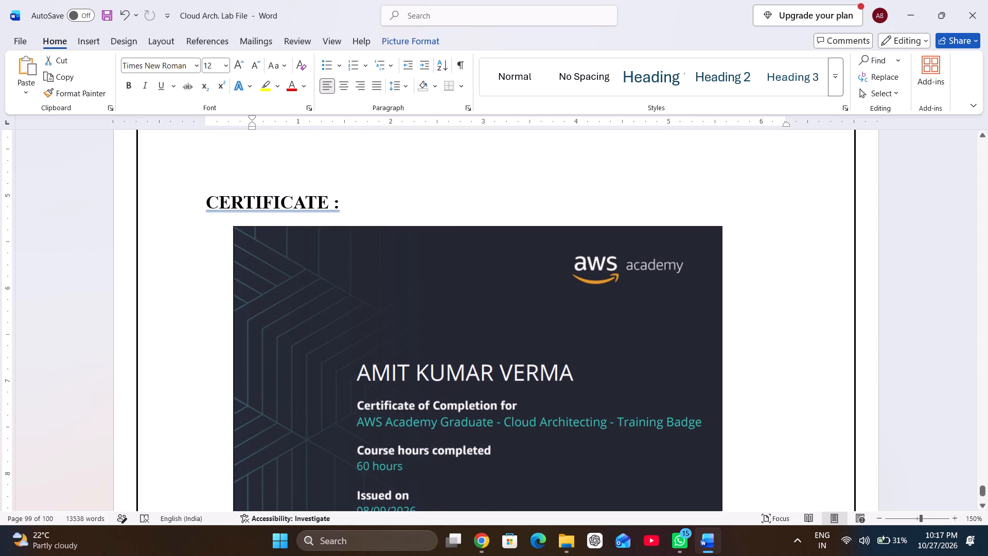
scroll(658, 321, down, 5)
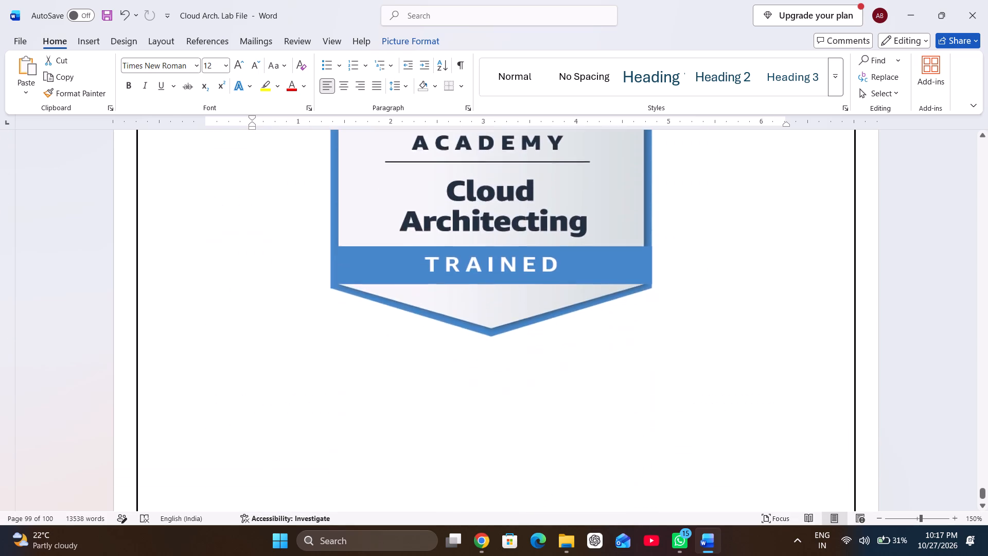
scroll(658, 321, down, 1)
scroll(658, 321, up, 6)
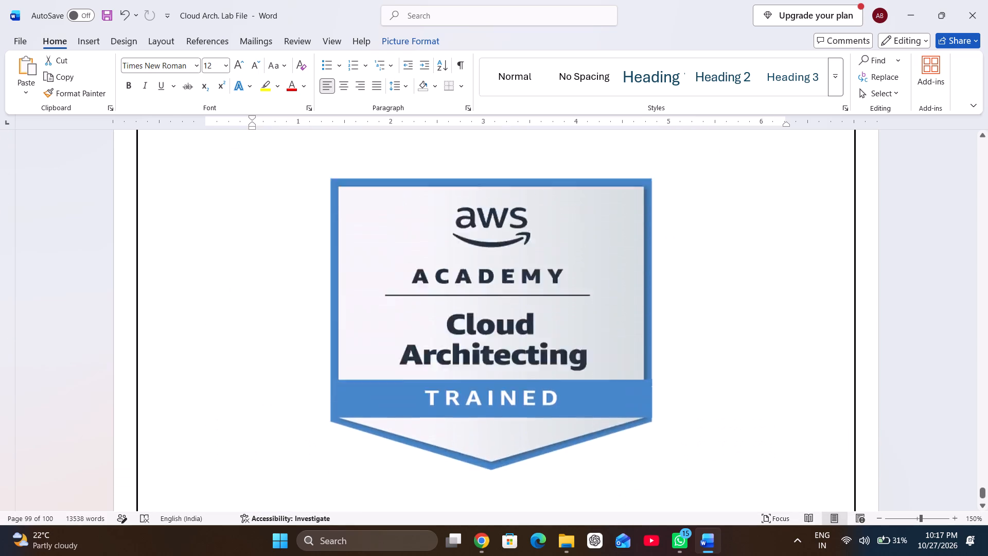
scroll(658, 321, up, 3)
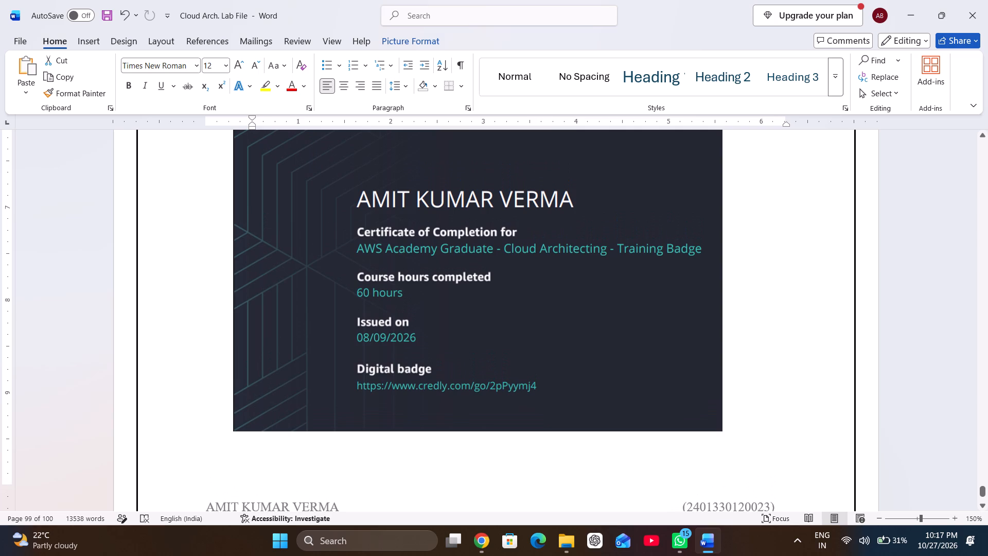
Delete the AWS Academy certificate of completion picture above the BADGE heading.
scroll(658, 321, up, 1)
click(462, 263)
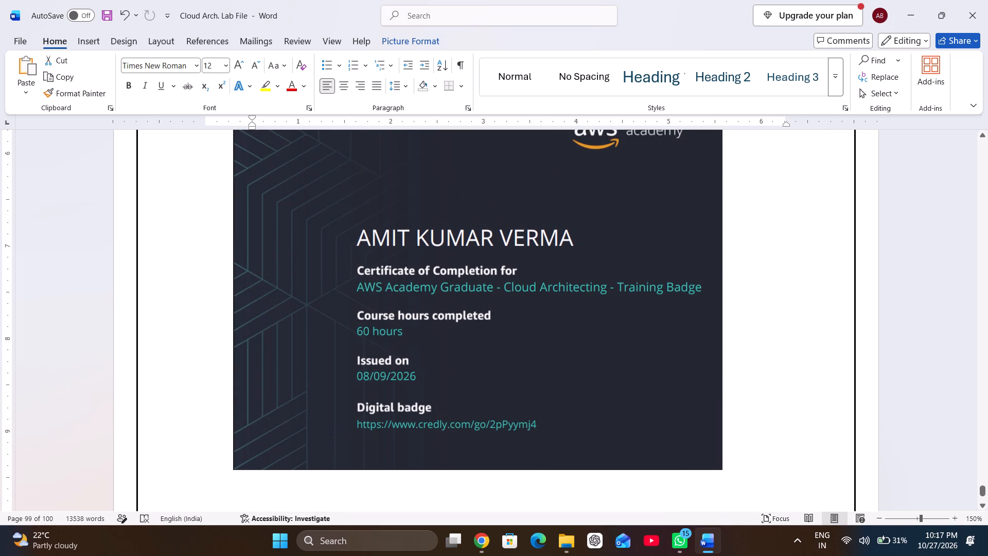
key(Delete)
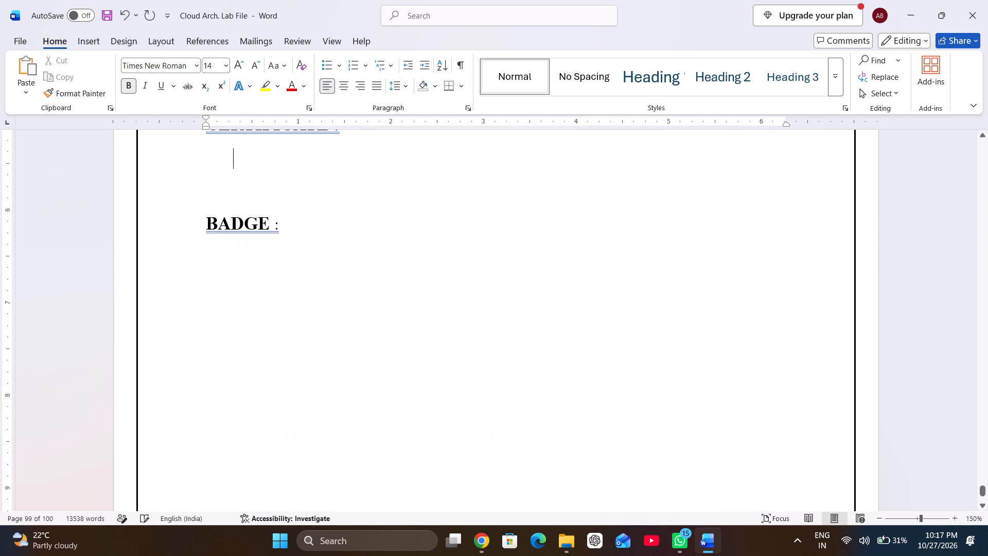
Shrink the AWS Academy Cloud Architecting badge picture slightly, keeping its proportions, and save the document.
scroll(462, 263, down, 1)
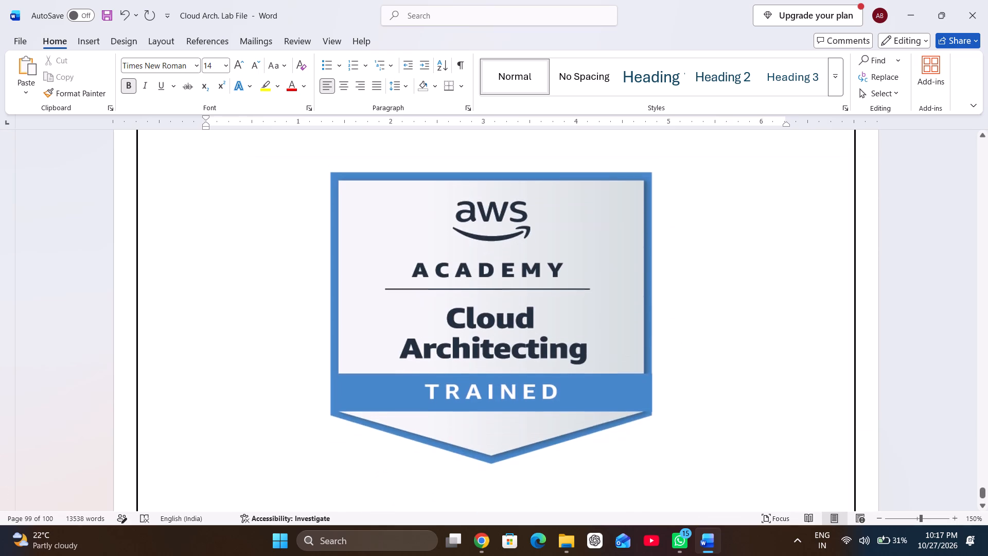
click(462, 263)
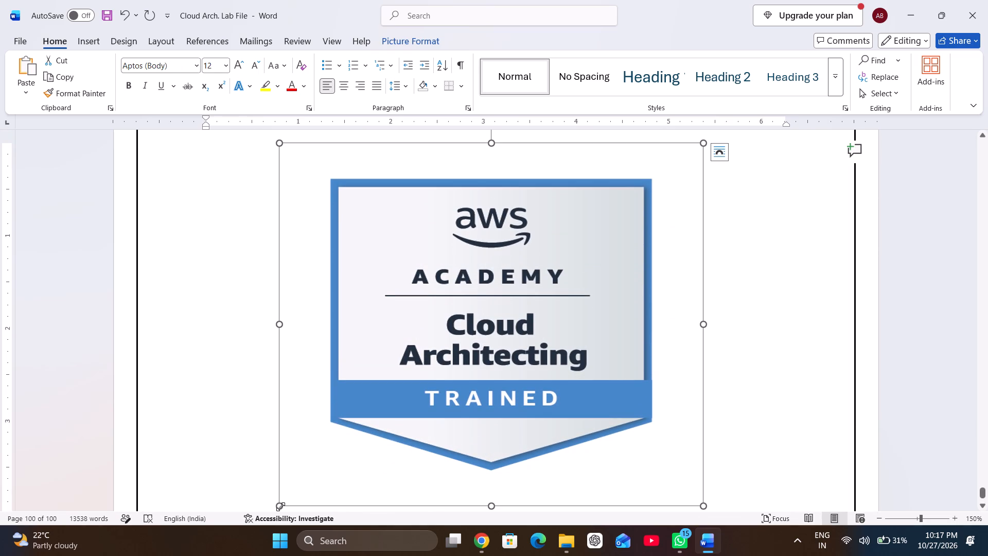
drag(280, 507, 291, 498)
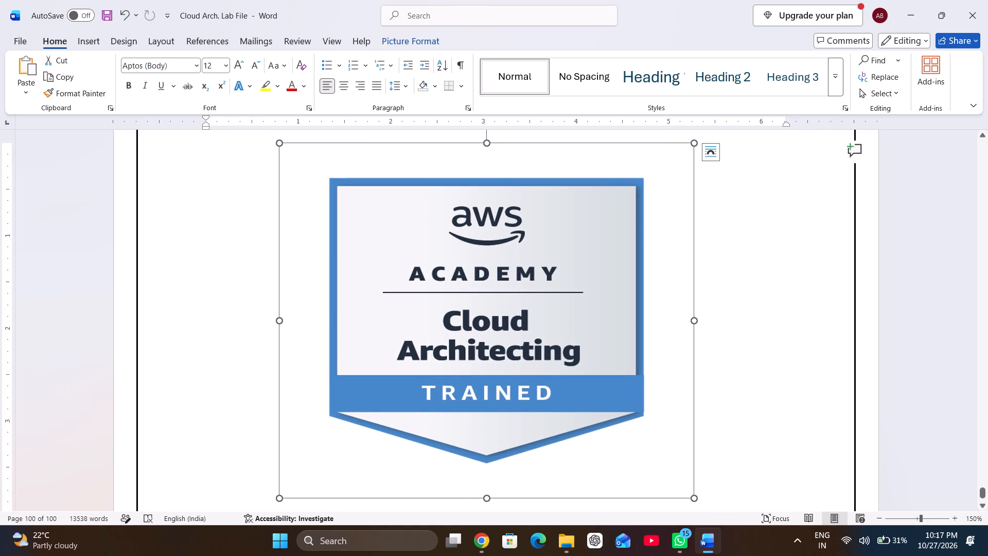
click(162, 355)
key(ctrl+s)
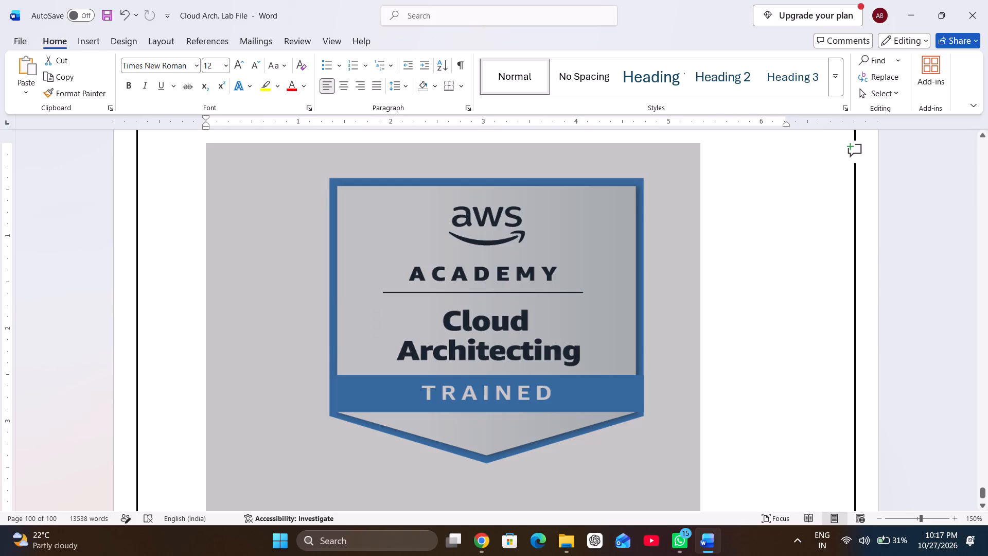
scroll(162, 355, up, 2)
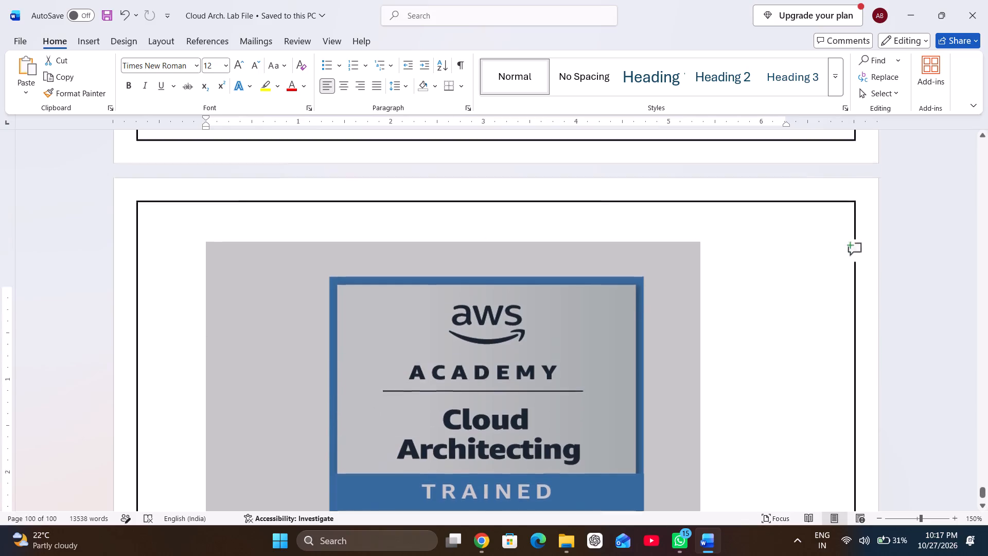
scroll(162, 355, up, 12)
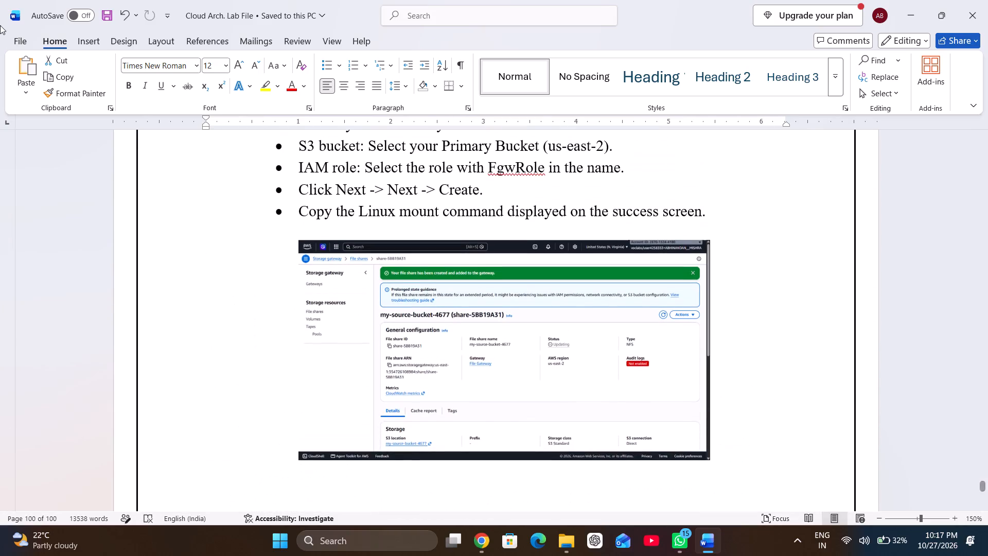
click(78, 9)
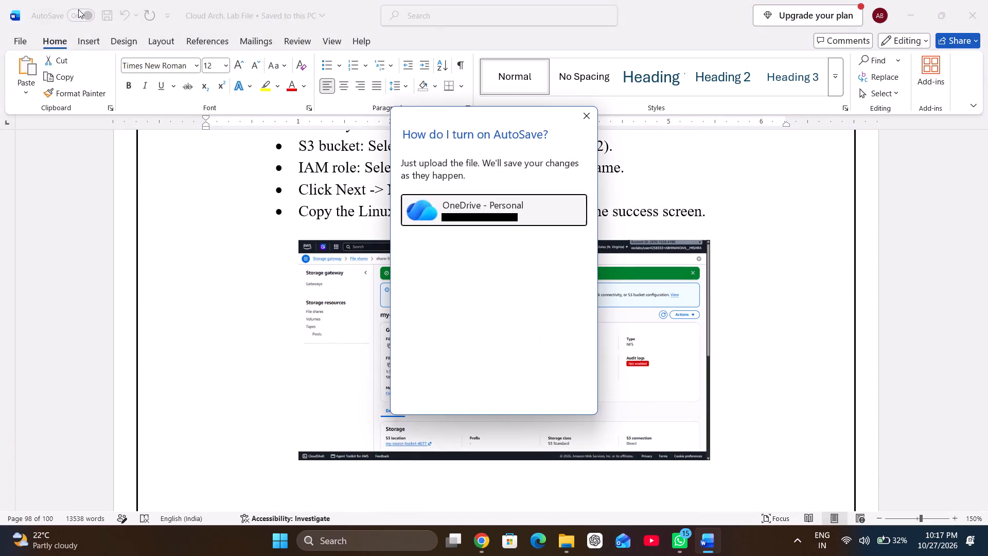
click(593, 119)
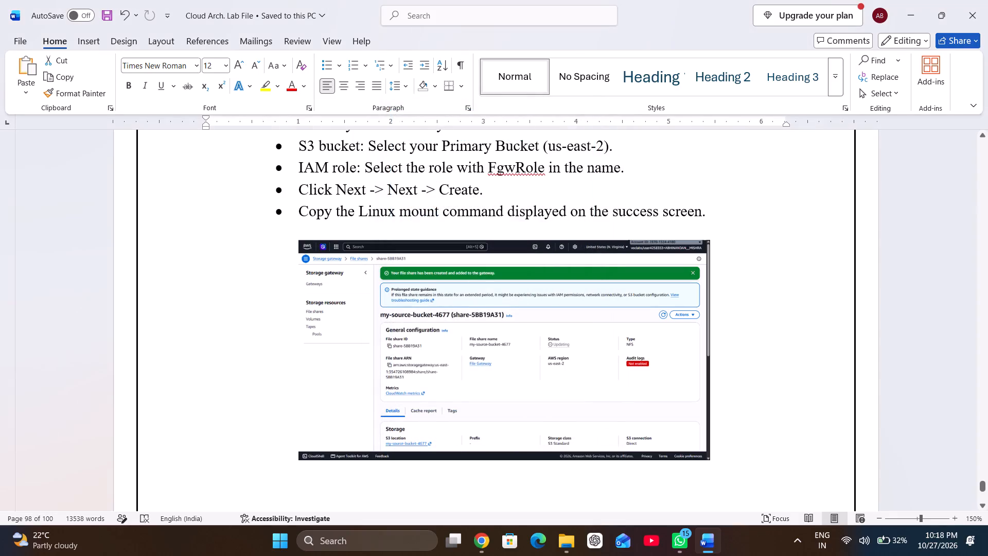
Save the Cloud Arch. Lab File again under its existing name and close it.
key(ctrl+s)
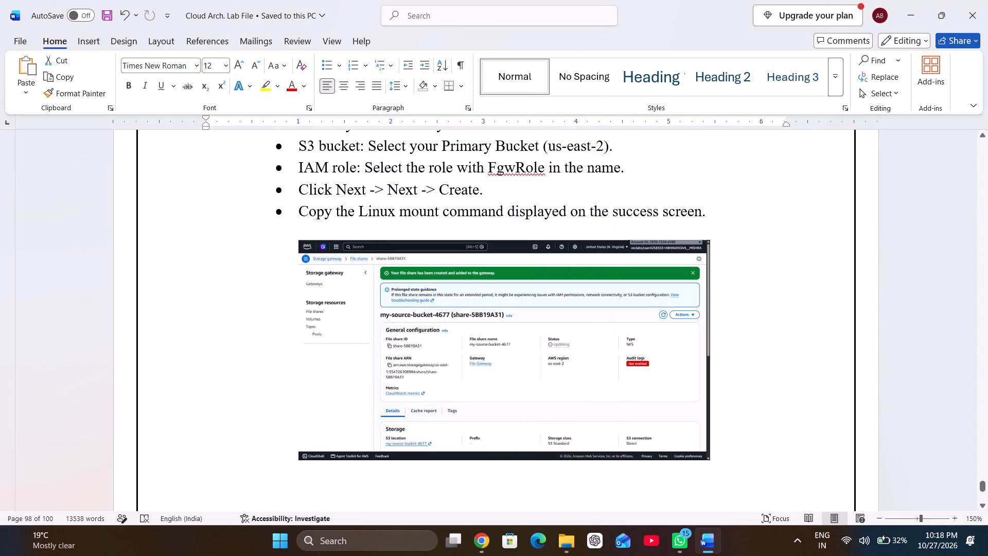
key(ctrl+shift+s)
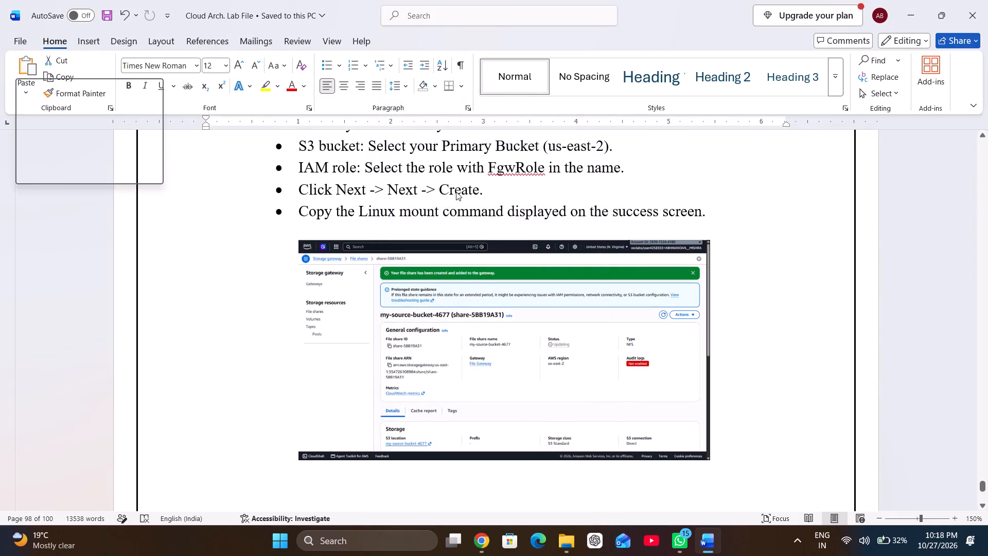
click(153, 90)
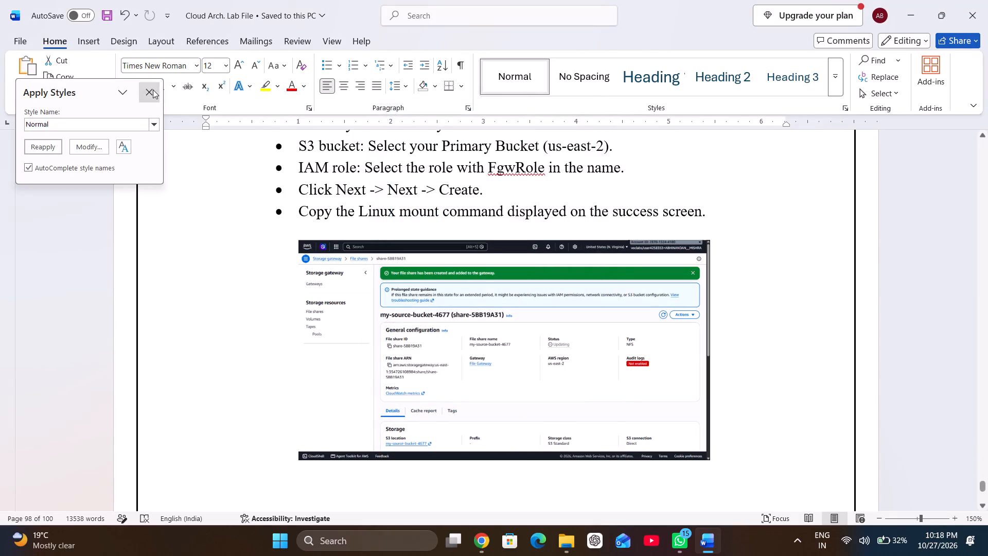
click(259, 215)
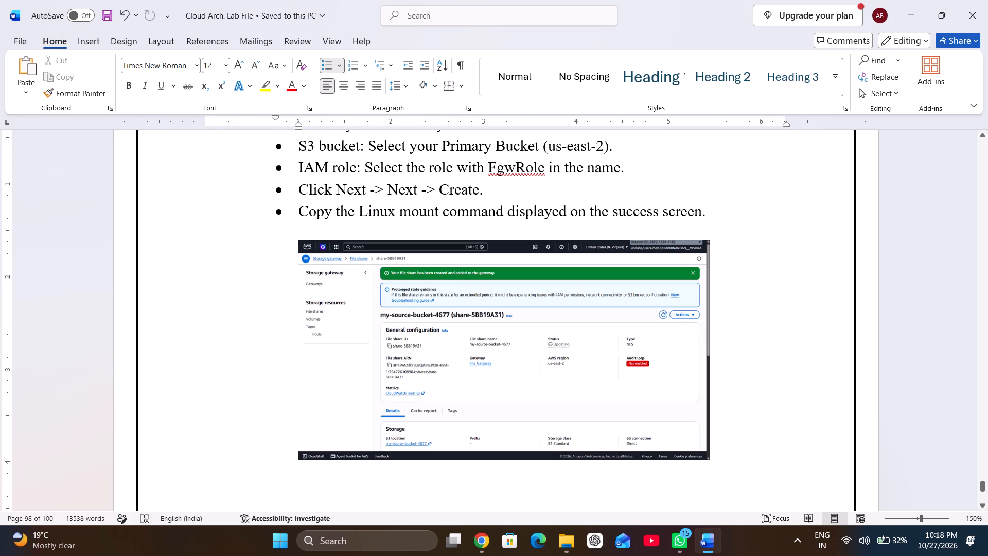
key(ctrl+s)
click(23, 48)
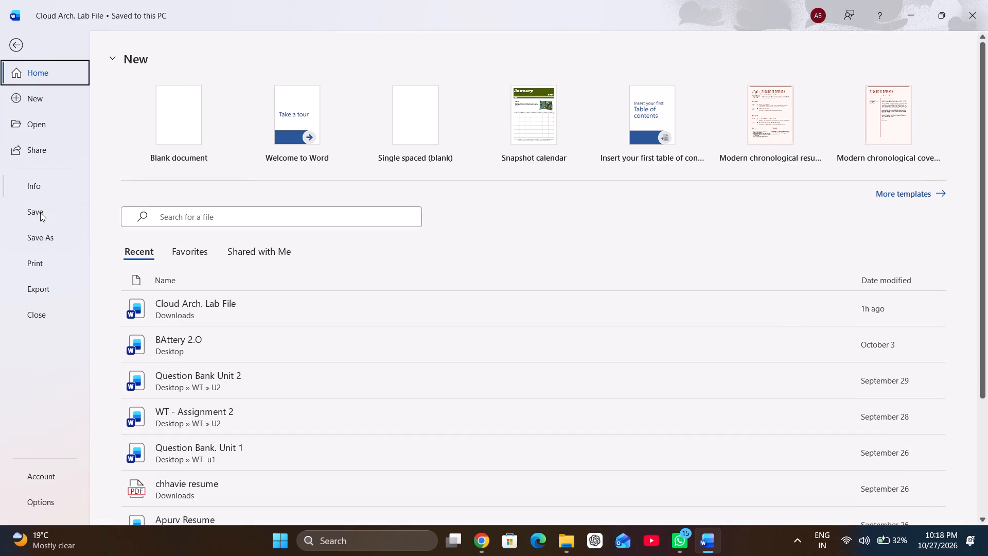
click(39, 213)
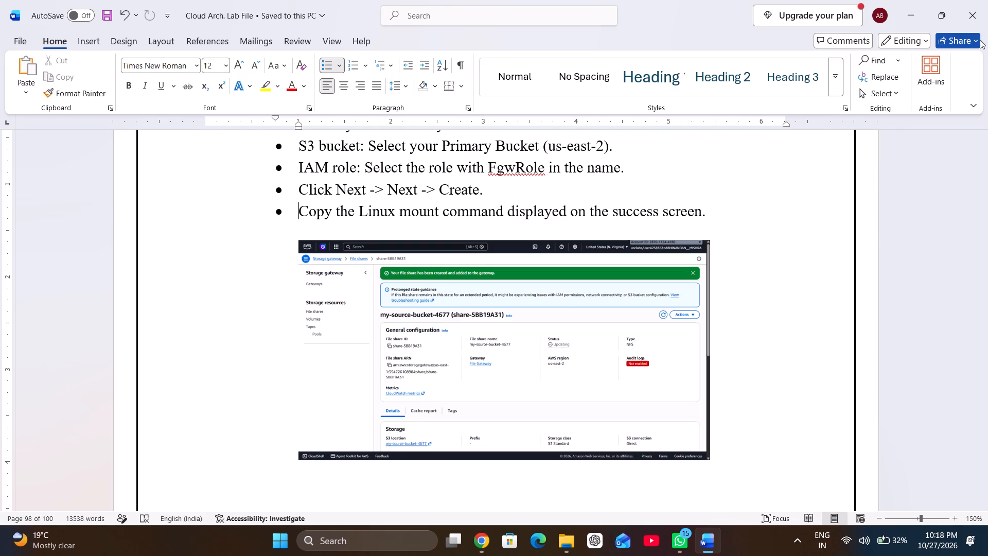
click(973, 13)
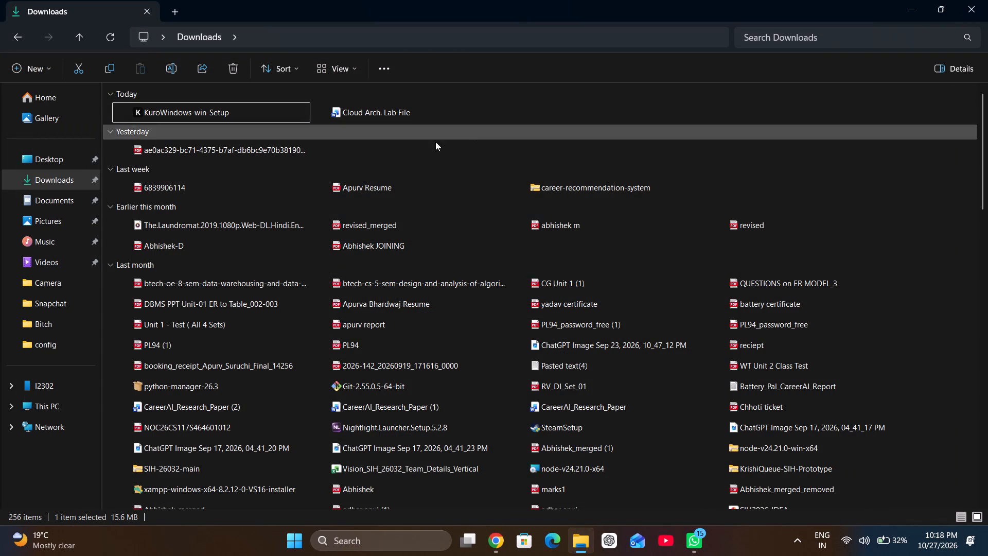
Reopen Cloud Arch. Lab File from Downloads and inspect the account label in the EC2 Instances screenshot above Task 3.3 at close range.
double_click(366, 110)
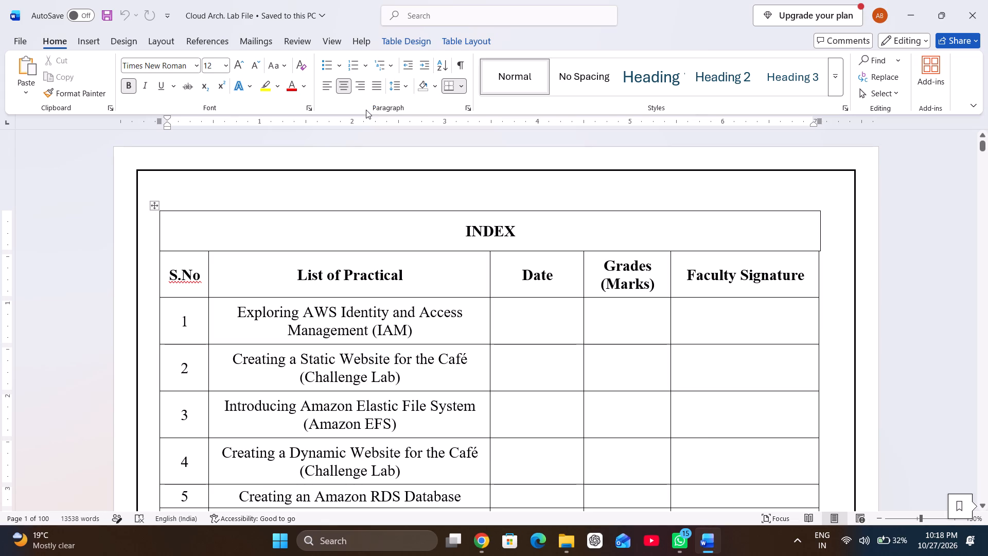
scroll(468, 367, down, 7)
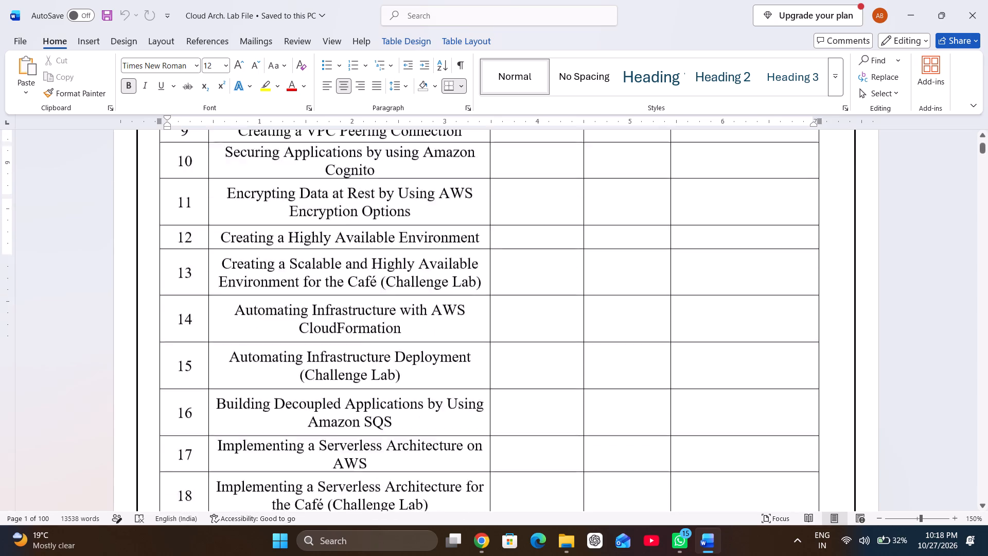
scroll(468, 367, down, 8)
scroll(468, 367, up, 1)
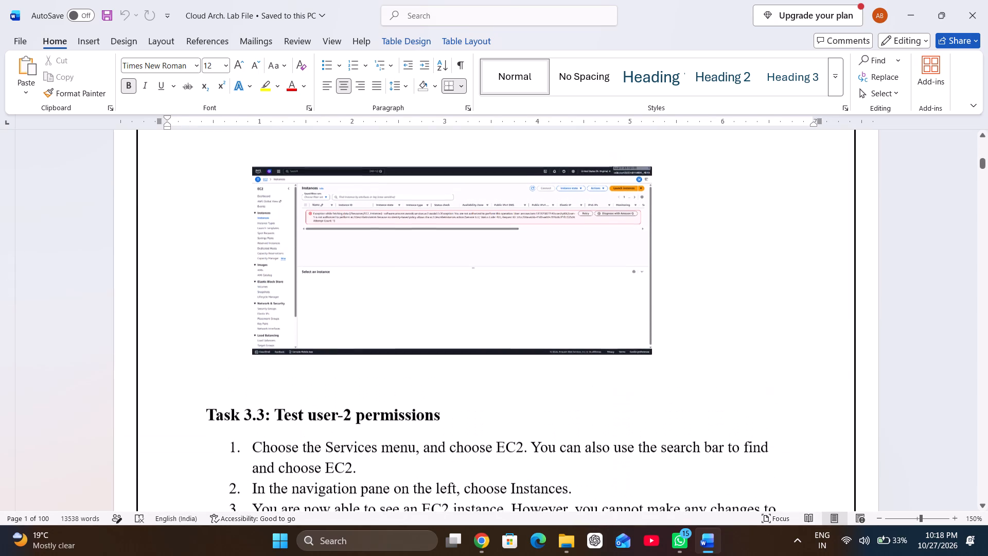
scroll(468, 367, up, 1)
scroll(468, 367, left, 1)
scroll(424, 385, left, 1)
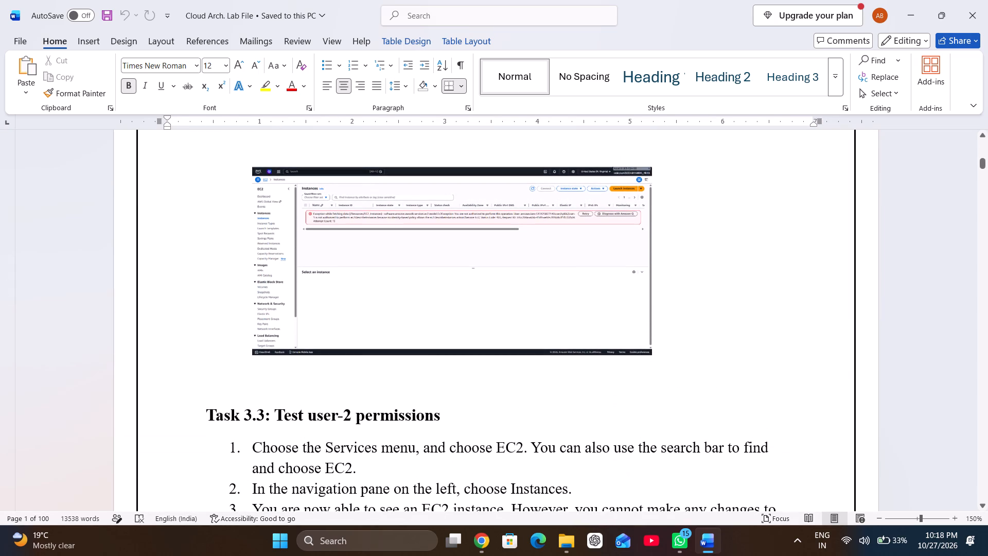
scroll(418, 387, left, 1)
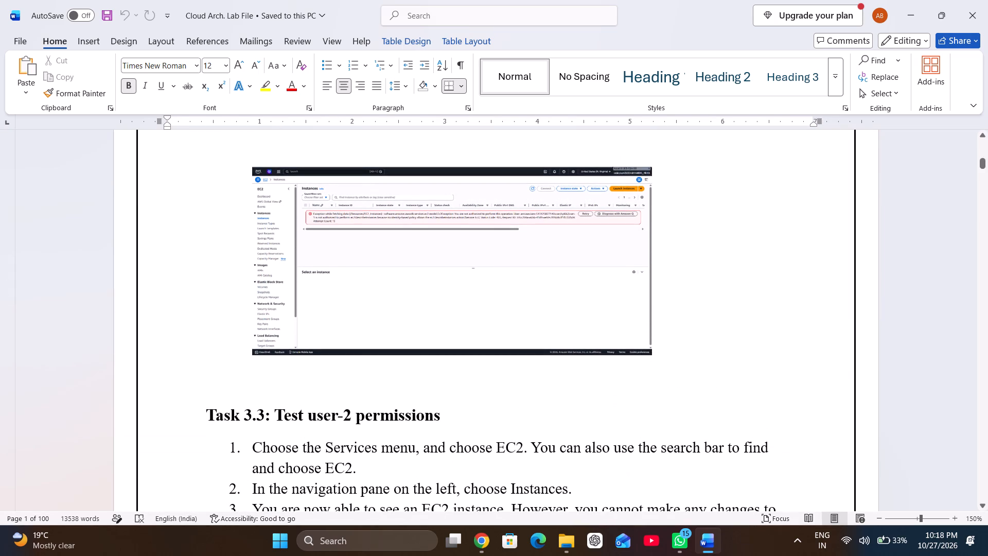
triple_click(956, 517)
triple_click(956, 517)
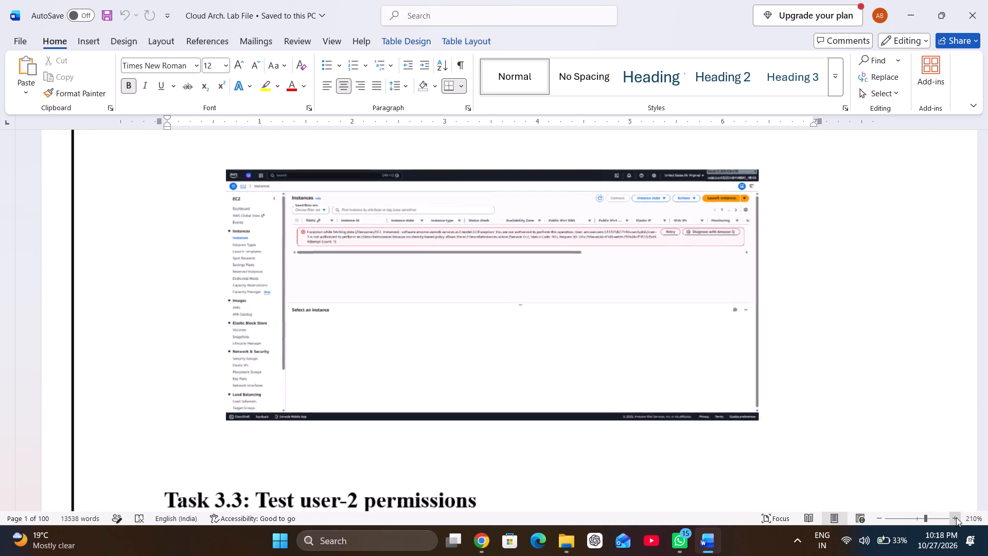
click(956, 517)
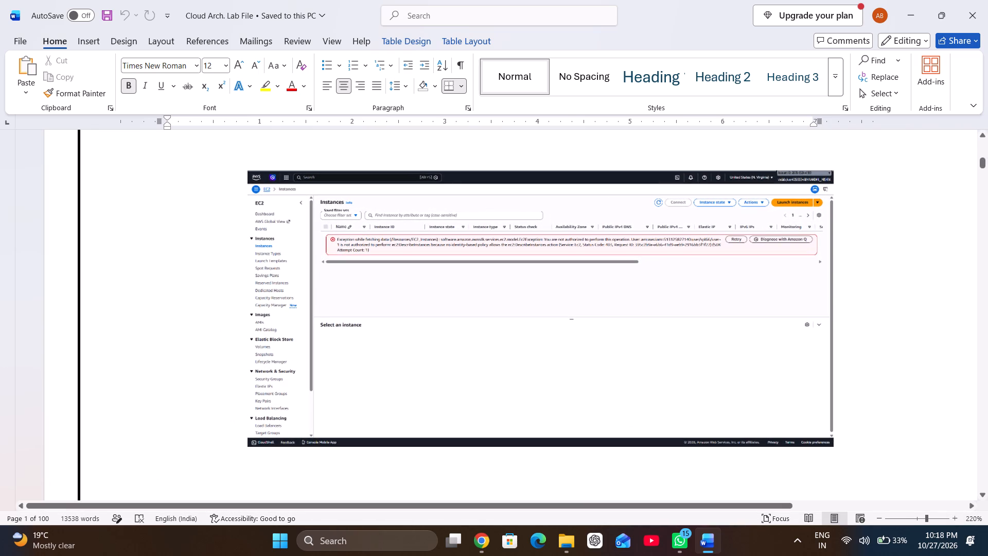
triple_click(954, 518)
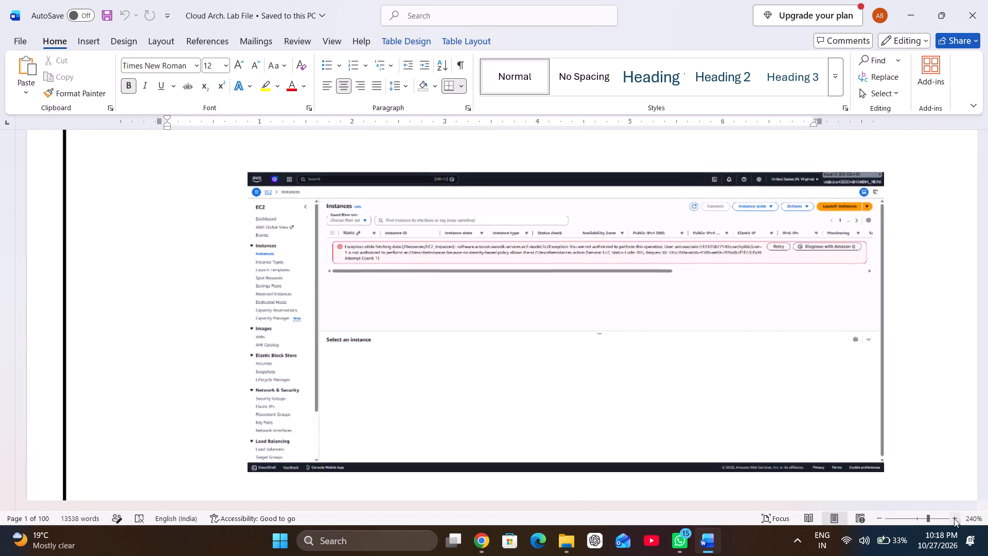
click(954, 518)
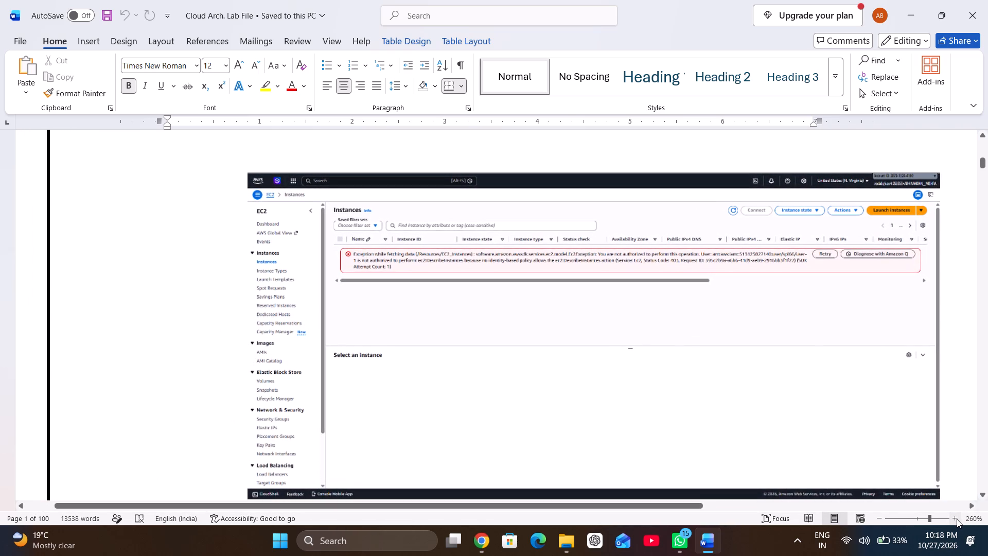
triple_click(957, 519)
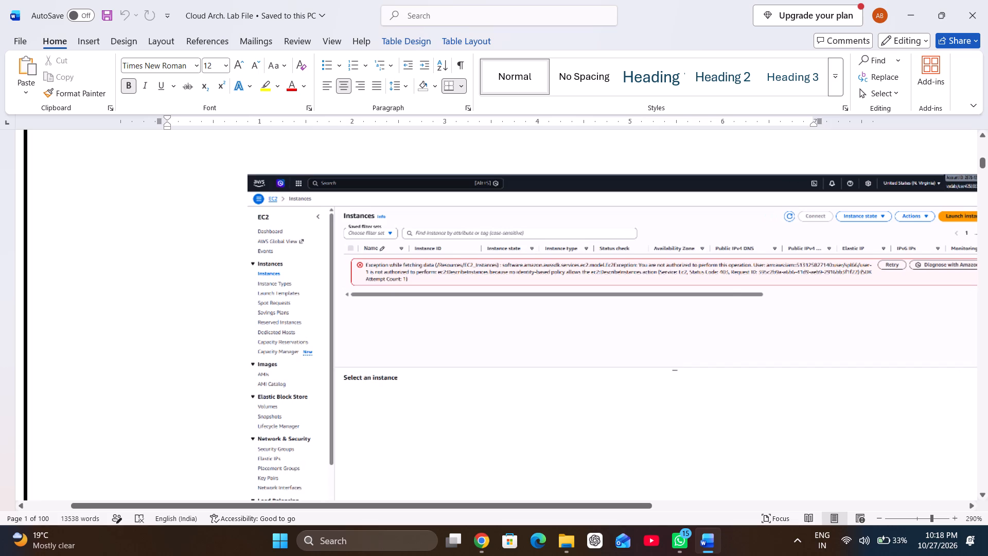
Check the account labels in the screenshots from Task 3.3 through Lab 2's sourcebucket704677 bucket, and close the document.
scroll(862, 421, left, 1)
scroll(862, 421, down, 2)
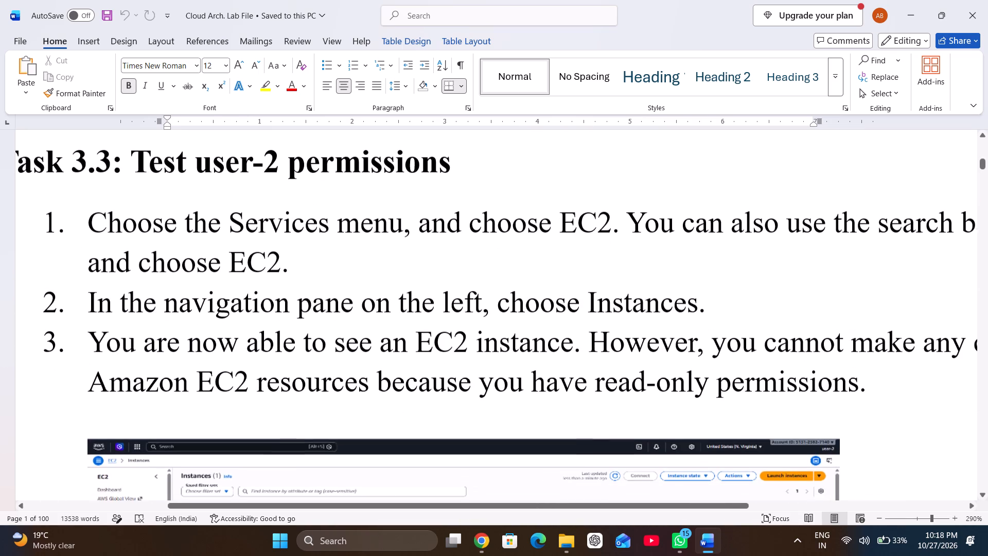
scroll(862, 421, down, 3)
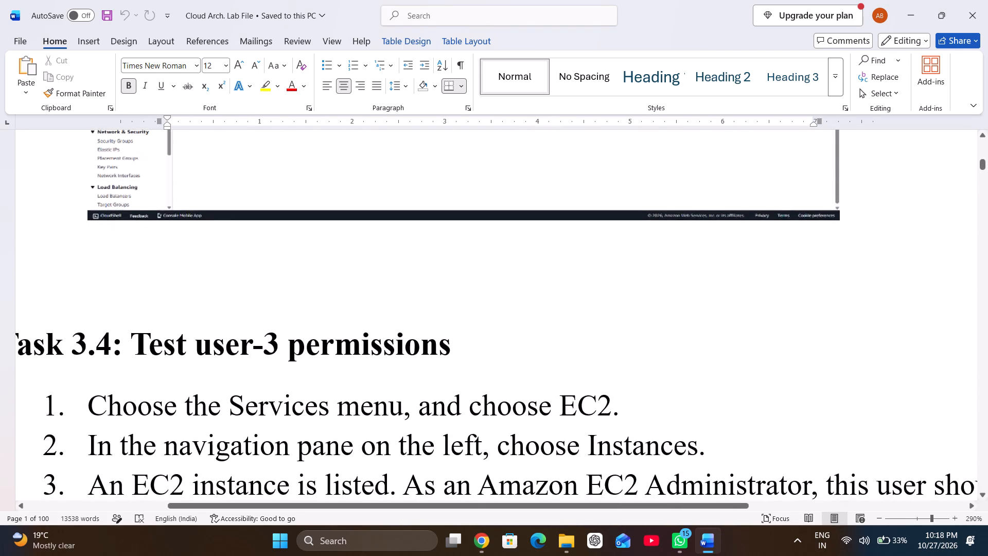
scroll(862, 421, down, 4)
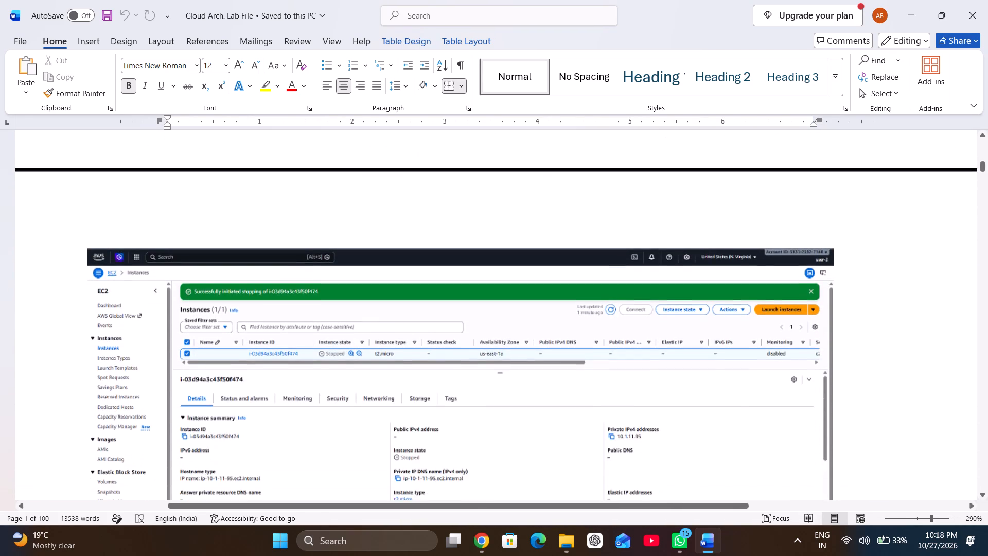
scroll(862, 421, down, 1)
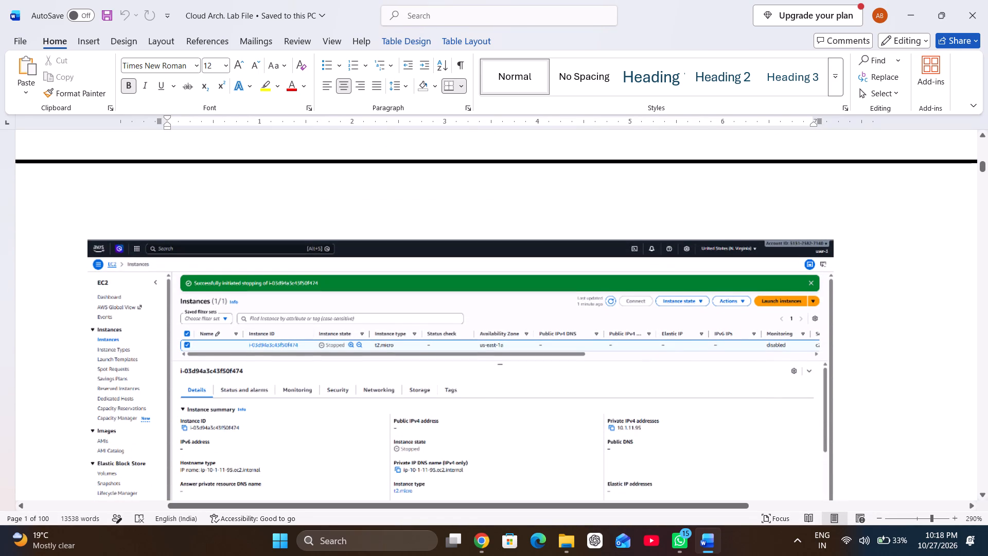
scroll(820, 420, down, 5)
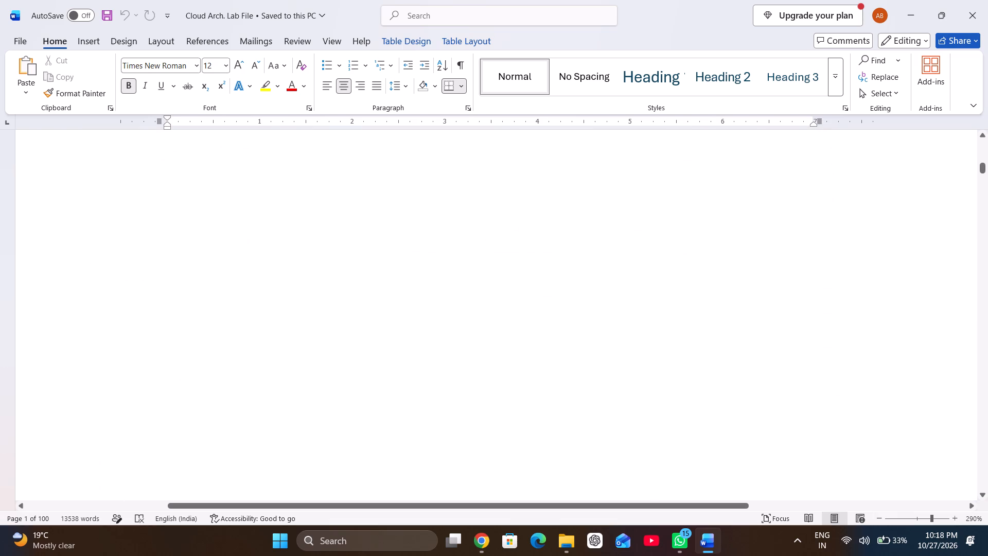
scroll(820, 420, down, 5)
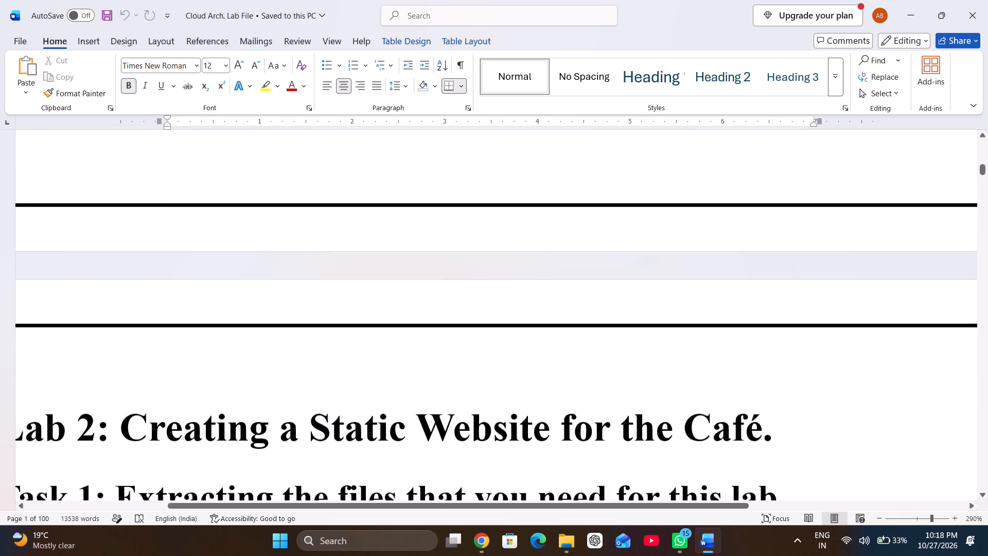
scroll(820, 420, down, 4)
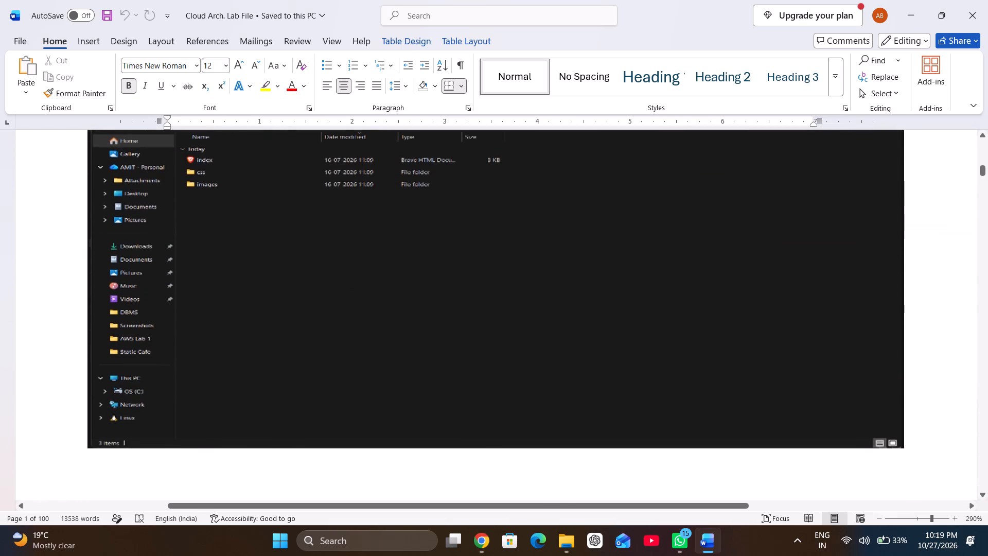
scroll(820, 420, down, 2)
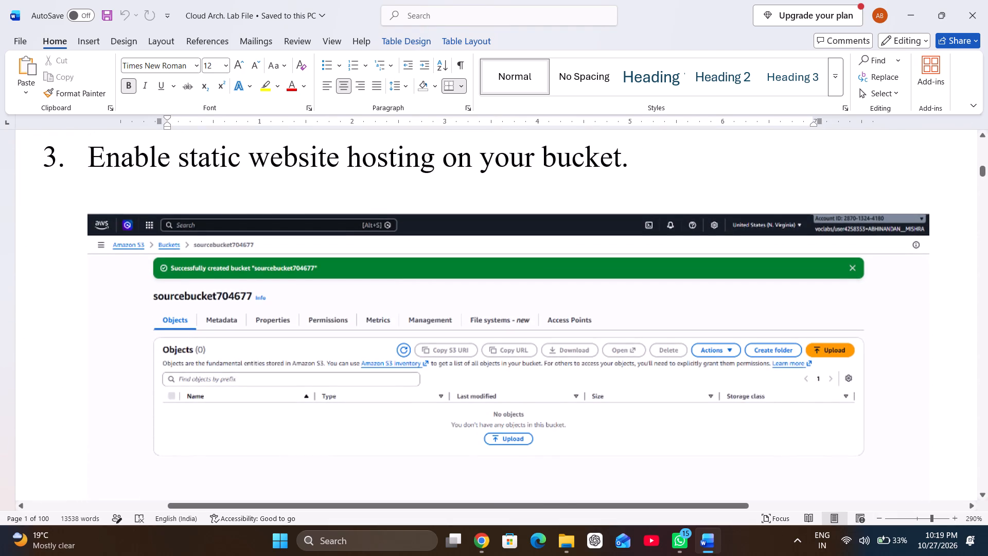
scroll(820, 420, up, 18)
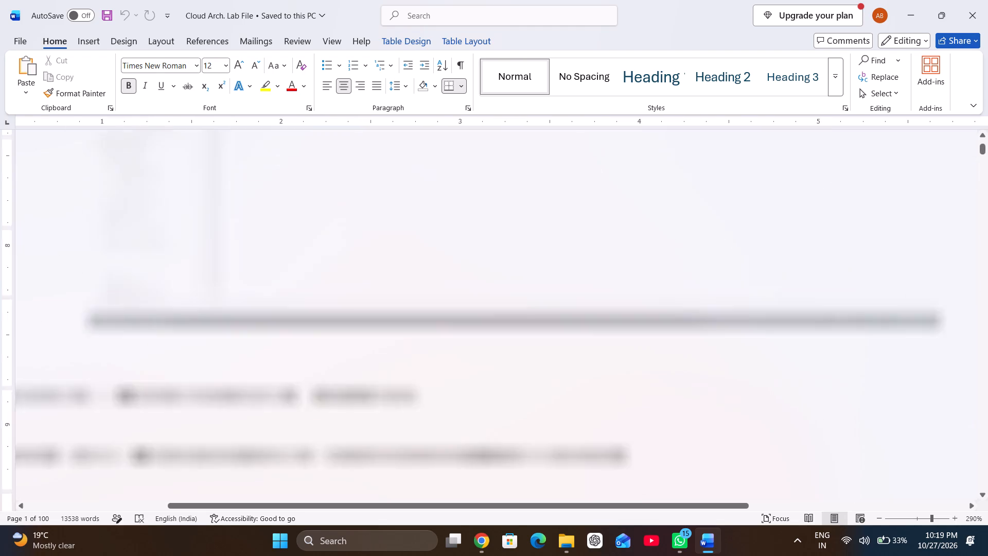
scroll(820, 420, up, 18)
click(984, 14)
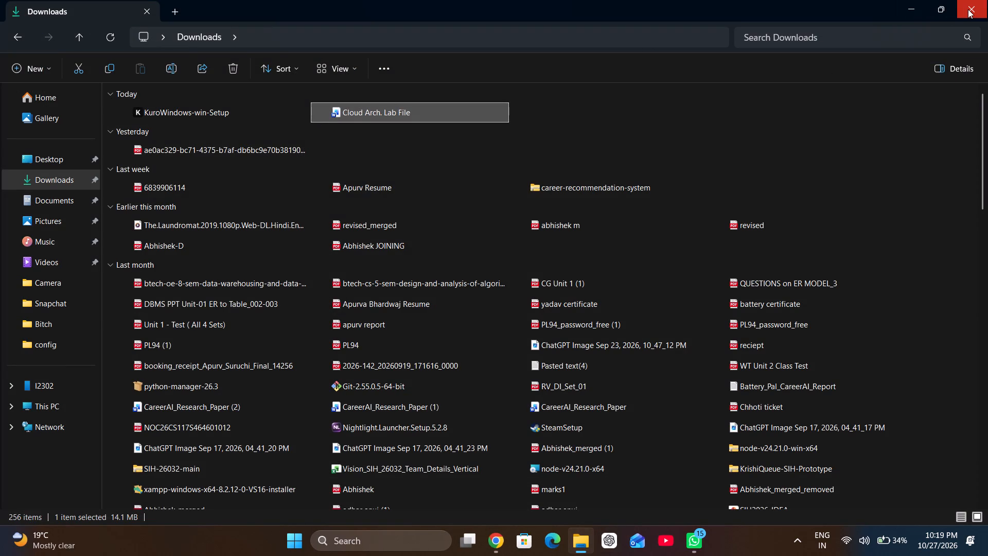
Close the Downloads folder window, switch to Google Chrome and open a new Incognito window.
click(968, 9)
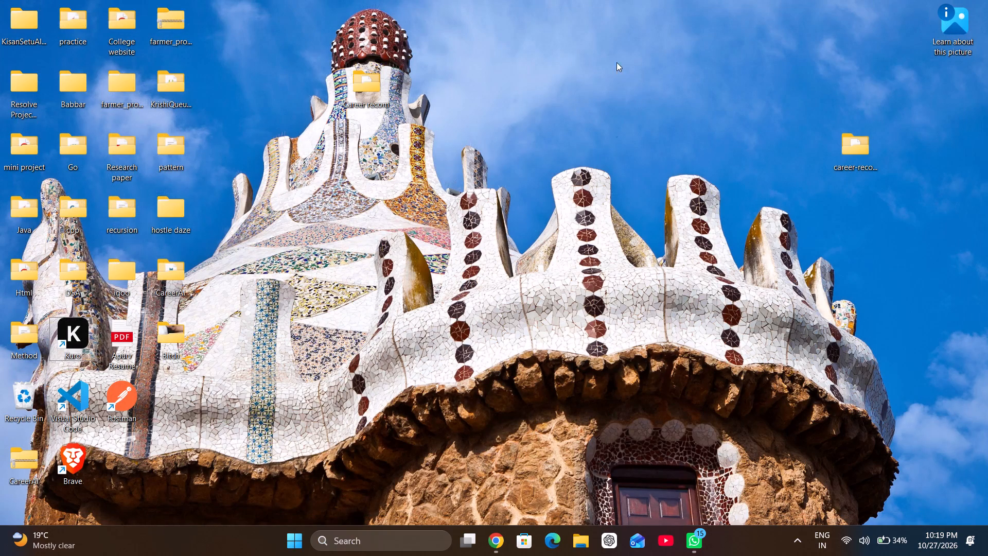
click(505, 545)
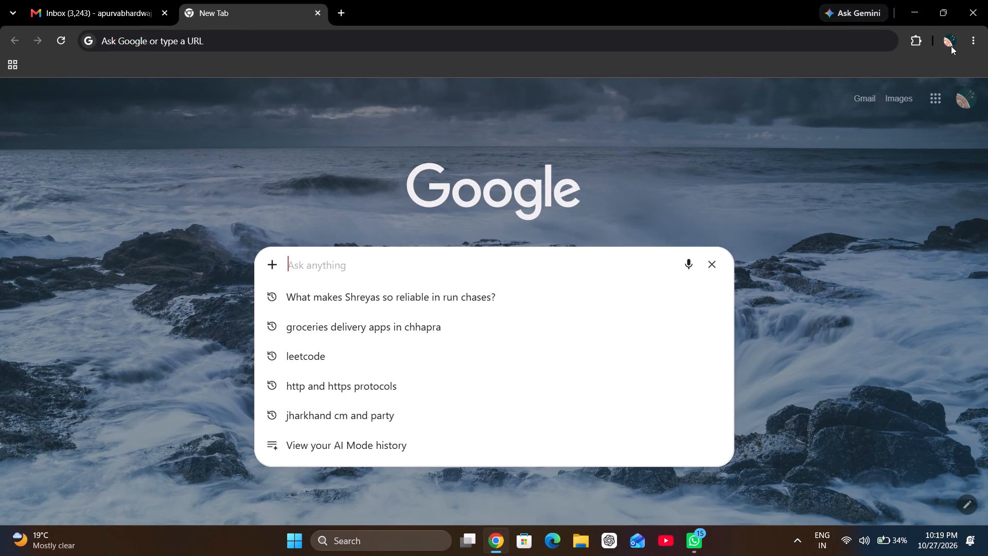
click(976, 45)
click(900, 108)
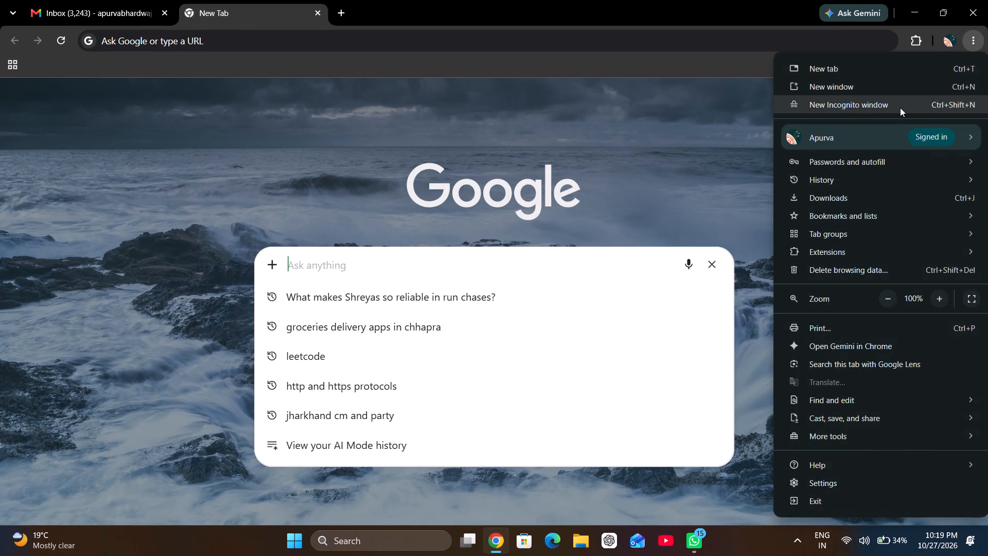